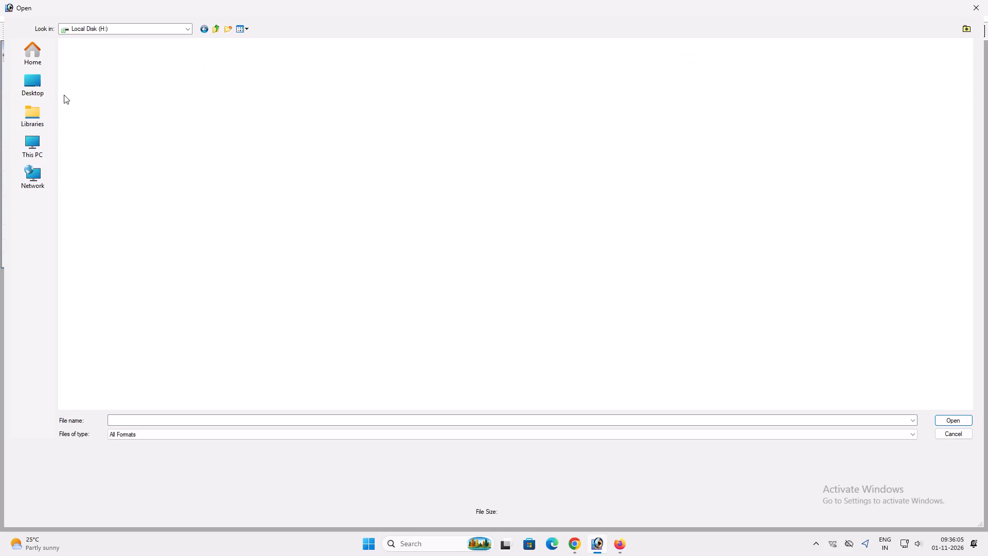
# Browse to the october folder inside the 2026 folder on Local Disk (H:) for opening a file.
pyautogui.doubleClick(119, 107)
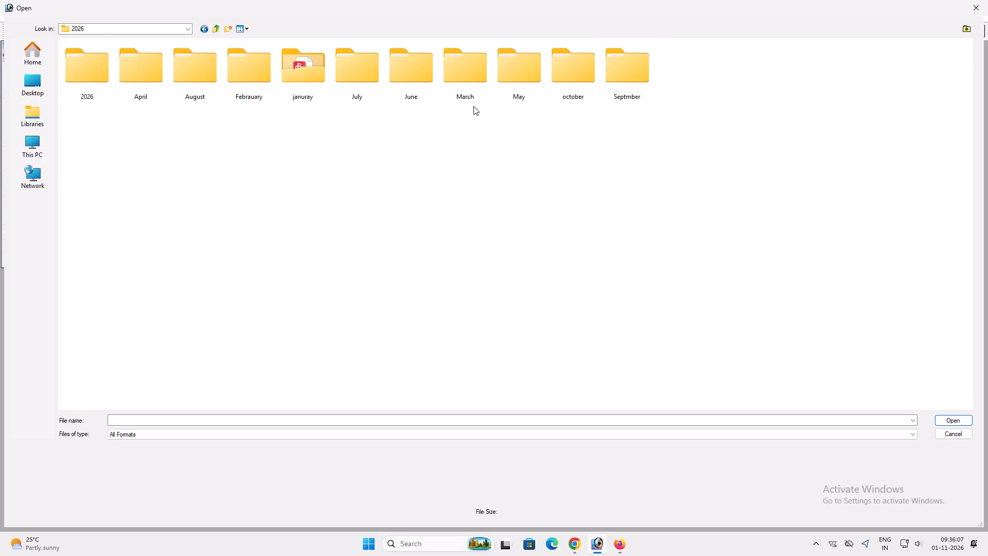
pyautogui.doubleClick(559, 79)
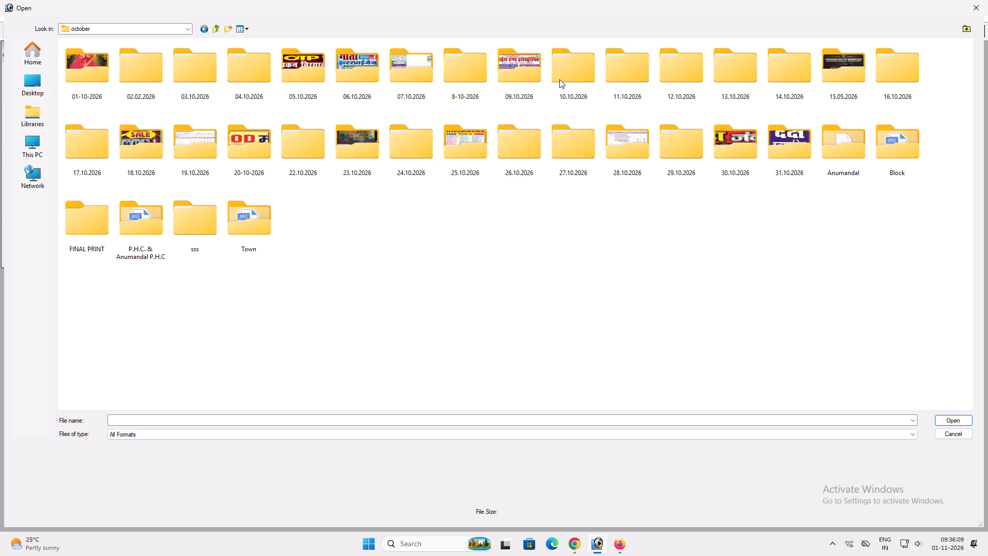
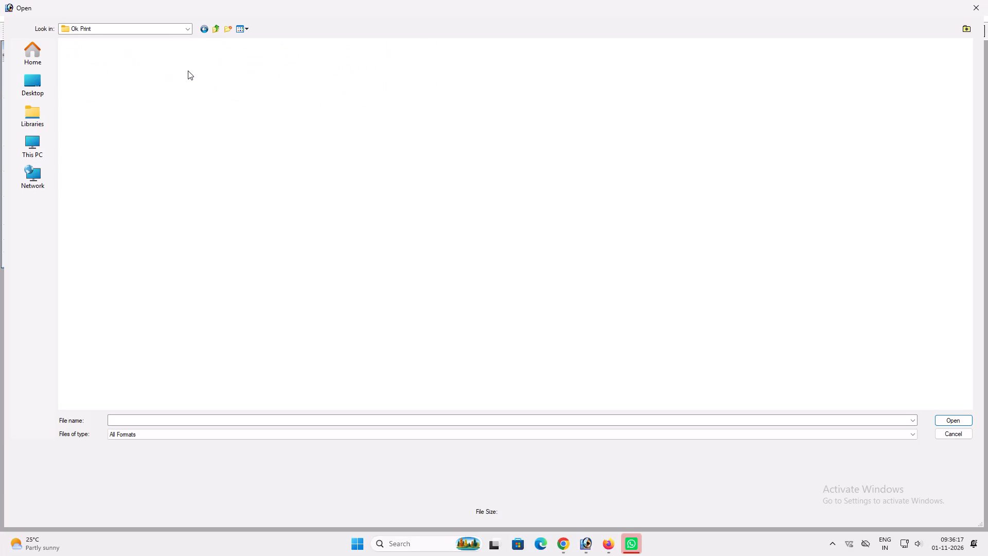
# Browse from the Ok Print folder into the Krishana Art, benipatti folder to find the file to open.
pyautogui.click(188, 71)
pyautogui.write('kk')
pyautogui.click(286, 64)
pyautogui.doubleClick(202, 55)
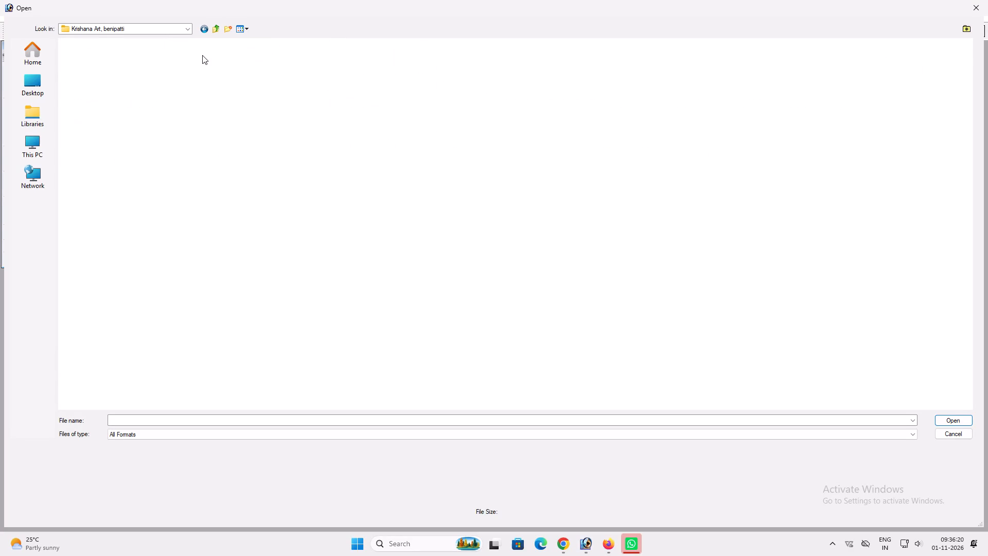
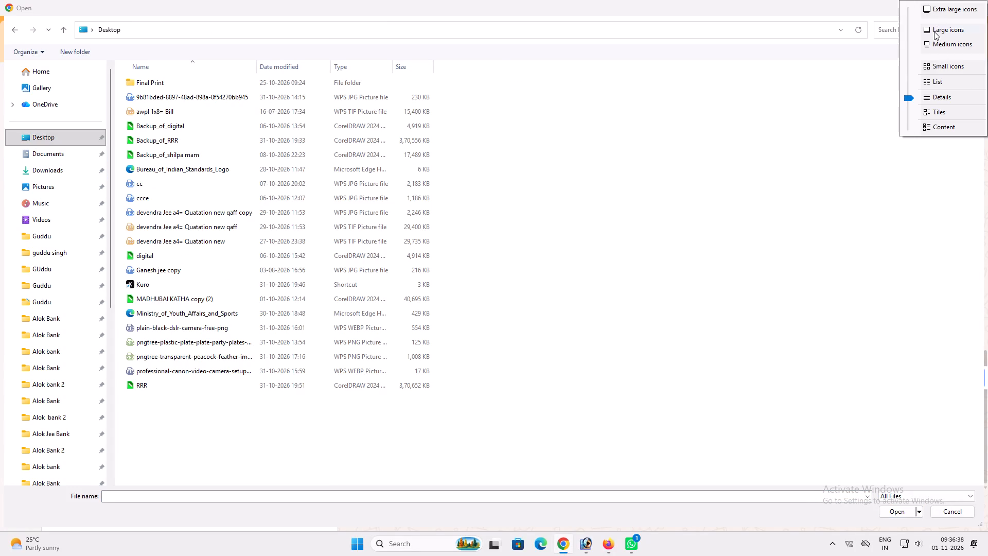
# Display the Desktop folder's files as large icons and select the RRR file in the browser's file chooser.
pyautogui.click(934, 31)
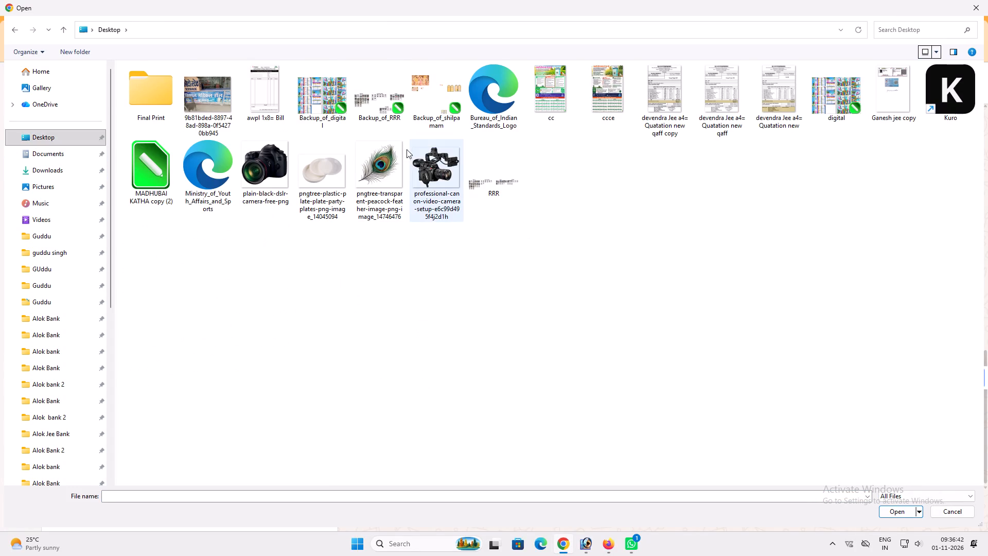
pyautogui.click(363, 136)
pyautogui.click(329, 120)
pyautogui.press('r')
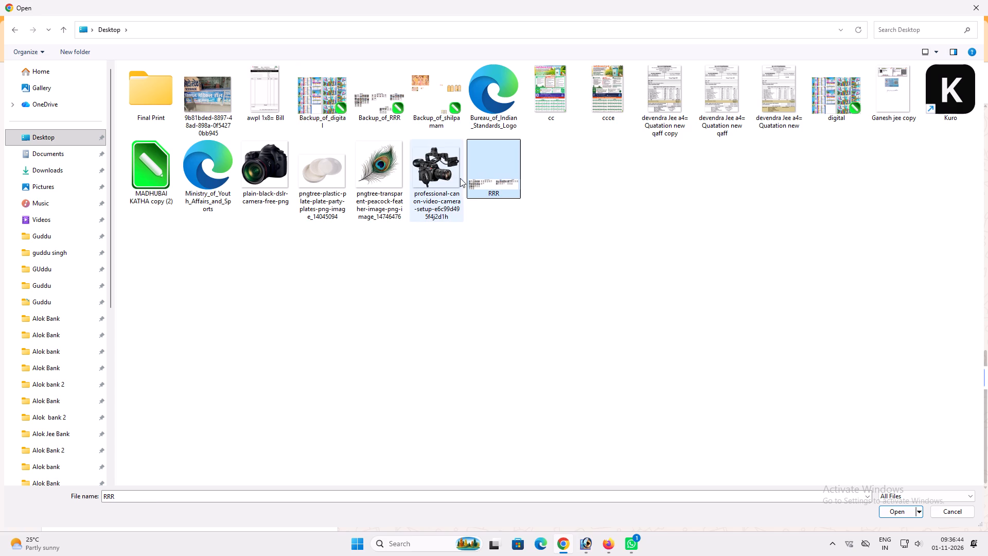
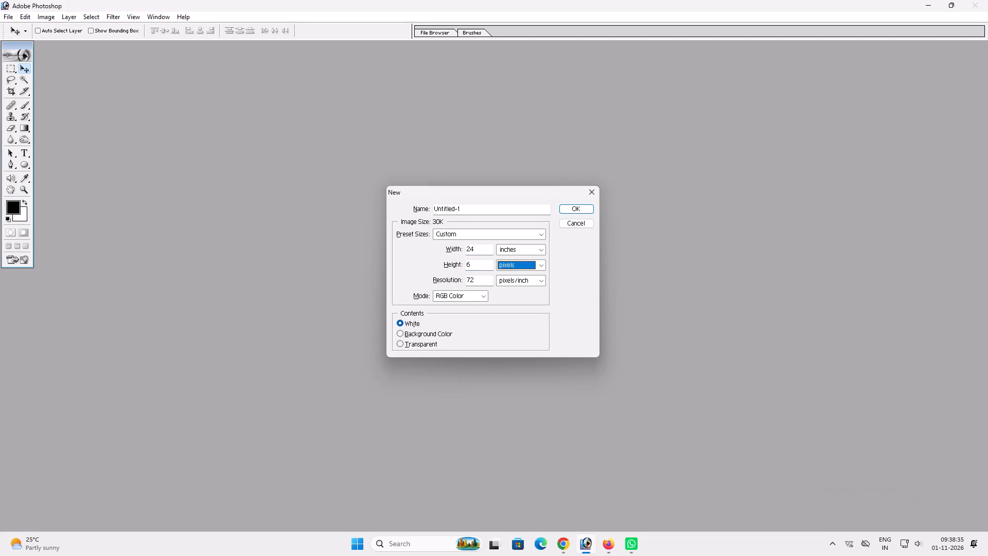
# Create a blank white document 24 inches wide by 72 inches high, at 72 pixels/inch in CMYK mode.
pyautogui.hotkey('shift', 'Tab')
pyautogui.press('7')
pyautogui.press('2')
pyautogui.press('Tab')
pyautogui.press('Down')
pyautogui.press('Tab')
pyautogui.press('Tab')
pyautogui.press('Tab')
pyautogui.press('Right')
pyautogui.press('Return')
# Paste the copied photo of the handwritten menu into the new document, with the whole canvas in view.
pyautogui.write('vv')
pyautogui.click(171, 51)
pyautogui.hotkey('ctrl', '0')
pyautogui.hotkey('ctrl', 'v')
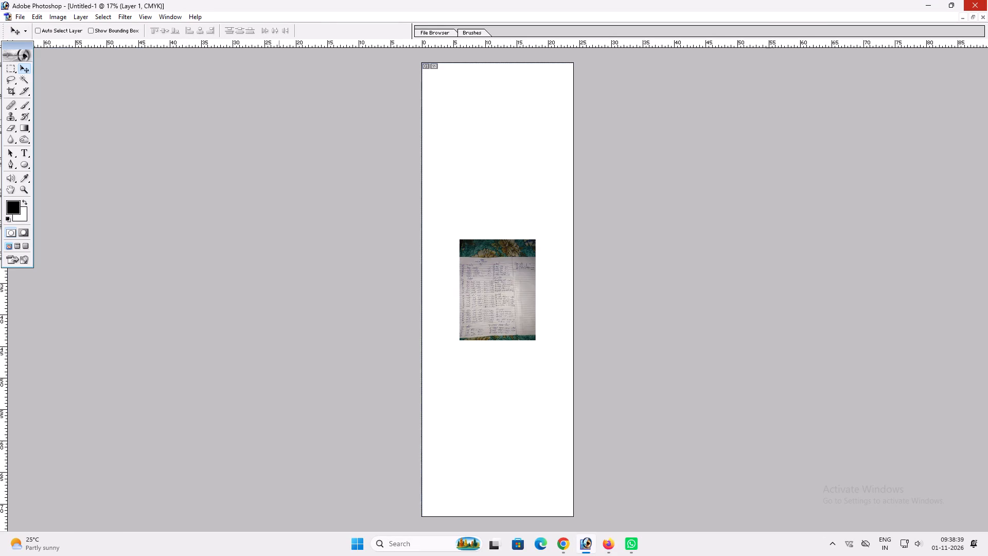
# Scale the pasted menu photo up about its centre until it spans the full width of the canvas.
pyautogui.hotkey('ctrl', 't')
pyautogui.keyDown('shift'); pyautogui.moveTo(538, 234); pyautogui.dragTo(575, 164); pyautogui.keyUp('shift')
pyautogui.hotkey('ctrl', 'z')
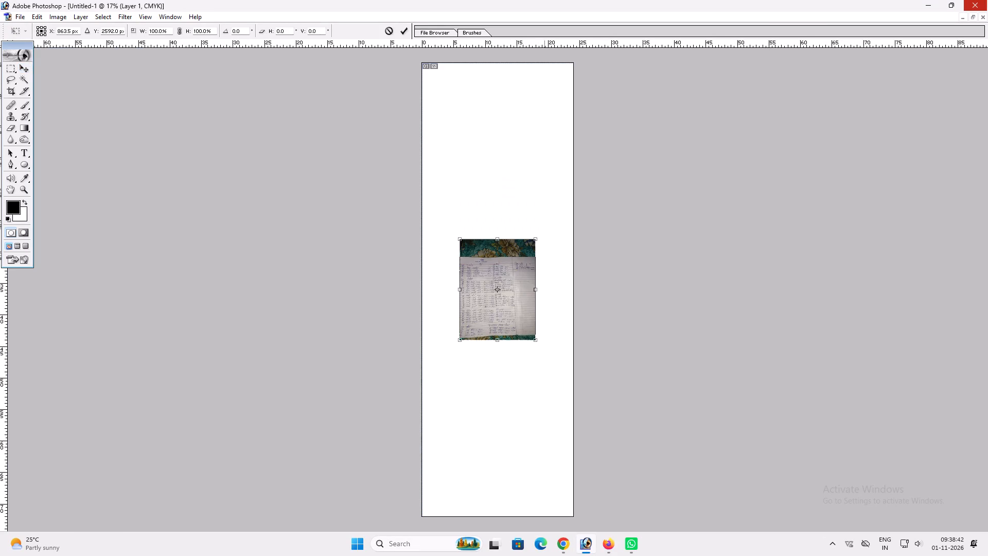
pyautogui.keyDown('alt'); pyautogui.keyDown('shift'); pyautogui.moveTo(533, 240); pyautogui.dragTo(581, 171); pyautogui.keyUp('shift'); pyautogui.keyUp('alt')
pyautogui.press('Return')
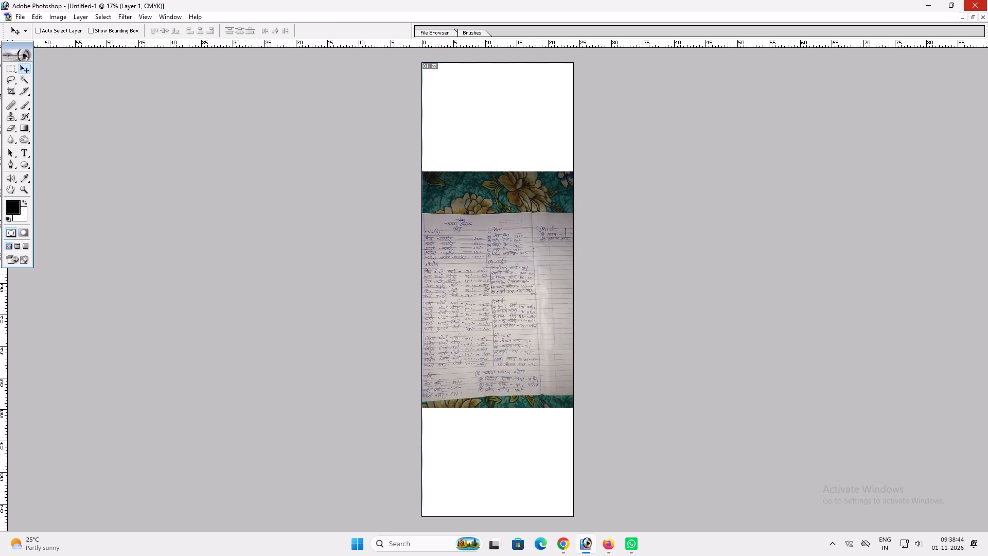
# Move the enlarged menu photo slightly up and to the right on the canvas.
pyautogui.press('v')
pyautogui.moveTo(521, 249); pyautogui.dragTo(542, 234)
# Examine the handwritten menu's items and prices up close in the photo.
pyautogui.hotkey('ctrl', '+')
pyautogui.hotkey('ctrl', '+')
pyautogui.press('space')
pyautogui.press('space')
pyautogui.press('space')
pyautogui.rightClick(536, 235)
pyautogui.moveTo(548, 240); pyautogui.dragTo(554, 241)
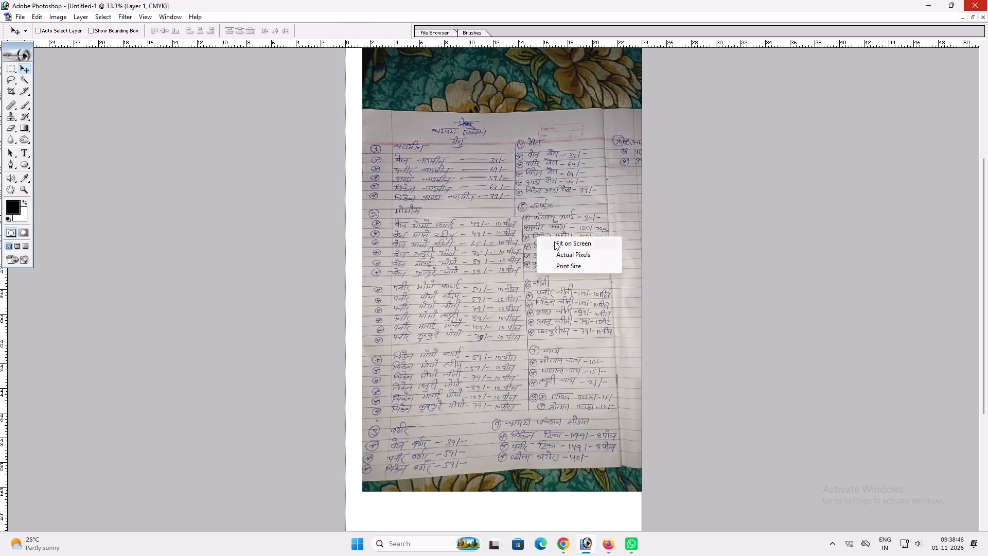
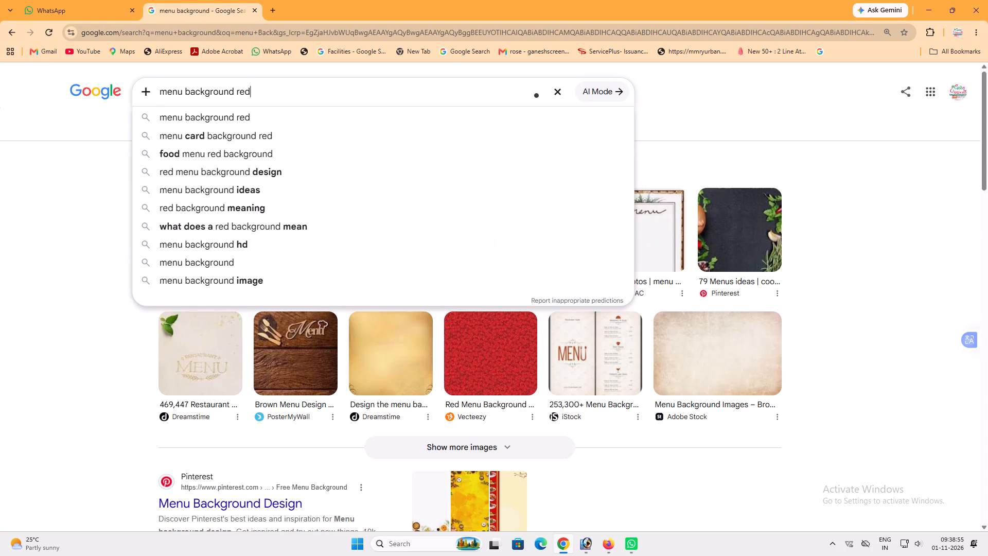
# Examine the image results for "menu background red" for a suitable menu background.
pyautogui.click(234, 129)
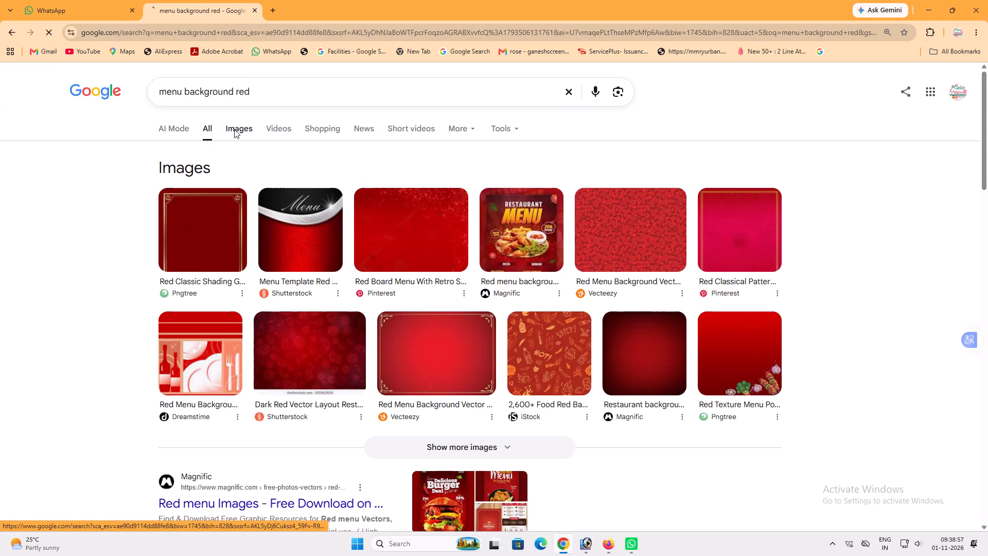
pyautogui.scroll(-9, 541, 327)
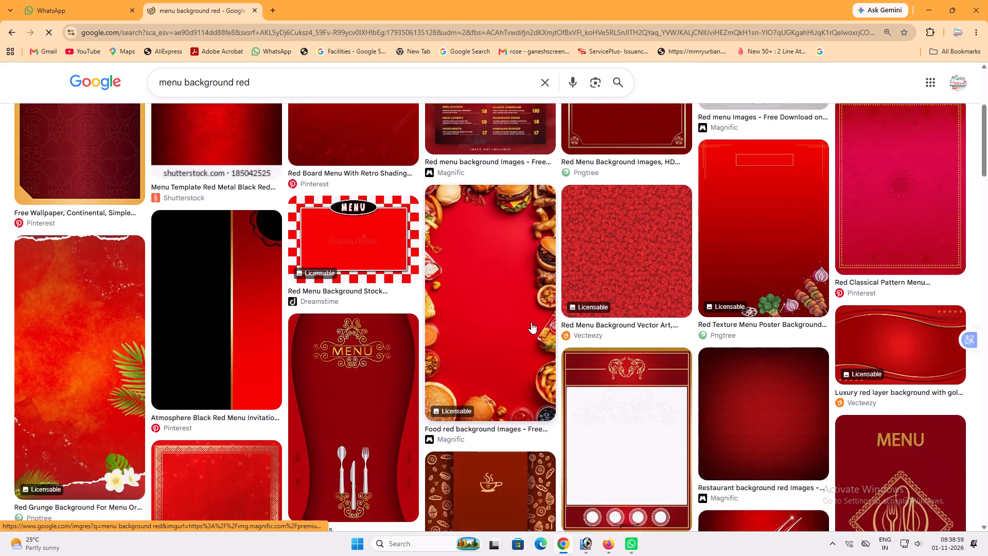
pyautogui.scroll(-10, 531, 322)
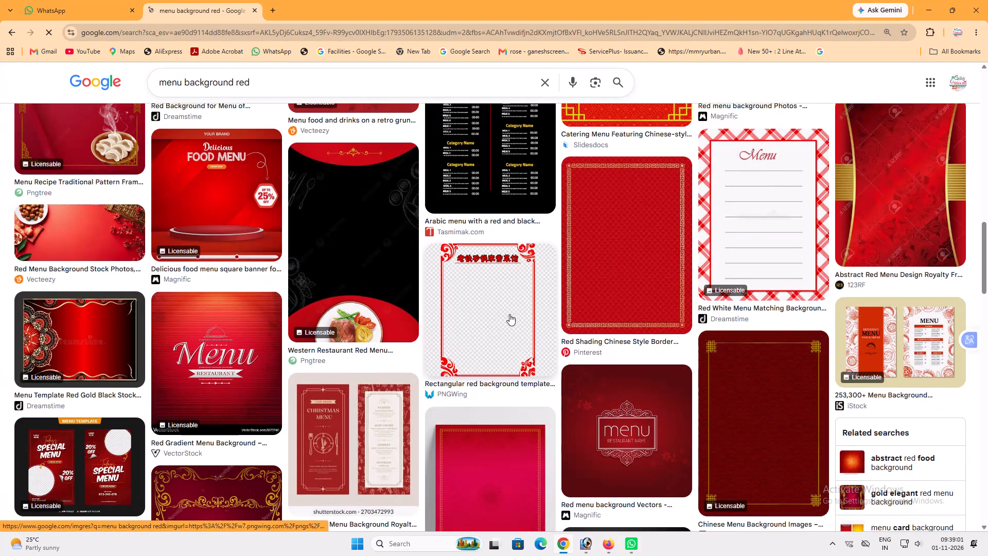
pyautogui.scroll(-17, 507, 314)
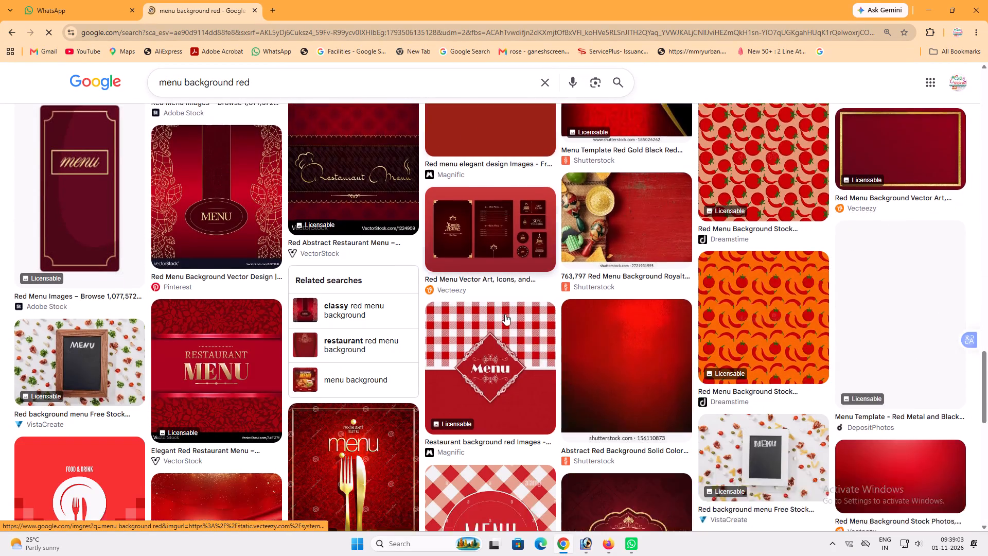
pyautogui.scroll(-2, 499, 329)
pyautogui.scroll(1, 617, 340)
pyautogui.scroll(-6, 610, 350)
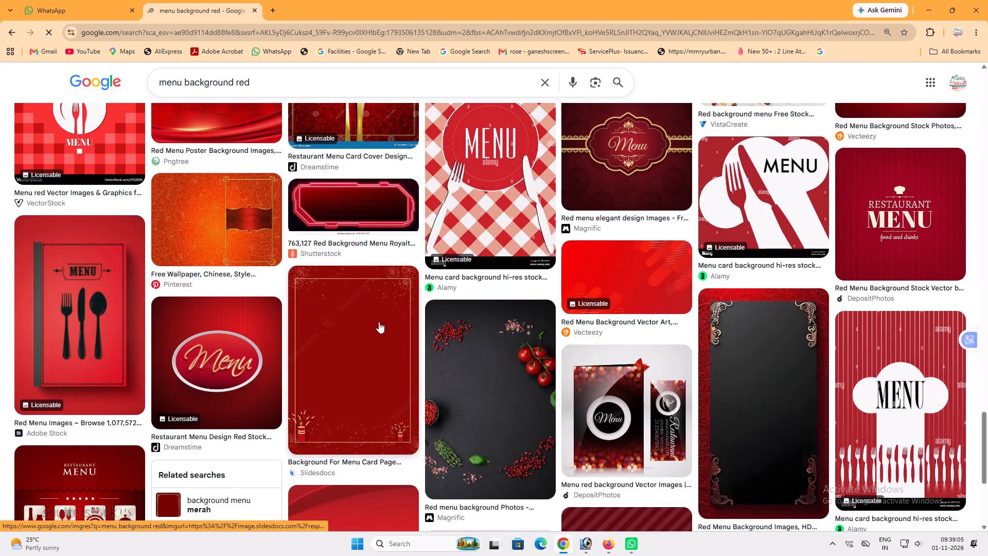
pyautogui.scroll(-17, 349, 320)
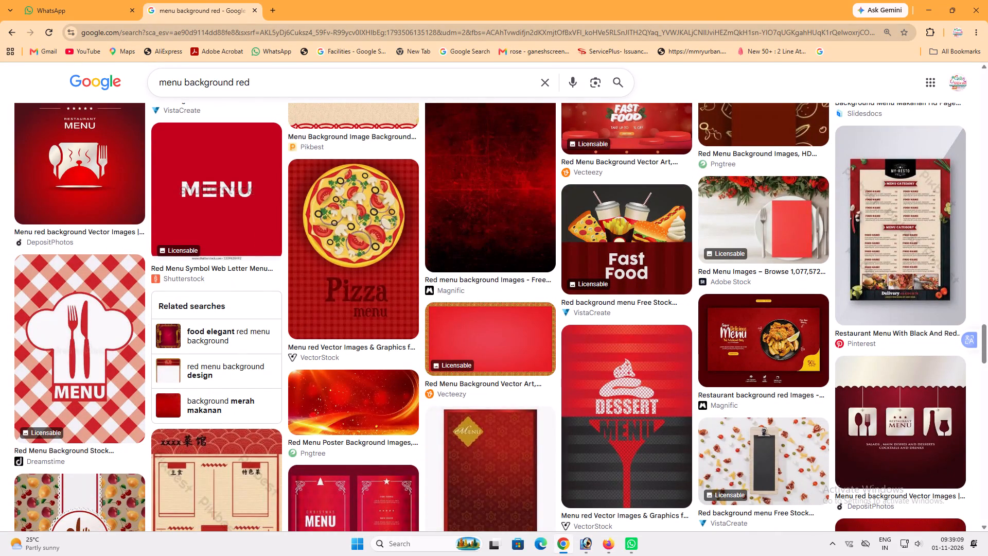
# Refine the image search to "menu fast food background red".
pyautogui.click(185, 88)
pyautogui.press('f')
pyautogui.press('a')
pyautogui.press('s')
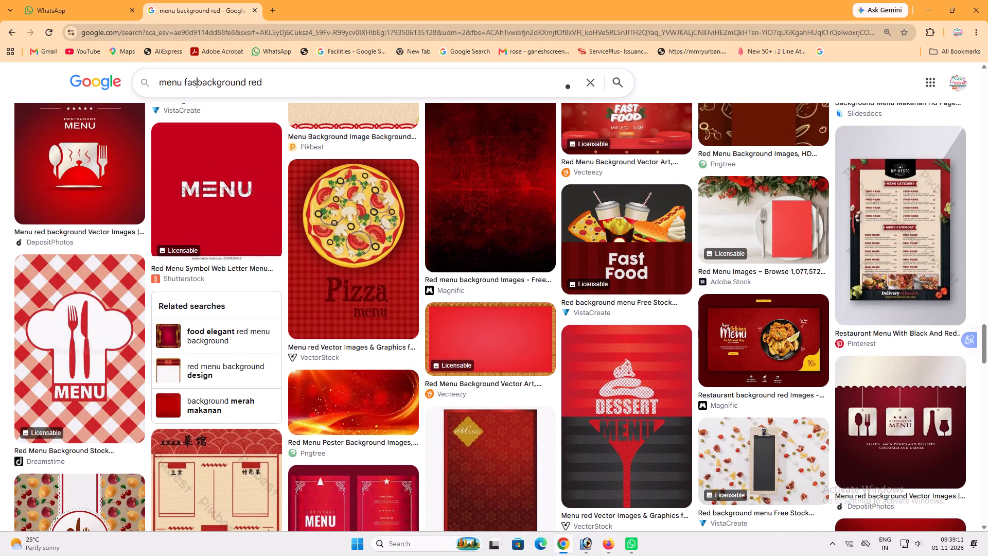
pyautogui.write('t')
pyautogui.press('space')
pyautogui.press('Return')
pyautogui.click(200, 98)
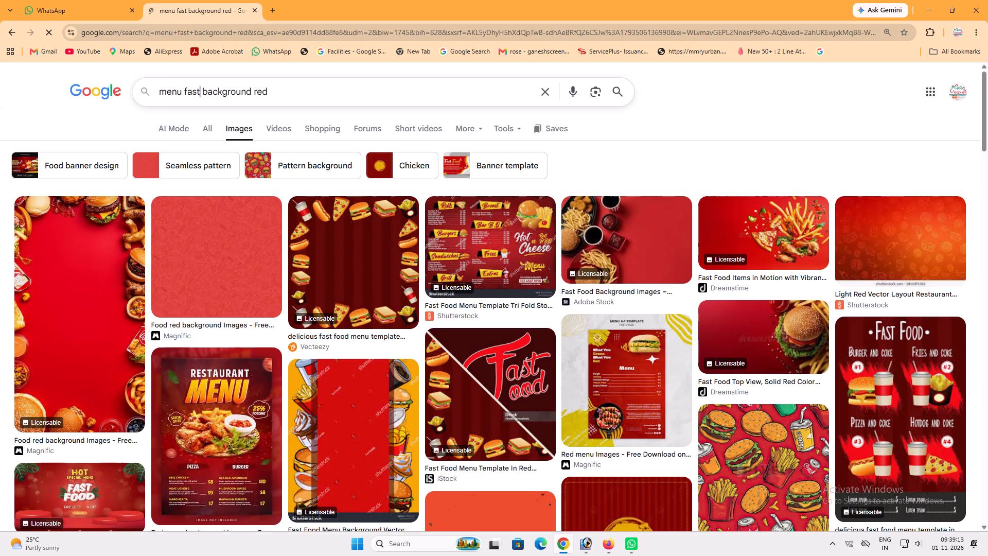
pyautogui.press('space')
pyautogui.press('f')
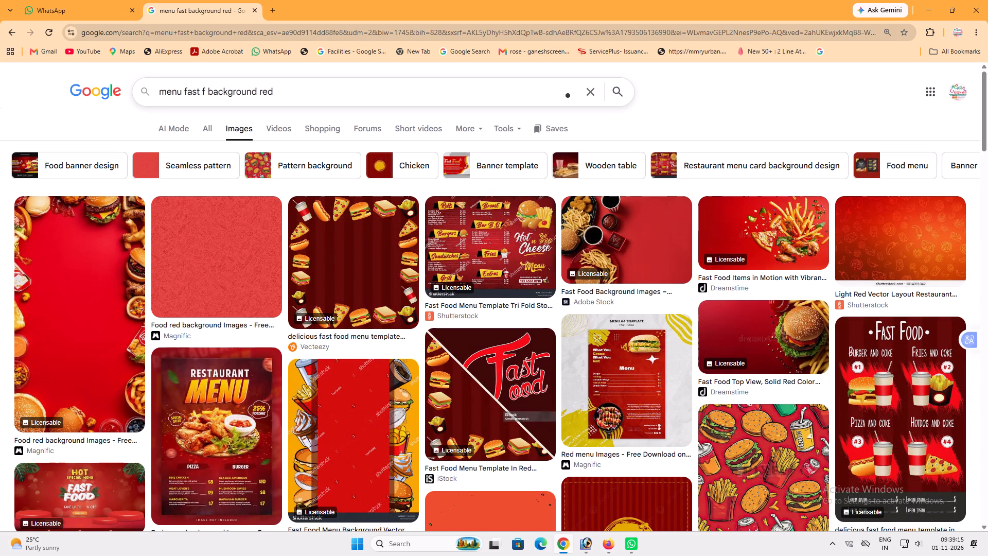
pyautogui.write('ood')
pyautogui.press('Return')
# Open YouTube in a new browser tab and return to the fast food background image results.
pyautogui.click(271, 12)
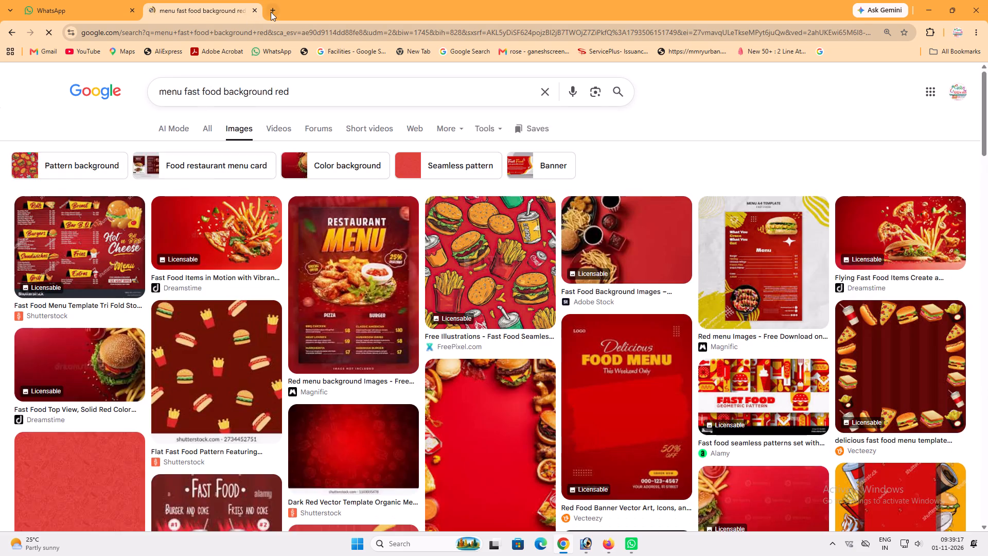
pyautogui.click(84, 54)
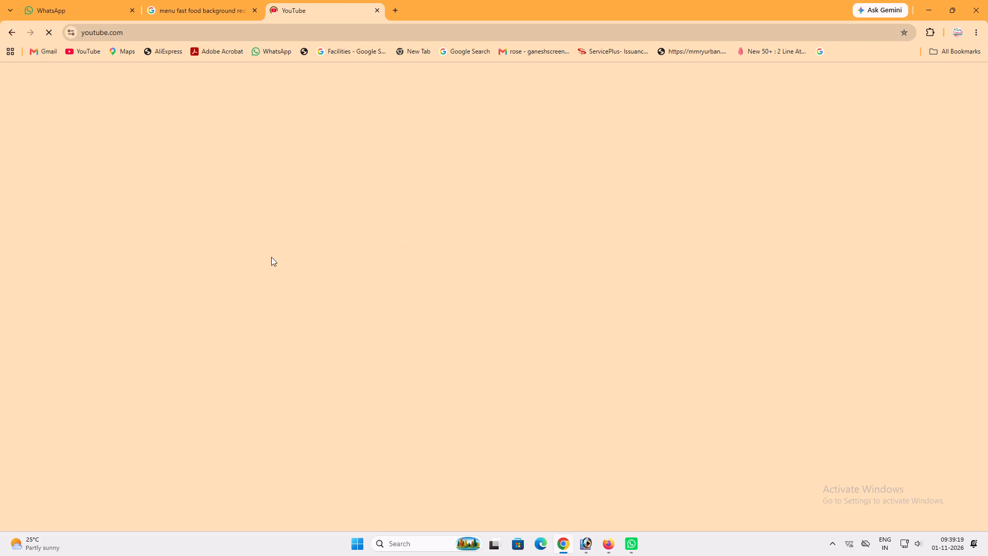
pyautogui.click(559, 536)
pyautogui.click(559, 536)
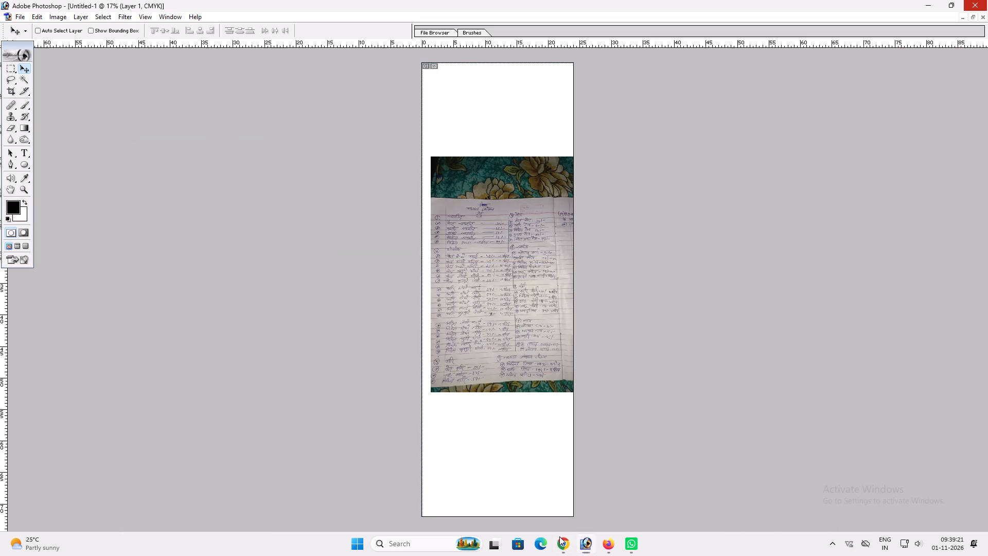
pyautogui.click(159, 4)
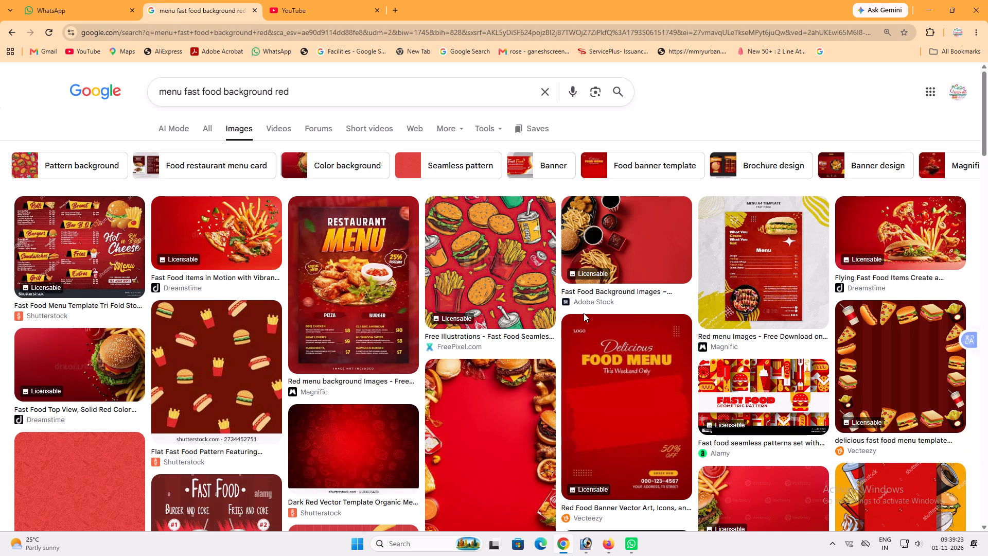
# Examine the red fast food background results and preview the Red Food Background burger pattern from Pinterest.
pyautogui.scroll(-12, 470, 279)
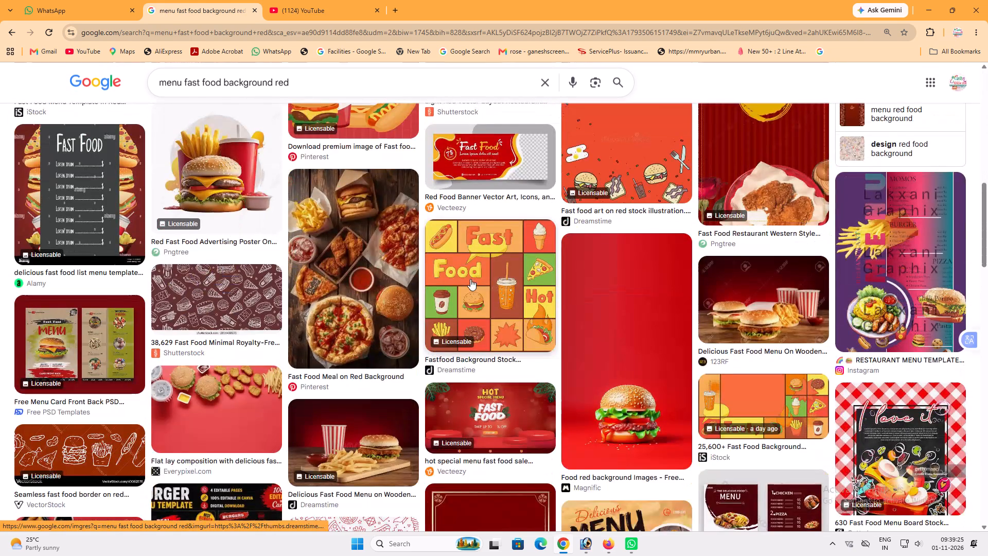
pyautogui.scroll(-11, 470, 279)
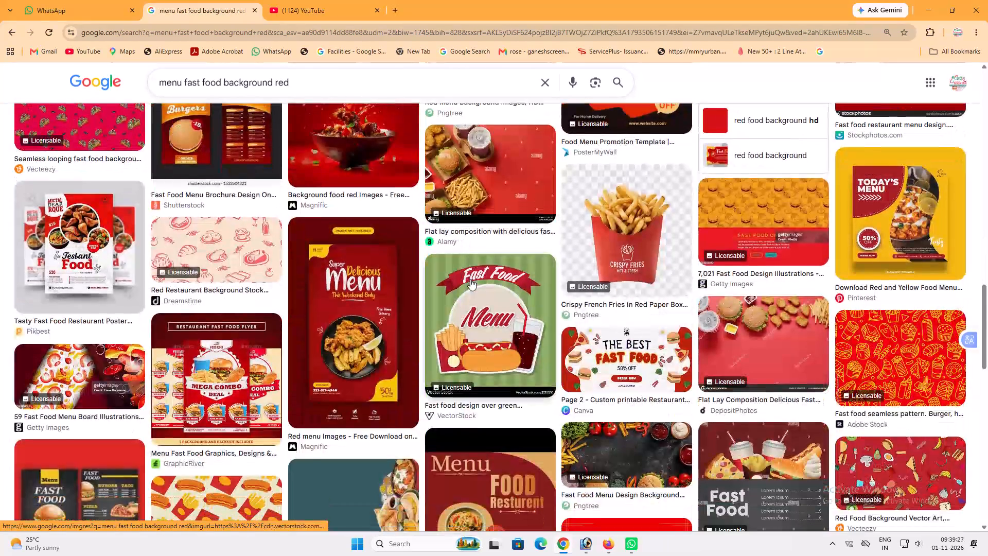
pyautogui.scroll(-14, 470, 279)
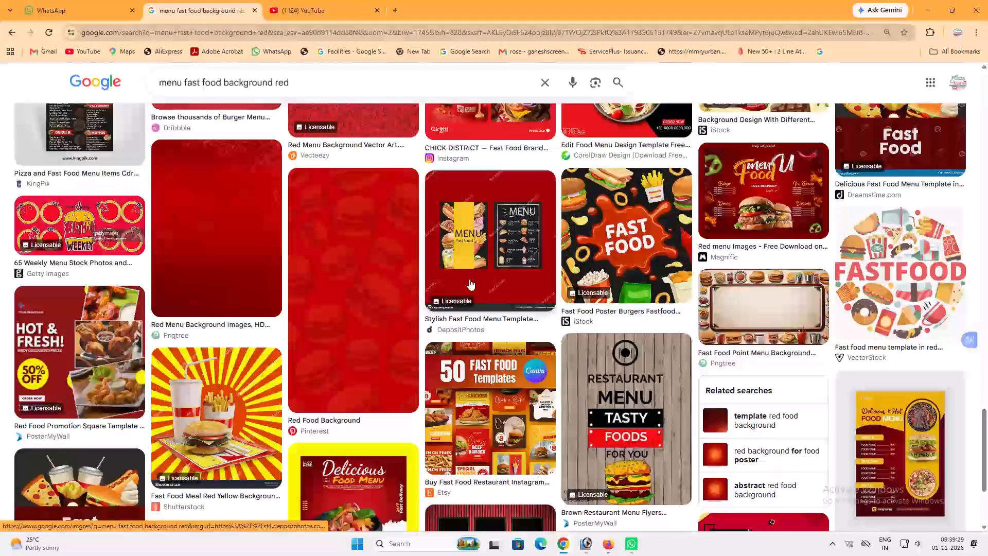
pyautogui.click(341, 283)
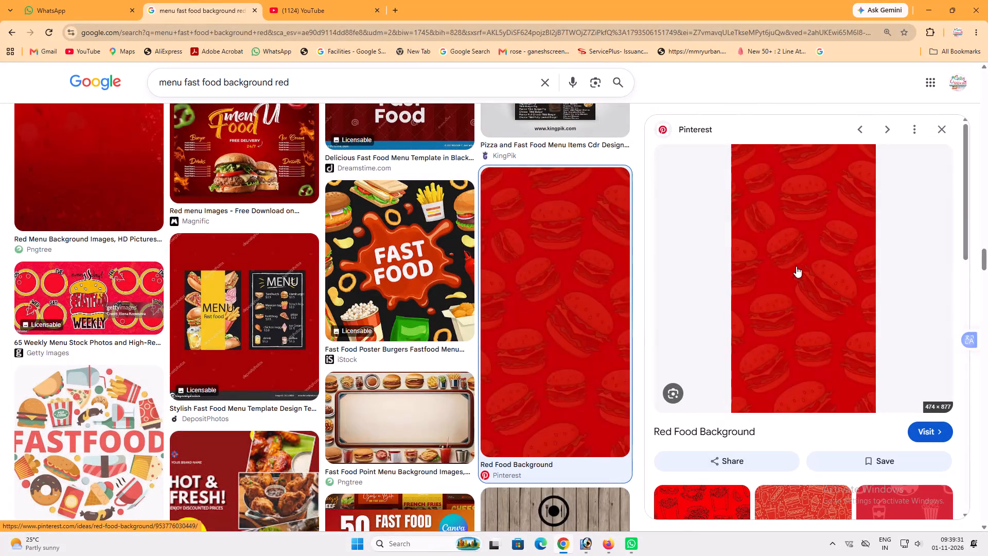
pyautogui.scroll(-7, 770, 262)
pyautogui.scroll(1, 768, 262)
pyautogui.scroll(-7, 768, 262)
# Open the full set of images related to the Red Food Background pattern and examine them for a menu background.
pyautogui.click(758, 345)
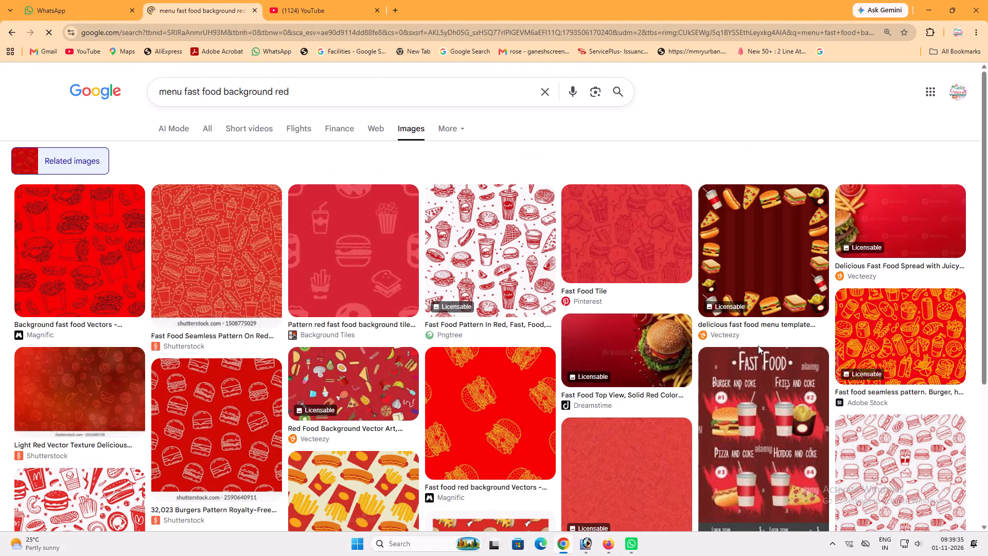
pyautogui.scroll(-12, 757, 345)
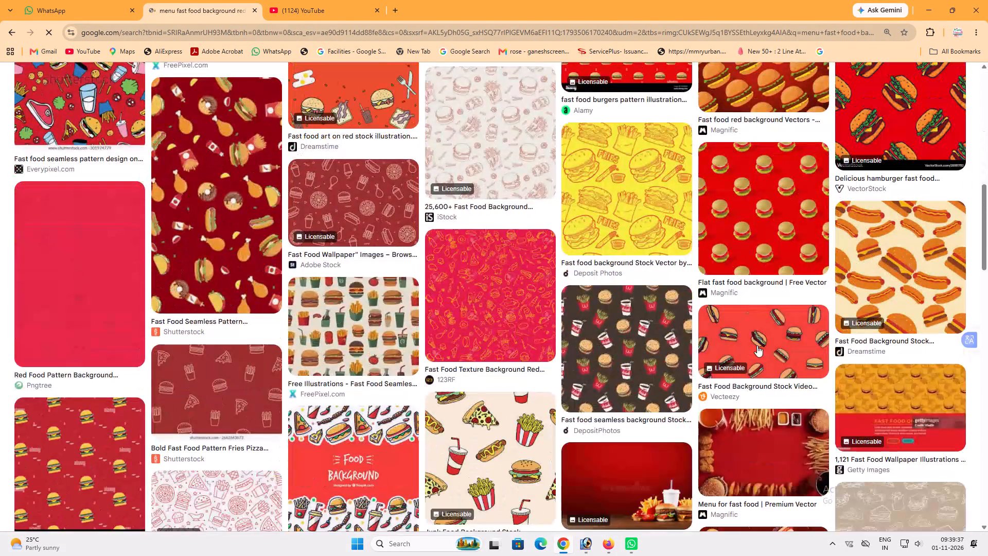
pyautogui.scroll(-17, 757, 345)
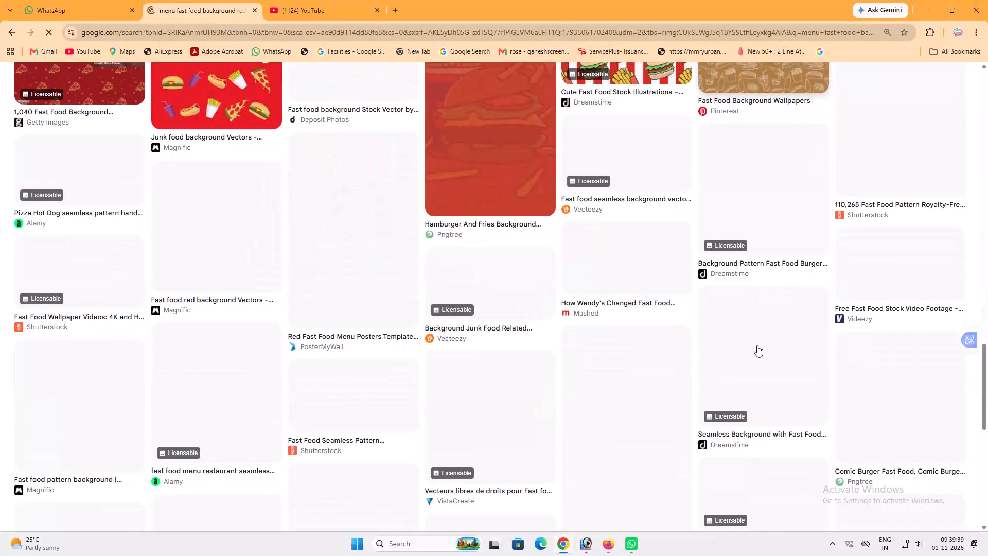
pyautogui.scroll(3, 757, 345)
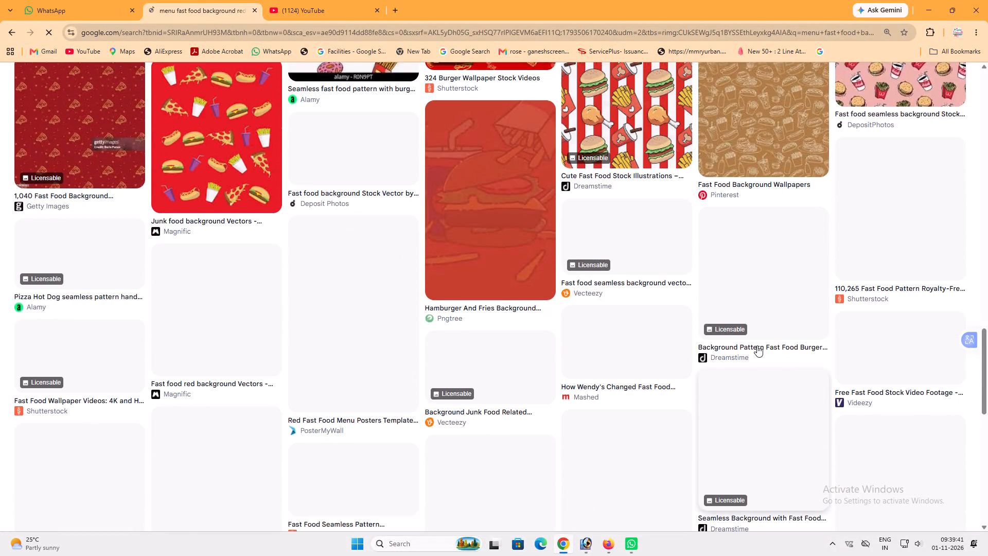
pyautogui.scroll(17, 757, 345)
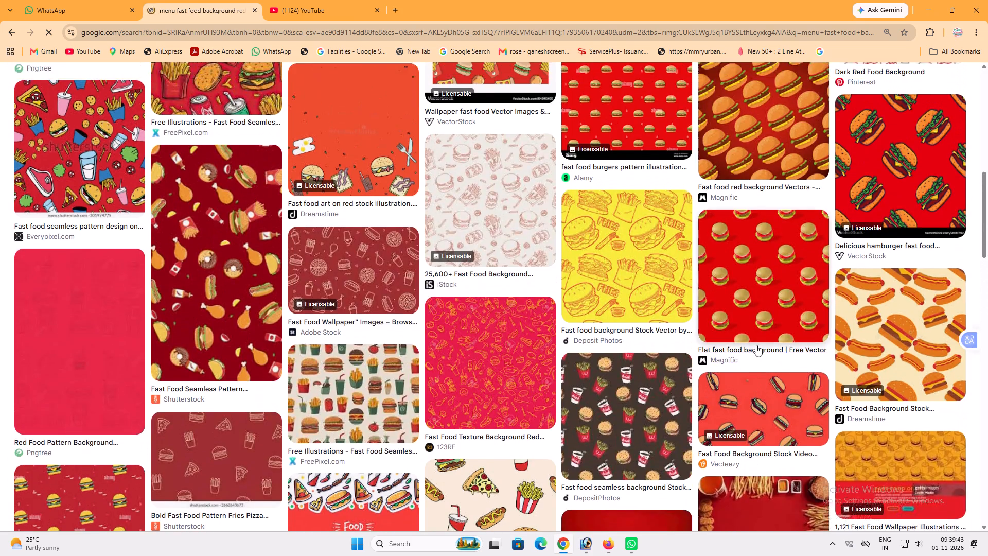
pyautogui.scroll(4, 756, 345)
pyautogui.scroll(7, 258, 58)
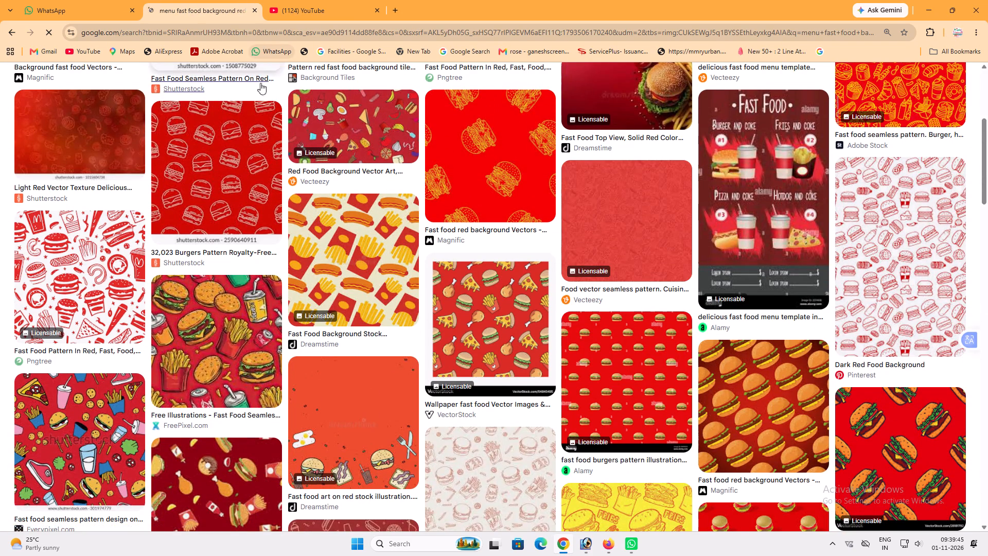
pyautogui.scroll(5, 261, 98)
# Search images for "spice Red Menu background".
pyautogui.click(278, 91)
pyautogui.hotkey('ctrl', 'a')
pyautogui.write('spice')
pyautogui.press('space')
pyautogui.write('Red <enu')
pyautogui.press('space')
pyautogui.press('BackSpace')
pyautogui.press('BackSpace')
pyautogui.press('BackSpace')
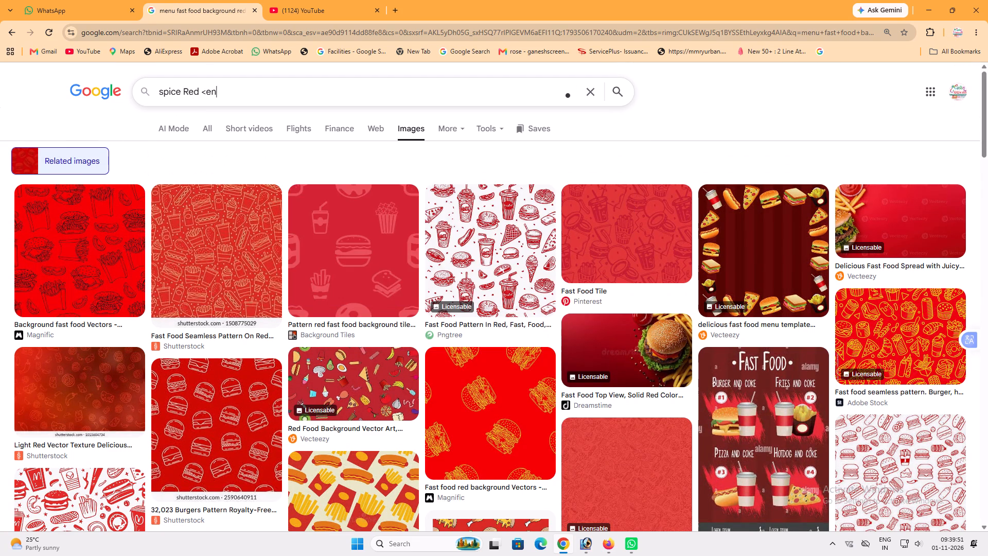
pyautogui.press('BackSpace')
pyautogui.press('BackSpace')
pyautogui.write('Mu')
pyautogui.press('BackSpace')
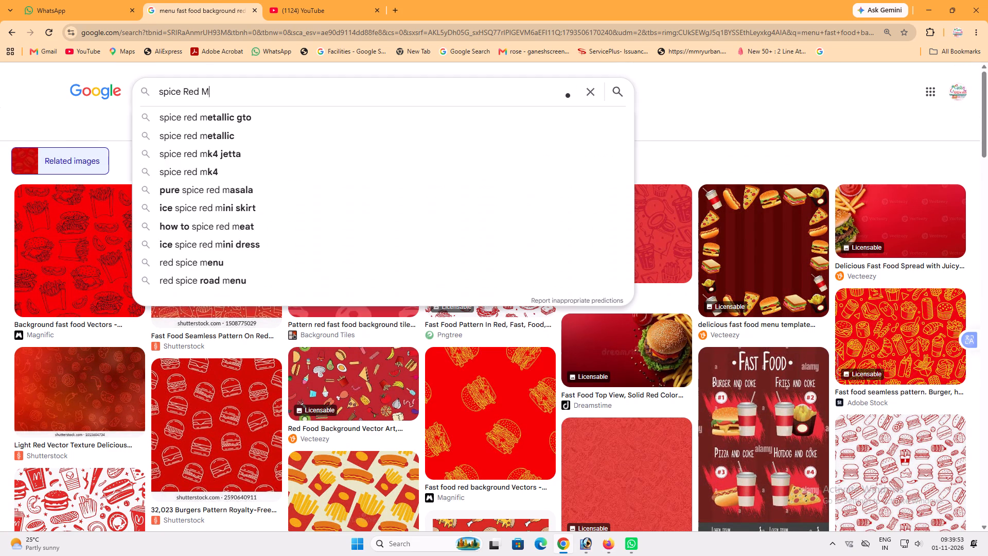
pyautogui.press('e')
pyautogui.write('nu va')
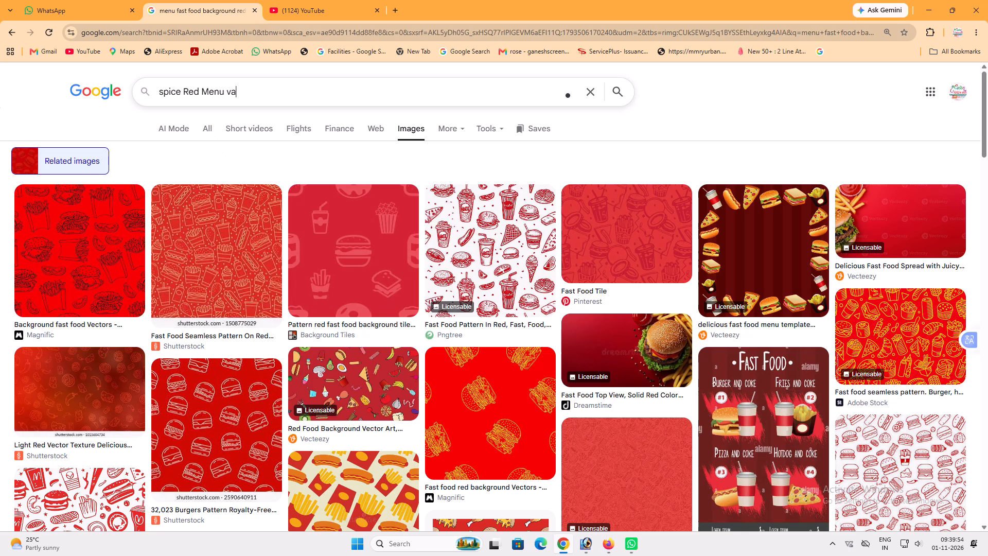
pyautogui.press('BackSpace')
pyautogui.press('BackSpace')
pyautogui.write('bac')
pyautogui.write('kground')
pyautogui.press('space')
pyautogui.press('Return')
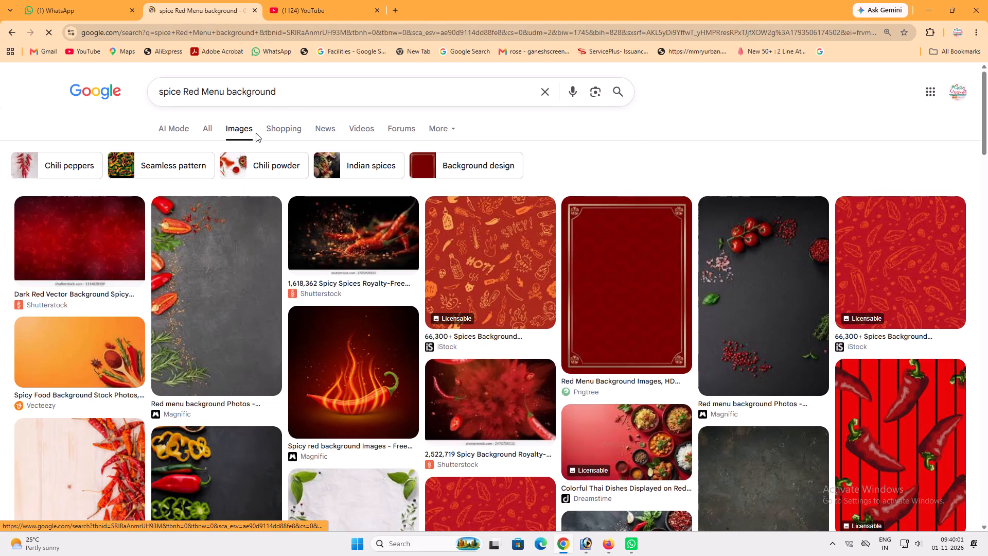
# Starting from the Spicy red background preview, go through the related chili images to the Red chili flames background and copy that image.
pyautogui.click(343, 370)
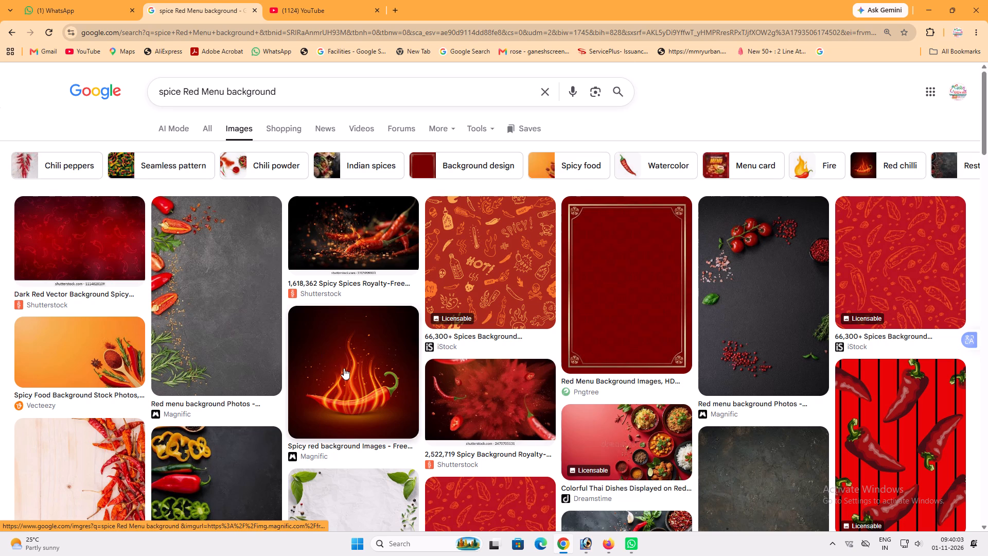
pyautogui.scroll(-6, 754, 308)
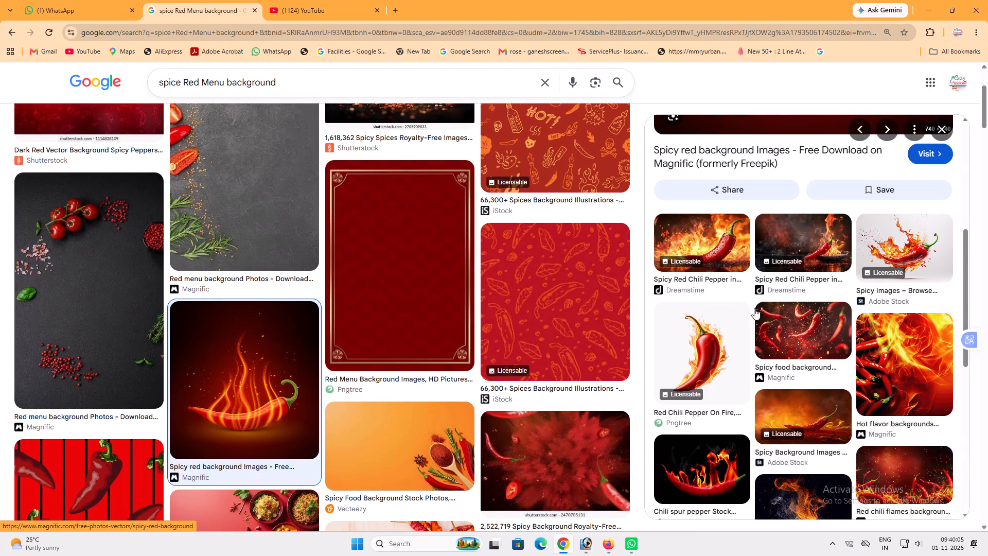
pyautogui.scroll(3, 754, 308)
pyautogui.scroll(-4, 893, 470)
pyautogui.click(891, 326)
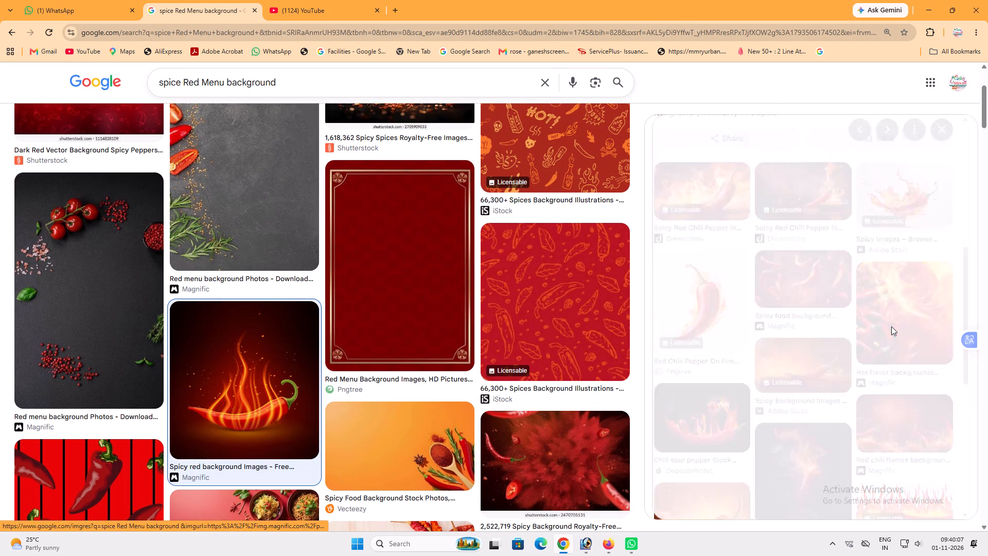
pyautogui.scroll(-6, 891, 326)
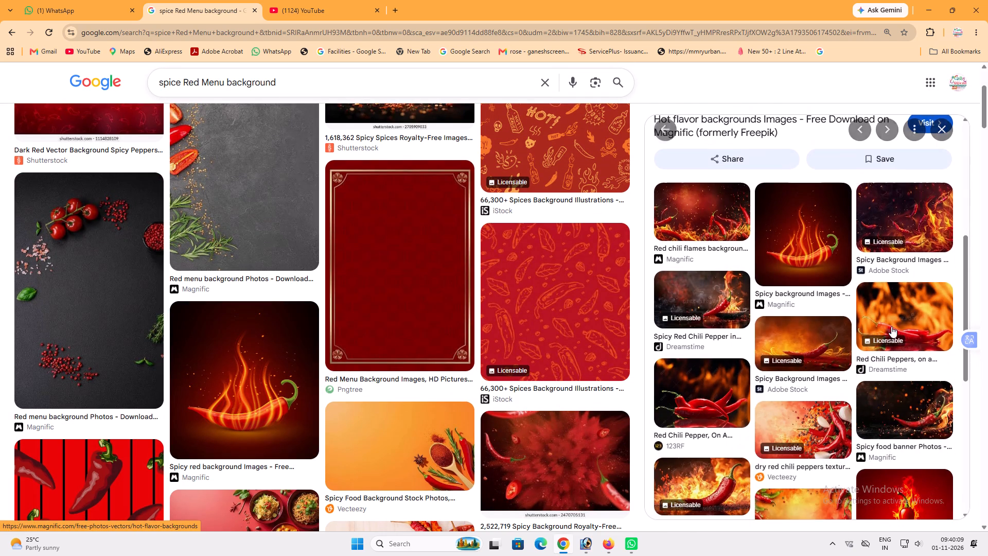
pyautogui.click(717, 218)
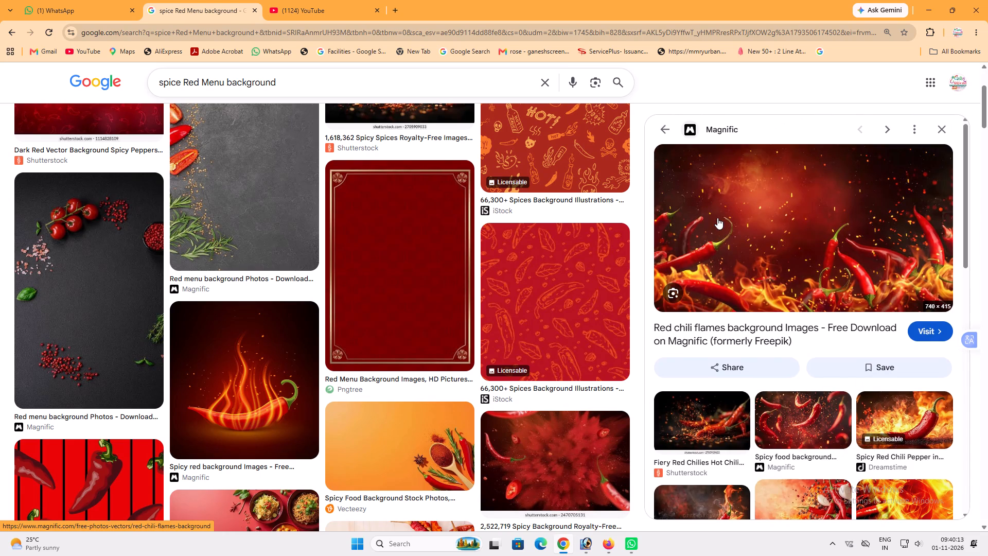
pyautogui.rightClick(717, 218)
pyautogui.click(786, 379)
# Switch to Photoshop and paste the copied red chili flames image into the menu document.
pyautogui.scroll(-5, 783, 321)
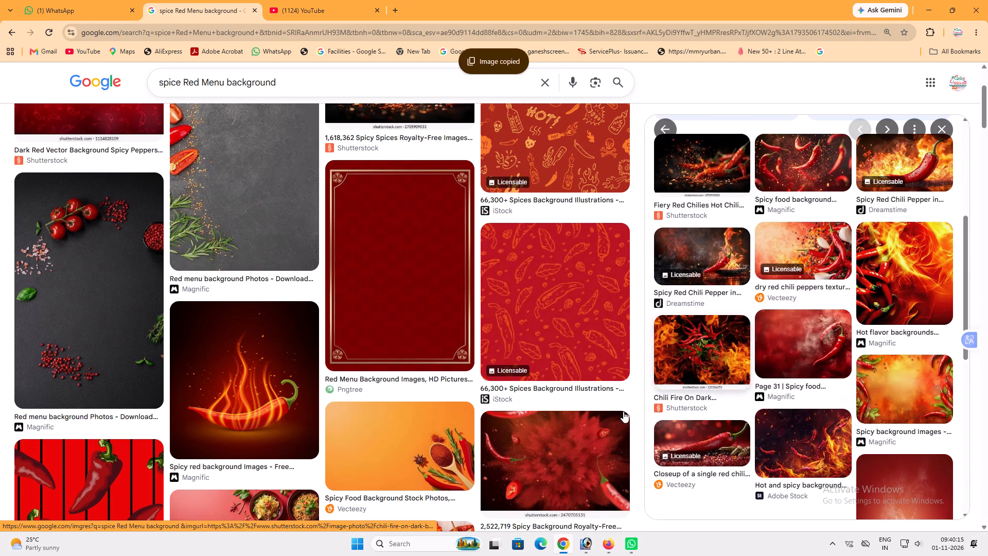
pyautogui.click(583, 545)
pyautogui.hotkey('ctrl', 'v')
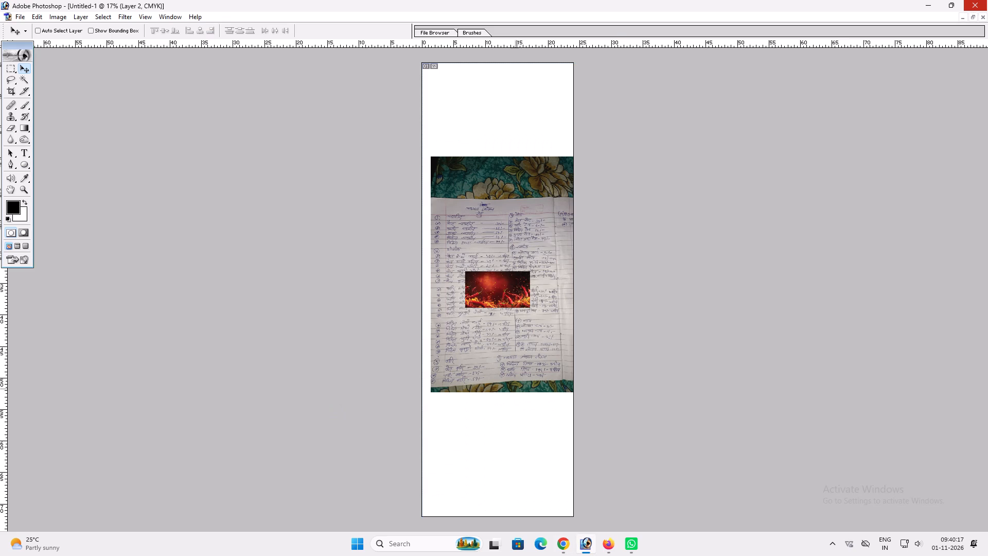
# Scale the pasted red chili flames image to the full canvas width and align it with the top edge of the canvas.
pyautogui.hotkey('ctrl', 't')
pyautogui.keyDown('alt'); pyautogui.keyDown('shift'); pyautogui.moveTo(528, 309); pyautogui.dragTo(580, 326); pyautogui.keyUp('shift'); pyautogui.keyUp('alt')
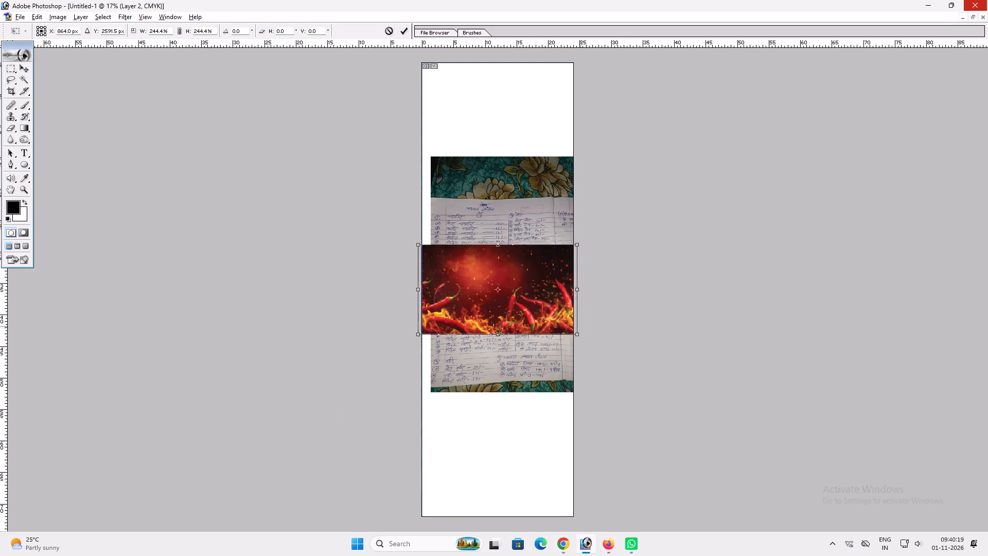
pyautogui.keyDown('alt'); pyautogui.keyDown('shift'); pyautogui.moveTo(580, 326); pyautogui.dragTo(573, 328); pyautogui.keyUp('shift'); pyautogui.keyUp('alt')
pyautogui.press('Return')
pyautogui.press('v')
pyautogui.keyDown('shift'); pyautogui.moveTo(566, 325); pyautogui.dragTo(569, 143); pyautogui.keyUp('shift')
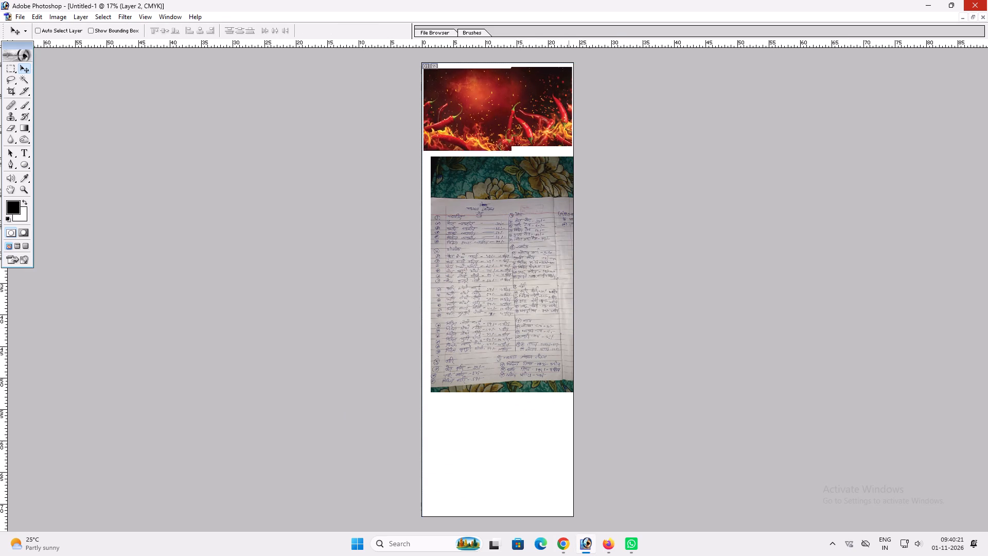
pyautogui.keyDown('shift'); pyautogui.moveTo(569, 143); pyautogui.dragTo(569, 141); pyautogui.keyUp('shift')
pyautogui.click(567, 141)
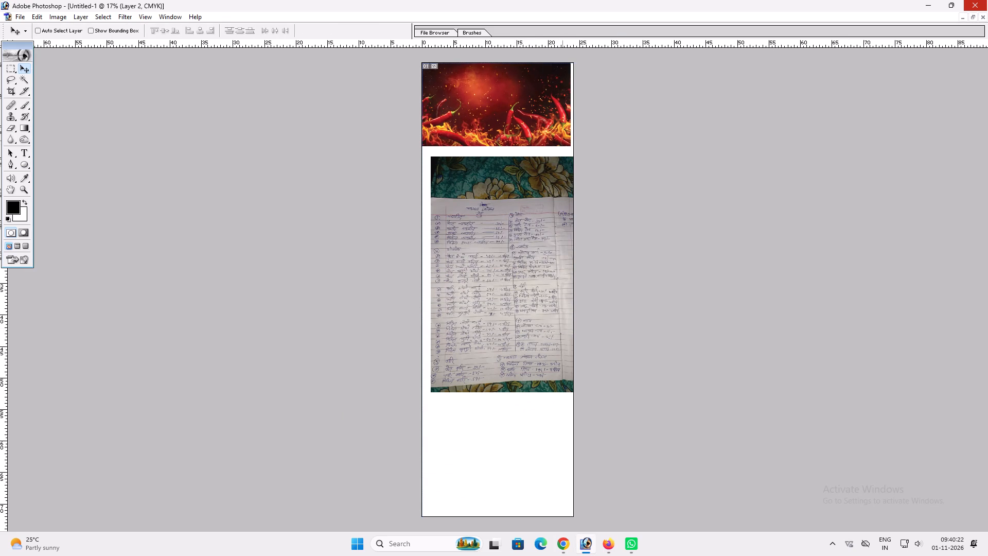
pyautogui.hotkey('ctrl', 't')
pyautogui.keyDown('shift'); pyautogui.moveTo(571, 145); pyautogui.dragTo(576, 146); pyautogui.keyUp('shift')
pyautogui.press('Return')
pyautogui.press('v')
# Rotate the red chili flames image 180° so the chilies hang from the top of the canvas.
pyautogui.hotkey('ctrl', 't')
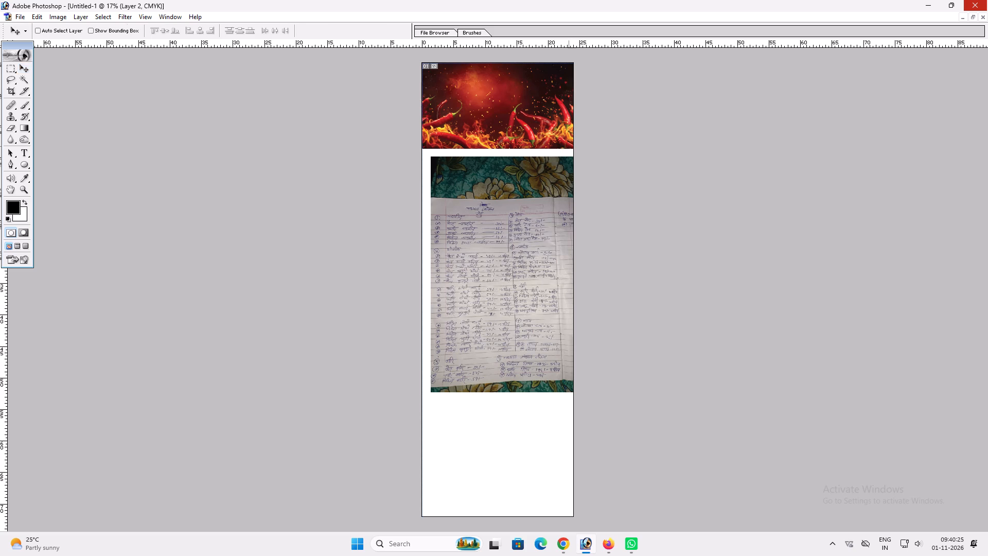
pyautogui.rightClick(560, 136)
pyautogui.click(593, 223)
pyautogui.press('Return')
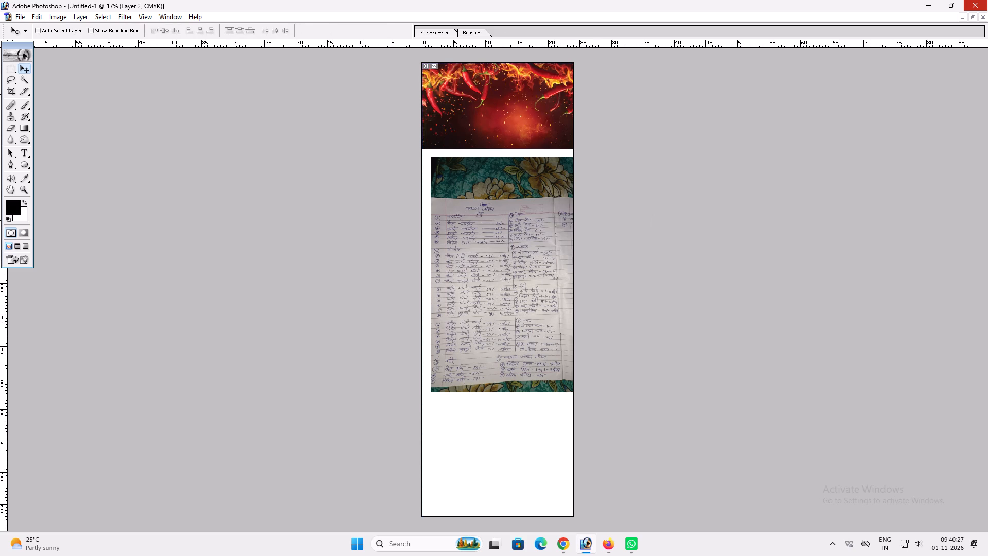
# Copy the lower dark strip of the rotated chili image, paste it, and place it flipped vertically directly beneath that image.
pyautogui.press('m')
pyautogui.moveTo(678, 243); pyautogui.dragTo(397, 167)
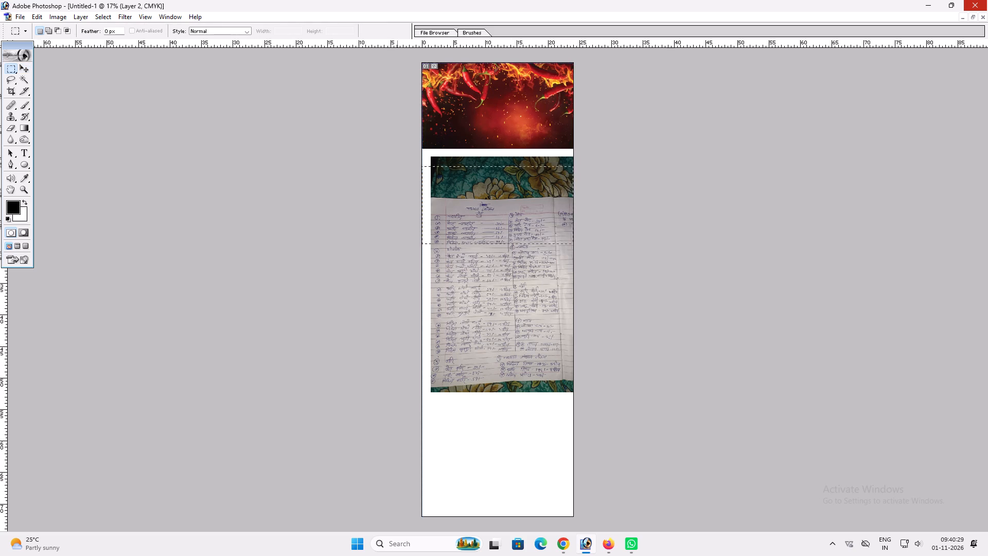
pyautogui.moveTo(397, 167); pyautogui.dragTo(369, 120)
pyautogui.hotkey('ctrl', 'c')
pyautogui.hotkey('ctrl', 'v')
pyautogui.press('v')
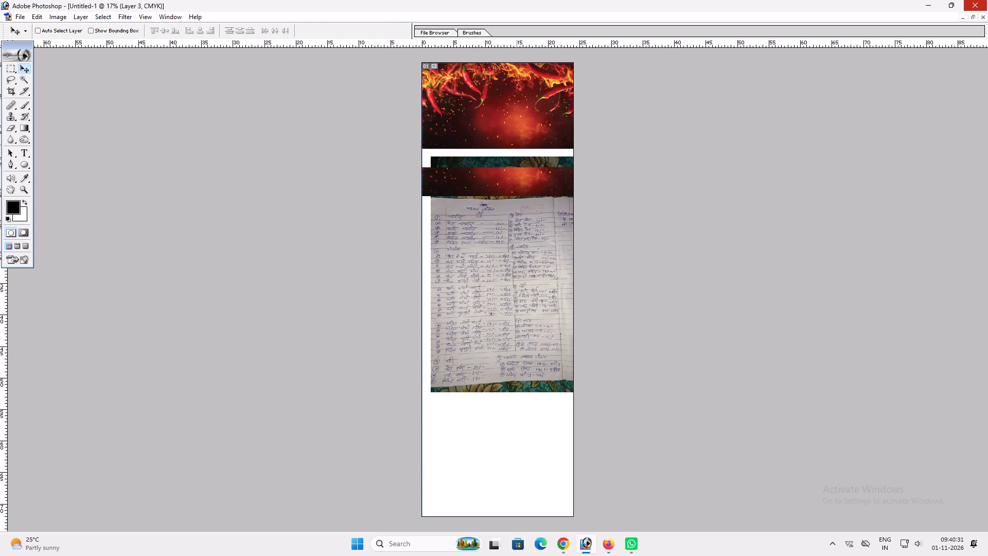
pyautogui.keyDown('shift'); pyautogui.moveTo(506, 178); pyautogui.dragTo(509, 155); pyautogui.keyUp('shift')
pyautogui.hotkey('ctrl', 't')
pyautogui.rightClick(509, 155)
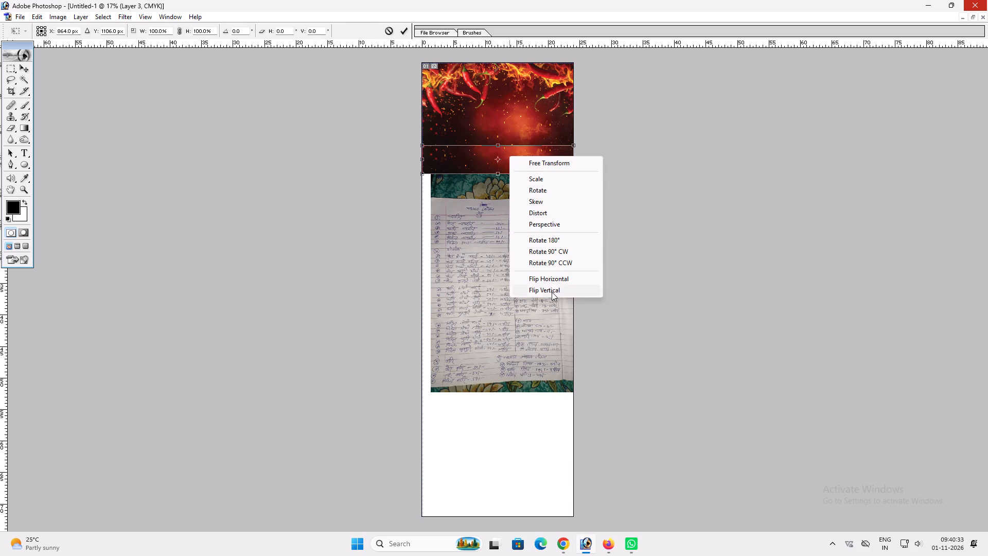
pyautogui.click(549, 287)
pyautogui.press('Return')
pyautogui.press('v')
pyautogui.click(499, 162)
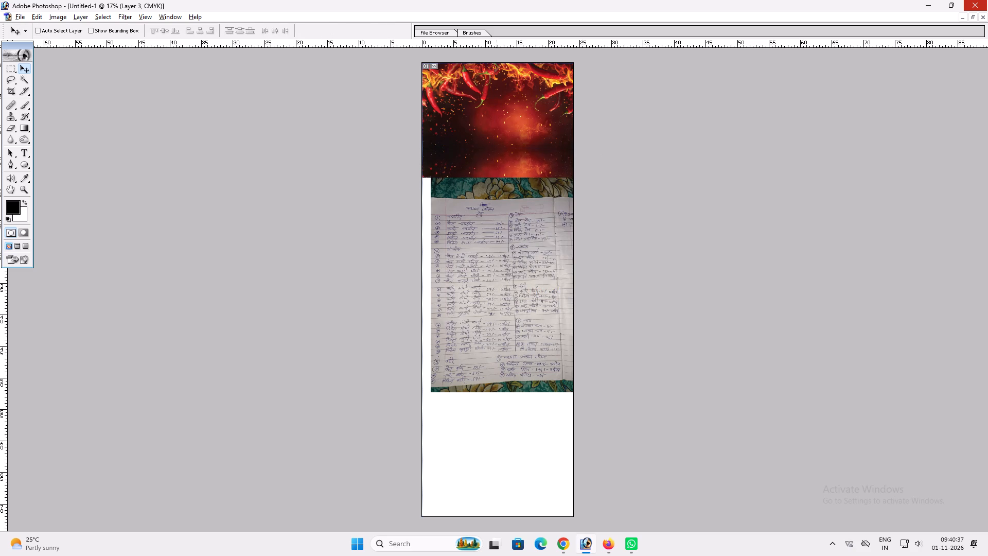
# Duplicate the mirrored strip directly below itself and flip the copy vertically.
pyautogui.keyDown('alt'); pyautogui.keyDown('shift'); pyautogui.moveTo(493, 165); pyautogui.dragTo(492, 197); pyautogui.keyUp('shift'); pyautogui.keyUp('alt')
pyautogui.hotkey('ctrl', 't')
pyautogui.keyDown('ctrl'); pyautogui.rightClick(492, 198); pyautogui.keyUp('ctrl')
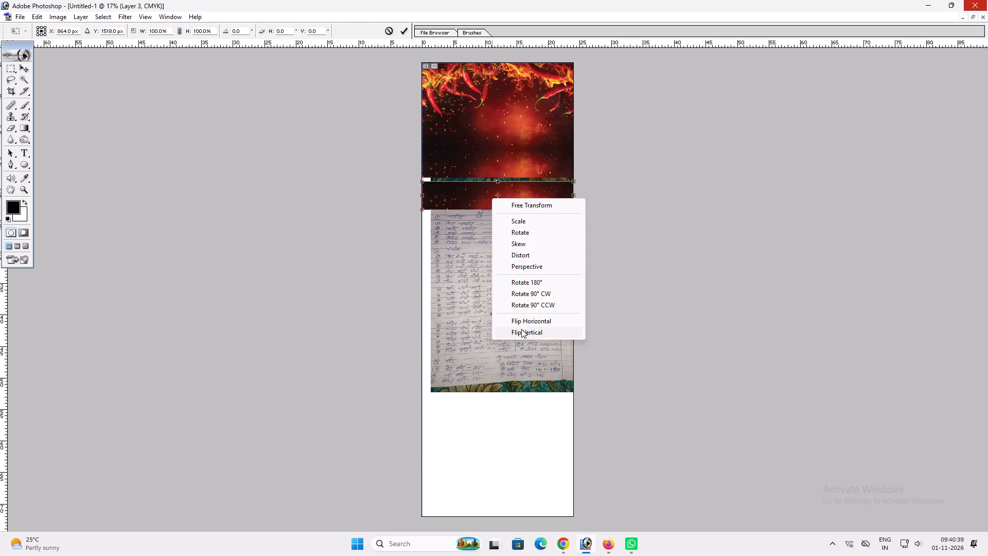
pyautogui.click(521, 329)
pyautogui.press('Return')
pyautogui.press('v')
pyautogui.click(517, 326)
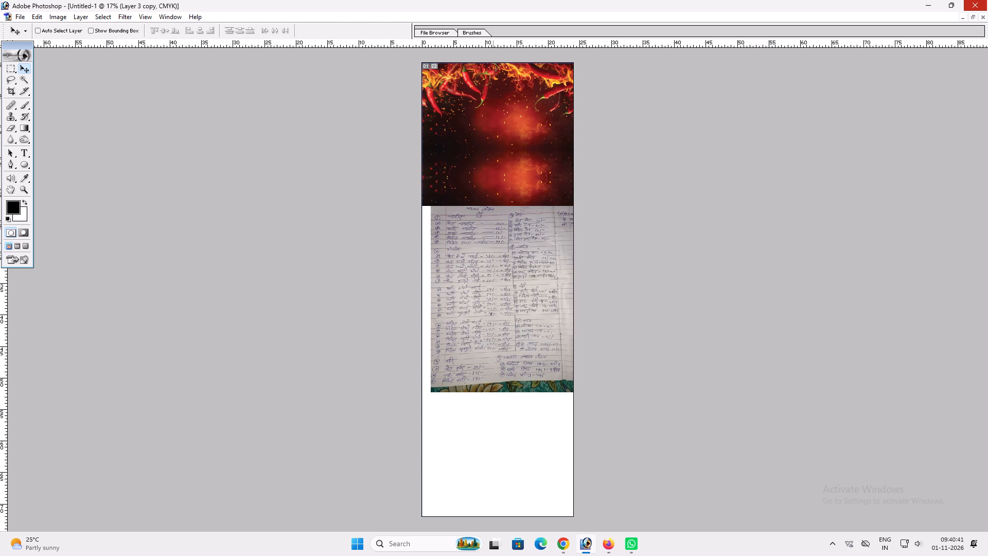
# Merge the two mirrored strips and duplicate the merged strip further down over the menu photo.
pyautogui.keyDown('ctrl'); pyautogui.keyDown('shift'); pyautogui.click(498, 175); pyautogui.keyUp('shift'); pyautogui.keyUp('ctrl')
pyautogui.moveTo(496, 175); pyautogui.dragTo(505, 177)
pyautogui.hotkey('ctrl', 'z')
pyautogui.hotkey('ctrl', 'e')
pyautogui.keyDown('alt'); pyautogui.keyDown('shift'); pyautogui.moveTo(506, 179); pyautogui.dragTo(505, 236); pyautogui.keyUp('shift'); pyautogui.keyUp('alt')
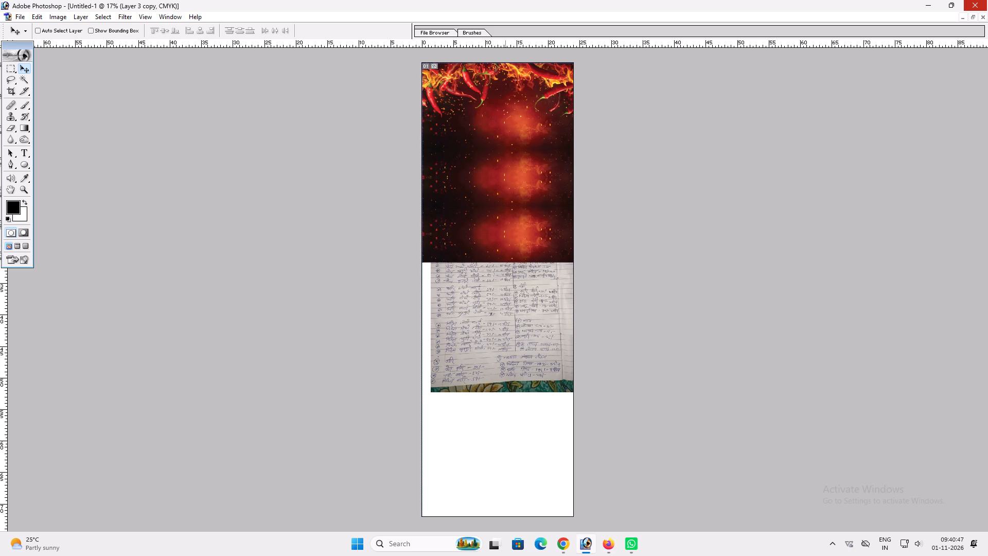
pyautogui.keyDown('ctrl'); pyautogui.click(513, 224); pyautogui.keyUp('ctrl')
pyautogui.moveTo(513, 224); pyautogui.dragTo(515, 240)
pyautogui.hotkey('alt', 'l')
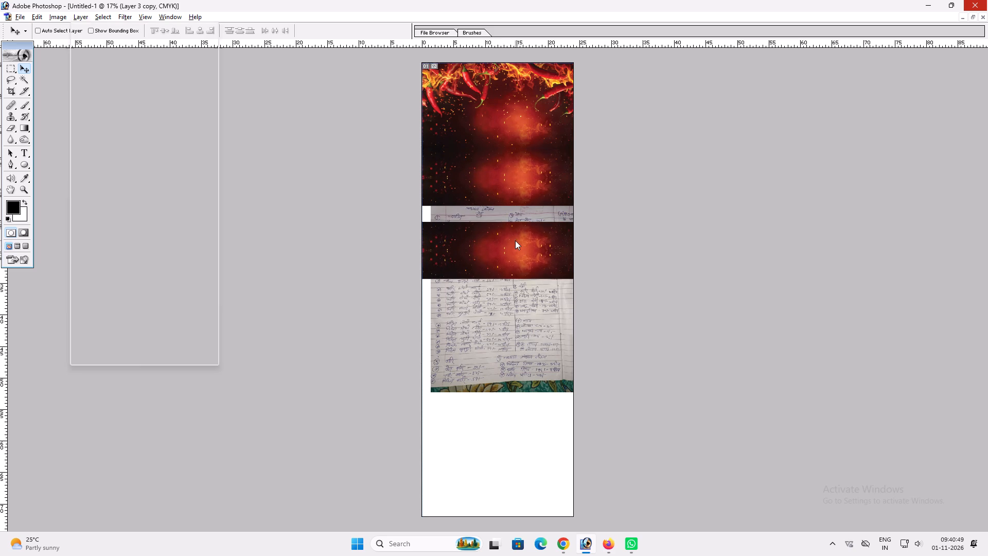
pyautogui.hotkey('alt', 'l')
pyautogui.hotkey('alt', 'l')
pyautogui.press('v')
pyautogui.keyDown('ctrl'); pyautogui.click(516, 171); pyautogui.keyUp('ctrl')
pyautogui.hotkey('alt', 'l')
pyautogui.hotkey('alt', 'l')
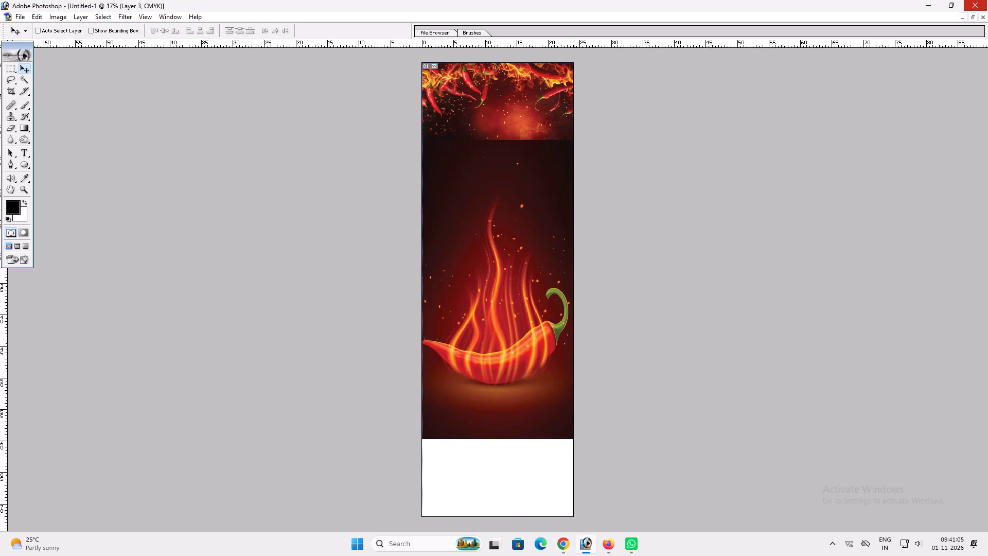
# Move the handwritten menu photo down to the lower part of the canvas.
pyautogui.press('v')
pyautogui.keyDown('ctrl'); pyautogui.click(504, 322); pyautogui.keyUp('ctrl')
pyautogui.moveTo(504, 315); pyautogui.dragTo(497, 529)
# Move the flaming chili image down, leaving a gap below the red chili image at the canvas top.
pyautogui.keyDown('ctrl'); pyautogui.click(507, 309); pyautogui.keyUp('ctrl')
pyautogui.keyDown('ctrl'); pyautogui.scroll(3, 507, 309); pyautogui.keyUp('ctrl')
pyautogui.hotkey('ctrl', 't')
pyautogui.keyDown('shift'); pyautogui.click(520, 182); pyautogui.keyUp('shift')
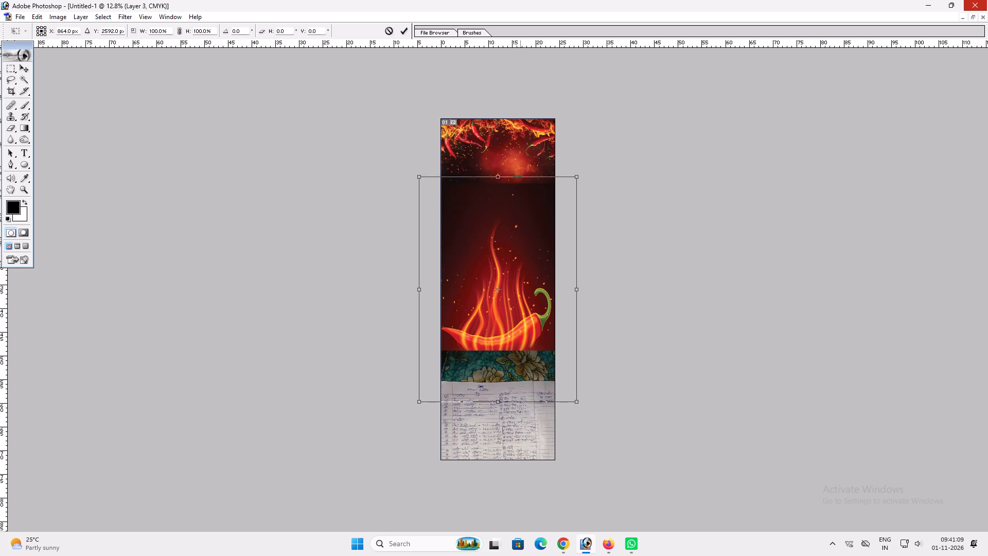
pyautogui.hotkey('shift', 'Return')
pyautogui.hotkey('ctrl', 't')
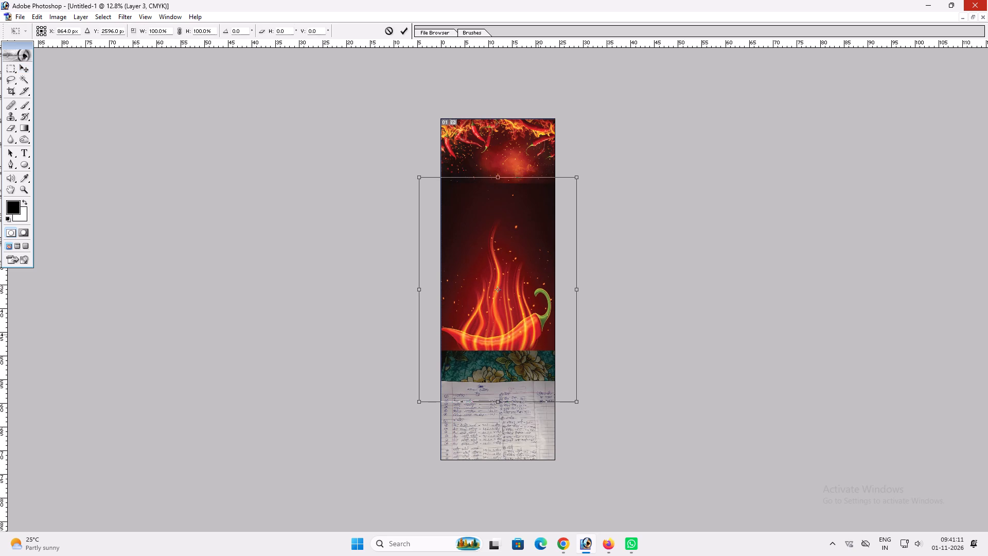
pyautogui.press('Return')
pyautogui.press('v')
pyautogui.moveTo(513, 245); pyautogui.dragTo(507, 295)
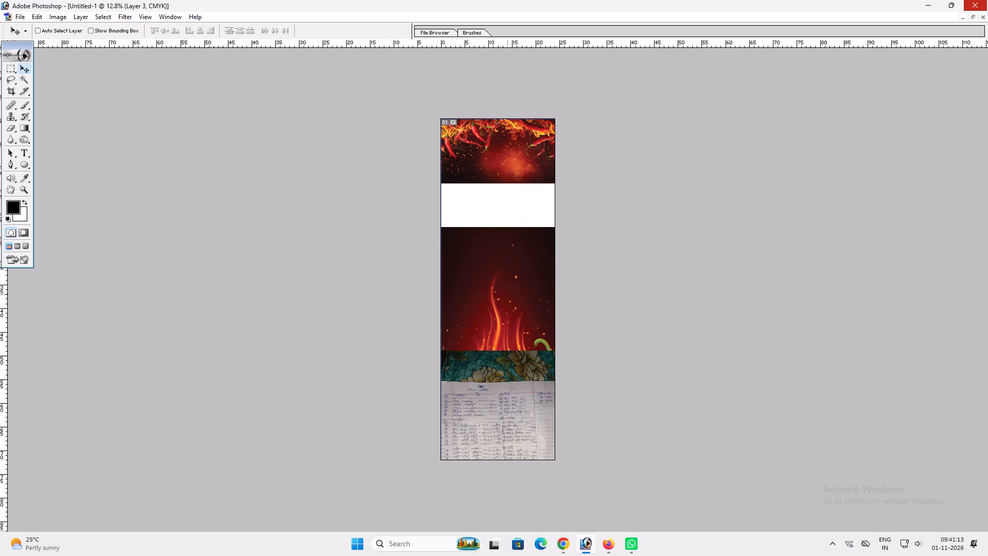
pyautogui.moveTo(507, 295); pyautogui.dragTo(506, 300)
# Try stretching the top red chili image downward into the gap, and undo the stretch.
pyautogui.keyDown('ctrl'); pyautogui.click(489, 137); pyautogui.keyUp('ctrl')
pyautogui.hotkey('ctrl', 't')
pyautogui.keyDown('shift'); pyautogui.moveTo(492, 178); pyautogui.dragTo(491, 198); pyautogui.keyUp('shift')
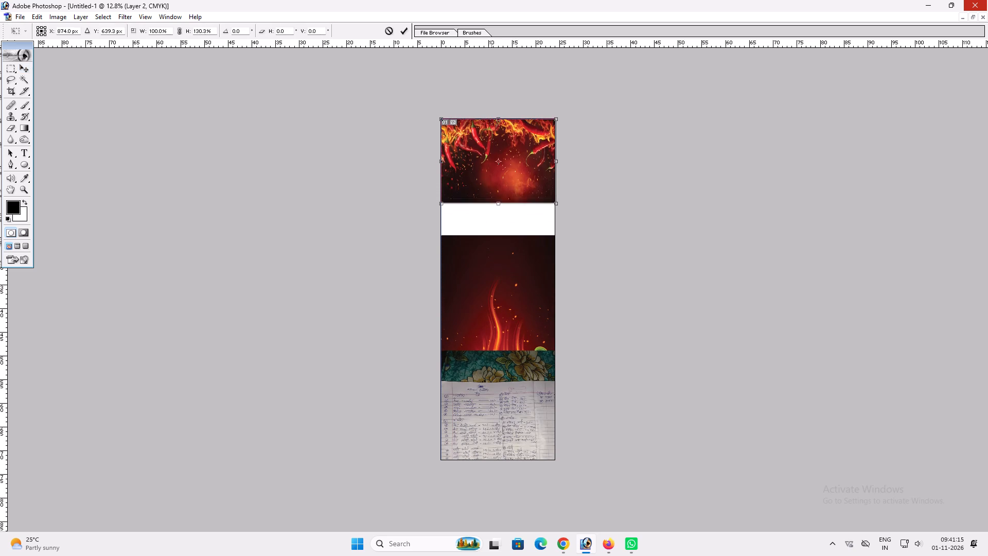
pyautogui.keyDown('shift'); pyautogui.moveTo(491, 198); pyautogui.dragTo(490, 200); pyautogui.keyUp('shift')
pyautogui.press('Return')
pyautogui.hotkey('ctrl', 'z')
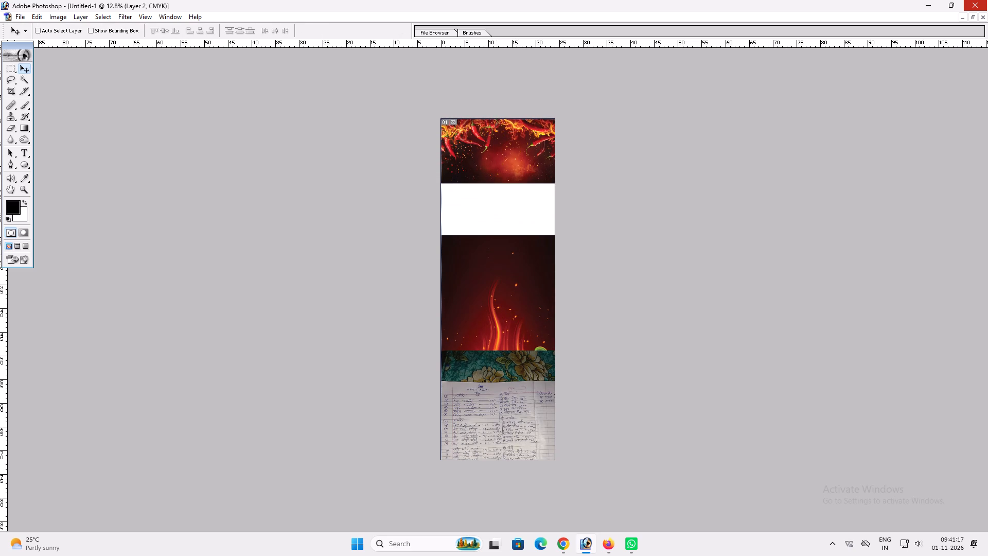
# Select a thin strip of the flaming chili image's dark upper area and stretch it up to the red chili image's lower edge.
pyautogui.keyDown('ctrl'); pyautogui.click(498, 267); pyautogui.keyUp('ctrl')
pyautogui.hotkey('ctrl', 't')
pyautogui.press('Return')
pyautogui.press('m')
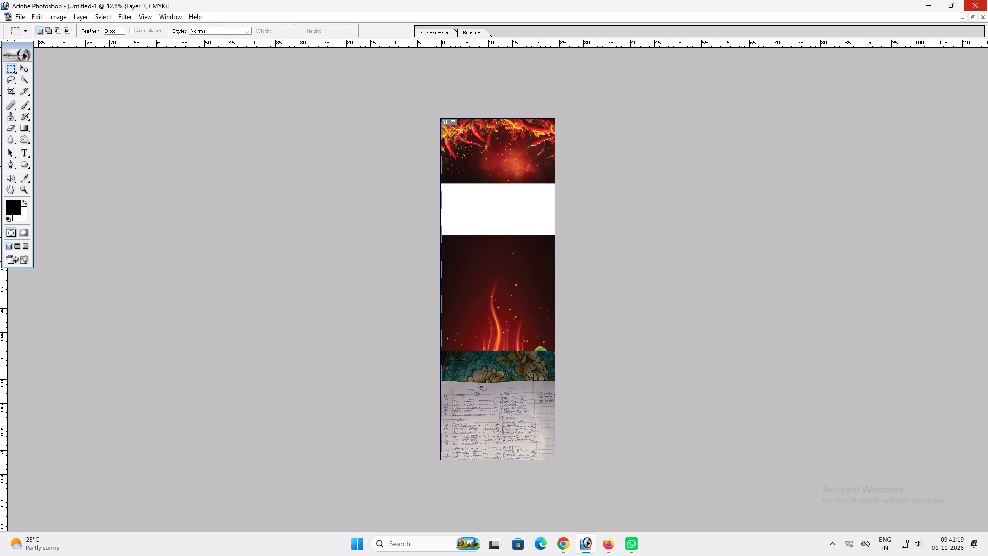
pyautogui.moveTo(442, 254); pyautogui.dragTo(578, 273)
pyautogui.hotkey('ctrl', 't')
pyautogui.moveTo(542, 255); pyautogui.dragTo(534, 185)
pyautogui.press('Return')
pyautogui.hotkey('ctrl', 'd')
pyautogui.press('v')
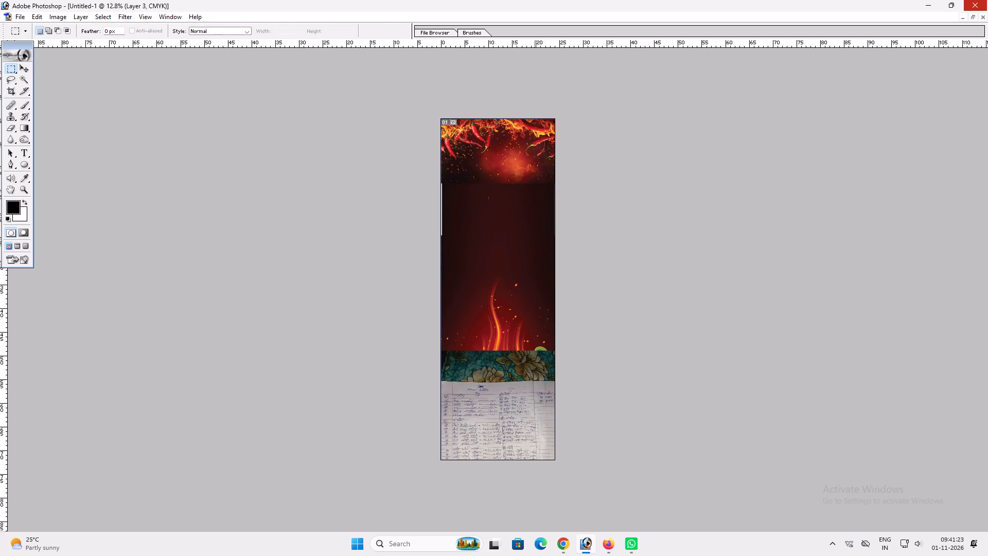
# Move the flaming chili image and the handwritten menu photo further down the canvas.
pyautogui.press('v')
pyautogui.keyDown('shift'); pyautogui.moveTo(531, 266); pyautogui.dragTo(527, 318); pyautogui.keyUp('shift')
pyautogui.keyDown('ctrl'); pyautogui.click(526, 380); pyautogui.keyUp('ctrl')
pyautogui.moveTo(526, 380); pyautogui.dragTo(536, 467)
# Stretch another thin strip of the flaming chili image's dark area upward to fill the white gap, and deselect it.
pyautogui.keyDown('ctrl'); pyautogui.click(480, 308); pyautogui.keyUp('ctrl')
pyautogui.press('m')
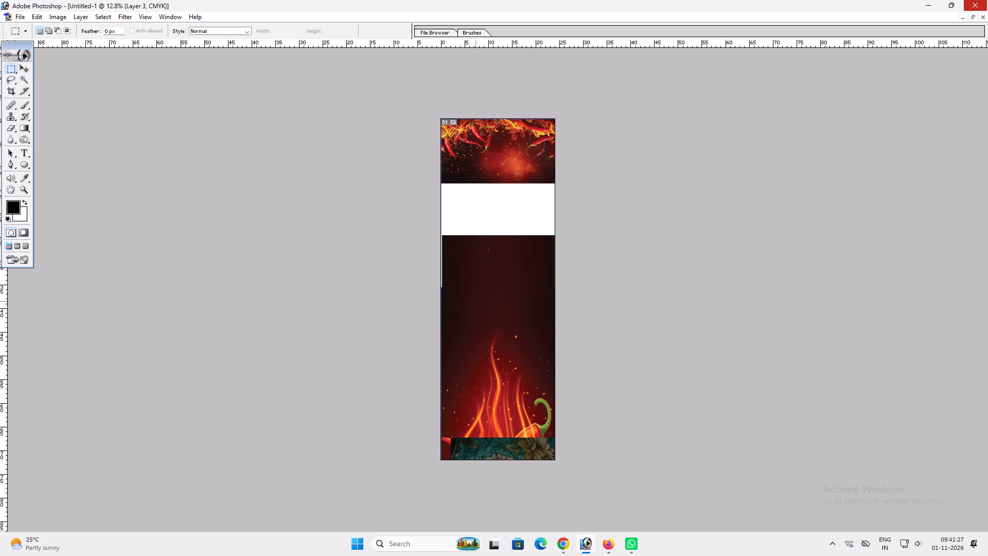
pyautogui.moveTo(439, 292); pyautogui.dragTo(570, 303)
pyautogui.hotkey('ctrl', 't')
pyautogui.moveTo(534, 291); pyautogui.dragTo(535, 211)
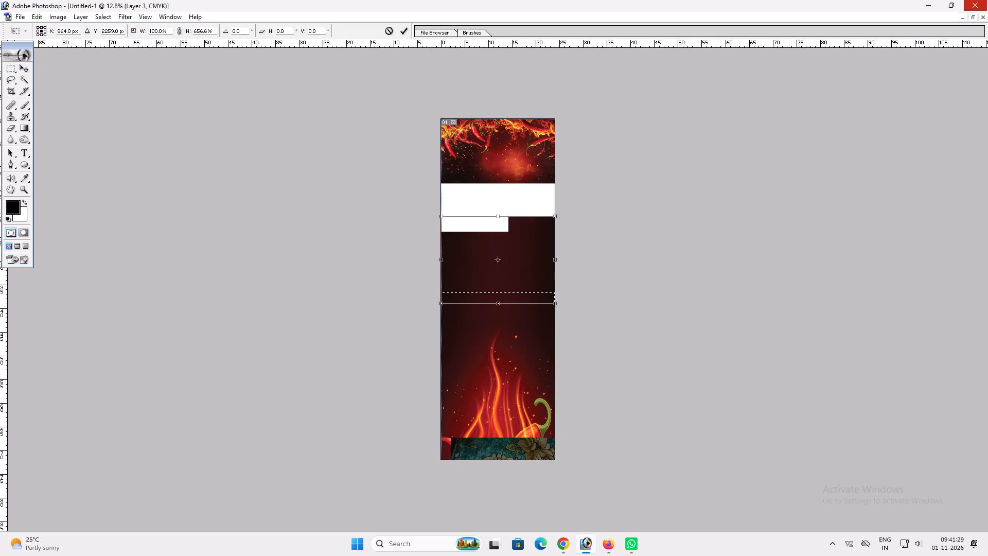
pyautogui.moveTo(535, 211); pyautogui.dragTo(540, 181)
pyautogui.press('Return')
pyautogui.press('v')
pyautogui.press('e')
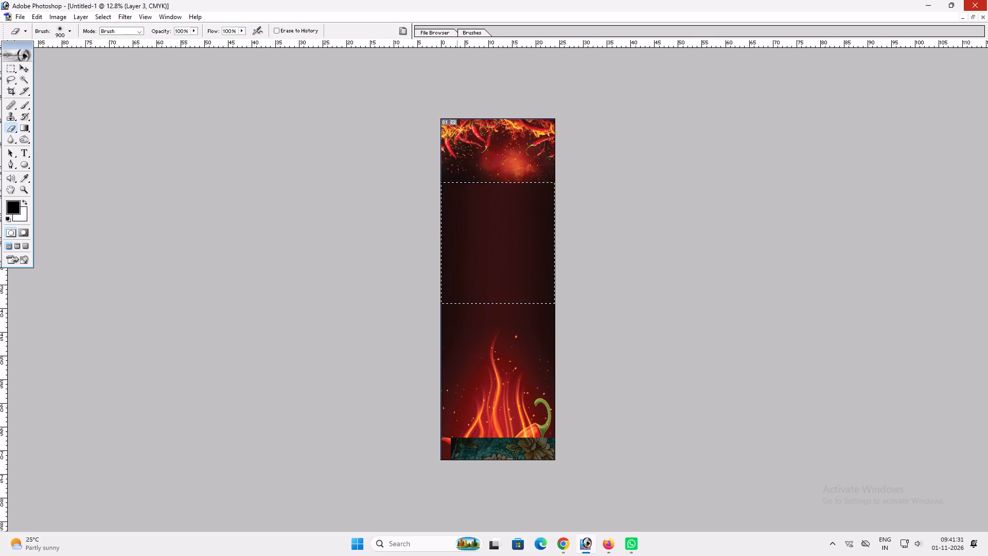
pyautogui.hotkey('ctrl', 'd')
# With a soft 700-size eraser, fade the flaming chili image's top edge and the red chili image's bottom edge along their seam.
pyautogui.press('e')
pyautogui.write('ee')
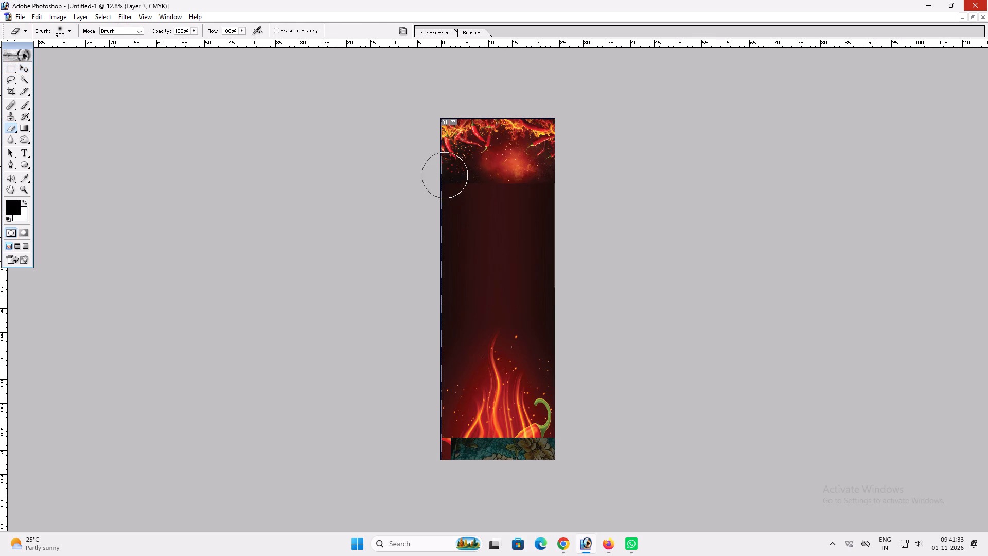
pyautogui.press('[')
pyautogui.press('[')
pyautogui.moveTo(445, 176); pyautogui.dragTo(580, 174)
pyautogui.press('v')
pyautogui.press('v')
pyautogui.rightClick(512, 175)
pyautogui.moveTo(531, 182); pyautogui.dragTo(543, 185)
pyautogui.press('e')
pyautogui.moveTo(562, 190); pyautogui.dragTo(530, 196)
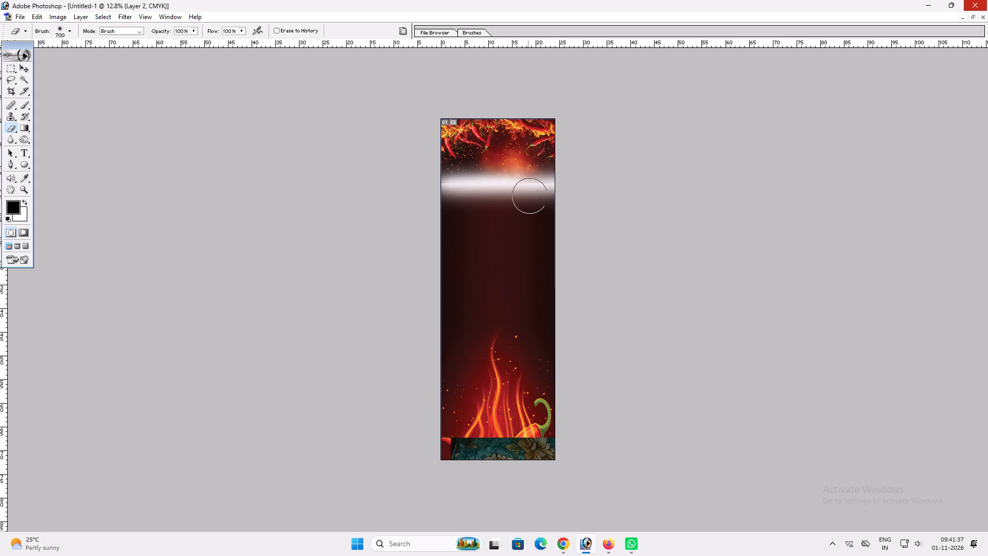
pyautogui.moveTo(530, 196); pyautogui.dragTo(403, 193)
# Stretch the red chili image's bottom edge down over the faded seam.
pyautogui.hotkey('ctrl', 't')
pyautogui.keyDown('shift'); pyautogui.moveTo(517, 182); pyautogui.dragTo(516, 199); pyautogui.keyUp('shift')
pyautogui.press('Return')
pyautogui.press('v')
# Stretch the flaming chili image's top edge up behind the red chili image to blend the two backgrounds.
pyautogui.keyDown('ctrl'); pyautogui.click(513, 237); pyautogui.keyUp('ctrl')
pyautogui.hotkey('ctrl', 't')
pyautogui.keyDown('shift'); pyautogui.moveTo(508, 185); pyautogui.dragTo(508, 164); pyautogui.keyUp('shift')
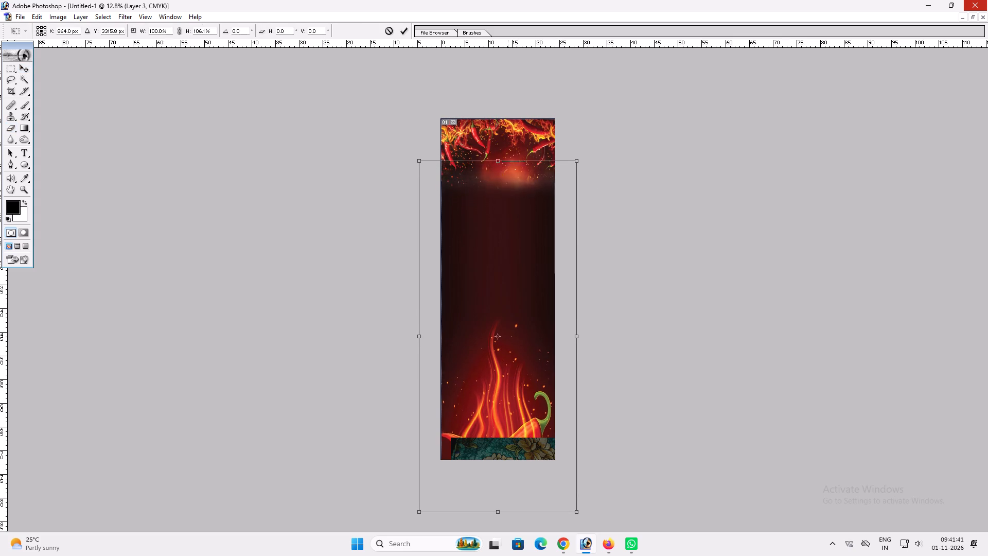
pyautogui.keyDown('shift'); pyautogui.moveTo(508, 164); pyautogui.dragTo(508, 157); pyautogui.keyUp('shift')
pyautogui.hotkey('shift', 'Return')
pyautogui.press('v')
# Widen the top red chili image slightly past the canvas sides.
pyautogui.keyDown('ctrl'); pyautogui.click(515, 180); pyautogui.keyUp('ctrl')
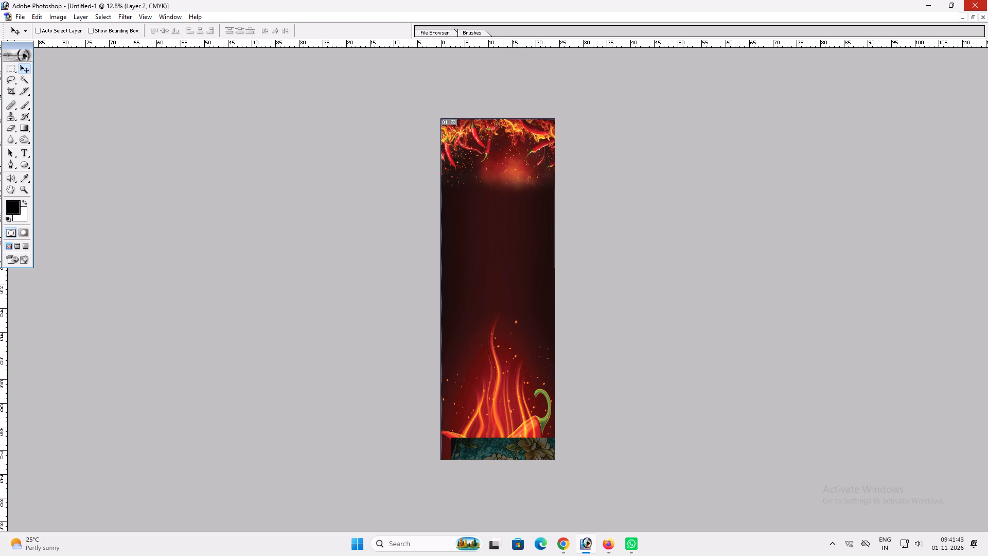
pyautogui.hotkey('ctrl', 't')
pyautogui.keyDown('alt'); pyautogui.keyDown('shift'); pyautogui.moveTo(558, 201); pyautogui.dragTo(565, 202); pyautogui.keyUp('shift'); pyautogui.keyUp('alt')
pyautogui.hotkey('shift', 'Return')
pyautogui.press('v')
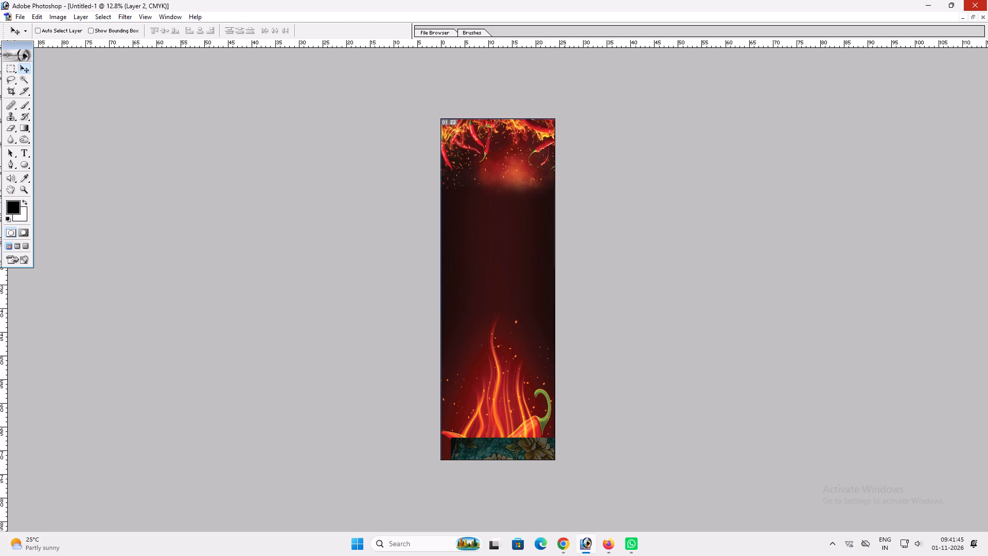
# Move the handwritten menu photo up from the bottom of the canvas, clear of the flaming chili.
pyautogui.hotkey('ctrl', '+')
pyautogui.hotkey('ctrl', '+')
pyautogui.press('space')
pyautogui.moveTo(598, 366); pyautogui.dragTo(602, 165)
pyautogui.press('v')
pyautogui.keyDown('ctrl'); pyautogui.click(531, 513); pyautogui.keyUp('ctrl')
pyautogui.moveTo(526, 476); pyautogui.dragTo(522, 85)
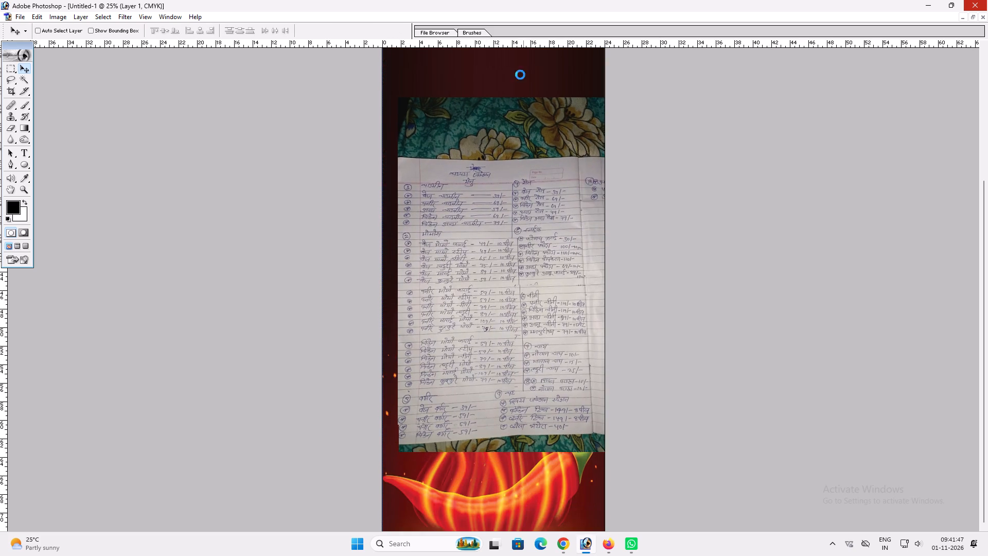
# Pull the bottom edge of the top red chili image upward to shorten its faded lower part.
pyautogui.press('space')
pyautogui.press('space')
pyautogui.rightClick(530, 189)
pyautogui.click(542, 190)
pyautogui.press('v')
pyautogui.click(556, 197)
pyautogui.hotkey('ctrl', '+')
pyautogui.hotkey('ctrl', '+')
pyautogui.press('space')
pyautogui.press('space')
pyautogui.press('space')
pyautogui.press('space')
pyautogui.press('space')
pyautogui.press('space')
pyautogui.press('space')
pyautogui.press('space')
pyautogui.press('space')
pyautogui.press('space')
pyautogui.press('space')
pyautogui.press('space')
pyautogui.press('space')
pyautogui.press('space')
pyautogui.press('space')
pyautogui.press('space')
pyautogui.press('space')
pyautogui.press('space')
pyautogui.press('space')
pyautogui.press('space')
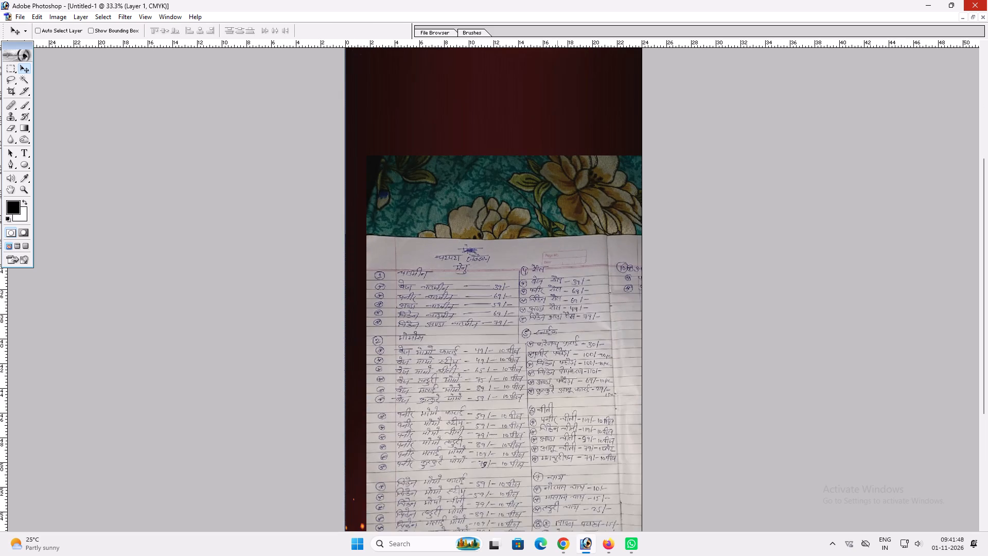
pyautogui.moveTo(559, 275); pyautogui.dragTo(574, 410)
pyautogui.moveTo(502, 193); pyautogui.dragTo(523, 349)
pyautogui.press('v')
pyautogui.press('space')
pyautogui.moveTo(516, 142); pyautogui.dragTo(530, 144, button='right')
pyautogui.moveTo(538, 147); pyautogui.dragTo(549, 150)
pyautogui.keyDown('ctrl'); pyautogui.click(528, 127); pyautogui.keyUp('ctrl')
pyautogui.hotkey('ctrl', 't')
pyautogui.keyDown('shift'); pyautogui.moveTo(532, 173); pyautogui.dragTo(526, 149); pyautogui.keyUp('shift')
pyautogui.hotkey('shift', 'Return')
pyautogui.press('v')
# Stretch the flaming chili image's top edge further up behind the red chili image to smooth the seam.
pyautogui.keyDown('ctrl'); pyautogui.click(525, 198); pyautogui.keyUp('ctrl')
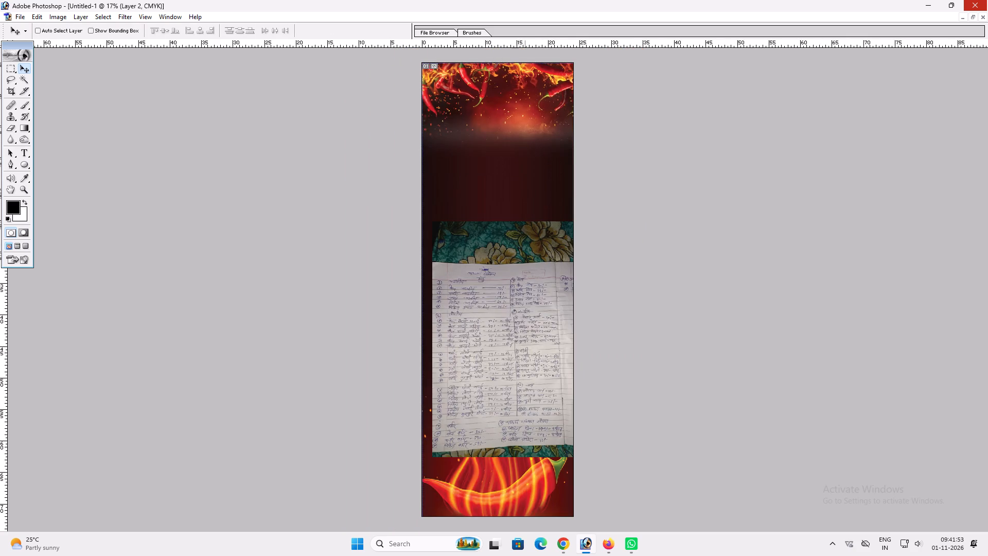
pyautogui.hotkey('ctrl', 't')
pyautogui.keyDown('shift'); pyautogui.moveTo(520, 110); pyautogui.dragTo(517, 79); pyautogui.keyUp('shift')
pyautogui.hotkey('shift', 'Return')
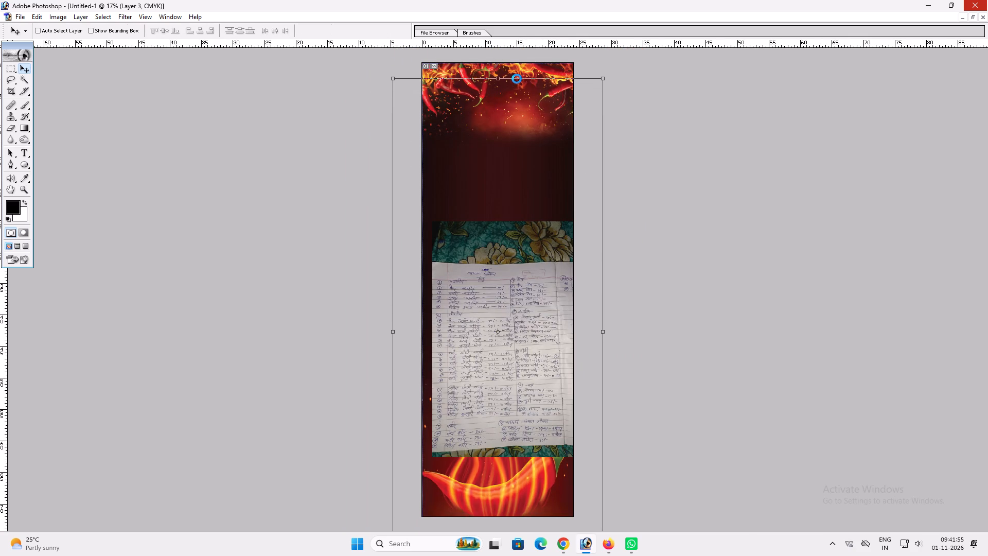
pyautogui.press('v')
pyautogui.press('v')
pyautogui.press('v')
# Switch to Chrome and search Google Images for "banner design png".
pyautogui.click(564, 549)
pyautogui.click(330, 72)
pyautogui.hotkey('ctrl', 'a')
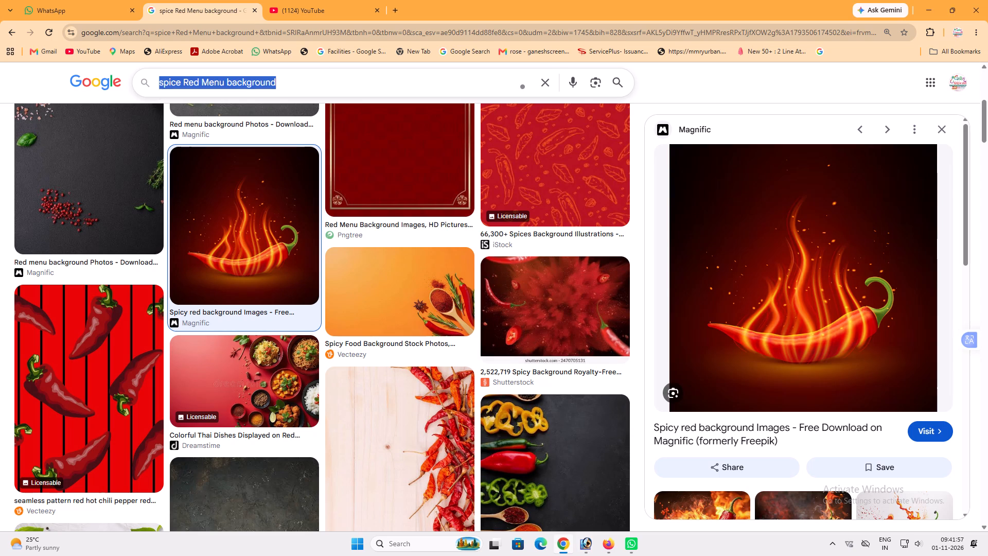
pyautogui.write('banne')
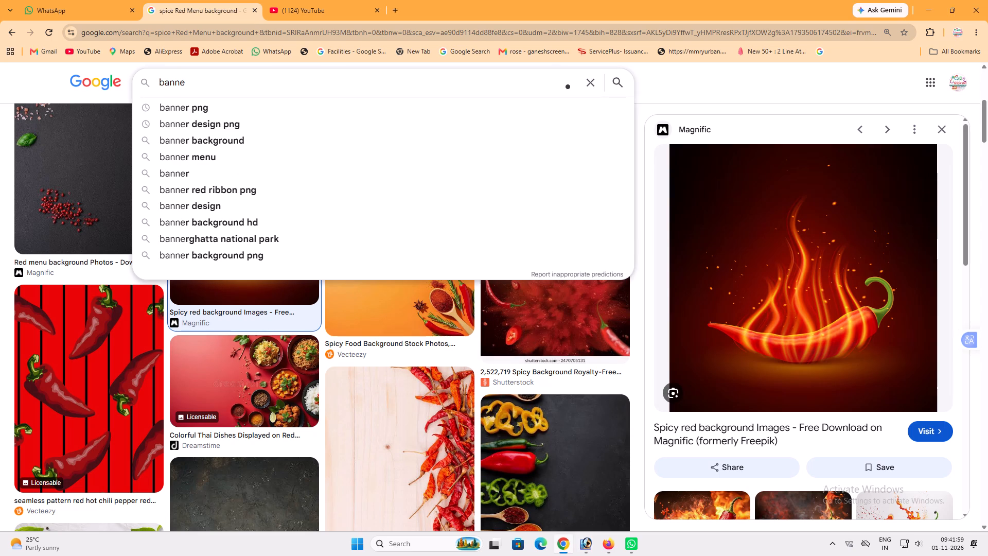
pyautogui.click(306, 117)
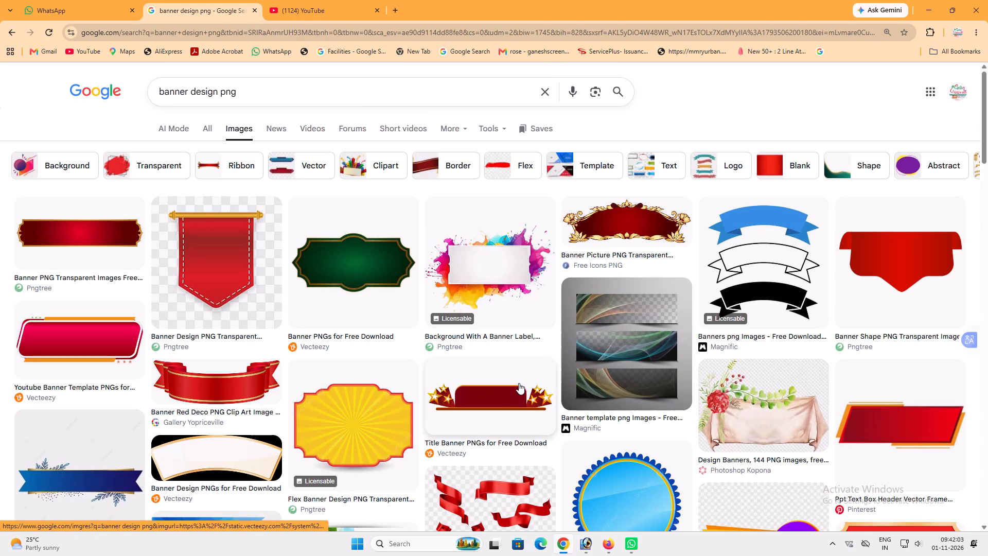
# Copy the maroon title banner with gold stars and paste it into the Photoshop menu, above the handwritten photo.
pyautogui.click(516, 385)
pyautogui.rightClick(746, 215)
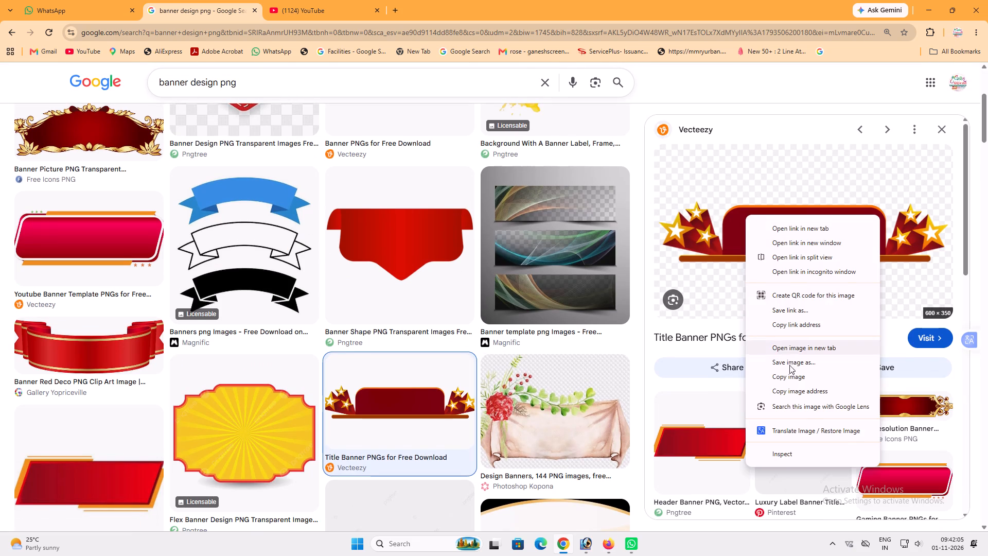
pyautogui.click(793, 378)
pyautogui.click(583, 539)
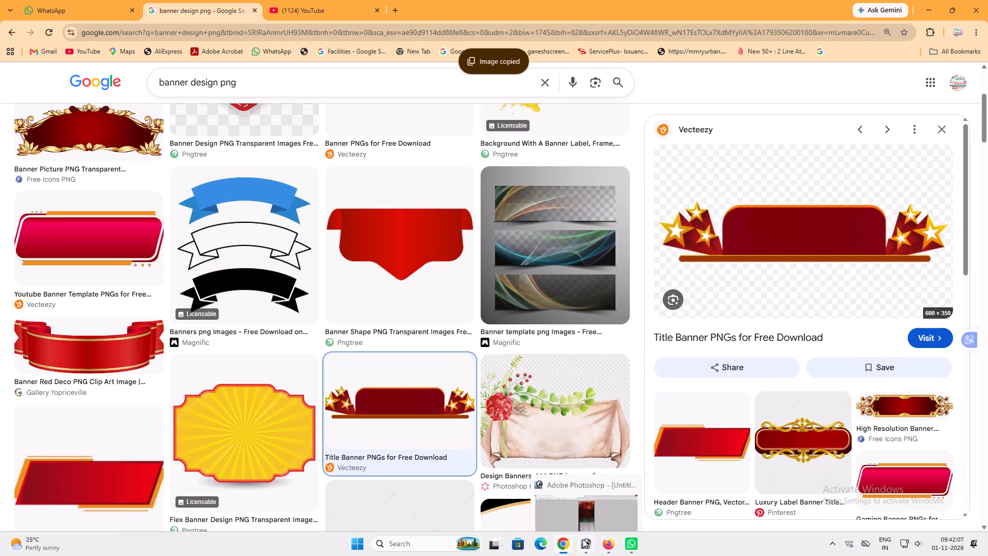
pyautogui.hotkey('ctrl', 'v')
pyautogui.moveTo(530, 264); pyautogui.dragTo(513, 158)
# Select the black background around the star banner with the Magic Wand, delete it and deselect.
pyautogui.press('w')
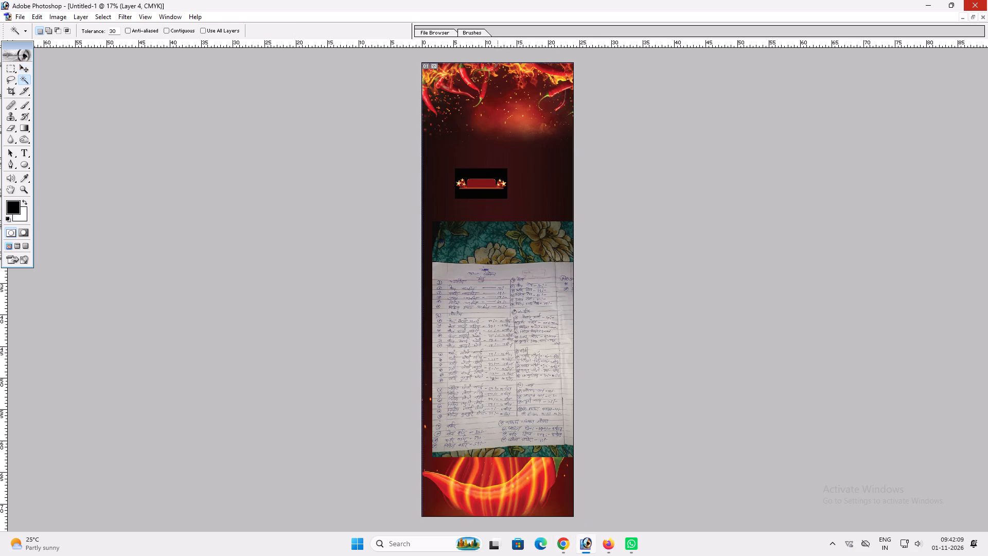
pyautogui.click(496, 170)
pyautogui.press('Delete')
pyautogui.hotkey('ctrl', 'd')
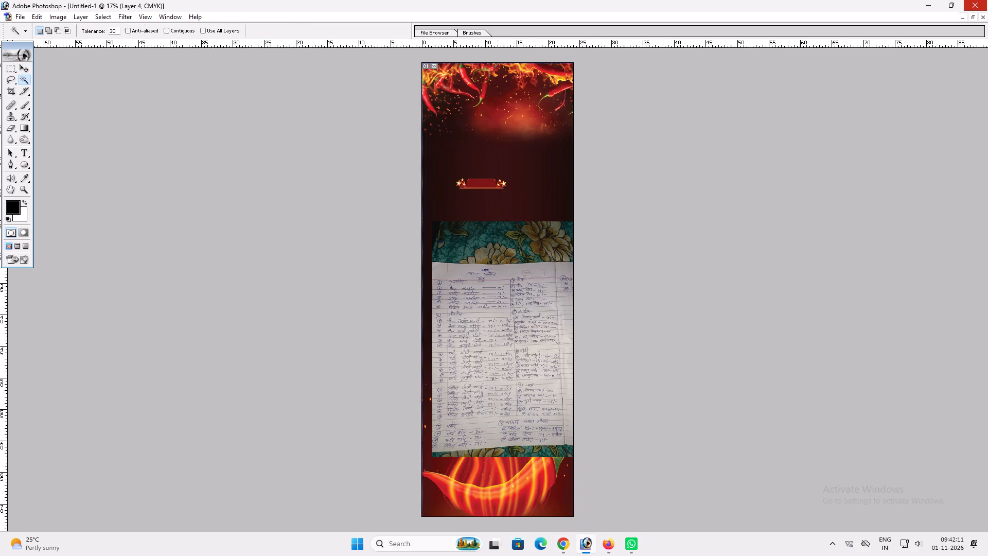
# Bring the star banner to the front and enlarge it just below the red chilies, centred across the canvas.
pyautogui.press('v')
pyautogui.moveTo(498, 182); pyautogui.dragTo(511, 116)
pyautogui.hotkey('ctrl', 'shift', ']')
pyautogui.hotkey('ctrl', 't')
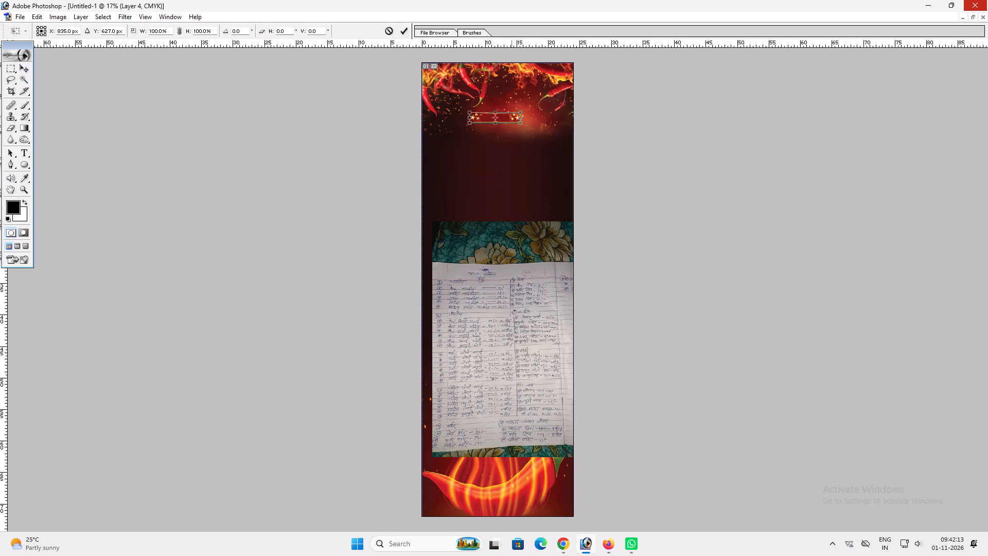
pyautogui.keyDown('alt'); pyautogui.keyDown('shift'); pyautogui.moveTo(520, 123); pyautogui.dragTo(547, 128); pyautogui.keyUp('shift'); pyautogui.keyUp('alt')
pyautogui.hotkey('shift', 'Return')
pyautogui.press('v')
pyautogui.click(526, 130)
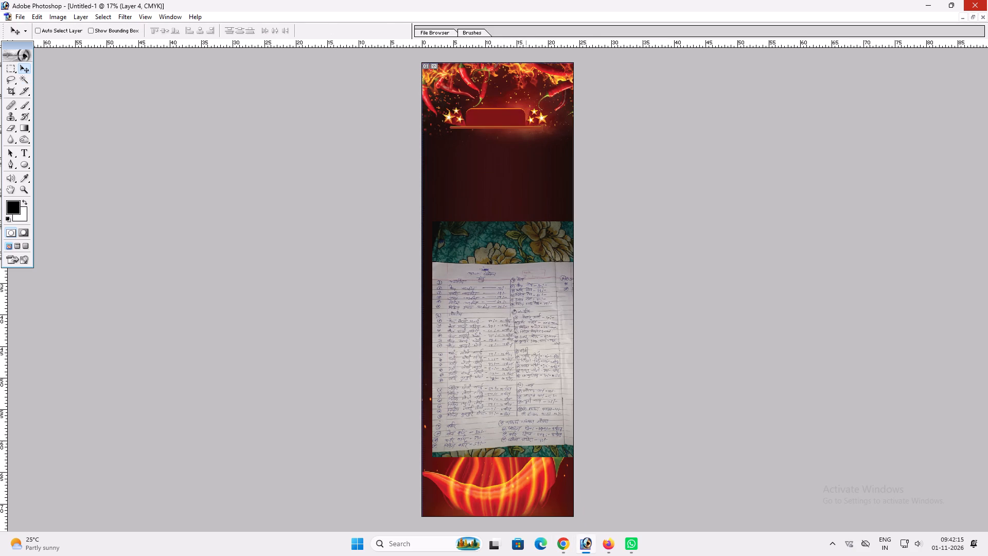
pyautogui.press('v')
pyautogui.press('v')
# Browse the banner image results and related red-and-gold banners in Chrome for another graphic to use in the menu.
pyautogui.click(564, 536)
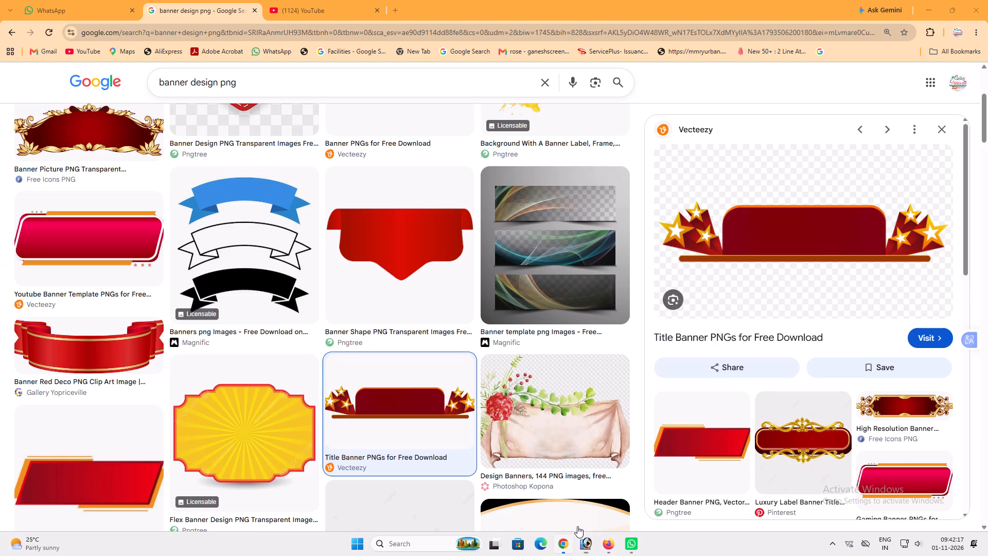
pyautogui.scroll(-5, 794, 317)
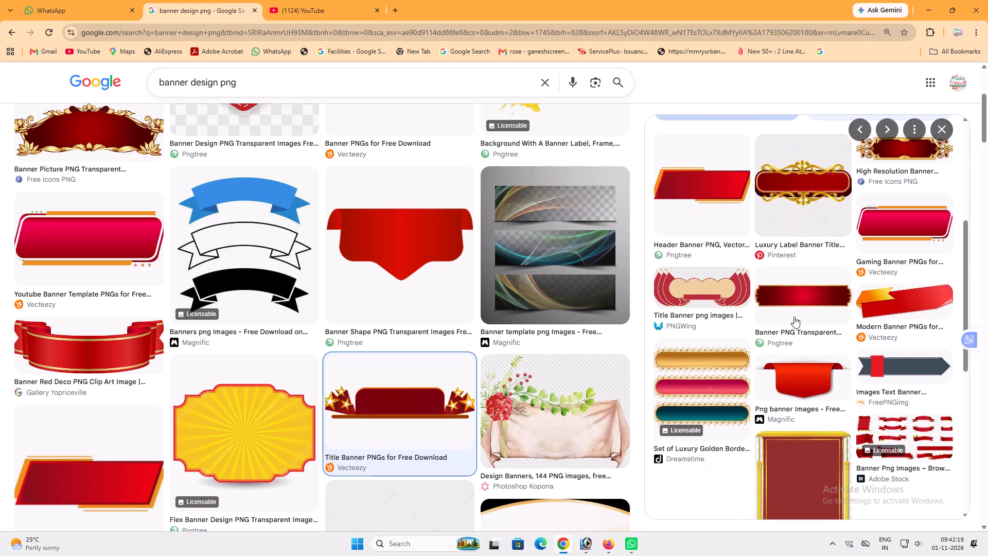
pyautogui.click(790, 183)
pyautogui.scroll(-7, 784, 236)
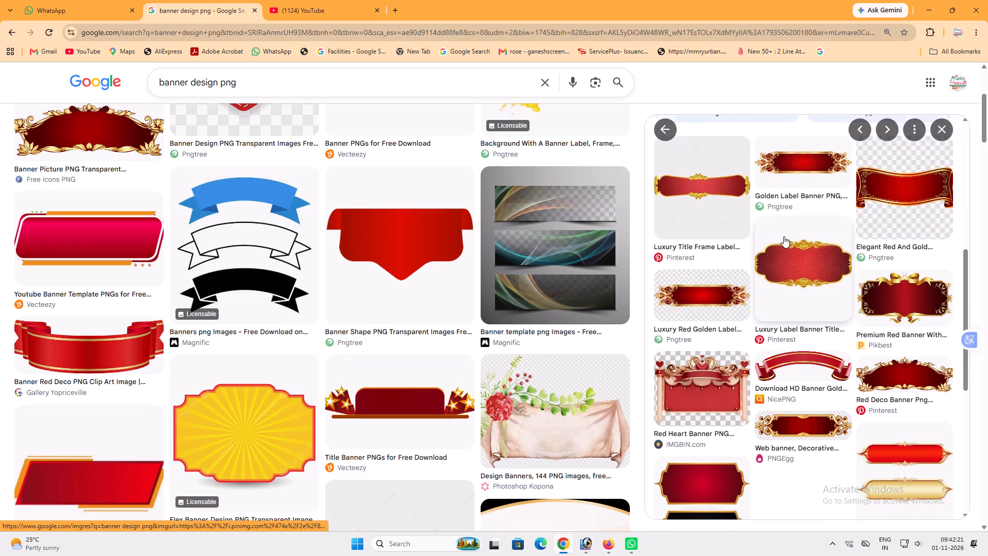
pyautogui.scroll(-5, 784, 236)
pyautogui.scroll(-7, 514, 273)
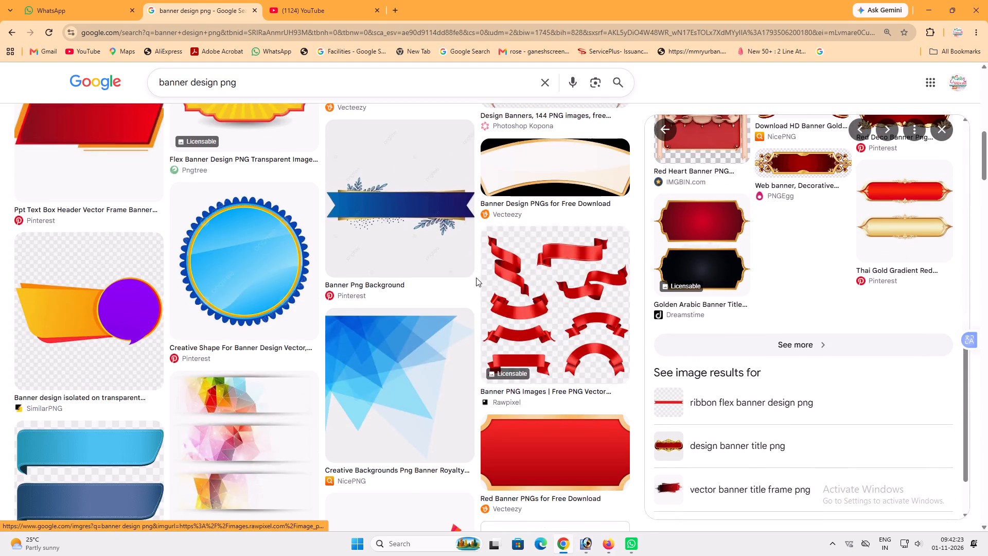
pyautogui.scroll(-6, 476, 277)
pyautogui.click(882, 217)
pyautogui.scroll(-7, 875, 219)
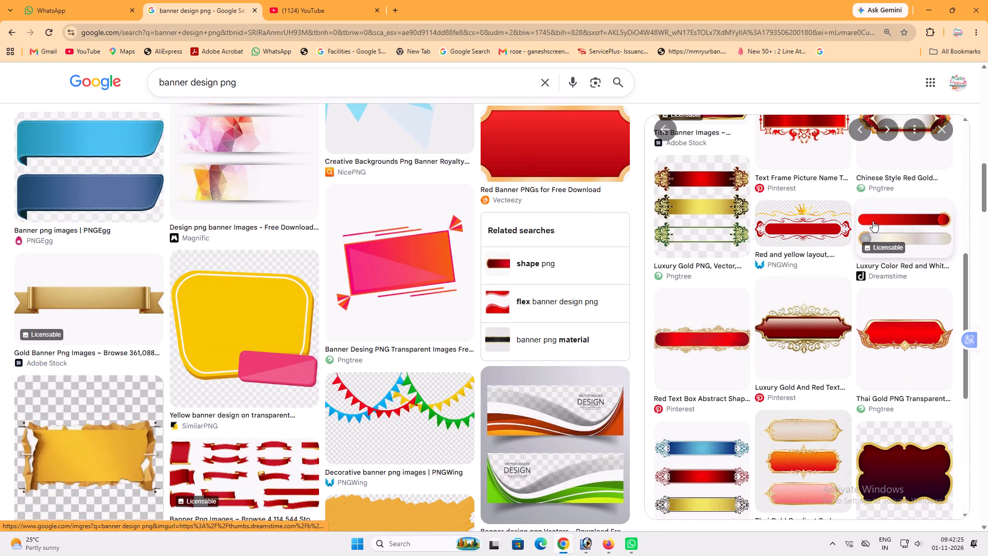
pyautogui.scroll(-15, 339, 254)
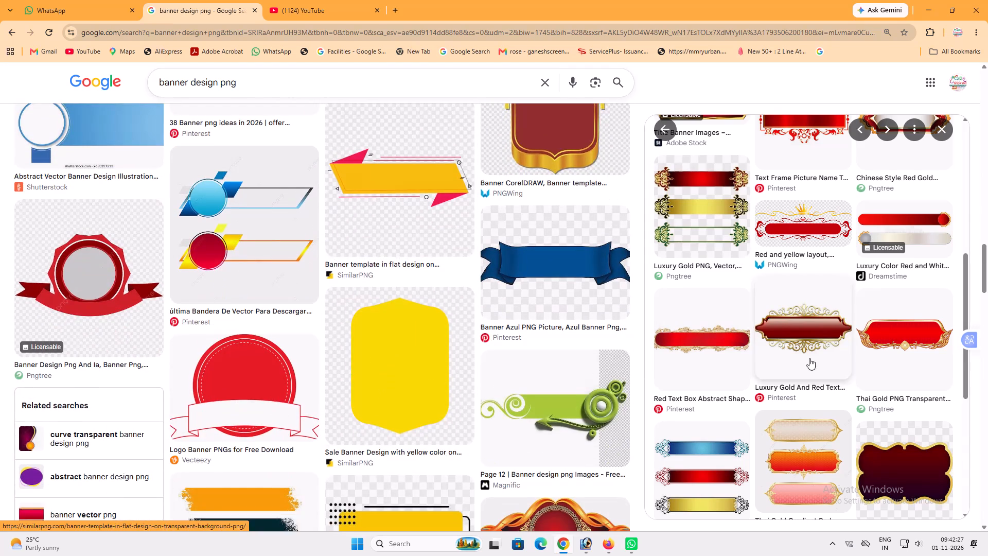
pyautogui.click(909, 349)
pyautogui.scroll(-8, 829, 297)
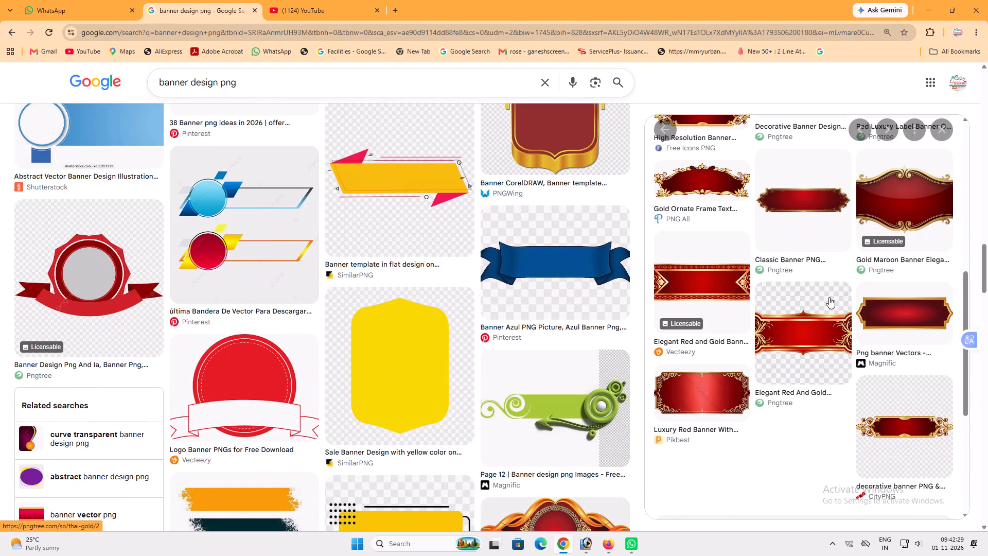
pyautogui.scroll(-18, 438, 239)
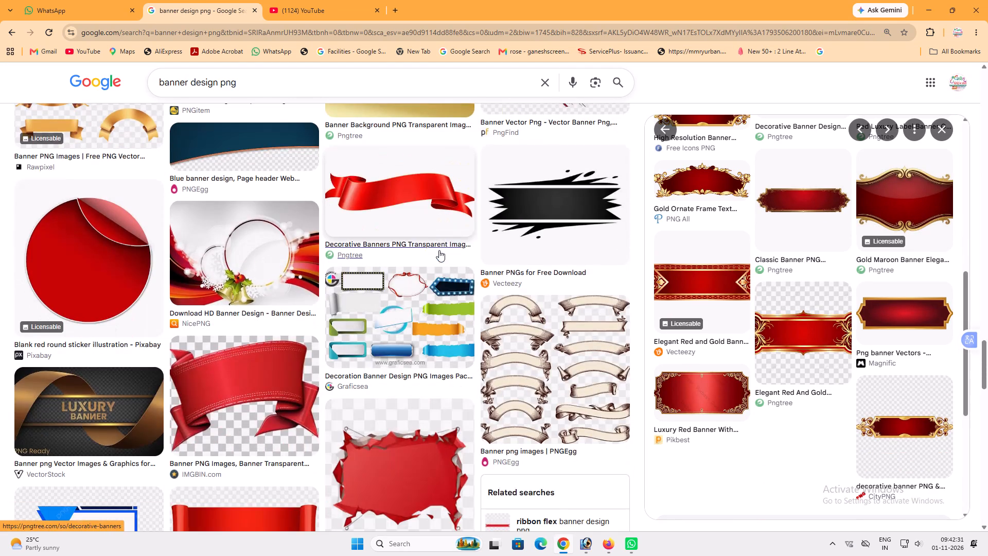
pyautogui.scroll(-9, 439, 250)
pyautogui.scroll(1, 439, 251)
pyautogui.scroll(-5, 439, 251)
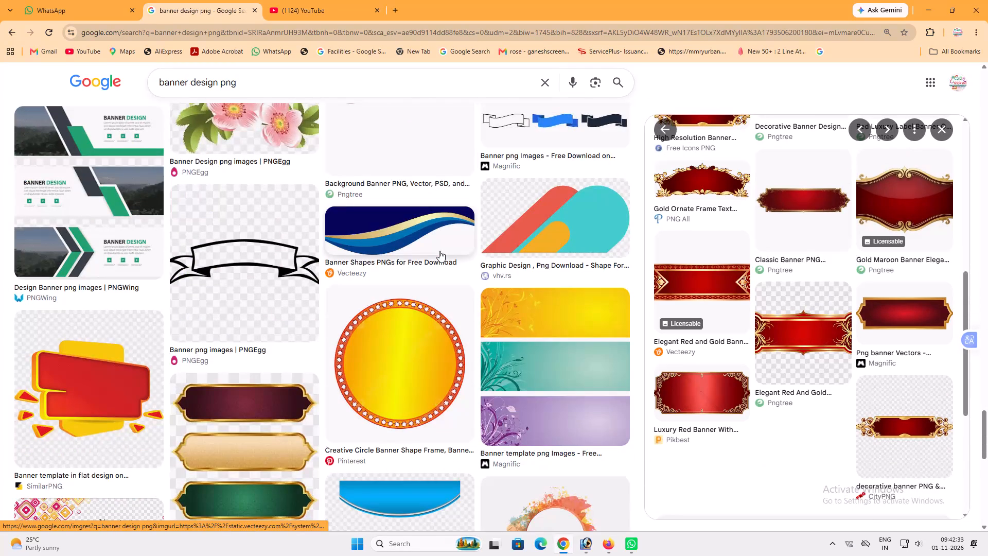
pyautogui.scroll(-6, 439, 251)
pyautogui.scroll(2, 439, 251)
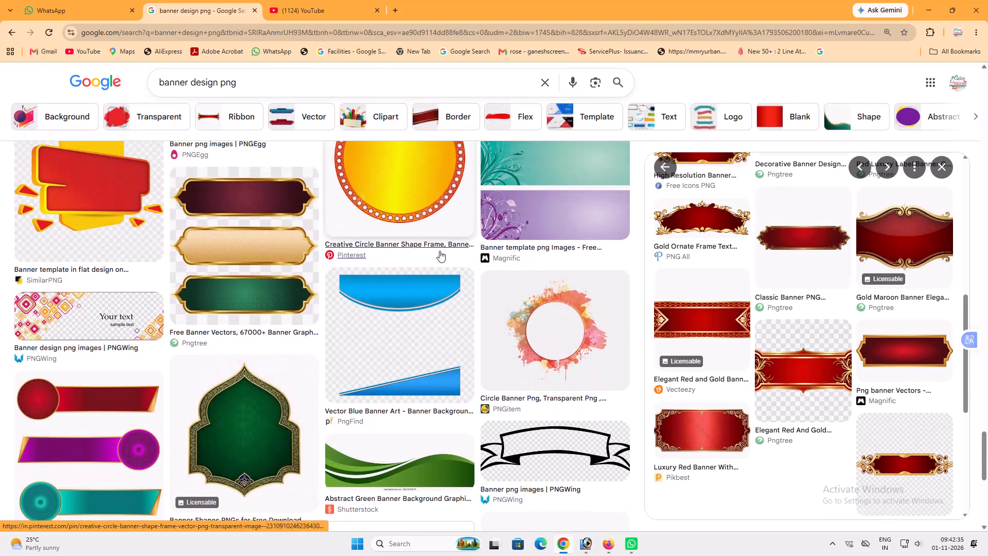
pyautogui.scroll(-10, 439, 251)
pyautogui.scroll(1, 439, 251)
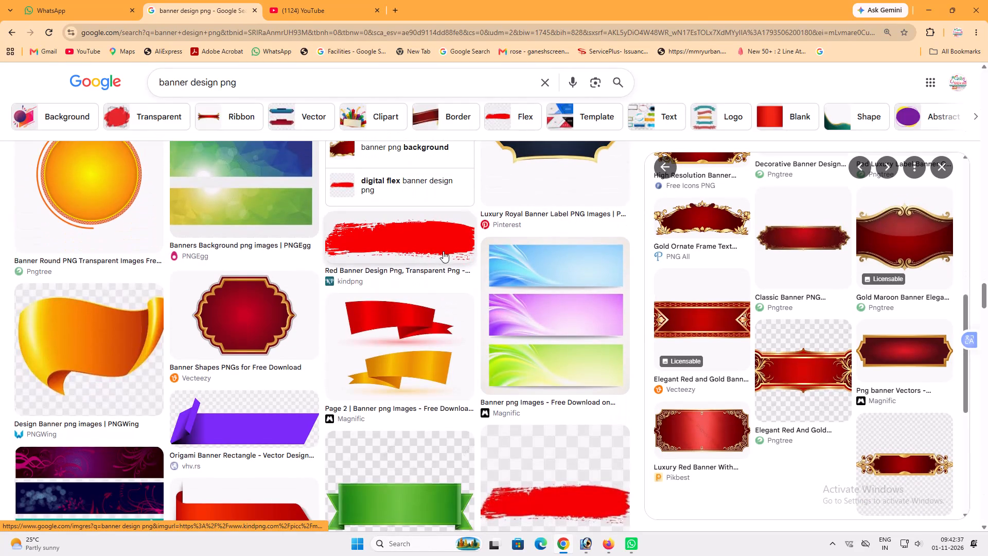
# Copy the round orange-yellow Pngtree banner image and paste it into the Photoshop menu.
pyautogui.click(131, 178)
pyautogui.rightClick(796, 235)
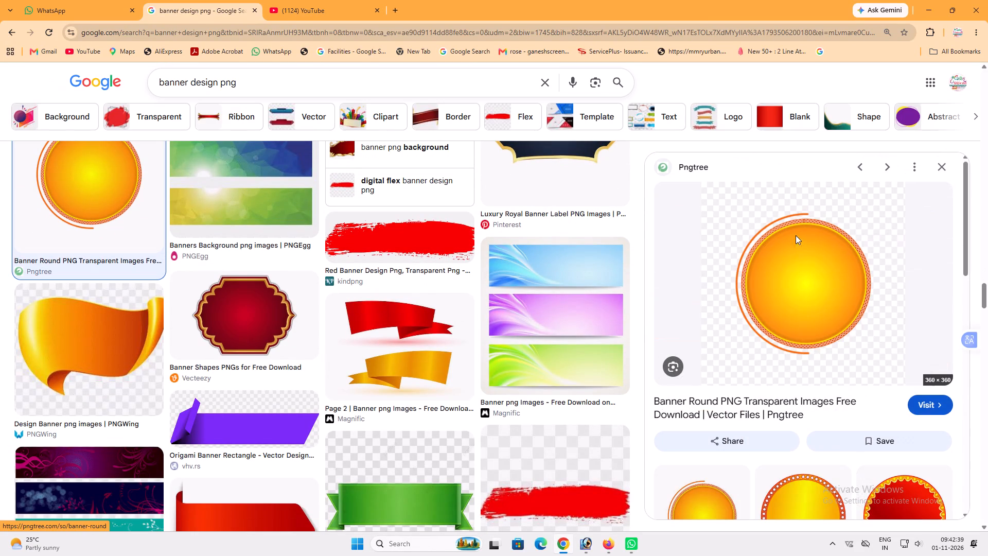
pyautogui.click(840, 401)
pyautogui.scroll(-6, 791, 304)
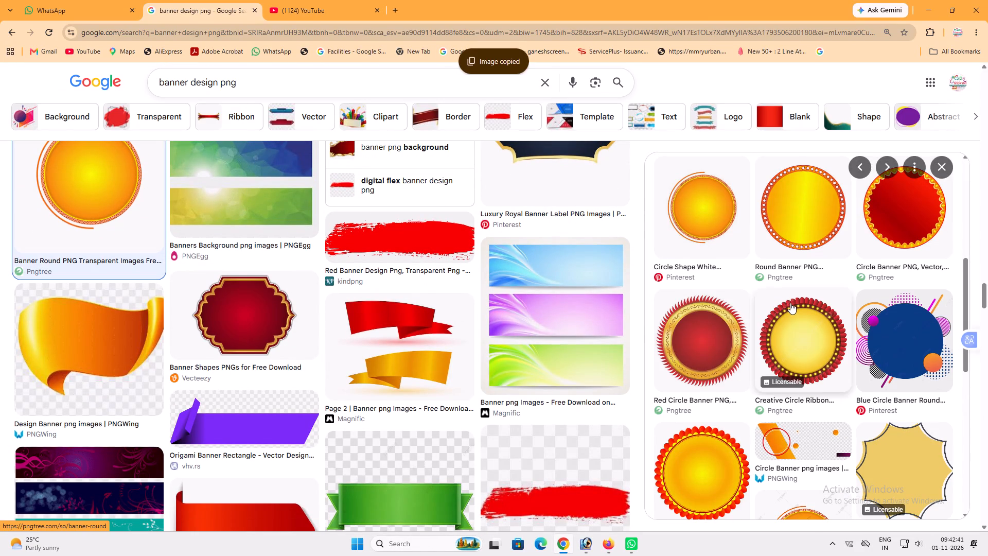
pyautogui.scroll(5, 630, 445)
pyautogui.scroll(6, 718, 344)
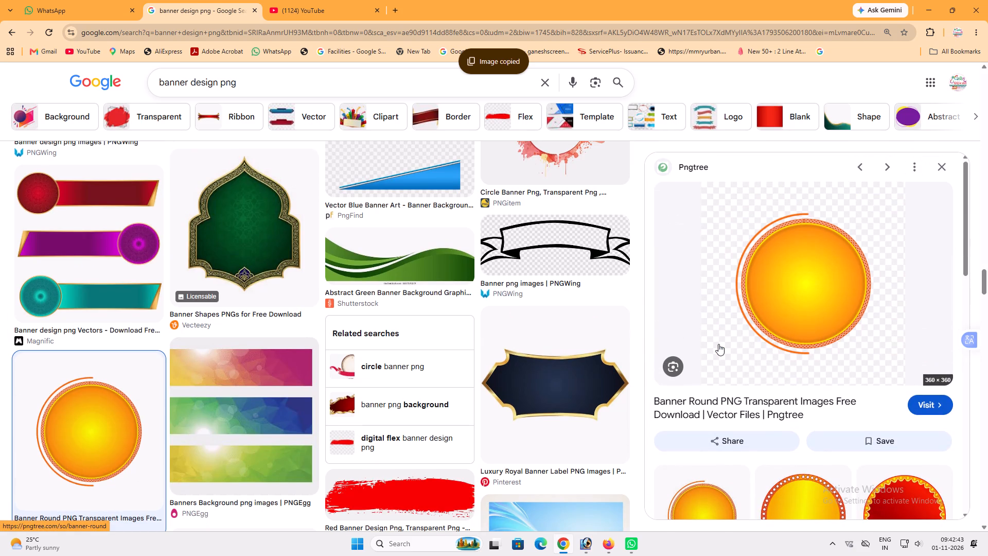
pyautogui.click(585, 550)
pyautogui.hotkey('ctrl', 'v')
# Delete the black background around the orange circle and move the circle onto the dark area above the handwritten photo.
pyautogui.press('w')
pyautogui.click(508, 303)
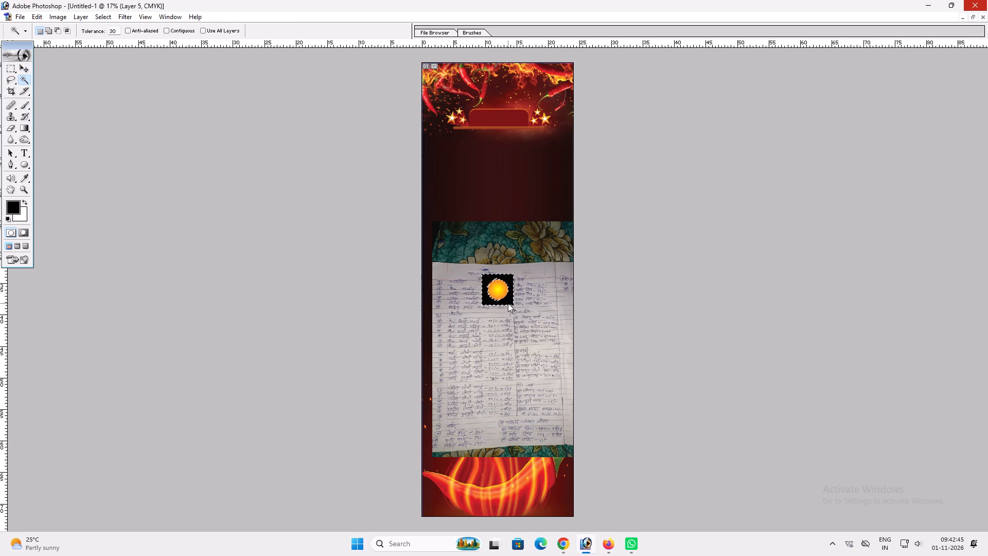
pyautogui.press('Delete')
pyautogui.hotkey('ctrl', 'd')
pyautogui.press('v')
pyautogui.moveTo(500, 296); pyautogui.dragTo(536, 197)
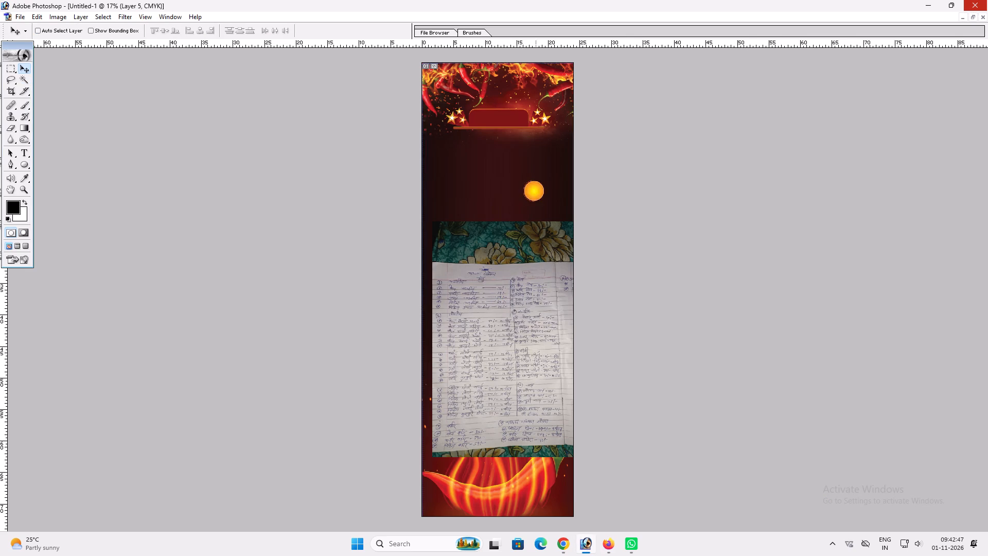
pyautogui.moveTo(536, 197); pyautogui.dragTo(544, 176)
# Move the handwritten menu photo up until its top edge reaches the orange circle.
pyautogui.hotkey('ctrl', '+')
pyautogui.hotkey('ctrl', '+')
pyautogui.press('space')
pyautogui.press('space')
pyautogui.press('space')
pyautogui.press('space')
pyautogui.press('space')
pyautogui.press('space')
pyautogui.press('space')
pyautogui.press('space')
pyautogui.press('space')
pyautogui.press('space')
pyautogui.press('space')
pyautogui.moveTo(544, 177); pyautogui.dragTo(555, 459)
pyautogui.keyDown('ctrl'); pyautogui.click(522, 160); pyautogui.keyUp('ctrl')
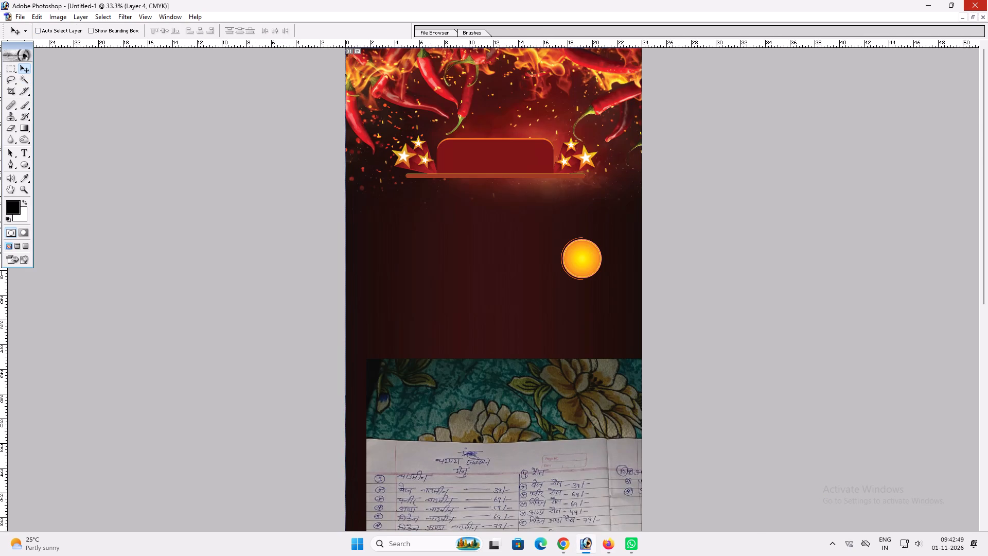
pyautogui.keyDown('ctrl'); pyautogui.click(539, 396); pyautogui.keyUp('ctrl')
pyautogui.moveTo(539, 396); pyautogui.dragTo(537, 307)
# Examine the handwritten menu heading and the banner area at the top of the canvas up close.
pyautogui.hotkey('ctrl', '+')
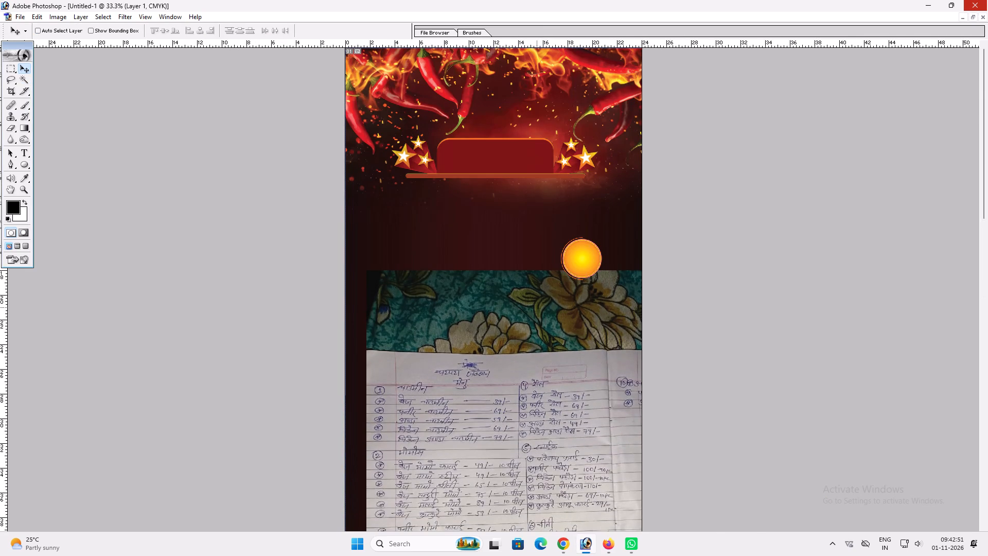
pyautogui.press('space')
pyautogui.press('space')
pyautogui.press('space')
pyautogui.press('space')
pyautogui.press('space')
pyautogui.press('space')
pyautogui.press('space')
pyautogui.press('space')
pyautogui.press('space')
pyautogui.press('space')
pyautogui.press('space')
pyautogui.press('space')
pyautogui.press('space')
pyautogui.press('space')
pyautogui.press('space')
pyautogui.press('space')
pyautogui.press('space')
pyautogui.press('space')
pyautogui.press('space')
pyautogui.press('space')
pyautogui.click(537, 306)
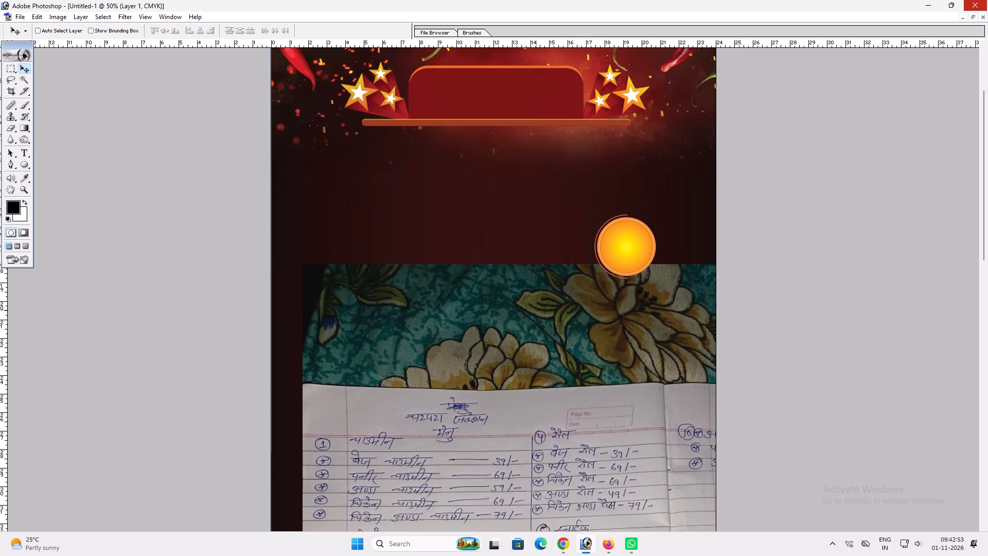
pyautogui.moveTo(534, 307); pyautogui.dragTo(560, 413)
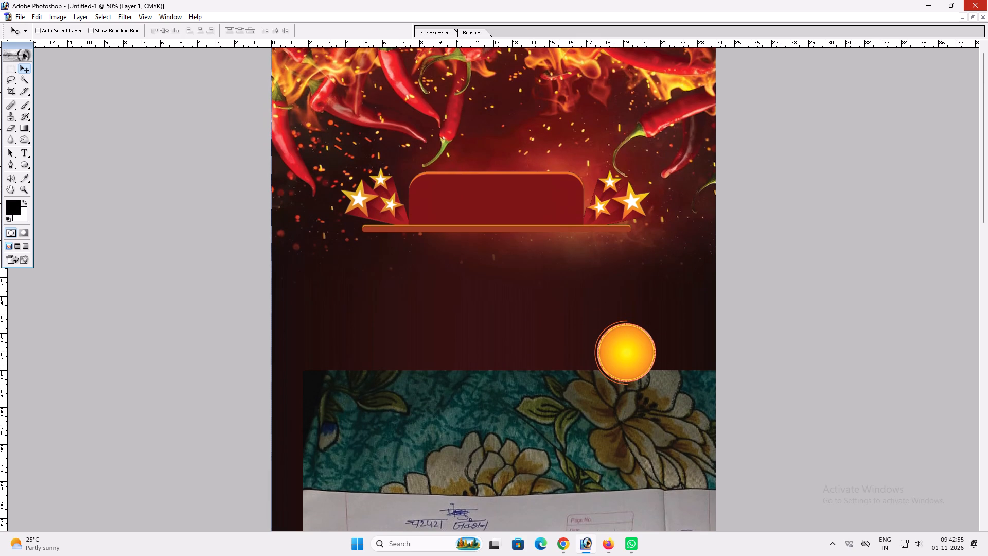
# Add a centred placeholder text "ffff" in RAJ 04 just below the star banner, bring it to the front and fill it white.
pyautogui.write('tt')
pyautogui.press('t')
pyautogui.write('tttttt')
pyautogui.click(489, 265)
pyautogui.press('f')
pyautogui.press('f')
pyautogui.press('f')
pyautogui.press('f')
pyautogui.hotkey('ctrl', 'a')
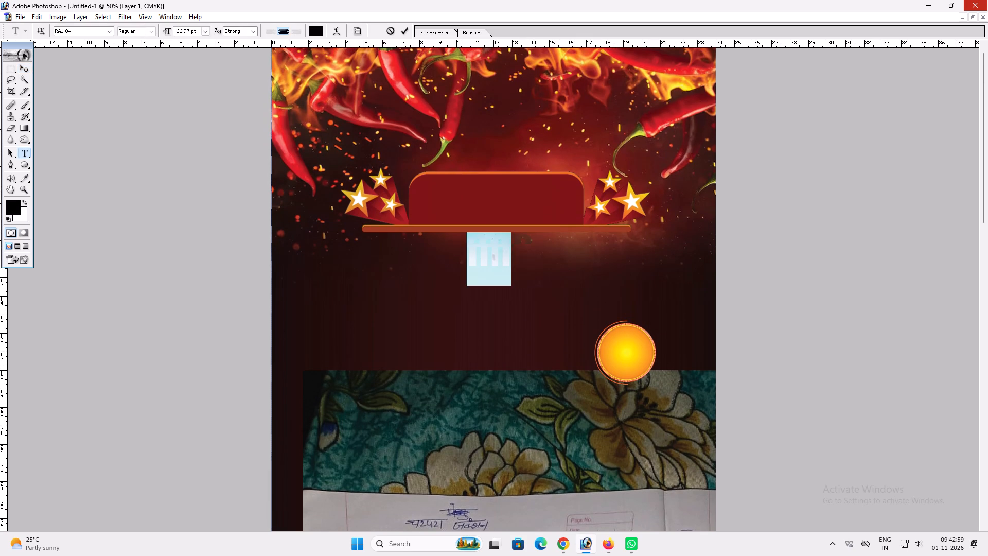
pyautogui.press('Return')
pyautogui.hotkey('ctrl', 'shift', ']')
pyautogui.hotkey('ctrl', 'shift', 'BackSpace')
# Replace the placeholder text below the star banner with the Hindi title "चटपटा जंक्शन".
pyautogui.write('vvt')
pyautogui.click(488, 232)
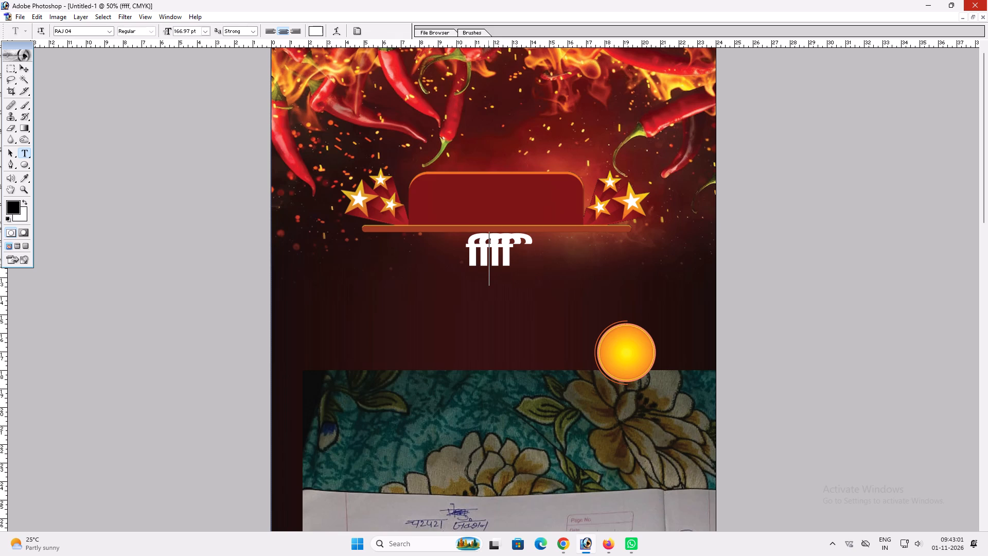
pyautogui.hotkey('ctrl', 'a')
pyautogui.write('pV')
pyautogui.write('iV')
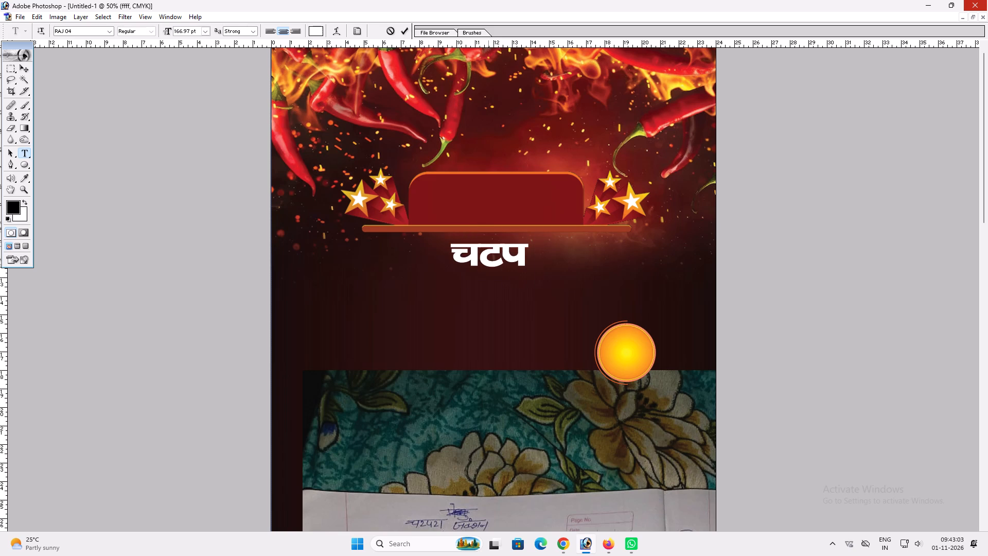
pyautogui.write('k')
pyautogui.press('space')
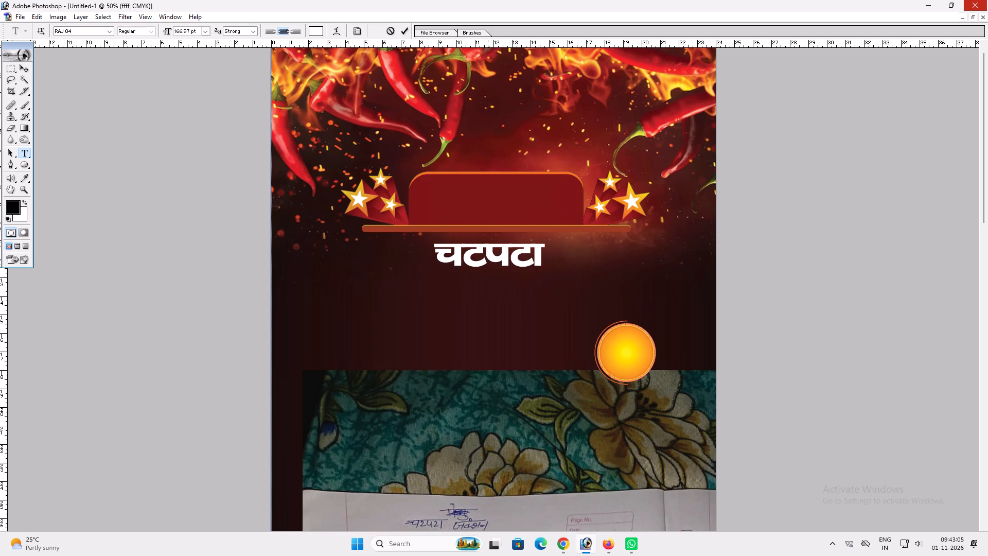
pyautogui.press('t')
pyautogui.write("Da'")
pyautogui.write('ky')
pyautogui.press('BackSpace')
pyautogui.press('u')
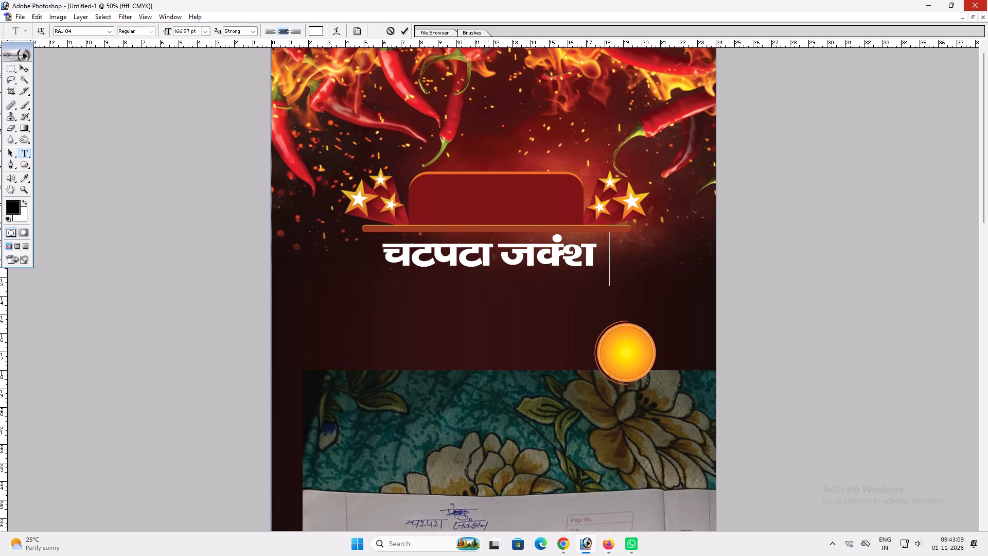
pyautogui.press('Return')
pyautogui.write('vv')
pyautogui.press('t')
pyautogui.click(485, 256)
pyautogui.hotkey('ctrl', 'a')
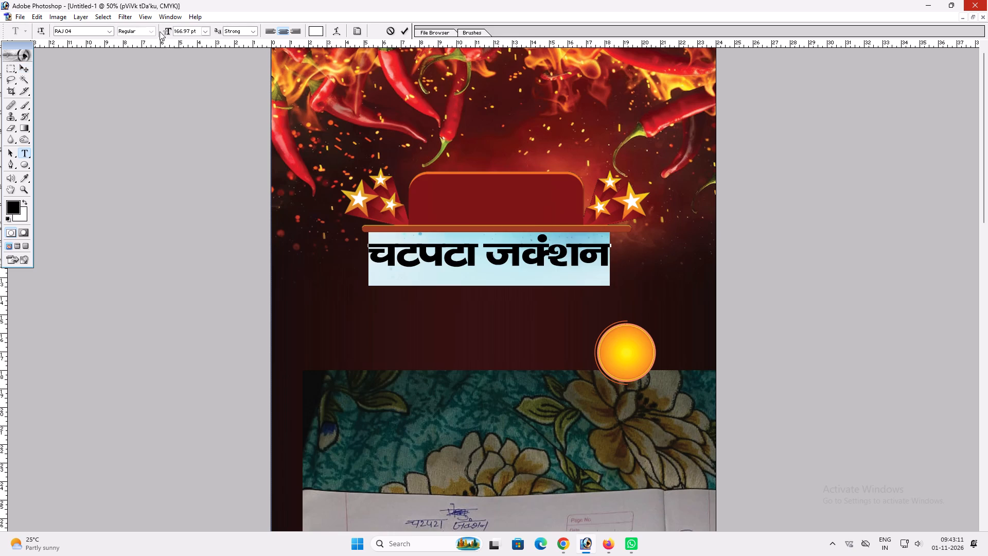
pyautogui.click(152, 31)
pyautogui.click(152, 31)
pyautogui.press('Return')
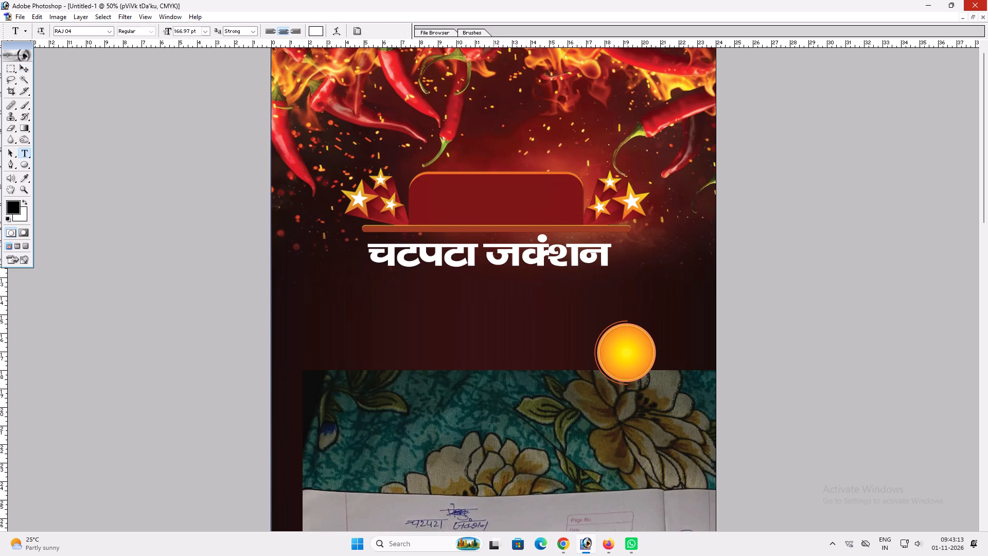
# Cut the word "चटपटा" out of the title so that the text layer holds only "जंक्शन".
pyautogui.moveTo(486, 264); pyautogui.dragTo(127, 247)
pyautogui.hotkey('ctrl', 'x')
pyautogui.hotkey('ctrl', 'Return')
# Move the word "जंक्शन" above the banner over the chillies and place a duplicate of it to its left.
pyautogui.press('v')
pyautogui.press('v')
pyautogui.press('v')
pyautogui.moveTo(474, 259); pyautogui.dragTo(475, 259)
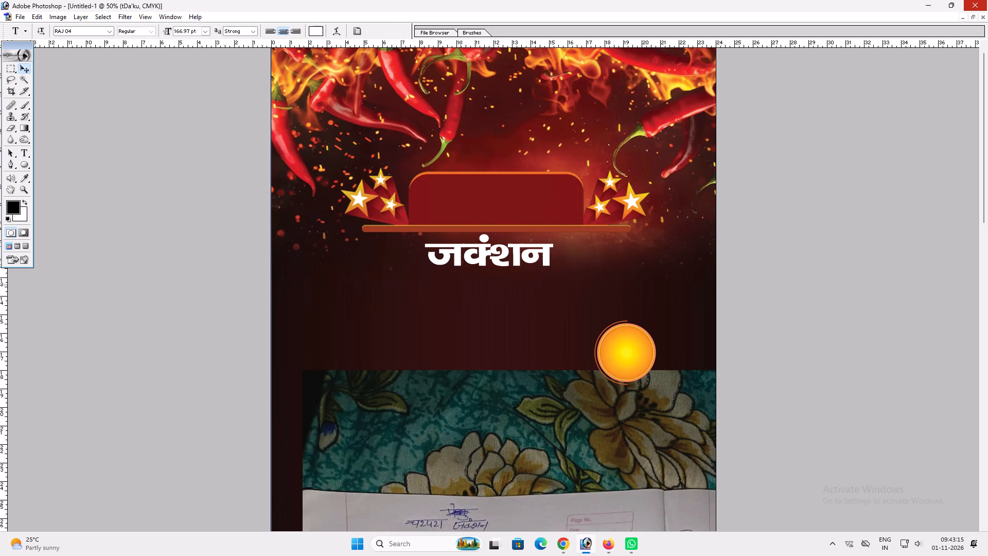
pyautogui.moveTo(475, 259); pyautogui.dragTo(570, 101)
pyautogui.keyDown('alt'); pyautogui.moveTo(572, 104); pyautogui.dragTo(421, 111); pyautogui.keyUp('alt')
# Try successive RAJ fonts on the left copy of "जंक्शन" and set it in RAJ 101 Bold.
pyautogui.press('t')
pyautogui.click(421, 111)
pyautogui.hotkey('ctrl', 'a')
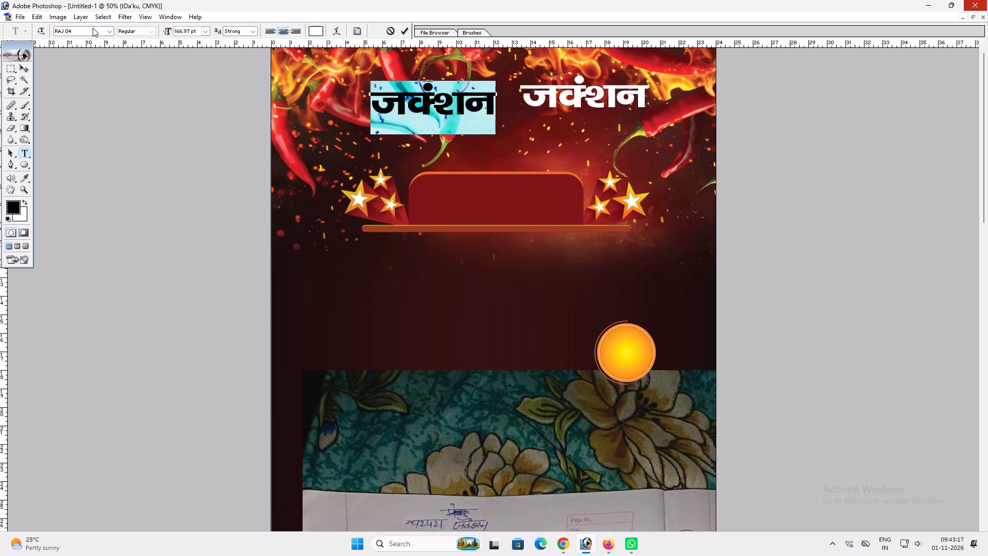
pyautogui.click(89, 30)
pyautogui.press('Down')
pyautogui.press('Down')
pyautogui.press('Down')
pyautogui.press('Down')
pyautogui.press('Down')
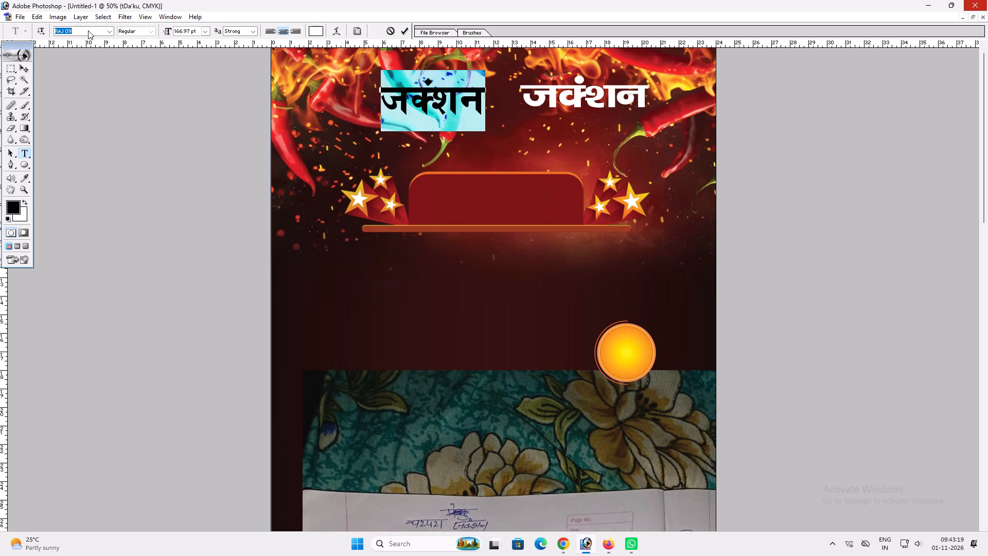
pyautogui.press('Down')
pyautogui.press('Down')
pyautogui.press('Down')
pyautogui.press('Down')
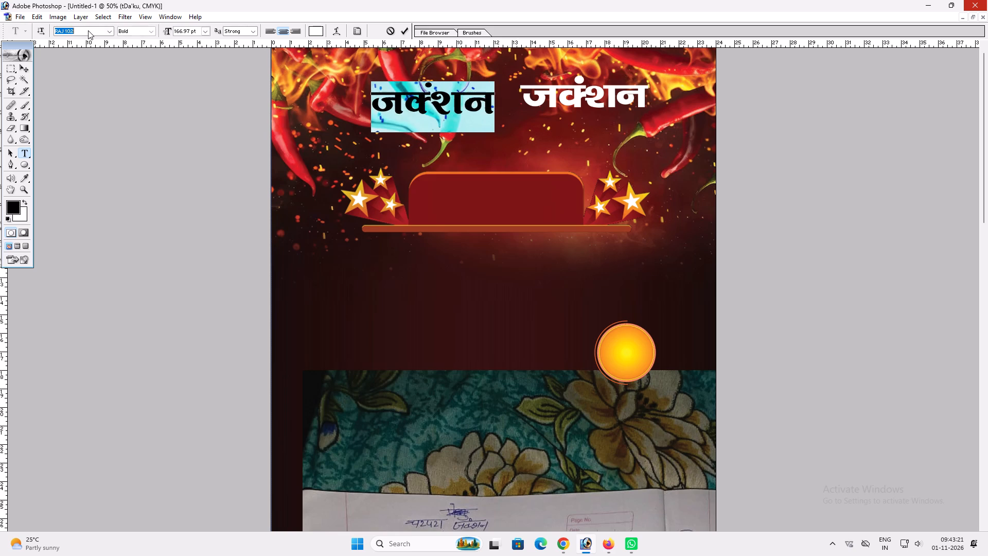
pyautogui.press('Down')
pyautogui.press('Up')
pyautogui.press('Up')
pyautogui.press('Return')
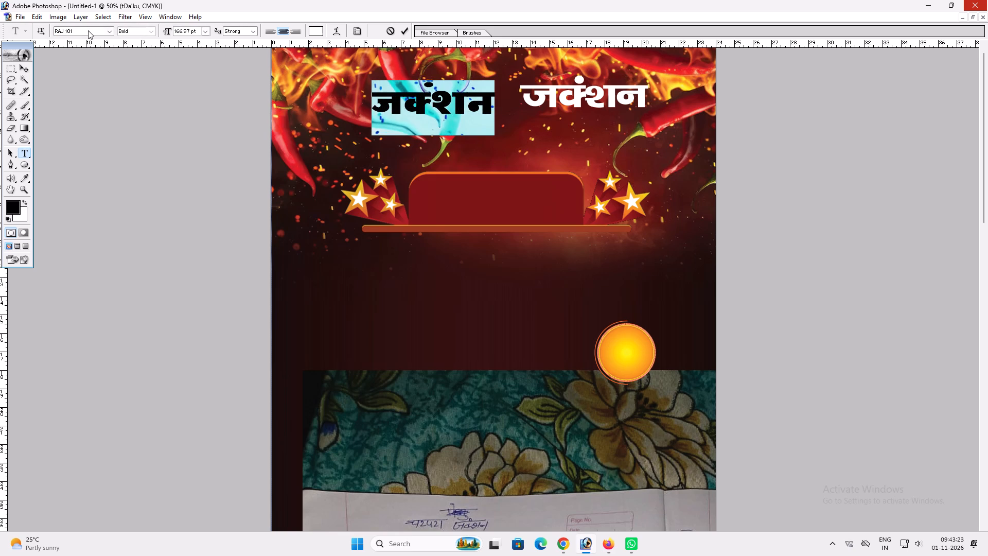
pyautogui.press('Return')
# Enlarge the RAJ 101 copy of "जंक्शन" with Free Transform and move it towards the upper-left corner of the canvas.
pyautogui.write('vv')
pyautogui.hotkey('ctrl', 't')
pyautogui.keyDown('alt'); pyautogui.keyDown('shift'); pyautogui.moveTo(492, 116); pyautogui.dragTo(536, 123); pyautogui.keyUp('shift'); pyautogui.keyUp('alt')
pyautogui.hotkey('shift', 'Return')
pyautogui.press('v')
pyautogui.moveTo(489, 132); pyautogui.dragTo(465, 121)
pyautogui.press('space')
pyautogui.moveTo(438, 97); pyautogui.dragTo(448, 100, button='right')
pyautogui.moveTo(452, 102); pyautogui.dragTo(462, 105)
# Scale the large "जंक्शन" up further, shift it left and widen it until it reaches the small copy.
pyautogui.hotkey('ctrl', 't')
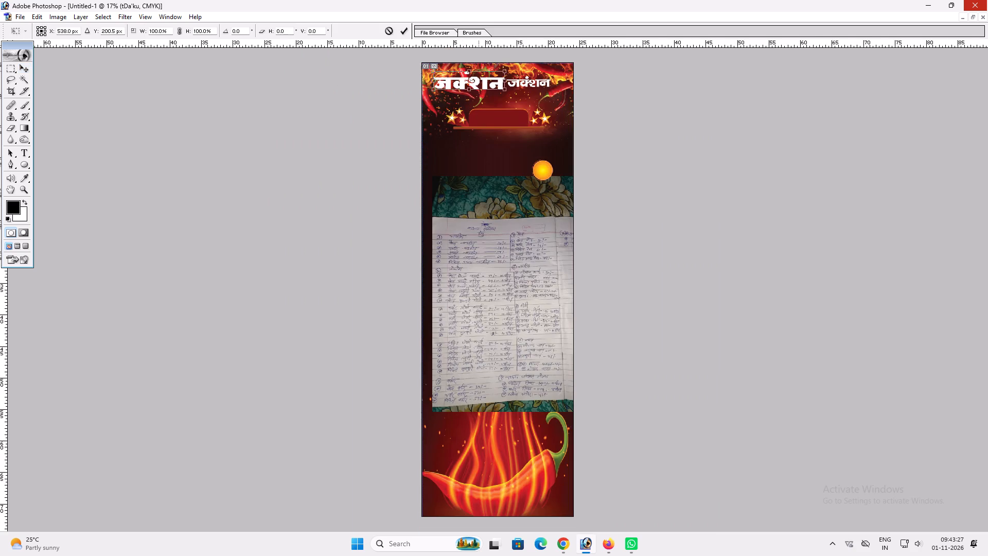
pyautogui.keyDown('shift'); pyautogui.moveTo(478, 70); pyautogui.dragTo(484, 66); pyautogui.keyUp('shift')
pyautogui.hotkey('shift', 'Return')
pyautogui.press('v')
pyautogui.moveTo(469, 77); pyautogui.dragTo(463, 80)
pyautogui.hotkey('ctrl', '+')
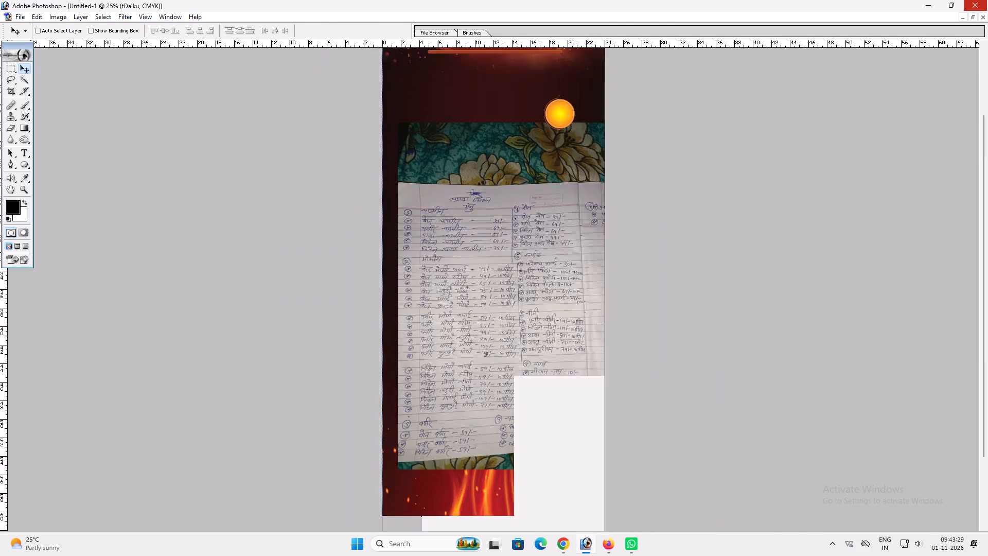
pyautogui.hotkey('ctrl', '+')
pyautogui.press('space')
pyautogui.moveTo(458, 80); pyautogui.dragTo(406, 436)
pyautogui.hotkey('ctrl', 't')
pyautogui.keyDown('shift'); pyautogui.moveTo(492, 103); pyautogui.dragTo(510, 105); pyautogui.keyUp('shift')
pyautogui.hotkey('shift', 'Return')
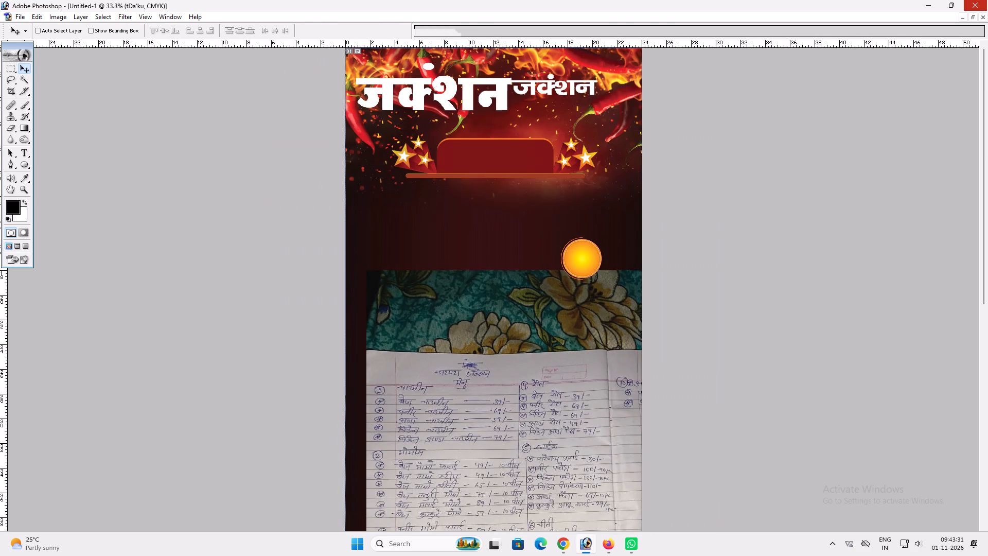
# Apply a Gradient Overlay with the Orange, Yellow, Orange preset to the large "जंक्शन" word.
pyautogui.write('vv')
pyautogui.hotkey('alt', 'l')
pyautogui.hotkey('alt', 'y')
pyautogui.press('n')
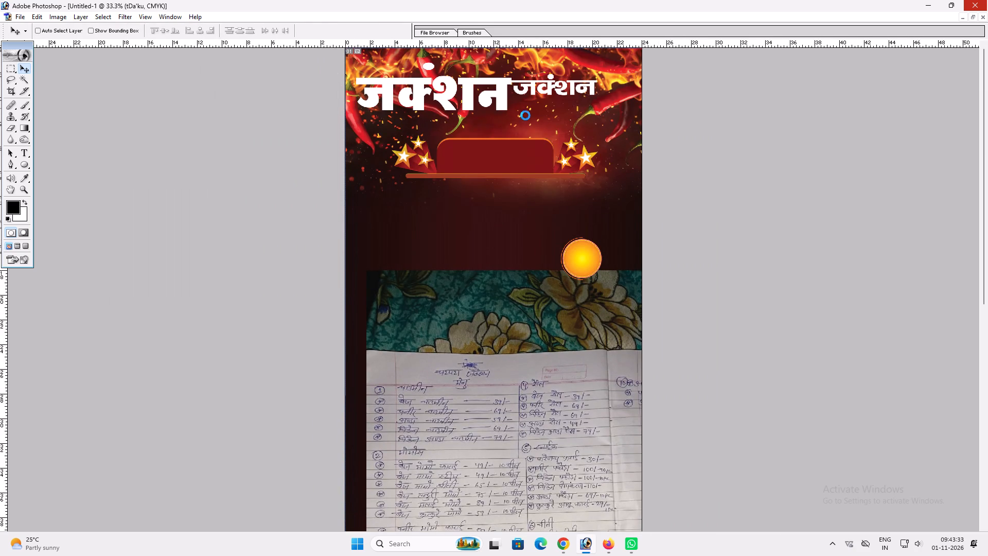
pyautogui.click(758, 370)
pyautogui.click(872, 290)
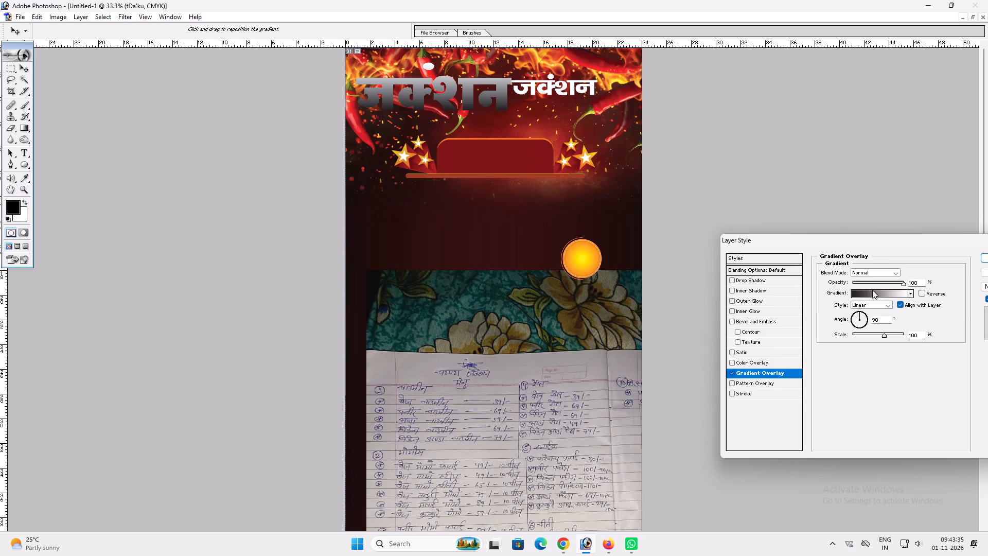
pyautogui.click(524, 183)
pyautogui.press('Return')
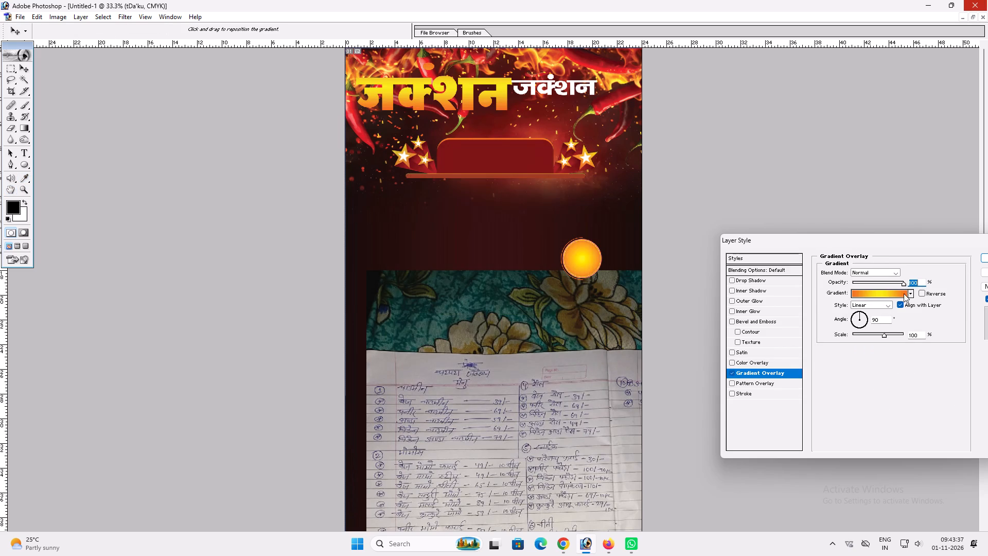
# Edit the overlay gradient: remove the end orange stop, move yellow to about 82% and the remaining orange stop to about 49%.
pyautogui.click(888, 292)
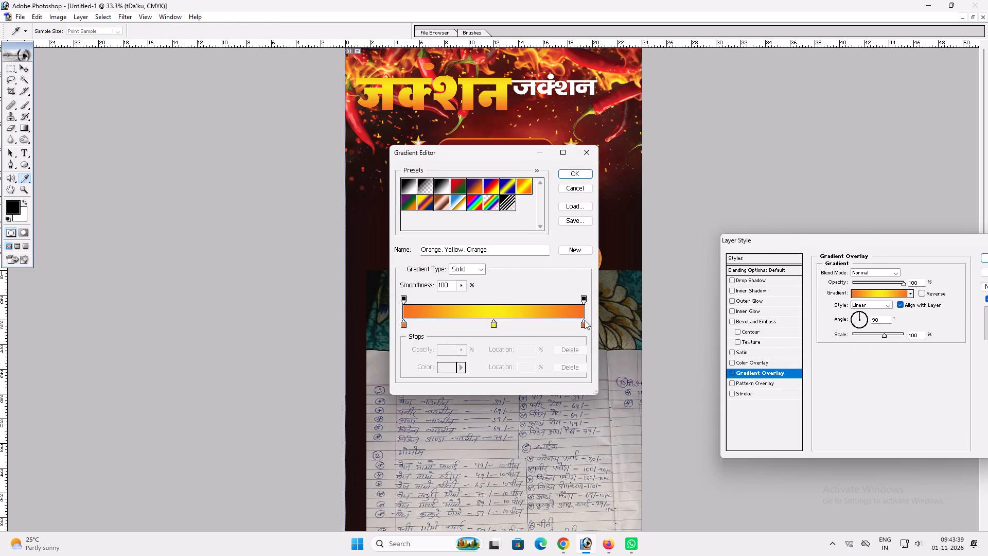
pyautogui.moveTo(581, 321); pyautogui.dragTo(528, 239)
pyautogui.moveTo(404, 325); pyautogui.dragTo(485, 338)
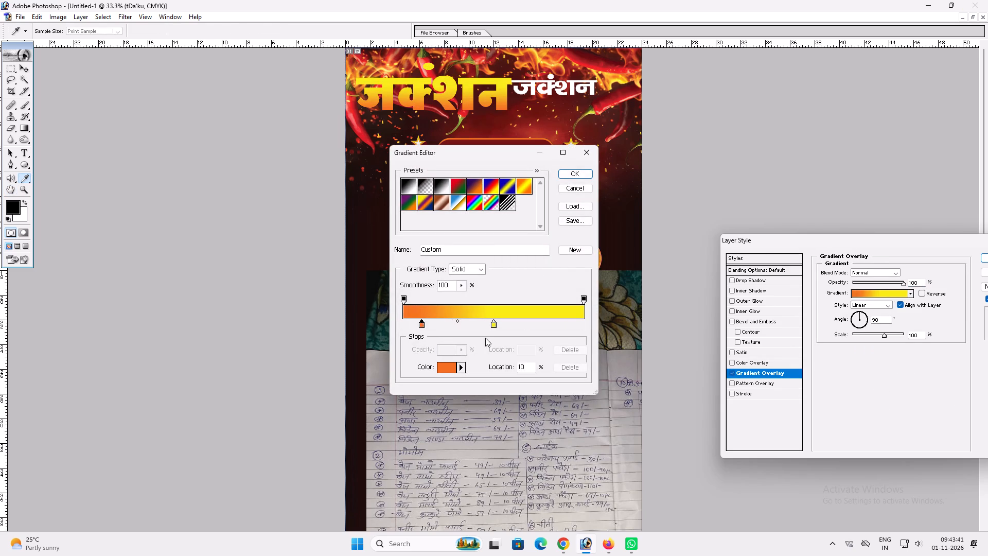
pyautogui.moveTo(485, 338); pyautogui.dragTo(555, 338)
pyautogui.moveTo(493, 326); pyautogui.dragTo(456, 326)
pyautogui.moveTo(456, 326); pyautogui.dragTo(553, 329)
pyautogui.moveTo(556, 326); pyautogui.dragTo(491, 332)
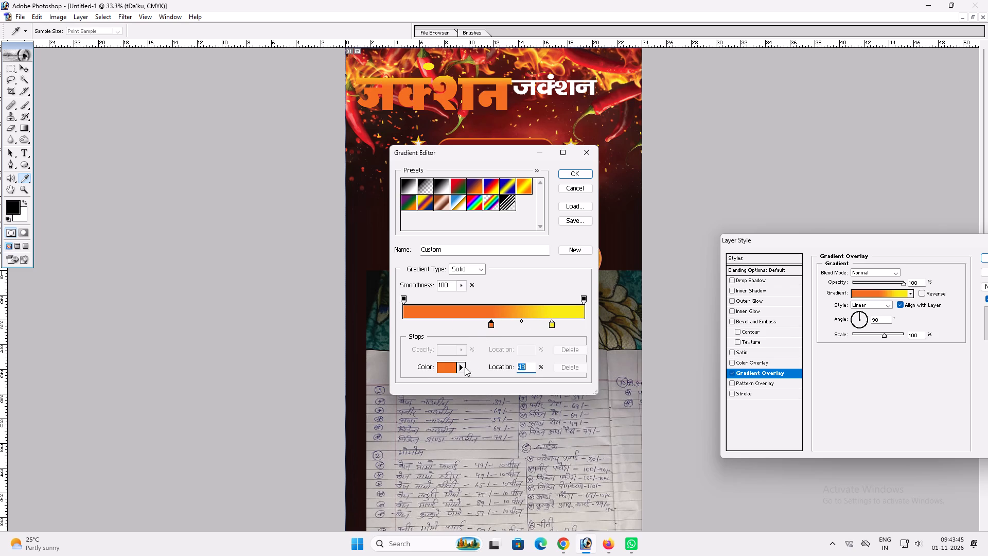
# Change the gradient's orange stop to white and move it to 21%.
pyautogui.click(454, 366)
pyautogui.moveTo(288, 273); pyautogui.dragTo(187, 195)
pyautogui.press('Return')
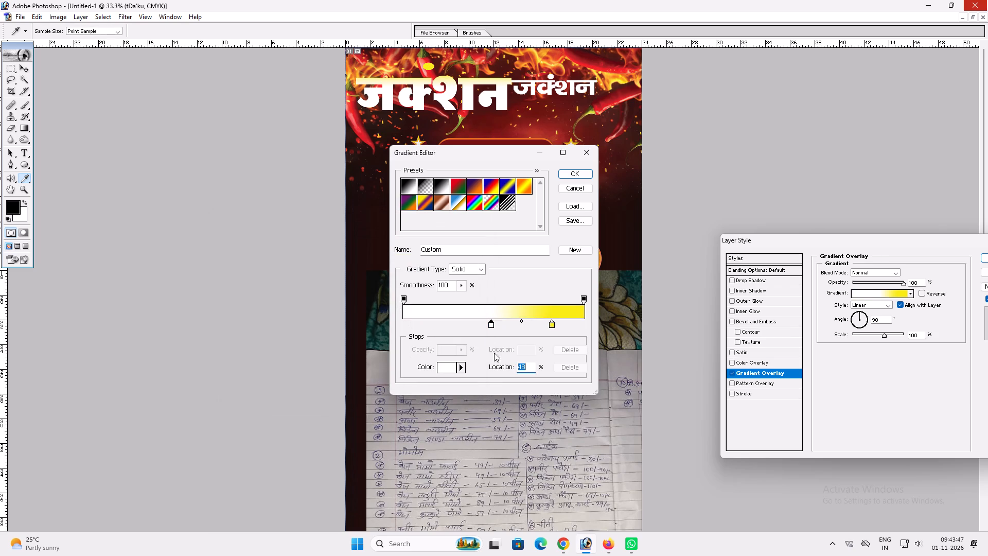
pyautogui.moveTo(490, 325); pyautogui.dragTo(464, 324)
pyautogui.moveTo(464, 324); pyautogui.dragTo(441, 319)
pyautogui.moveTo(442, 319); pyautogui.dragTo(556, 328)
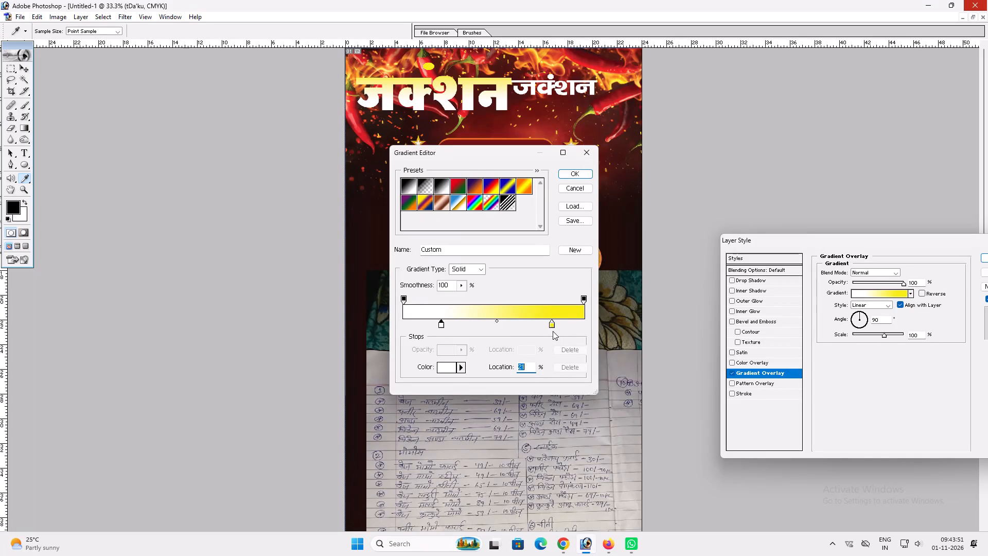
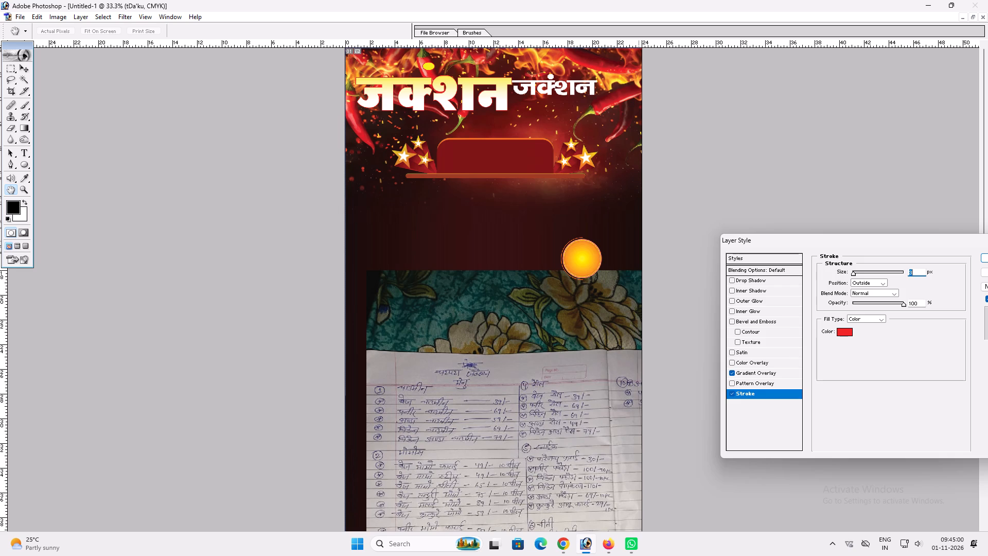
# Make the stroke around the large "जंक्शन" black and slightly thicker.
pyautogui.click(854, 331)
pyautogui.click(850, 331)
pyautogui.moveTo(338, 331); pyautogui.dragTo(561, 513)
pyautogui.press('Return')
pyautogui.scroll(5, 693, 478)
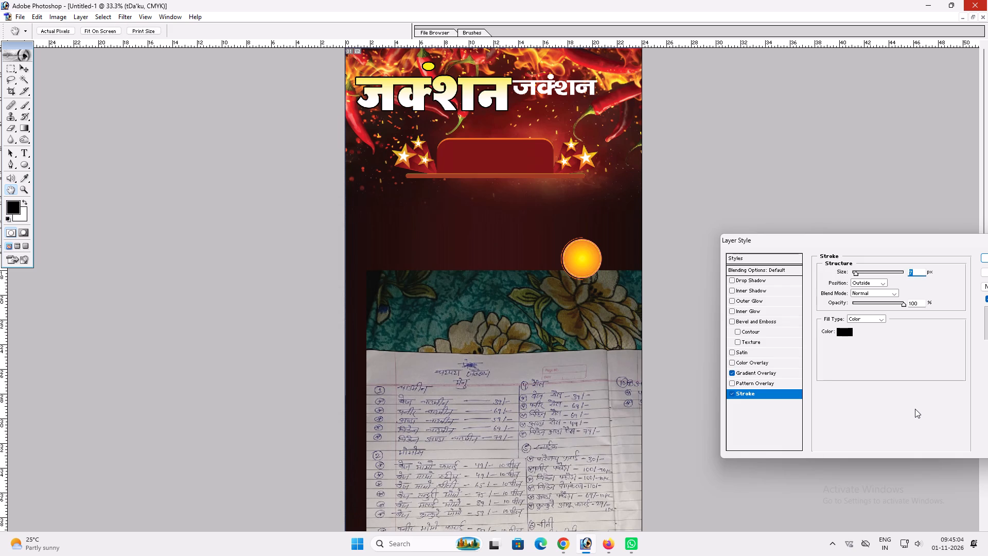
pyautogui.press('Return')
# Narrow the large "जंक्शन" slightly with Free Transform to open a gap before the small copy.
pyautogui.press('v')
pyautogui.hotkey('ctrl', 't')
pyautogui.keyDown('shift'); pyautogui.click(512, 83); pyautogui.keyUp('shift')
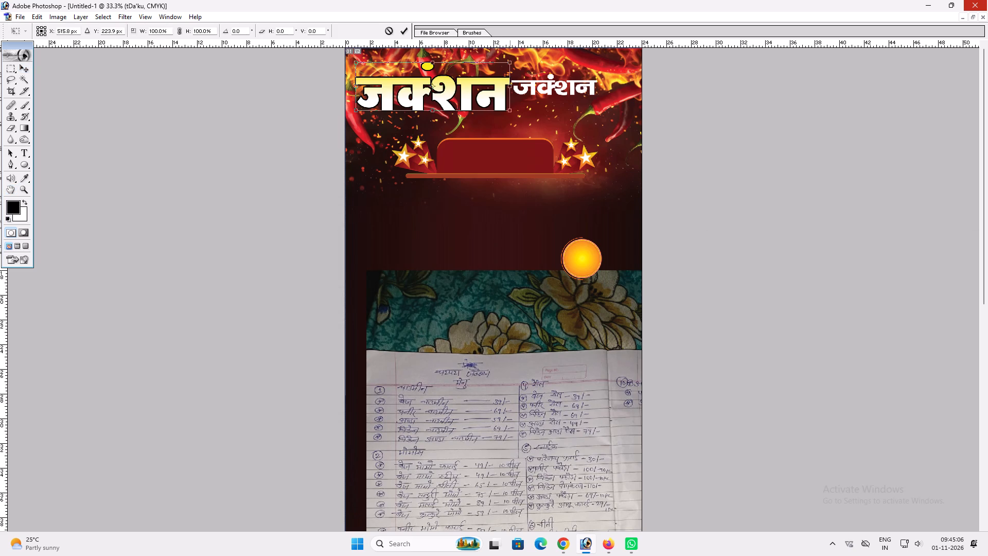
pyautogui.hotkey('shift', 'Return')
pyautogui.press('v')
# Add an Inner Bevel to the large "जंक्शन" with the Chisel Hard technique and a size of 10 px.
pyautogui.hotkey('alt', 'l')
pyautogui.hotkey('alt', 'y')
pyautogui.press('b')
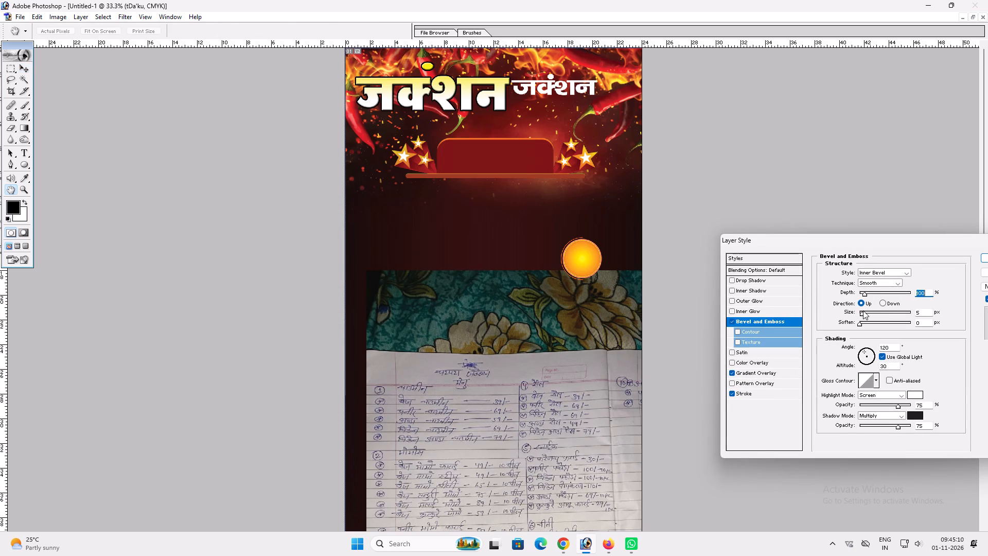
pyautogui.click(864, 311)
pyautogui.click(867, 283)
pyautogui.click(869, 297)
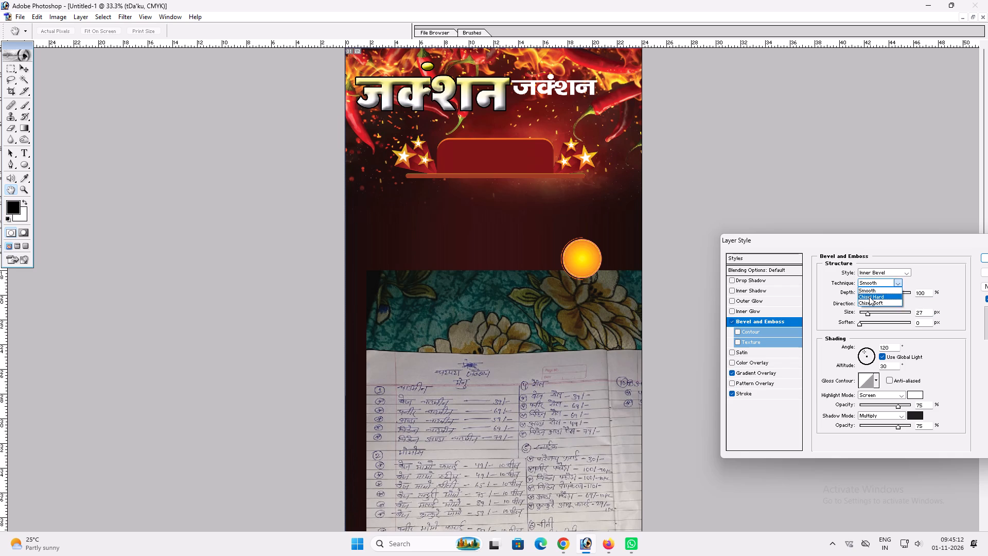
pyautogui.click(868, 315)
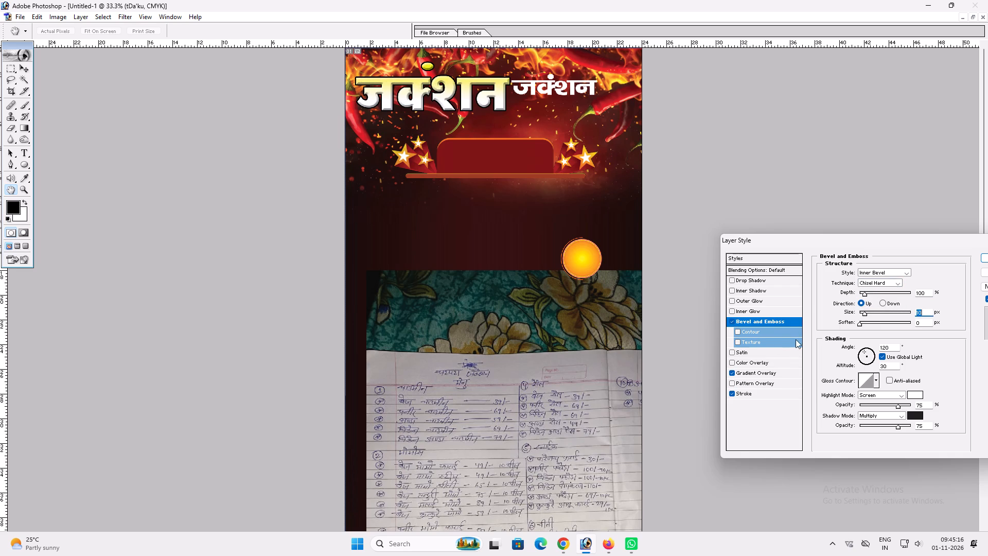
# Enable the bevel's Contour and choose the S-curve preset for it.
pyautogui.click(779, 333)
pyautogui.moveTo(874, 289); pyautogui.dragTo(920, 287)
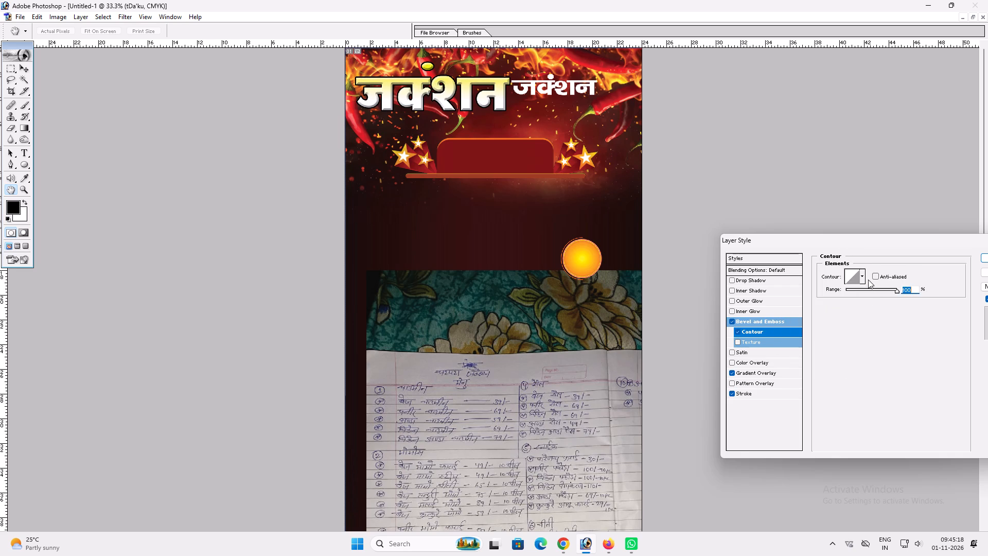
pyautogui.click(864, 279)
pyautogui.click(890, 300)
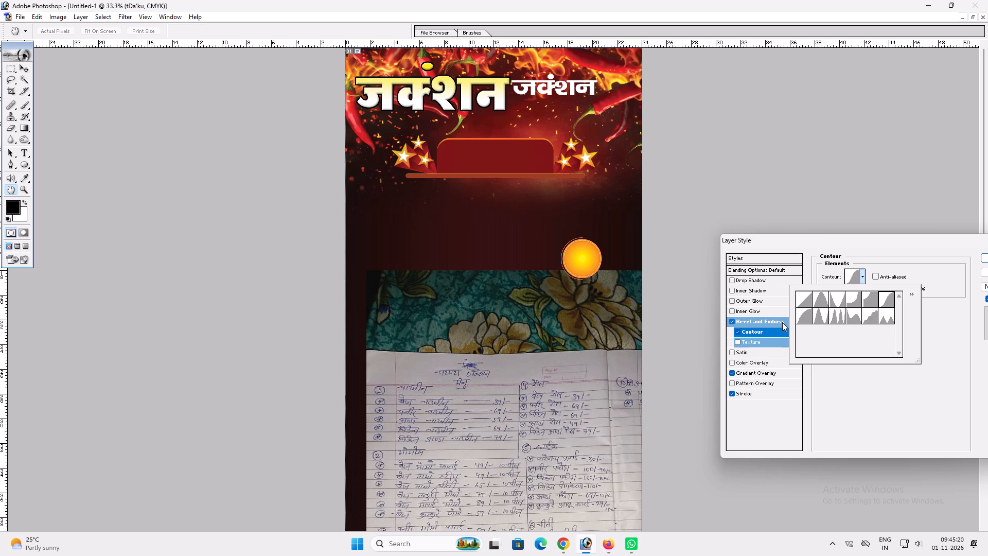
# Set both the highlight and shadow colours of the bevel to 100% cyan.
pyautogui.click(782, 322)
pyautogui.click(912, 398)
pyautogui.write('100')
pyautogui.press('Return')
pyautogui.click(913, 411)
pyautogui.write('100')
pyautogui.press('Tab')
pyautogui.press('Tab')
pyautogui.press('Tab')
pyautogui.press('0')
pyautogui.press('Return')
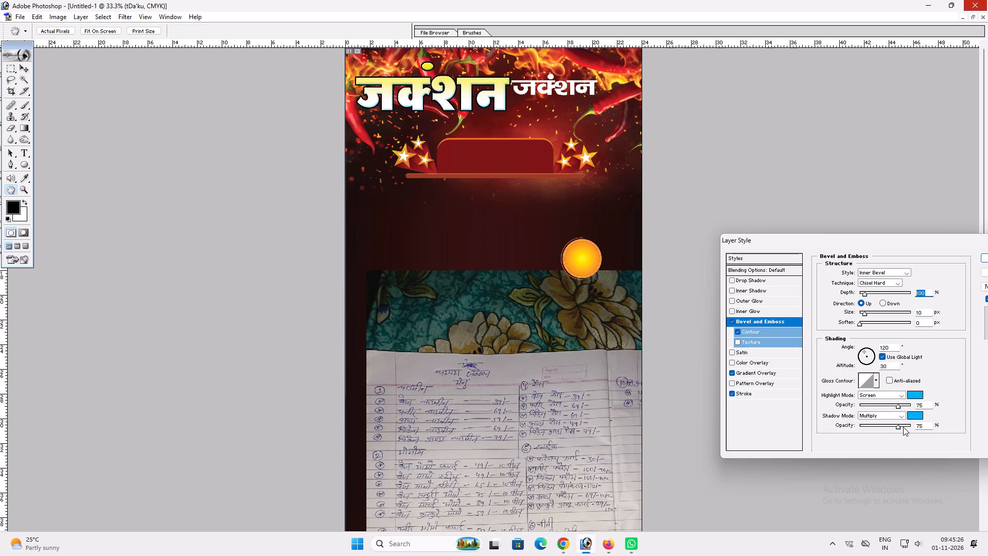
# Lower the bevel's shadow opacity to 44% and make its highlight and shadow colours 100% magenta.
pyautogui.moveTo(896, 429); pyautogui.dragTo(882, 431)
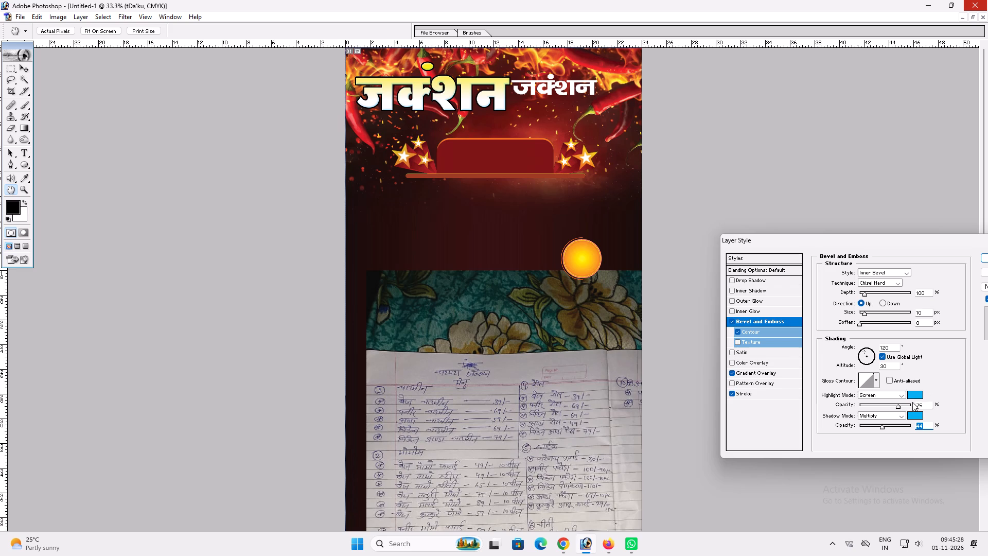
pyautogui.click(914, 397)
pyautogui.press('0')
pyautogui.press('Tab')
pyautogui.press('1')
pyautogui.write('00')
pyautogui.press('Return')
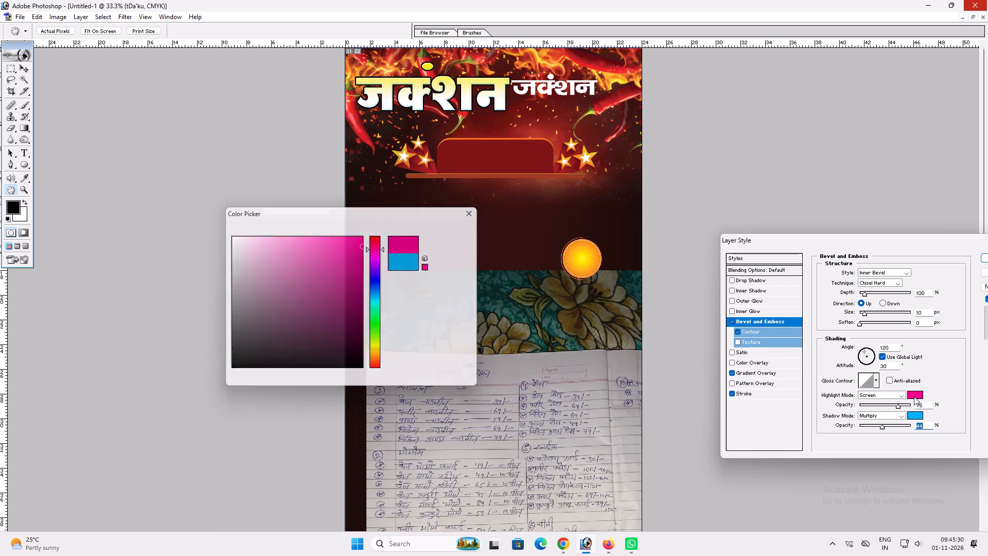
pyautogui.doubleClick(914, 411)
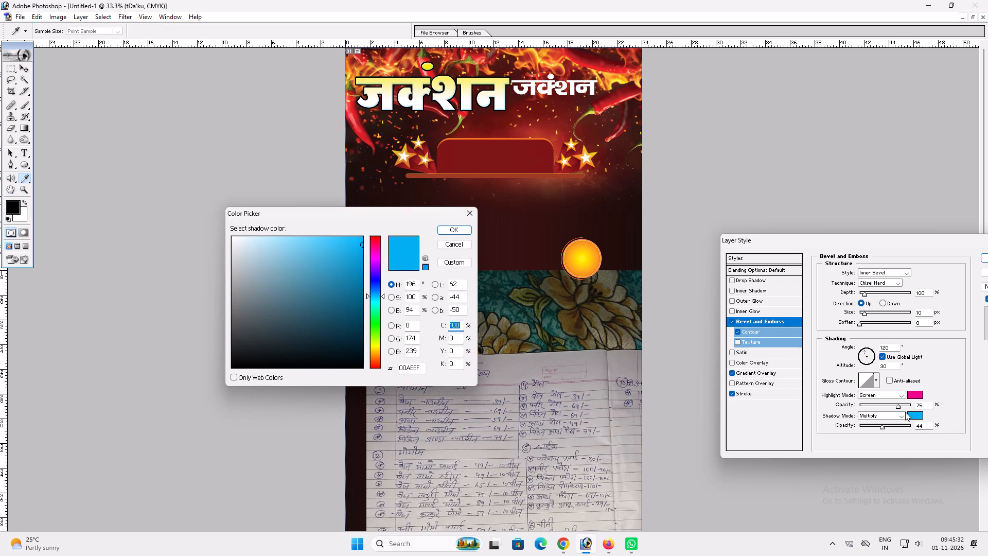
pyautogui.press('0')
pyautogui.press('Tab')
pyautogui.write('10')
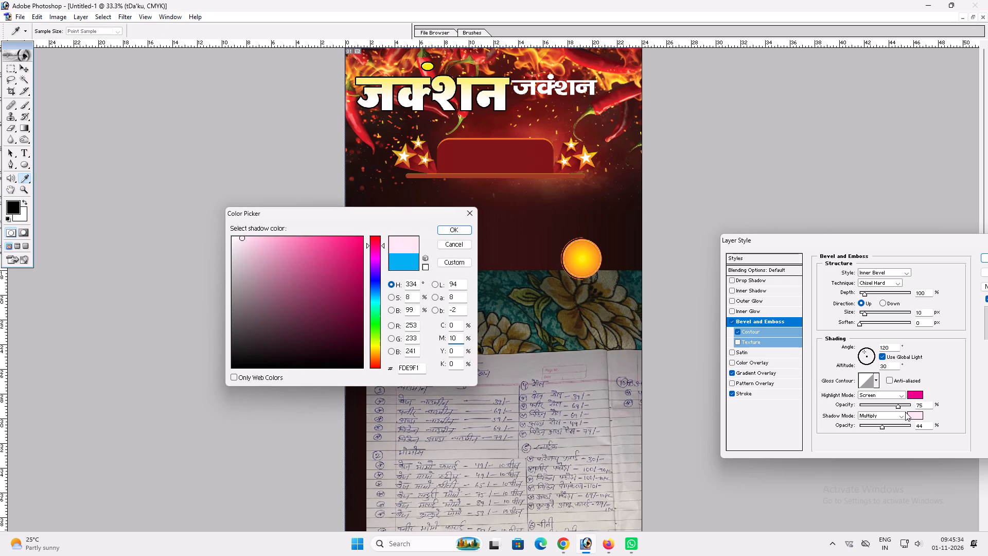
pyautogui.press('0')
pyautogui.press('Return')
pyautogui.press('Return')
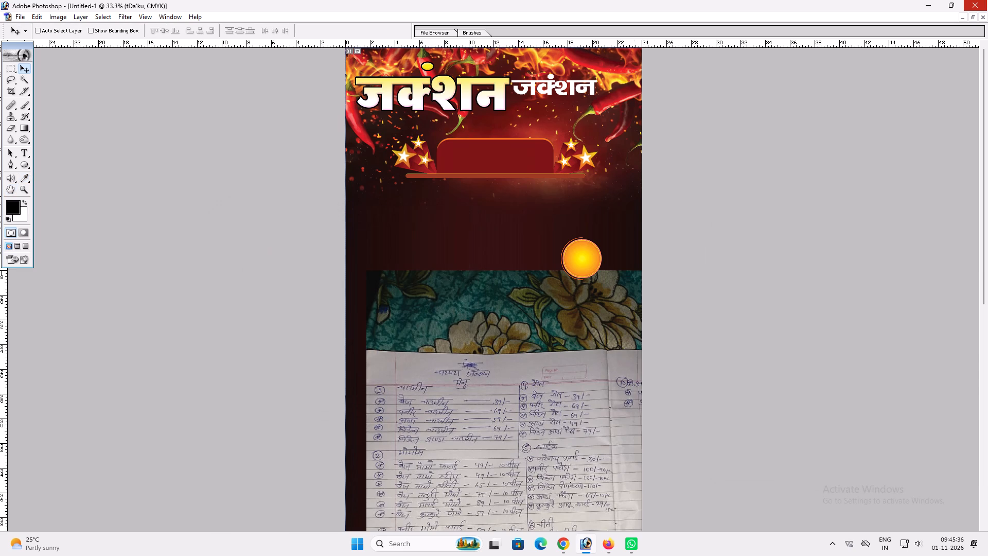
# Duplicate the styled large "जंक्शन" text layer.
pyautogui.hotkey('ctrl', 'j')
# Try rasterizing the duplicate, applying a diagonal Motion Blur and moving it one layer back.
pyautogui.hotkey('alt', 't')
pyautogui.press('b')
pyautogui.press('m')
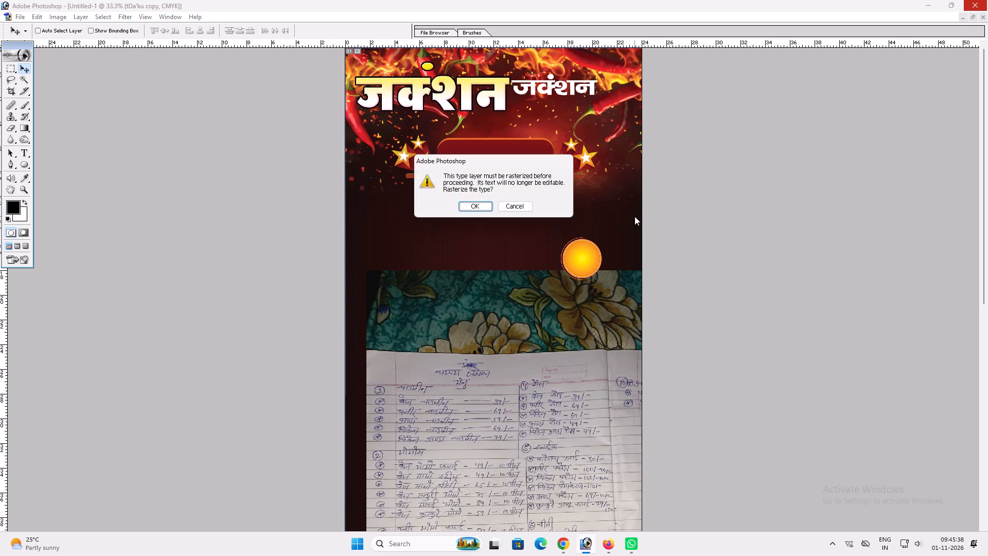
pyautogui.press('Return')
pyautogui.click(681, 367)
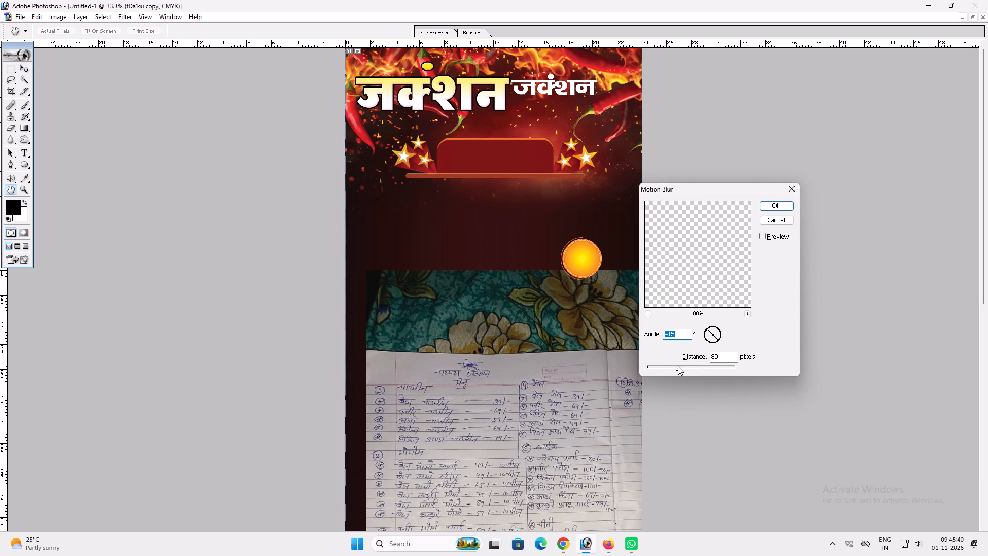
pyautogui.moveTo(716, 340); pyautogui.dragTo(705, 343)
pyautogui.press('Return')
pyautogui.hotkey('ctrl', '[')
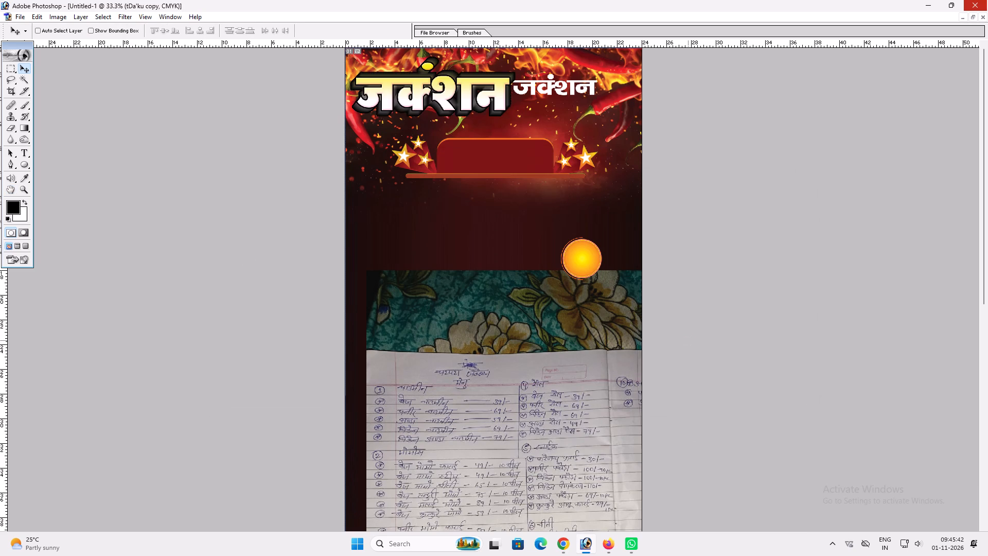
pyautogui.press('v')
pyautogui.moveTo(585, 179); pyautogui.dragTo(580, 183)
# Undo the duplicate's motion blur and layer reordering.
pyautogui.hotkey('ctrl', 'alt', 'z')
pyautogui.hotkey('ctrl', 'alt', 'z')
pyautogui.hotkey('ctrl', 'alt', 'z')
# Rasterize the original "tDa'ku" layer beneath the duplicate and apply a shorter diagonal Motion Blur to it.
pyautogui.rightClick(499, 93)
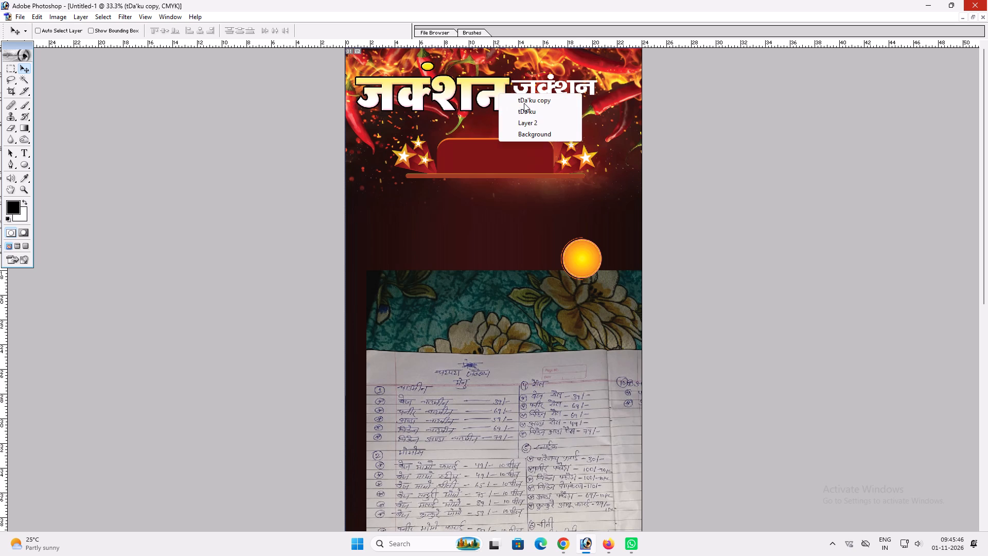
pyautogui.click(526, 108)
pyautogui.hotkey('alt', 't')
pyautogui.write('bm')
pyautogui.press('Return')
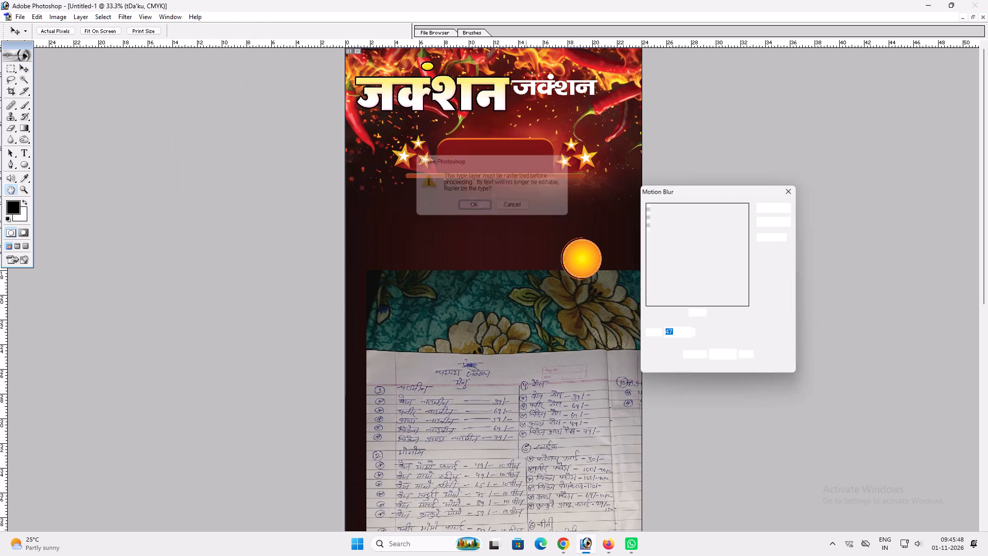
pyautogui.click(663, 368)
pyautogui.press('Return')
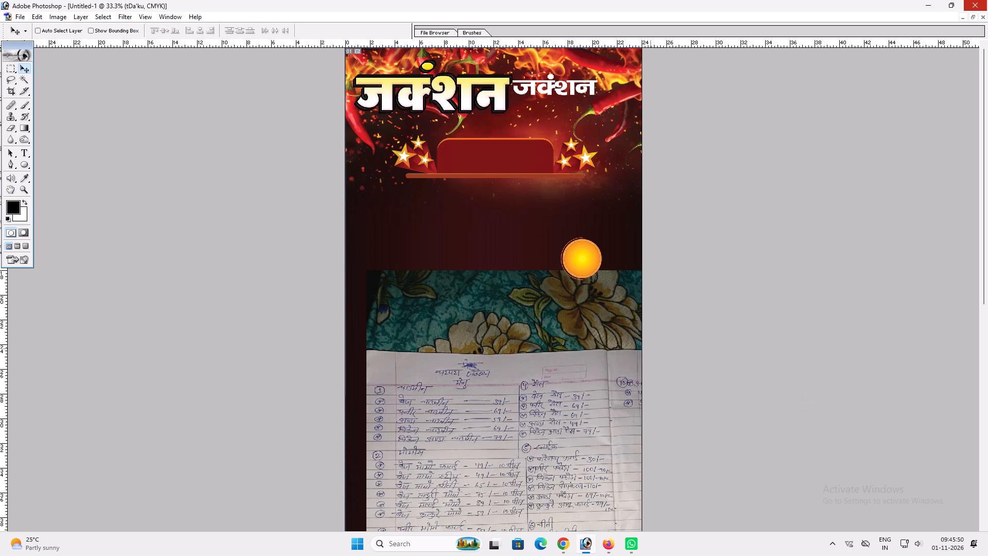
# Shift the blurred layer slightly down and left so it forms an extrusion behind the large "जंक्शन".
pyautogui.press('v')
pyautogui.press('Down')
pyautogui.press('Down')
pyautogui.hotkey('ctrl', '+')
pyautogui.hotkey('ctrl', '+')
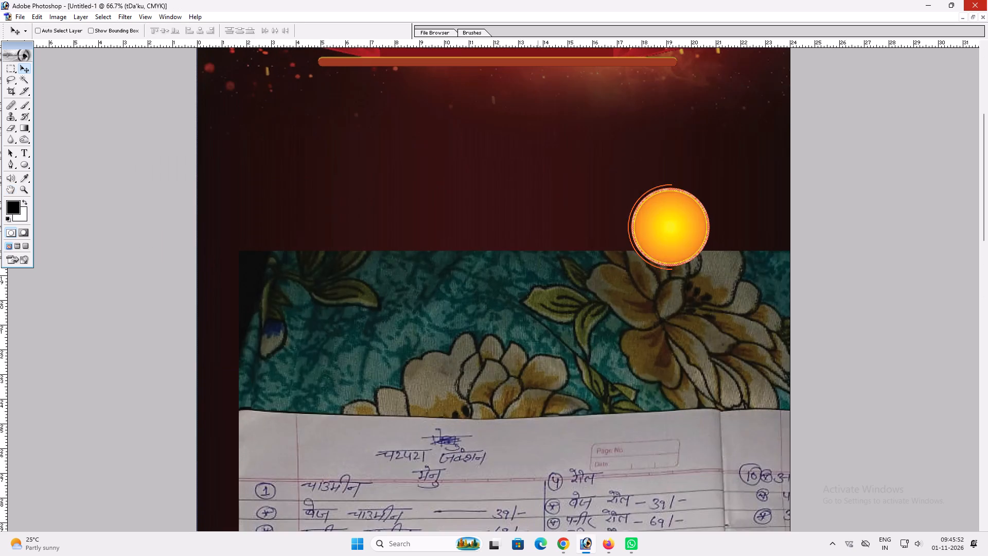
pyautogui.press('space')
pyautogui.press('space')
pyautogui.press('space')
pyautogui.moveTo(537, 158); pyautogui.dragTo(555, 363)
pyautogui.press('v')
pyautogui.moveTo(532, 123); pyautogui.dragTo(525, 127)
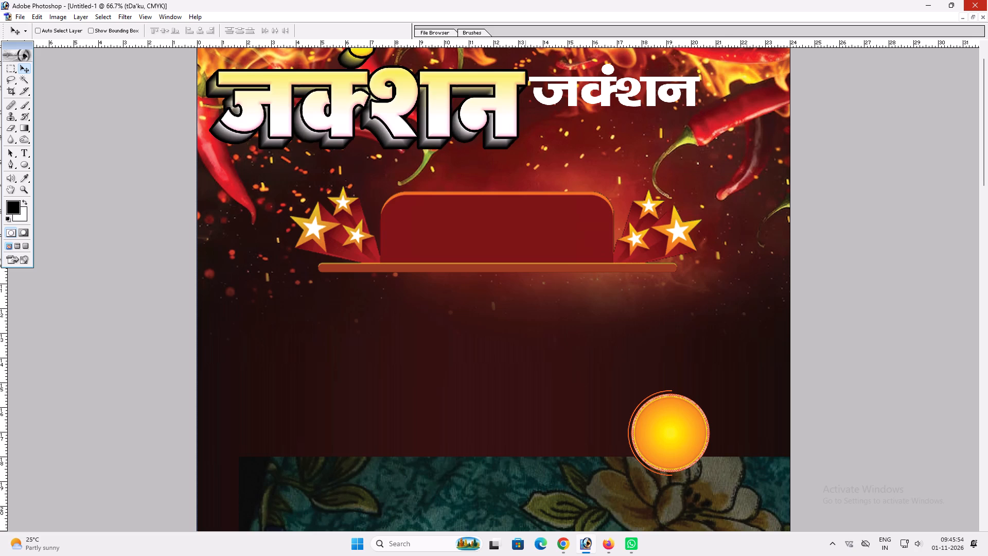
pyautogui.moveTo(525, 127); pyautogui.dragTo(525, 126)
# Add a Color Overlay to the blurred extrusion layer, trying black first and settling on red FF0005.
pyautogui.hotkey('alt', 'l')
pyautogui.hotkey('alt', 'y')
pyautogui.press('n')
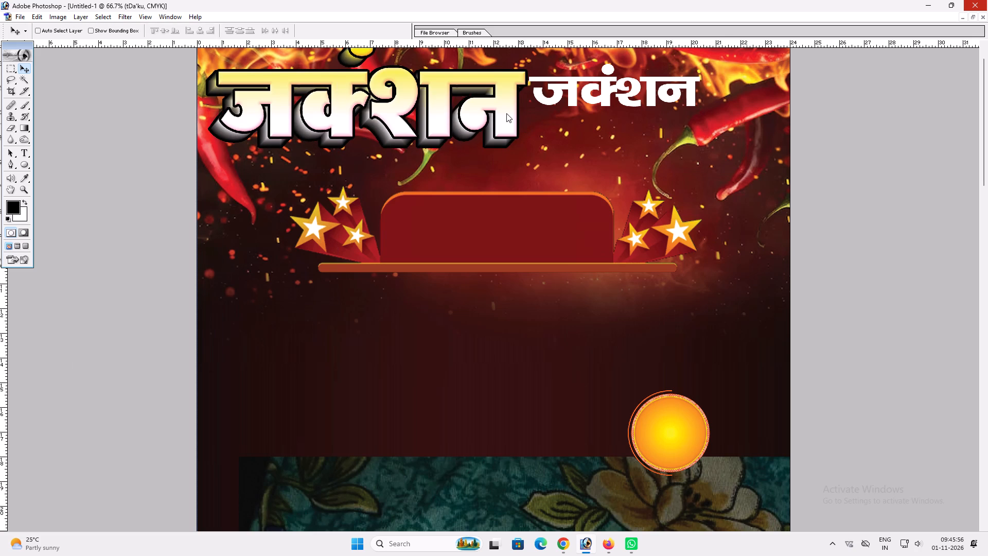
pyautogui.click(763, 366)
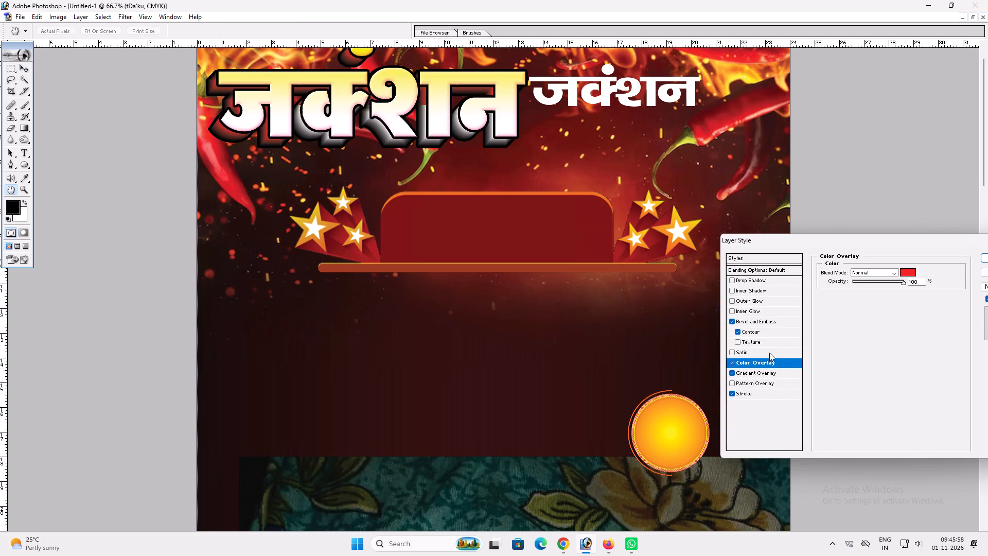
pyautogui.click(905, 273)
pyautogui.moveTo(322, 332); pyautogui.dragTo(589, 454)
pyautogui.press('Return')
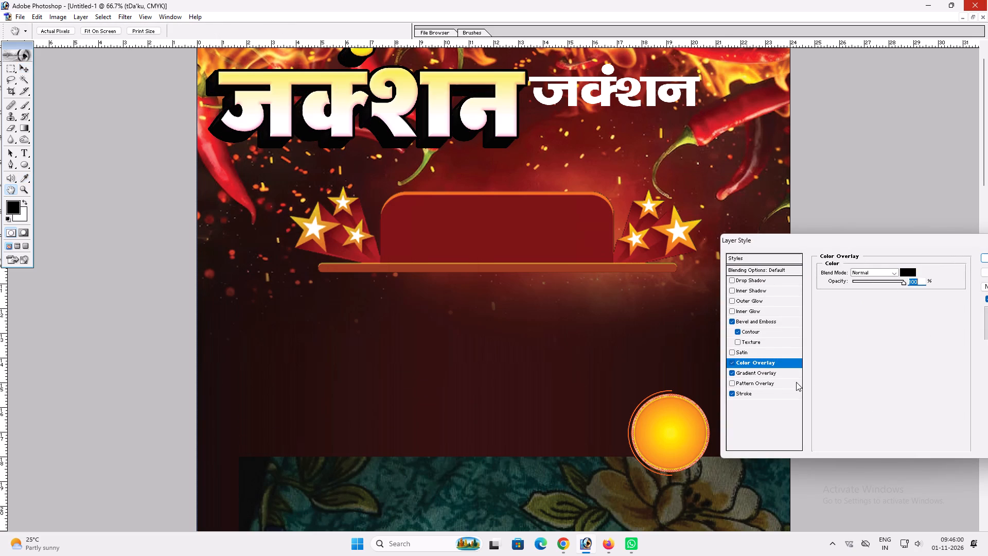
pyautogui.click(903, 270)
pyautogui.moveTo(323, 264); pyautogui.dragTo(451, 136)
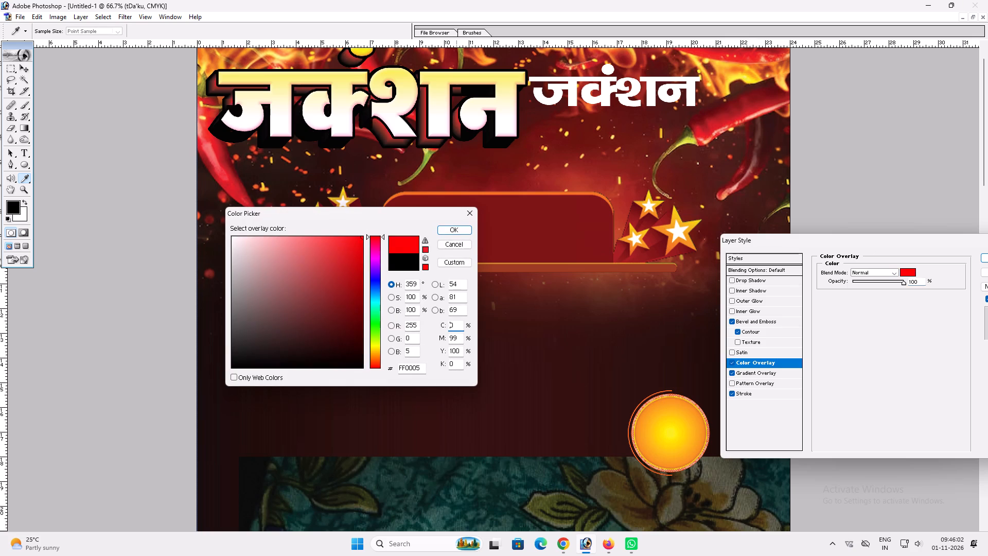
pyautogui.press('Return')
# Set the extrusion layer's stroke colour to C 0, M 100, Y 100, K 60 and make the stroke slightly thinner.
pyautogui.click(749, 394)
pyautogui.click(847, 329)
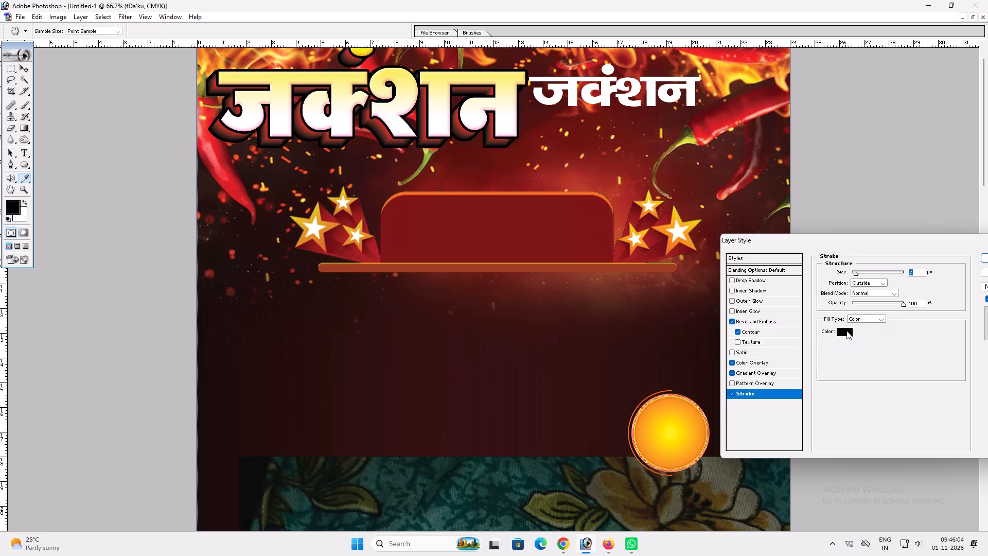
pyautogui.press('0')
pyautogui.press('Tab')
pyautogui.write('10')
pyautogui.press('Tab')
pyautogui.hotkey('shift', 'Tab')
pyautogui.write('100')
pyautogui.press('Tab')
pyautogui.write('100')
pyautogui.press('Tab')
pyautogui.write('60')
pyautogui.press('Return')
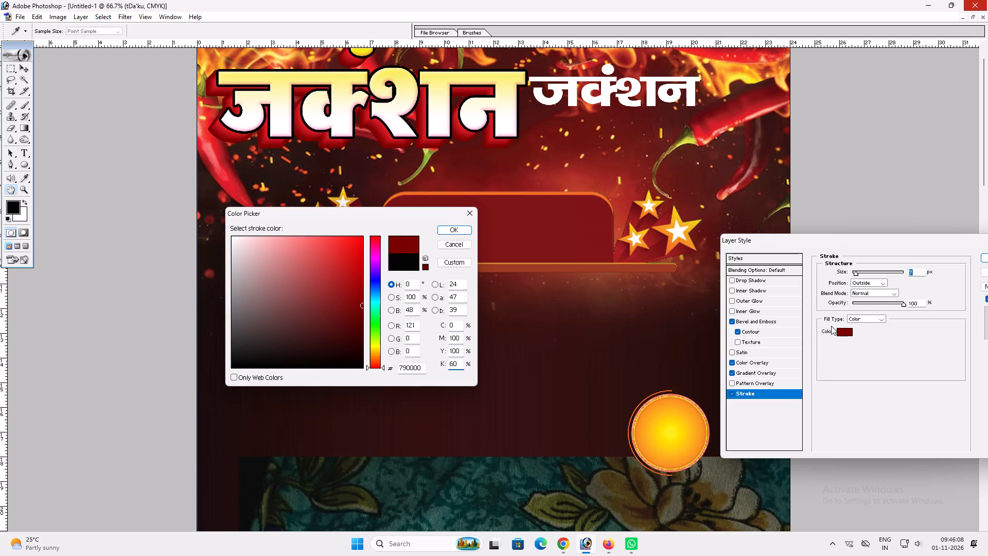
pyautogui.scroll(-2, 925, 393)
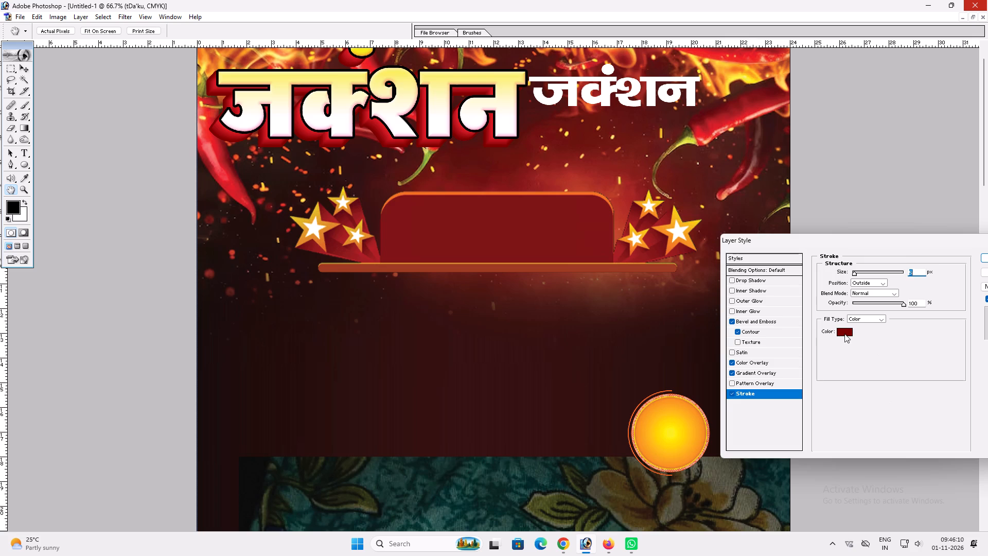
# Darken the extrusion's stroke colour by setting its black value to 80%.
pyautogui.click(844, 334)
pyautogui.press('Tab')
pyautogui.press('Tab')
pyautogui.press('Tab')
pyautogui.press('8')
pyautogui.press('0')
pyautogui.press('Return')
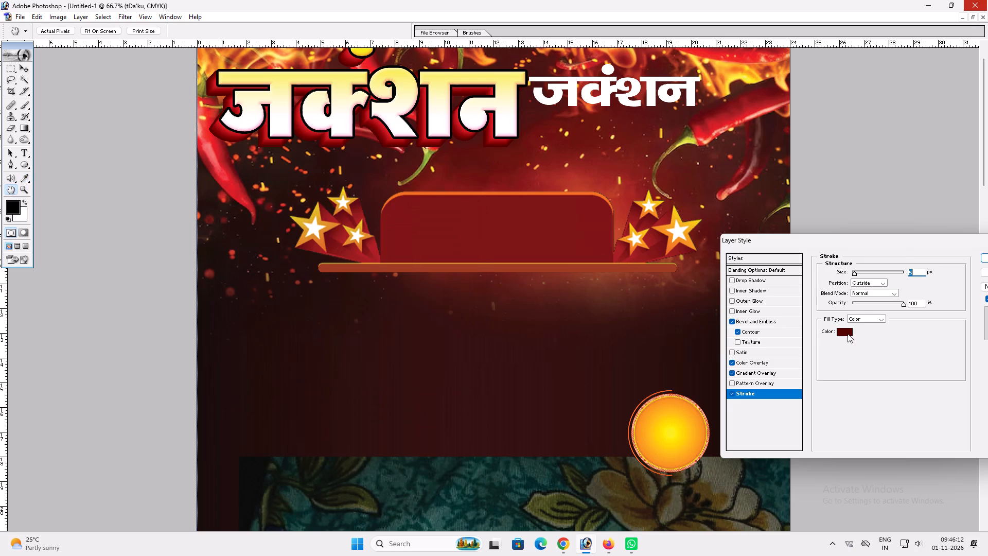
# Add a Drop Shadow to the extrusion layer: 100% opacity, 89° angle without global light, 19 px distance, 10 px size.
pyautogui.click(765, 279)
pyautogui.moveTo(888, 281); pyautogui.dragTo(936, 284)
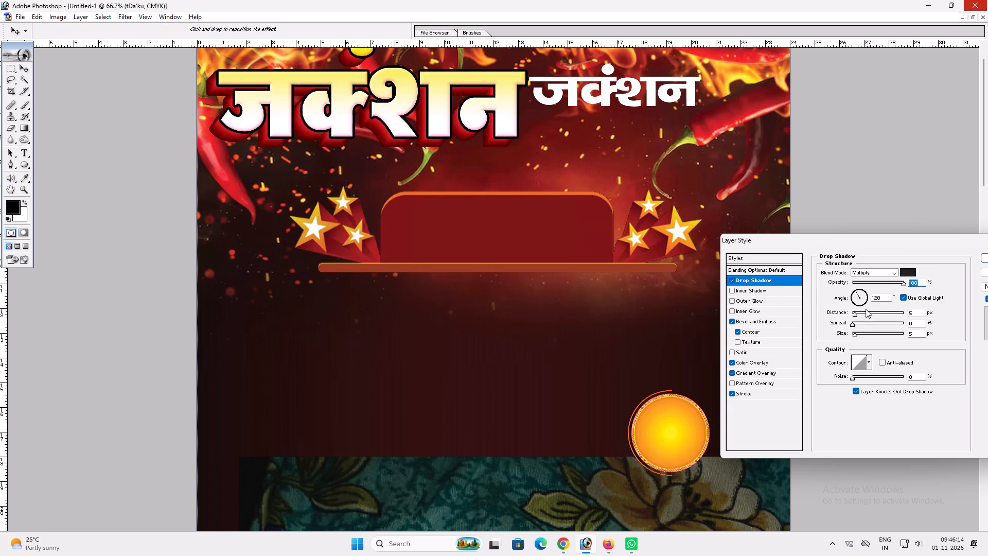
pyautogui.click(858, 312)
pyautogui.moveTo(860, 313); pyautogui.dragTo(866, 313)
pyautogui.click(864, 314)
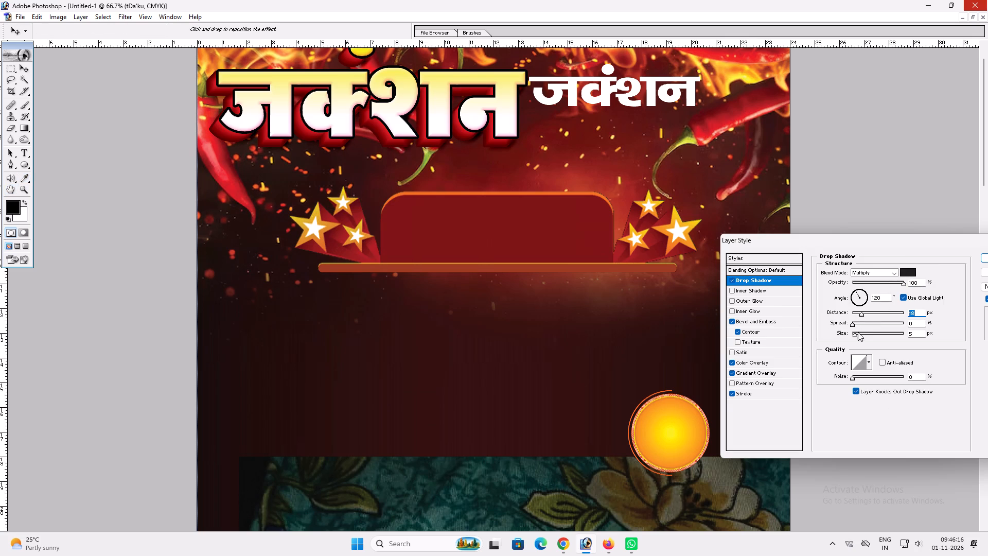
pyautogui.click(857, 334)
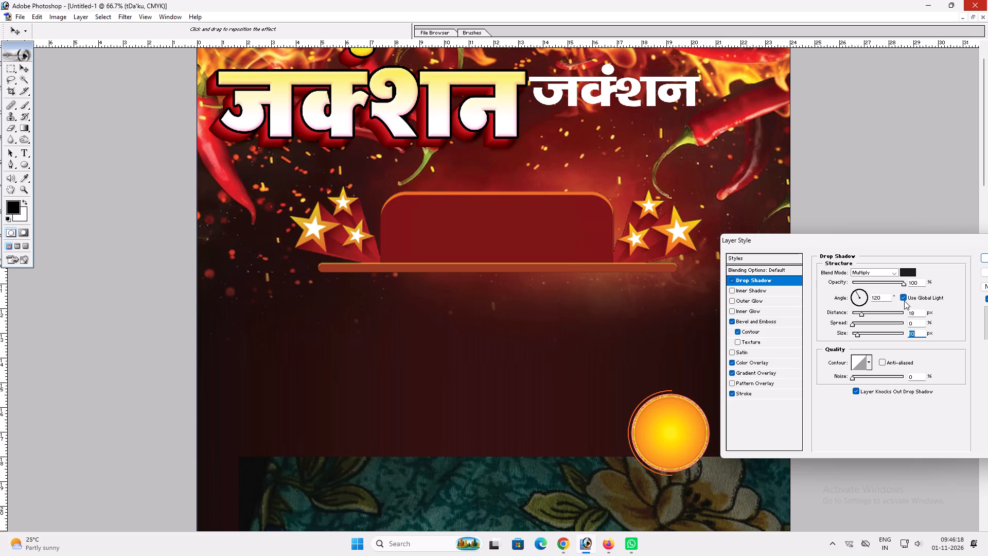
pyautogui.click(903, 298)
pyautogui.click(662, 149)
pyautogui.press('Return')
pyautogui.press('v')
pyautogui.press('v')
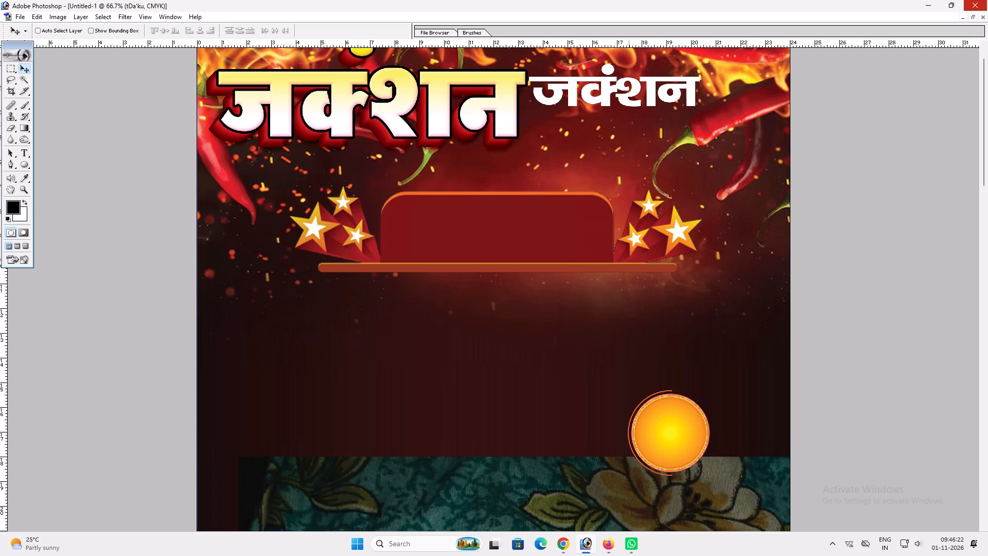
# Move the plain white जंक्शन text slightly down and away from the extruded title.
pyautogui.press('space')
pyautogui.press('space')
pyautogui.press('space')
pyautogui.moveTo(609, 98); pyautogui.dragTo(615, 99, button='right')
pyautogui.moveTo(625, 101); pyautogui.dragTo(631, 100)
pyautogui.press('space')
pyautogui.press('space')
pyautogui.press('space')
pyautogui.moveTo(620, 130); pyautogui.dragTo(625, 130, button='right')
pyautogui.moveTo(631, 133); pyautogui.dragTo(639, 135)
pyautogui.press('v')
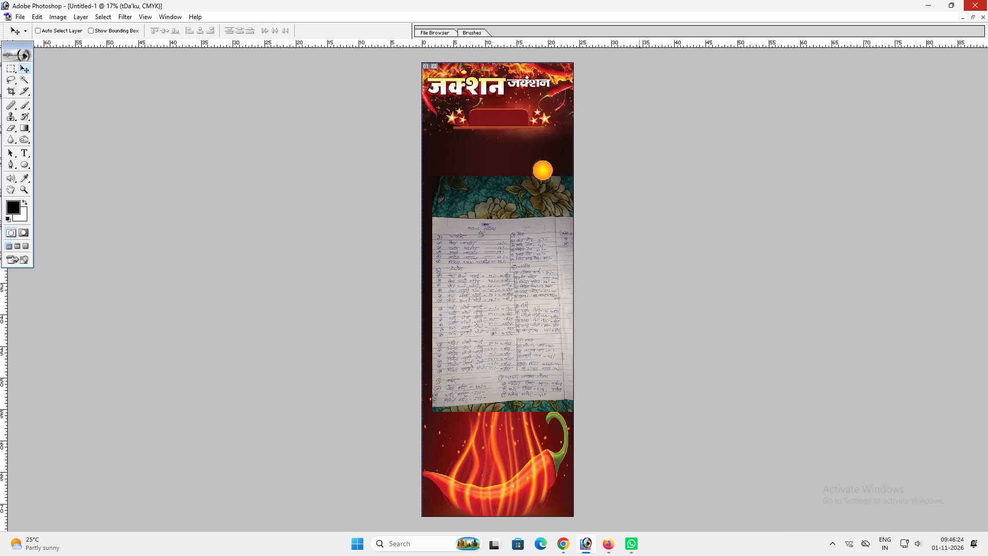
pyautogui.hotkey('ctrl', '+')
pyautogui.hotkey('ctrl', '+')
pyautogui.hotkey('ctrl', '+')
pyautogui.press('space')
pyautogui.press('space')
pyautogui.press('space')
pyautogui.moveTo(631, 153); pyautogui.dragTo(649, 525)
pyautogui.press('v')
pyautogui.press('space')
pyautogui.press('space')
pyautogui.press('space')
pyautogui.press('space')
pyautogui.press('space')
pyautogui.moveTo(487, 132); pyautogui.dragTo(511, 324)
pyautogui.press('v')
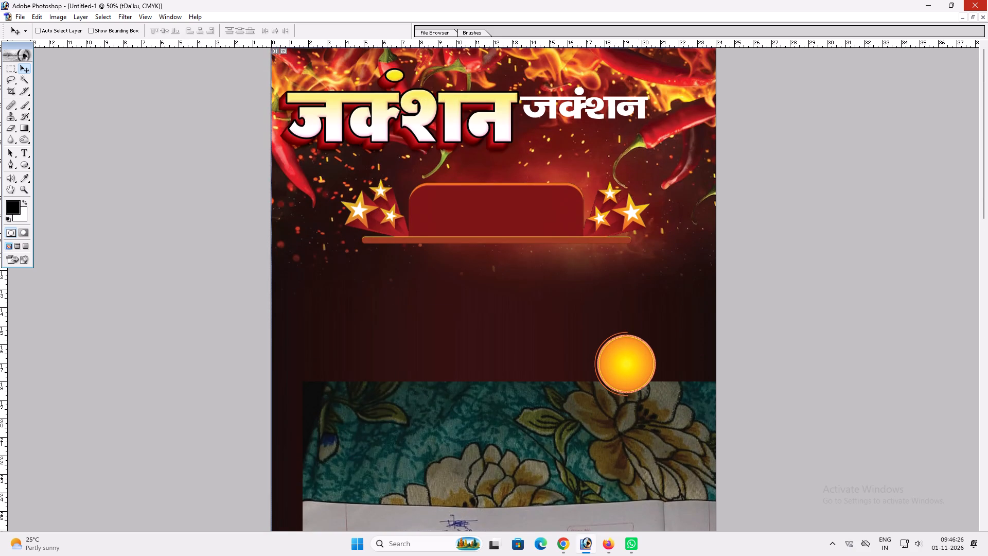
pyautogui.keyDown('ctrl'); pyautogui.click(550, 112); pyautogui.keyUp('ctrl')
pyautogui.moveTo(550, 112); pyautogui.dragTo(566, 126)
# Warp the plain white जंक्शन text with a horizontal Flag style and a slight negative bend.
pyautogui.press('t')
pyautogui.click(566, 126)
pyautogui.hotkey('ctrl', 'a')
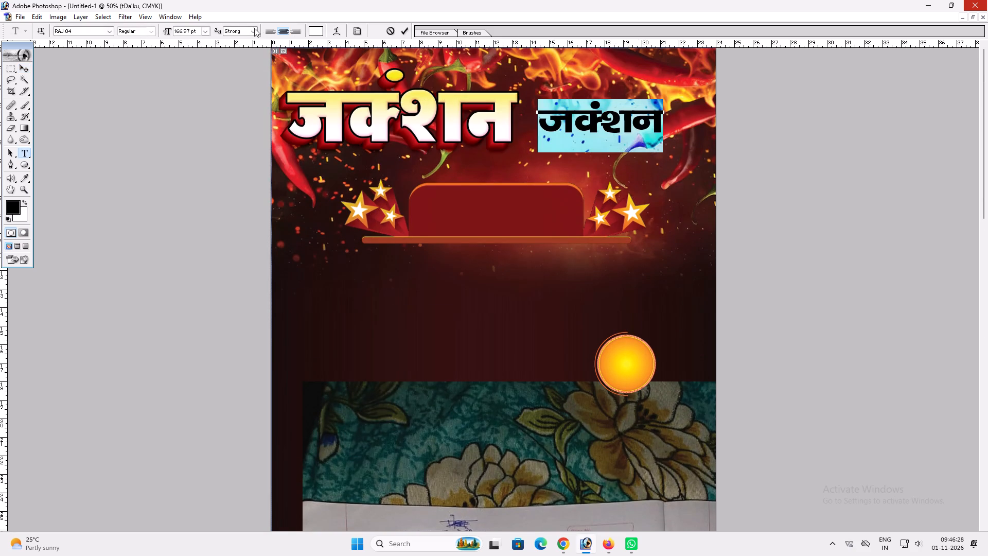
pyautogui.click(334, 29)
pyautogui.click(500, 230)
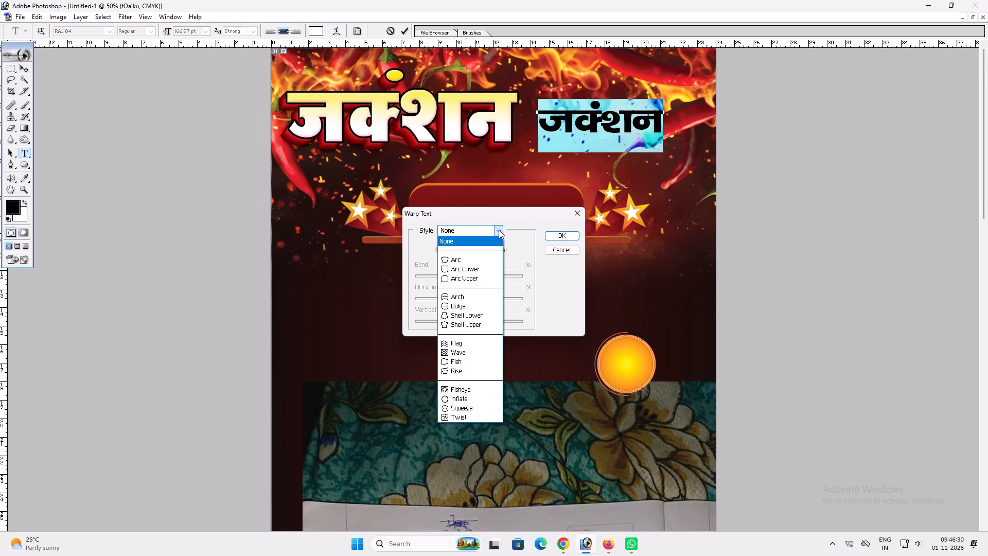
pyautogui.click(463, 337)
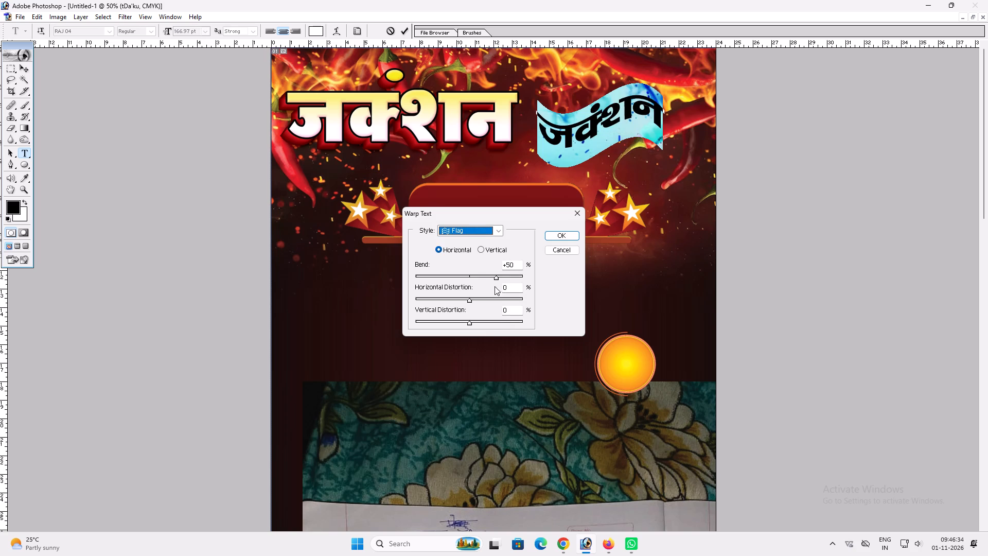
pyautogui.moveTo(492, 279); pyautogui.dragTo(476, 276)
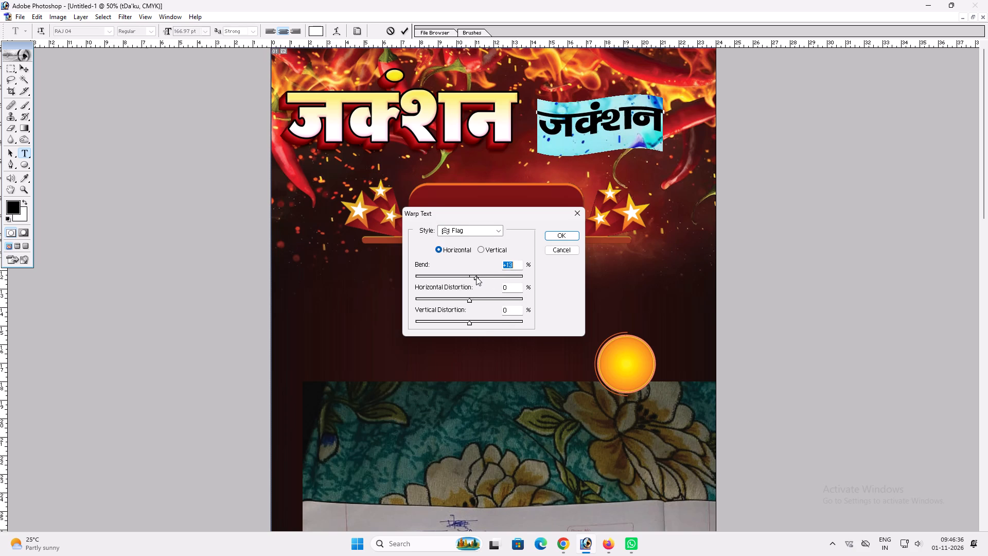
pyautogui.moveTo(476, 276); pyautogui.dragTo(463, 275)
pyautogui.press('Return')
pyautogui.press('Return')
pyautogui.press('v')
pyautogui.press('v')
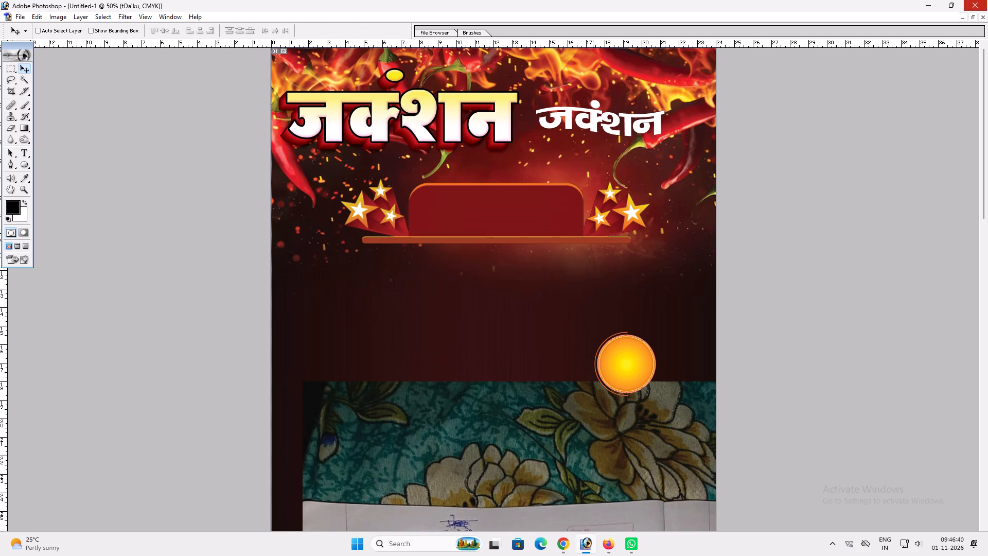
# Move the warped white text back close to the extruded title and enlarge it towards the banner's edge.
pyautogui.moveTo(590, 129); pyautogui.dragTo(577, 125)
pyautogui.hotkey('ctrl', 't')
pyautogui.keyDown('shift'); pyautogui.moveTo(651, 133); pyautogui.dragTo(692, 141); pyautogui.keyUp('shift')
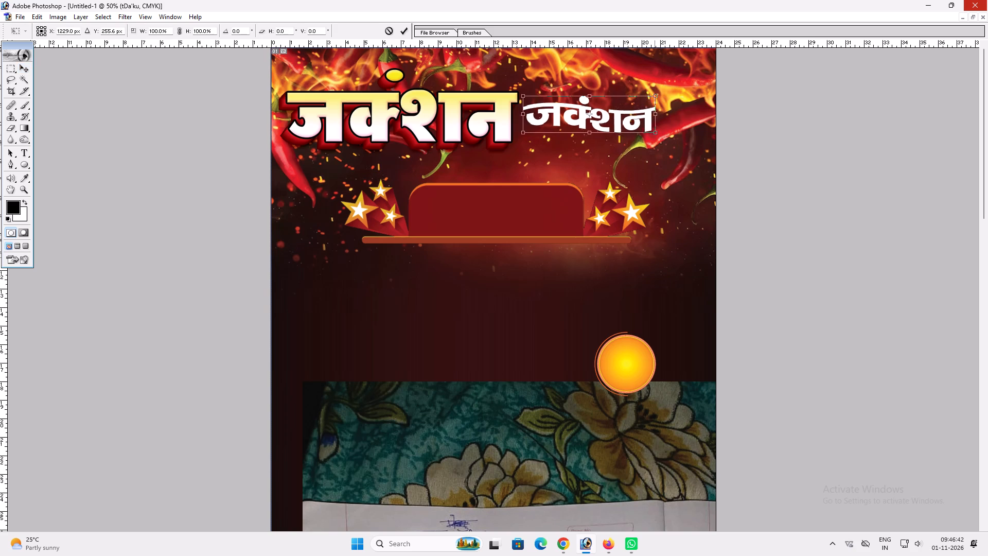
pyautogui.keyDown('shift'); pyautogui.moveTo(692, 141); pyautogui.dragTo(700, 141); pyautogui.keyUp('shift')
pyautogui.keyDown('alt'); pyautogui.keyDown('shift'); pyautogui.moveTo(681, 144); pyautogui.dragTo(676, 151); pyautogui.keyUp('shift'); pyautogui.keyUp('alt')
pyautogui.press('Return')
pyautogui.write('vv')
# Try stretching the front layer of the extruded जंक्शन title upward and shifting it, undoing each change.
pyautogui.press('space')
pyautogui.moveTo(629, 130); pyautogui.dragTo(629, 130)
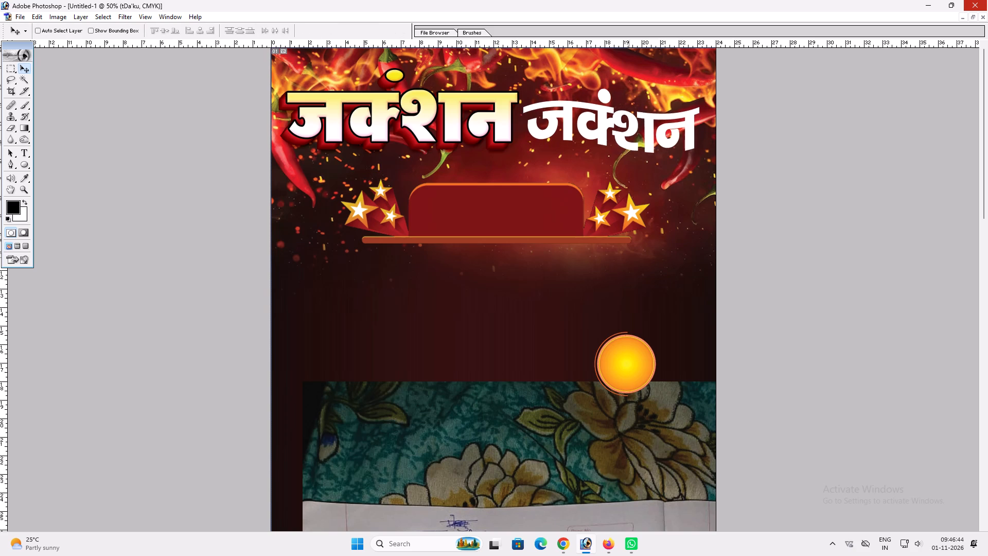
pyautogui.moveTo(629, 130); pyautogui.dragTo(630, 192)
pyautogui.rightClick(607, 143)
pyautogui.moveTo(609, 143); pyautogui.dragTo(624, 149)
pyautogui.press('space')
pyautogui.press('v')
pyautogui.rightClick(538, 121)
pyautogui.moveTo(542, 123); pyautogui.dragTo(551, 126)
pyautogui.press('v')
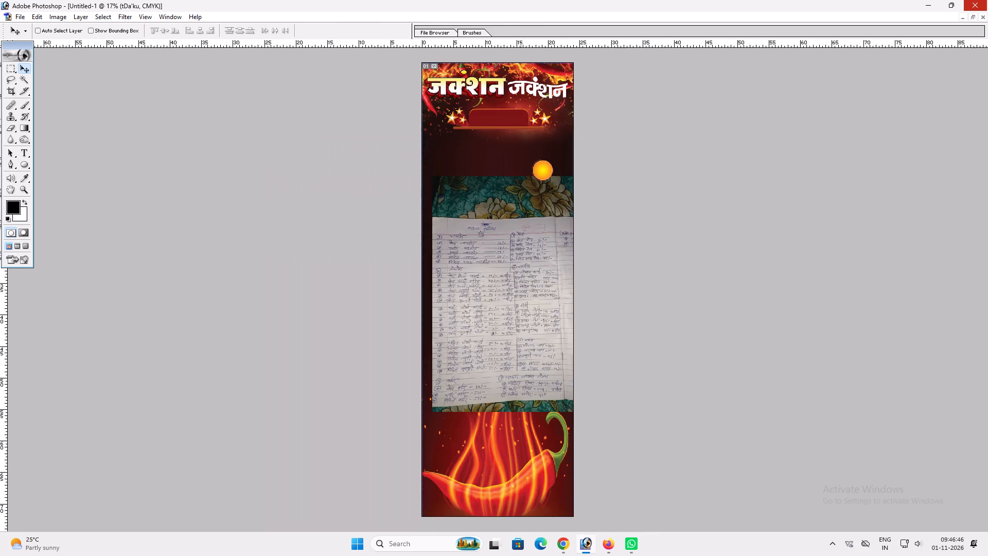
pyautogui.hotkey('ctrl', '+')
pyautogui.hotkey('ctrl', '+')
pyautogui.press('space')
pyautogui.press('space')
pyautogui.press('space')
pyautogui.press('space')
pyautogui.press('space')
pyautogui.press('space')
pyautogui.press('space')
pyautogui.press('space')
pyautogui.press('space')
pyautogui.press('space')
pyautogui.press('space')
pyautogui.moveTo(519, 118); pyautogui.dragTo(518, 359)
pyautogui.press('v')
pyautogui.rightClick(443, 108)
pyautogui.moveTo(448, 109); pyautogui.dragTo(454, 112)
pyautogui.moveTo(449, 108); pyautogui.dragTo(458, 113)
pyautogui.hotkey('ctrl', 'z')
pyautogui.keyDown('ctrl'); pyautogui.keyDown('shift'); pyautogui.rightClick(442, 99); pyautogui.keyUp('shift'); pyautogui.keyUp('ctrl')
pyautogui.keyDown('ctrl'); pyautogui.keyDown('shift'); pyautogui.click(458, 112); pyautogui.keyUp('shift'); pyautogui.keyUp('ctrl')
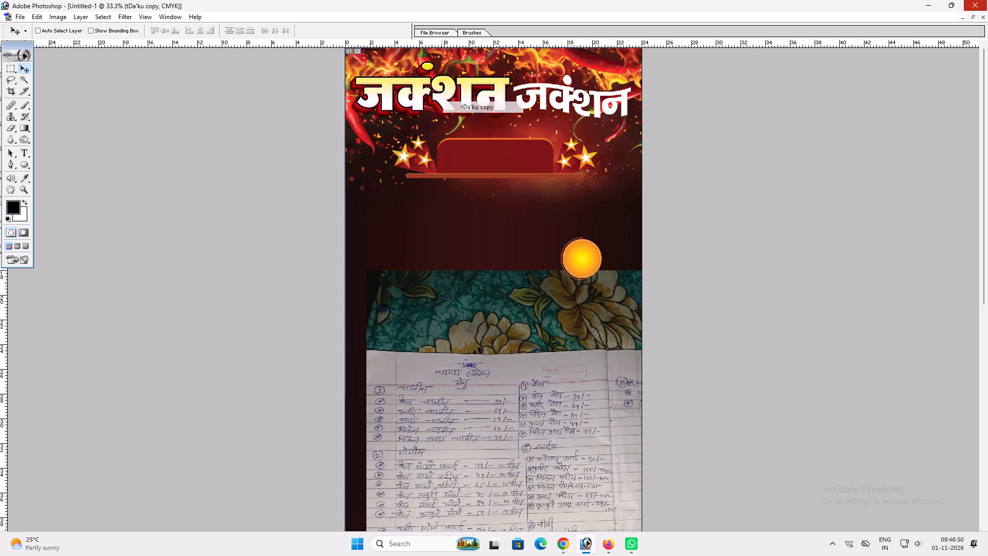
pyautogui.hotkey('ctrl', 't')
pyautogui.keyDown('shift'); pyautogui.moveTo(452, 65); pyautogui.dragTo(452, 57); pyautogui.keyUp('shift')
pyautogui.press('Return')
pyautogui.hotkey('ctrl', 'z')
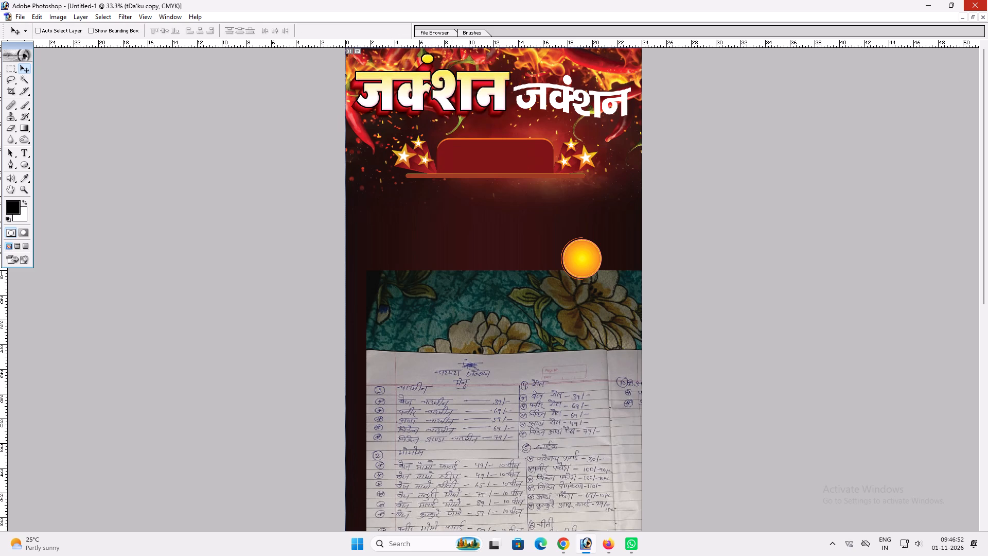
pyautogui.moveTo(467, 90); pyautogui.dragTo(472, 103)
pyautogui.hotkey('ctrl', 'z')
# Stretch the extruded जंक्शन title, including its red extrusion, slightly upward.
pyautogui.keyDown('ctrl'); pyautogui.keyDown('shift'); pyautogui.rightClick(466, 96); pyautogui.keyUp('shift'); pyautogui.keyUp('ctrl')
pyautogui.keyDown('ctrl'); pyautogui.keyDown('shift'); pyautogui.click(480, 111); pyautogui.keyUp('shift'); pyautogui.keyUp('ctrl')
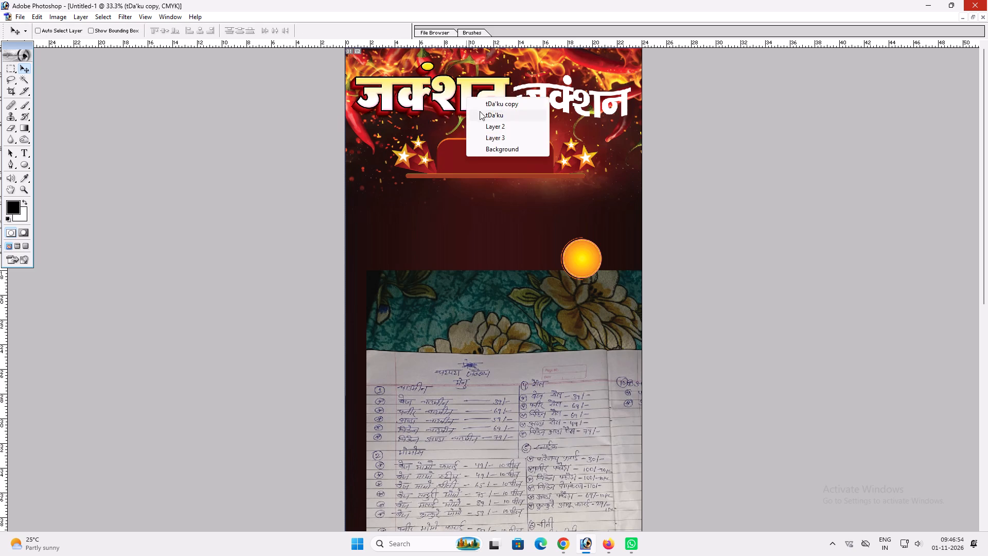
pyautogui.hotkey('ctrl', 't')
pyautogui.keyDown('shift'); pyautogui.moveTo(461, 65); pyautogui.dragTo(459, 56); pyautogui.keyUp('shift')
pyautogui.press('Return')
pyautogui.press('v')
# Stretch the warped white जंक्शन text slightly upward to match the extruded title's height.
pyautogui.keyDown('ctrl'); pyautogui.click(531, 94); pyautogui.keyUp('ctrl')
pyautogui.hotkey('ctrl', 't')
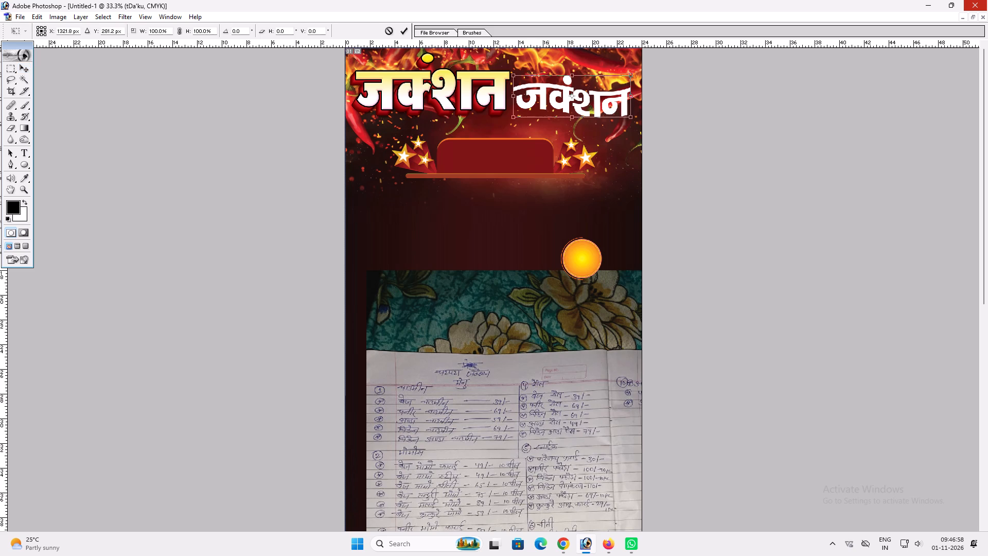
pyautogui.keyDown('shift'); pyautogui.moveTo(545, 71); pyautogui.dragTo(548, 63); pyautogui.keyUp('shift')
pyautogui.hotkey('shift', 'Return')
pyautogui.press('v')
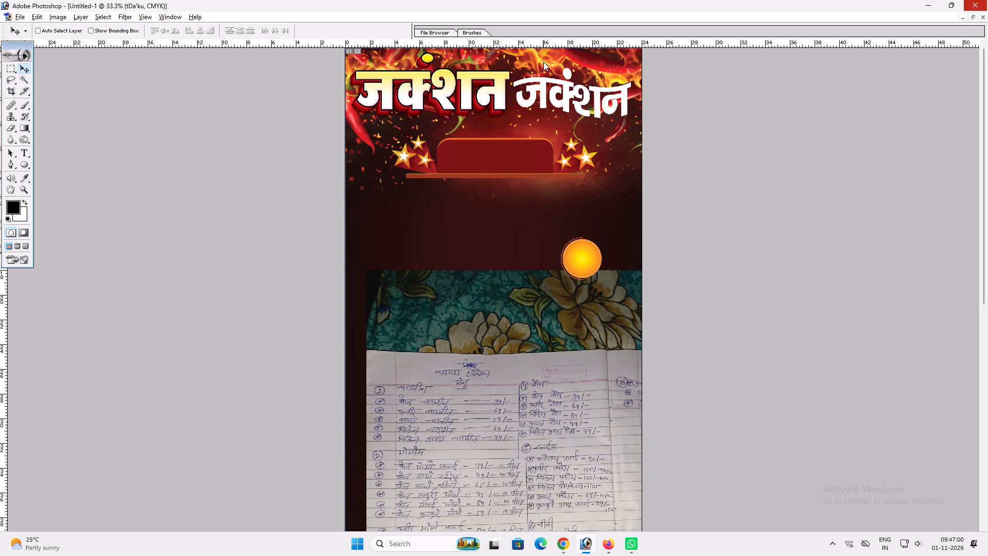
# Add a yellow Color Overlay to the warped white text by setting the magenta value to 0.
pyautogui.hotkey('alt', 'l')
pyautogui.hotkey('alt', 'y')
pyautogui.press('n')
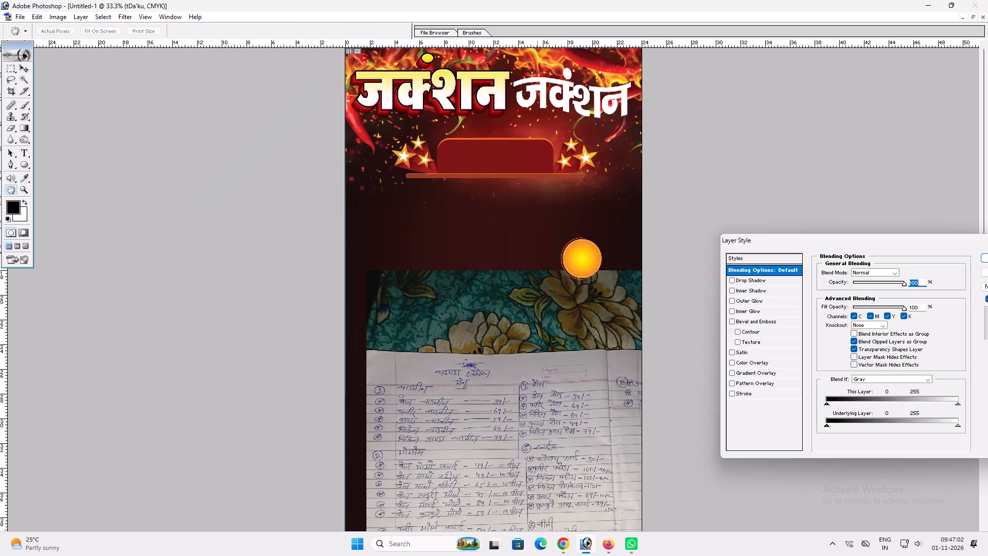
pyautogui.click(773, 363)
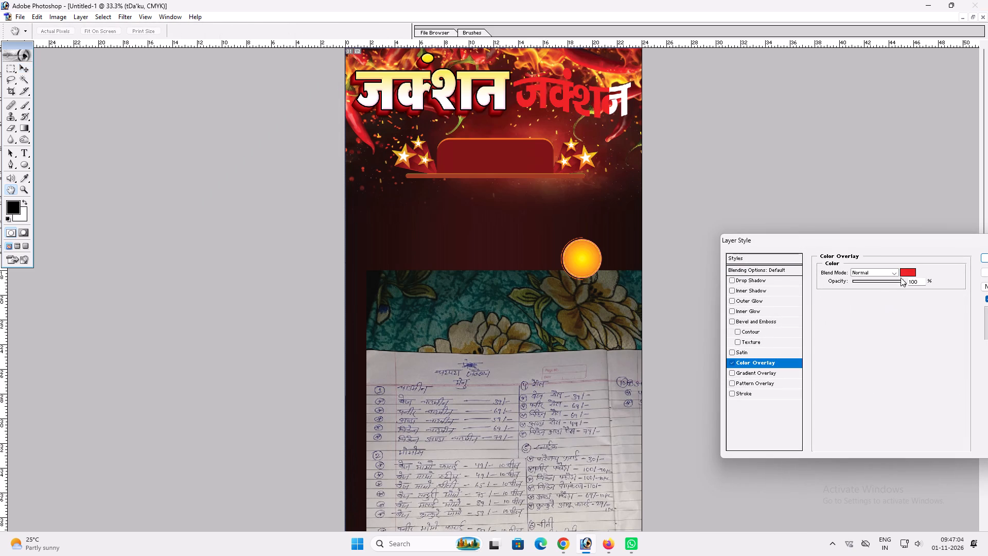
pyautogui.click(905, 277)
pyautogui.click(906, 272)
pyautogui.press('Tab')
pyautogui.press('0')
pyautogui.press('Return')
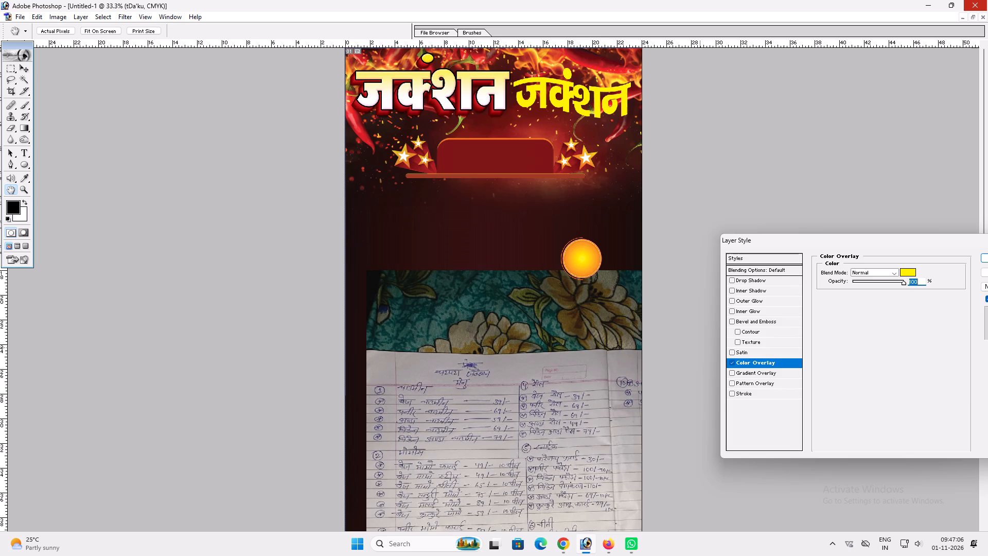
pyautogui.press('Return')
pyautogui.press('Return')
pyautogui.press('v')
# Copy the layer style of the extruded title's front text and paste it onto the warped जंक्शन text.
pyautogui.keyDown('ctrl'); pyautogui.click(503, 103); pyautogui.keyUp('ctrl')
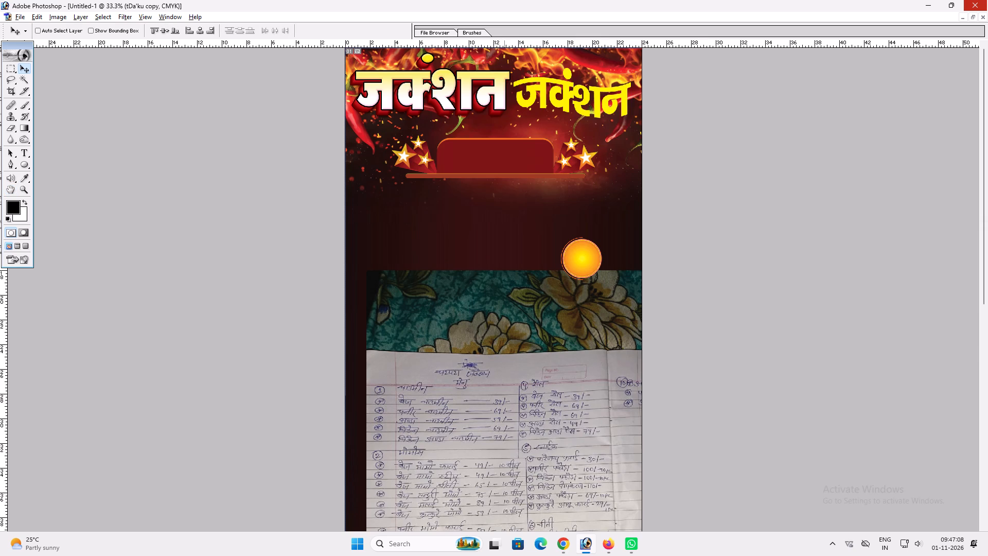
pyautogui.hotkey('alt', 'l')
pyautogui.hotkey('alt', 'y')
pyautogui.hotkey('alt', 'c')
pyautogui.keyDown('ctrl'); pyautogui.click(525, 106); pyautogui.keyUp('ctrl')
pyautogui.hotkey('alt', 'l')
pyautogui.hotkey('alt', 'y')
pyautogui.press('p')
# Add a Color Overlay to the warped जंक्शन text in yellow FFF200, with magenta set to 0.
pyautogui.hotkey('alt', 'l')
pyautogui.hotkey('alt', 'y')
pyautogui.press('n')
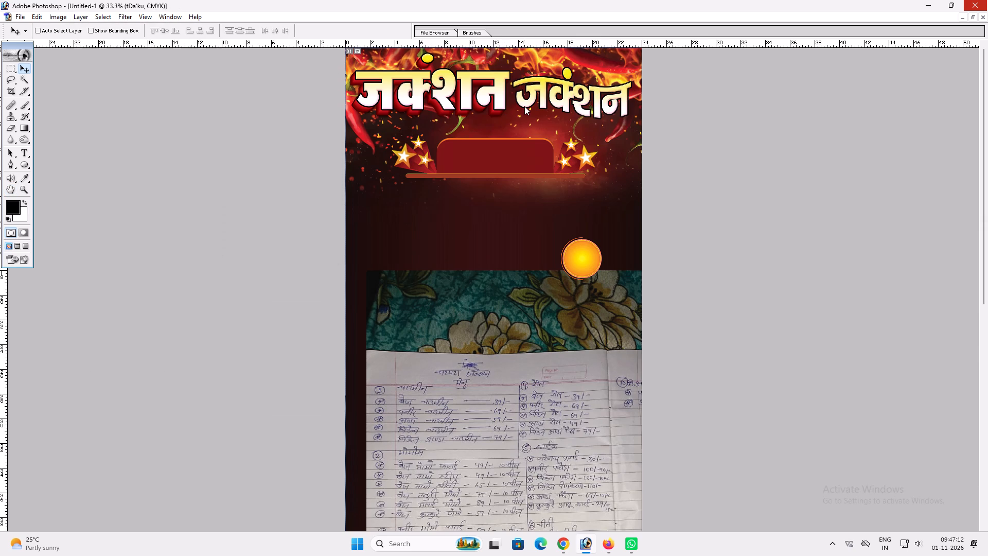
pyautogui.click(781, 363)
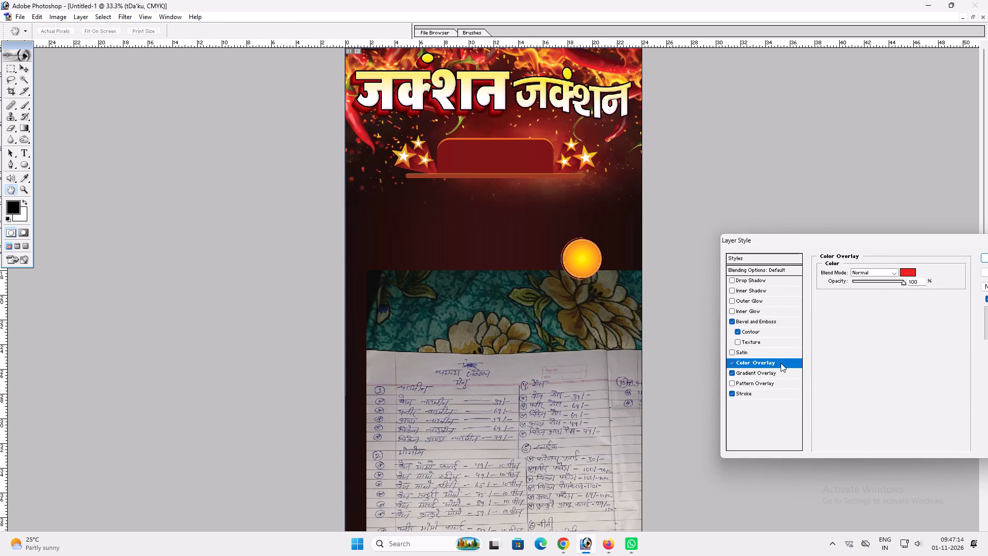
pyautogui.click(905, 268)
pyautogui.press('Tab')
pyautogui.press('0')
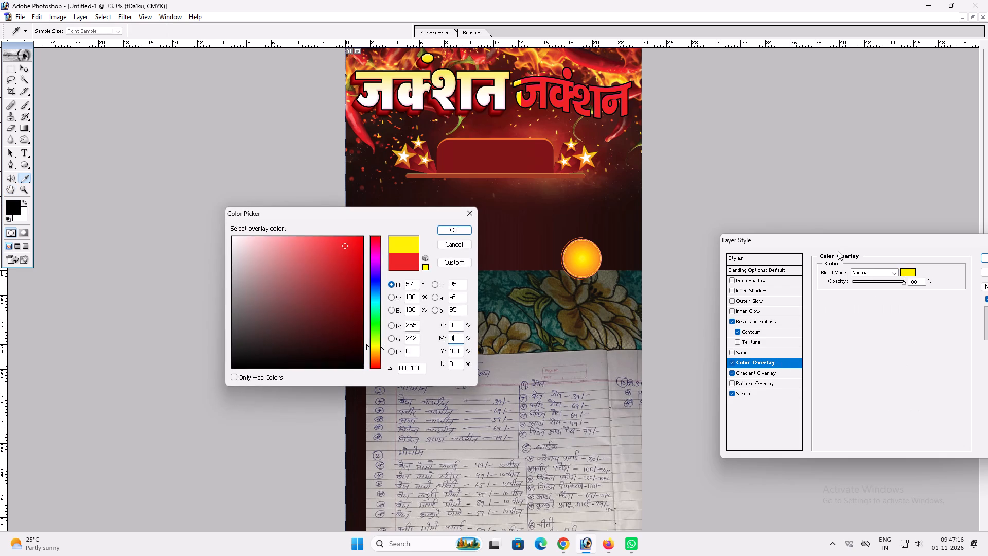
pyautogui.press('Return')
pyautogui.press('Return')
pyautogui.press('v')
# Stretch the yellow warped जंक्शन text slightly taller and slightly wider.
pyautogui.hotkey('ctrl', 't')
pyautogui.keyDown('shift'); pyautogui.moveTo(597, 70); pyautogui.dragTo(603, 68); pyautogui.keyUp('shift')
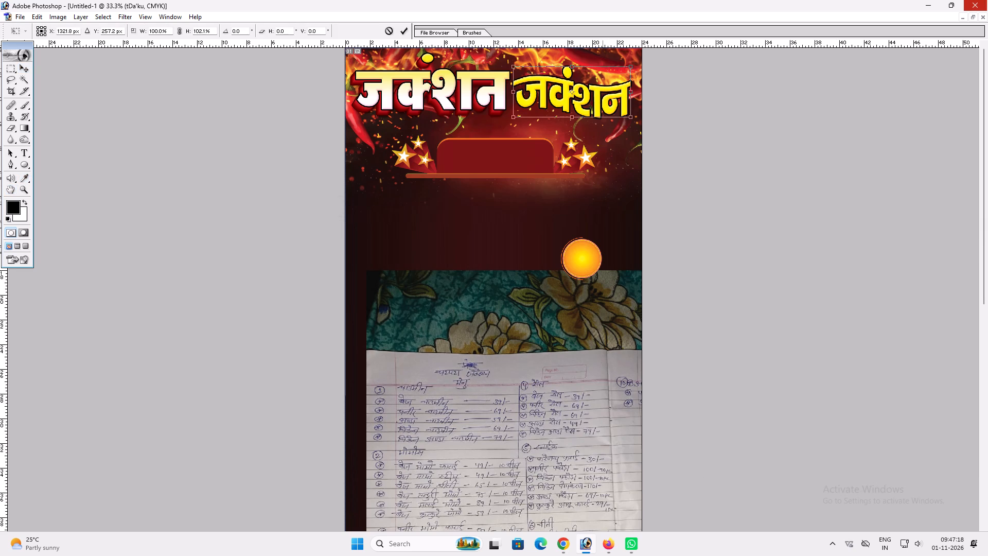
pyautogui.hotkey('shift', 'Return')
pyautogui.press('v')
pyautogui.hotkey('ctrl', 't')
pyautogui.keyDown('shift'); pyautogui.click(633, 94); pyautogui.keyUp('shift')
pyautogui.press('Return')
pyautogui.press('v')
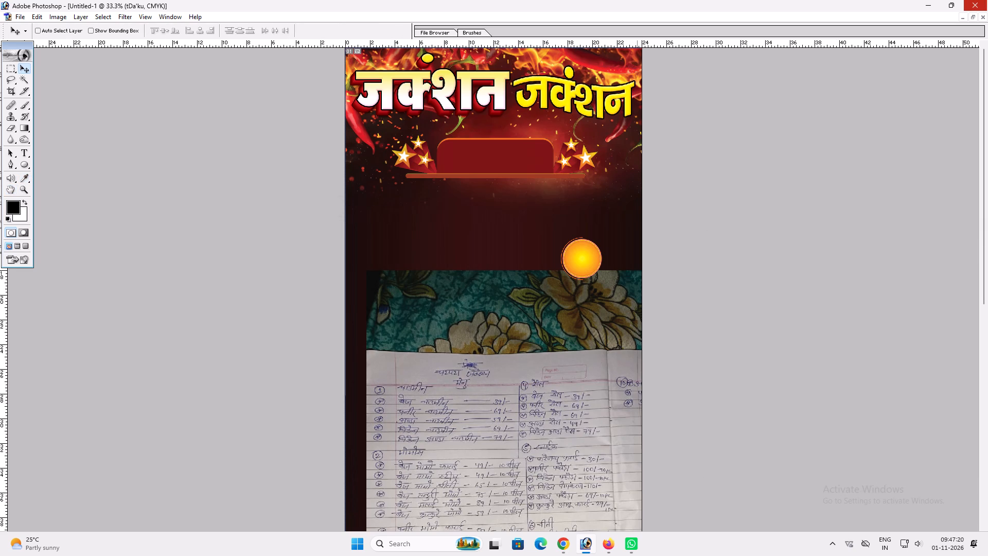
# Duplicate the yellow जंक्शन text, rasterize the copy and apply a diagonal Motion Blur with 35 pixels distance.
pyautogui.hotkey('ctrl', 'j')
pyautogui.hotkey('alt', 't')
pyautogui.write('bm')
pyautogui.press('Return')
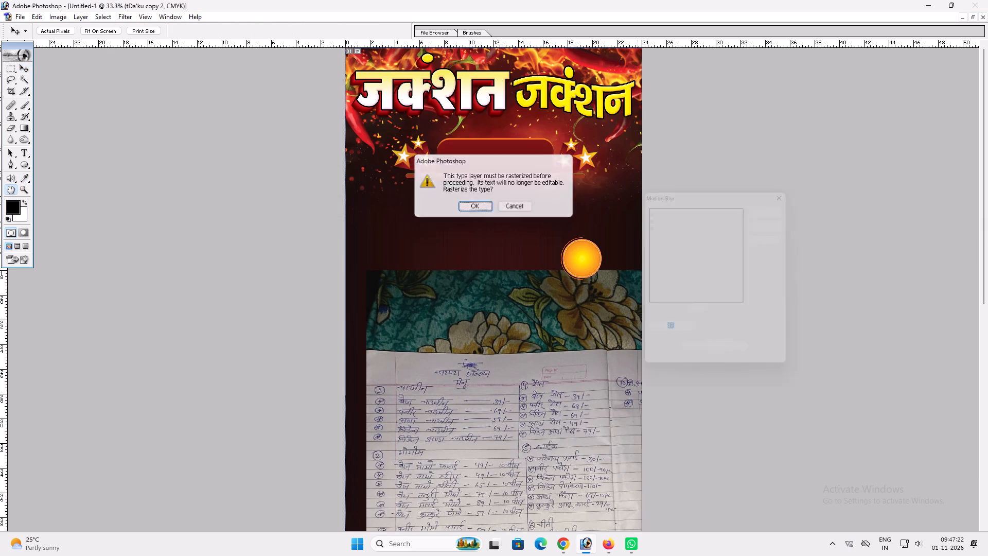
pyautogui.moveTo(707, 342); pyautogui.dragTo(708, 341)
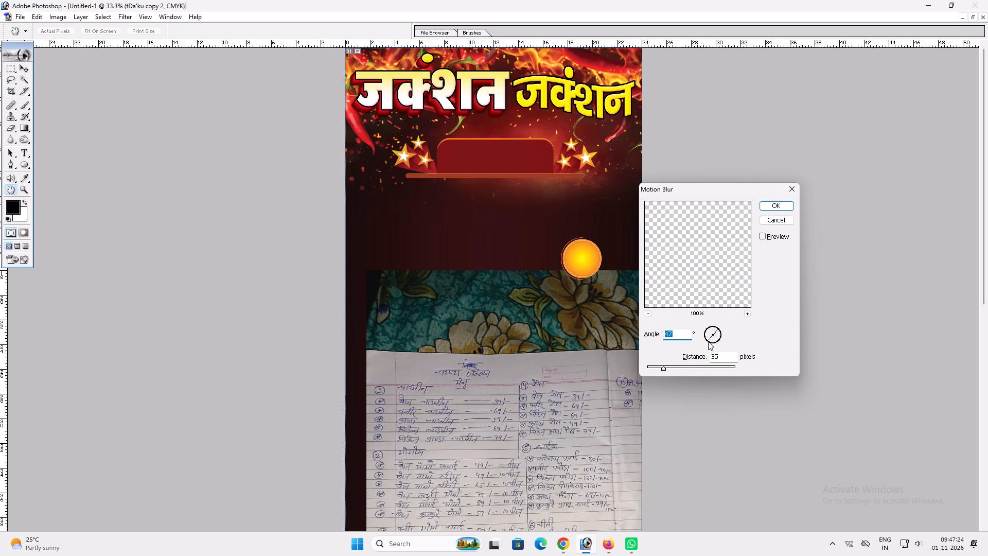
pyautogui.moveTo(708, 341); pyautogui.dragTo(702, 343)
pyautogui.press('Return')
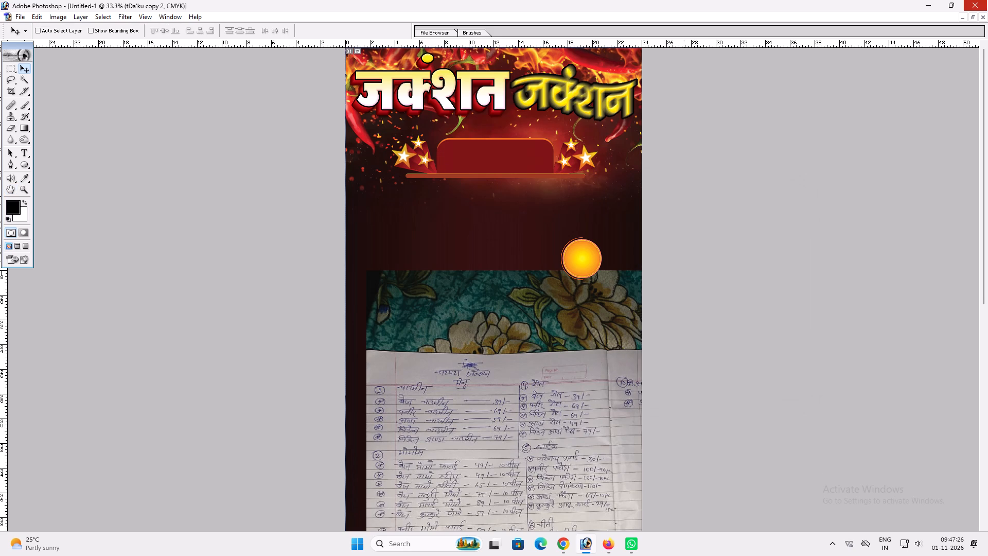
# Send the blurred copy behind the yellow text and nudge it down and to the left as an extrusion.
pyautogui.hotkey('ctrl', '[')
pyautogui.write('vv')
pyautogui.press('Down')
pyautogui.press('Down')
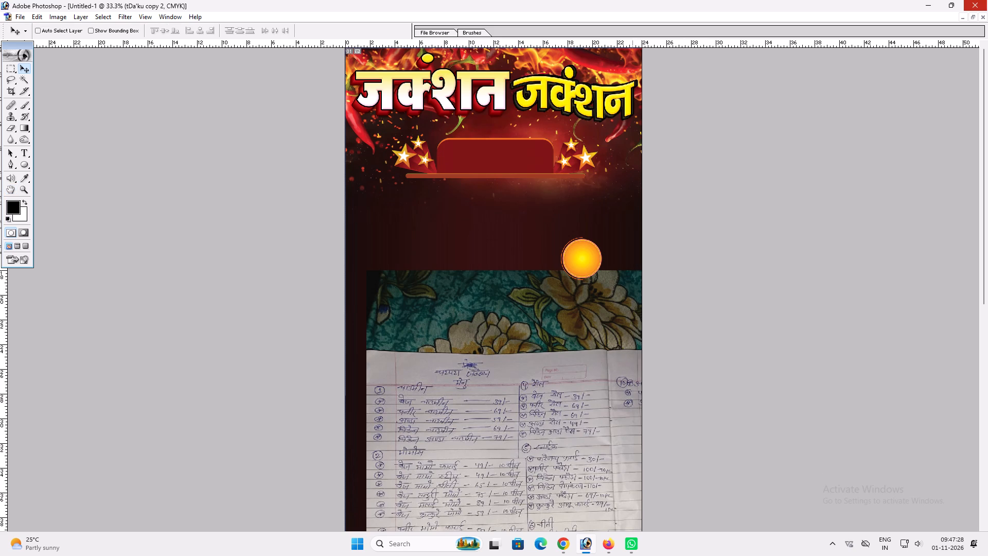
pyautogui.press('Down')
pyautogui.press('Left')
pyautogui.press('Left')
pyautogui.press('Left')
pyautogui.press('Left')
pyautogui.press('Left')
pyautogui.press('Left')
pyautogui.press('Left')
pyautogui.press('Left')
pyautogui.press('Left')
pyautogui.press('Down')
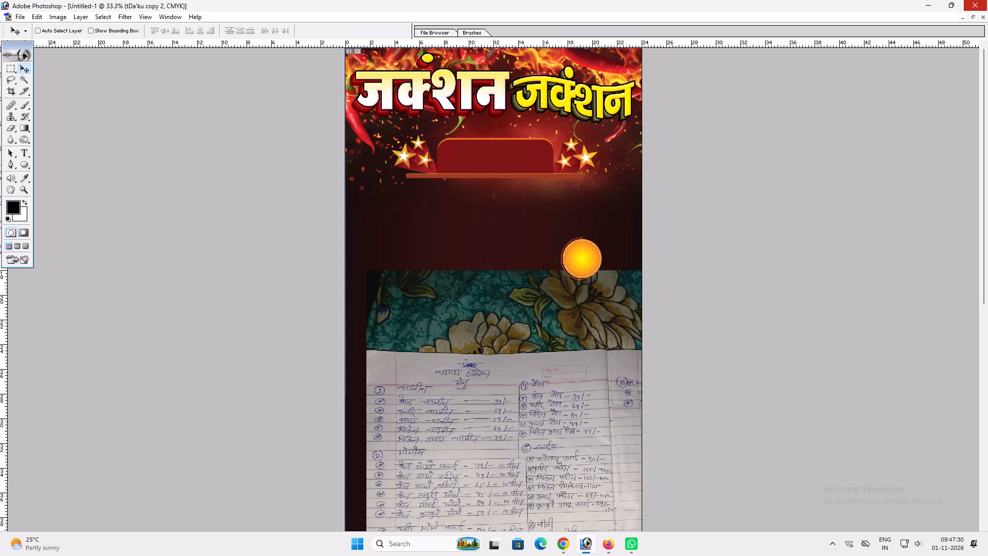
# Copy the layer style from the white जंक्शन text's red extrusion and paste it onto the yellow जंक्शन text's extrusion.
pyautogui.rightClick(497, 94)
pyautogui.click(509, 116)
pyautogui.hotkey('alt', 'l')
pyautogui.hotkey('alt', 'y')
pyautogui.press('c')
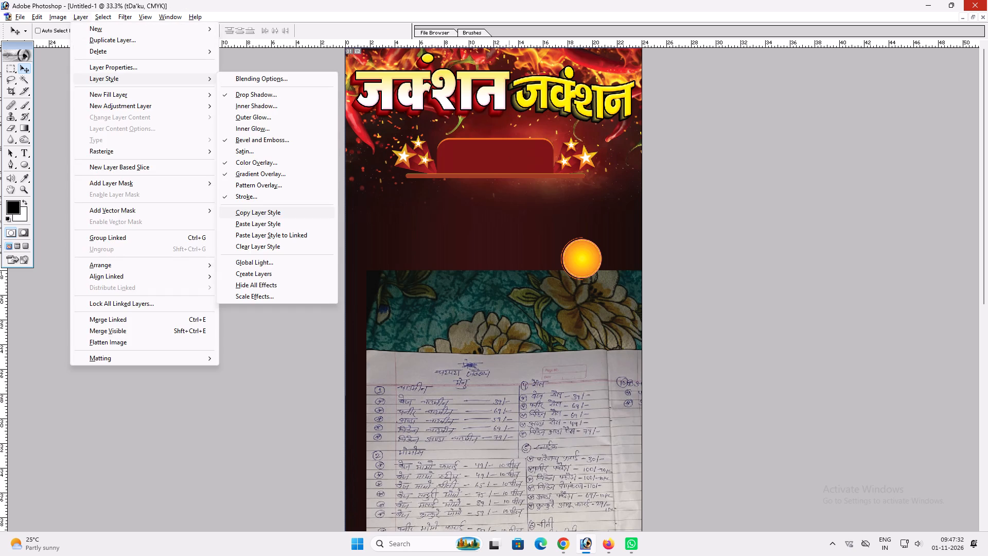
pyautogui.rightClick(542, 92)
pyautogui.click(555, 104)
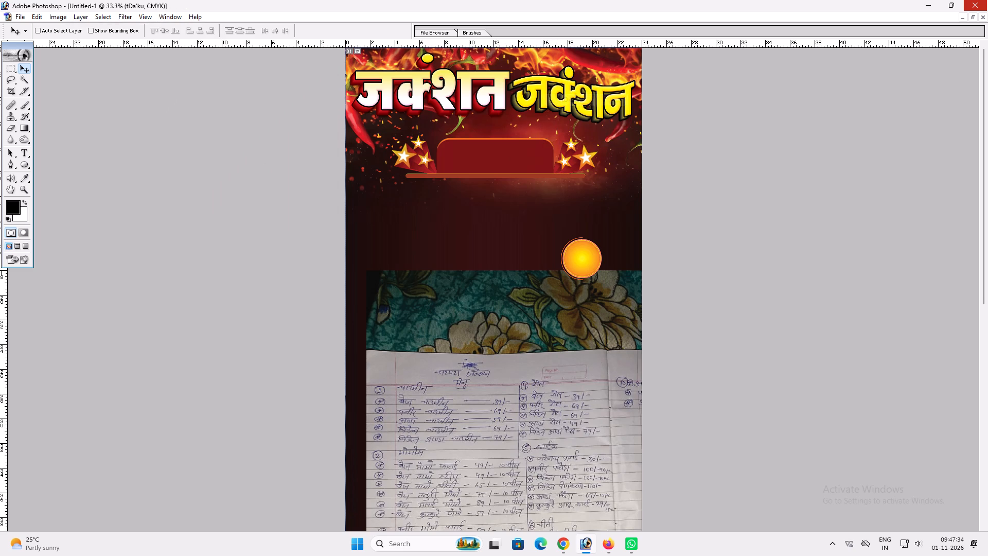
pyautogui.rightClick(553, 99)
pyautogui.click(568, 114)
pyautogui.hotkey('alt', 'l')
pyautogui.write('ypv')
# Nudge the yellow जंक्शन text's extrusion slightly down and to the left behind the lettering.
pyautogui.press('Down')
pyautogui.press('Down')
pyautogui.press('Down')
pyautogui.press('Left')
pyautogui.press('Left')
pyautogui.press('Up')
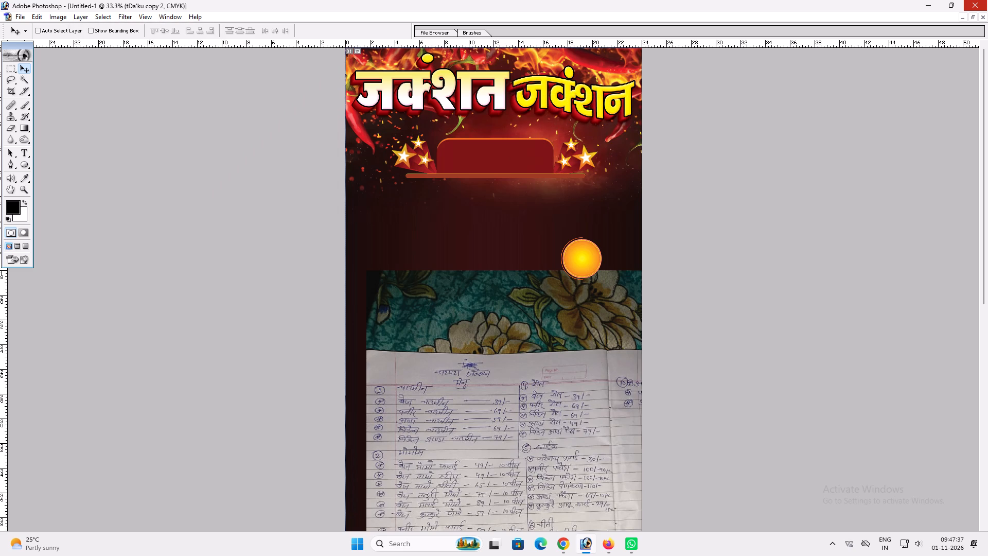
pyautogui.press('Up')
# Stretch the star banner slightly wider toward its right side.
pyautogui.press('space')
pyautogui.moveTo(564, 133); pyautogui.dragTo(569, 195)
pyautogui.keyDown('ctrl'); pyautogui.click(513, 146); pyautogui.keyUp('ctrl')
pyautogui.hotkey('ctrl', 't')
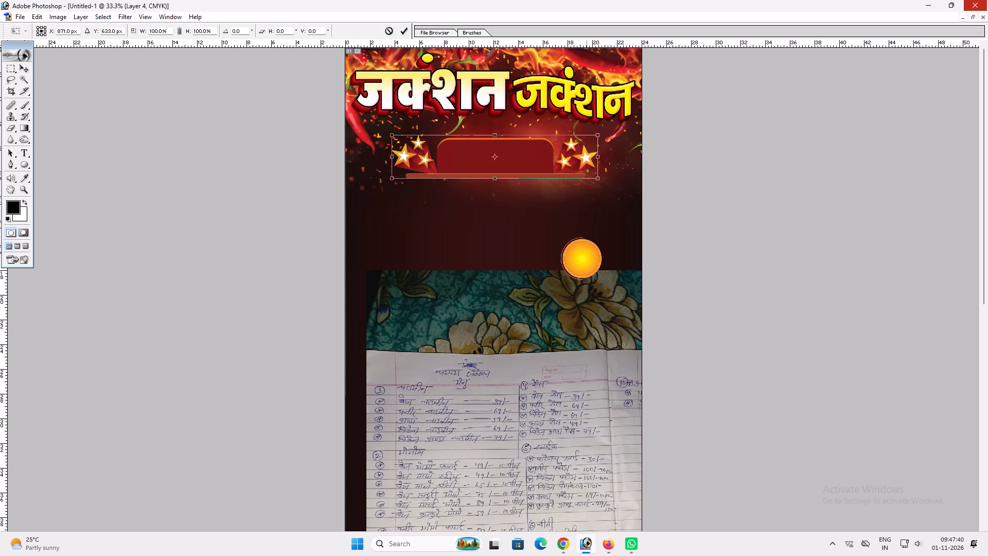
pyautogui.keyDown('alt'); pyautogui.keyDown('shift'); pyautogui.moveTo(598, 174); pyautogui.dragTo(603, 174); pyautogui.keyUp('shift'); pyautogui.keyUp('alt')
pyautogui.hotkey('alt', 'shift', 'Return')
pyautogui.press('v')
pyautogui.hotkey('ctrl', 'Return')
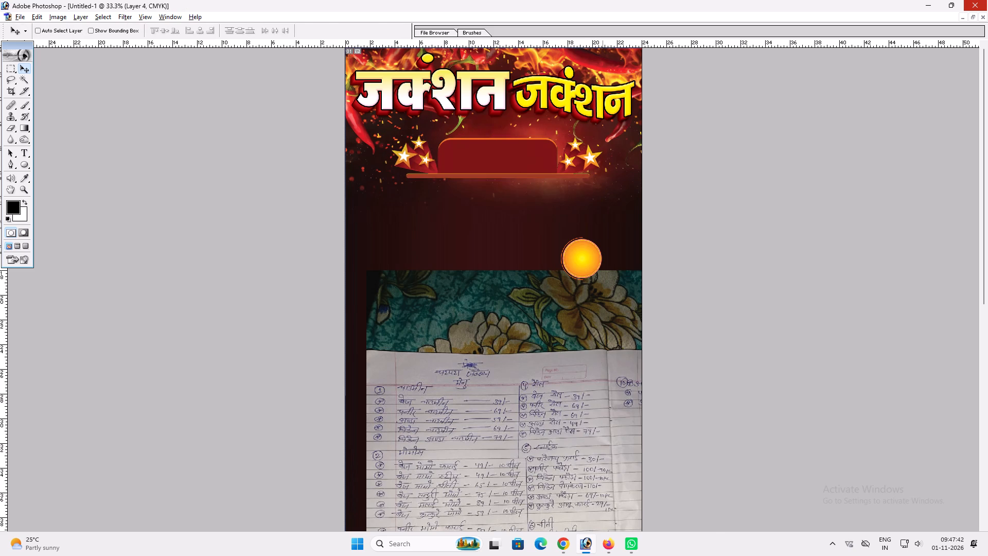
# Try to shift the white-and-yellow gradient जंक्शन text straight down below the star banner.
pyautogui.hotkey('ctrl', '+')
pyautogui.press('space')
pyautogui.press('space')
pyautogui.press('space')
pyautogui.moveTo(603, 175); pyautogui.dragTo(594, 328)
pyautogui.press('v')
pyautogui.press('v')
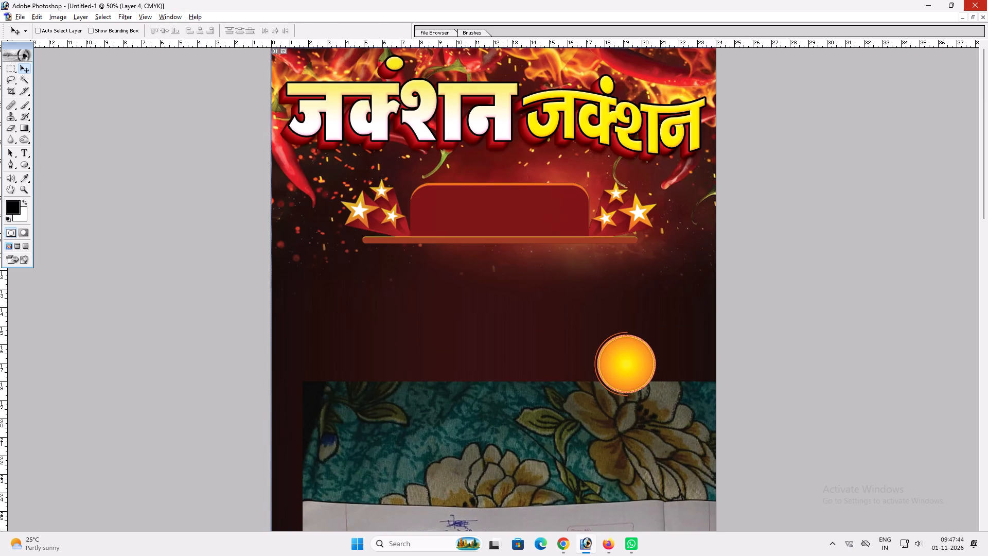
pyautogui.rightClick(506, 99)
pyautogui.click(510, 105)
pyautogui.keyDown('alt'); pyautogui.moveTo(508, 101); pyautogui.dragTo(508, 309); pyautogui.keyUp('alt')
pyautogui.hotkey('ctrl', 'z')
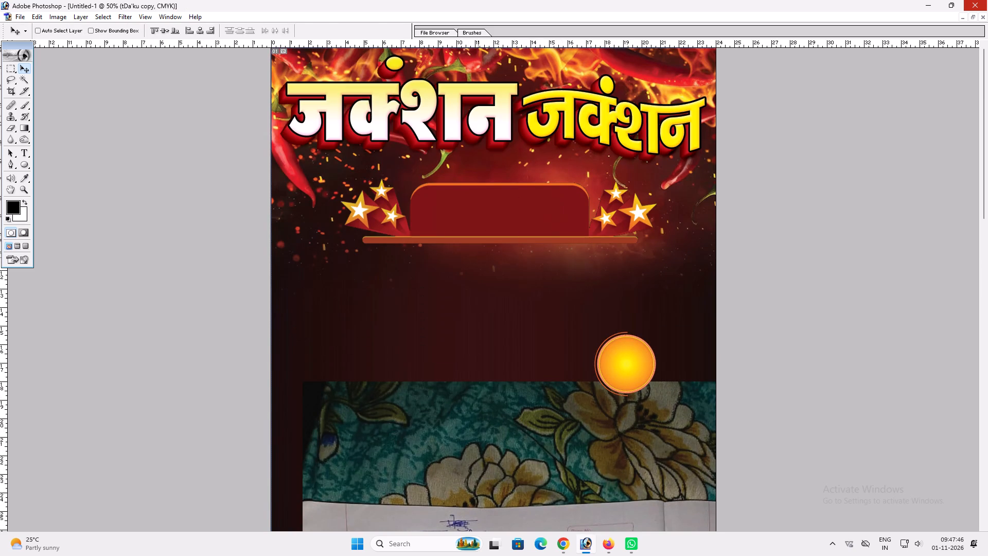
# Place the white-and-yellow gradient जंक्शन lettering, without its red extrusion, in the dark area below the star banner.
pyautogui.keyDown('ctrl'); pyautogui.keyDown('shift'); pyautogui.rightClick(481, 116); pyautogui.keyUp('shift'); pyautogui.keyUp('ctrl')
pyautogui.click(484, 119)
pyautogui.keyDown('ctrl'); pyautogui.keyDown('shift'); pyautogui.rightClick(481, 111); pyautogui.keyUp('shift'); pyautogui.keyUp('ctrl')
pyautogui.keyDown('ctrl'); pyautogui.keyDown('shift'); pyautogui.click(485, 116); pyautogui.keyUp('shift'); pyautogui.keyUp('ctrl')
pyautogui.keyDown('alt'); pyautogui.moveTo(487, 113); pyautogui.dragTo(492, 303); pyautogui.keyUp('alt')
pyautogui.hotkey('alt', 'l')
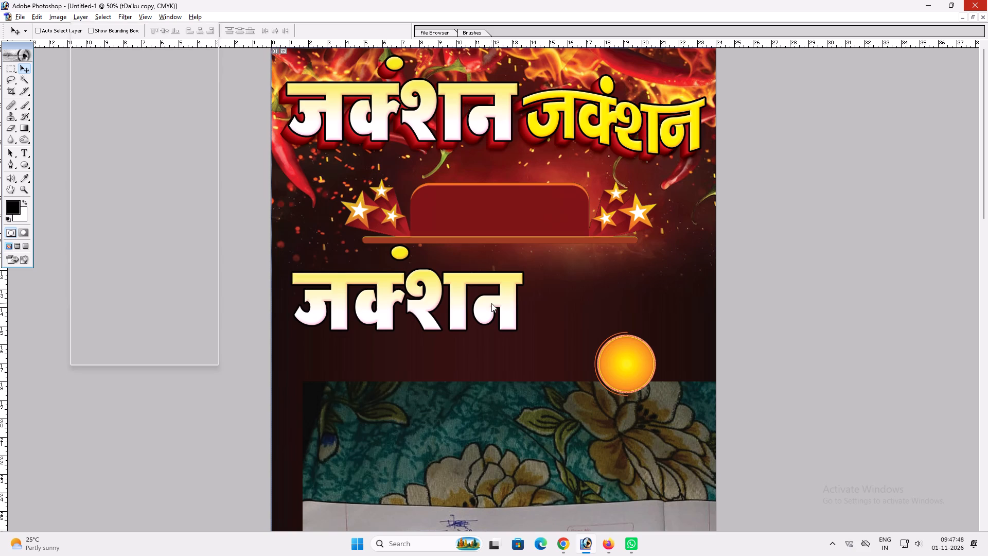
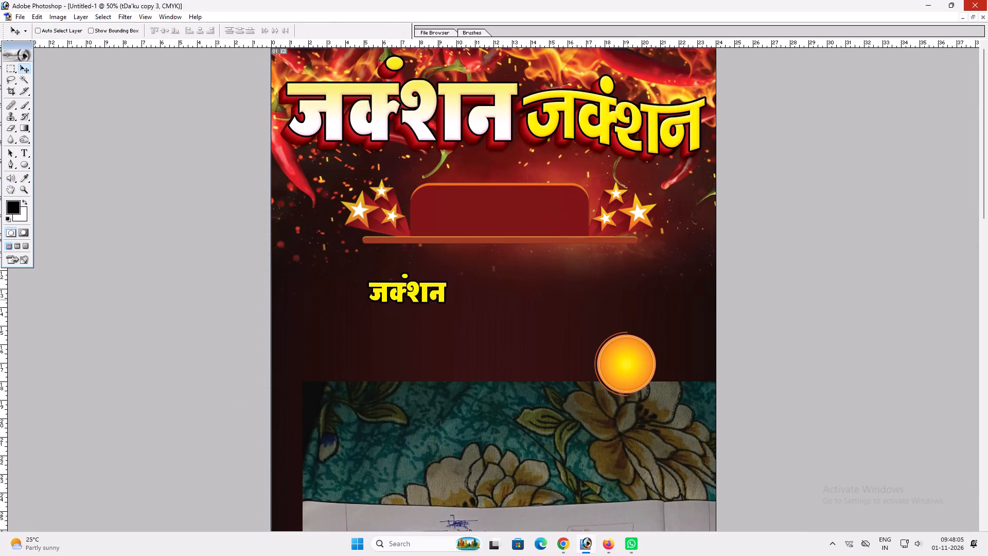
# Move the small yellow जंक्शन text into the star banner's red panel and enlarge it slightly.
pyautogui.moveTo(436, 300); pyautogui.dragTo(491, 220)
pyautogui.hotkey('ctrl', 't')
pyautogui.keyDown('shift'); pyautogui.moveTo(500, 212); pyautogui.dragTo(513, 209); pyautogui.keyUp('shift')
pyautogui.press('Return')
pyautogui.press('v')
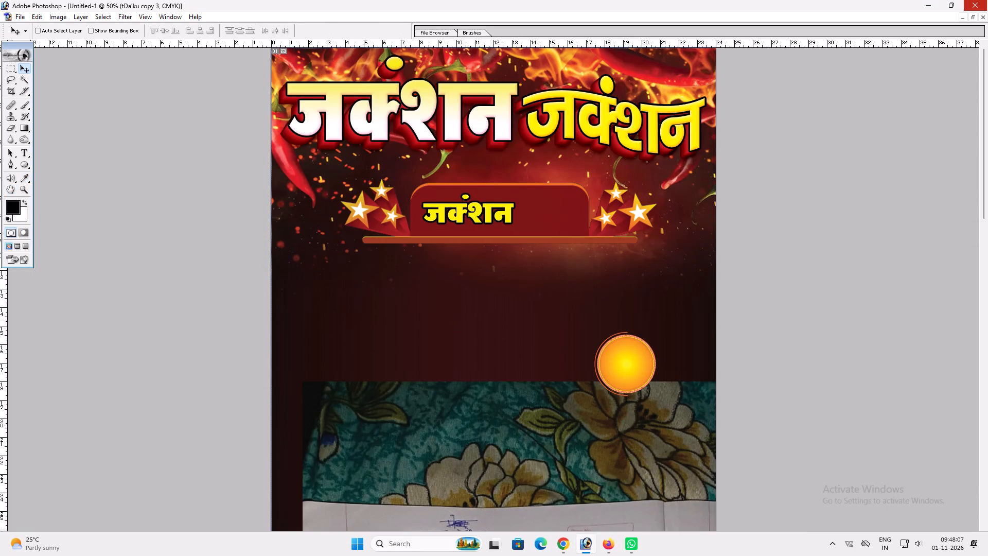
# Shift the handwritten menu photo up and to the left below the star banner.
pyautogui.press('space')
pyautogui.moveTo(491, 338); pyautogui.dragTo(503, 229)
pyautogui.keyDown('ctrl'); pyautogui.click(522, 329); pyautogui.keyUp('ctrl')
pyautogui.moveTo(522, 329); pyautogui.dragTo(496, 262)
pyautogui.hotkey('ctrl', 'shift', ']')
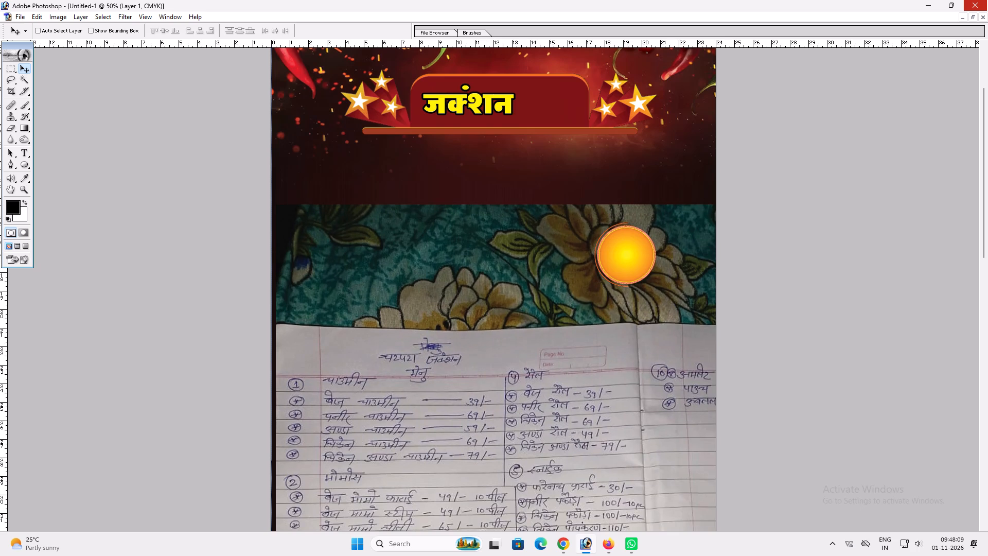
# Delete the floral cloth area above the notebook page from the handwritten menu photo and clear the selection.
pyautogui.press('v')
pyautogui.press('m')
pyautogui.moveTo(199, 135); pyautogui.dragTo(836, 310)
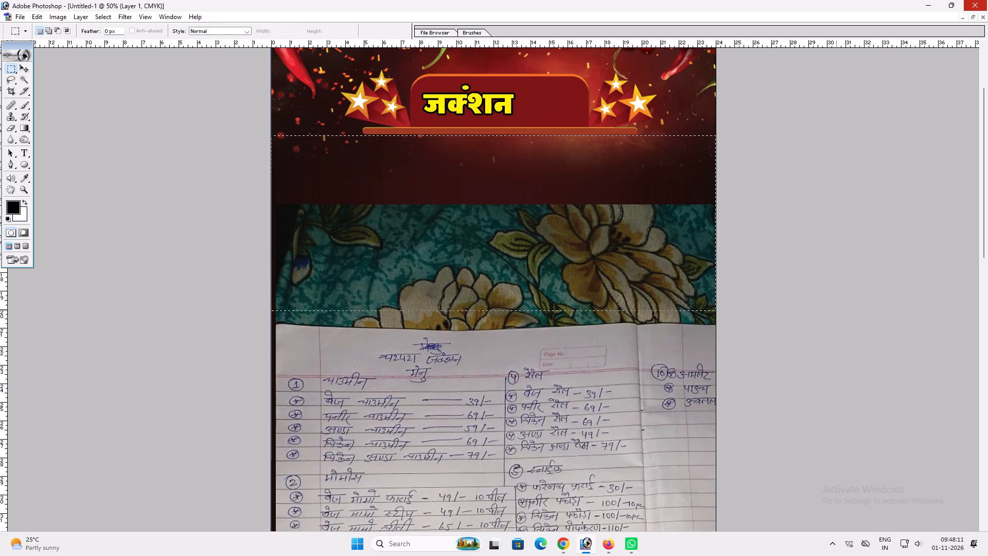
pyautogui.moveTo(836, 310); pyautogui.dragTo(842, 324)
pyautogui.press('Delete')
pyautogui.hotkey('ctrl', 'd')
pyautogui.press('v')
pyautogui.press('v')
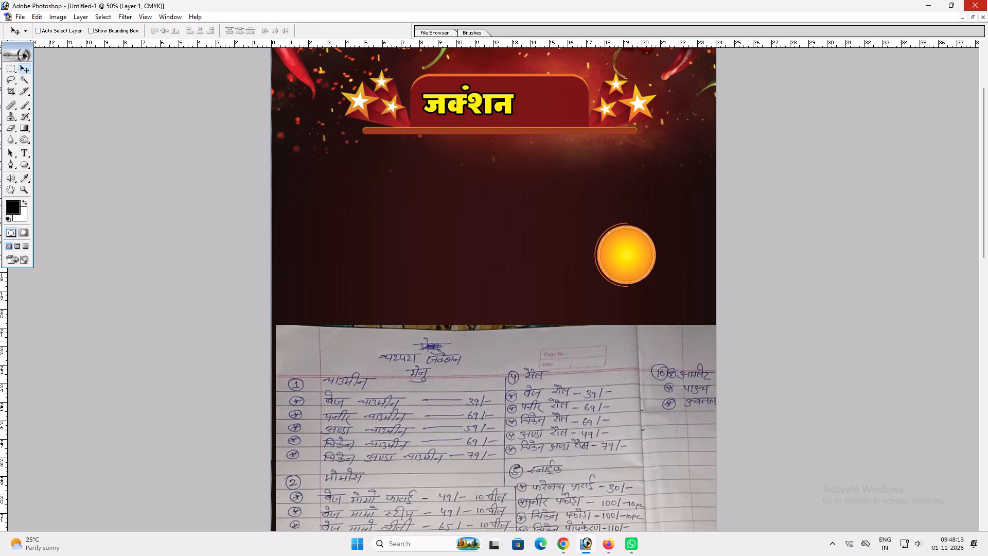
# Replace the yellow text inside the star banner with the heading चाउमिन.
pyautogui.press('space')
pyautogui.moveTo(508, 240); pyautogui.dragTo(508, 298)
pyautogui.click(477, 164)
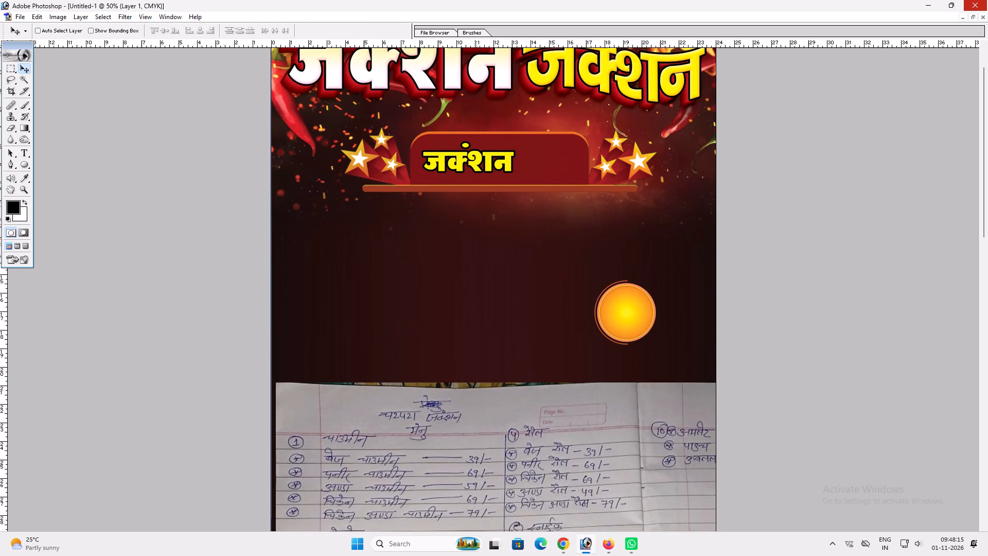
pyautogui.press('t')
pyautogui.click(477, 164)
pyautogui.click(477, 166)
pyautogui.hotkey('ctrl', 'a')
pyautogui.write('pkmfe')
pyautogui.press('u')
pyautogui.press('Return')
pyautogui.write('vvv')
# Enlarge the yellow चाउमिन heading until it nearly fills the width of the banner's red panel.
pyautogui.click(495, 164)
pyautogui.hotkey('ctrl', 't')
pyautogui.keyDown('shift'); pyautogui.moveTo(520, 165); pyautogui.dragTo(552, 168); pyautogui.keyUp('shift')
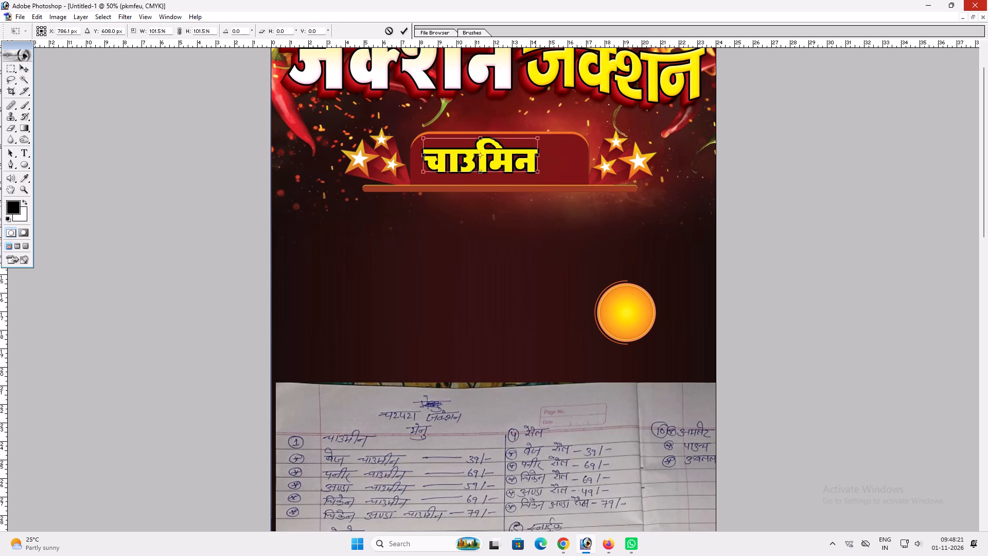
pyautogui.keyDown('shift'); pyautogui.moveTo(552, 168); pyautogui.dragTo(556, 168); pyautogui.keyUp('shift')
pyautogui.keyDown('shift'); pyautogui.moveTo(553, 164); pyautogui.dragTo(566, 162); pyautogui.keyUp('shift')
pyautogui.hotkey('shift', 'Return')
pyautogui.press('v')
# Add a drop shadow to the yellow चाउमिन heading at 100% opacity with a larger distance.
pyautogui.hotkey('alt', 'l')
pyautogui.write('yd')
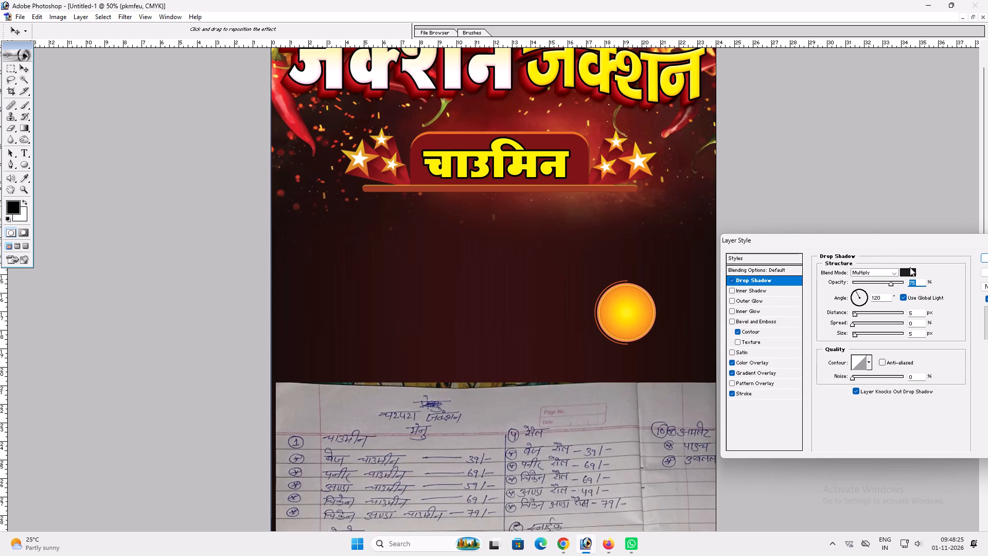
pyautogui.moveTo(898, 285); pyautogui.dragTo(922, 279)
pyautogui.click(864, 311)
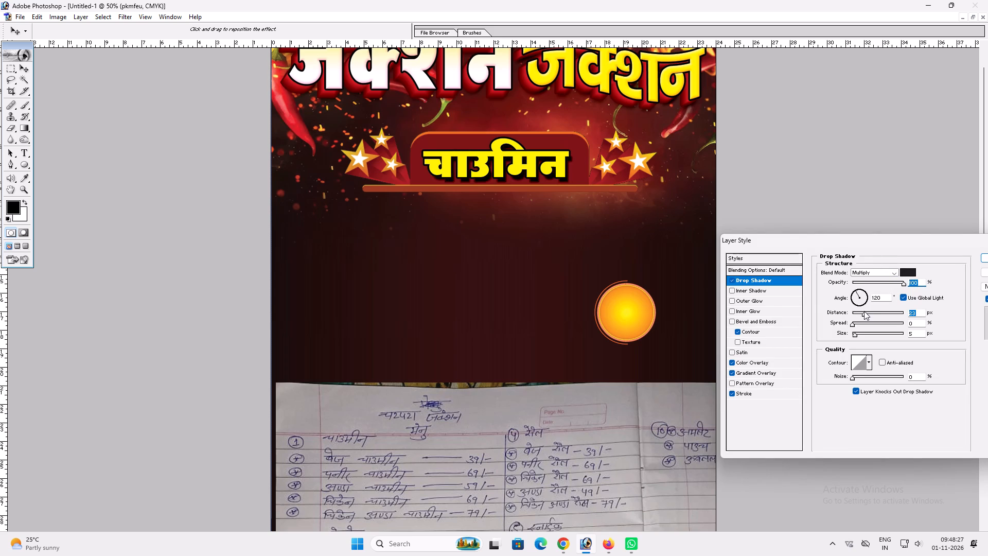
pyautogui.press('Return')
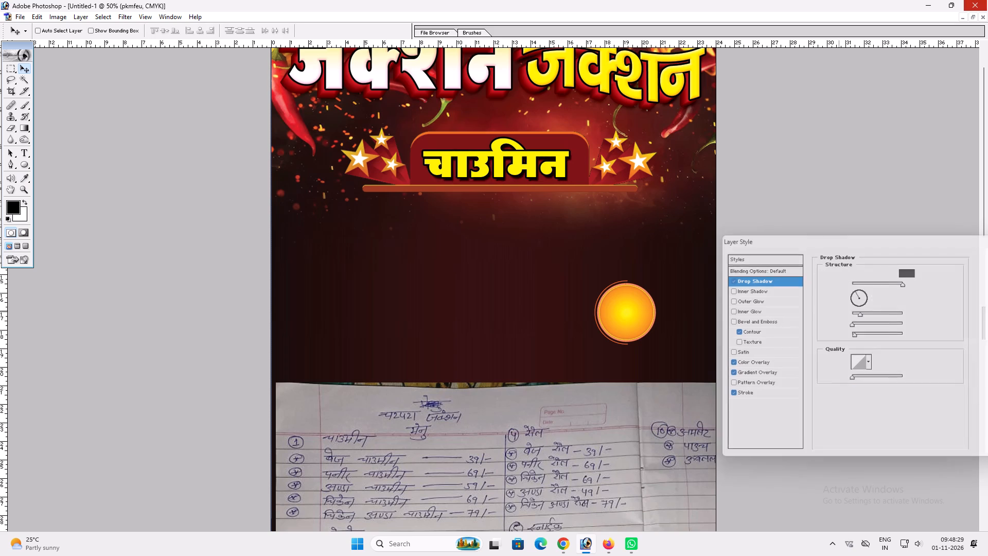
# Duplicate the yellow चाउमिन heading into the dark area below the star banner.
pyautogui.press('v')
pyautogui.keyDown('alt'); pyautogui.moveTo(520, 165); pyautogui.dragTo(493, 281); pyautogui.keyUp('alt')
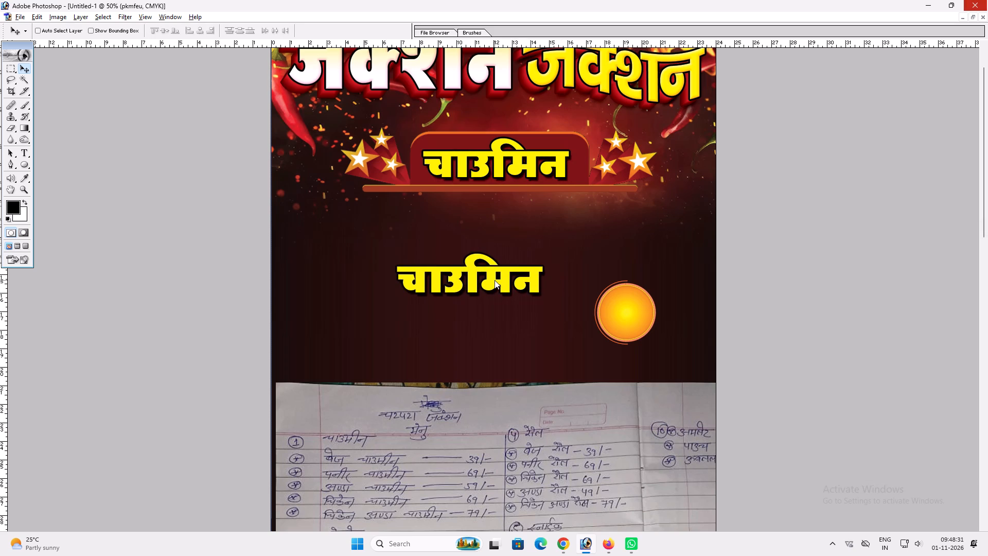
# Set the lower चाउमिन copy's Color Overlay to white, FFFFFF.
pyautogui.hotkey('alt', 'l')
pyautogui.hotkey('alt', 'y')
pyautogui.press('n')
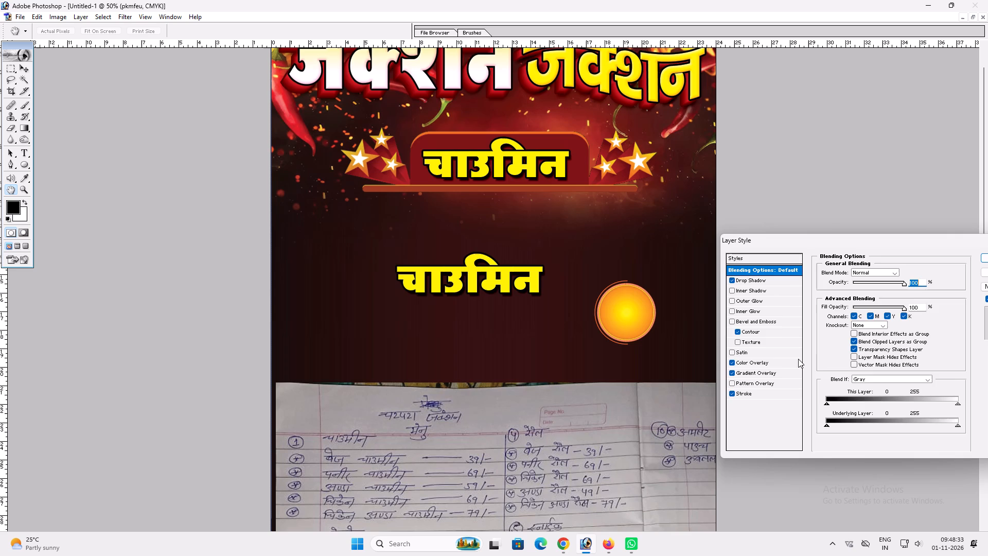
pyautogui.click(771, 364)
pyautogui.click(908, 273)
pyautogui.moveTo(293, 284); pyautogui.dragTo(173, 135)
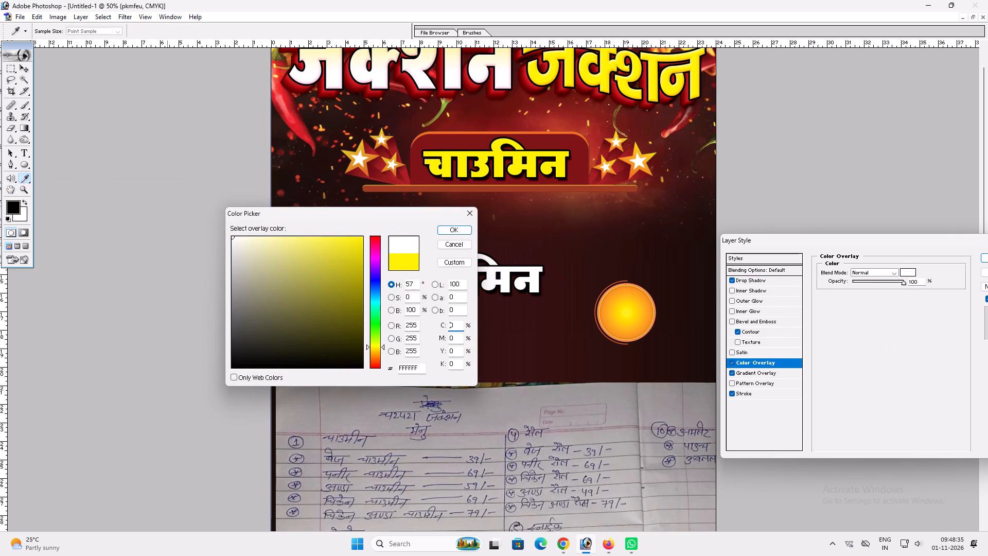
pyautogui.press('Return')
pyautogui.press('Return')
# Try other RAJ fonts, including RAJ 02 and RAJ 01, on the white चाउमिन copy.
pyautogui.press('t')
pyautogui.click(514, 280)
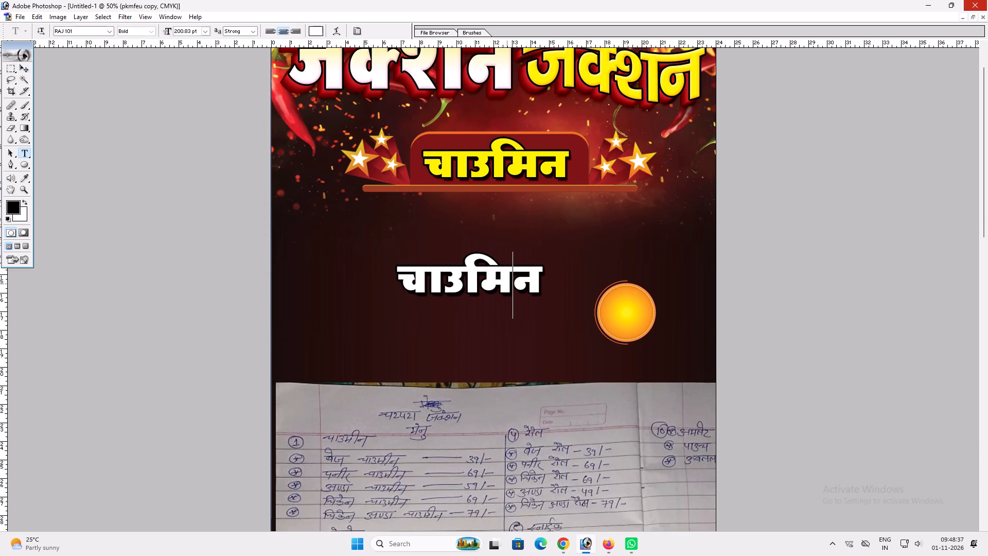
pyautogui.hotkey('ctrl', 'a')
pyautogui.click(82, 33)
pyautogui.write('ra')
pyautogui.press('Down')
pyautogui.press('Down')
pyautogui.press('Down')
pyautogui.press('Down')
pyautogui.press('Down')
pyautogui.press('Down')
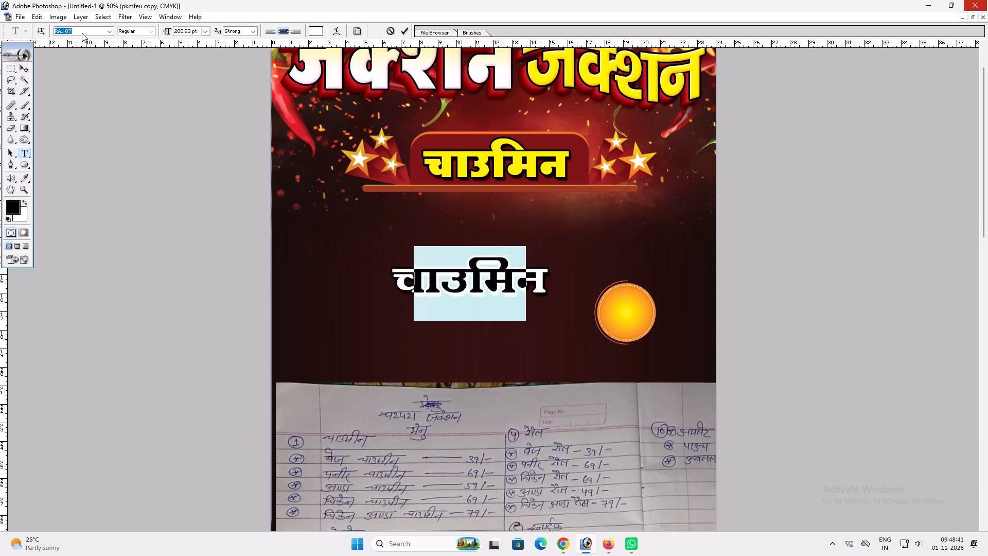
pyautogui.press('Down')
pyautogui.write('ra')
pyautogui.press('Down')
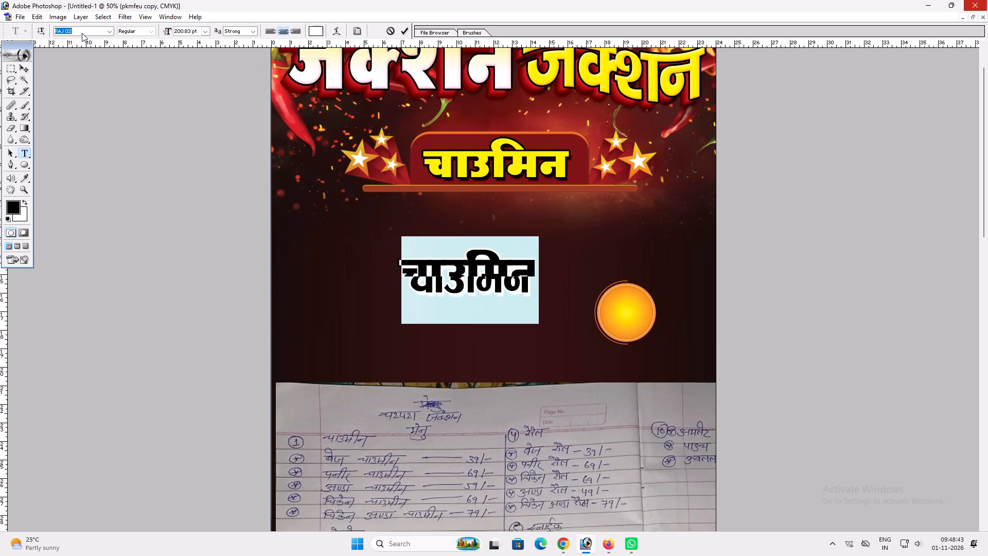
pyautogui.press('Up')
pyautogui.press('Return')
# Set the white चाउमिन copy's font to RAJ ASHOK.
pyautogui.click(82, 33)
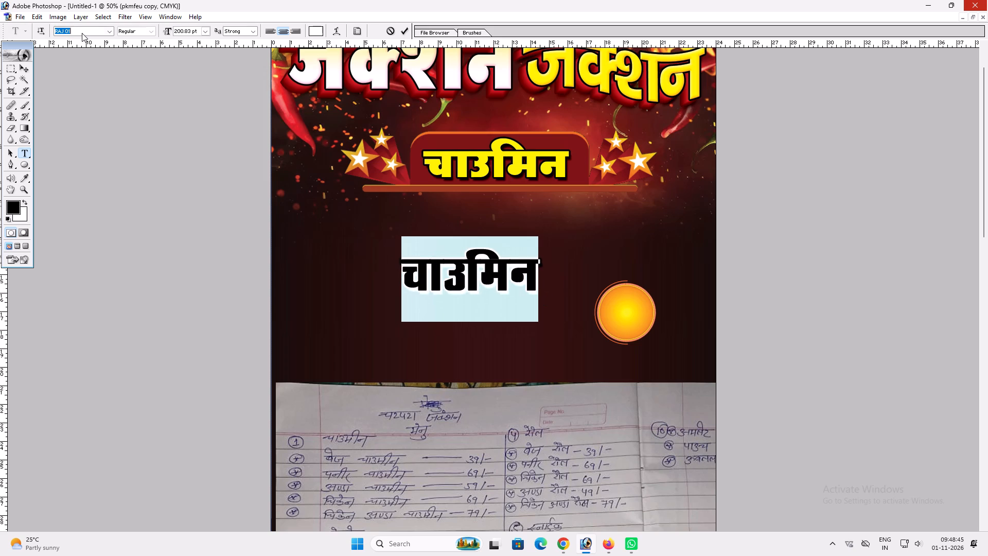
pyautogui.write('ra s')
pyautogui.press('Return')
pyautogui.click(82, 33)
pyautogui.write('raj as')
pyautogui.press('Return')
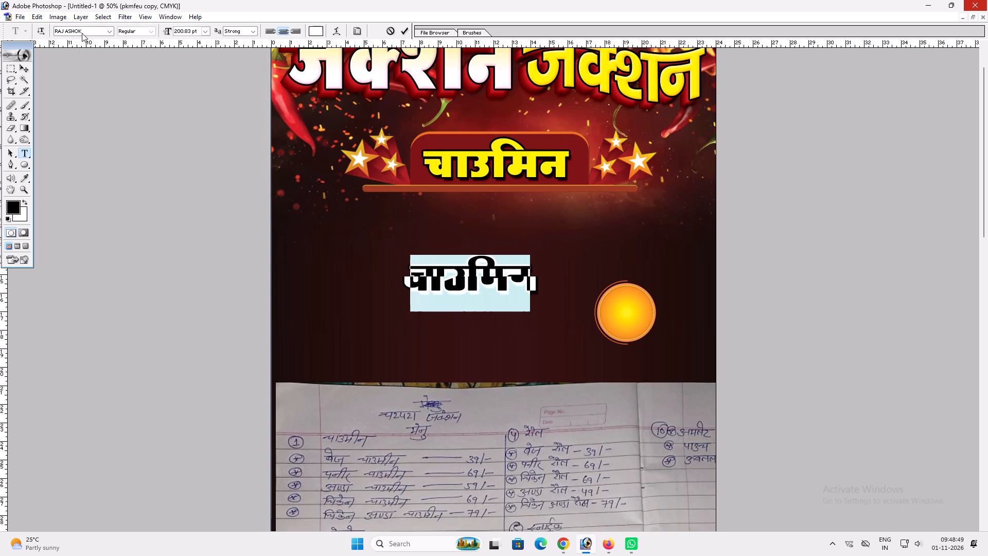
pyautogui.click(462, 282)
pyautogui.press('Return')
pyautogui.write('vv')
# Move the white चाउमिन text up and left, just below the star banner's left end.
pyautogui.press('v')
pyautogui.moveTo(483, 285); pyautogui.dragTo(377, 245)
# Replace the white text's wording with the menu item भेज चाउमिन.
pyautogui.press('t')
pyautogui.click(375, 242)
pyautogui.hotkey('ctrl', 'a')
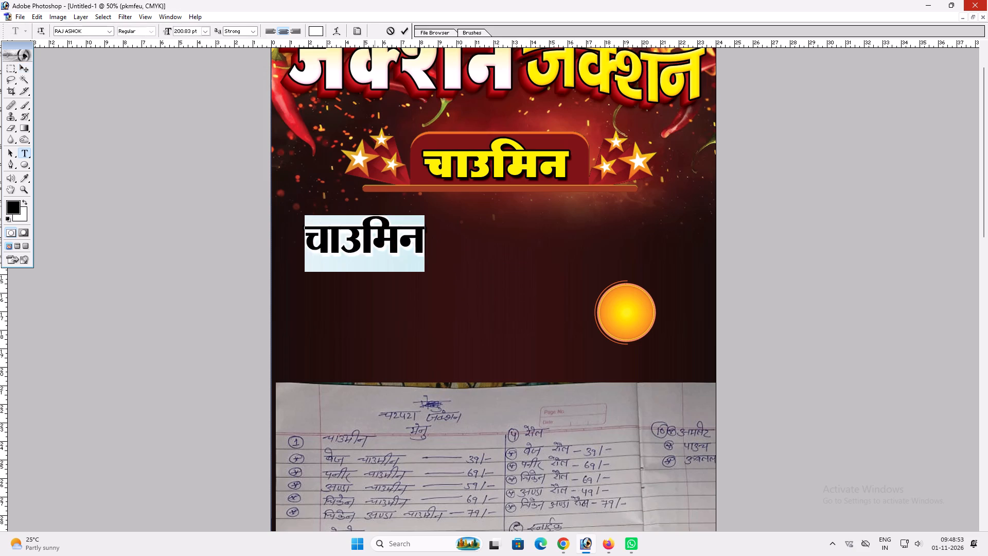
pyautogui.write('Hkst pkmfeu')
pyautogui.press('Return')
pyautogui.press('v')
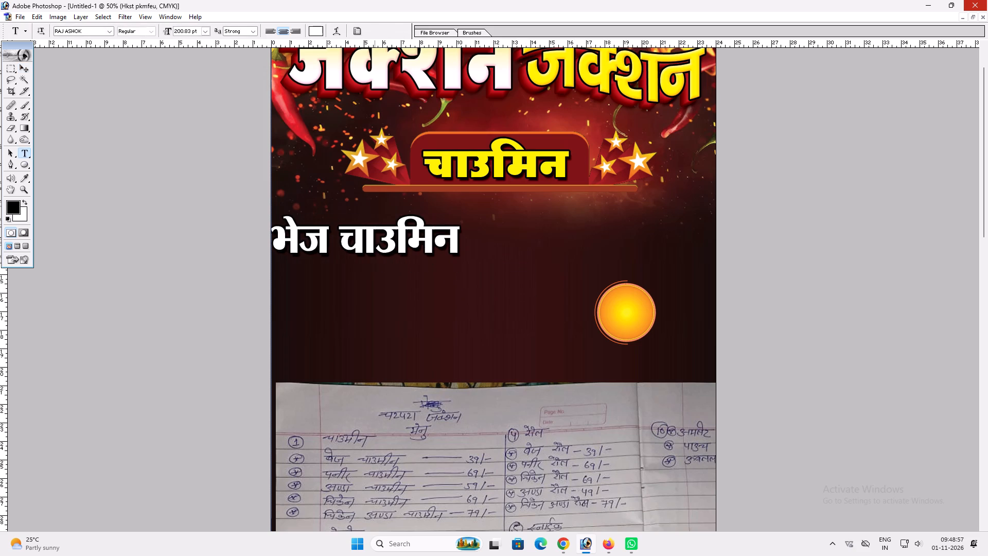
# Scale the white भेज चाउमिन text down to about 166 pt.
pyautogui.hotkey('ctrl', 't')
pyautogui.keyDown('alt'); pyautogui.keyDown('shift'); pyautogui.moveTo(461, 252); pyautogui.dragTo(445, 247); pyautogui.keyUp('shift'); pyautogui.keyUp('alt')
pyautogui.press('Return')
# Left-align the भेज चाउमिन text and reposition it near the page's left edge, just below the banner.
pyautogui.press('t')
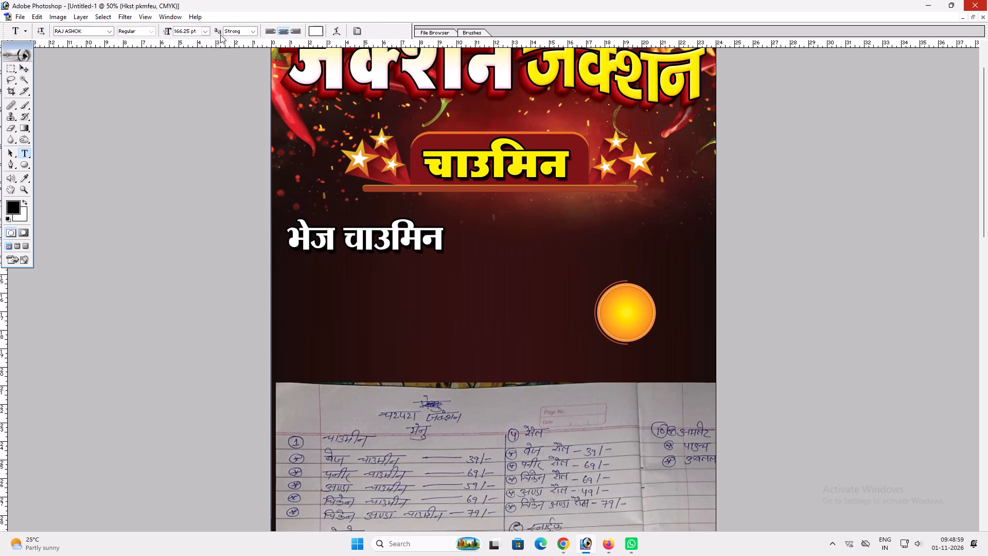
pyautogui.click(269, 31)
pyautogui.press('v')
pyautogui.moveTo(440, 262); pyautogui.dragTo(366, 252)
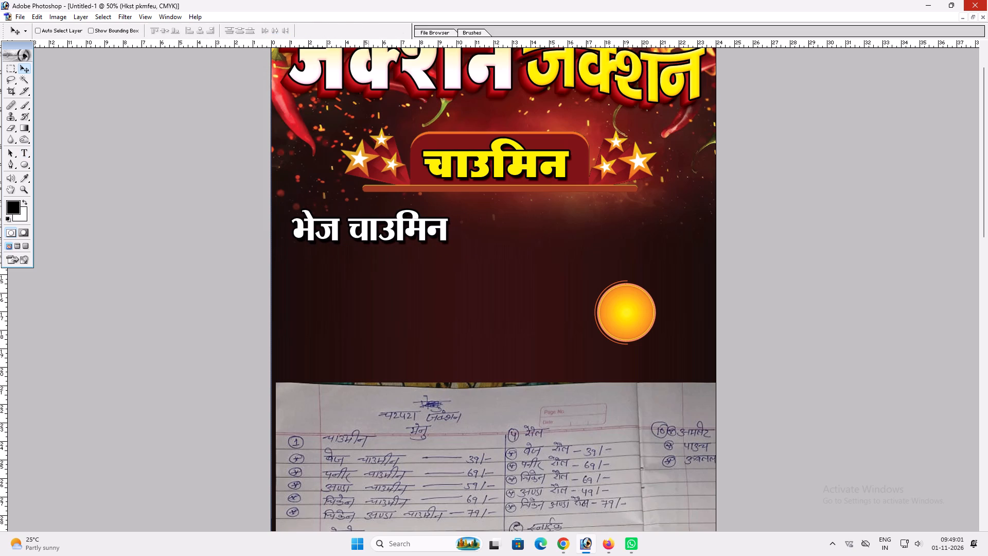
# Append a dash and the price 39 to the भेज चाउमिन menu line.
pyautogui.press('t')
pyautogui.click(444, 229)
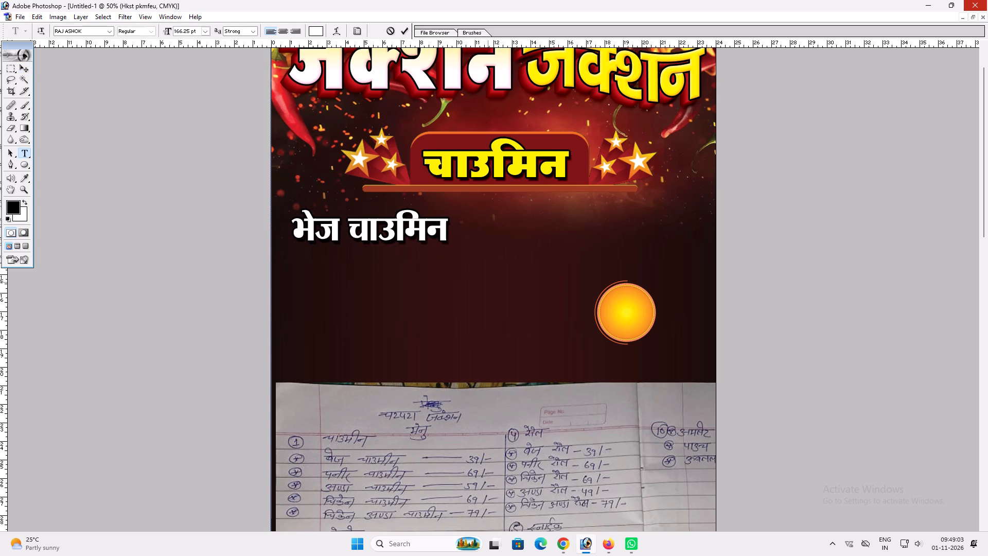
pyautogui.press('space')
pyautogui.write('&')
pyautogui.press('space')
pyautogui.write('39')
pyautogui.press('BackSpace')
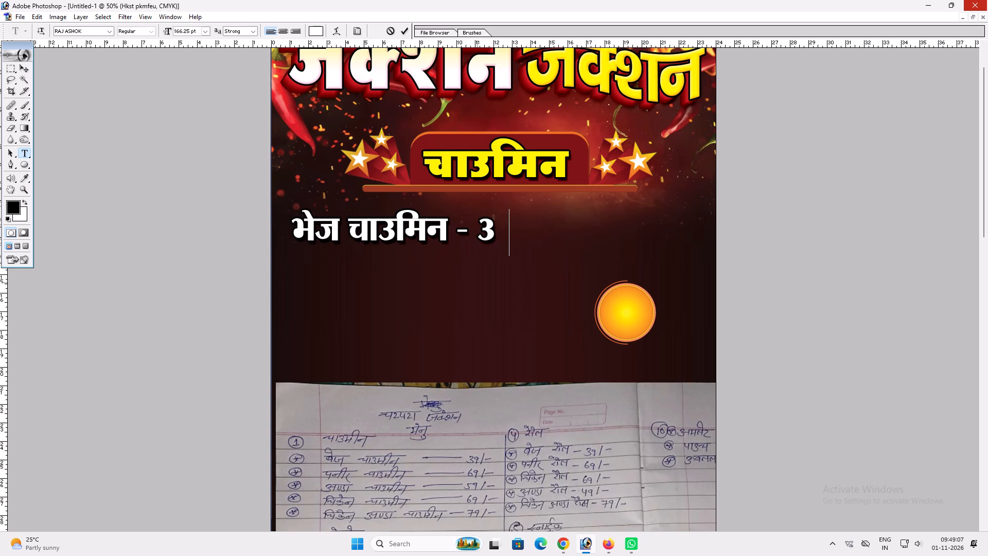
pyautogui.press('9')
# Change the font of the whole भेज चाउमिन - 39 line to RAJ PRABHAT.
pyautogui.keyDown('ctrl'); pyautogui.scroll(1, 477, 283); pyautogui.keyUp('ctrl')
pyautogui.hotkey('ctrl', 'a')
pyautogui.click(90, 30)
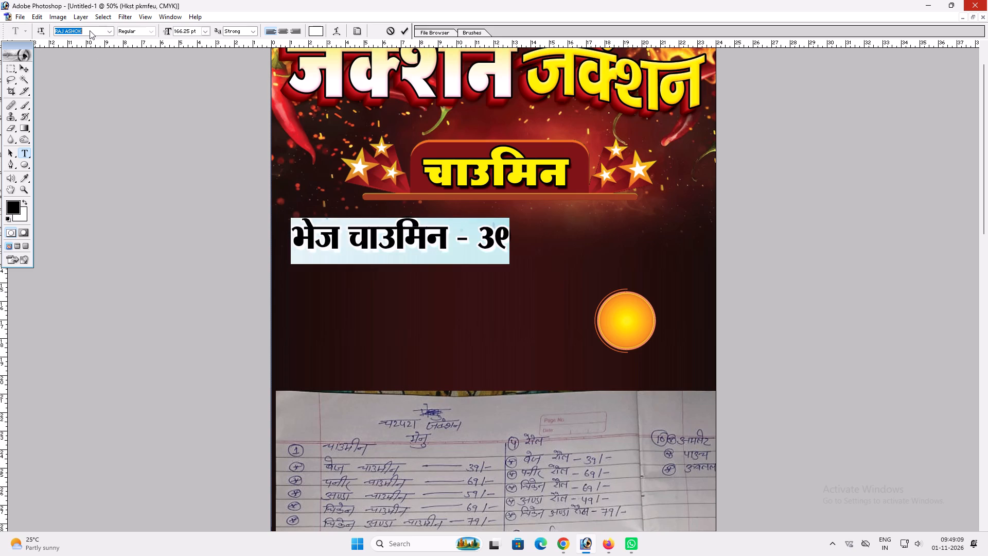
pyautogui.press('Down')
pyautogui.click(506, 250)
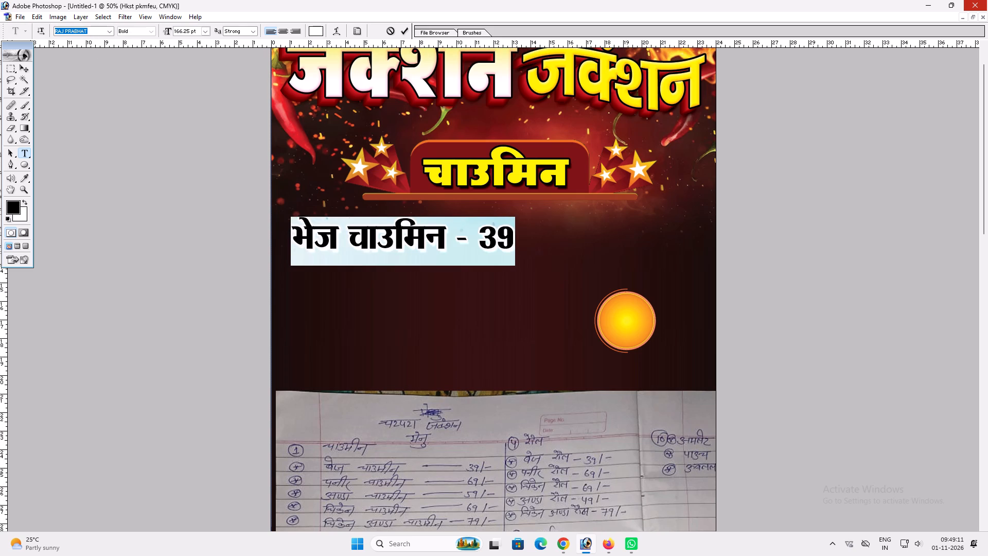
# Add the price suffix /- after 39 in the भेज चाउमिन line.
pyautogui.hotkey('shift', ':')
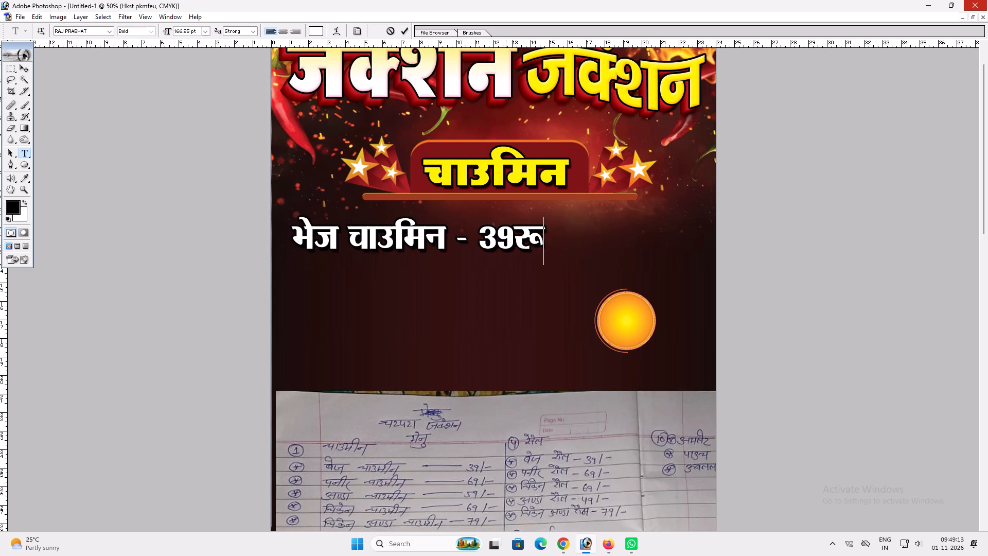
pyautogui.press('BackSpace')
pyautogui.write('@_')
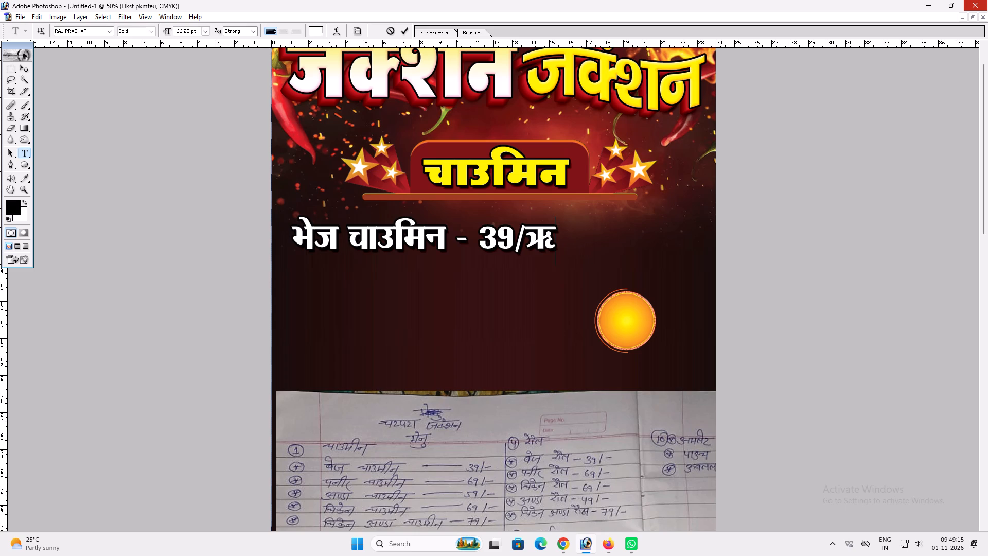
pyautogui.press('BackSpace')
pyautogui.hotkey('shift', '&')
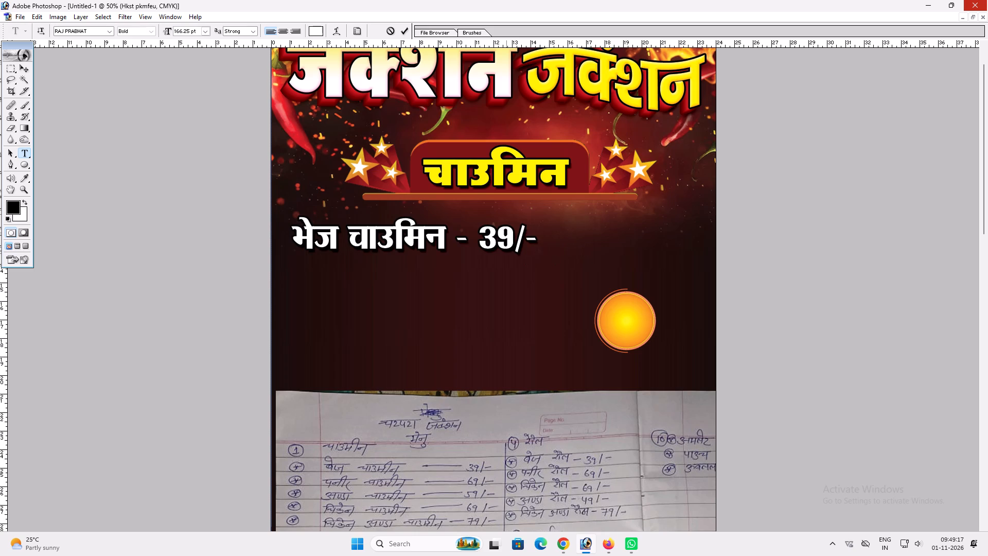
pyautogui.press('Return')
# Copy the /- suffix and paste it on a new line below the भेज चाउमिन item.
pyautogui.moveTo(518, 243); pyautogui.dragTo(533, 245)
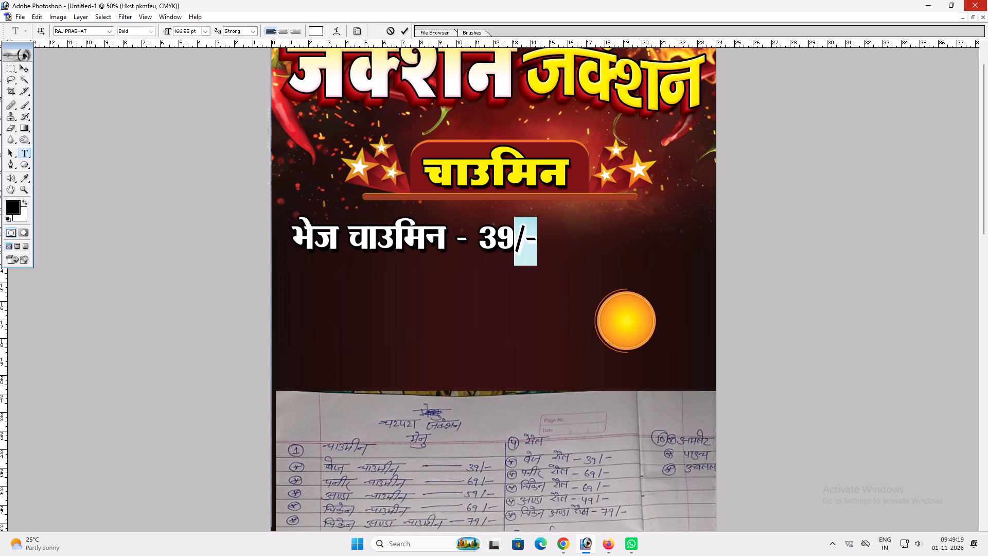
pyautogui.moveTo(533, 245); pyautogui.dragTo(539, 245)
pyautogui.hotkey('ctrl', 'c')
pyautogui.hotkey('ctrl', 'c')
pyautogui.hotkey('ctrl', 'c')
pyautogui.click(508, 245)
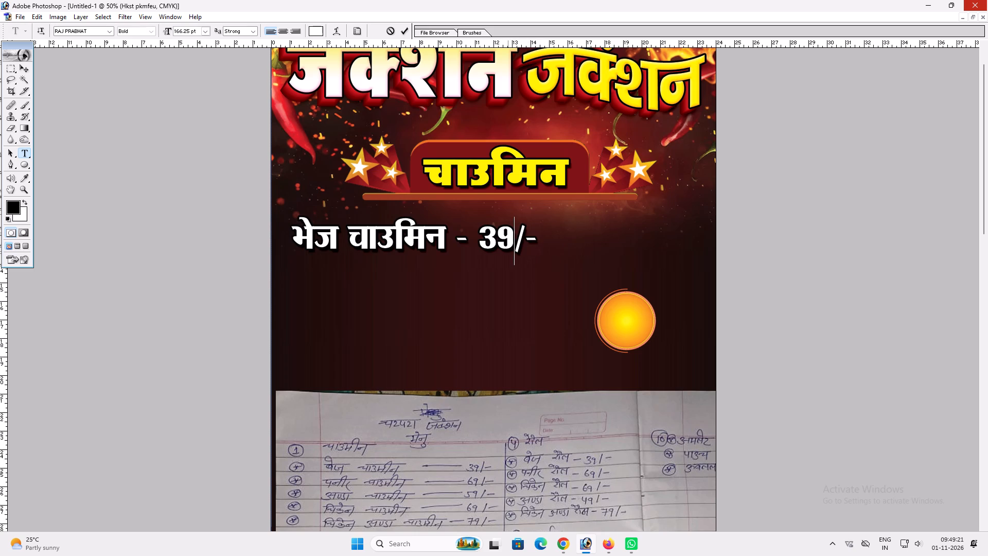
pyautogui.press('End')
pyautogui.press('Return')
pyautogui.hotkey('ctrl', 'v')
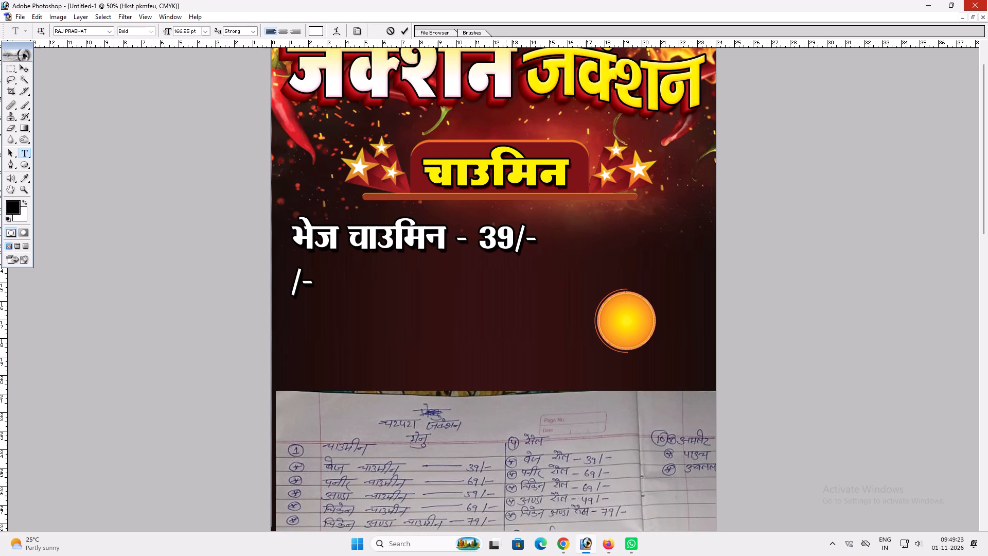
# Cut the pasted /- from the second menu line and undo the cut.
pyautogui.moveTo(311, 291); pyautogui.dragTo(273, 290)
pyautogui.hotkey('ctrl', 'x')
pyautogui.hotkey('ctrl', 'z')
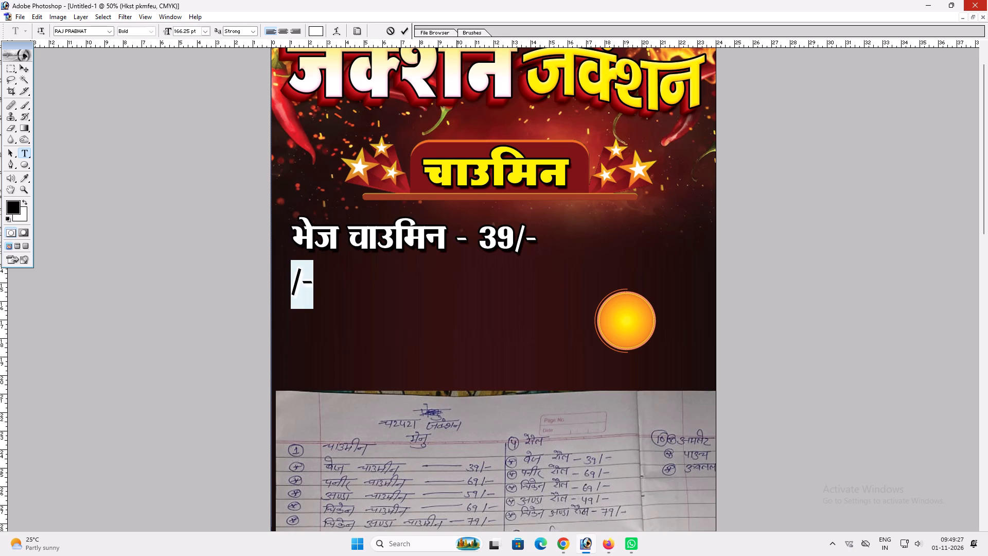
# Replace the loose /- on the second menu line with पनीर चाउमिन - 69/-, reusing the cut suffix.
pyautogui.hotkey('ctrl', 'c')
pyautogui.hotkey('ctrl', 'x')
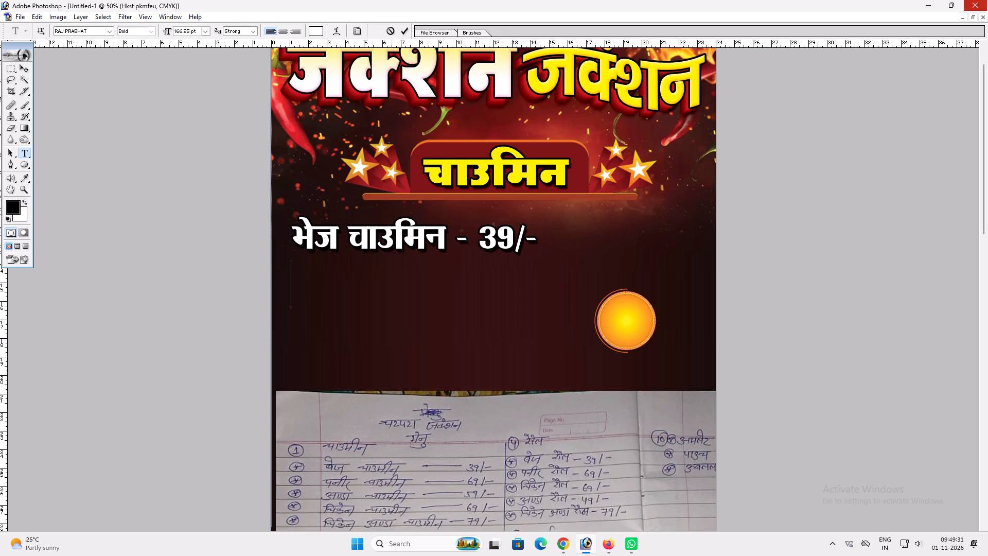
pyautogui.write('iuhj pkmfe')
pyautogui.press('u')
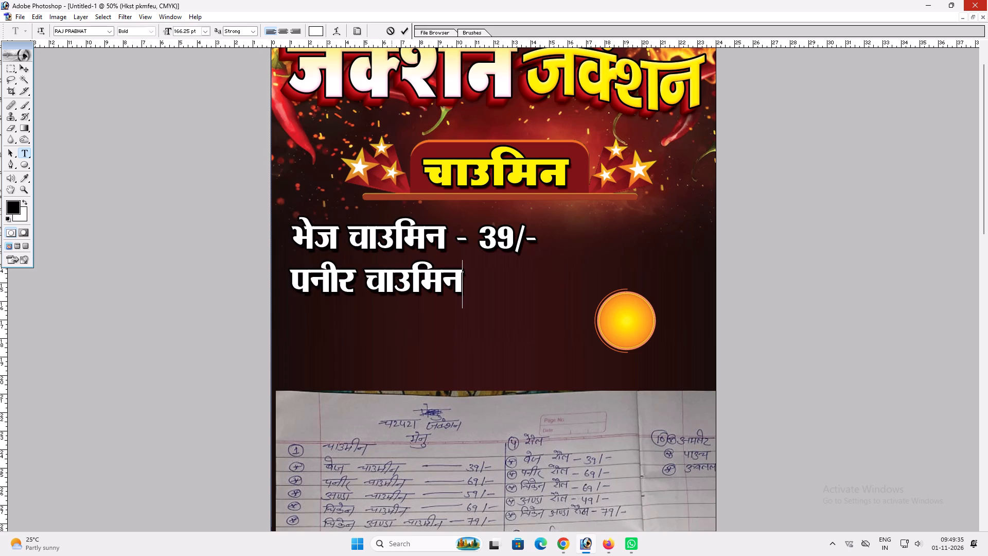
pyautogui.press('space')
pyautogui.write('&')
pyautogui.press('space')
pyautogui.press('6')
pyautogui.press('9')
pyautogui.hotkey('ctrl', 'v')
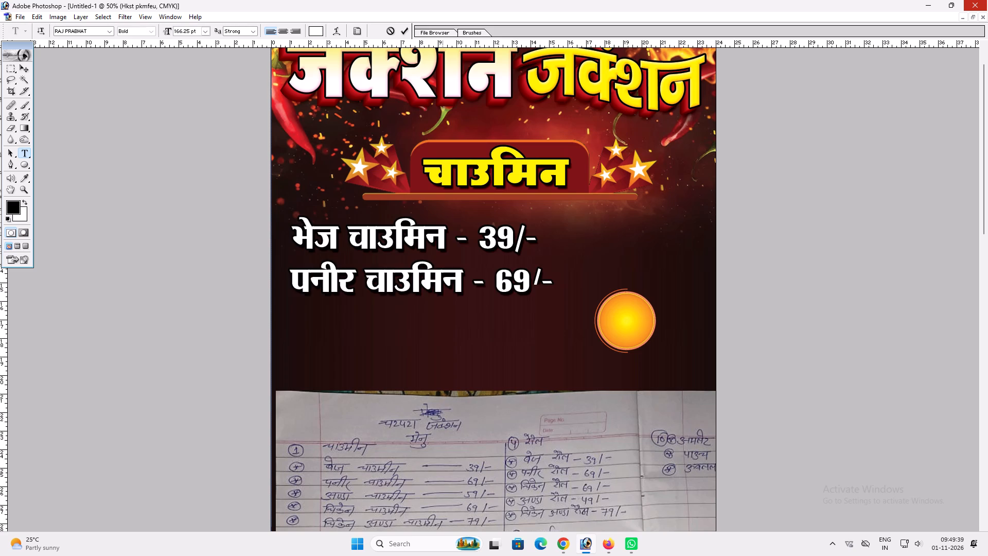
# Copy the /- suffix from the पनीर चाउमिन line and add a third item reading अण्डा चाउमिन - 59/-.
pyautogui.moveTo(533, 286); pyautogui.dragTo(549, 288)
pyautogui.hotkey('ctrl', 'c')
pyautogui.hotkey('ctrl', 'c')
pyautogui.hotkey('ctrl', 'c')
pyautogui.click(538, 284)
pyautogui.press('End')
pyautogui.press('Return')
pyautogui.write('v.Mk ok')
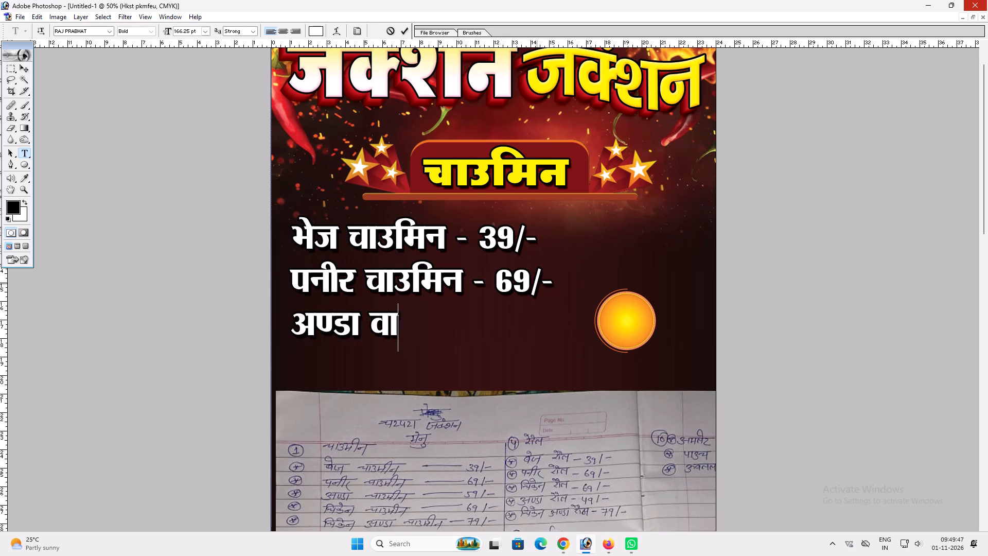
pyautogui.press('BackSpace')
pyautogui.press('BackSpace')
pyautogui.write('pkfem')
pyautogui.press('BackSpace')
pyautogui.press('BackSpace')
pyautogui.press('BackSpace')
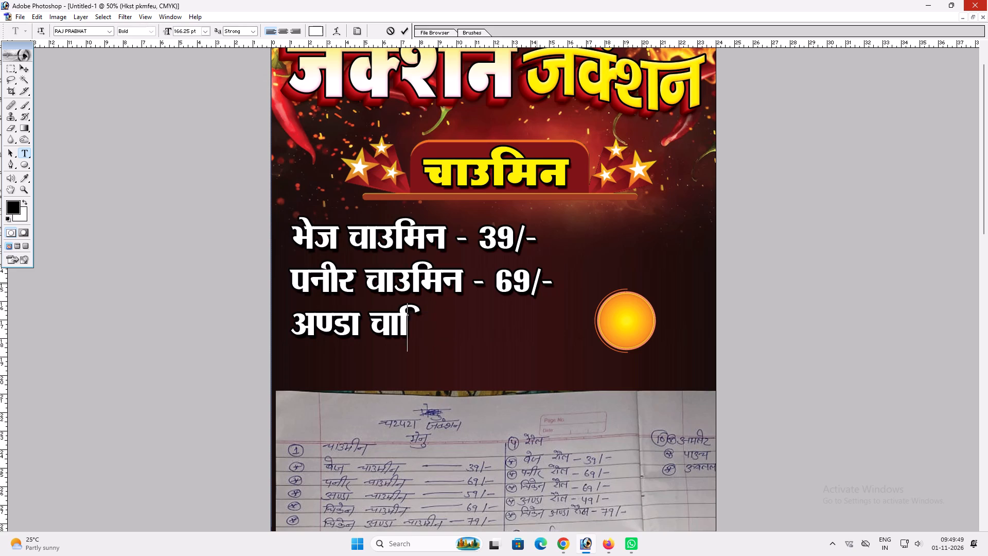
pyautogui.write('mfeu')
pyautogui.press('space')
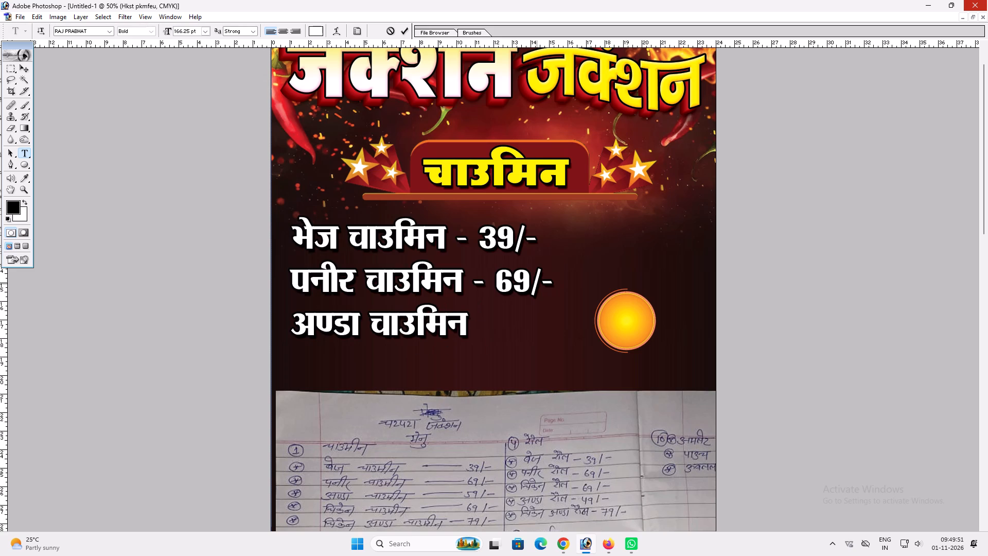
pyautogui.write('&')
pyautogui.press('space')
pyautogui.hotkey('ctrl', 'v')
pyautogui.click(503, 325)
pyautogui.write('59')
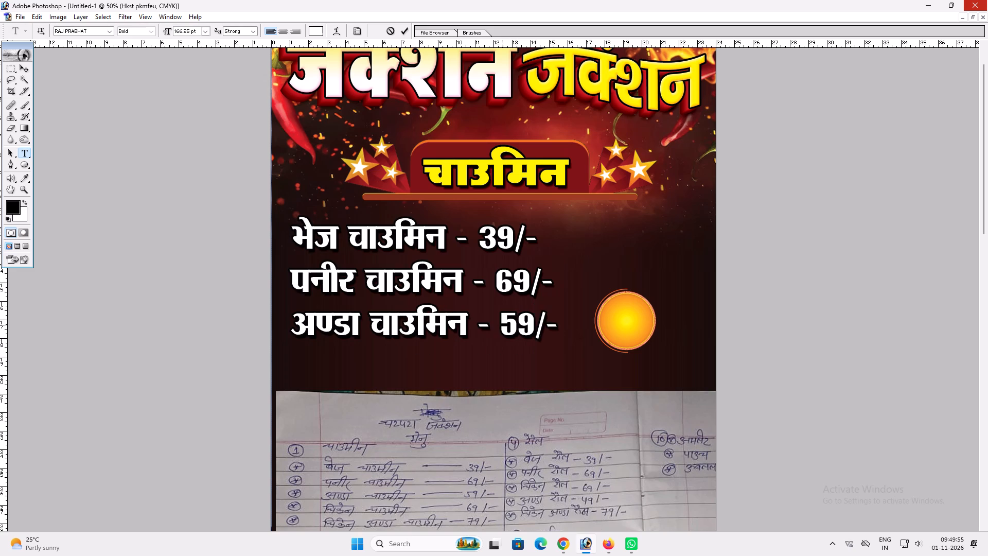
# Add a fourth menu item below the अण्डा line reading चिकेन चाउमिन - 69/. and commit the text.
pyautogui.press('End')
pyautogui.press('Return')
pyautogui.write('fpdsu pkfe')
pyautogui.press('BackSpace')
pyautogui.press('BackSpace')
pyautogui.write('m,fe')
pyautogui.press('BackSpace')
pyautogui.press('BackSpace')
pyautogui.press('BackSpace')
pyautogui.write('feu &')
pyautogui.press('space')
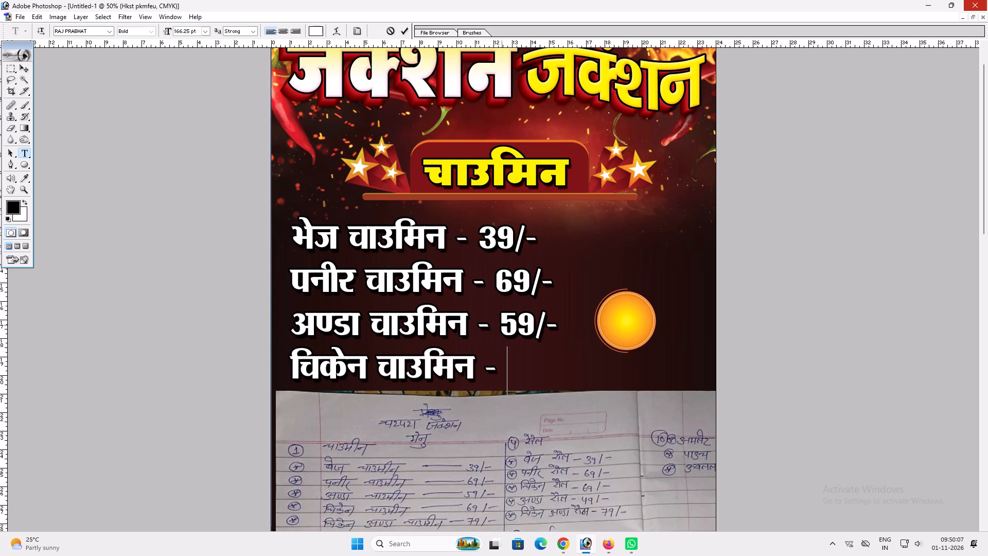
pyautogui.write('69')
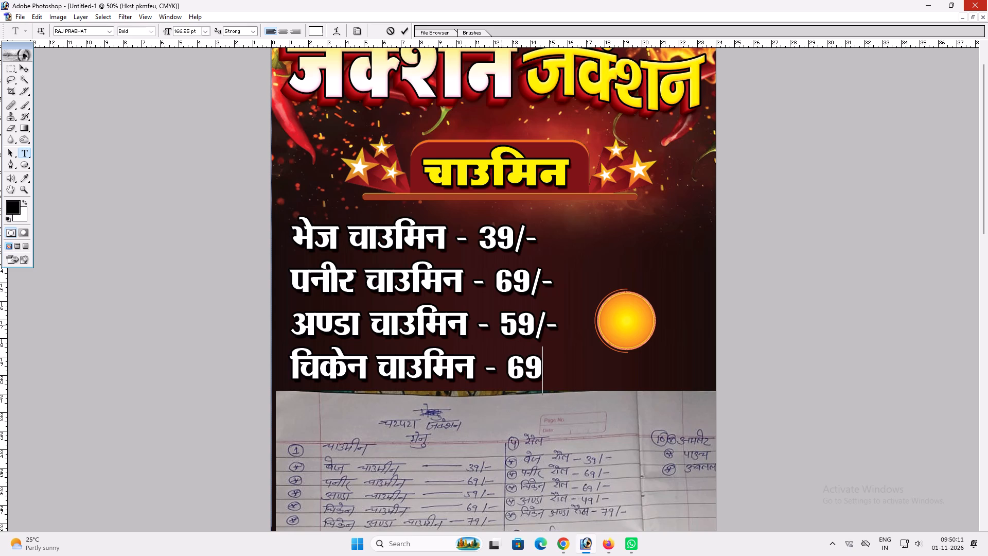
pyautogui.write('@-')
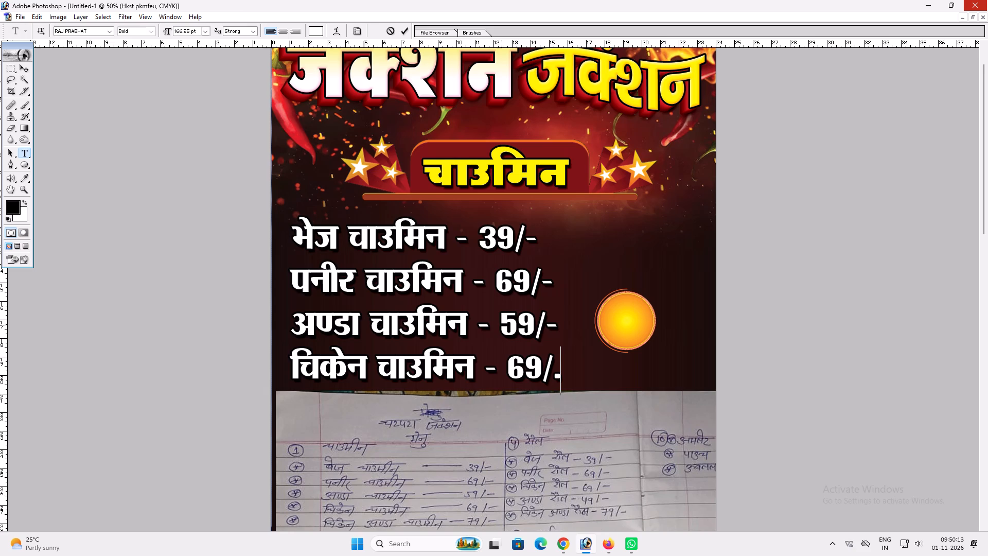
pyautogui.press('Return')
# Move the handwritten menu photo slightly down to make room below the चिकेन चाउमिन line.
pyautogui.press('space')
pyautogui.press('space')
pyautogui.press('space')
pyautogui.press('space')
pyautogui.press('space')
pyautogui.press('space')
pyautogui.press('space')
pyautogui.press('space')
pyautogui.press('space')
pyautogui.press('space')
pyautogui.press('space')
pyautogui.press('space')
pyautogui.press('space')
pyautogui.press('space')
pyautogui.moveTo(501, 325); pyautogui.dragTo(492, 172)
pyautogui.press('v')
pyautogui.keyDown('ctrl'); pyautogui.click(484, 267); pyautogui.keyUp('ctrl')
pyautogui.keyDown('shift'); pyautogui.moveTo(484, 267); pyautogui.dragTo(480, 298); pyautogui.keyUp('shift')
# Add a fifth menu item below चिकेन चाउमिन reading चिकेन अण्डा चाउमिन - 79/-, pasting the copied /- suffix.
pyautogui.press('space')
pyautogui.press('space')
pyautogui.press('space')
pyautogui.press('space')
pyautogui.press('space')
pyautogui.press('space')
pyautogui.press('space')
pyautogui.press('space')
pyautogui.press('space')
pyautogui.press('space')
pyautogui.press('space')
pyautogui.press('space')
pyautogui.moveTo(480, 298); pyautogui.dragTo(480, 218)
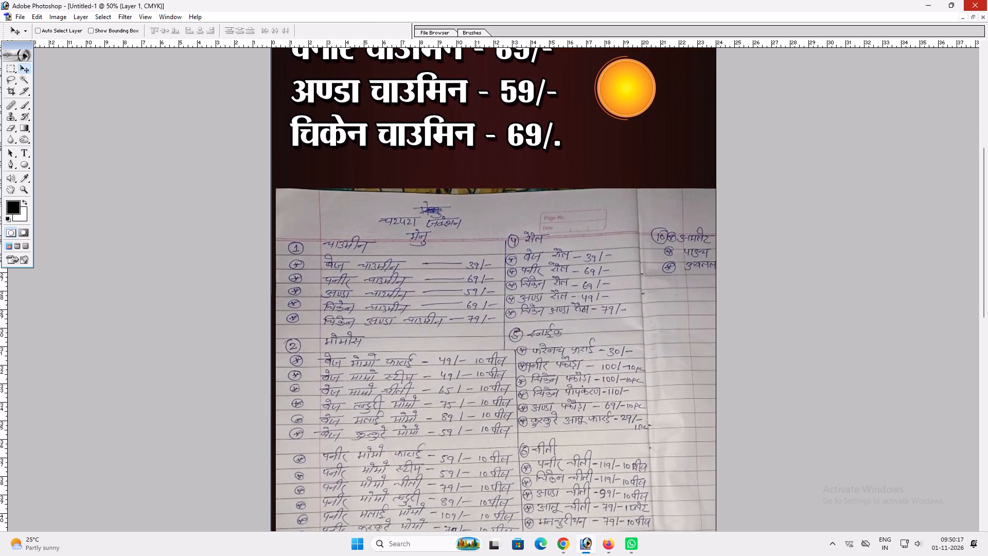
pyautogui.press('t')
pyautogui.click(474, 138)
pyautogui.press('End')
pyautogui.press('Return')
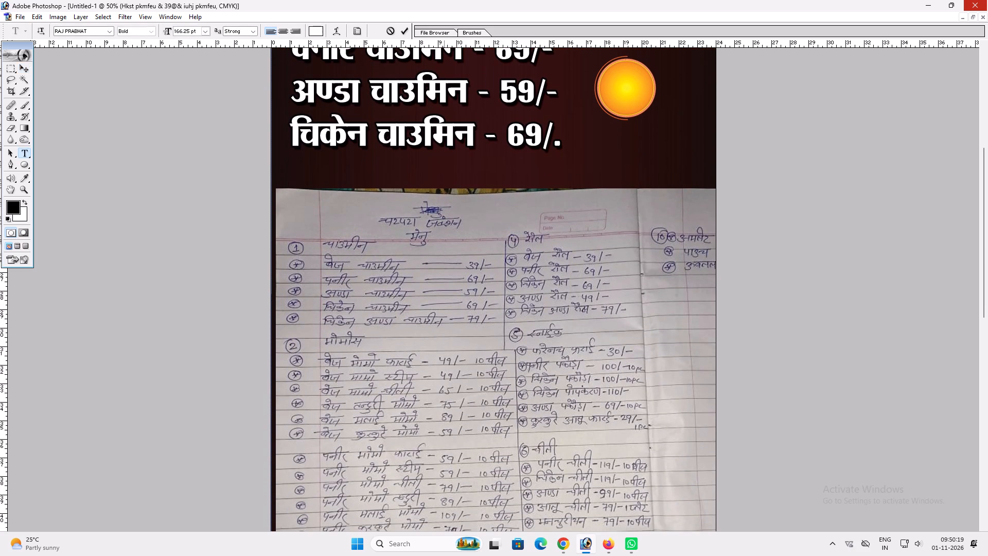
pyautogui.write('fpdsu')
pyautogui.press('space')
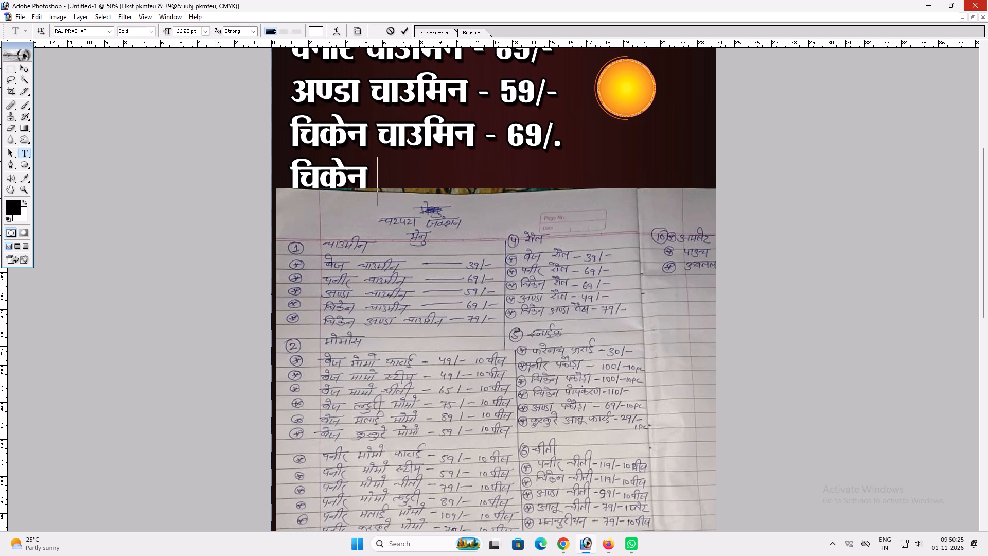
pyautogui.press('v')
pyautogui.write('.Mk')
pyautogui.press('space')
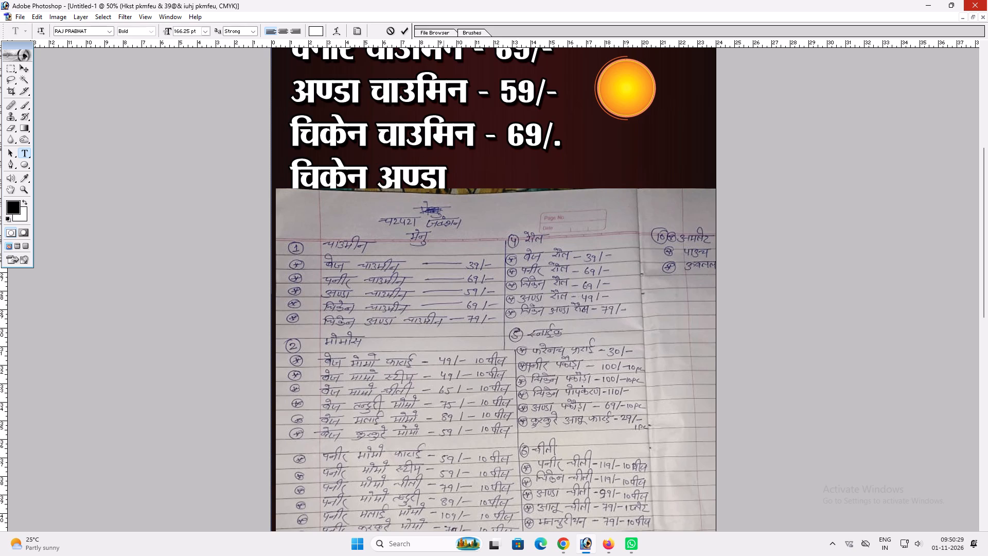
pyautogui.write('pkfem')
pyautogui.press('BackSpace')
pyautogui.press('BackSpace')
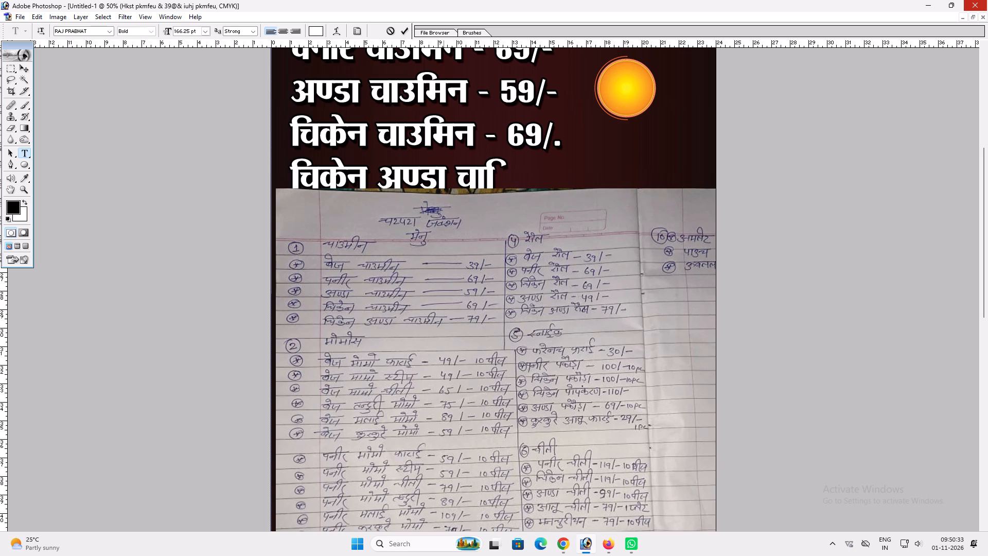
pyautogui.press('BackSpace')
pyautogui.write('mfe')
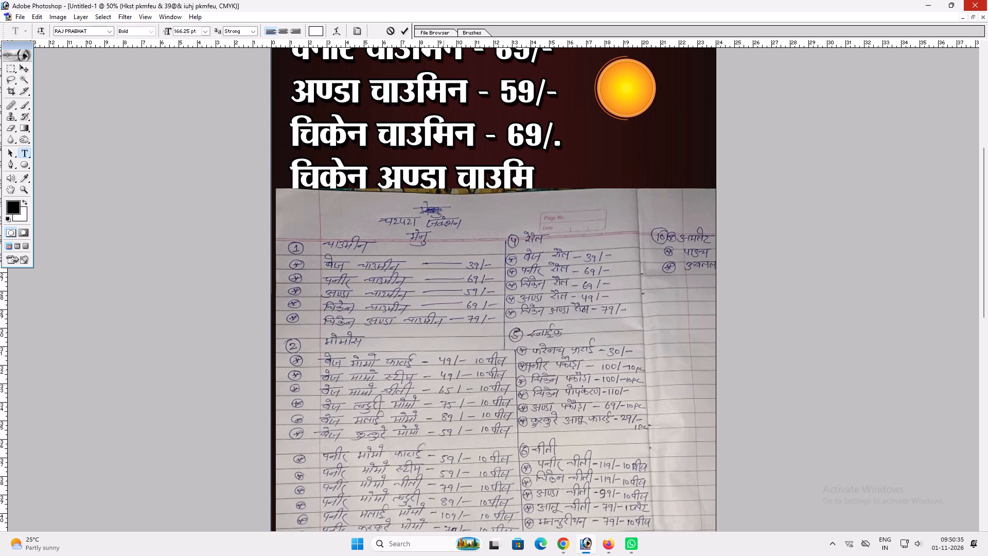
pyautogui.write('u ^')
pyautogui.press('BackSpace')
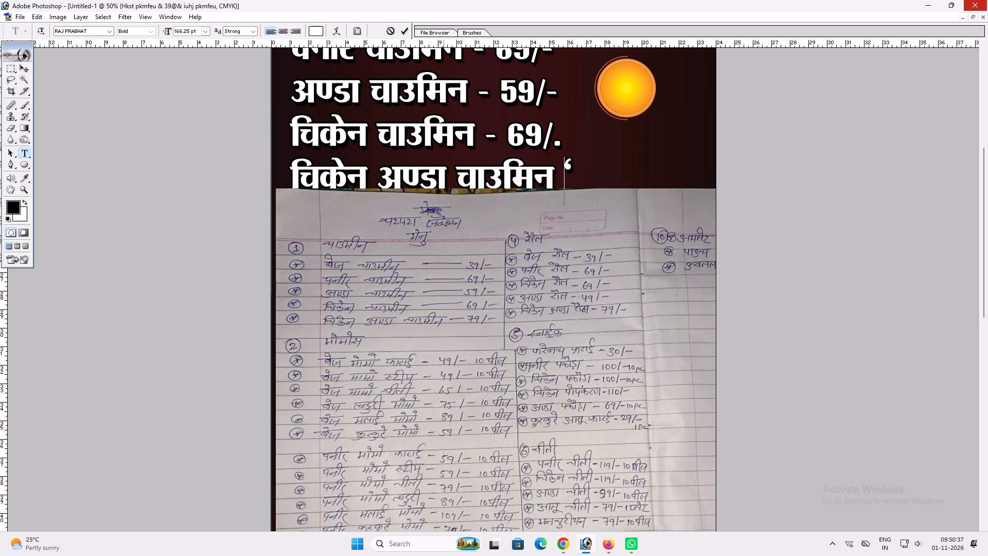
pyautogui.write('&')
pyautogui.press('space')
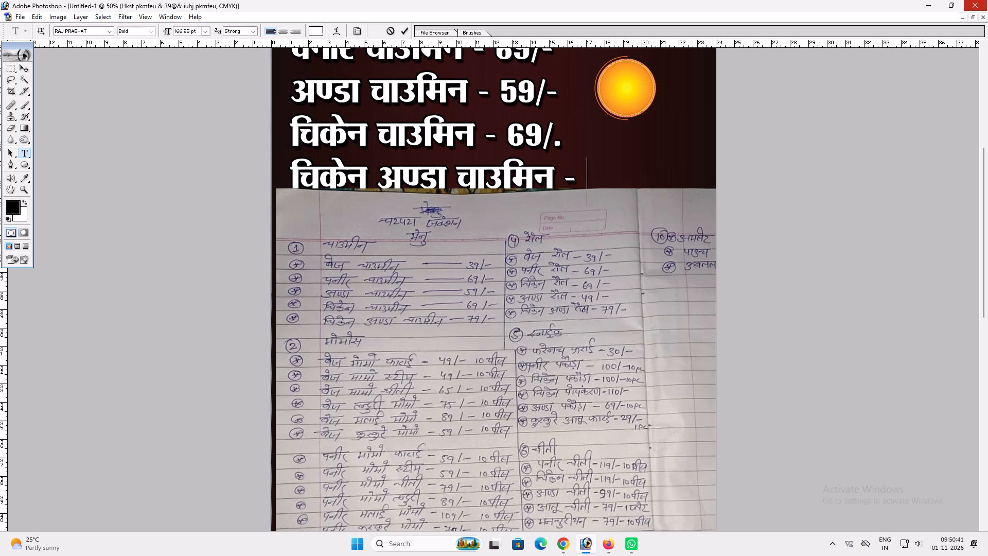
pyautogui.write('79')
pyautogui.hotkey('shift', '&')
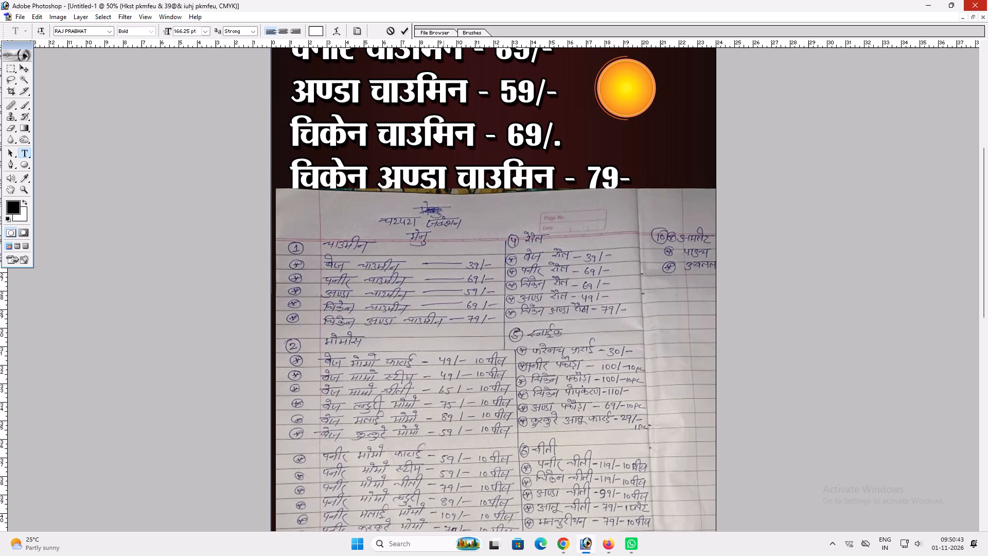
pyautogui.press('Return')
pyautogui.moveTo(624, 188); pyautogui.dragTo(633, 187)
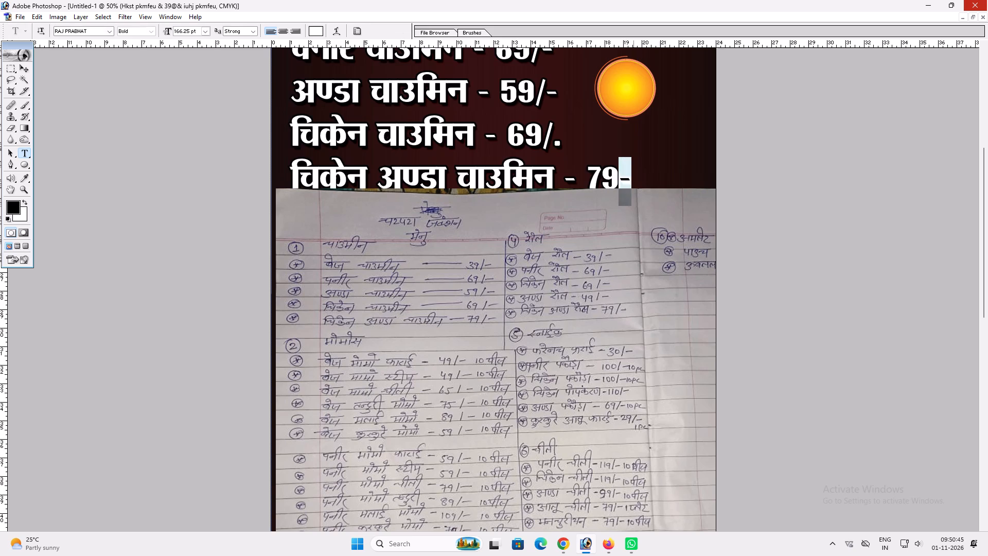
pyautogui.hotkey('ctrl', 'v')
pyautogui.press('Return')
# Bring the चाउमिन item text layer to the front, above the handwritten photo.
pyautogui.hotkey('ctrl', 'shift', ']')
pyautogui.write('vv')
# Add an empty line after the चिकेन अण्डा चाउमिन item and commit the text.
pyautogui.press('space')
pyautogui.press('space')
pyautogui.press('space')
pyautogui.press('space')
pyautogui.press('space')
pyautogui.press('space')
pyautogui.moveTo(519, 206); pyautogui.dragTo(513, 183)
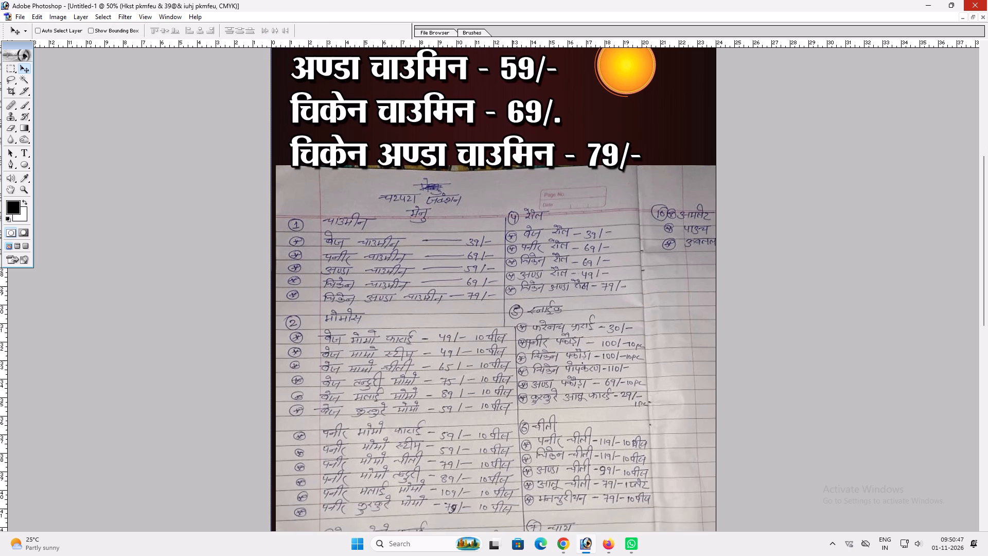
pyautogui.moveTo(513, 183); pyautogui.dragTo(513, 182)
pyautogui.press('t')
pyautogui.click(497, 170)
pyautogui.press('End')
pyautogui.press('Return')
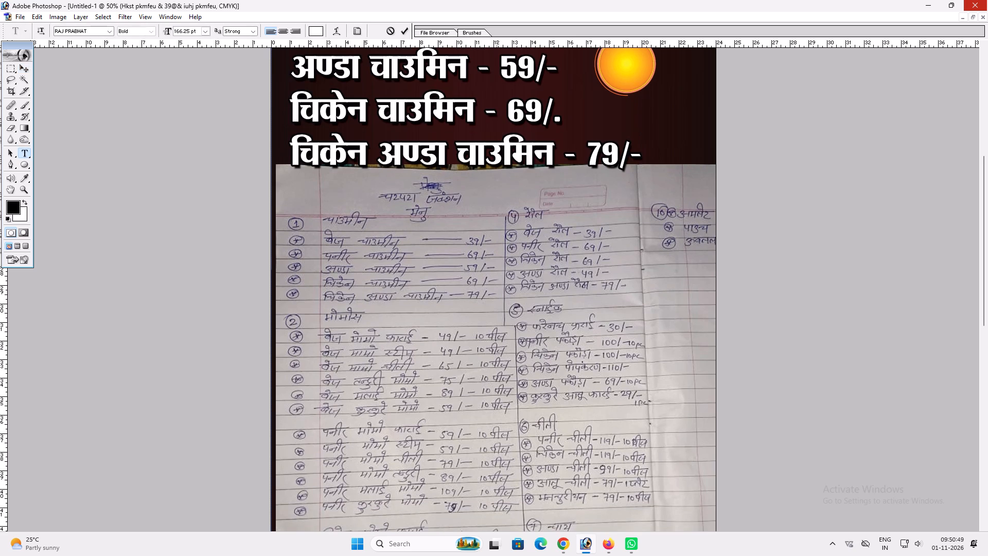
pyautogui.press('Return')
# Duplicate the चाउमिन heading's star banner, bring the copy to the front and place it just below the चिकेन अण्डा चाउमिन line.
pyautogui.write('vv')
pyautogui.press('space')
pyautogui.press('space')
pyautogui.press('space')
pyautogui.press('space')
pyautogui.press('space')
pyautogui.press('space')
pyautogui.press('space')
pyautogui.press('space')
pyautogui.press('space')
pyautogui.press('space')
pyautogui.press('space')
pyautogui.press('space')
pyautogui.press('space')
pyautogui.press('space')
pyautogui.press('space')
pyautogui.press('space')
pyautogui.press('space')
pyautogui.press('space')
pyautogui.press('space')
pyautogui.press('space')
pyautogui.rightClick(522, 189)
pyautogui.moveTo(531, 193); pyautogui.dragTo(540, 196)
pyautogui.rightClick(534, 191)
pyautogui.moveTo(541, 194); pyautogui.dragTo(548, 196)
pyautogui.press('v')
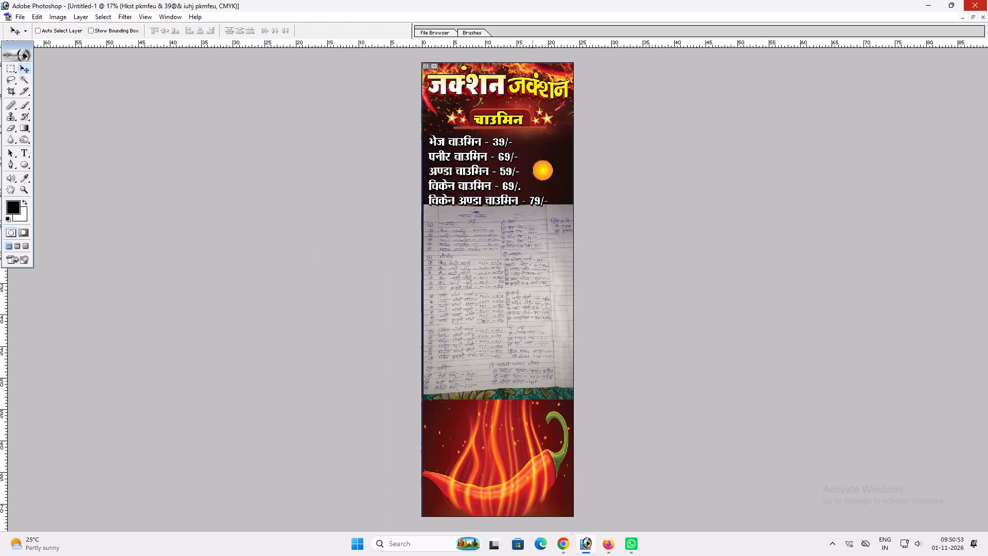
pyautogui.hotkey('ctrl', '+')
pyautogui.hotkey('ctrl', '+')
pyautogui.press('space')
pyautogui.press('space')
pyautogui.press('space')
pyautogui.press('space')
pyautogui.moveTo(498, 183); pyautogui.dragTo(492, 297)
pyautogui.press('v')
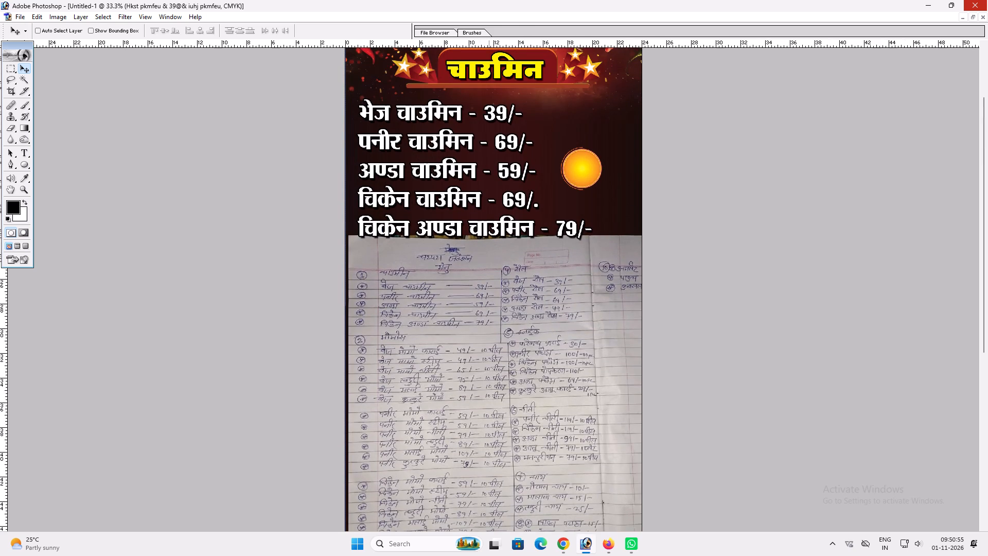
pyautogui.keyDown('ctrl'); pyautogui.click(548, 71); pyautogui.keyUp('ctrl')
pyautogui.keyDown('alt'); pyautogui.moveTo(548, 71); pyautogui.dragTo(542, 290); pyautogui.keyUp('alt')
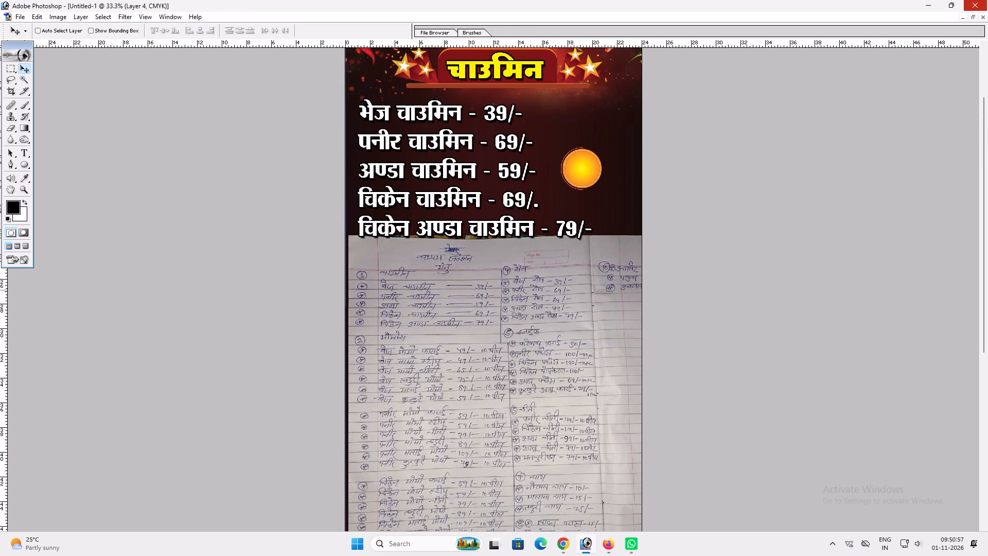
pyautogui.keyDown('alt'); pyautogui.moveTo(542, 290); pyautogui.dragTo(542, 292); pyautogui.keyUp('alt')
pyautogui.hotkey('ctrl', 'shift', ']')
pyautogui.press('v')
pyautogui.keyDown('shift'); pyautogui.moveTo(520, 292); pyautogui.dragTo(518, 272); pyautogui.keyUp('shift')
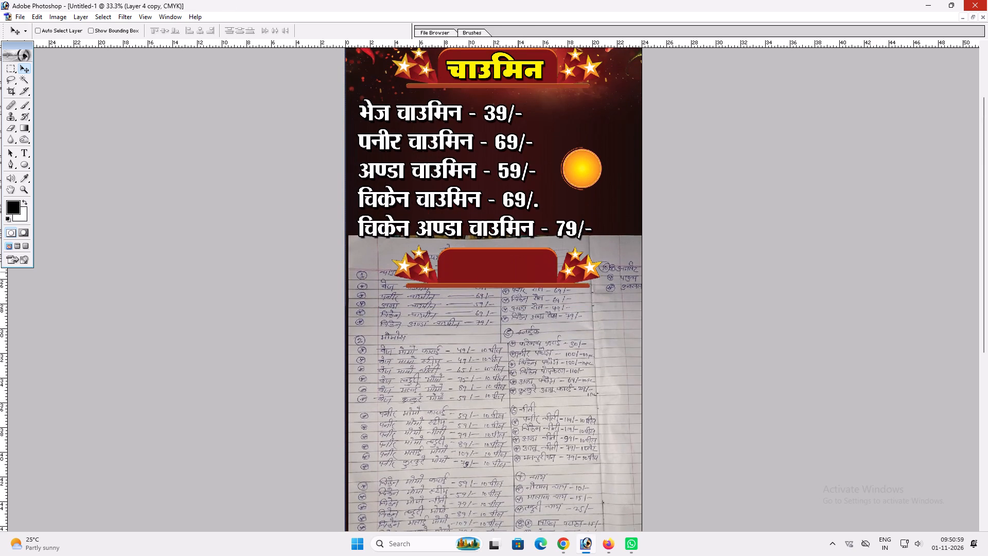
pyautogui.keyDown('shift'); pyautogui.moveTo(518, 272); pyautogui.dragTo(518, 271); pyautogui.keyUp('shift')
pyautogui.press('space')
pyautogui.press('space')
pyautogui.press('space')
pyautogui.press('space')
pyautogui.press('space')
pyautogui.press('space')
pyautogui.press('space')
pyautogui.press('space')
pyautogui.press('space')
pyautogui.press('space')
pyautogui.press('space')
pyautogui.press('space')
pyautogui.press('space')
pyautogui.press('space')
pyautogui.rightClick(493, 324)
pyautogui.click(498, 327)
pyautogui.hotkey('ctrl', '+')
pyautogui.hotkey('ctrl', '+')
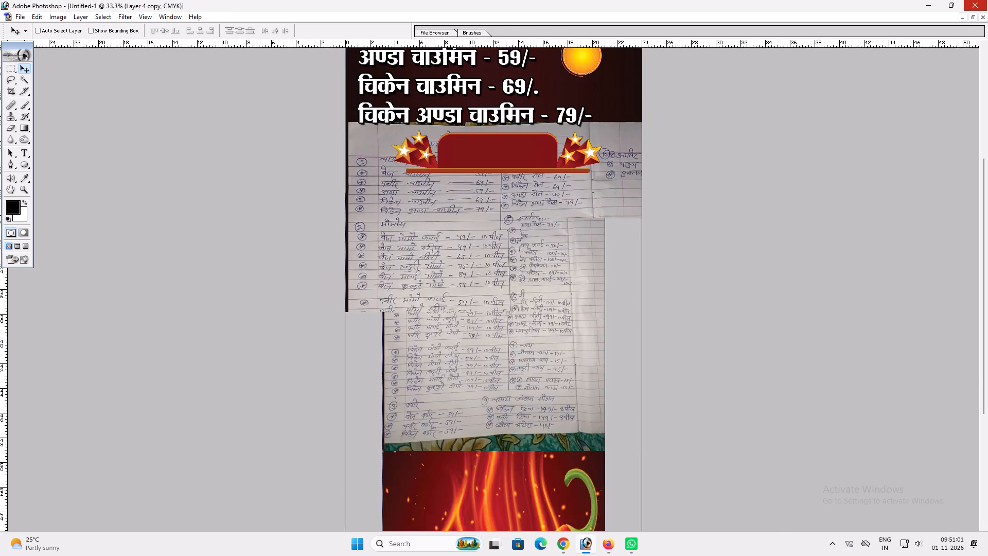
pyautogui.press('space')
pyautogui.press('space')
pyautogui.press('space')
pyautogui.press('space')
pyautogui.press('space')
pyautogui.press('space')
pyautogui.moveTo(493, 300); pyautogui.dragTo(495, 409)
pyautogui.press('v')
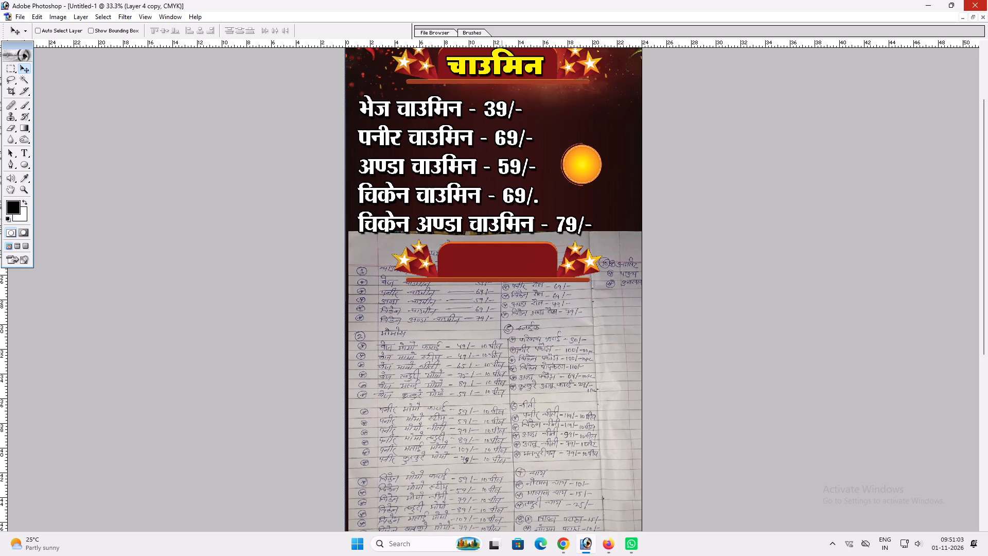
# Scale the five-line चाउमिन item text down in stages to about three quarters of its size, keeping it near the poster's edge.
pyautogui.keyDown('ctrl'); pyautogui.click(502, 218); pyautogui.keyUp('ctrl')
pyautogui.hotkey('ctrl', 't')
pyautogui.keyDown('shift'); pyautogui.moveTo(591, 231); pyautogui.dragTo(557, 204); pyautogui.keyUp('shift')
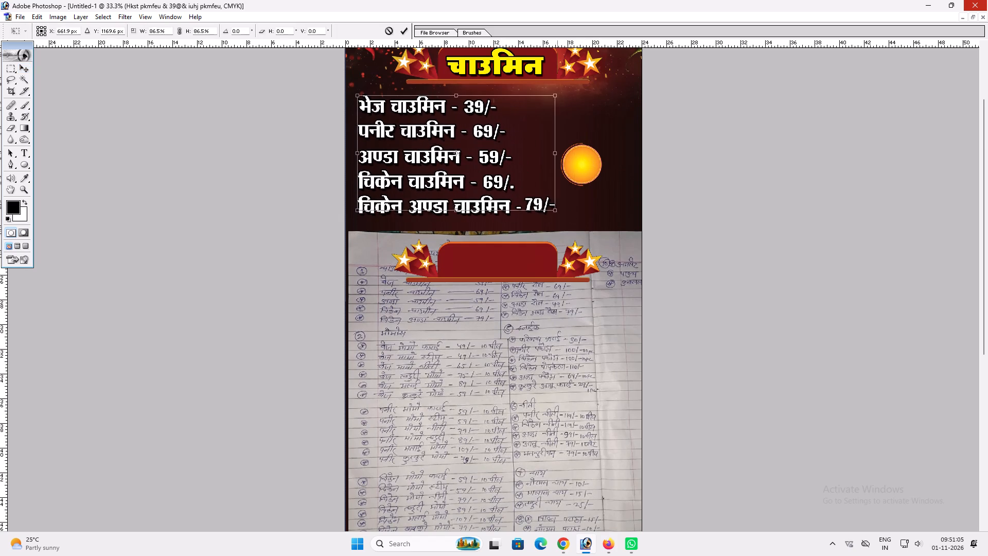
pyautogui.keyDown('shift'); pyautogui.moveTo(557, 204); pyautogui.dragTo(554, 201); pyautogui.keyUp('shift')
pyautogui.press('Return')
pyautogui.press('v')
pyautogui.keyDown('shift'); pyautogui.click(488, 188); pyautogui.keyUp('shift')
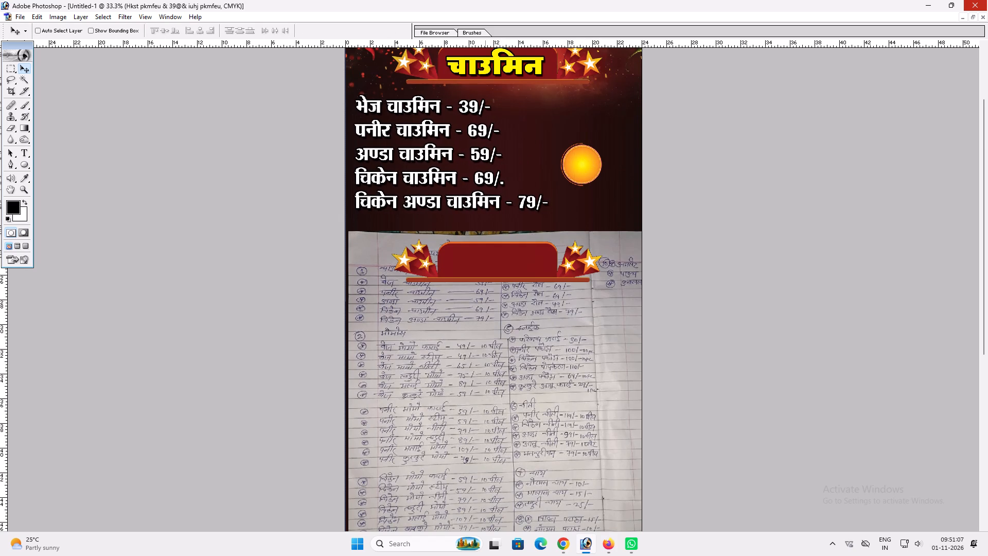
pyautogui.hotkey('ctrl', 't')
pyautogui.keyDown('shift'); pyautogui.click(547, 206); pyautogui.keyUp('shift')
pyautogui.hotkey('shift', 'Return')
pyautogui.press('v')
pyautogui.keyDown('ctrl'); pyautogui.click(594, 168); pyautogui.keyUp('ctrl')
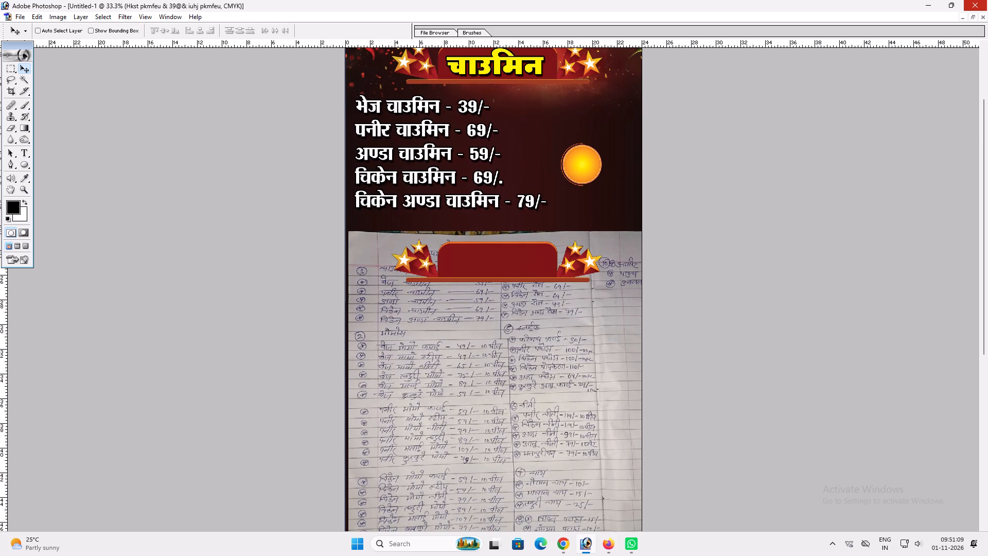
pyautogui.keyDown('ctrl'); pyautogui.click(532, 198); pyautogui.keyUp('ctrl')
pyautogui.hotkey('ctrl', 't')
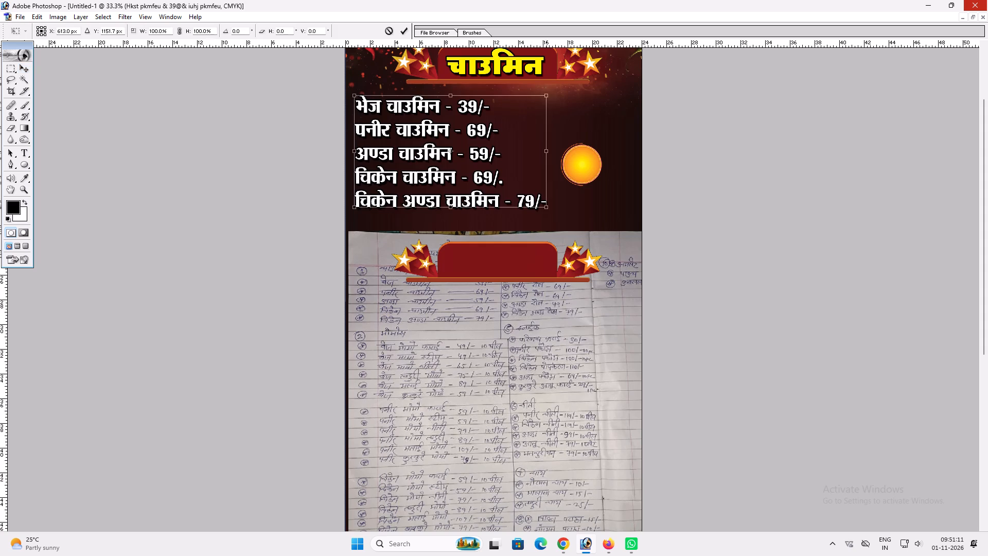
pyautogui.keyDown('shift'); pyautogui.moveTo(547, 204); pyautogui.dragTo(533, 197); pyautogui.keyUp('shift')
pyautogui.hotkey('shift', 'Return')
pyautogui.press('v')
# Enlarge the yellow-orange circle in stages and position it in the free space beside the upper चाउमिन items.
pyautogui.keyDown('ctrl'); pyautogui.click(593, 150); pyautogui.keyUp('ctrl')
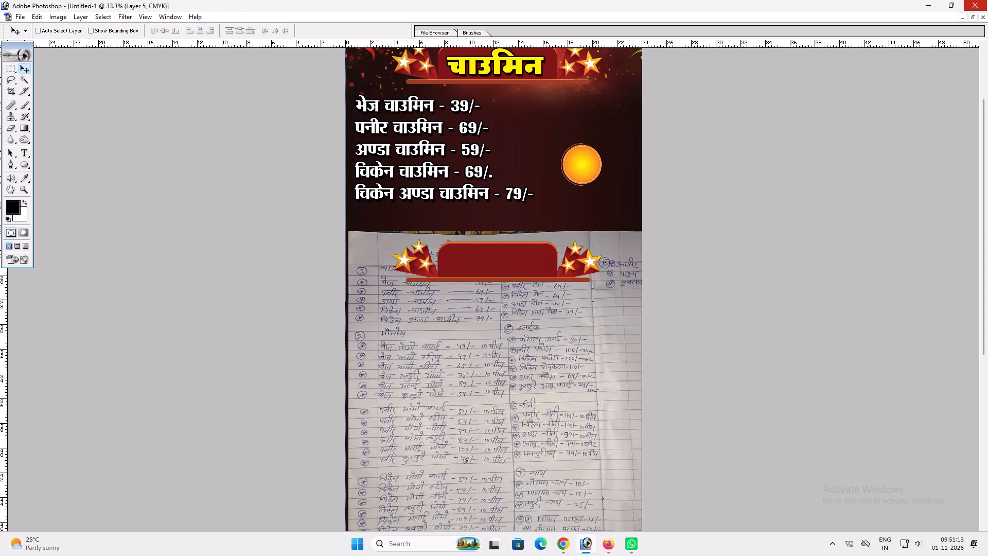
pyautogui.moveTo(587, 157); pyautogui.dragTo(584, 114)
pyautogui.hotkey('ctrl', 't')
pyautogui.keyDown('shift'); pyautogui.moveTo(600, 144); pyautogui.dragTo(626, 154); pyautogui.keyUp('shift')
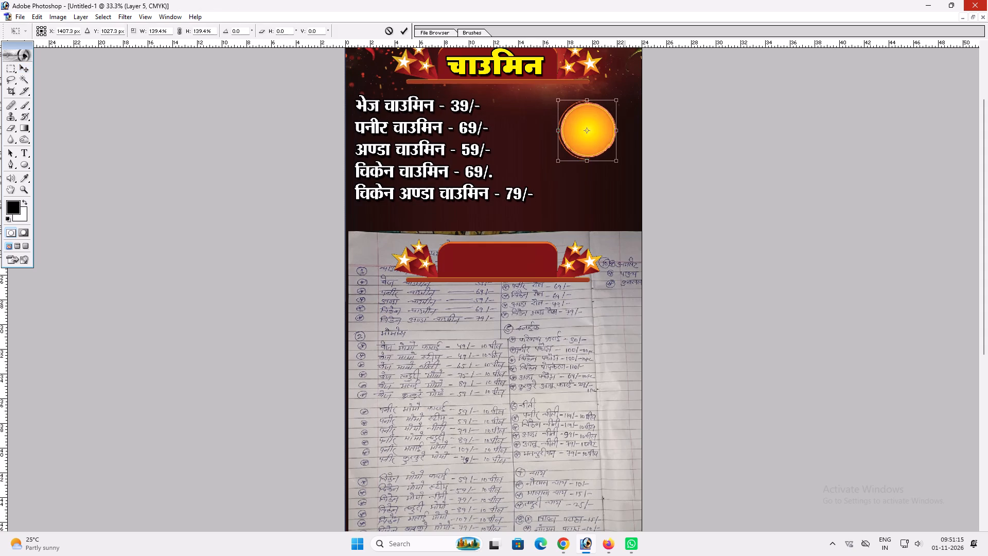
pyautogui.keyDown('shift'); pyautogui.moveTo(626, 154); pyautogui.dragTo(627, 155); pyautogui.keyUp('shift')
pyautogui.hotkey('shift', 'Return')
pyautogui.press('v')
pyautogui.moveTo(597, 140); pyautogui.dragTo(598, 130)
pyautogui.hotkey('ctrl', 't')
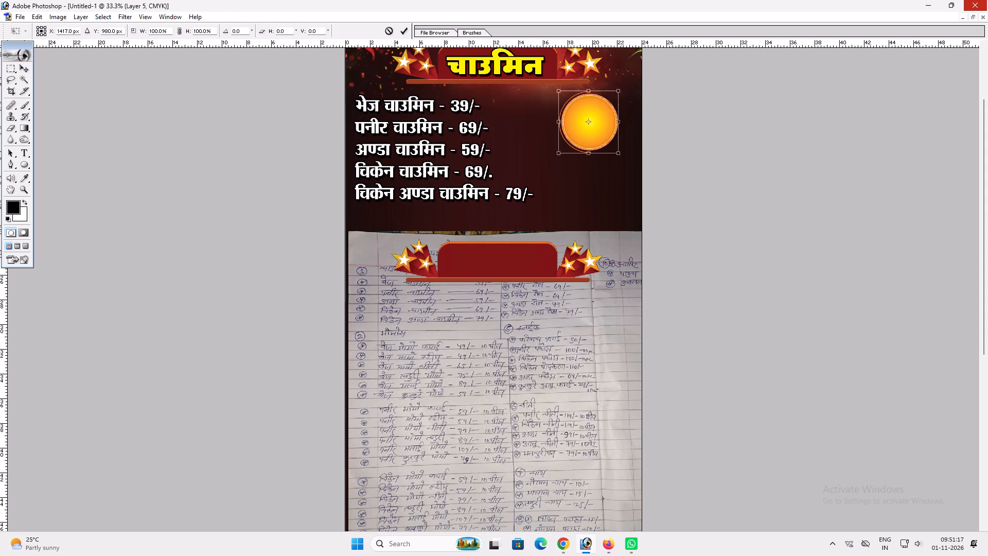
pyautogui.keyDown('shift'); pyautogui.moveTo(621, 151); pyautogui.dragTo(634, 159); pyautogui.keyUp('shift')
pyautogui.hotkey('shift', 'Return')
pyautogui.press('v')
pyautogui.moveTo(595, 146); pyautogui.dragTo(588, 151)
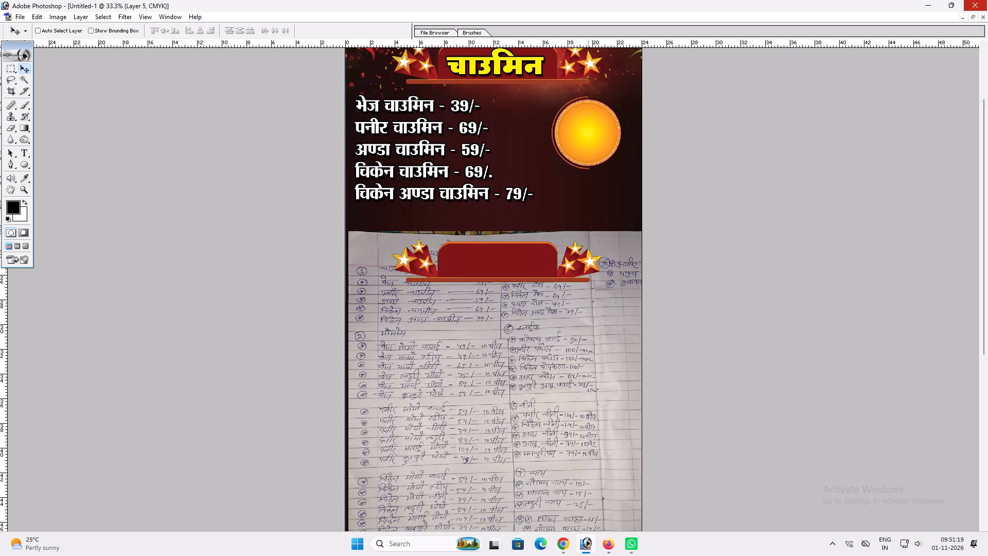
pyautogui.moveTo(588, 151); pyautogui.dragTo(588, 152)
pyautogui.press('v')
pyautogui.hotkey('ctrl', 't')
pyautogui.keyDown('shift'); pyautogui.moveTo(620, 171); pyautogui.dragTo(626, 171); pyautogui.keyUp('shift')
pyautogui.hotkey('shift', 'Return')
pyautogui.press('v')
pyautogui.moveTo(610, 166); pyautogui.dragTo(599, 169)
pyautogui.press('v')
pyautogui.hotkey('ctrl', 't')
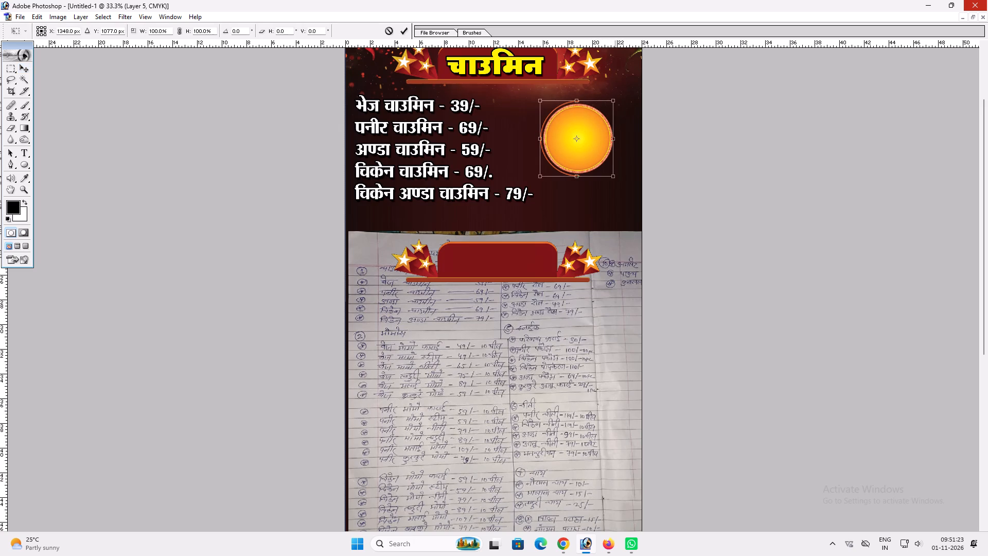
pyautogui.keyDown('alt'); pyautogui.keyDown('shift'); pyautogui.click(615, 177); pyautogui.keyUp('shift'); pyautogui.keyUp('alt')
pyautogui.hotkey('shift', 'Return')
pyautogui.press('v')
# Move the empty star banner up, closer to the चिकेन अण्डा चाउमिन line.
pyautogui.keyDown('ctrl'); pyautogui.click(524, 262); pyautogui.keyUp('ctrl')
pyautogui.moveTo(523, 263); pyautogui.dragTo(522, 248)
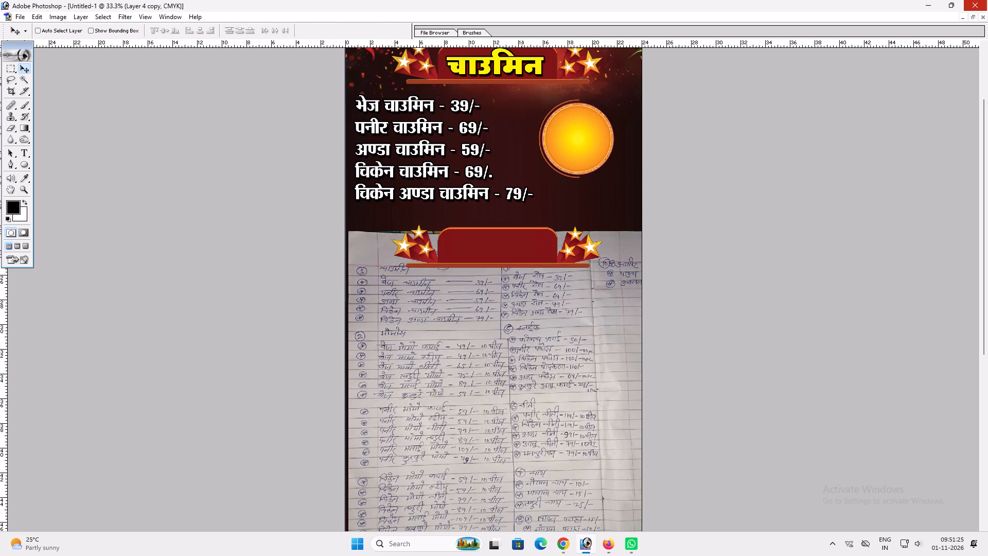
pyautogui.moveTo(522, 248); pyautogui.dragTo(526, 236)
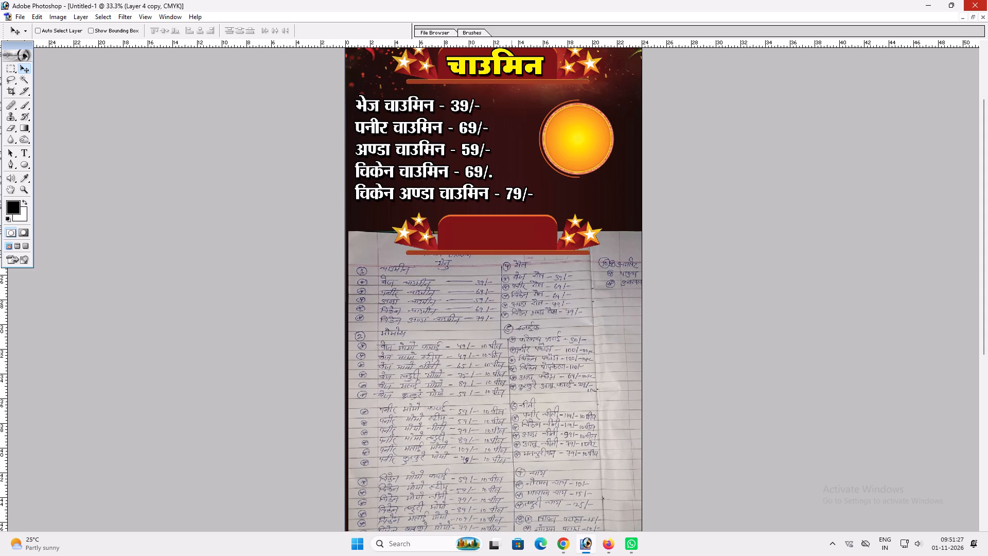
# Stretch the चाउमिन item text block slightly wider toward the circle.
pyautogui.keyDown('ctrl'); pyautogui.click(511, 188); pyautogui.keyUp('ctrl')
pyautogui.hotkey('ctrl', 't')
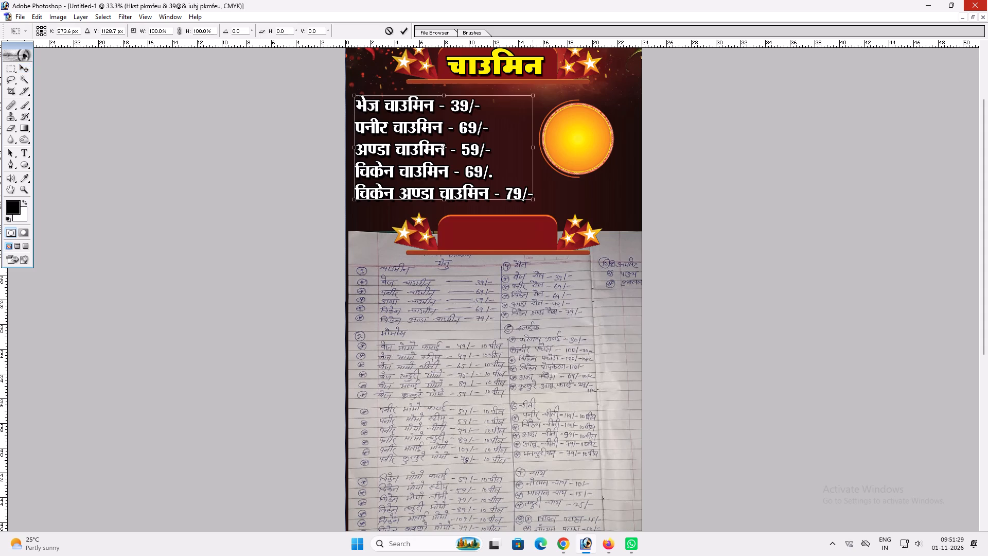
pyautogui.keyDown('shift'); pyautogui.click(532, 196); pyautogui.keyUp('shift')
pyautogui.keyDown('shift'); pyautogui.moveTo(534, 168); pyautogui.dragTo(543, 165); pyautogui.keyUp('shift')
pyautogui.hotkey('shift', 'Return')
pyautogui.press('v')
# Nudge the empty star banner slightly further up toward the item list.
pyautogui.keyDown('ctrl'); pyautogui.click(520, 246); pyautogui.keyUp('ctrl')
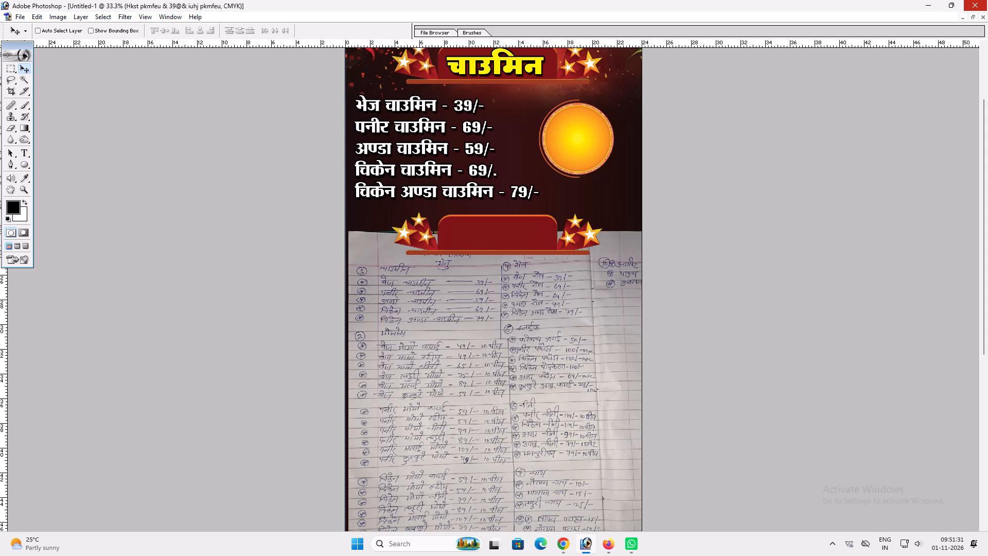
pyautogui.keyDown('ctrl'); pyautogui.click(506, 229); pyautogui.keyUp('ctrl')
pyautogui.keyDown('shift'); pyautogui.moveTo(505, 229); pyautogui.dragTo(506, 223); pyautogui.keyUp('shift')
# Duplicate the चाउमिन heading text onto the empty star banner and bring the copy to the front.
pyautogui.press('space')
pyautogui.press('space')
pyautogui.press('space')
pyautogui.press('space')
pyautogui.press('space')
pyautogui.rightClick(503, 224)
pyautogui.moveTo(514, 229); pyautogui.dragTo(522, 231)
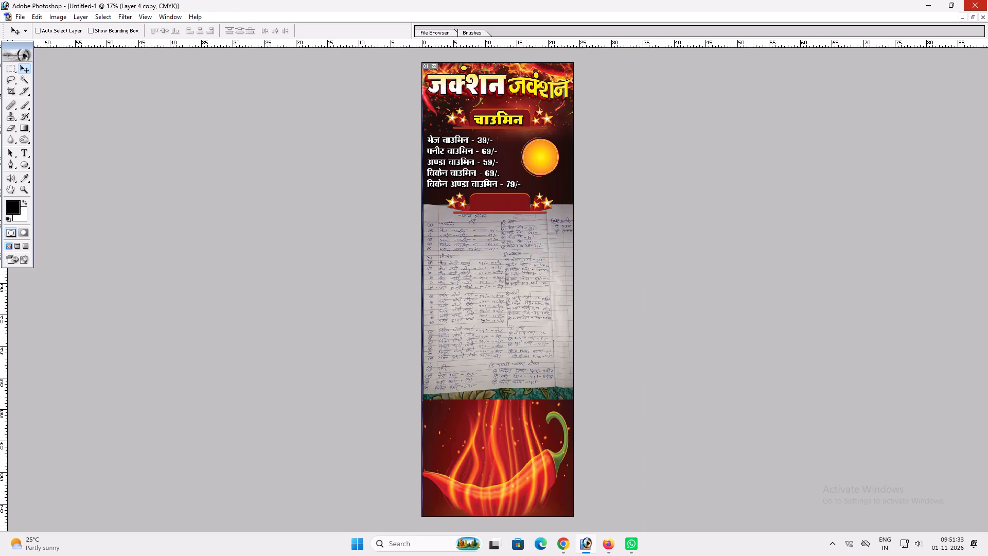
pyautogui.hotkey('ctrl', '+')
pyautogui.hotkey('ctrl', '+')
pyautogui.press('space')
pyautogui.moveTo(523, 232); pyautogui.dragTo(520, 349)
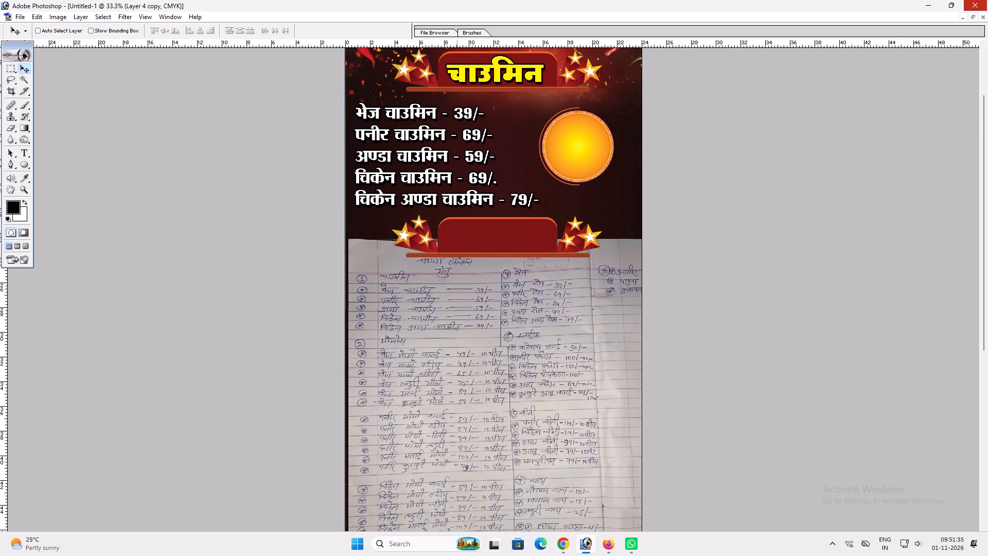
pyautogui.press('v')
pyautogui.keyDown('ctrl'); pyautogui.doubleClick(498, 70); pyautogui.keyUp('ctrl')
pyautogui.keyDown('alt'); pyautogui.moveTo(497, 67); pyautogui.dragTo(497, 201); pyautogui.keyUp('alt')
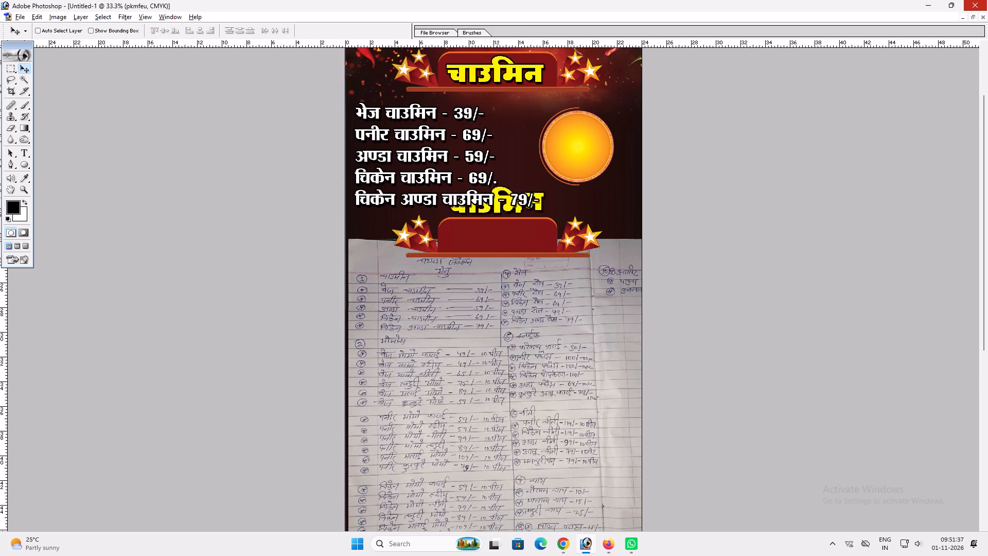
pyautogui.keyDown('alt'); pyautogui.moveTo(497, 201); pyautogui.dragTo(492, 225); pyautogui.keyUp('alt')
pyautogui.hotkey('ctrl', 'shift', ']')
# Replace the duplicated heading's text with मोमोस.
pyautogui.press('t')
pyautogui.click(492, 225)
pyautogui.hotkey('ctrl', 'a')
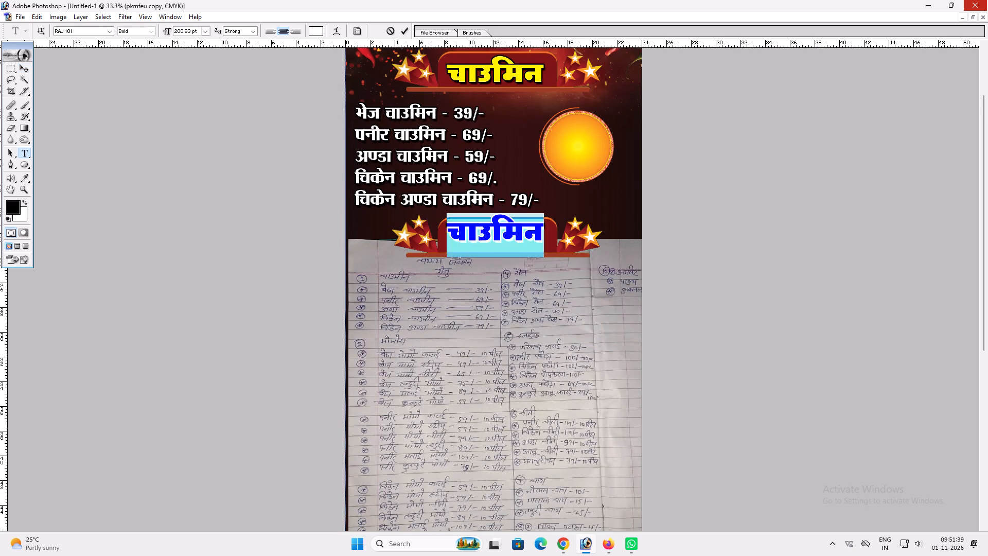
pyautogui.press('f')
pyautogui.hotkey('ctrl', 'a')
pyautogui.write('ekseksl')
pyautogui.press('Return')
pyautogui.write('vv')
# Centre the मोमोस heading in its star banner and stretch it slightly wider to fit.
pyautogui.moveTo(492, 225); pyautogui.dragTo(494, 233)
pyautogui.hotkey('ctrl', 't')
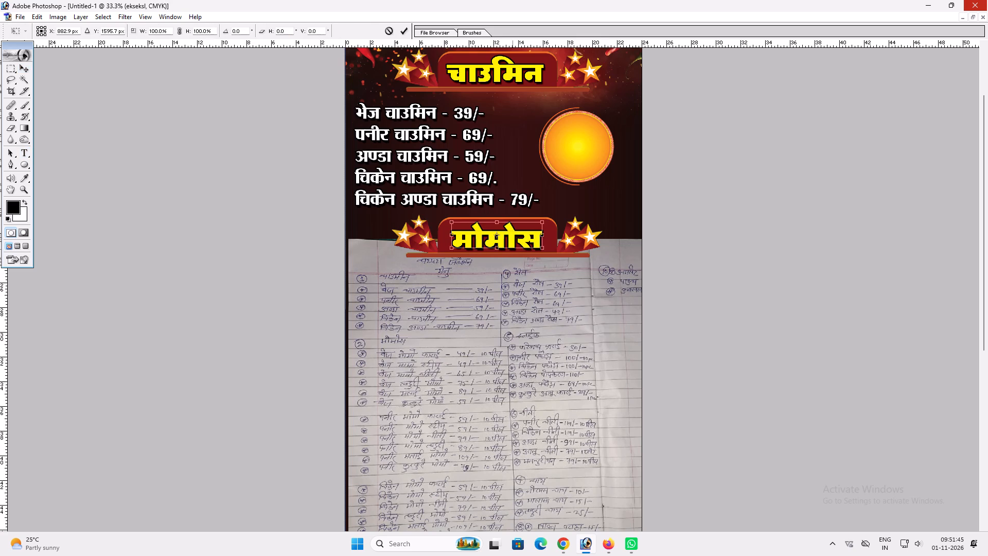
pyautogui.keyDown('shift'); pyautogui.moveTo(513, 249); pyautogui.dragTo(518, 249); pyautogui.keyUp('shift')
pyautogui.hotkey('shift', 'Return')
pyautogui.press('v')
pyautogui.hotkey('ctrl', '+')
pyautogui.press('space')
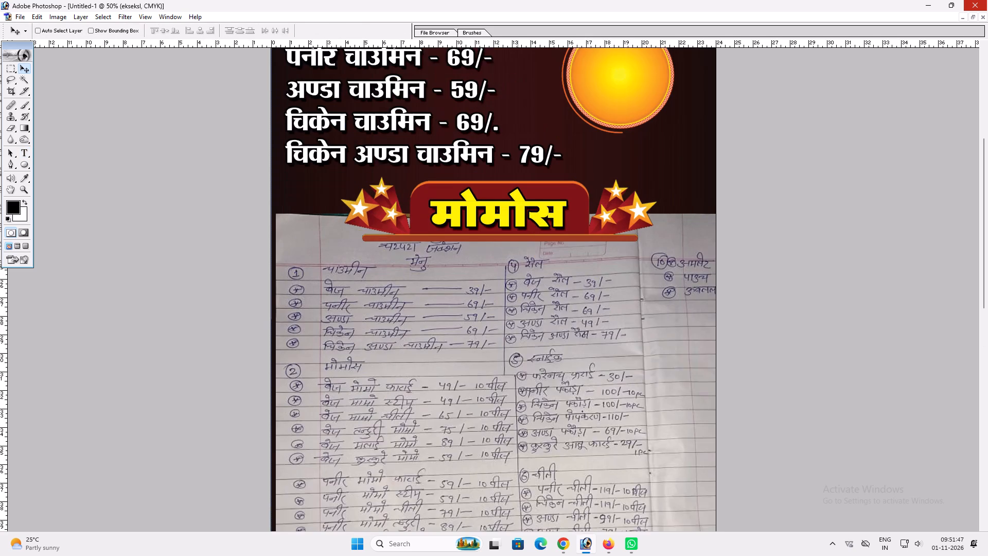
pyautogui.moveTo(518, 249); pyautogui.dragTo(512, 227)
pyautogui.write('vv')
pyautogui.hotkey('ctrl', '+')
pyautogui.hotkey('ctrl', '0')
pyautogui.press('v')
pyautogui.hotkey('ctrl', '+')
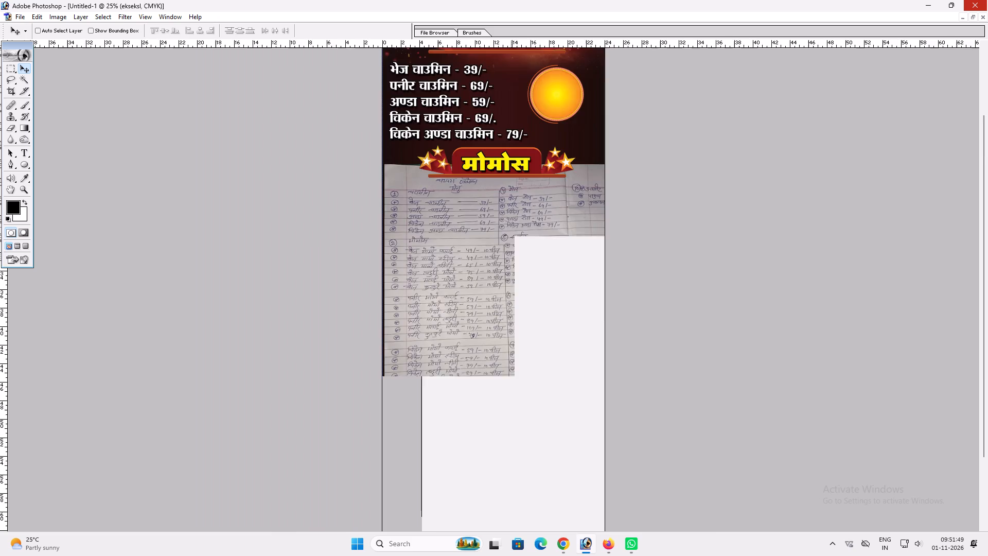
pyautogui.hotkey('ctrl', '+')
pyautogui.hotkey('ctrl', '+')
pyautogui.press('space')
pyautogui.press('space')
pyautogui.press('space')
pyautogui.press('space')
pyautogui.press('space')
pyautogui.press('space')
pyautogui.press('space')
pyautogui.press('space')
pyautogui.moveTo(508, 227); pyautogui.dragTo(504, 305)
pyautogui.press('v')
pyautogui.keyDown('ctrl'); pyautogui.click(502, 121); pyautogui.keyUp('ctrl')
pyautogui.hotkey('ctrl', 't')
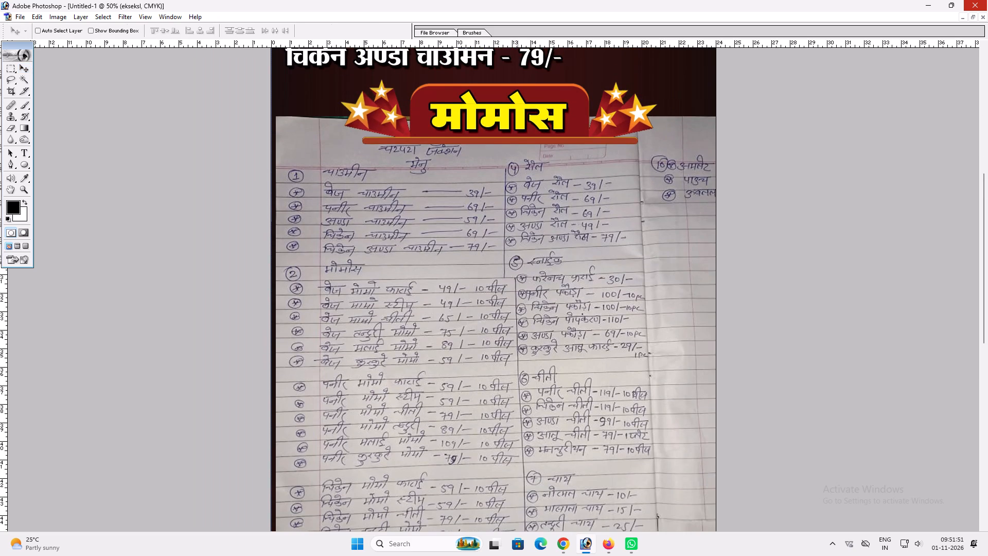
pyautogui.keyDown('shift'); pyautogui.moveTo(518, 128); pyautogui.dragTo(523, 127); pyautogui.keyUp('shift')
pyautogui.hotkey('shift', 'Return')
pyautogui.press('v')
# Link the मोमोस heading with its star banner and nudge both slightly up.
pyautogui.press('space')
pyautogui.moveTo(501, 136); pyautogui.dragTo(497, 184)
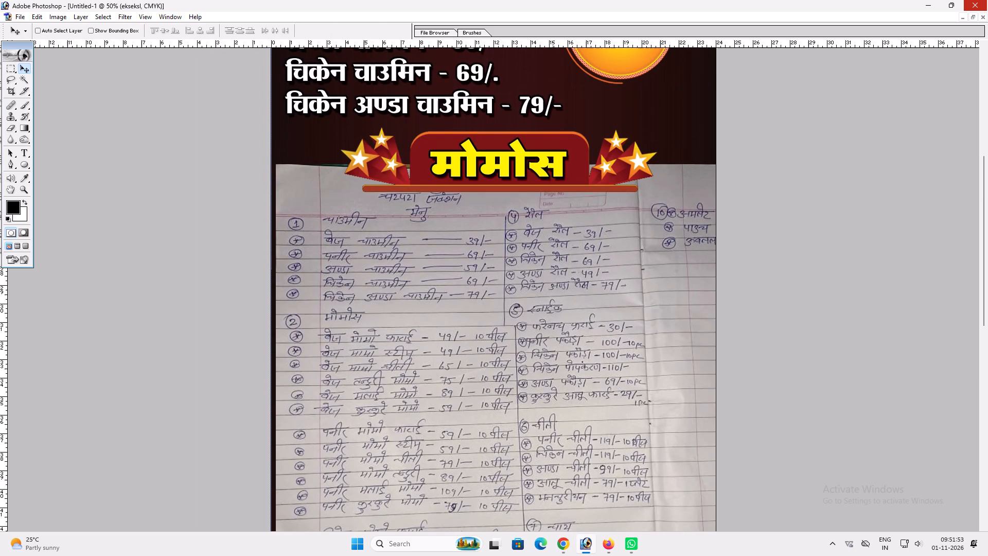
pyautogui.keyDown('ctrl'); pyautogui.keyDown('shift'); pyautogui.doubleClick(552, 139); pyautogui.keyUp('shift'); pyautogui.keyUp('ctrl')
pyautogui.press('v')
pyautogui.press('v')
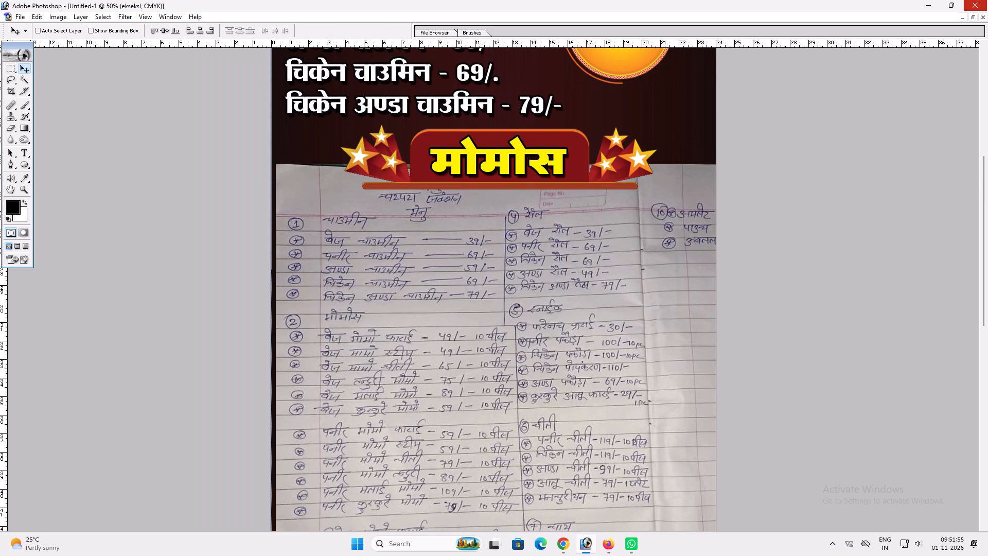
# Duplicate the चाउमिन item text block and place the copy below the मोमोस banner.
pyautogui.keyDown('ctrl'); pyautogui.click(526, 105); pyautogui.keyUp('ctrl')
pyautogui.keyDown('ctrl'); pyautogui.click(524, 105); pyautogui.keyUp('ctrl')
pyautogui.keyDown('alt'); pyautogui.moveTo(524, 105); pyautogui.dragTo(520, 345); pyautogui.keyUp('alt')
# Replace the text of the copied item block below the मोमोस banner with भेज मोमो फ्राई.
pyautogui.press('t')
pyautogui.click(457, 304)
pyautogui.hotkey('ctrl', 'a')
pyautogui.press('f')
pyautogui.press('f')
pyautogui.hotkey('ctrl', 'a')
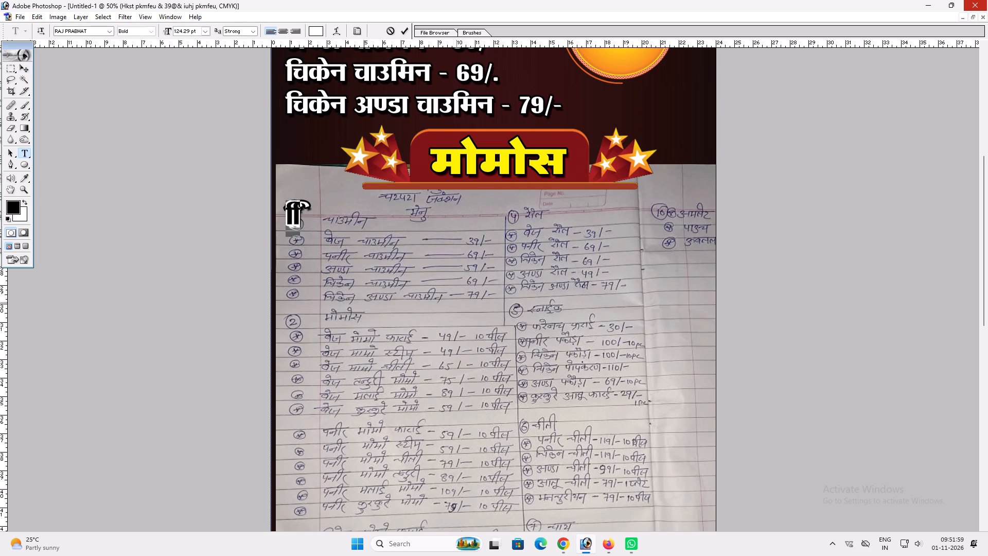
pyautogui.write('Hkst')
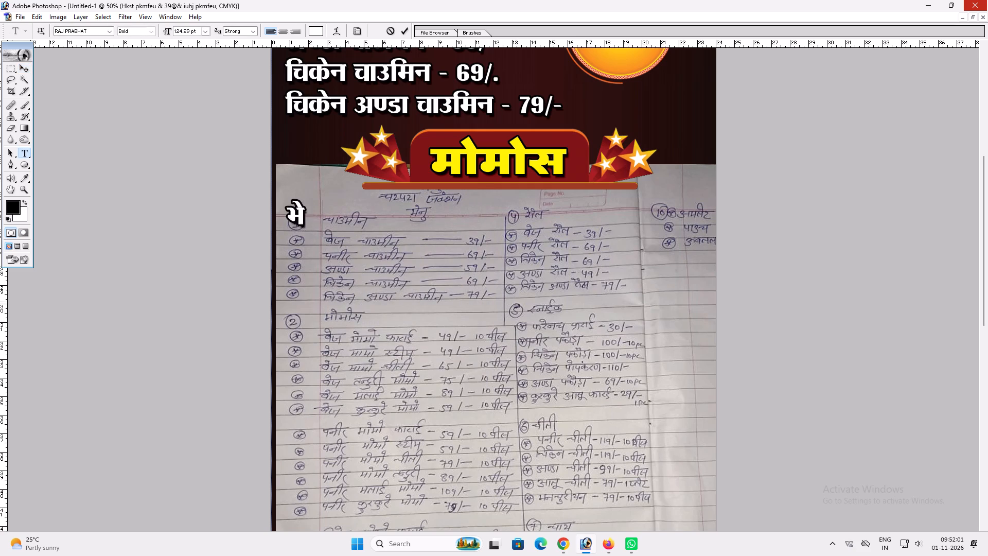
pyautogui.press('space')
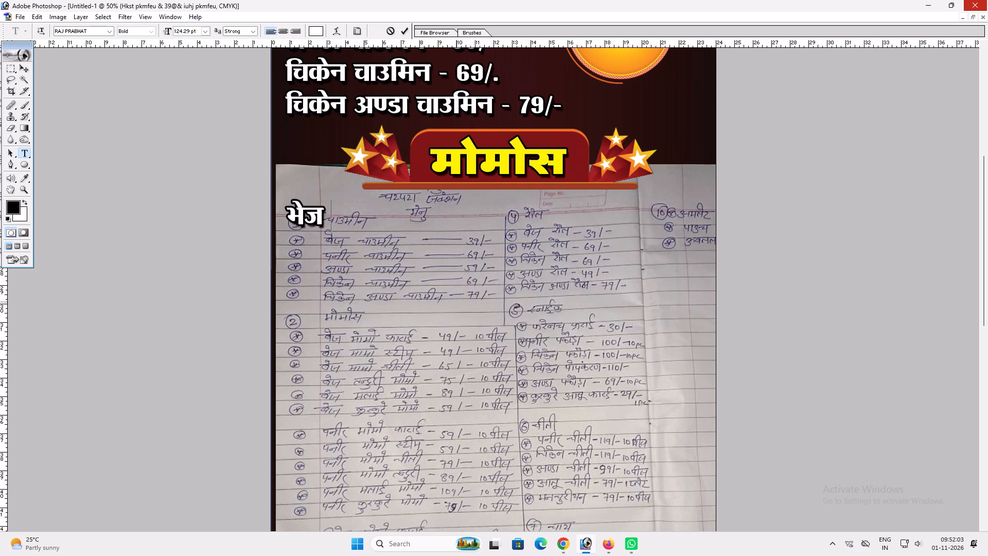
pyautogui.write('ekske')
pyautogui.press('BackSpace')
pyautogui.press('BackSpace')
pyautogui.write('eks')
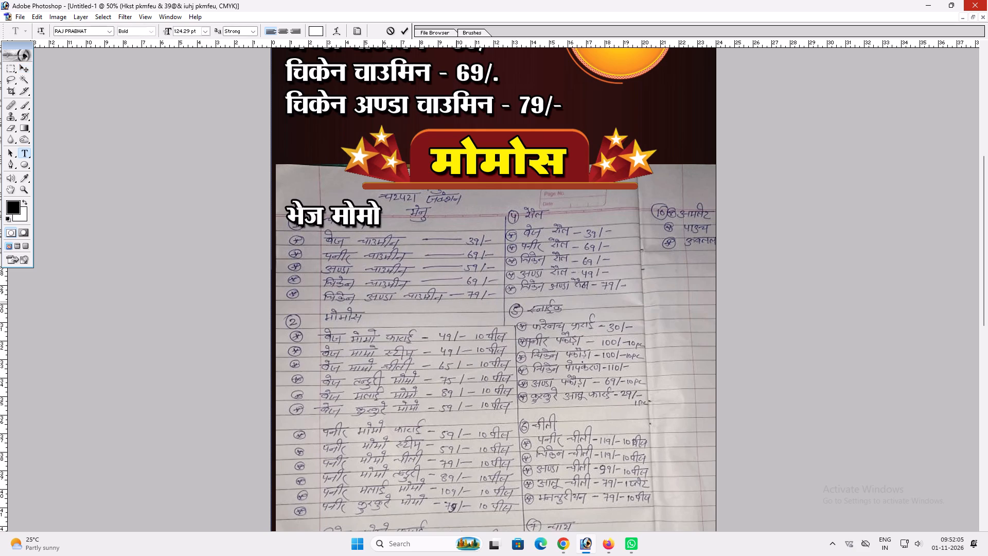
pyautogui.press('space')
pyautogui.write('dVk')
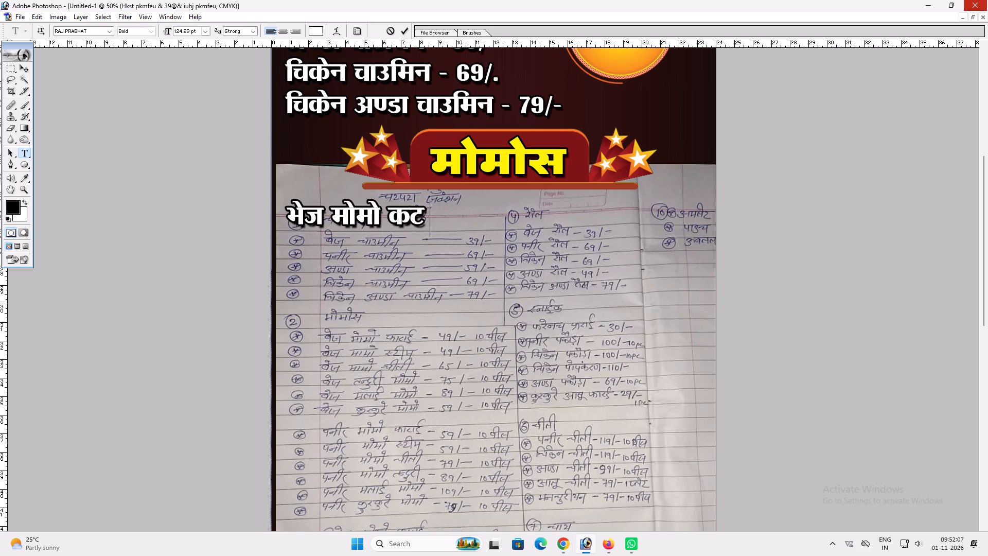
pyautogui.press('BackSpace')
pyautogui.press('BackSpace')
pyautogui.press('BackSpace')
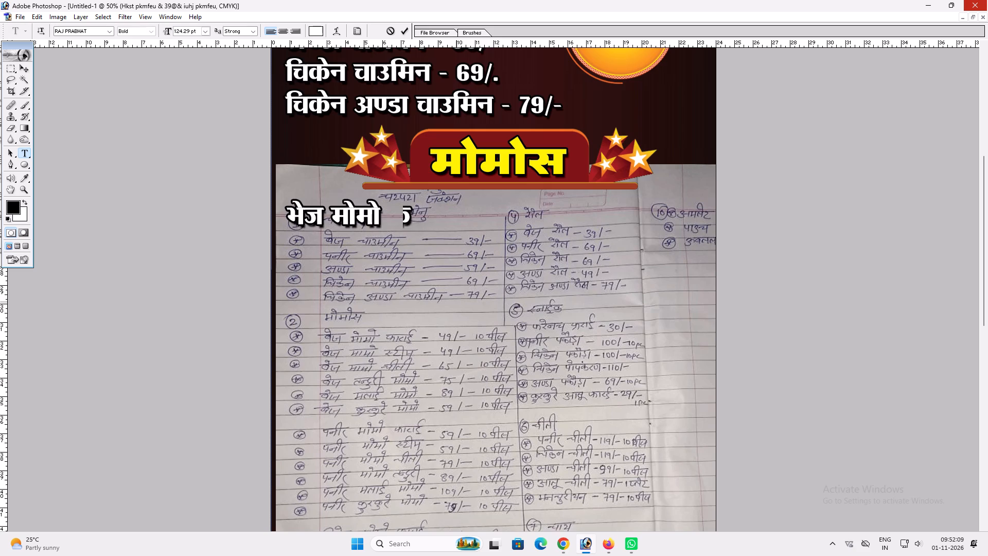
pyautogui.write('Qz')
pyautogui.write('kbZ')
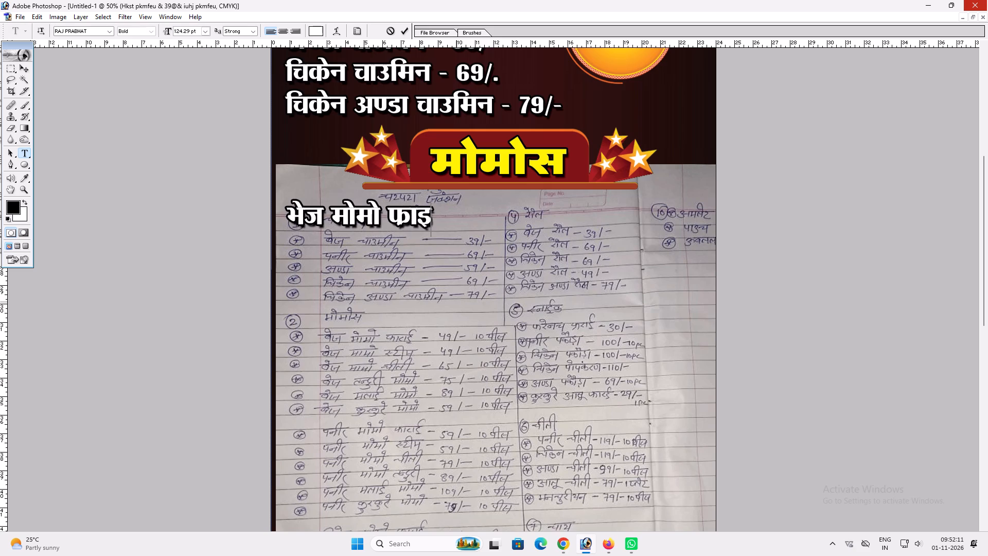
# Adjust the kerning within फ्राई, tightening the र stroke into फ and widening the gap after it.
pyautogui.click(407, 217)
pyautogui.hotkey('alt', 'Left')
pyautogui.hotkey('alt', 'Left')
pyautogui.hotkey('alt', 'Left')
pyautogui.hotkey('alt', 'Left')
pyautogui.hotkey('alt', 'Left')
pyautogui.hotkey('alt', 'Left')
pyautogui.hotkey('alt', 'Left')
pyautogui.hotkey('alt', 'Left')
pyautogui.hotkey('alt', 'Left')
pyautogui.hotkey('alt', 'Left')
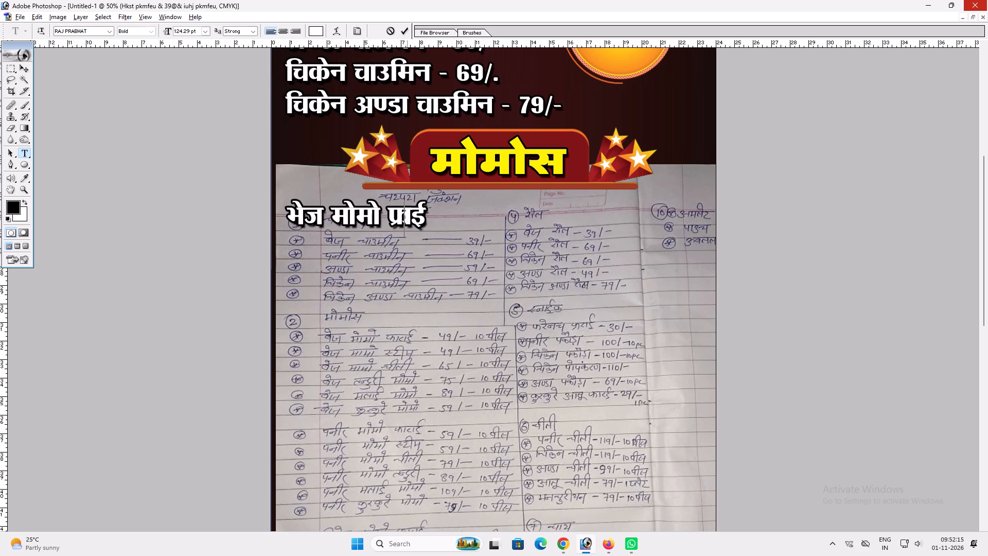
pyautogui.hotkey('alt', 'Left')
pyautogui.hotkey('alt', 'Left')
pyautogui.hotkey('alt', 'Left')
pyautogui.hotkey('ctrl', 'z')
pyautogui.press('Right')
pyautogui.hotkey('alt', 'Right')
pyautogui.hotkey('alt', 'Right')
pyautogui.hotkey('alt', 'Right')
pyautogui.hotkey('alt', 'Right')
pyautogui.hotkey('alt', 'Right')
pyautogui.hotkey('alt', 'Right')
pyautogui.hotkey('alt', 'Right')
pyautogui.hotkey('alt', 'Right')
pyautogui.hotkey('alt', 'Right')
pyautogui.hotkey('alt', 'Right')
pyautogui.hotkey('alt', 'Right')
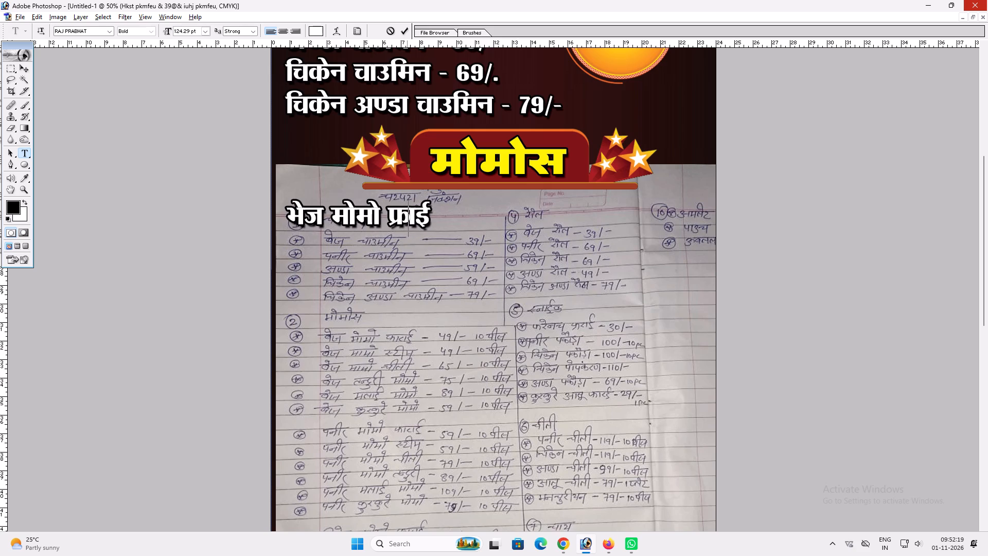
pyautogui.hotkey('alt', 'Right')
pyautogui.hotkey('alt', 'Right')
pyautogui.hotkey('alt', 'Right')
pyautogui.hotkey('ctrl', 'z')
# Append - 49/- (10 पीस ) to the भेज मोमो फ्राई line, with a space before the closing bracket.
pyautogui.press('End')
pyautogui.hotkey('shift', '&')
pyautogui.press('BackSpace')
pyautogui.press('space')
pyautogui.write('&')
pyautogui.press('space')
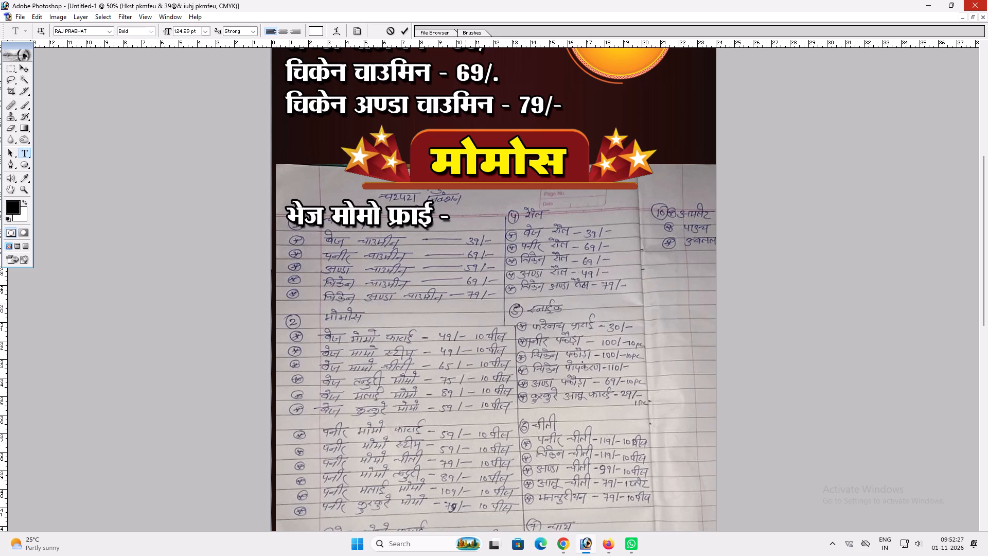
pyautogui.write('49')
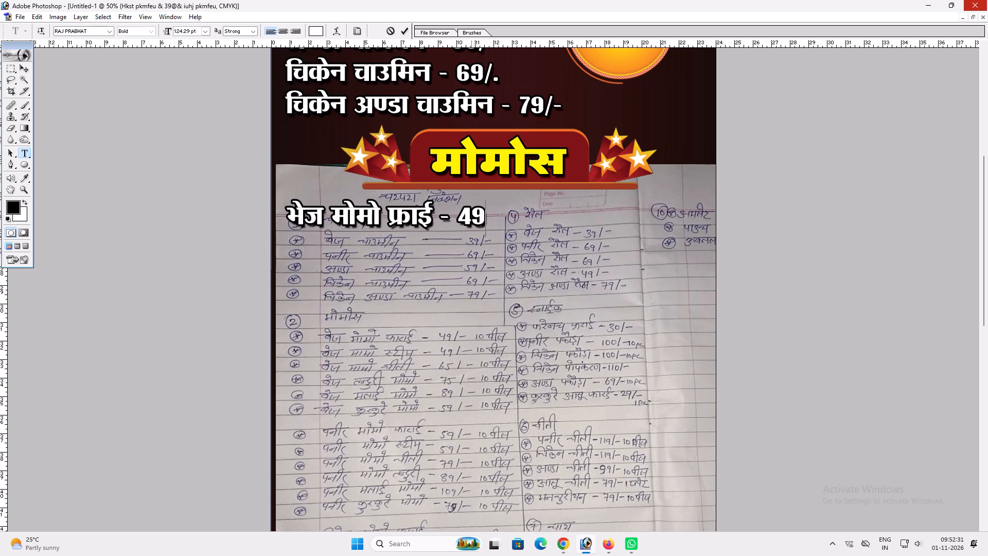
pyautogui.write('@&')
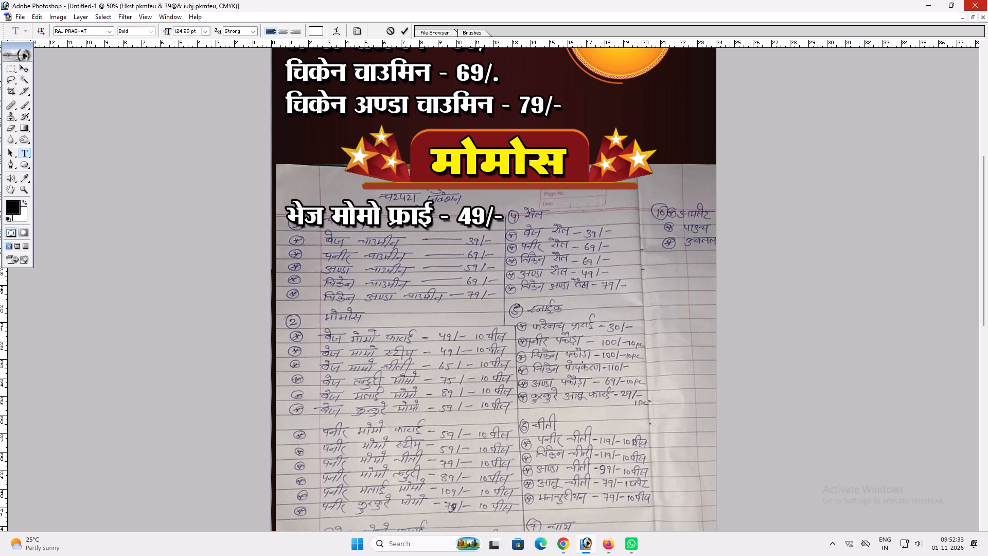
pyautogui.press('space')
pyautogui.write('(')
pyautogui.press('BackSpace')
pyautogui.hotkey('alt', '0')
pyautogui.hotkey('alt', '1')
pyautogui.hotkey('alt', '8')
pyautogui.hotkey('alt', '8')
pyautogui.write('10 ihl')
pyautogui.hotkey('alt', '0')
pyautogui.hotkey('alt', '1')
pyautogui.hotkey('alt', '8')
pyautogui.hotkey('alt', '9')
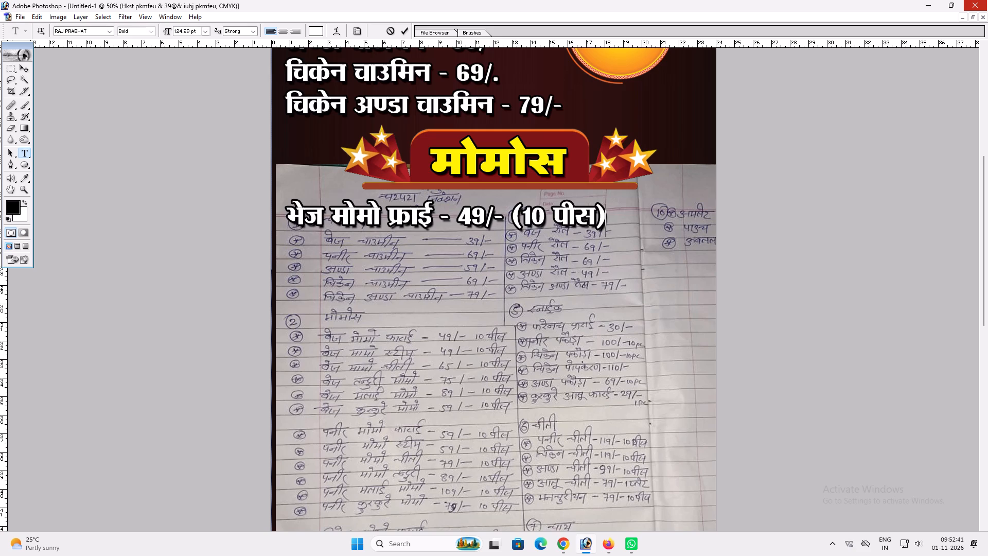
pyautogui.click(598, 220)
pyautogui.press('space')
pyautogui.press('Return')
# Scale the भेज मोमो फ्राई line slightly narrower to 99.4% width.
pyautogui.press('v')
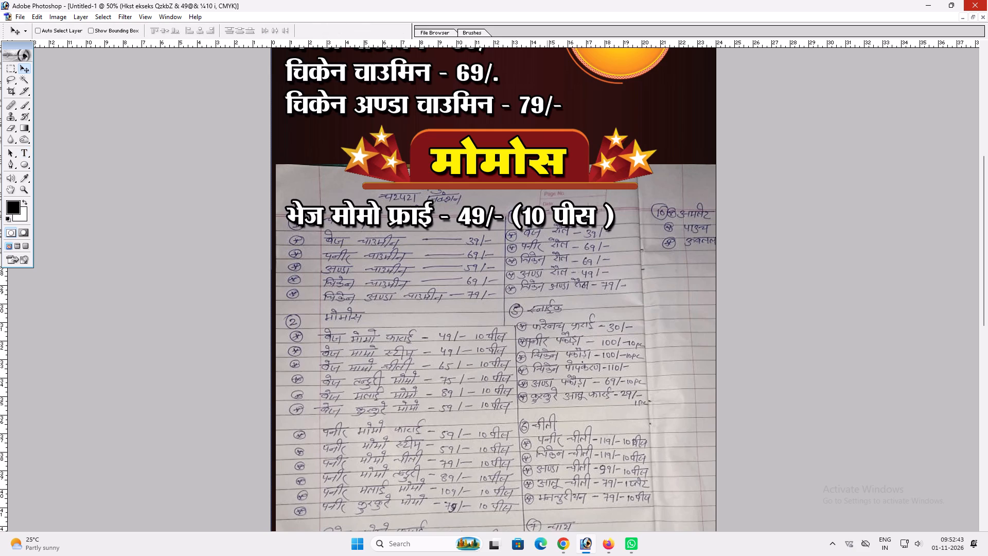
pyautogui.press('space')
pyautogui.moveTo(528, 244); pyautogui.dragTo(525, 262)
pyautogui.hotkey('ctrl', 't')
pyautogui.keyDown('shift'); pyautogui.click(610, 233); pyautogui.keyUp('shift')
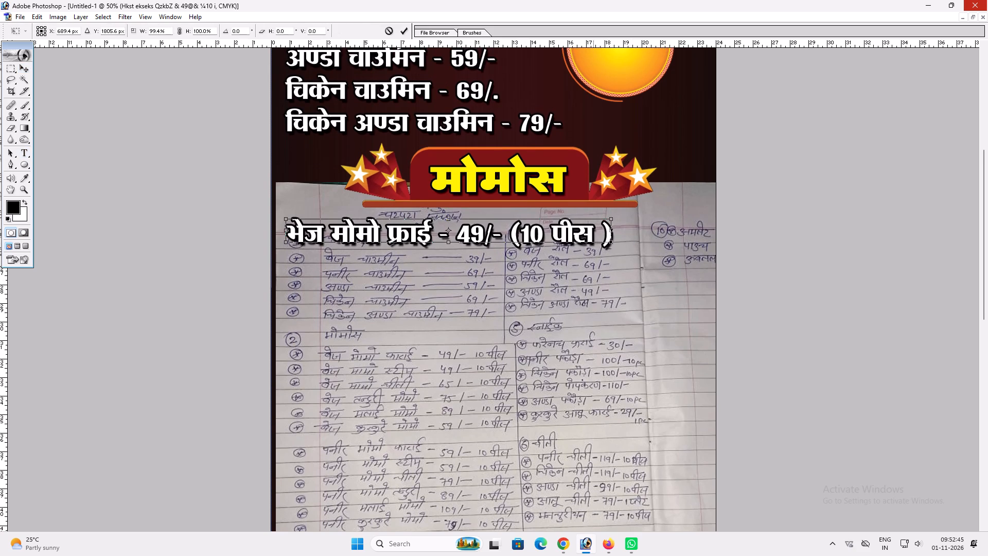
pyautogui.hotkey('shift', 'Return')
pyautogui.press('v')
# Add a second line reading भेज मोमो स्टीम - 49/- below the भेज मोमो फ्राई line.
pyautogui.press('space')
pyautogui.moveTo(519, 262); pyautogui.dragTo(515, 239)
pyautogui.press('t')
pyautogui.click(476, 221)
pyautogui.press('End')
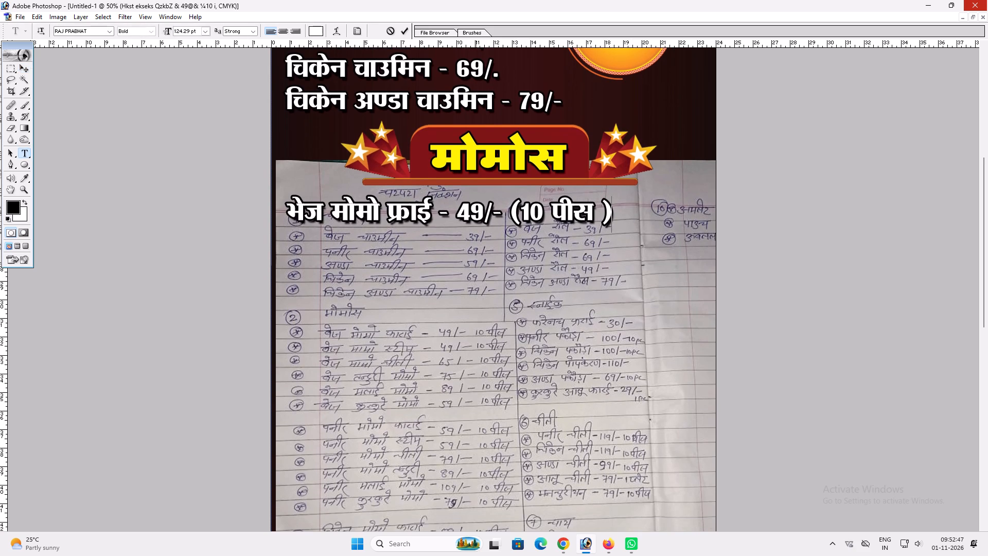
pyautogui.press('Return')
pyautogui.moveTo(429, 220); pyautogui.dragTo(417, 221)
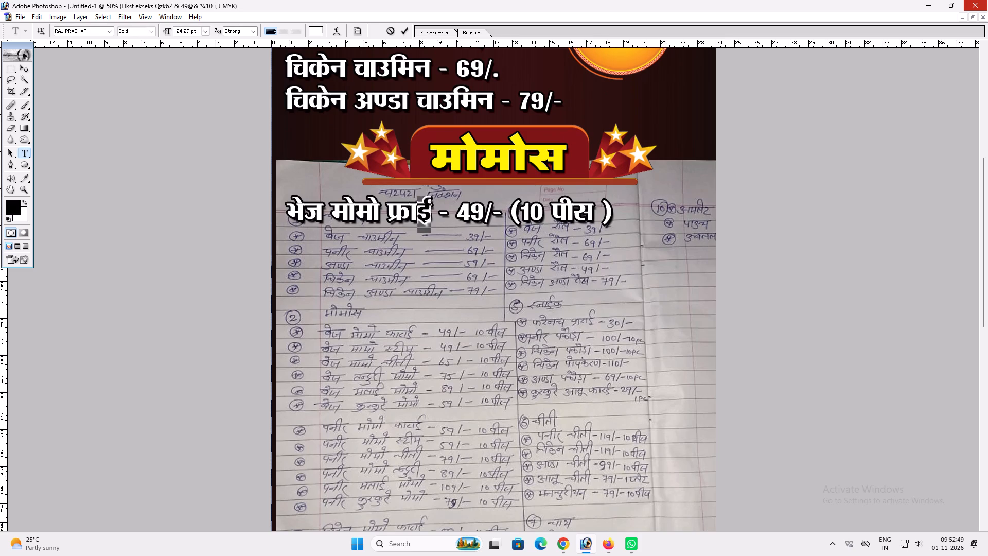
pyautogui.moveTo(417, 221); pyautogui.dragTo(405, 220)
pyautogui.click(405, 220)
pyautogui.press('End')
pyautogui.press('Return')
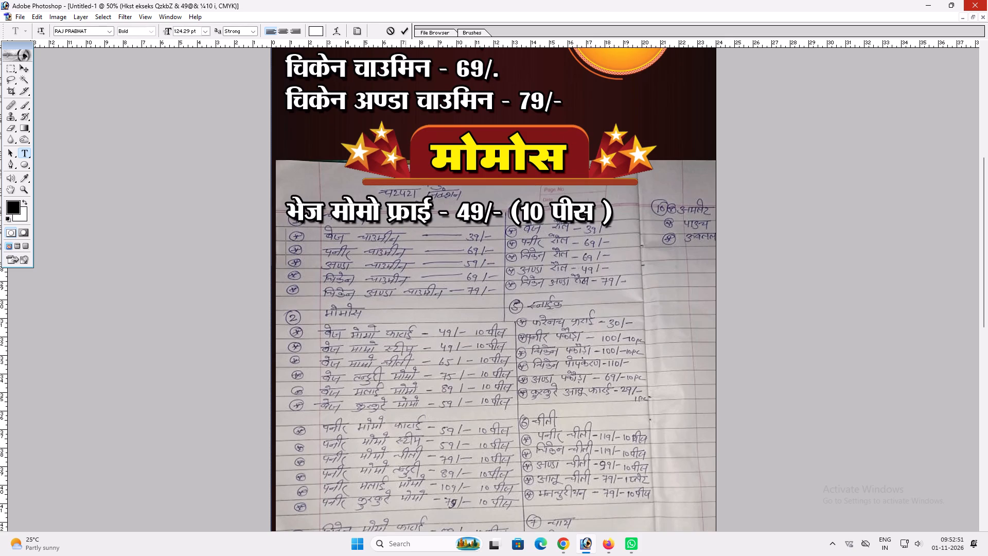
pyautogui.write('Hkst')
pyautogui.press('space')
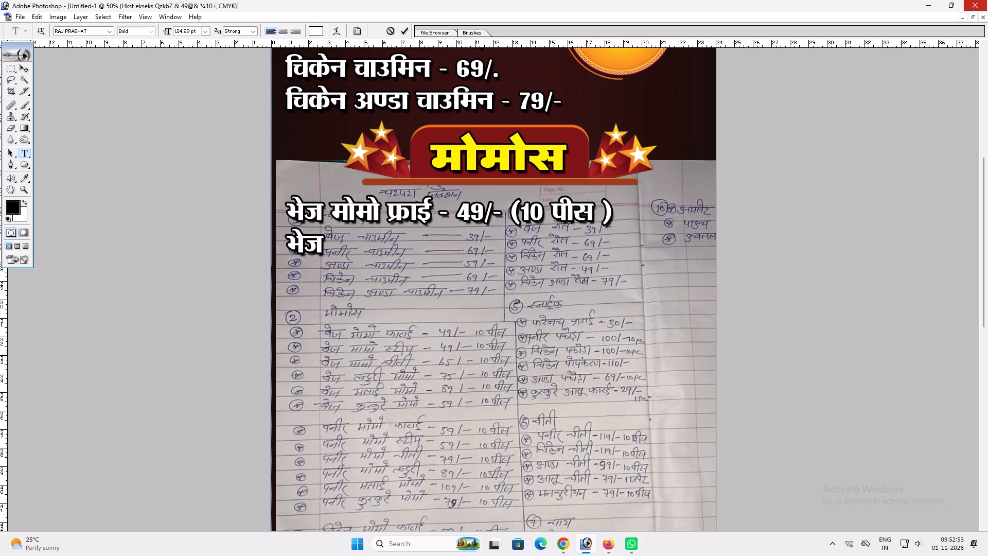
pyautogui.write('ekseks')
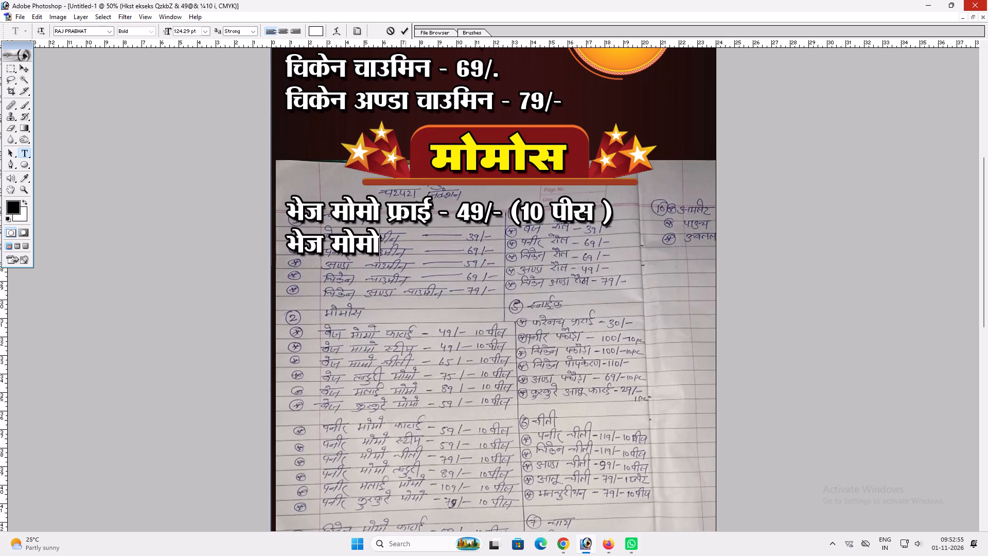
pyautogui.press('space')
pyautogui.write('LVhe')
pyautogui.press('space')
pyautogui.write('&')
pyautogui.press('space')
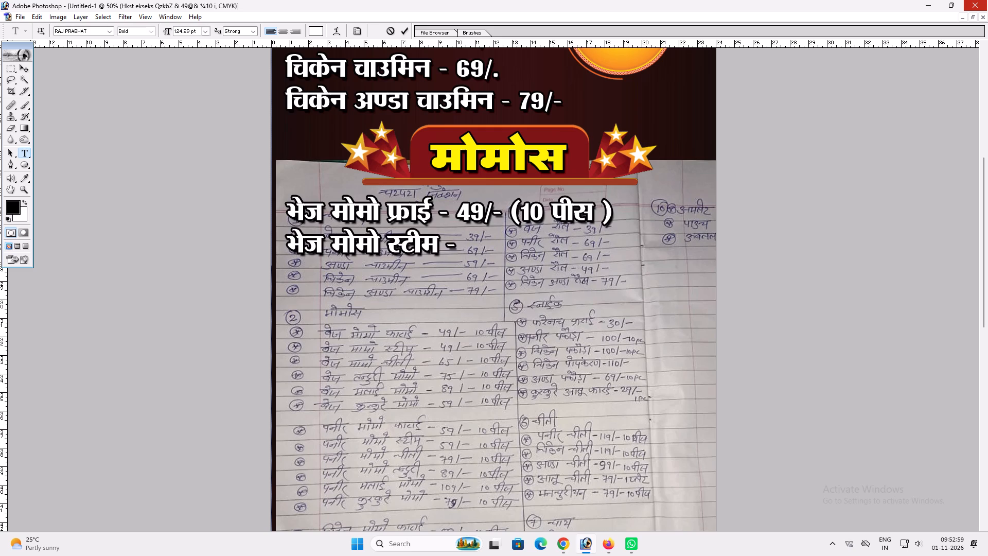
pyautogui.write('49')
pyautogui.hotkey('ctrl', 'v')
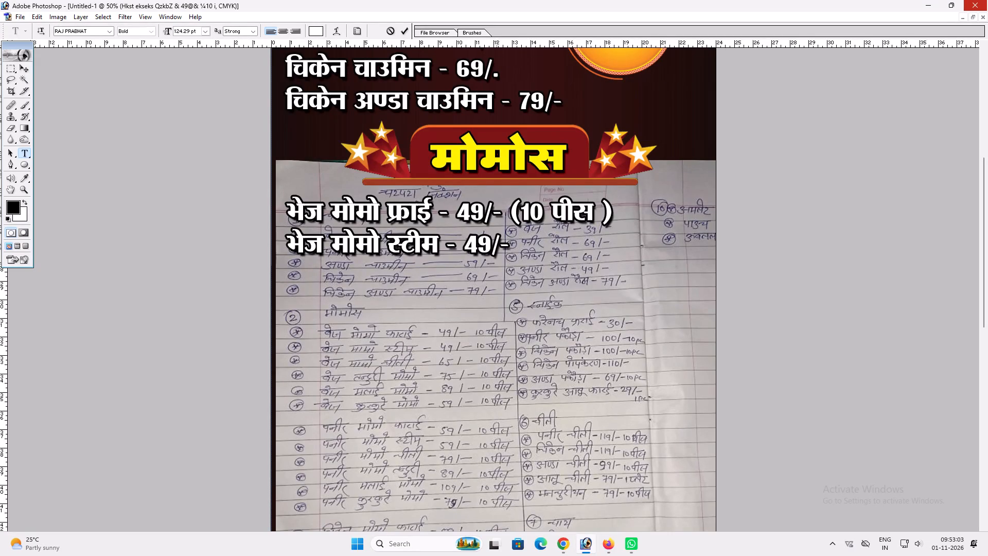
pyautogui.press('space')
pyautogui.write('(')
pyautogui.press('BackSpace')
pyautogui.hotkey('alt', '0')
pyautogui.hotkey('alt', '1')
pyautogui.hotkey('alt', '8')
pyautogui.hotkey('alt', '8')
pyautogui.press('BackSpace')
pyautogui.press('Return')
# Add a third line reading भेज मोमो चिल्ली - 65 /- below the भेज मोमो स्टीम line.
pyautogui.click(440, 238)
pyautogui.press('End')
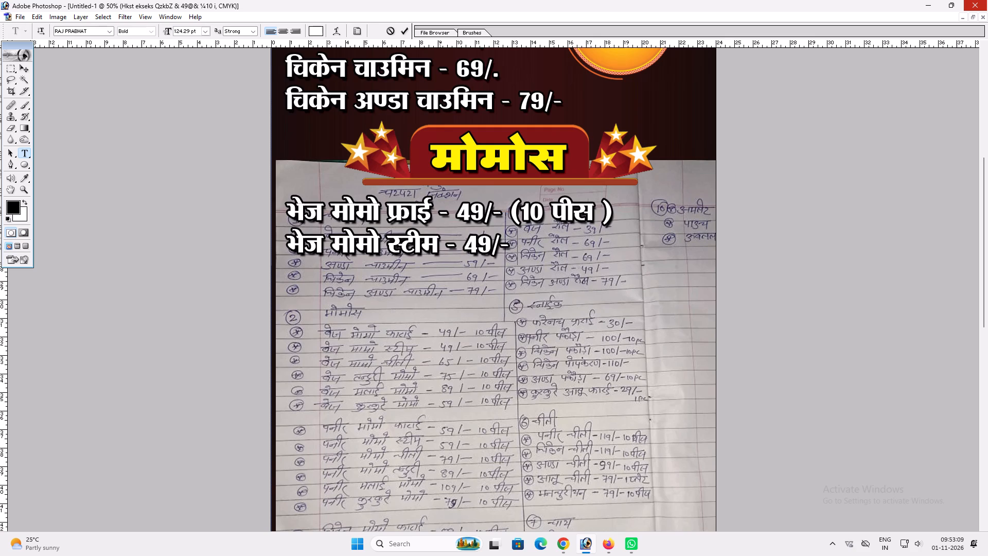
pyautogui.press('Return')
pyautogui.write('Hkst')
pyautogui.press('space')
pyautogui.write('ekseks fp')
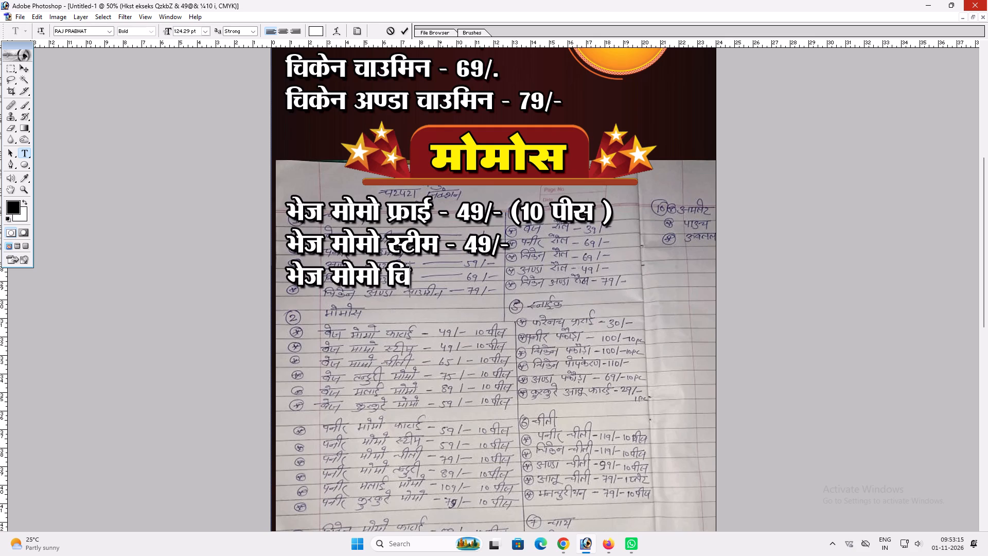
pyautogui.write('Yyh')
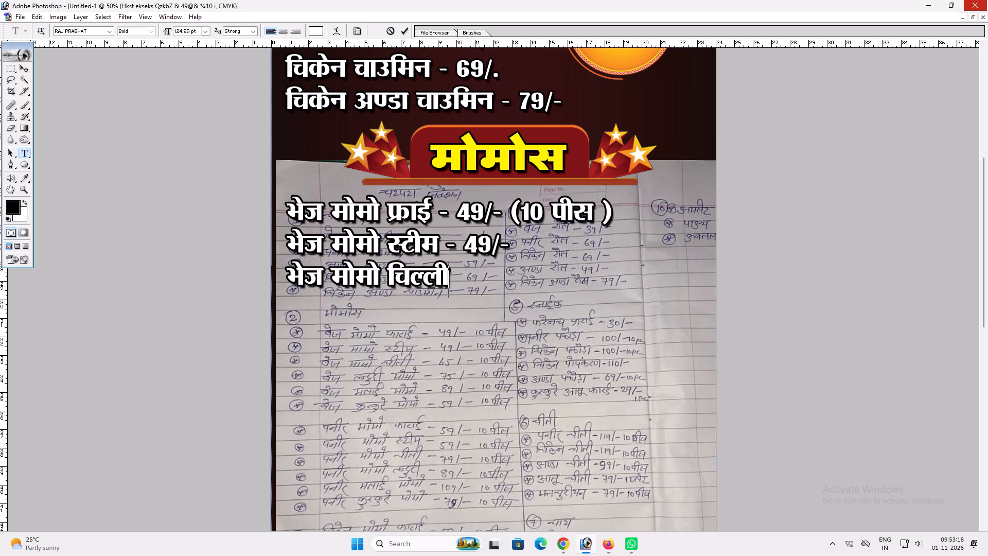
pyautogui.press('space')
pyautogui.write('&')
pyautogui.press('space')
pyautogui.press('6')
pyautogui.press('5')
pyautogui.press('space')
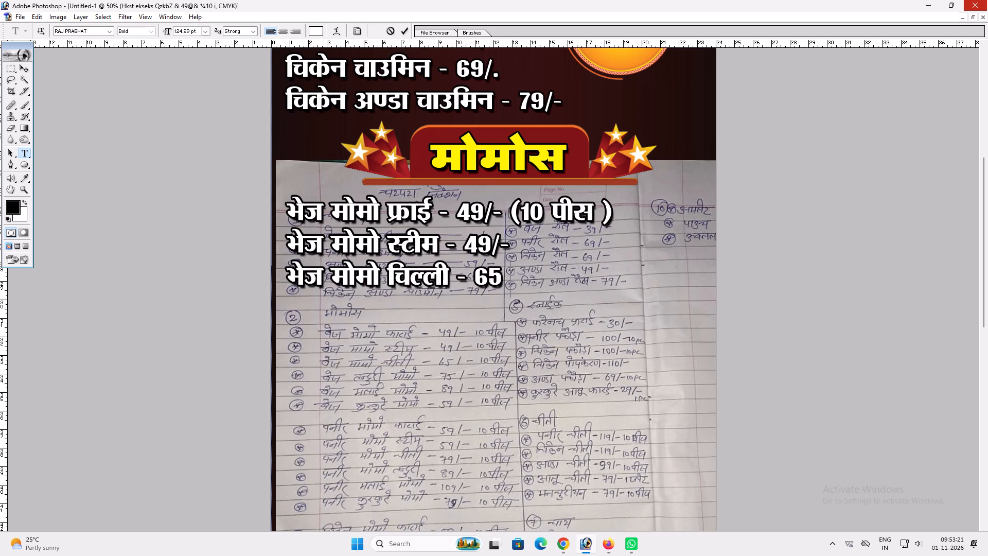
pyautogui.write('#')
pyautogui.press('BackSpace')
pyautogui.hotkey('shift', '@')
pyautogui.hotkey('shift', '&')
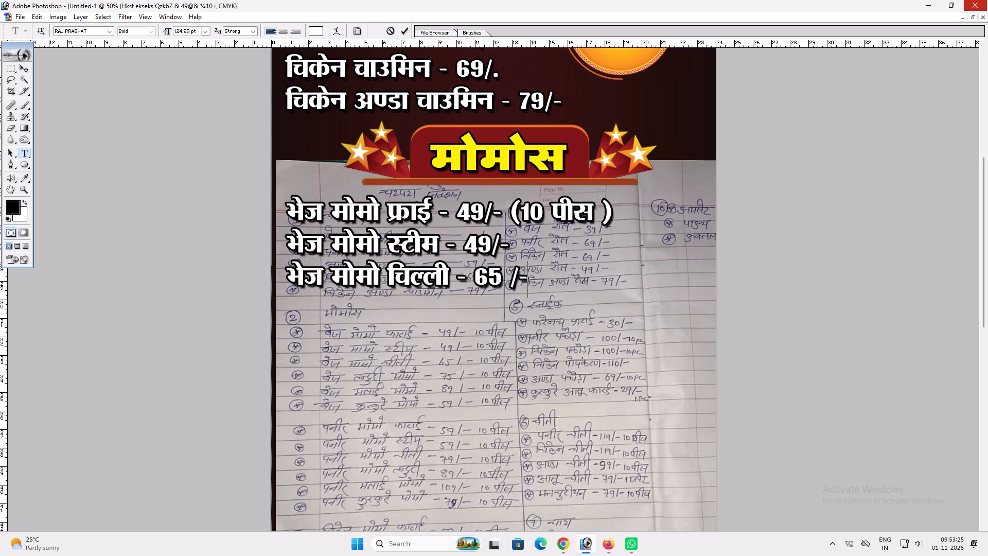
# Add the line भेज तन्दुरी मोमो - 75/- below the भेज मोमो चिल्ली line.
pyautogui.press('Return')
pyautogui.write('Hks')
pyautogui.write('t')
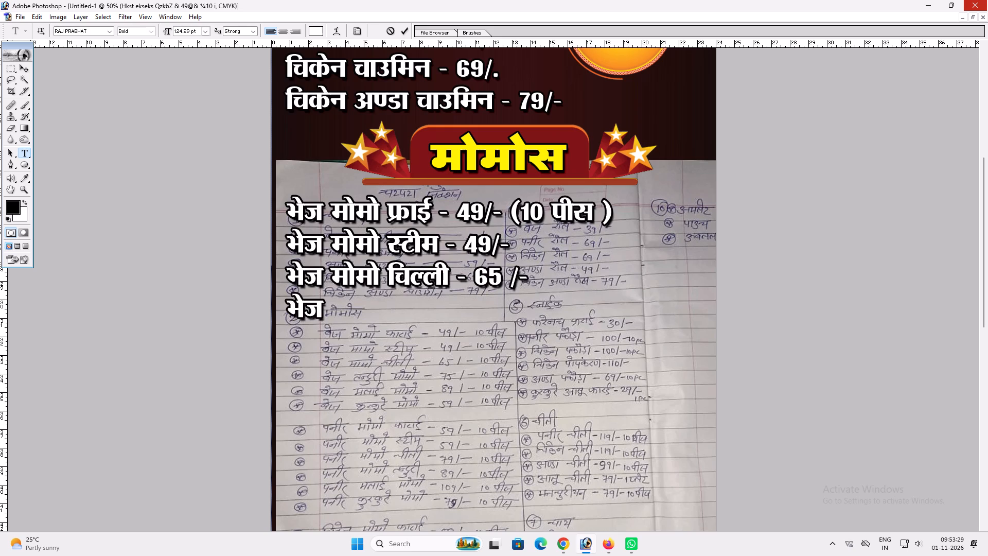
pyautogui.press('space')
pyautogui.write('rUnnq')
pyautogui.press('BackSpace')
pyautogui.press('q')
pyautogui.press('BackSpace')
pyautogui.press('BackSpace')
pyautogui.write('qjh ekske')
pyautogui.press('BackSpace')
pyautogui.press('BackSpace')
pyautogui.write('ek')
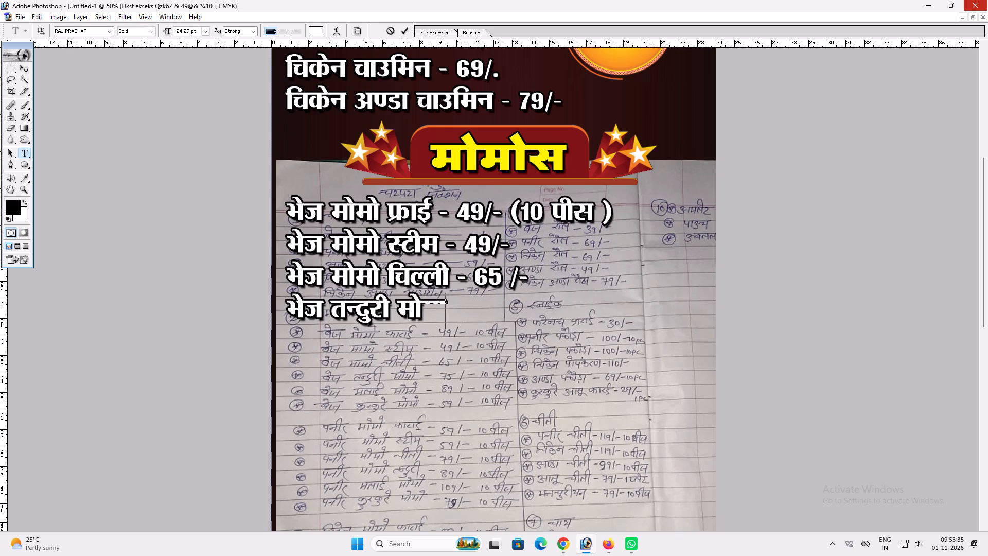
pyautogui.press('BackSpace')
pyautogui.write('kes')
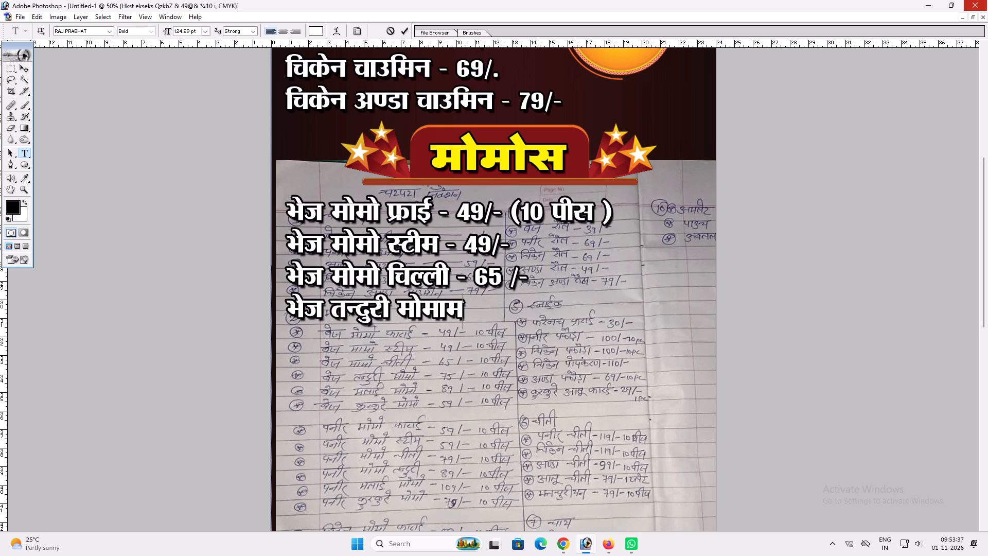
pyautogui.press('BackSpace')
pyautogui.press('BackSpace')
pyautogui.write('s')
pyautogui.press('space')
pyautogui.write('&')
pyautogui.press('space')
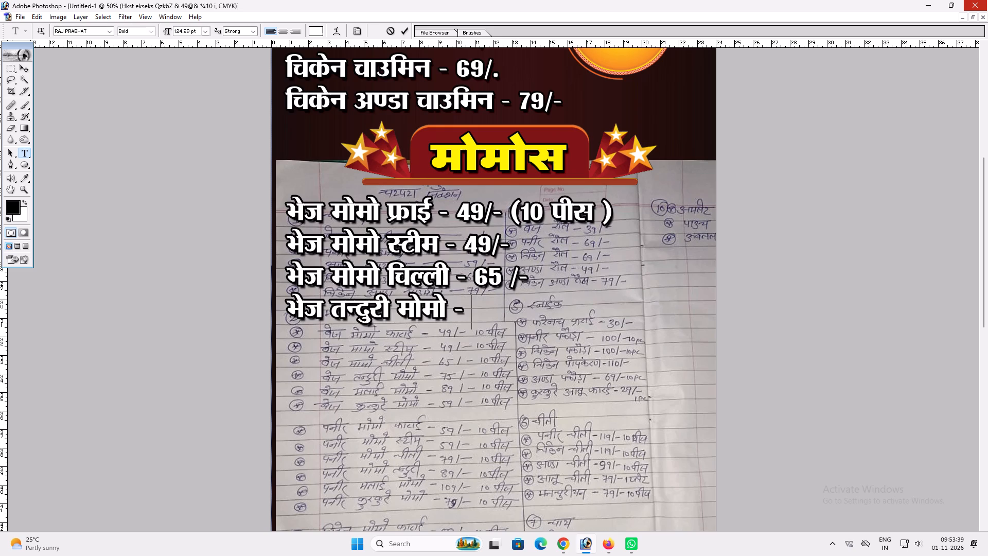
pyautogui.press('7')
pyautogui.press('5')
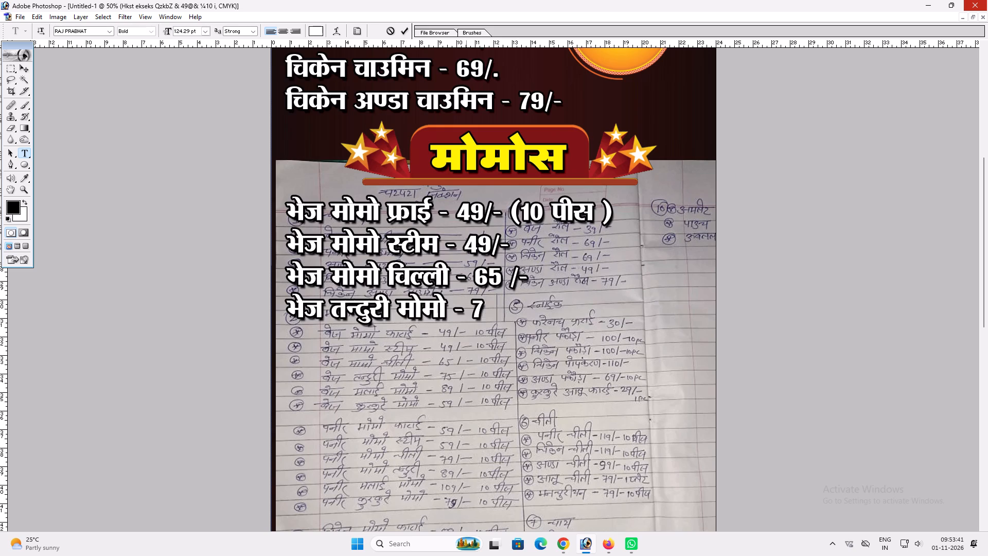
pyautogui.hotkey('ctrl', 'v')
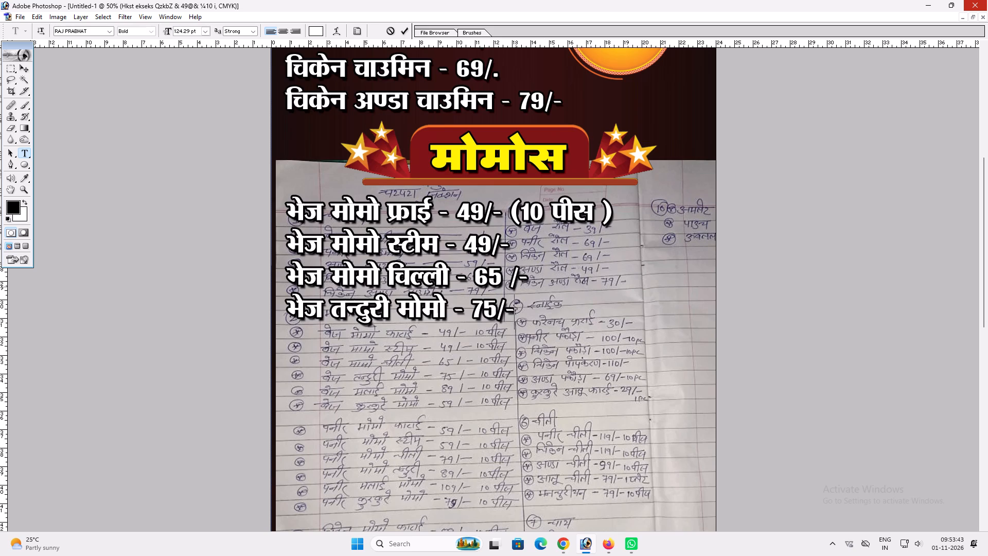
# Remove the space before /- in the भेज मोमो चिल्ली price.
pyautogui.doubleClick(516, 285)
pyautogui.click(510, 283)
pyautogui.press('BackSpace')
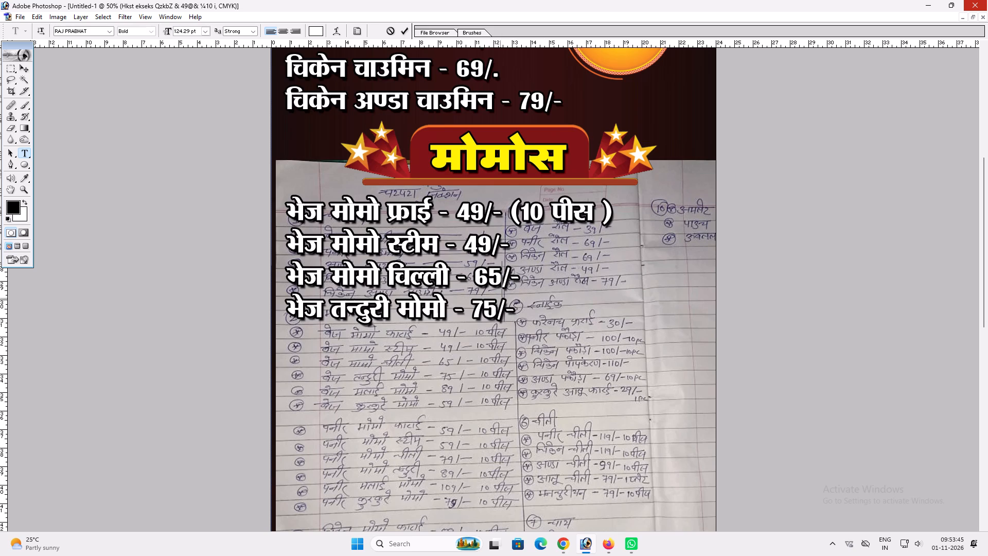
# Add the line भेज मलाई मोमो - 89/- below the भेज तन्दुरी मोमो line.
pyautogui.click(489, 301)
pyautogui.press('End')
pyautogui.press('Return')
pyautogui.press('e')
pyautogui.press('BackSpace')
pyautogui.write('Hks')
pyautogui.press('t')
pyautogui.press('space')
pyautogui.write('eykbZ eks')
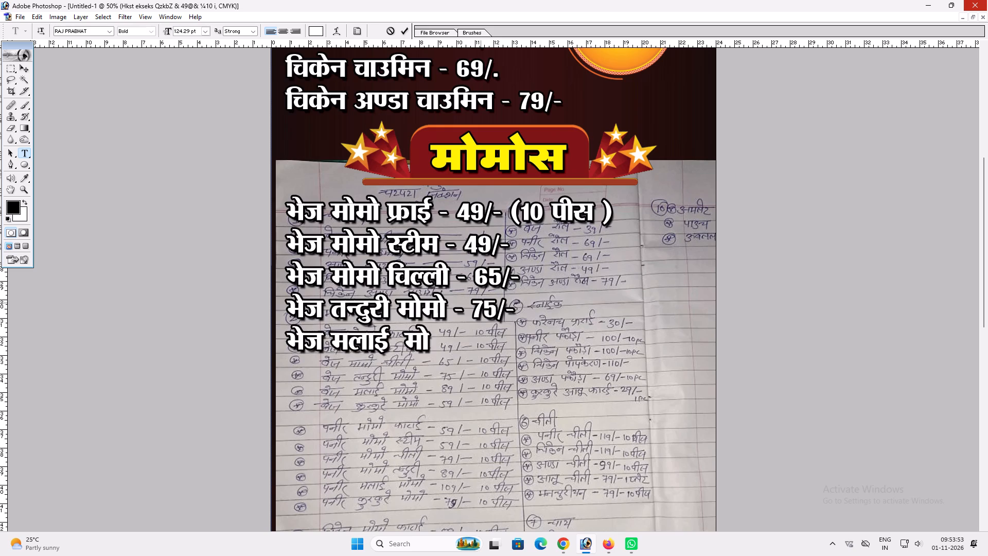
pyautogui.press('k')
pyautogui.press('BackSpace')
pyautogui.write('eks')
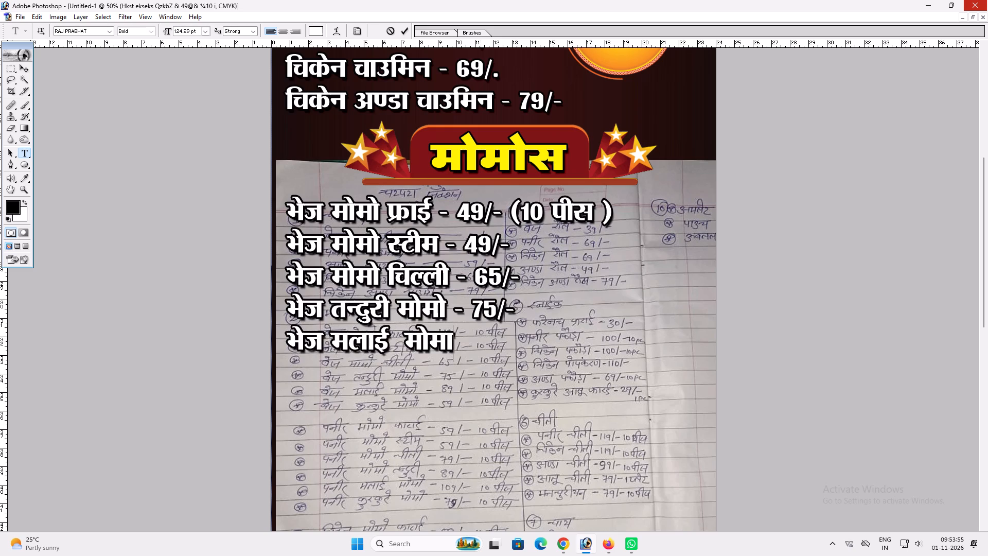
pyautogui.press('space')
pyautogui.write('&')
pyautogui.press('space')
pyautogui.hotkey('ctrl', 'v')
pyautogui.click(482, 350)
pyautogui.write('89')
pyautogui.press('End')
# Add the line भेज कुरकुरे मोमो - 59/- below the भेज मलाई मोमो line and commit the text.
pyautogui.press('Return')
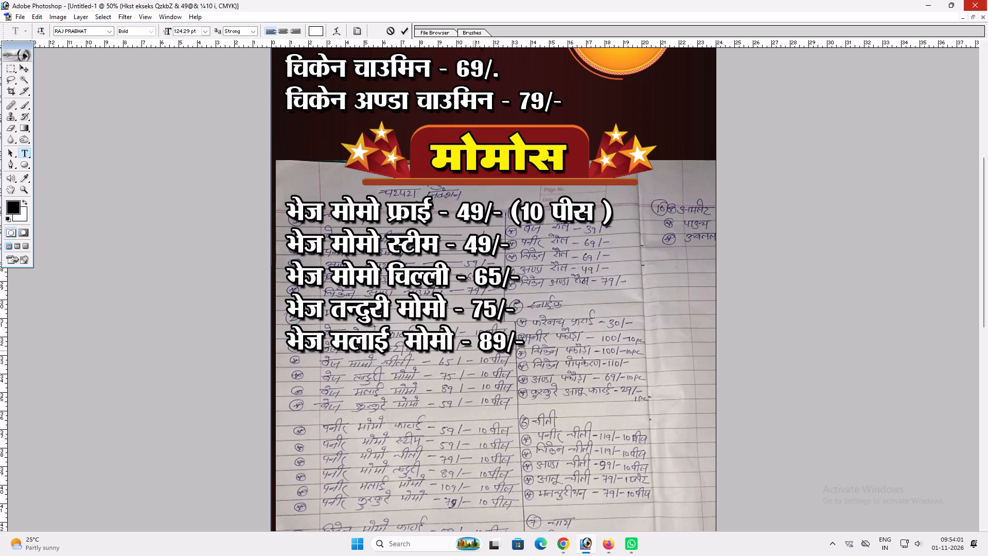
pyautogui.write('Hks')
pyautogui.write('t dqj')
pyautogui.write('ds')
pyautogui.press('BackSpace')
pyautogui.write('qjs esl')
pyautogui.press('BackSpace')
pyautogui.press('BackSpace')
pyautogui.write('ksks')
pyautogui.press('BackSpace')
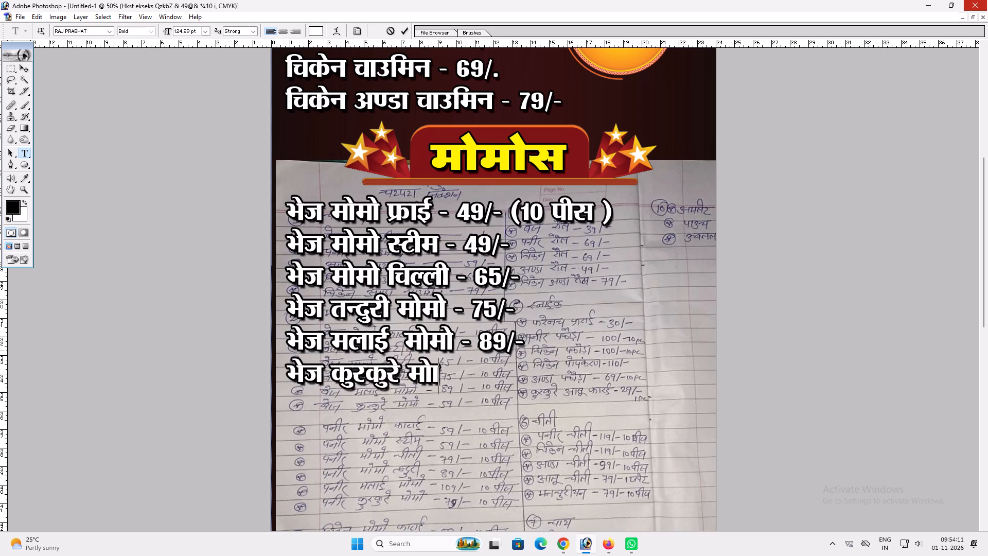
pyautogui.press('BackSpace')
pyautogui.write('eks')
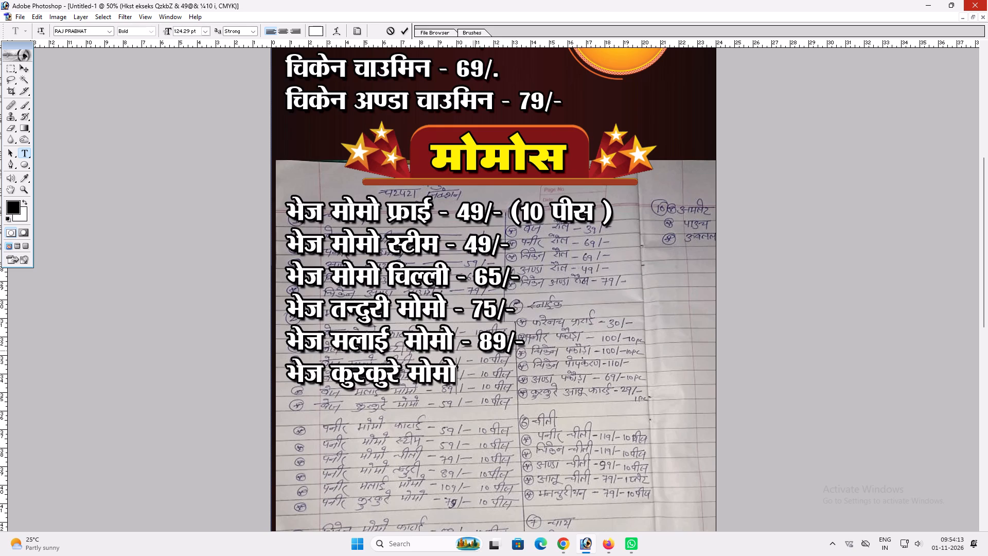
pyautogui.press('space')
pyautogui.write('&')
pyautogui.press('space')
pyautogui.press('5')
pyautogui.press('9')
pyautogui.hotkey('ctrl', 'v')
pyautogui.press('Return')
pyautogui.press('Return')
# Move the handwritten menu photo down so its मोमोस section sits below the typed momo lines.
pyautogui.write('v')
pyautogui.press('space')
pyautogui.moveTo(480, 373); pyautogui.dragTo(484, 266)
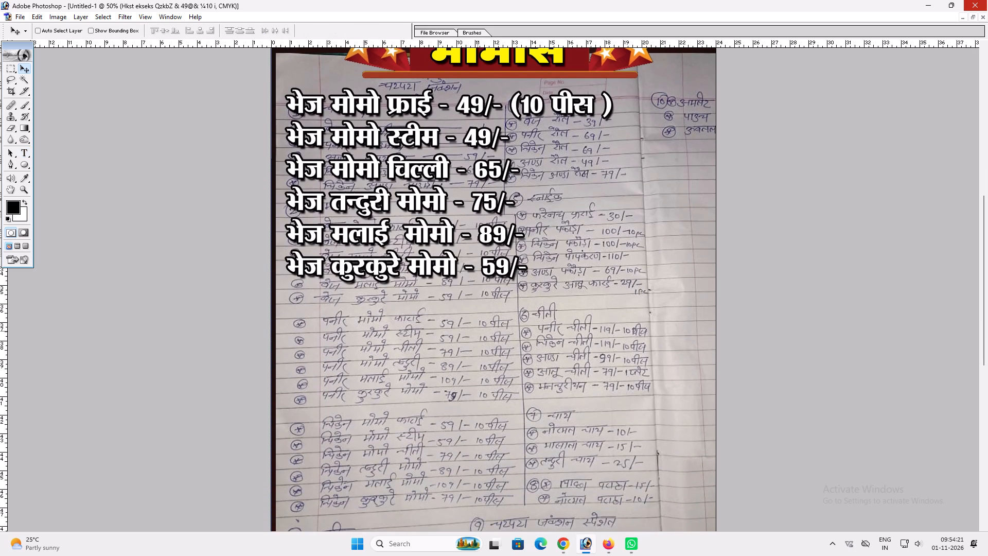
pyautogui.press('v')
pyautogui.keyDown('ctrl'); pyautogui.click(461, 314); pyautogui.keyUp('ctrl')
pyautogui.keyDown('shift'); pyautogui.moveTo(461, 312); pyautogui.dragTo(465, 395); pyautogui.keyUp('shift')
pyautogui.press('space')
pyautogui.press('space')
pyautogui.press('space')
pyautogui.press('space')
pyautogui.press('space')
pyautogui.press('space')
pyautogui.press('space')
pyautogui.press('space')
pyautogui.press('space')
pyautogui.press('space')
pyautogui.press('space')
pyautogui.press('space')
pyautogui.press('space')
pyautogui.press('space')
pyautogui.press('space')
pyautogui.press('space')
pyautogui.press('space')
pyautogui.press('space')
pyautogui.press('space')
pyautogui.press('space')
pyautogui.moveTo(465, 395); pyautogui.dragTo(468, 315)
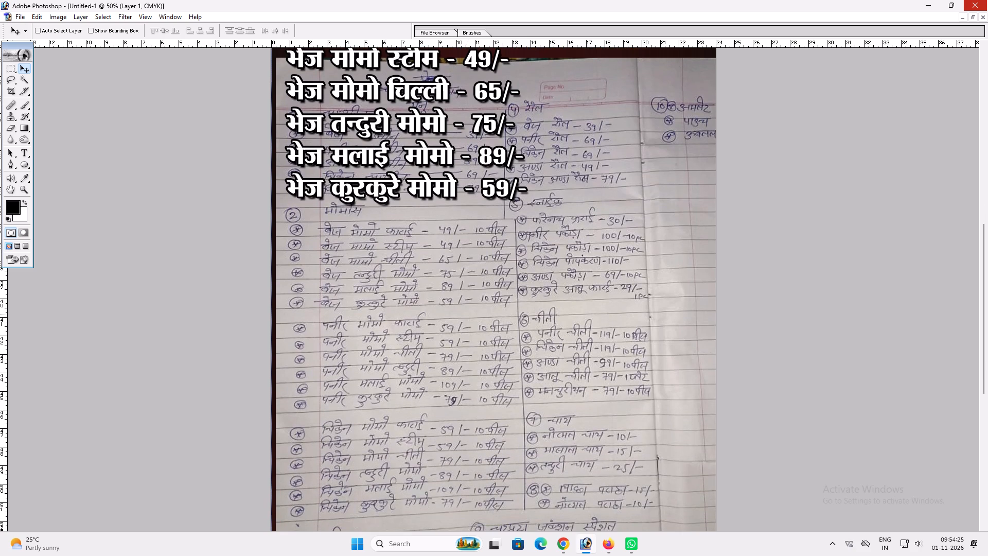
# Add the line पनीर मोमो फ्राई - 59/- below the भेज कुरकुरे मोमो line.
pyautogui.press('t')
pyautogui.click(440, 185)
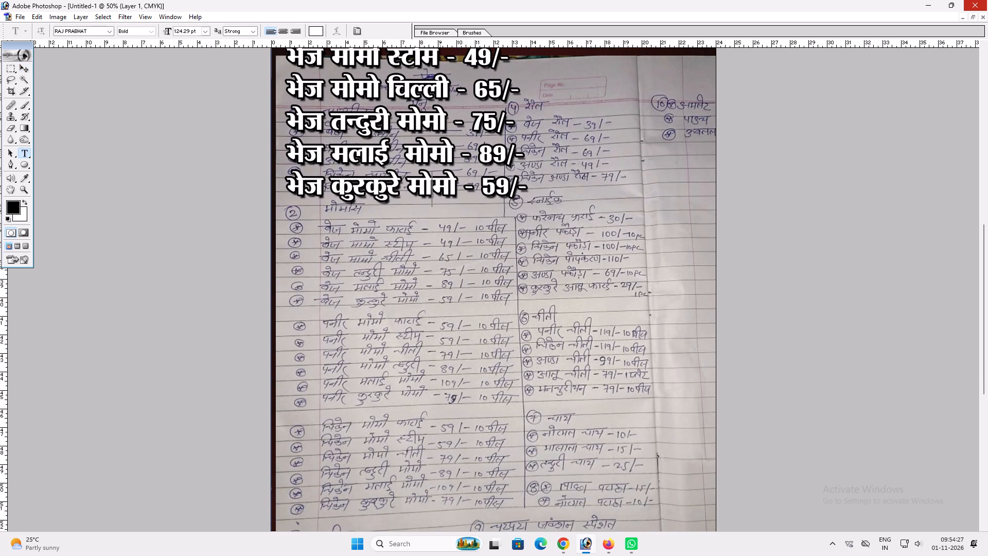
pyautogui.press('End')
pyautogui.press('Return')
pyautogui.write('iuhj')
pyautogui.press('space')
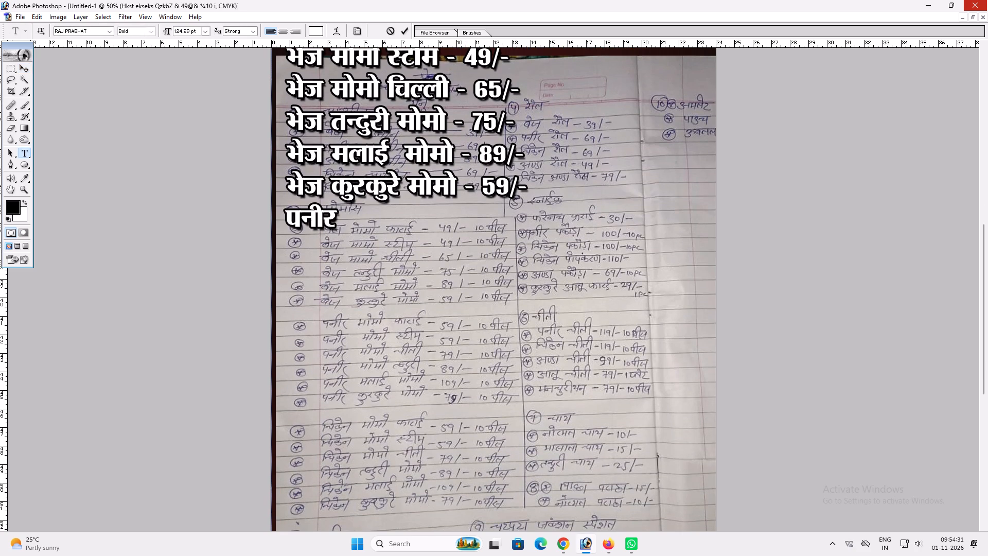
pyautogui.write('ekseks')
pyautogui.press('space')
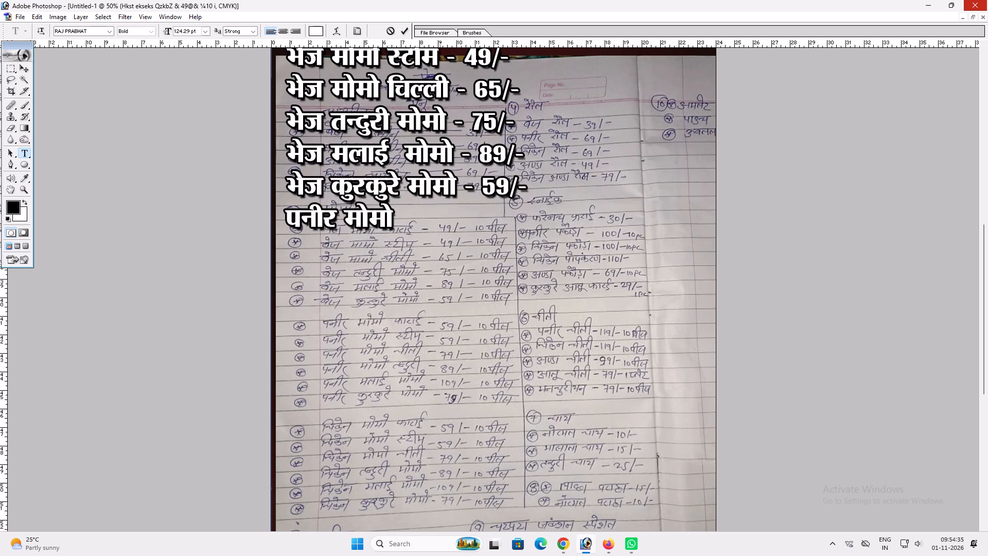
pyautogui.write('QzkbZ')
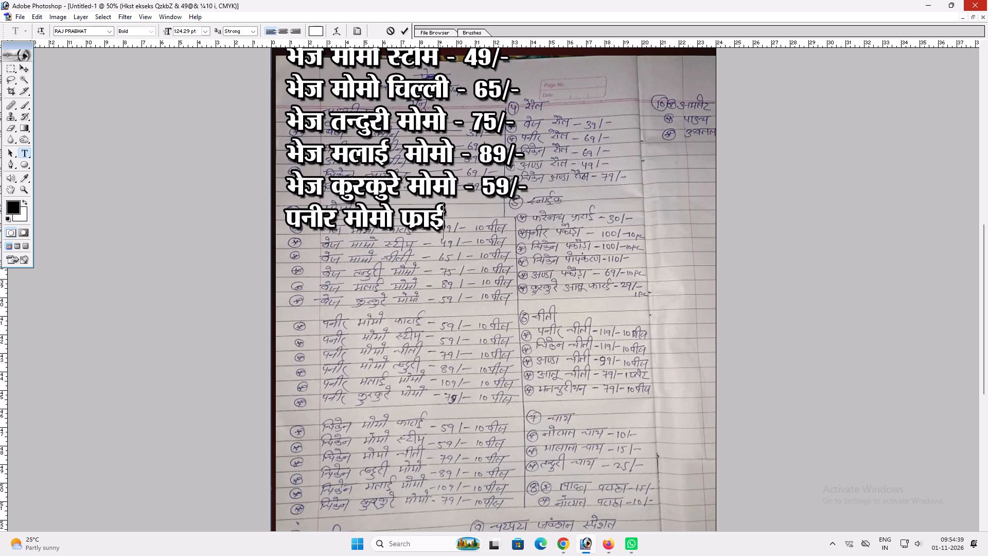
pyautogui.press('space')
pyautogui.write('&')
pyautogui.press('space')
pyautogui.press('5')
pyautogui.press('9')
pyautogui.press('space')
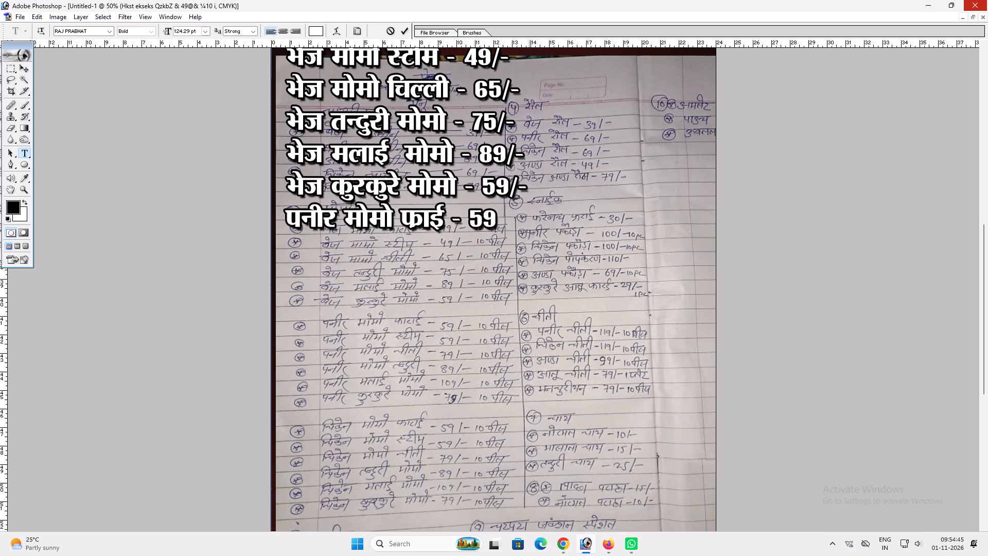
pyautogui.press('BackSpace')
pyautogui.hotkey('ctrl', 'v')
# Add the line पनीर मोमो स्टीम - 59/- below the पनीर मोमो फ्राई line.
pyautogui.press('Return')
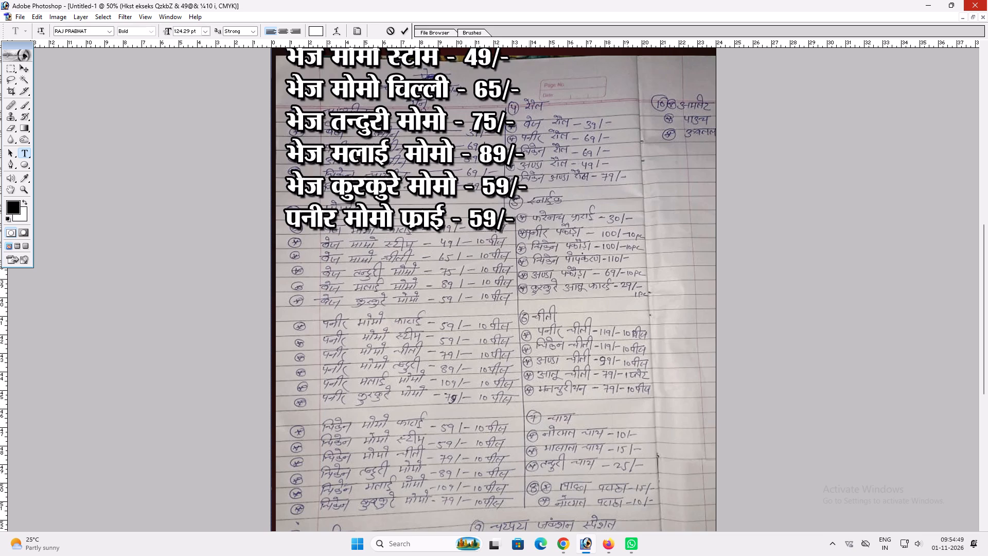
pyautogui.write('iuhj eksk')
pyautogui.press('BackSpace')
pyautogui.press('BackSpace')
pyautogui.press('e')
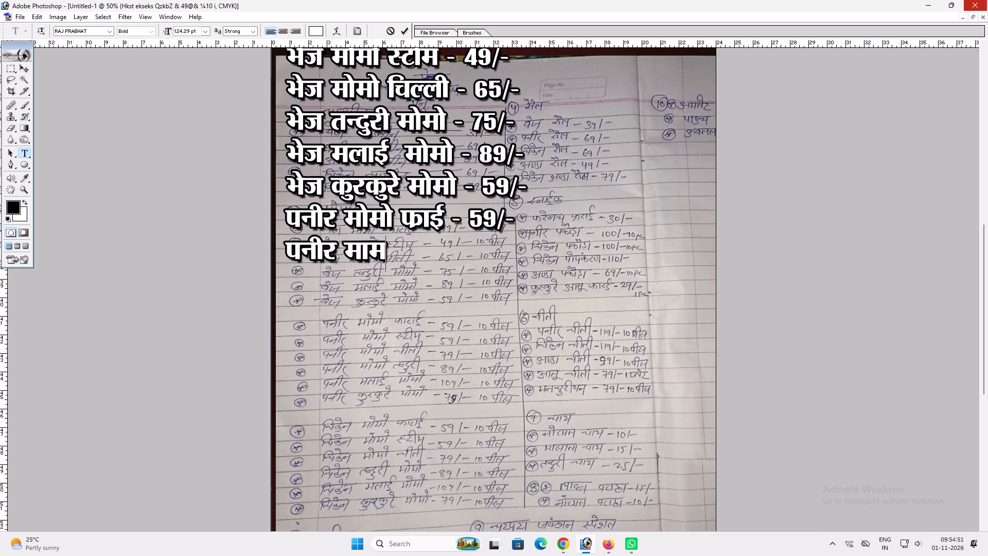
pyautogui.press('BackSpace')
pyautogui.write('seks')
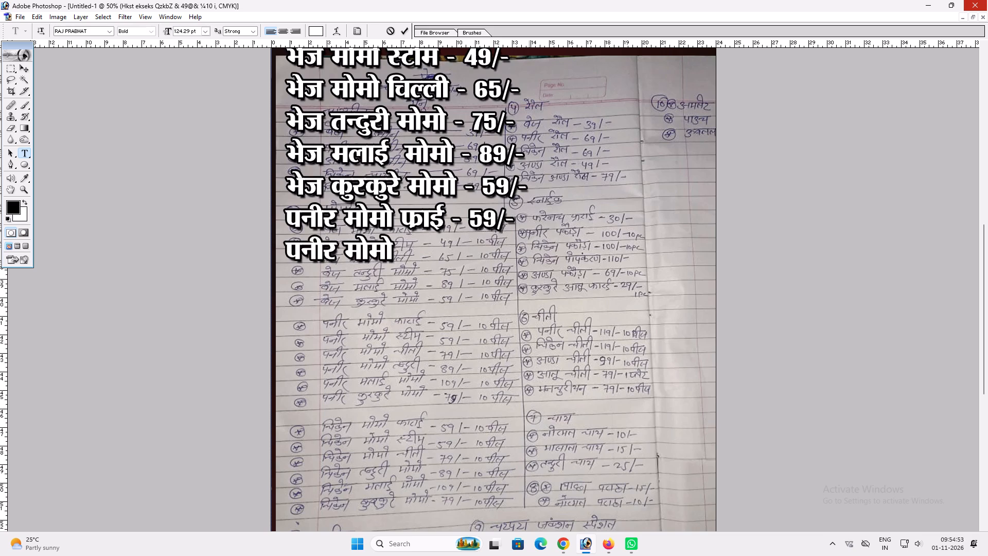
pyautogui.press('space')
pyautogui.press('space')
pyautogui.write('LV')
pyautogui.press('BackSpace')
pyautogui.press('BackSpace')
pyautogui.press('BackSpace')
pyautogui.hotkey('shift', 'v')
pyautogui.press('BackSpace')
pyautogui.write('LVe')
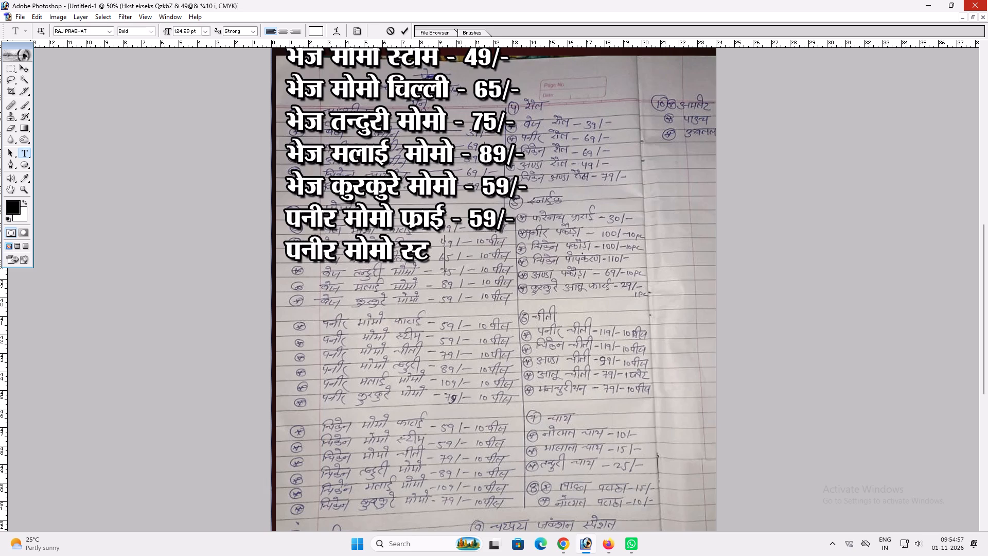
pyautogui.press('BackSpace')
pyautogui.write('he')
pyautogui.press('space')
pyautogui.hotkey('shift', '*')
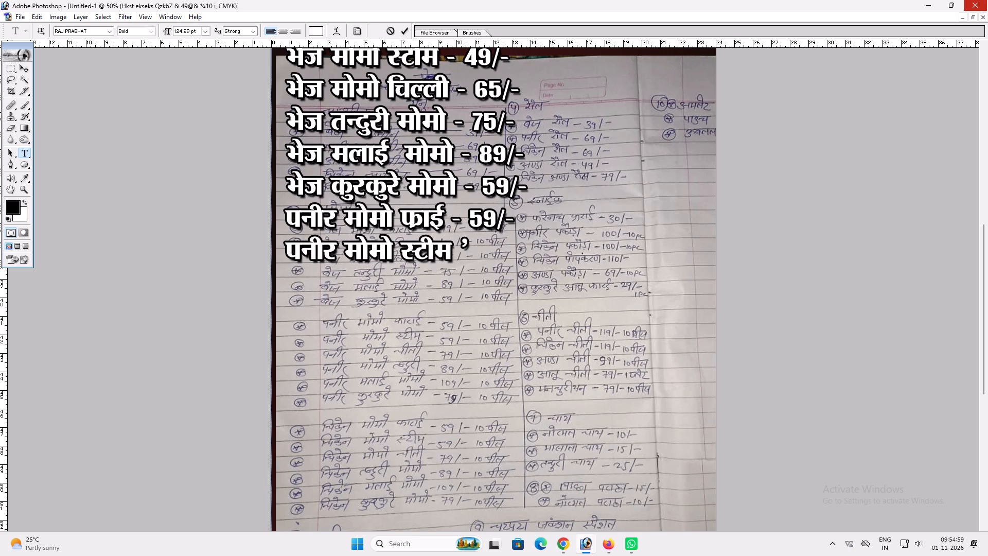
pyautogui.press('BackSpace')
pyautogui.write('&')
pyautogui.press('space')
pyautogui.write('59')
pyautogui.hotkey('ctrl', 'v')
# Add the line पनीर मोमो चील्ली- 79/- below the पनीर मोमो स्टीम line.
pyautogui.press('Return')
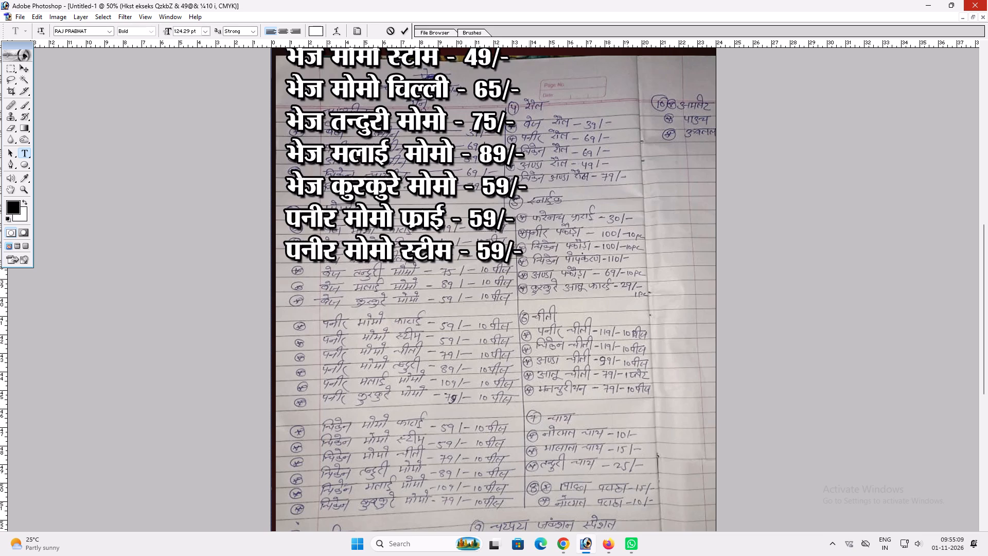
pyautogui.write('ih')
pyautogui.press('space')
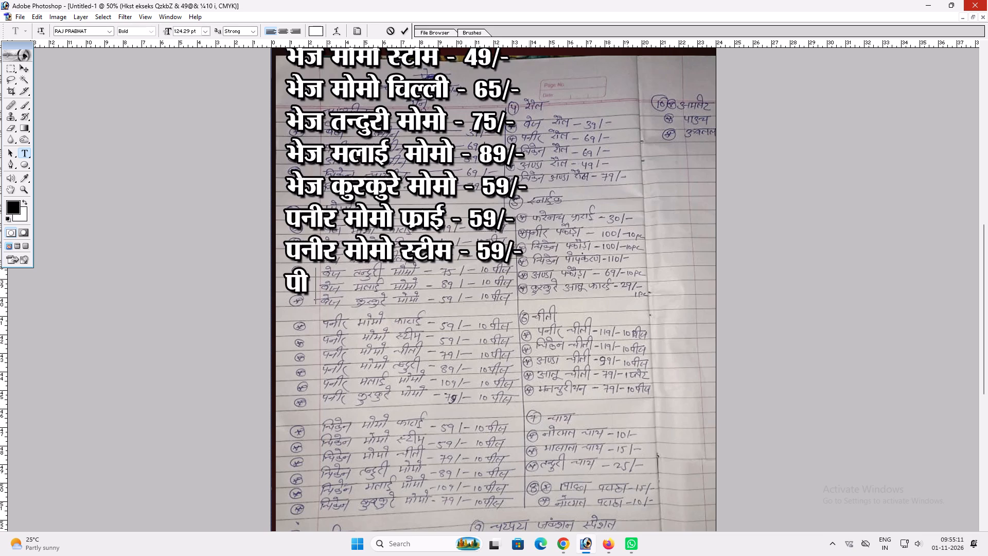
pyautogui.press('BackSpace')
pyautogui.press('BackSpace')
pyautogui.press('BackSpace')
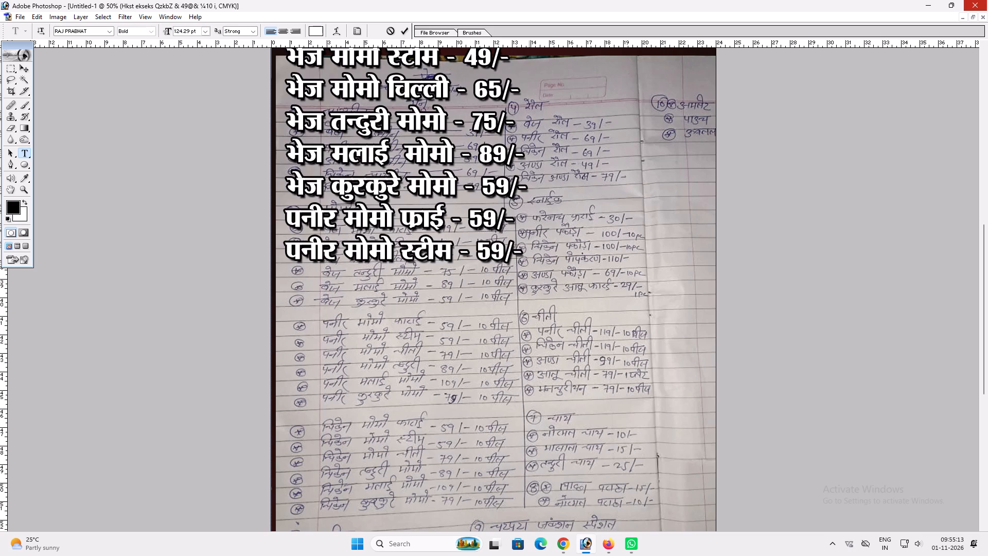
pyautogui.write('iuhj ekseks')
pyautogui.press('space')
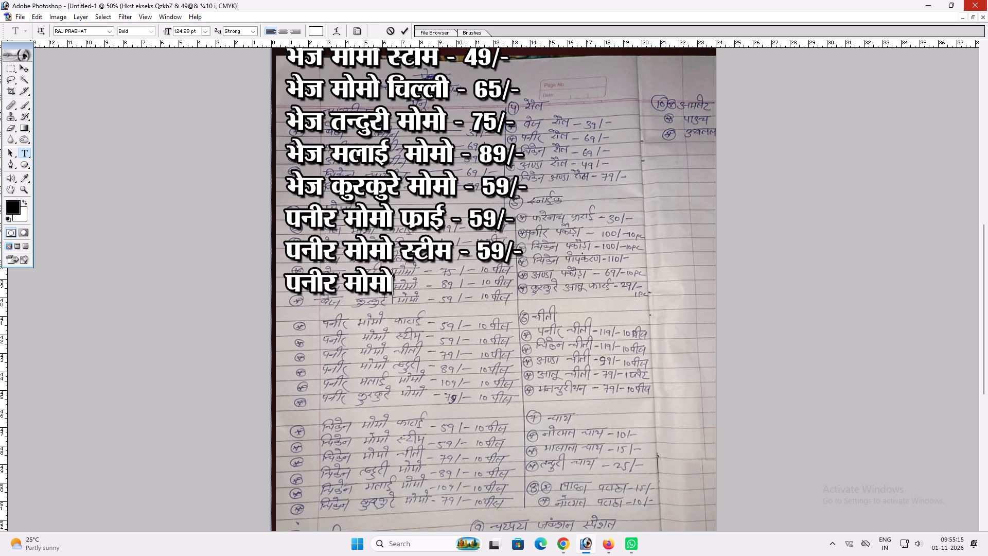
pyautogui.press('f')
pyautogui.press('BackSpace')
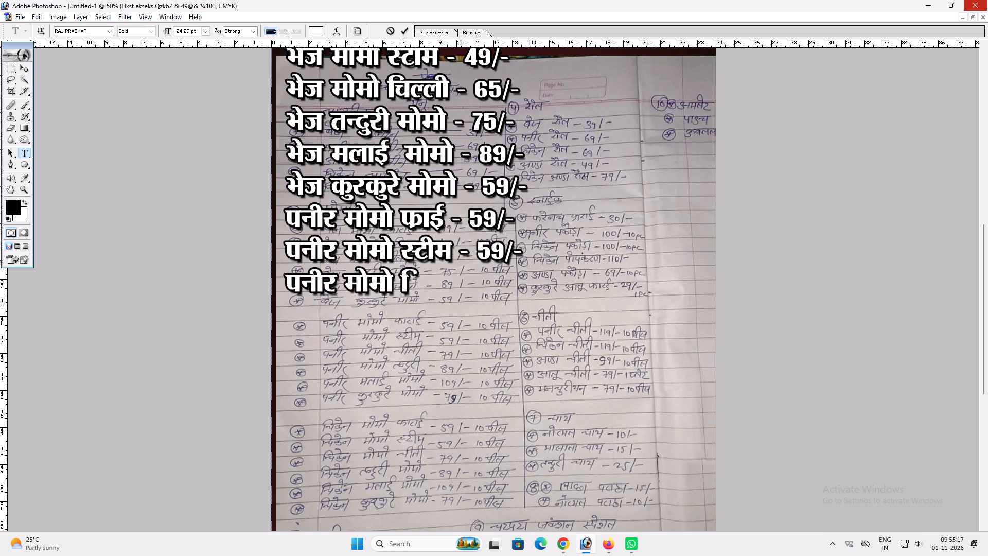
pyautogui.write('phy')
pyautogui.press('BackSpace')
pyautogui.write('Yyh')
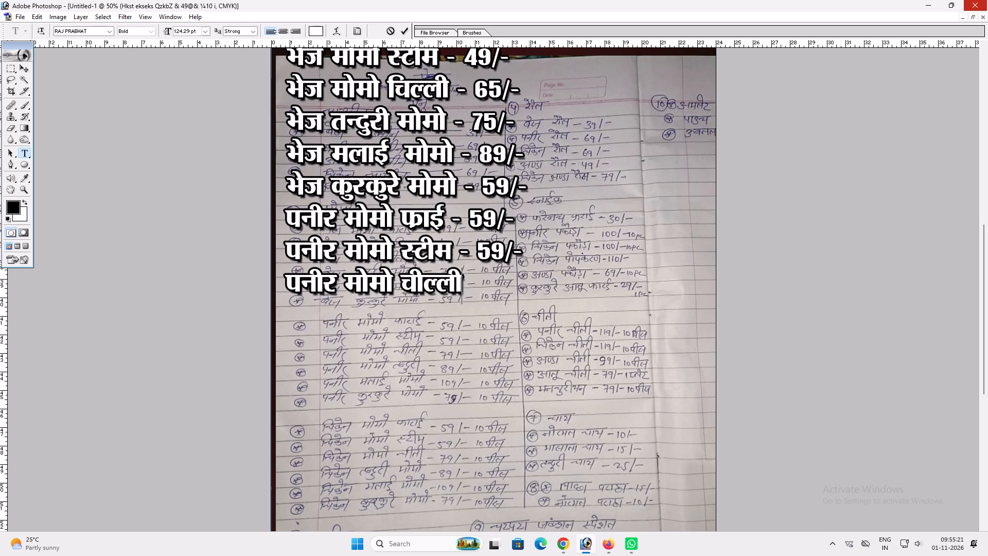
pyautogui.write('& 79')
pyautogui.hotkey('ctrl', 'v')
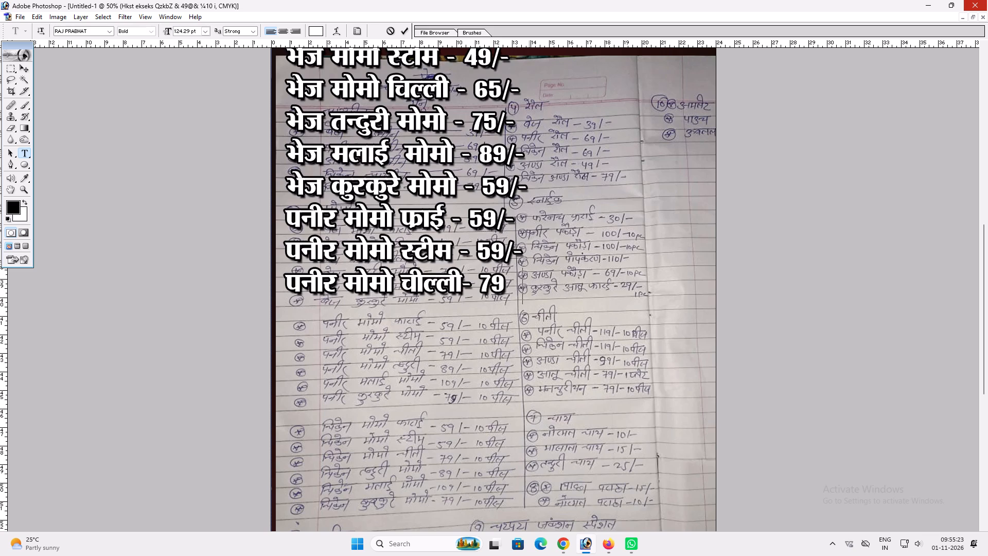
# Add the line पनीर मोमो तन्दुरी - 89/- below the पनीर मोमो चील्ली line.
pyautogui.press('Return')
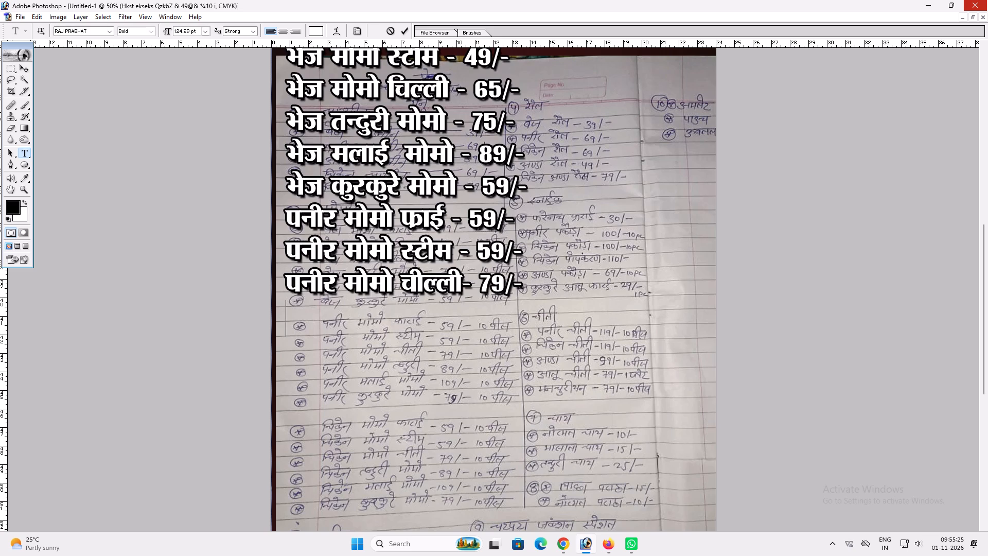
pyautogui.press('e')
pyautogui.press('BackSpace')
pyautogui.write('iuhj ekek')
pyautogui.press('BackSpace')
pyautogui.press('BackSpace')
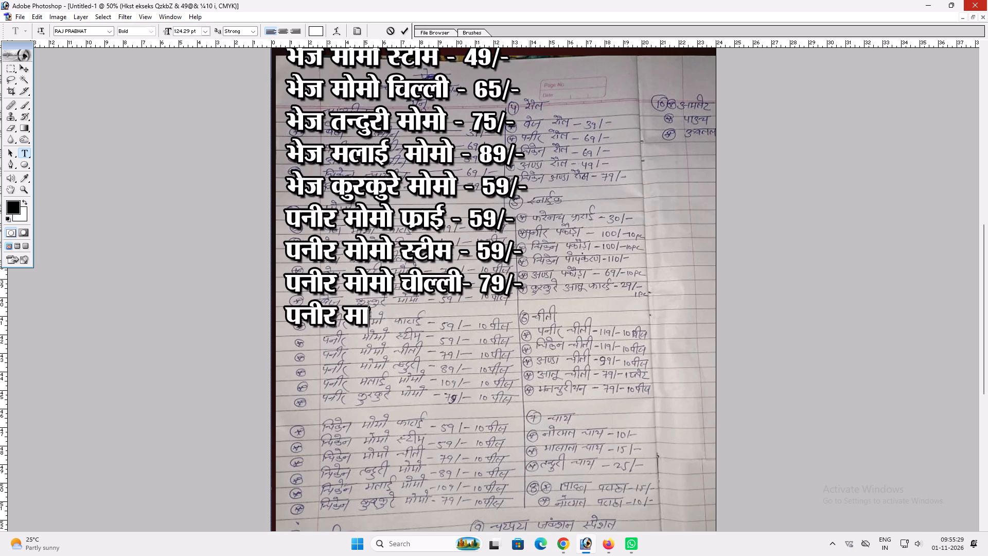
pyautogui.write('skek')
pyautogui.press('BackSpace')
pyautogui.press('BackSpace')
pyautogui.press('e')
pyautogui.press('BackSpace')
pyautogui.press('BackSpace')
pyautogui.write('eks')
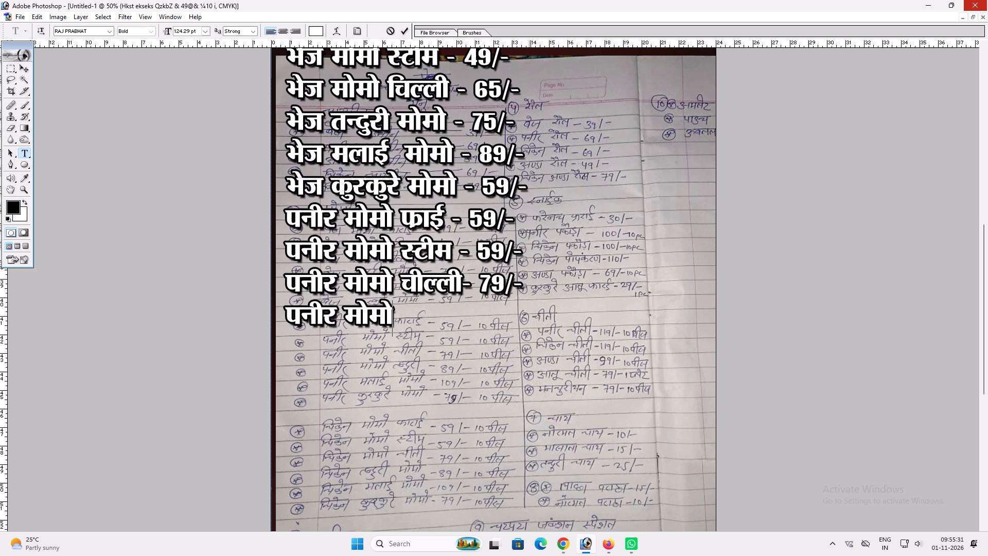
pyautogui.press('space')
pyautogui.write('rUnqjh')
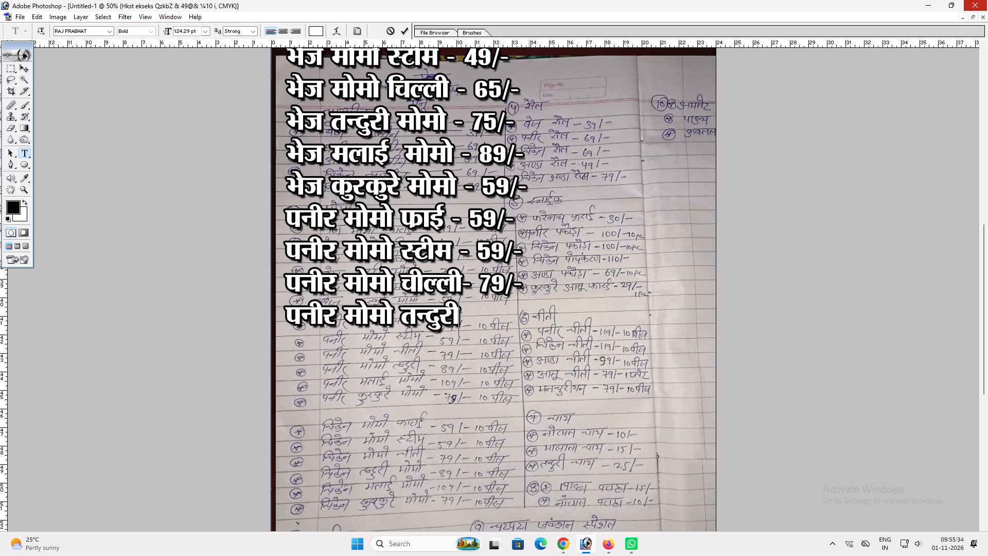
pyautogui.press('space')
pyautogui.write('&')
pyautogui.press('space')
pyautogui.write('89')
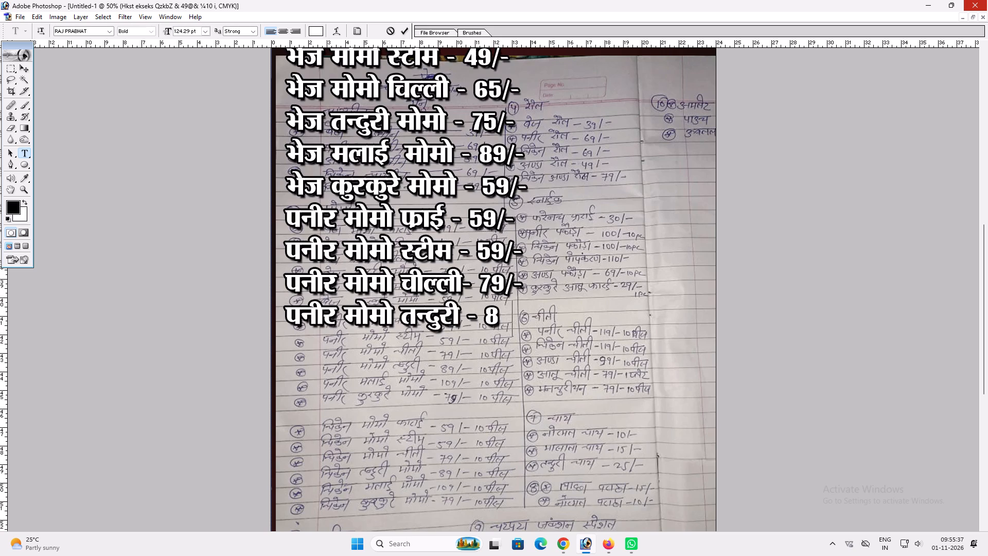
pyautogui.hotkey('ctrl', 'v')
# Add the line पनीर कुरकुरे मोमो - 79/- below the पनीर मोमो तन्दुरी line and commit the text.
pyautogui.press('Return')
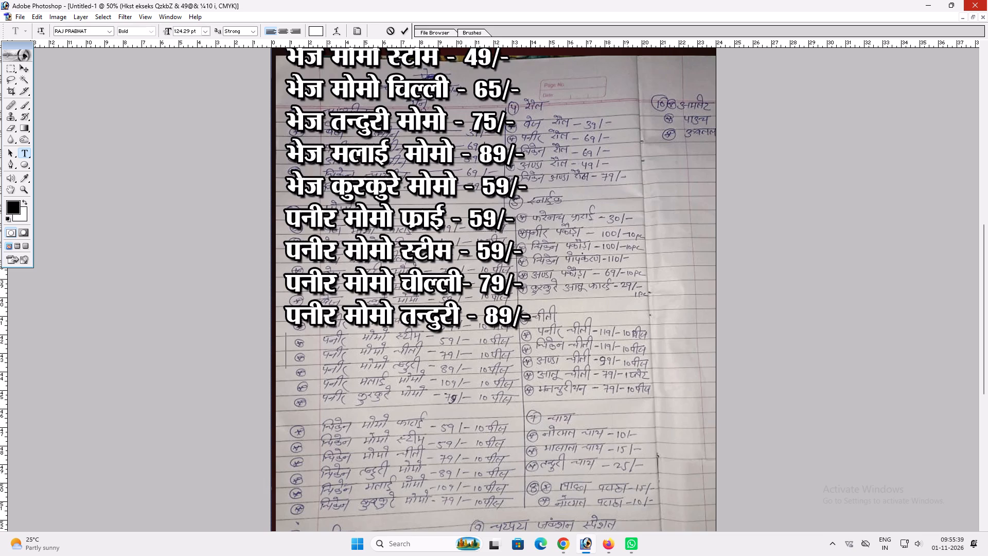
pyautogui.write('iuhj')
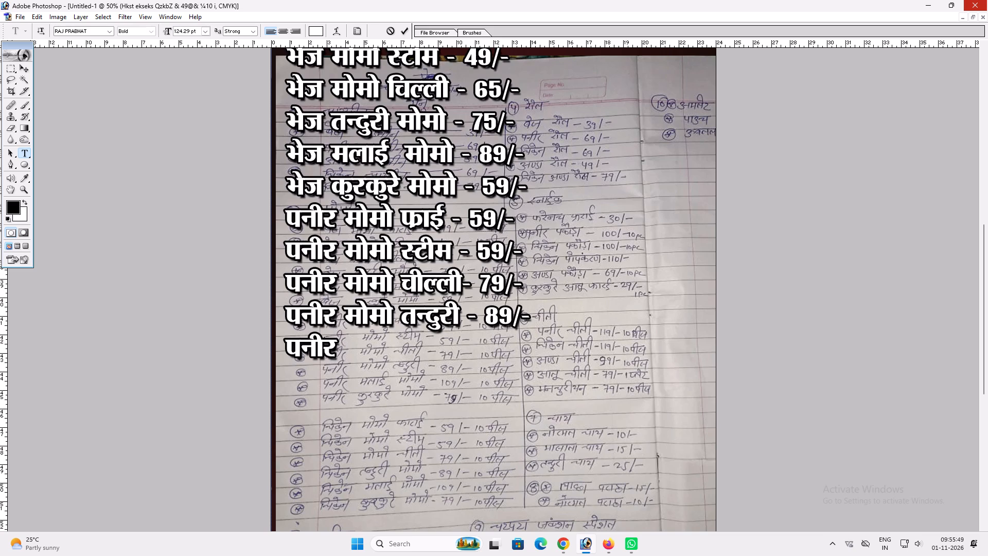
pyautogui.press('space')
pyautogui.write('dqjdsj')
pyautogui.press('BackSpace')
pyautogui.press('BackSpace')
pyautogui.write('qjs')
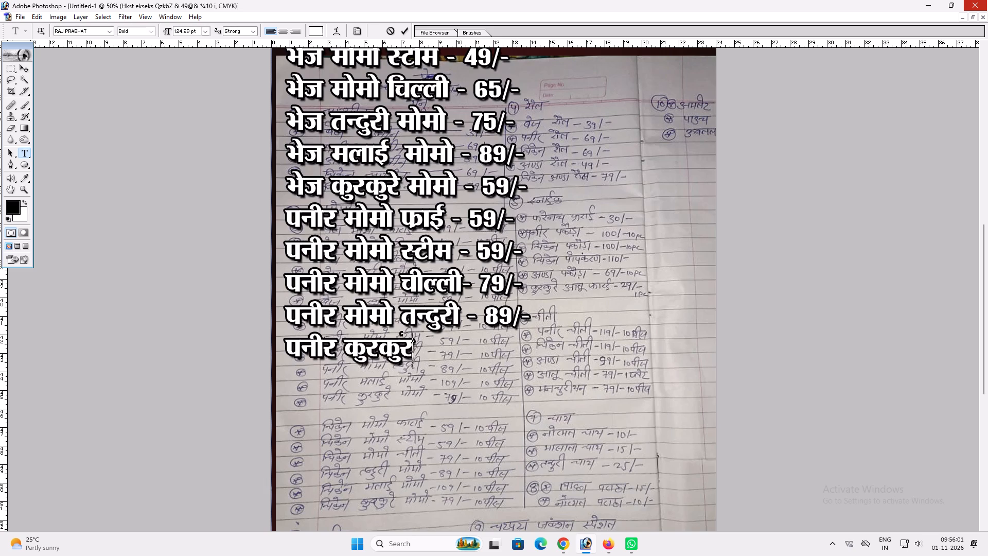
pyautogui.press('space')
pyautogui.write('ekske')
pyautogui.press('BackSpace')
pyautogui.press('BackSpace')
pyautogui.write('eks')
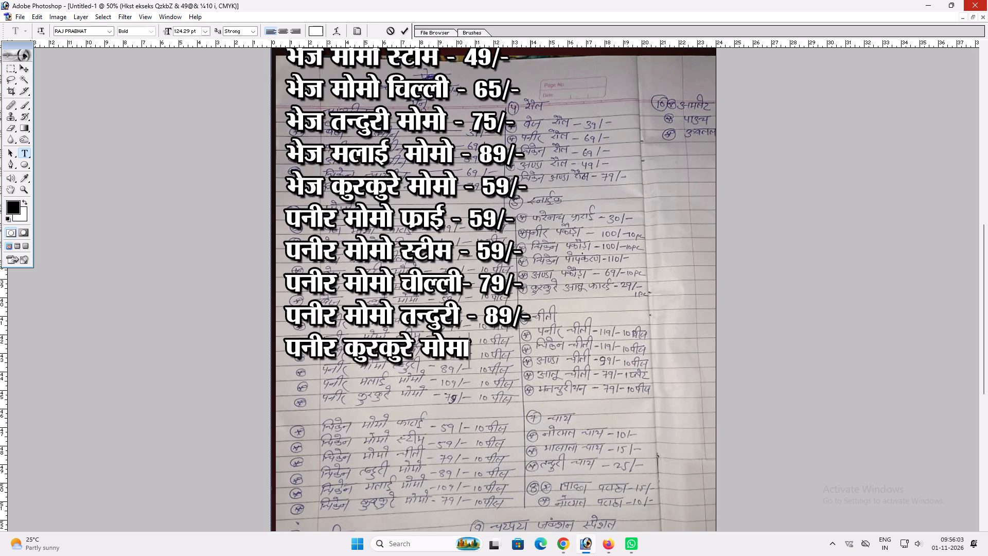
pyautogui.press('space')
pyautogui.write('& 7')
pyautogui.press('9')
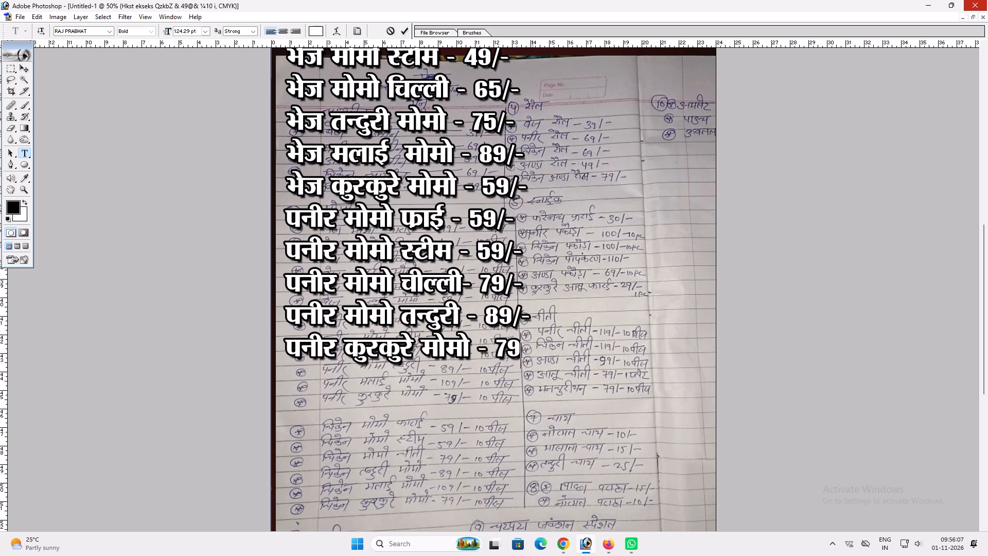
pyautogui.hotkey('ctrl', 'v')
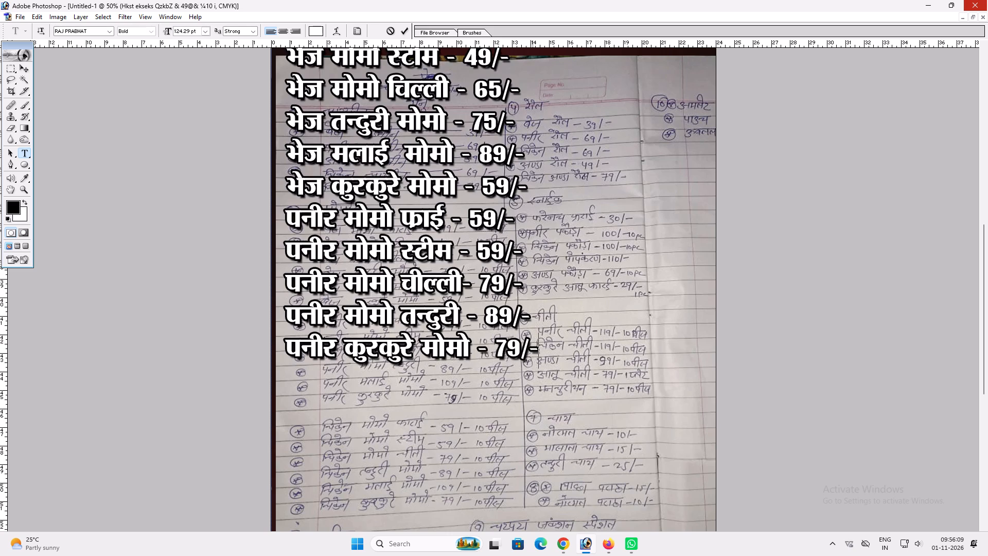
pyautogui.press('Return')
# Copy (10 पीस ) from the भेज मोमो फ्राई line and append it after the price on the भेज मोमो स्टीम line.
pyautogui.press('space')
pyautogui.press('space')
pyautogui.press('space')
pyautogui.press('space')
pyautogui.press('space')
pyautogui.press('space')
pyautogui.press('space')
pyautogui.press('space')
pyautogui.press('space')
pyautogui.press('space')
pyautogui.press('space')
pyautogui.press('space')
pyautogui.press('space')
pyautogui.press('space')
pyautogui.press('space')
pyautogui.press('space')
pyautogui.press('space')
pyautogui.press('space')
pyautogui.press('space')
pyautogui.press('space')
pyautogui.moveTo(506, 91); pyautogui.dragTo(499, 267)
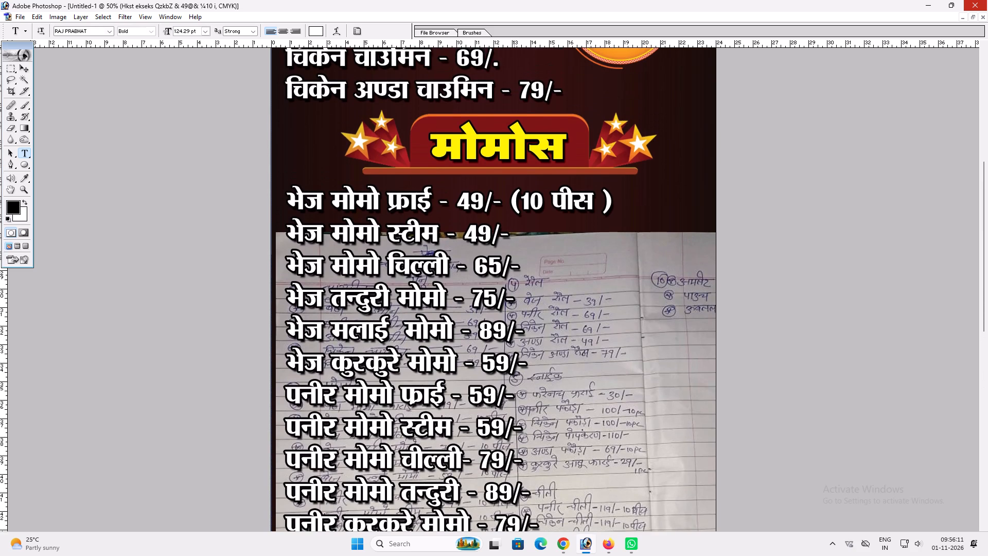
pyautogui.moveTo(515, 203); pyautogui.dragTo(626, 202)
pyautogui.hotkey('ctrl', 'c')
pyautogui.hotkey('ctrl', 'c')
pyautogui.press('Return')
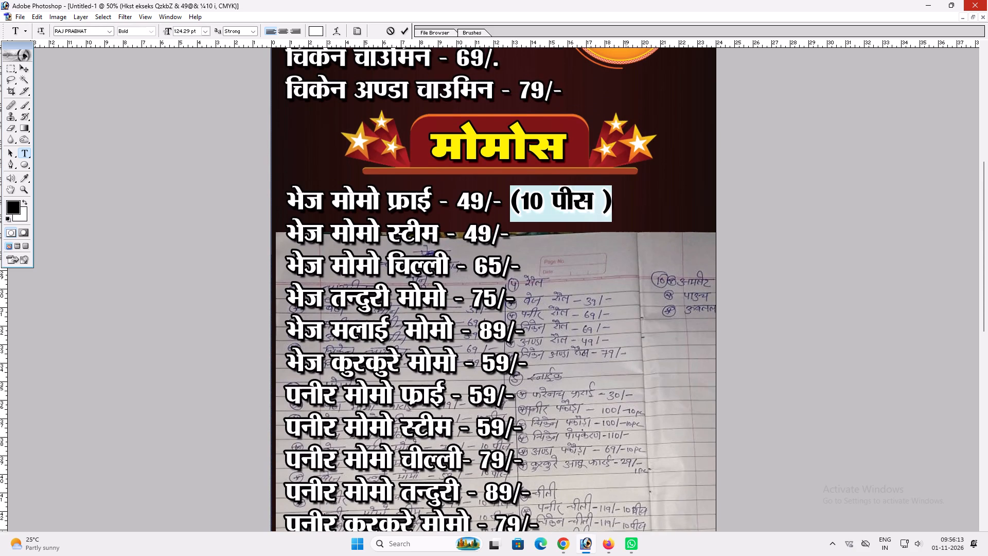
pyautogui.click(512, 238)
pyautogui.press('space')
pyautogui.hotkey('ctrl', 'v')
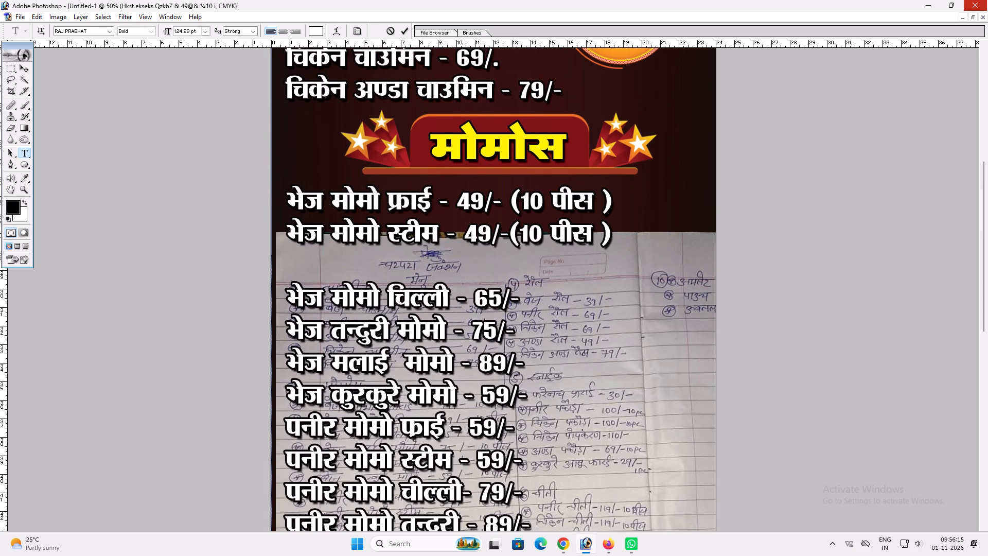
pyautogui.hotkey('ctrl', 'z')
pyautogui.press('space')
pyautogui.hotkey('ctrl', 'v')
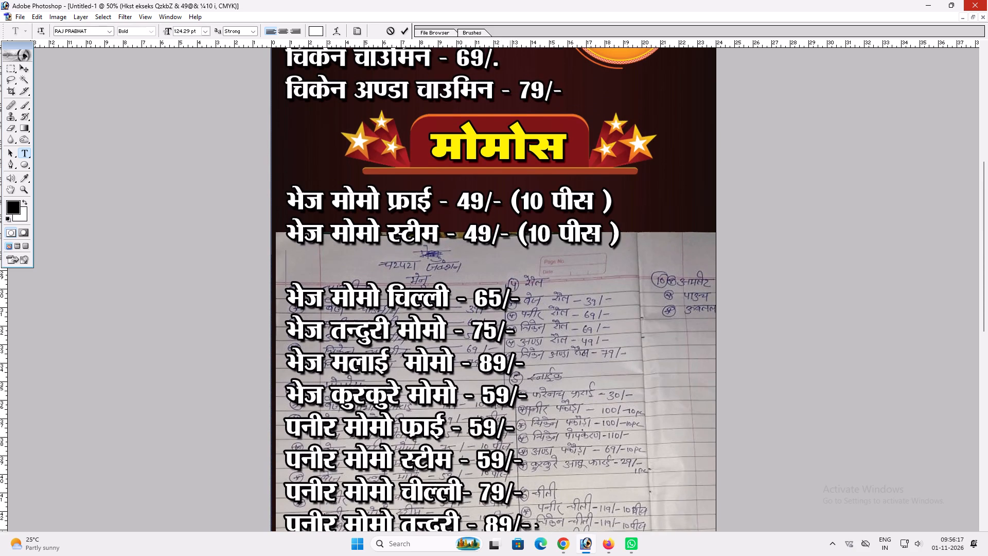
pyautogui.press('BackSpace')
# Append (10 पीस ) after the prices on the भेज मोमो चिल्ली and भेज तन्दुरी मोमो lines.
pyautogui.click(523, 271)
pyautogui.press('space')
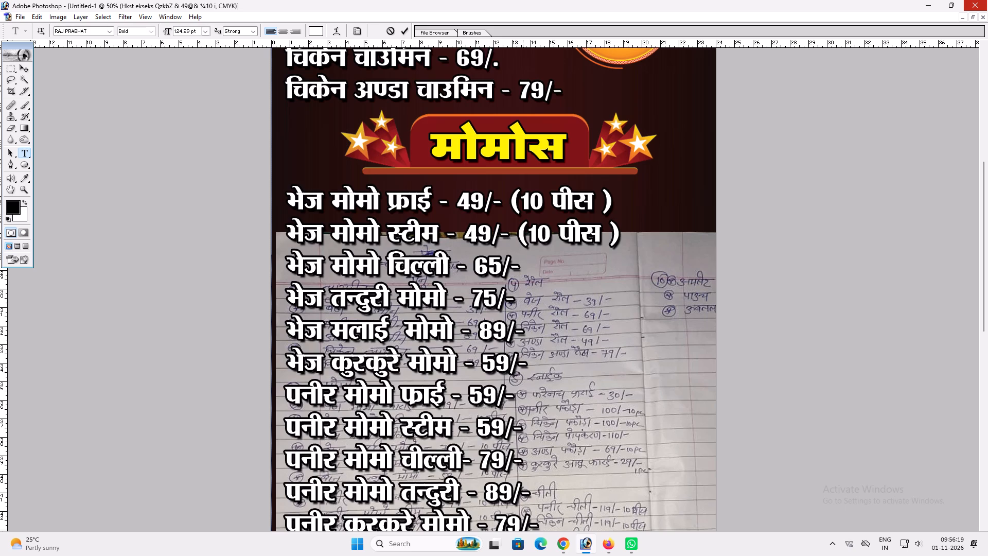
pyautogui.hotkey('ctrl', 'v')
pyautogui.press('BackSpace')
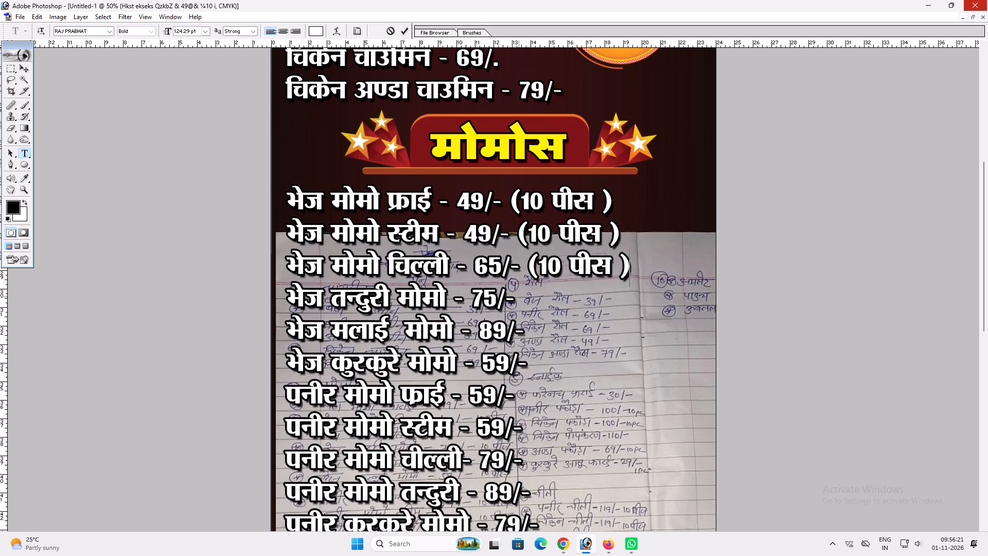
pyautogui.click(519, 298)
pyautogui.press('space')
pyautogui.hotkey('ctrl', 'v')
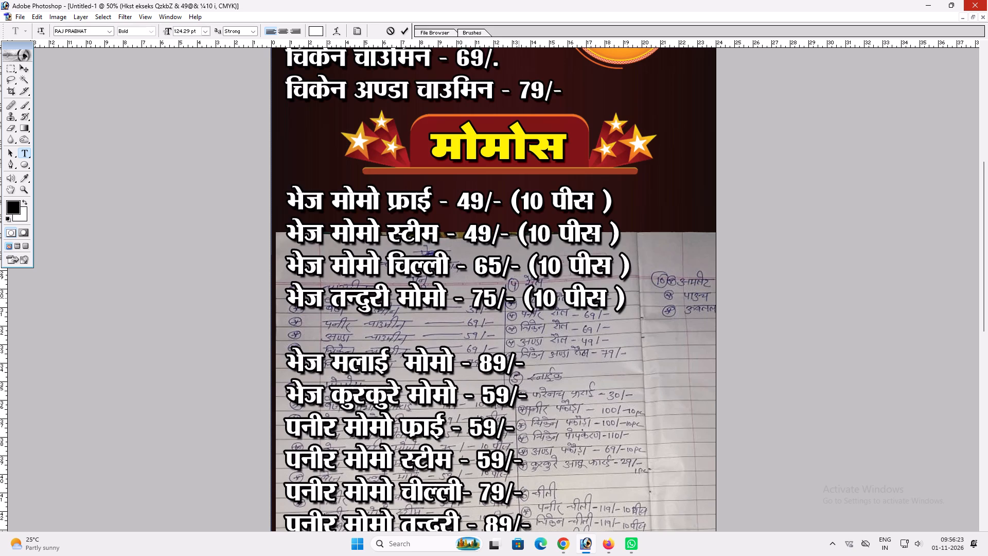
pyautogui.press('BackSpace')
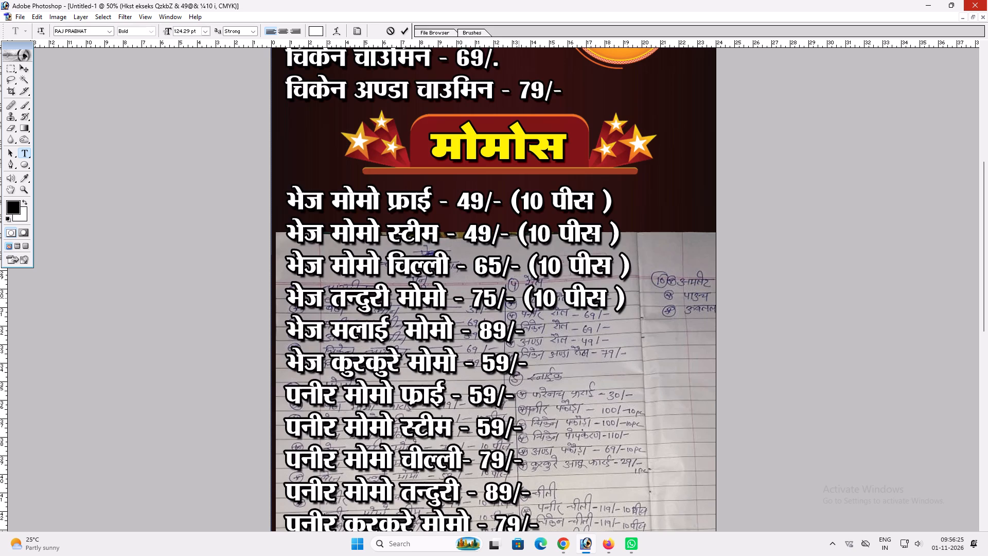
pyautogui.press('Return')
# Append (10 पीस ) after the price on the भेज मलाई मोमो line, leaving no blank line below it.
pyautogui.click(520, 337)
pyautogui.press('space')
pyautogui.hotkey('ctrl', 'v')
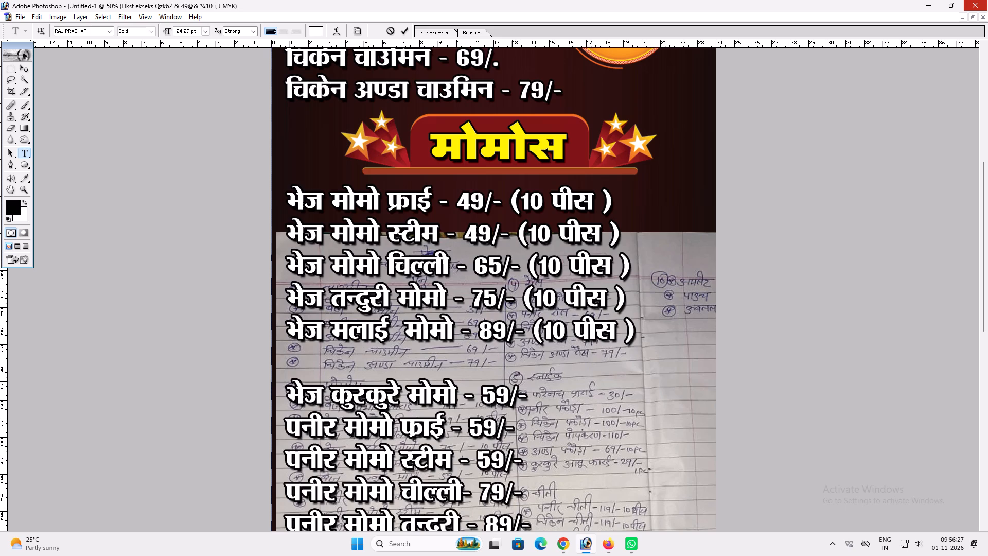
pyautogui.press('BackSpace')
pyautogui.press('Return')
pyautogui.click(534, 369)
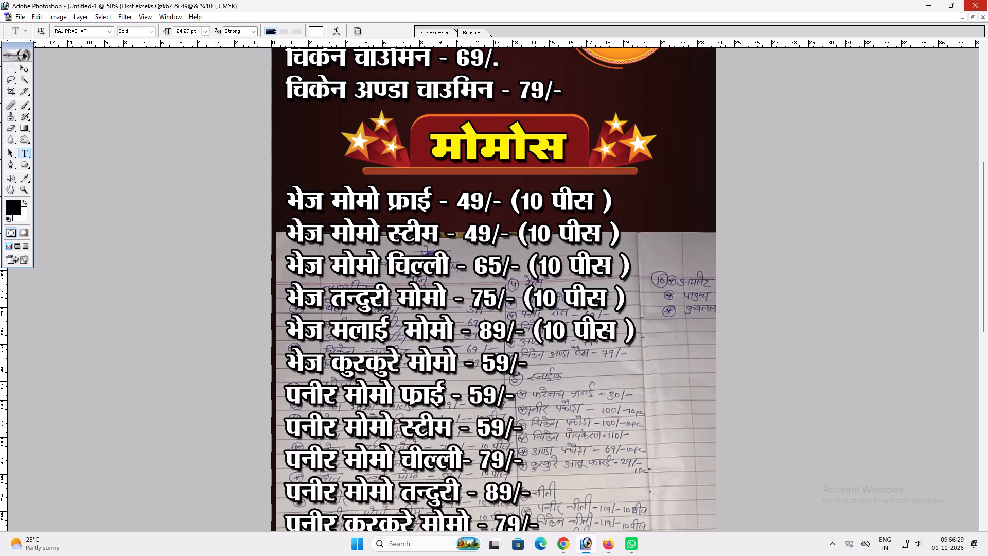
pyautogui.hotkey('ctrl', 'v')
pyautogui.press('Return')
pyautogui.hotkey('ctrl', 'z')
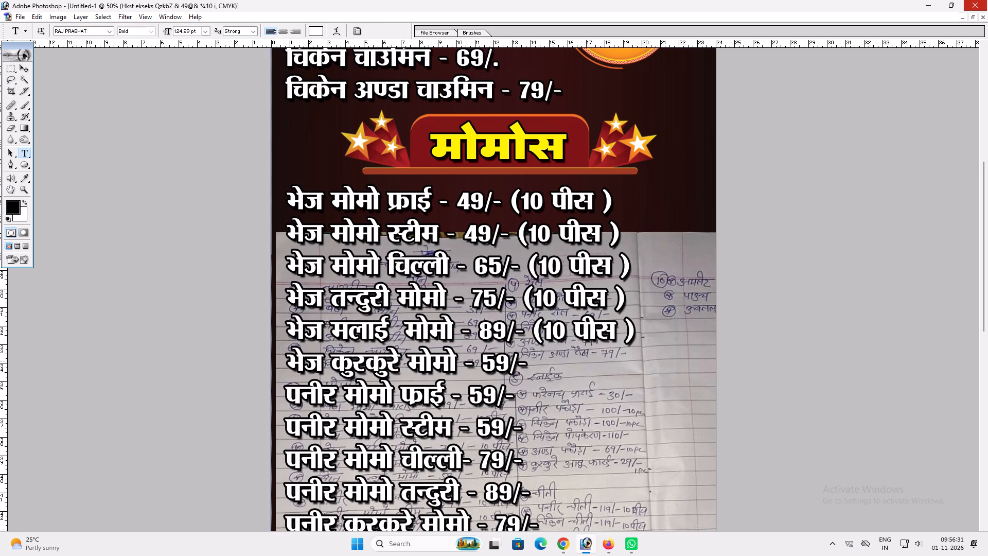
# Append (10 पीस ) after the price on the भेज कुरकुरे मोमो line and remove the blank line below it.
pyautogui.click(523, 362)
pyautogui.press('space')
pyautogui.hotkey('ctrl', 'v')
pyautogui.press('Return')
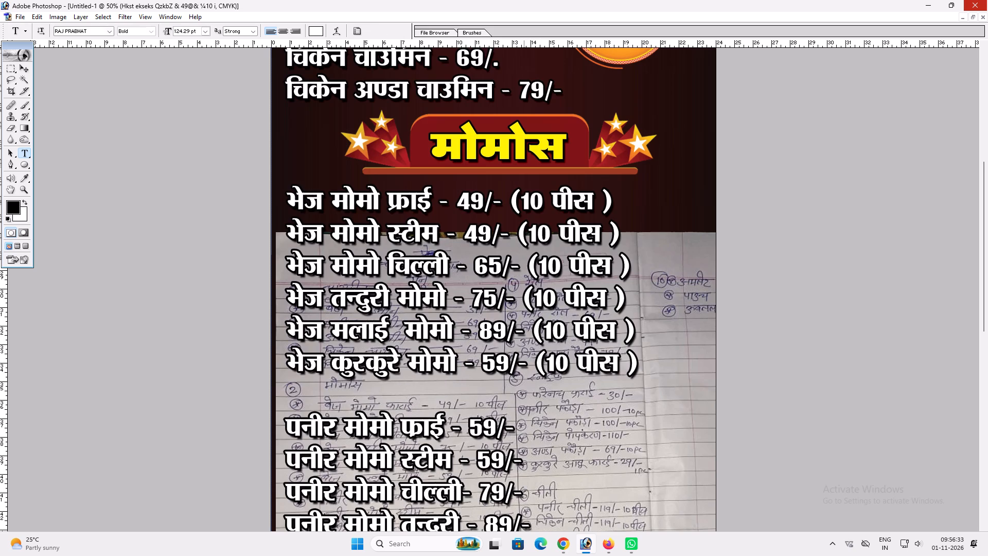
pyautogui.click(543, 358)
pyautogui.click(446, 401)
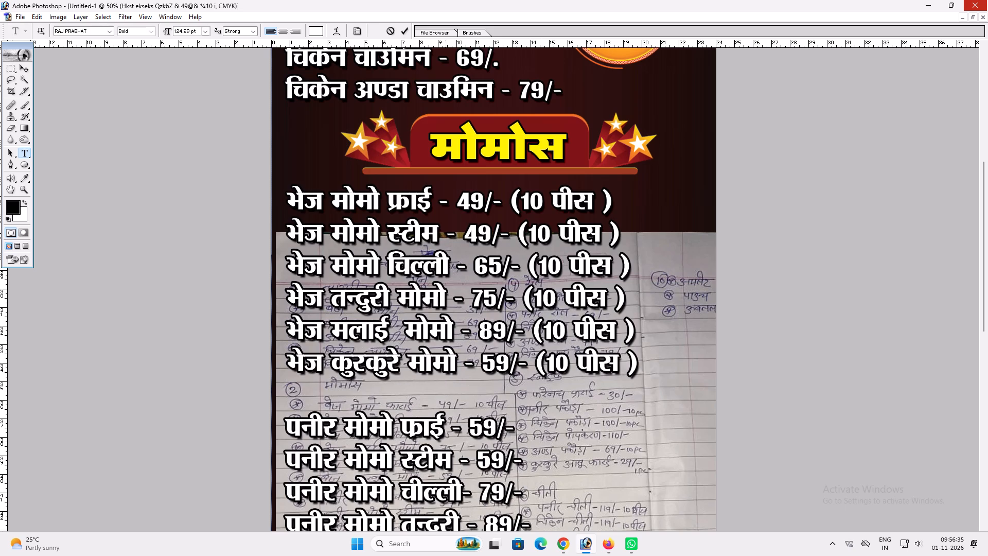
pyautogui.press('BackSpace')
pyautogui.press('Return')
# Append (10 पीस ) after the prices on the पनीर मोमो फ्राई and पनीर मोमो स्टीम lines, without blank lines between entries.
pyautogui.press('space')
pyautogui.press('space')
pyautogui.press('space')
pyautogui.press('space')
pyautogui.press('space')
pyautogui.press('space')
pyautogui.press('space')
pyautogui.moveTo(490, 400); pyautogui.dragTo(492, 345)
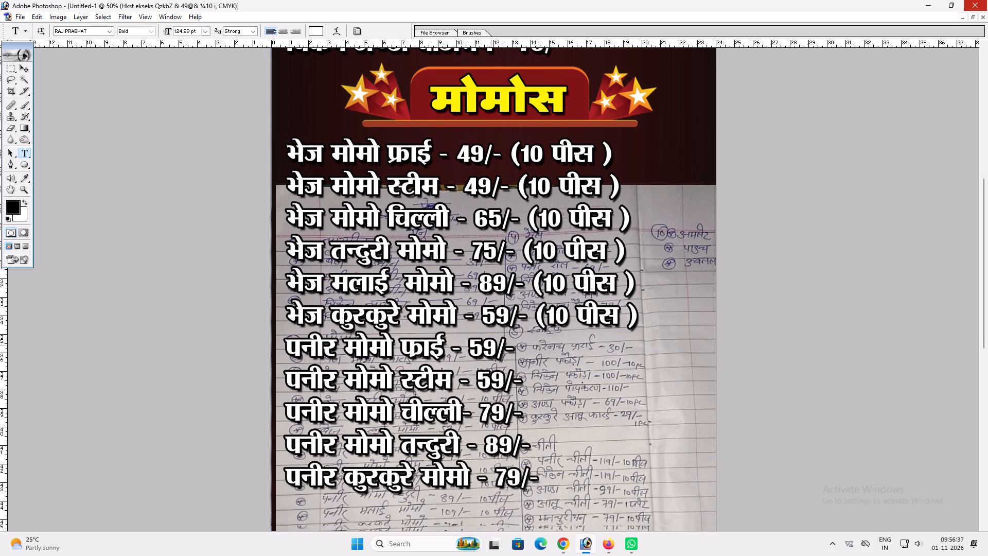
pyautogui.moveTo(492, 345); pyautogui.dragTo(497, 308)
pyautogui.click(514, 305)
pyautogui.press('space')
pyautogui.hotkey('ctrl', 'v')
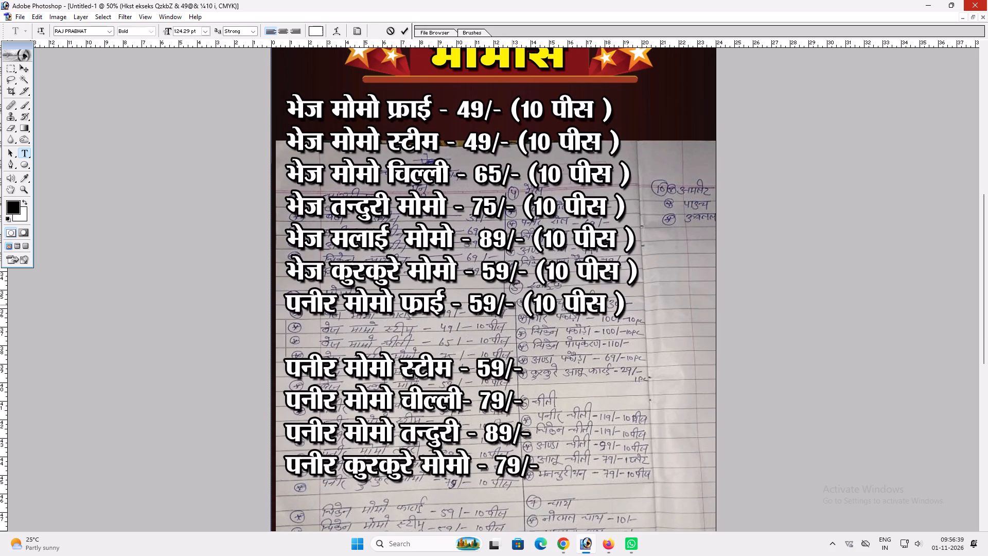
pyautogui.press('BackSpace')
pyautogui.press('Return')
pyautogui.click(523, 335)
pyautogui.press('space')
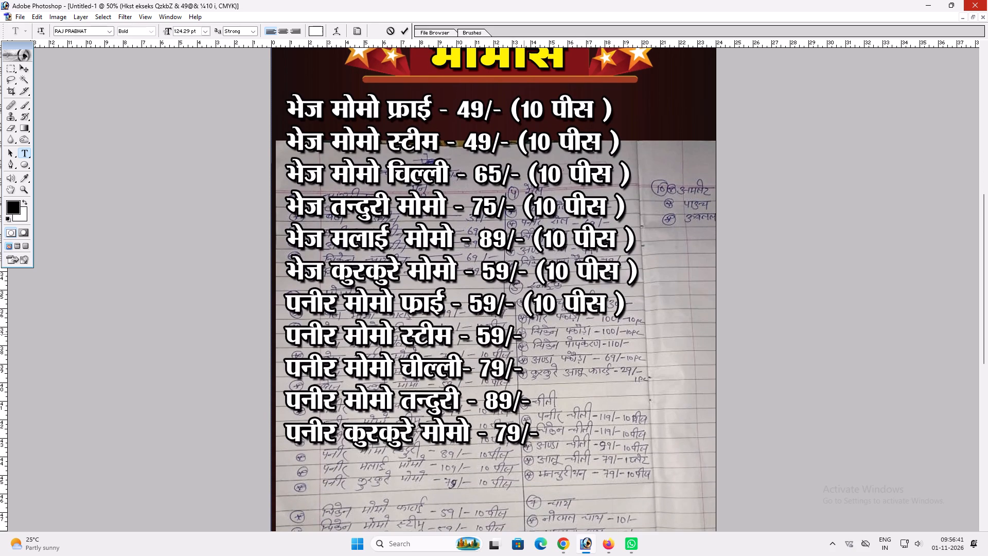
pyautogui.hotkey('ctrl', 'v')
pyautogui.press('BackSpace')
pyautogui.press('Return')
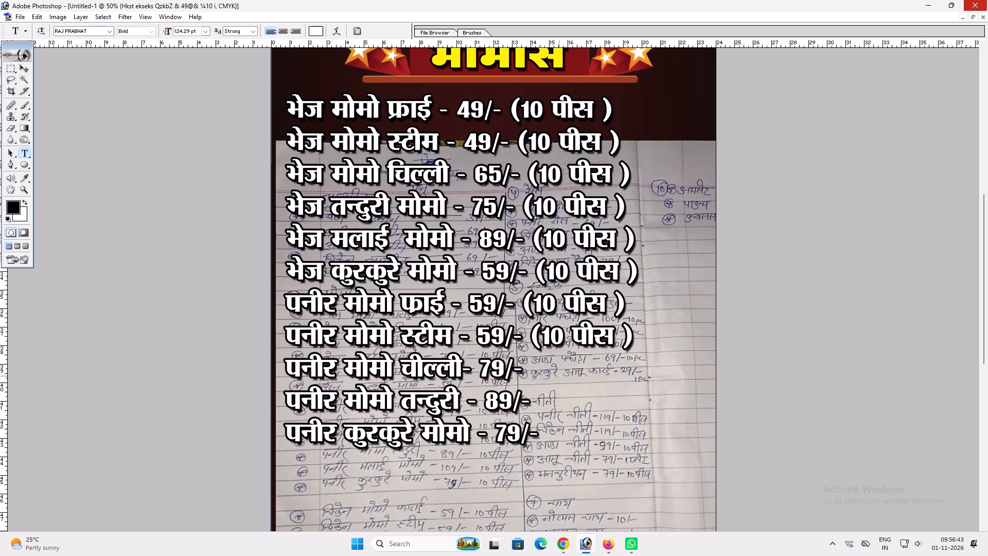
# Append (10 पीस ) after the prices on the पनीर मोमो चील्ली and पनीर मोमो तन्दुरी lines, without blank lines between entries.
pyautogui.click(530, 373)
pyautogui.press('Return')
pyautogui.click(523, 370)
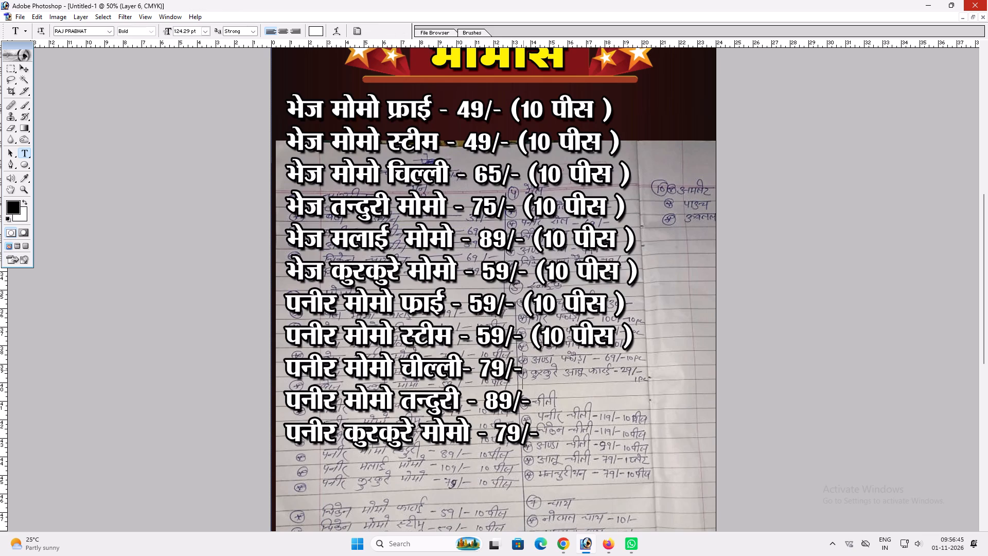
pyautogui.press('space')
pyautogui.hotkey('ctrl', 'v')
pyautogui.press('BackSpace')
pyautogui.press('Return')
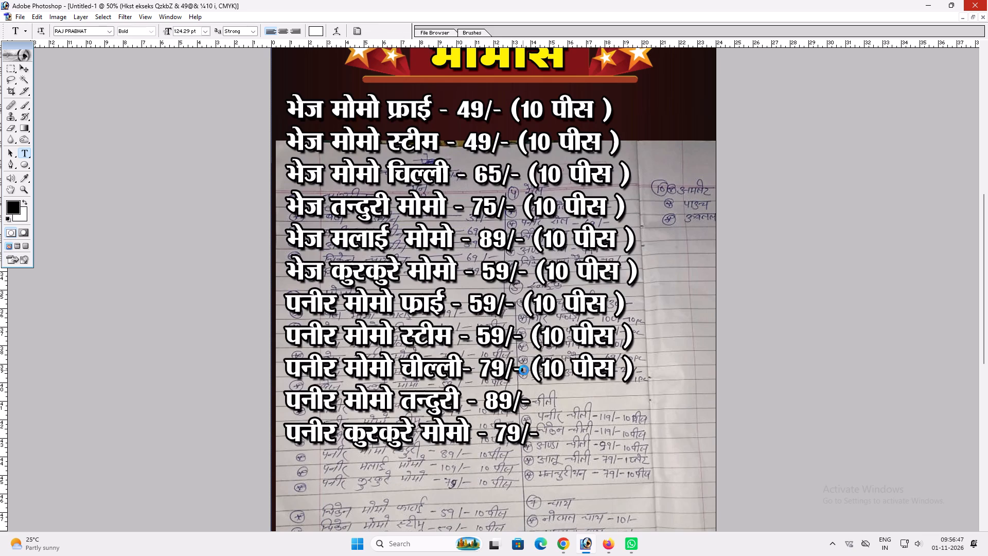
pyautogui.click(529, 399)
pyautogui.press('space')
pyautogui.hotkey('ctrl', 'v')
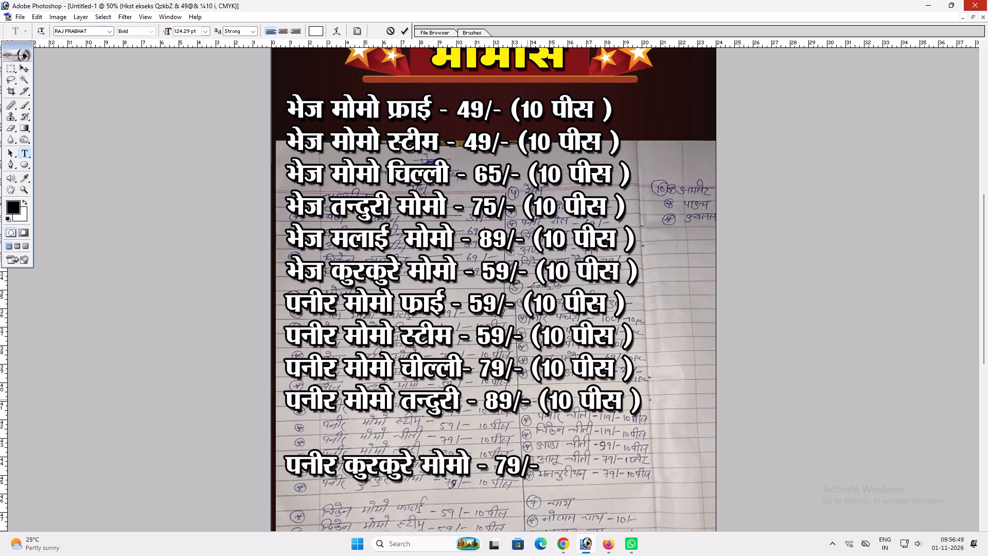
pyautogui.press('BackSpace')
pyautogui.press('Return')
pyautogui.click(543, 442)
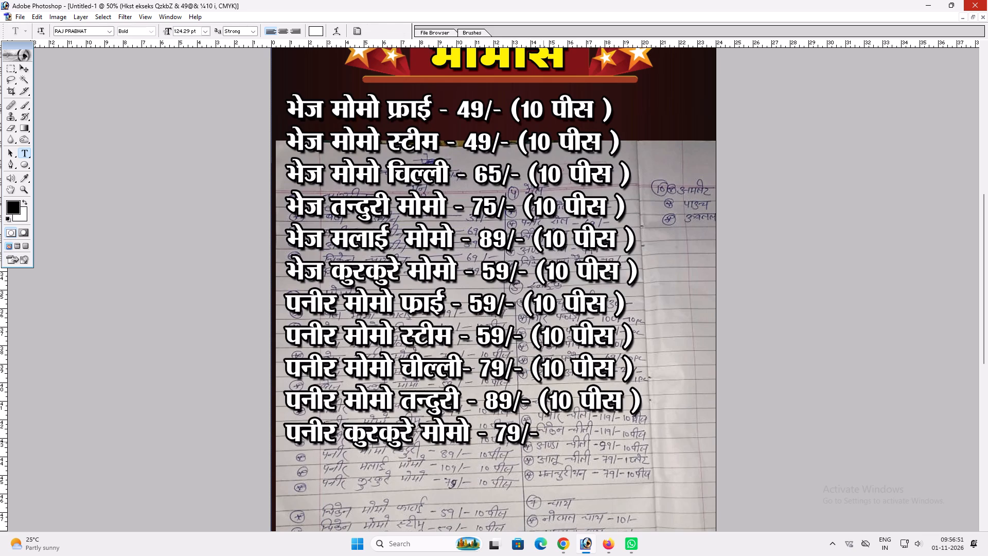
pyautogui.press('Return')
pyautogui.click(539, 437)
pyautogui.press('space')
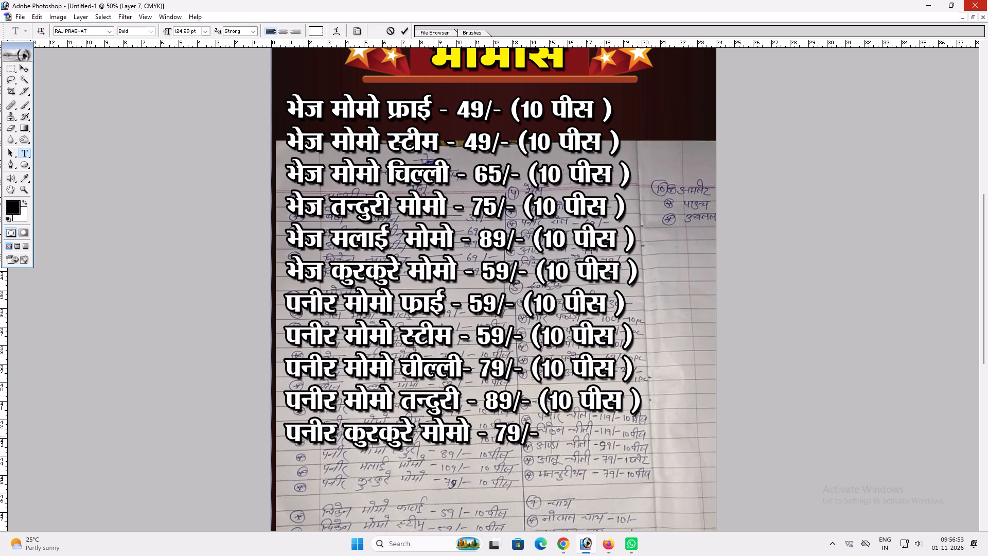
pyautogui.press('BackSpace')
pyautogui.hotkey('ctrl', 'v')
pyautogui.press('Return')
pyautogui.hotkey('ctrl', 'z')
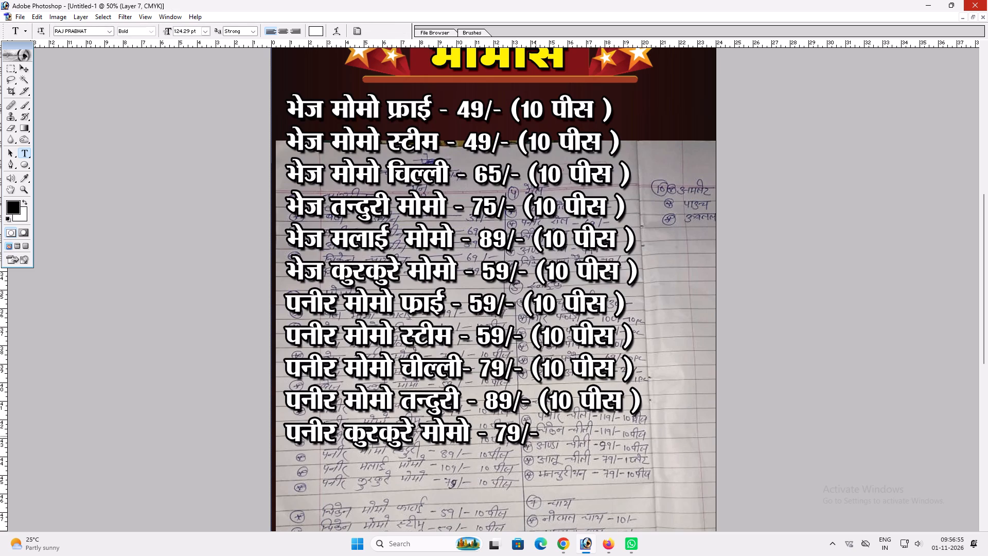
# Append (10 पीस ) after the price on the पनीर कुरकुरे मोमो line, separated by a space, and commit the text.
pyautogui.click(534, 436)
pyautogui.press('End')
pyautogui.hotkey('ctrl', 'v')
pyautogui.press('Return')
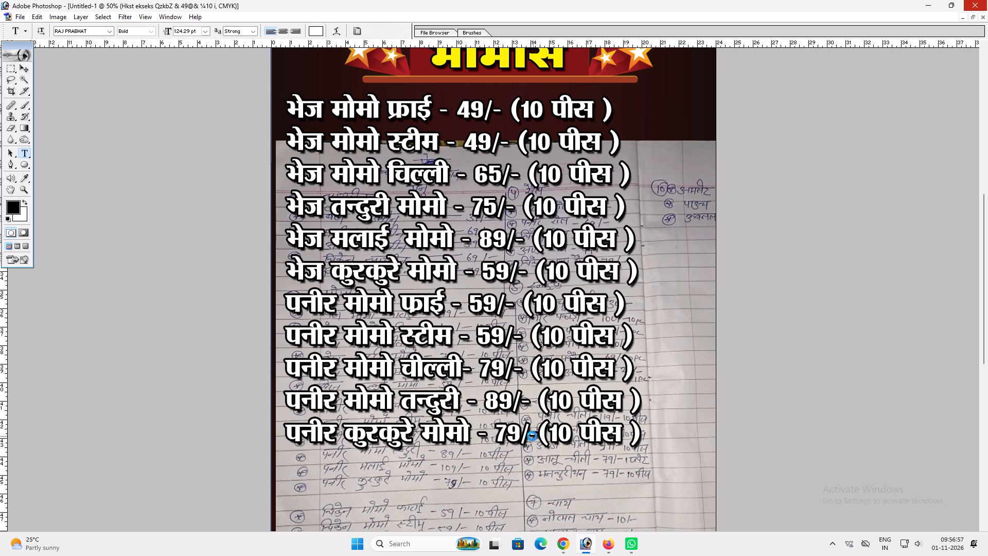
pyautogui.click(536, 438)
pyautogui.press('space')
pyautogui.press('Return')
# Move the handwritten menu photo down about 5 inches behind the मोमोस list so its चिकेन मोमो entries stay readable.
pyautogui.write('vv')
pyautogui.press('space')
pyautogui.moveTo(536, 438); pyautogui.dragTo(553, 297)
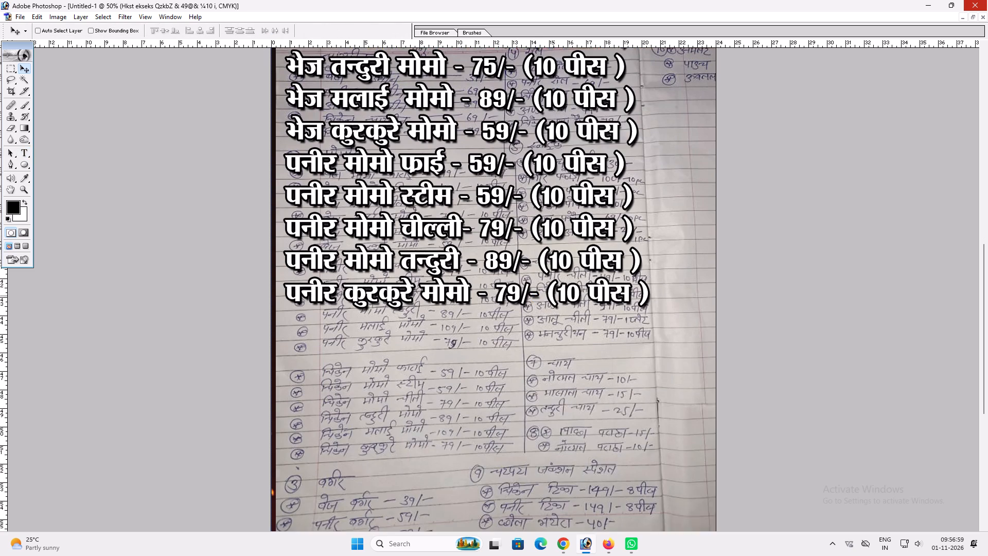
pyautogui.moveTo(553, 297); pyautogui.dragTo(544, 271)
pyautogui.moveTo(534, 340); pyautogui.dragTo(528, 319)
pyautogui.write('vv')
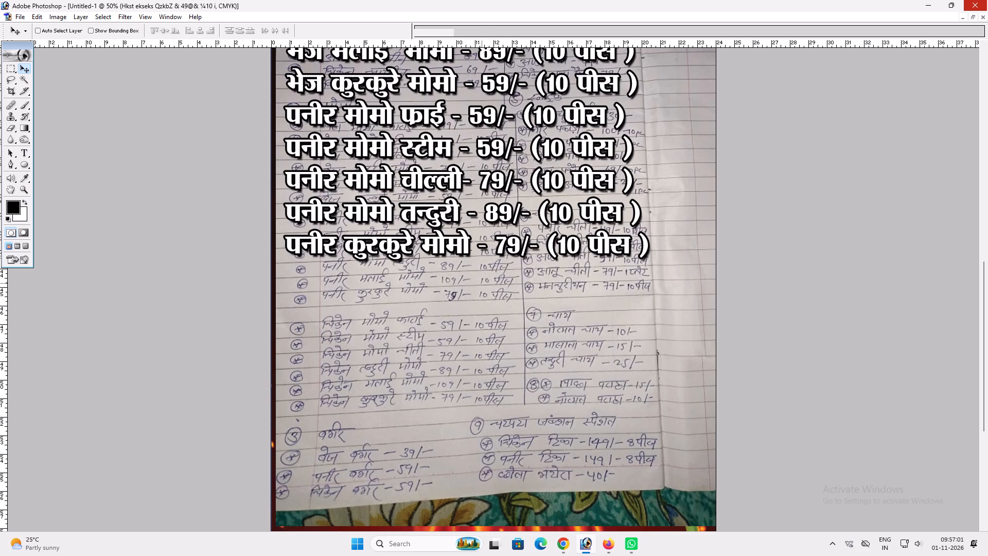
pyautogui.keyDown('ctrl'); pyautogui.click(474, 286); pyautogui.keyUp('ctrl')
pyautogui.moveTo(471, 281); pyautogui.dragTo(466, 332)
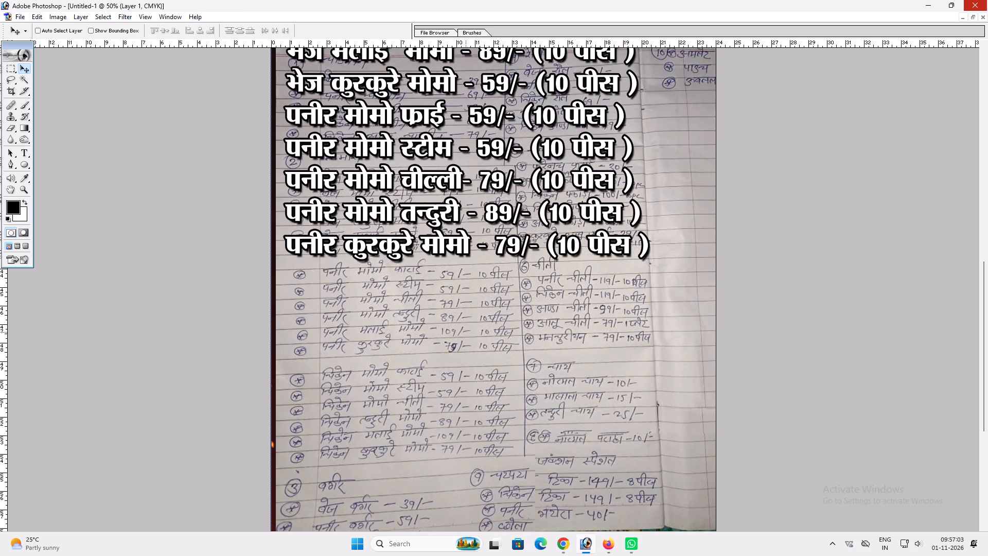
pyautogui.moveTo(466, 332); pyautogui.dragTo(466, 372)
# Examine the whole menu layout, from the header and चाउमिन section down to the handwritten photo.
pyautogui.press('space')
pyautogui.press('space')
pyautogui.press('space')
pyautogui.press('space')
pyautogui.press('space')
pyautogui.press('space')
pyautogui.press('space')
pyautogui.press('space')
pyautogui.press('space')
pyautogui.press('space')
pyautogui.press('space')
pyautogui.press('space')
pyautogui.press('space')
pyautogui.press('space')
pyautogui.press('space')
pyautogui.press('space')
pyautogui.press('space')
pyautogui.press('space')
pyautogui.press('space')
pyautogui.press('space')
pyautogui.moveTo(466, 372); pyautogui.dragTo(466, 323)
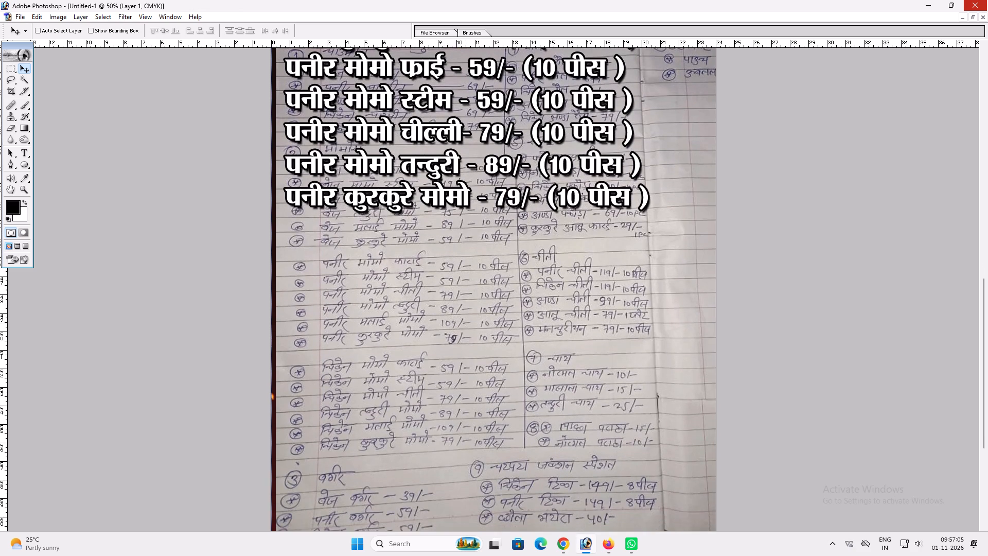
pyautogui.moveTo(466, 323); pyautogui.dragTo(455, 433)
pyautogui.moveTo(467, 345); pyautogui.dragTo(455, 459)
pyautogui.moveTo(455, 335); pyautogui.dragTo(445, 456)
pyautogui.moveTo(433, 327); pyautogui.dragTo(433, 462)
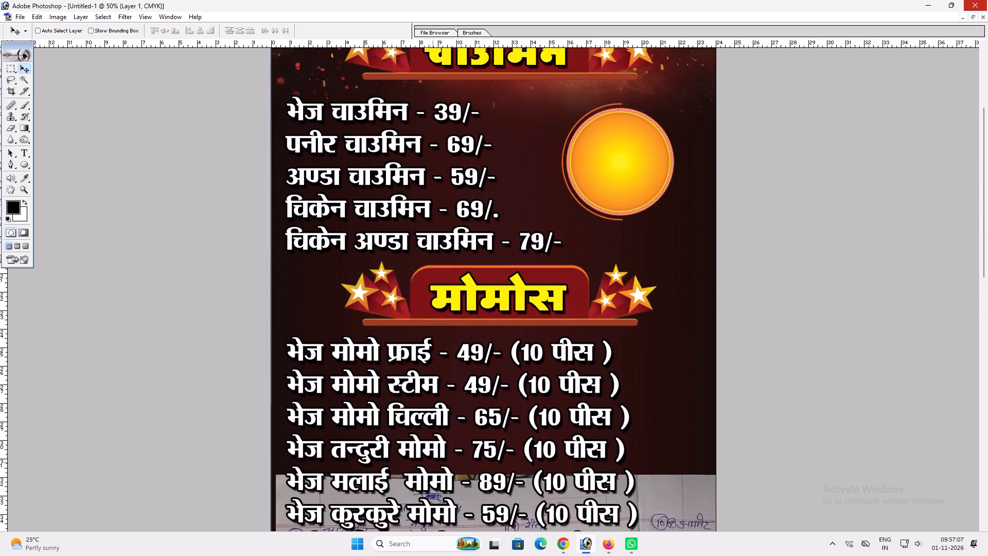
pyautogui.moveTo(433, 462); pyautogui.dragTo(434, 466)
pyautogui.moveTo(474, 305); pyautogui.dragTo(461, 490)
pyautogui.rightClick(428, 326)
pyautogui.moveTo(443, 328); pyautogui.dragTo(455, 333)
pyautogui.press('v')
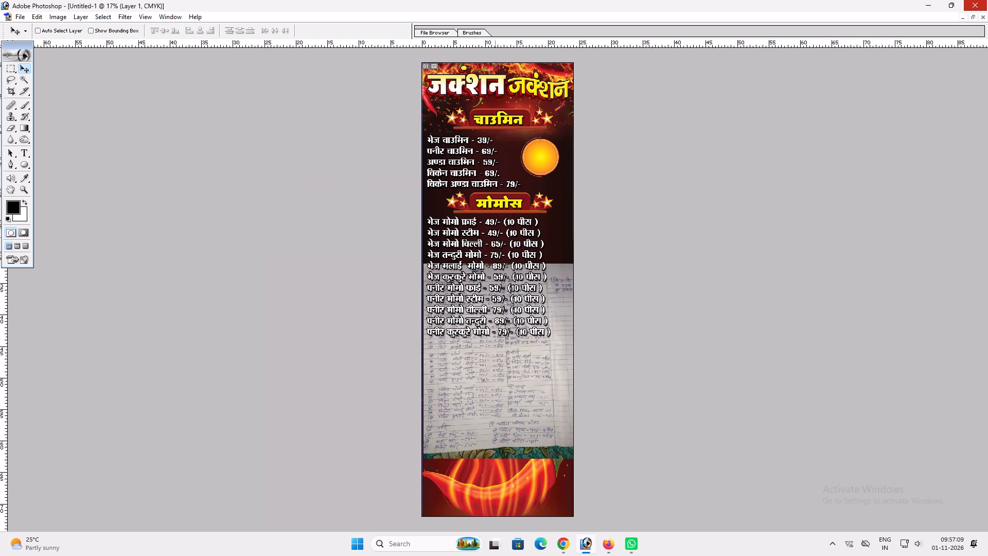
# Add the line चिकेन पनीर फ्राई - 59 below the पनीर कुरकुरे मोमो line.
pyautogui.hotkey('ctrl', '+')
pyautogui.hotkey('ctrl', '+')
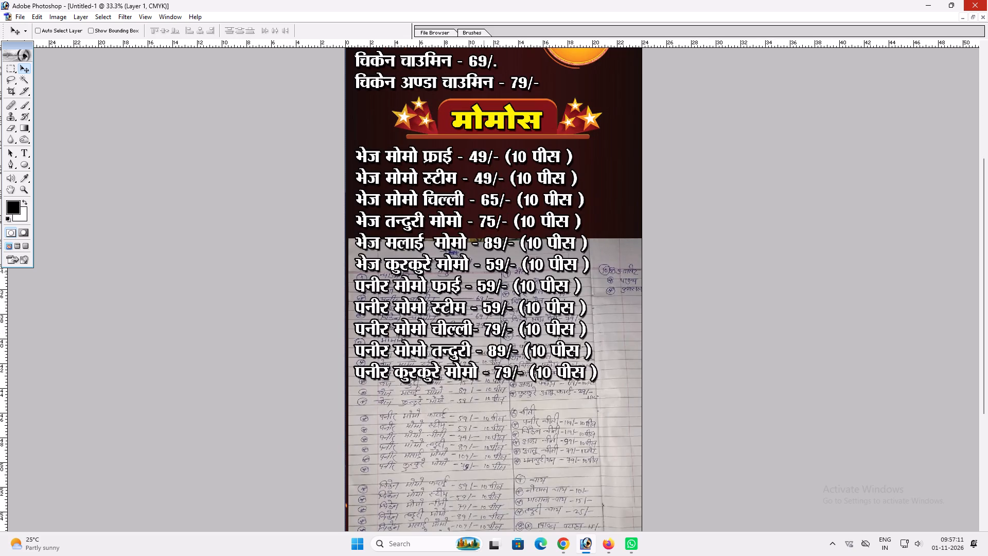
pyautogui.press('space')
pyautogui.moveTo(480, 333); pyautogui.dragTo(490, 165)
pyautogui.hotkey('ctrl', '+')
pyautogui.press('space')
pyautogui.moveTo(468, 251); pyautogui.dragTo(468, 285)
pyautogui.press('t')
pyautogui.click(449, 208)
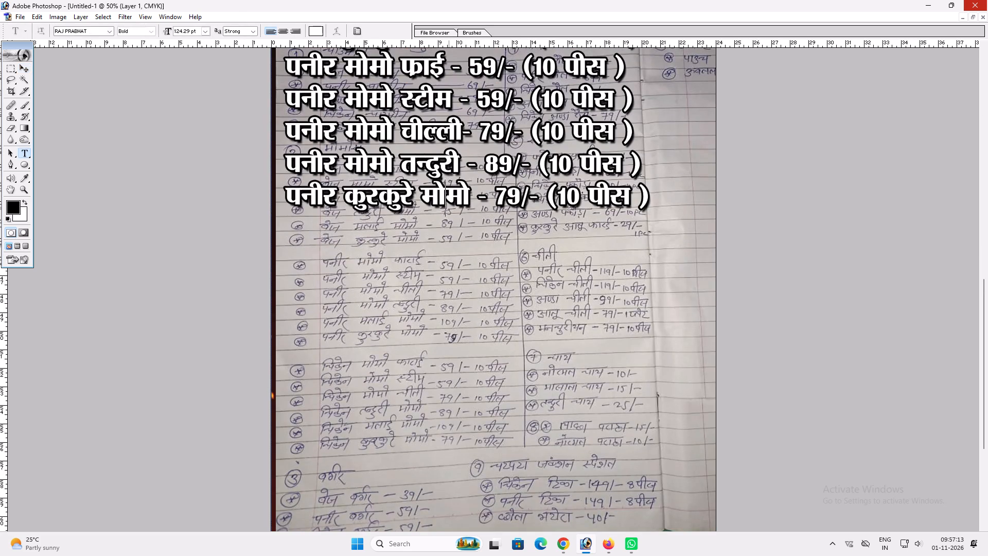
pyautogui.press('End')
pyautogui.press('Return')
pyautogui.write('fpdsu iuhj')
pyautogui.press('space')
pyautogui.write('e')
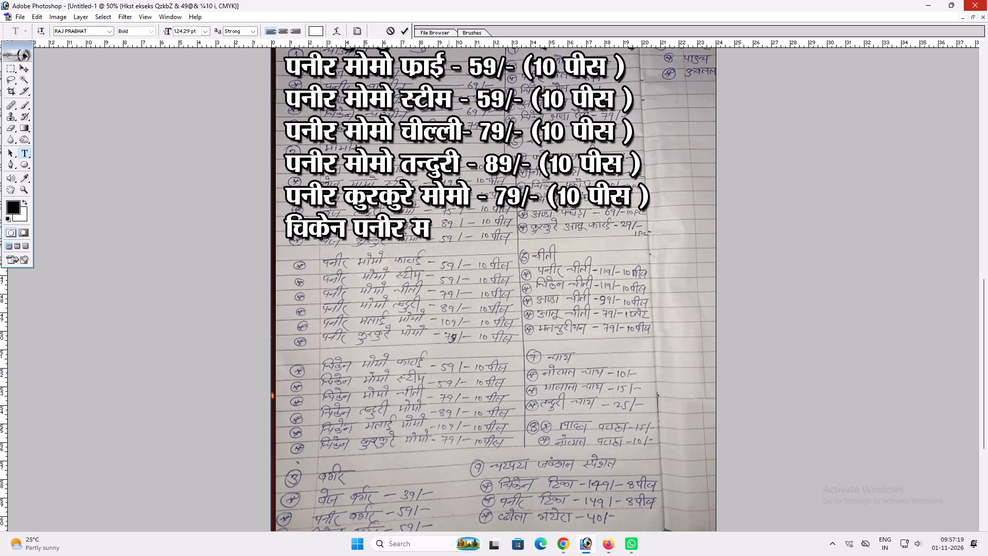
pyautogui.press('BackSpace')
pyautogui.write('QzkbZ')
pyautogui.press('space')
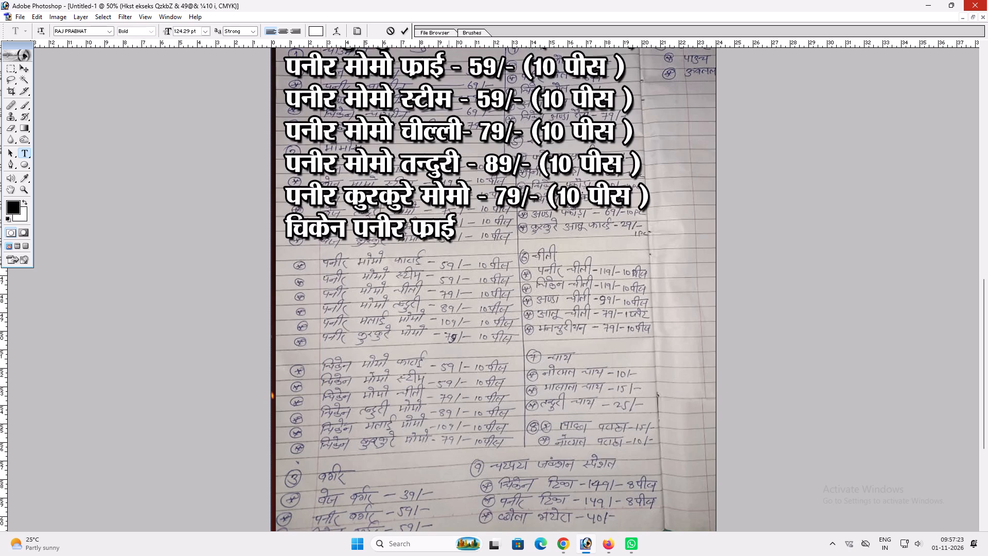
pyautogui.write('&')
pyautogui.press('space')
pyautogui.write('59')
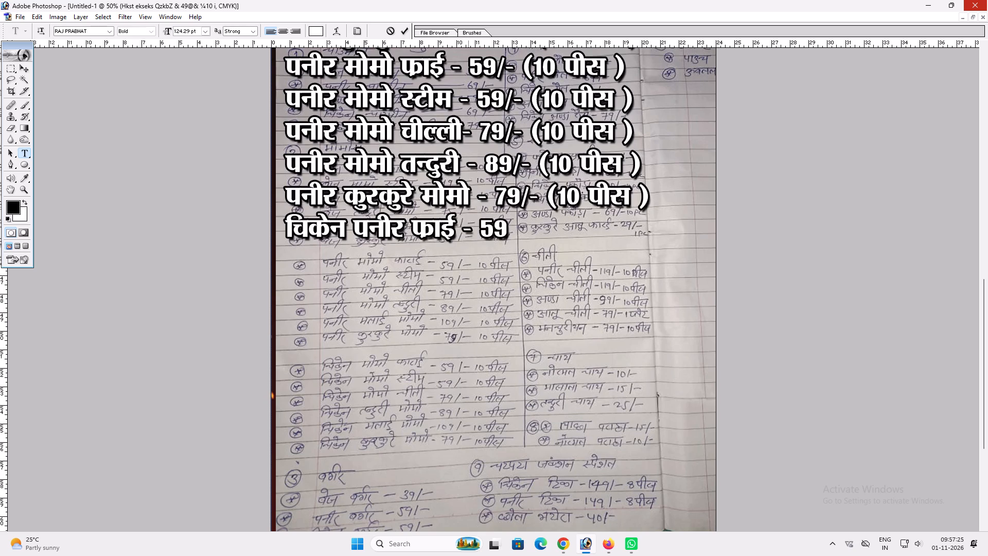
# Copy /- from the पनीर कुरकुरे मोमो line and add it after 59 on the चिकेन पनीर फ्राई line, with a space before it.
pyautogui.moveTo(539, 193); pyautogui.dragTo(524, 192)
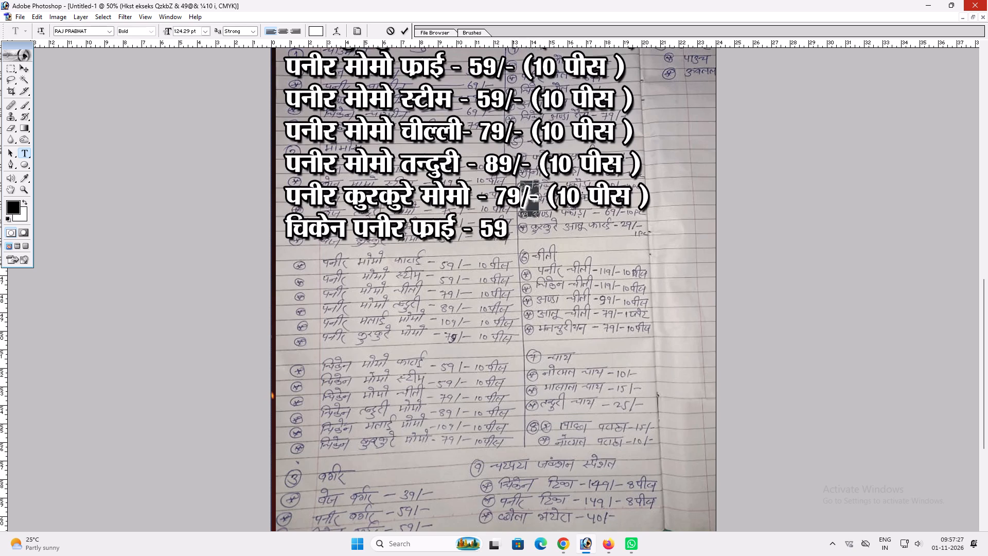
pyautogui.hotkey('ctrl', 'c')
pyautogui.hotkey('ctrl', 'c')
pyautogui.click(512, 230)
pyautogui.press('space')
pyautogui.hotkey('ctrl', 'v')
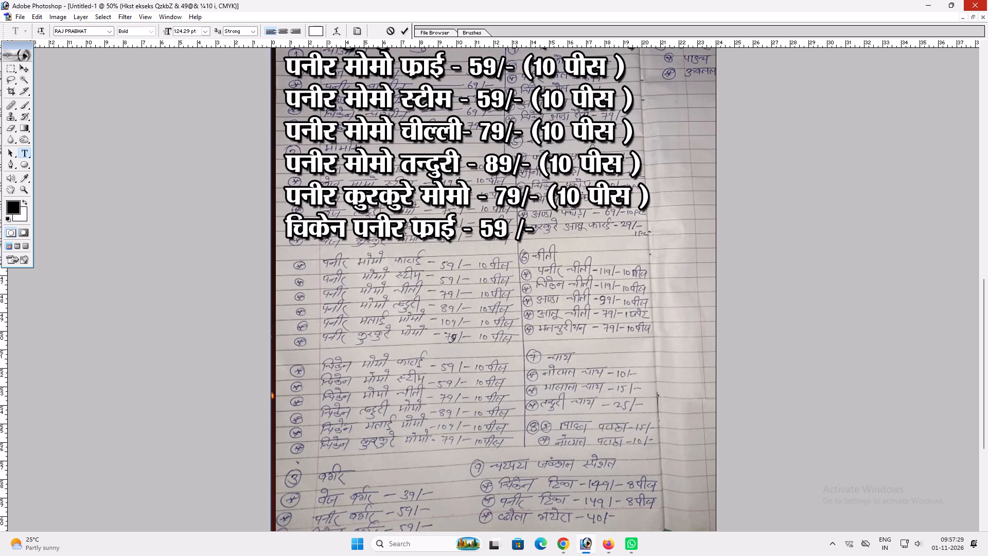
# Add the line चिकेन मोमो स्टीम - 59 /- below the चिकेन पनीर फ्राई line, reusing the copied /-.
pyautogui.press('Return')
pyautogui.write('pf')
pyautogui.press('BackSpace')
pyautogui.press('BackSpace')
pyautogui.write('fps')
pyautogui.write('ds')
pyautogui.press('BackSpace')
pyautogui.press('BackSpace')
pyautogui.press('BackSpace')
pyautogui.write('dsu')
pyautogui.press('space')
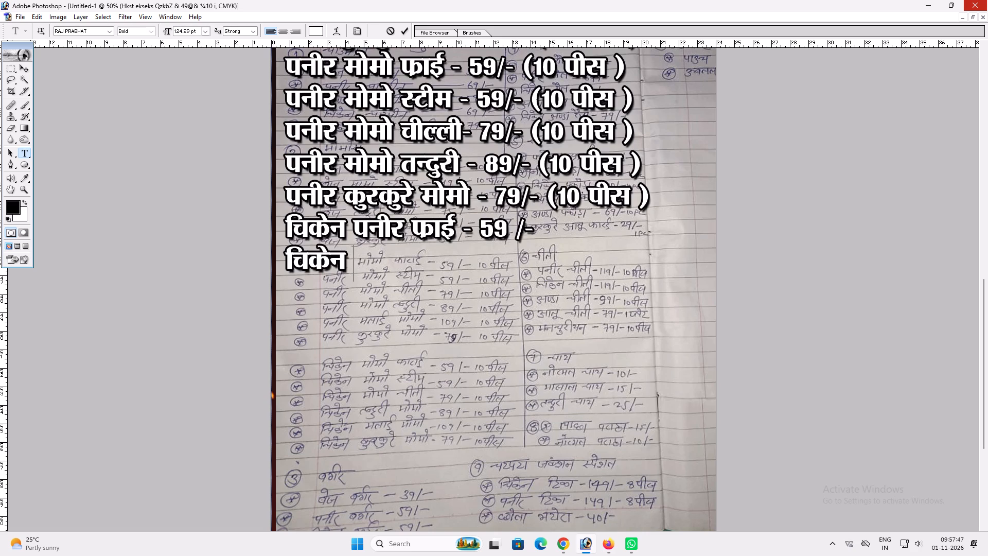
pyautogui.write('ekseks LVhe')
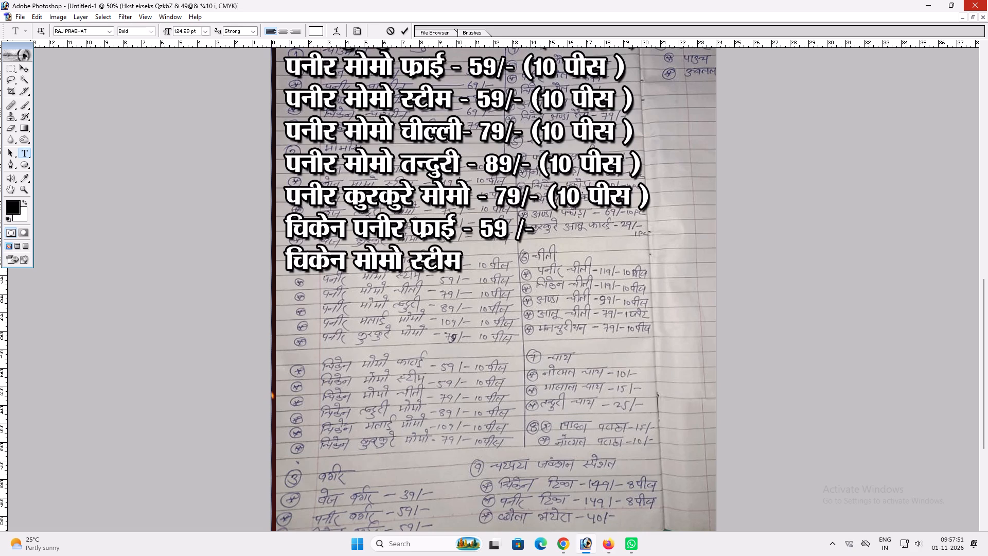
pyautogui.press('space')
pyautogui.write('& 59')
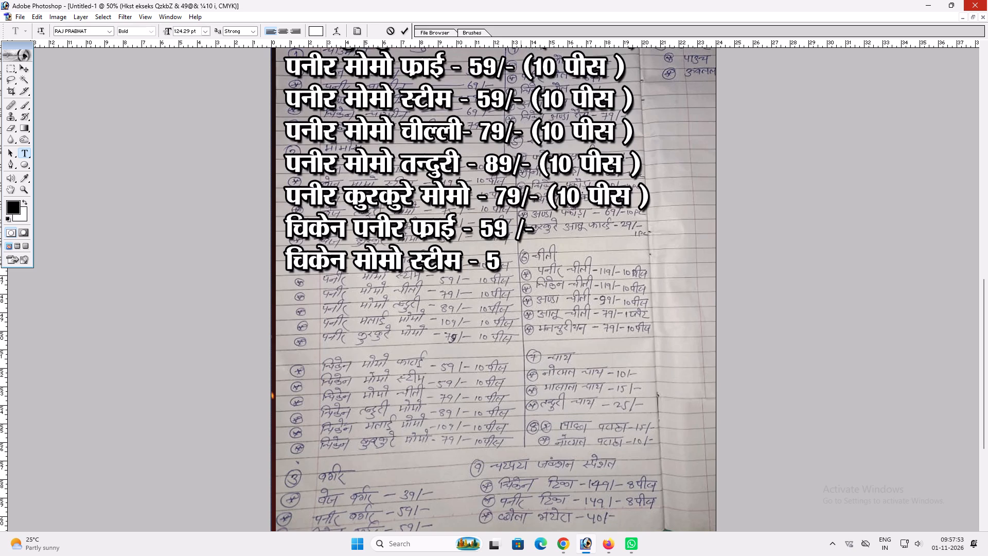
pyautogui.press('space')
pyautogui.hotkey('ctrl', 'v')
pyautogui.press('End')
pyautogui.press('Return')
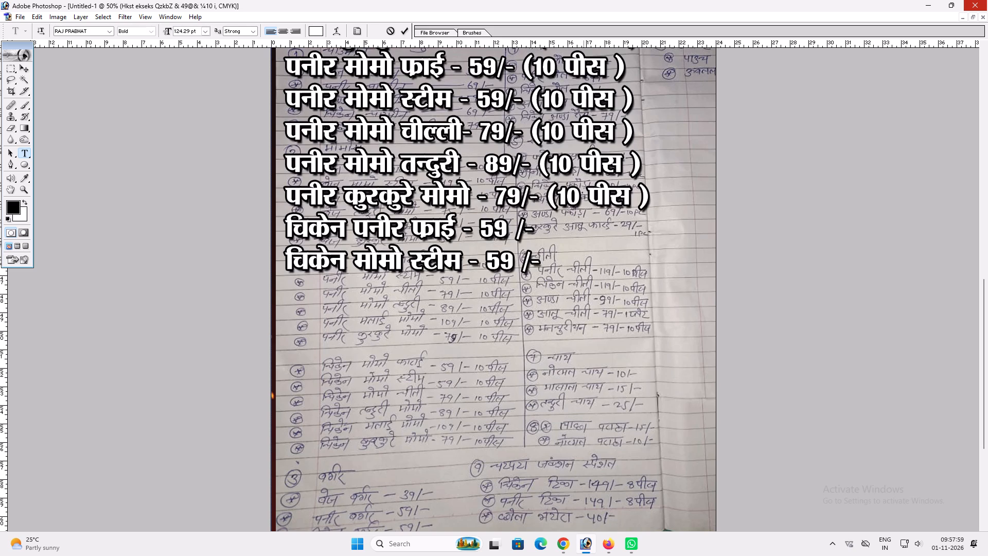
# Remove the space between 59 and /- on the चिकेन पनीर फ्राई and चिकेन मोमो स्टीम lines.
pyautogui.click(515, 235)
pyautogui.press('BackSpace')
pyautogui.click(523, 269)
pyautogui.press('BackSpace')
pyautogui.click(521, 270)
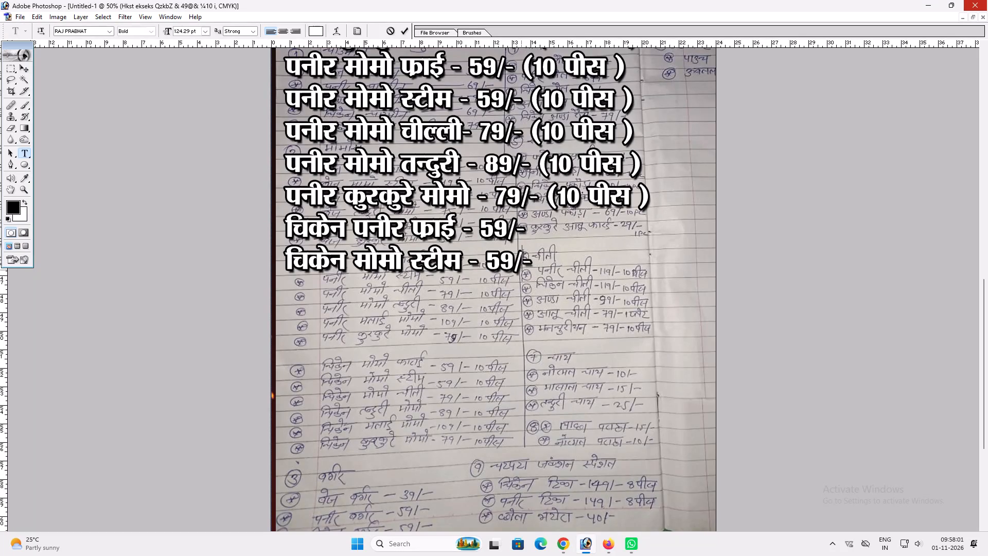
# Add the line चिकेन चिल्ली - 79/- below the चिकेन मोमो स्टीम line, reusing the copied /-.
pyautogui.press('End')
pyautogui.press('Return')
pyautogui.write('fpdsu f')
pyautogui.write('pYyh')
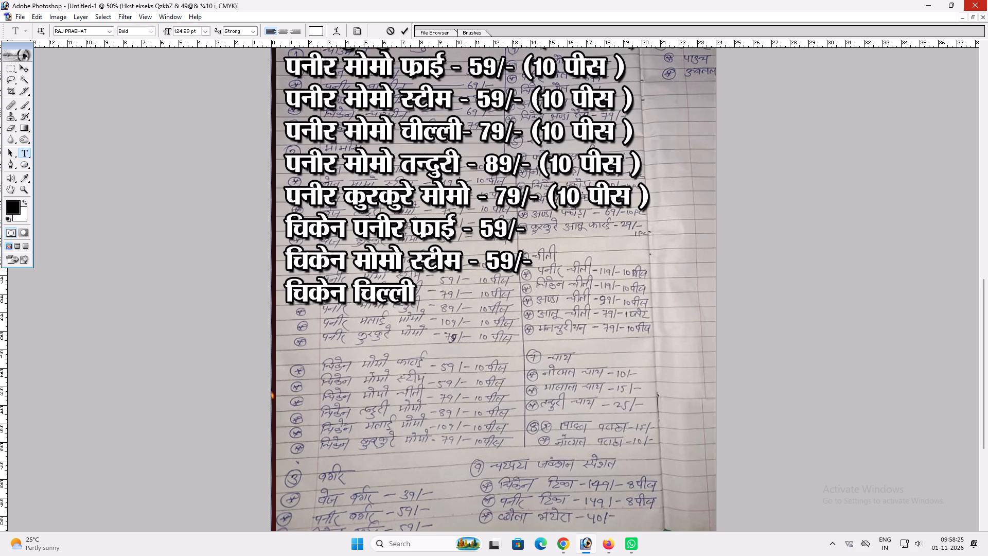
pyautogui.press('space')
pyautogui.write('&')
pyautogui.press('space')
pyautogui.press('7')
pyautogui.press('9')
pyautogui.hotkey('ctrl', 'v')
pyautogui.press('Return')
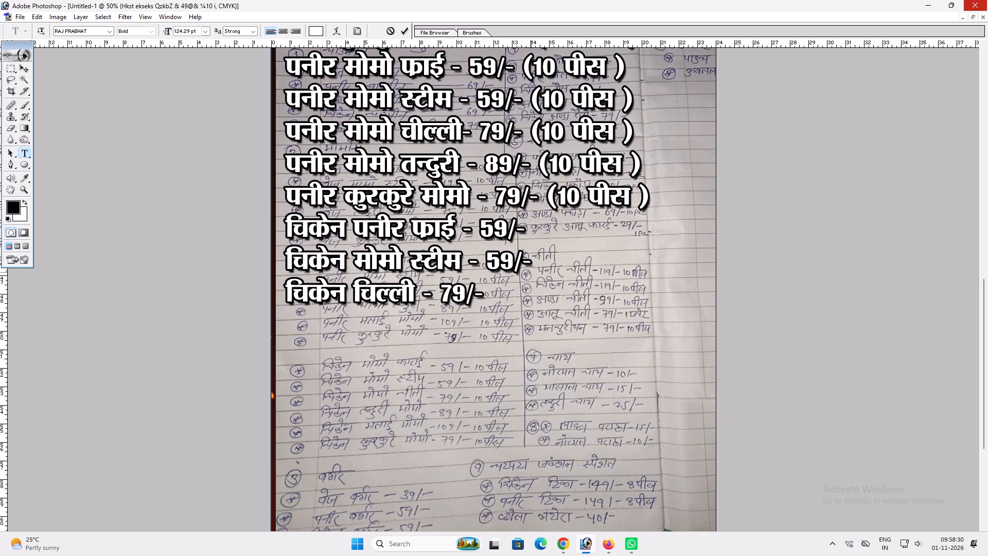
# Add the line चिकेन तन्दुरी मोमो-89/- below the चिकेन चिल्ली line, reusing the copied /-.
pyautogui.write('fpdsu r')
pyautogui.write('Unq')
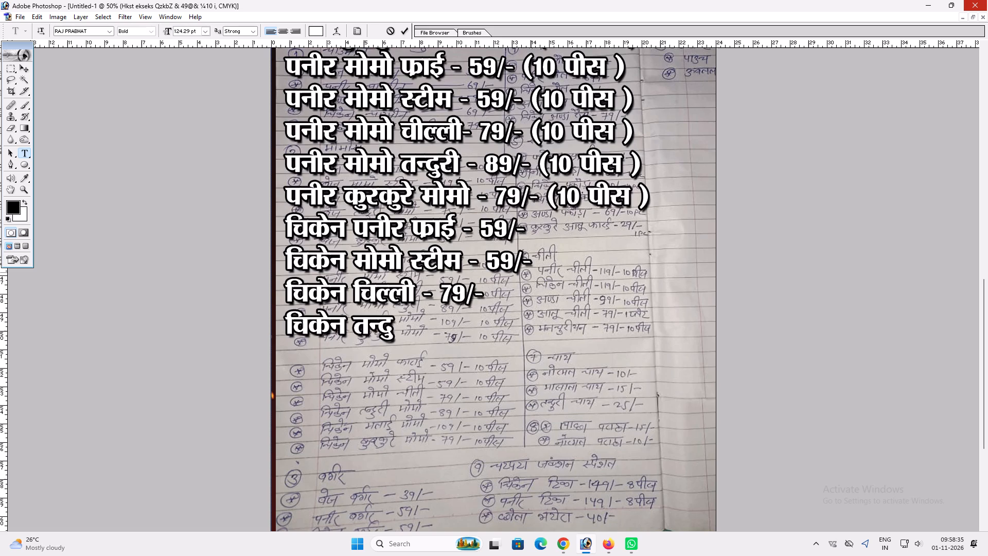
pyautogui.write('jh')
pyautogui.press('space')
pyautogui.write('ekske')
pyautogui.press('BackSpace')
pyautogui.press('BackSpace')
pyautogui.write('eks')
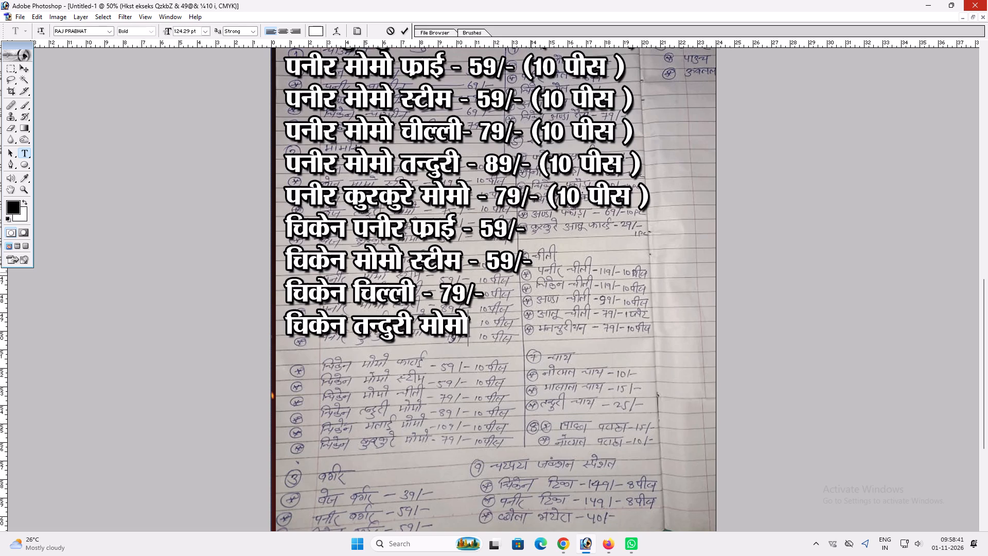
pyautogui.hotkey('shift', '&')
pyautogui.write('89')
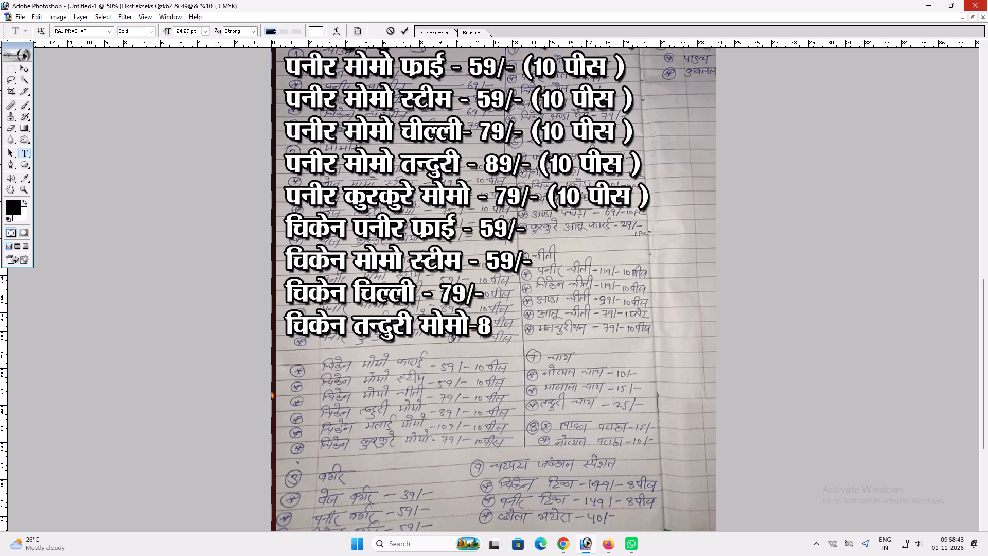
pyautogui.hotkey('ctrl', 'v')
pyautogui.press('Return')
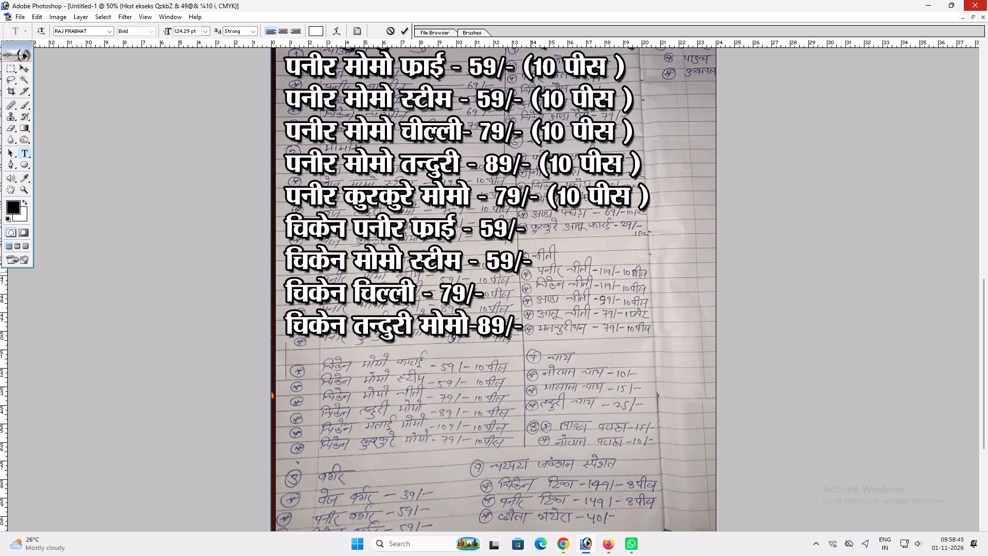
# Add the line चिकेन मलाई मोमो - 109/- below the चिकेन तन्दुरी मोमो line, reusing the copied /-.
pyautogui.write('fpdsu')
pyautogui.press('space')
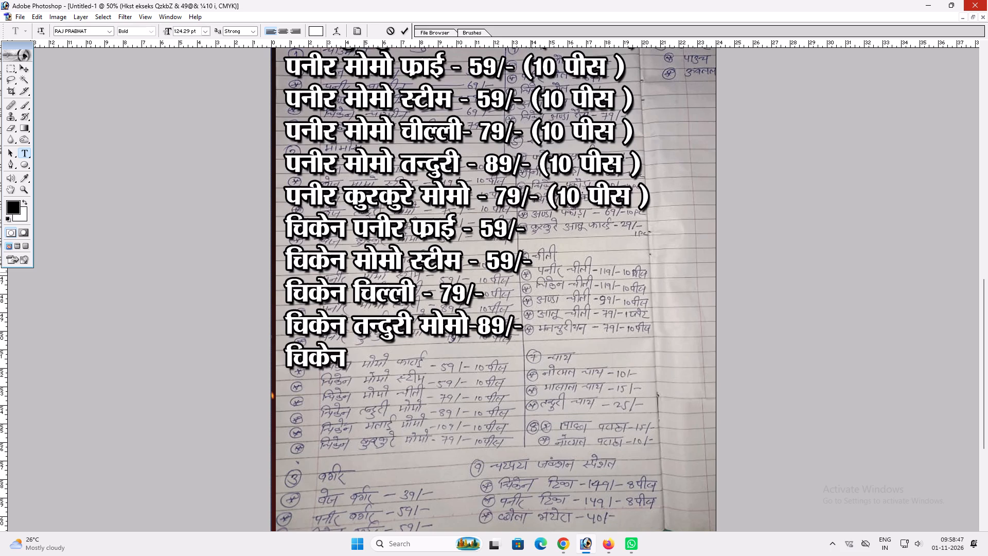
pyautogui.press('e')
pyautogui.write('ykbZ')
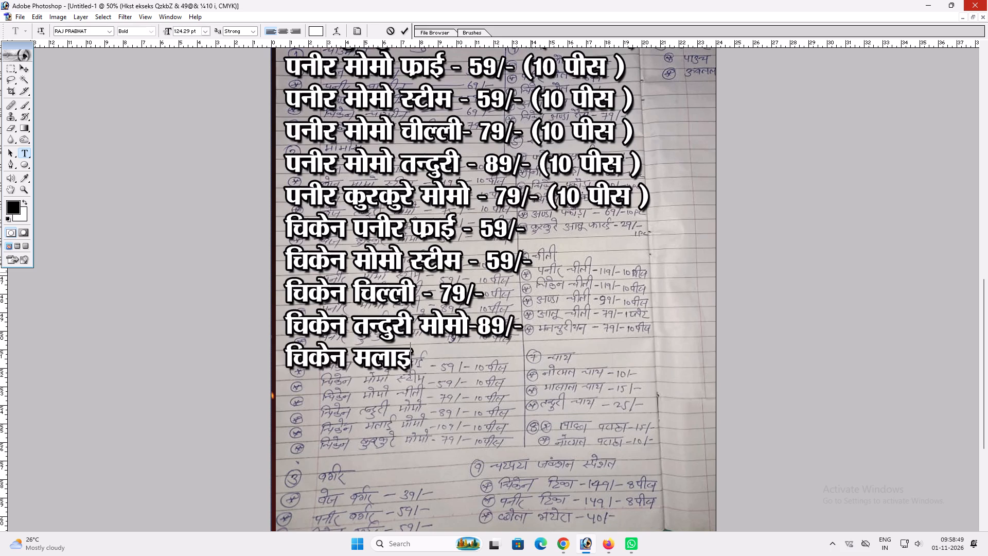
pyautogui.press('space')
pyautogui.write('ekske')
pyautogui.press('BackSpace')
pyautogui.press('BackSpace')
pyautogui.write('eks')
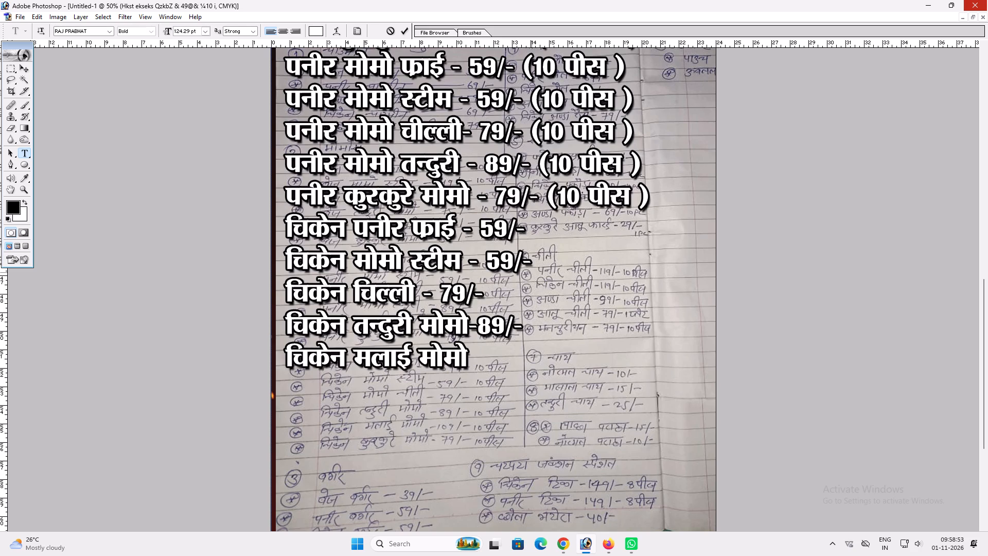
pyautogui.press('space')
pyautogui.press('space')
pyautogui.press('BackSpace')
pyautogui.write('&')
pyautogui.press('space')
pyautogui.write('109')
pyautogui.hotkey('ctrl', 'v')
pyautogui.press('Return')
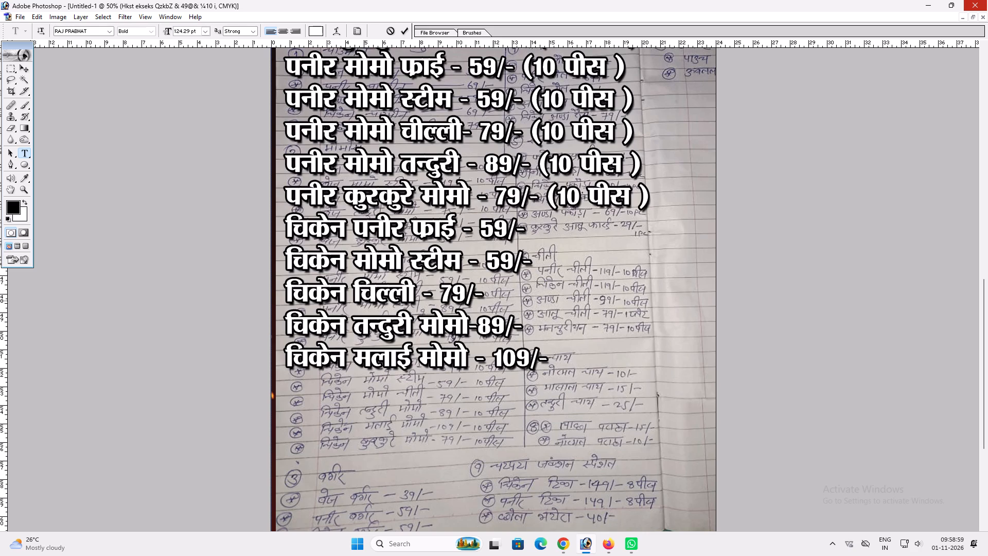
# Add the line चिकेन कुरकुरे मोमो - 79/- as the last entry of the मोमोस list and finish the text edit.
pyautogui.write('fpds')
pyautogui.write('u dqjdsj')
pyautogui.press('BackSpace')
pyautogui.press('BackSpace')
pyautogui.write('qjs')
pyautogui.press('space')
pyautogui.write('es')
pyautogui.press('BackSpace')
pyautogui.write('kseks')
pyautogui.press('space')
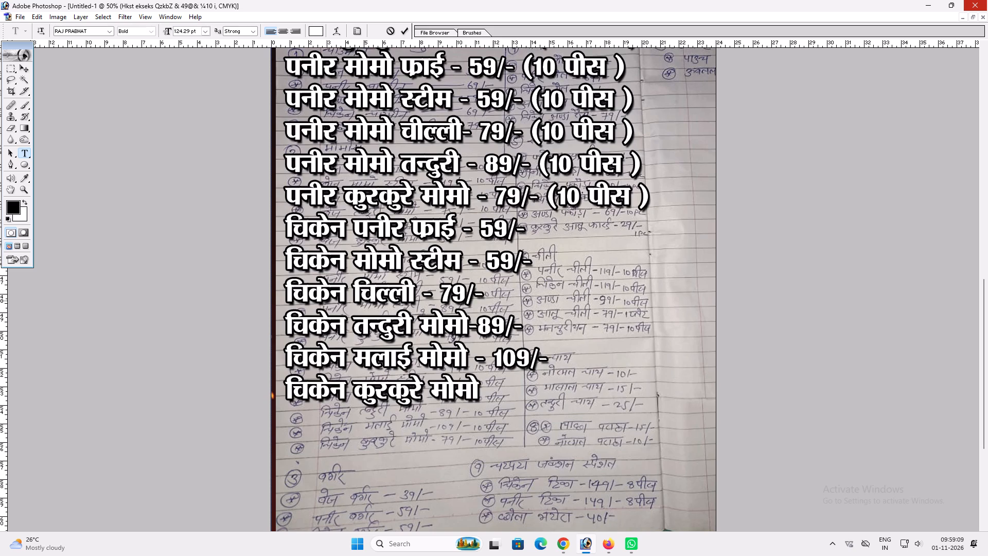
pyautogui.write('&')
pyautogui.press('space')
pyautogui.press('7')
pyautogui.press('9')
pyautogui.hotkey('ctrl', 'v')
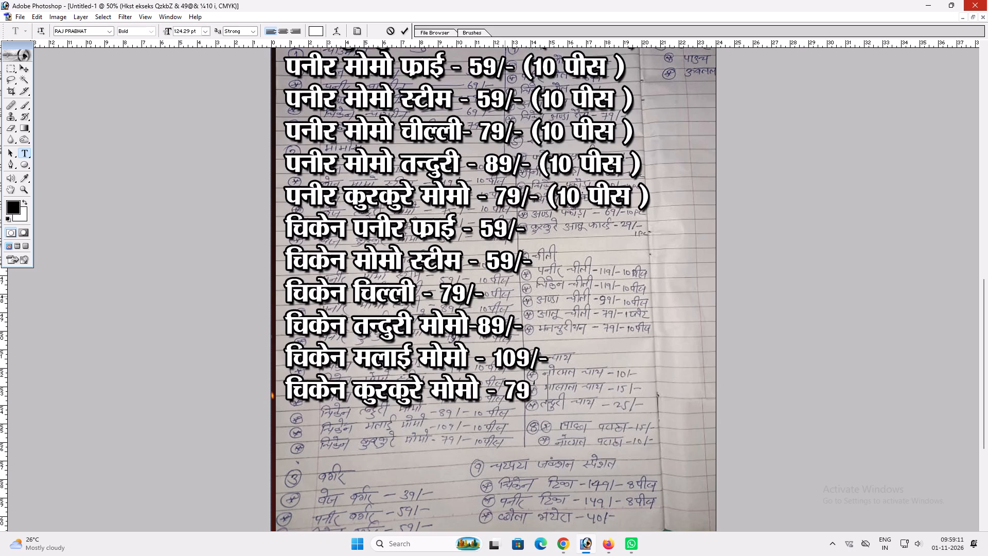
pyautogui.press('Return')
pyautogui.write('vv')
# Copy (10 पीस ) from the पनीर कुरकुरे मोमो line and add it after 59/- on the चिकेन पनीर फ्राई line, with a space before it.
pyautogui.press('space')
pyautogui.press('space')
pyautogui.press('space')
pyautogui.press('space')
pyautogui.press('space')
pyautogui.press('space')
pyautogui.press('space')
pyautogui.press('space')
pyautogui.press('space')
pyautogui.press('space')
pyautogui.press('space')
pyautogui.press('space')
pyautogui.press('space')
pyautogui.press('space')
pyautogui.press('space')
pyautogui.press('space')
pyautogui.press('space')
pyautogui.press('space')
pyautogui.press('space')
pyautogui.press('space')
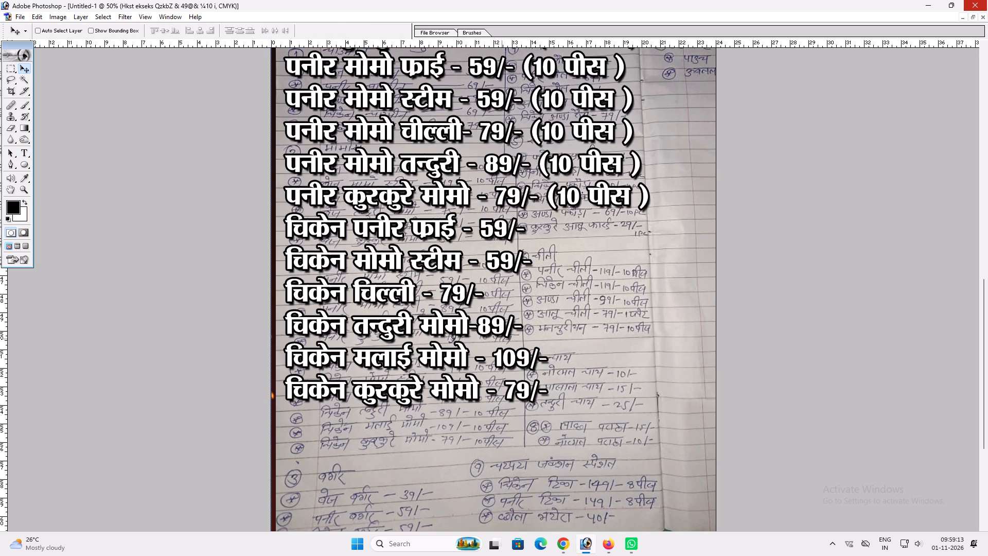
pyautogui.moveTo(502, 340); pyautogui.dragTo(502, 195)
pyautogui.rightClick(486, 232)
pyautogui.moveTo(497, 235); pyautogui.dragTo(504, 236)
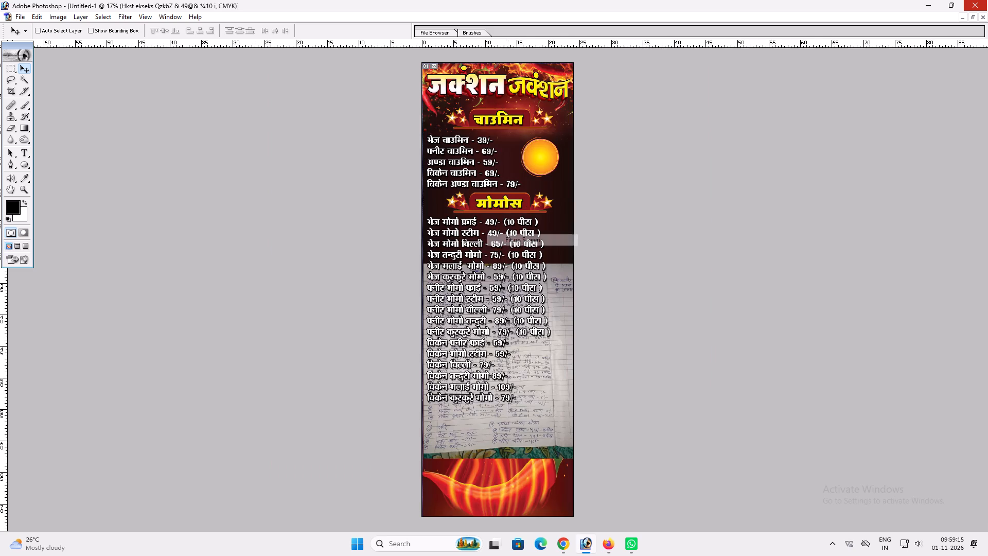
pyautogui.hotkey('ctrl', '+')
pyautogui.press('space')
pyautogui.press('space')
pyautogui.press('space')
pyautogui.press('space')
pyautogui.press('space')
pyautogui.press('space')
pyautogui.moveTo(516, 220); pyautogui.dragTo(515, 283)
pyautogui.press('v')
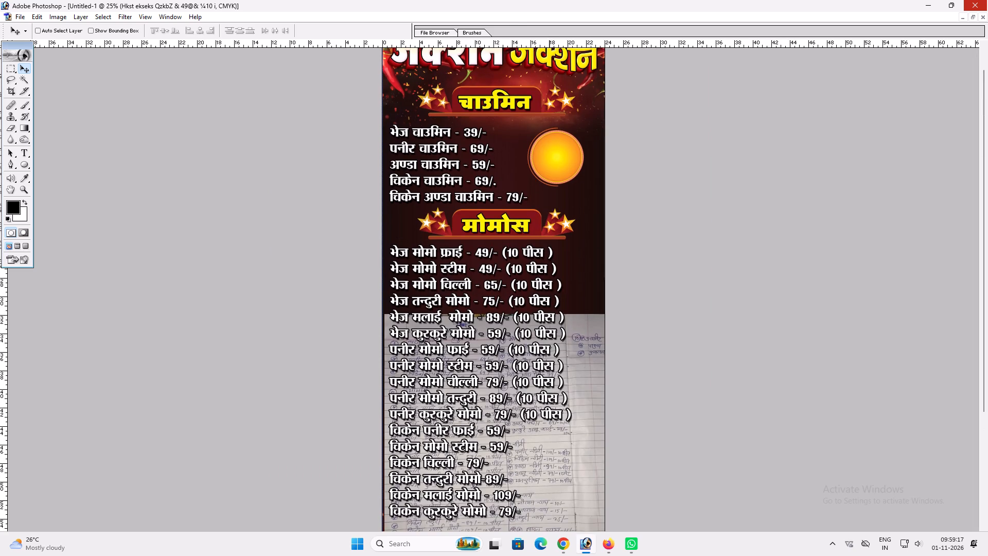
pyautogui.keyDown('ctrl'); pyautogui.click(550, 163); pyautogui.keyUp('ctrl')
pyautogui.press('space')
pyautogui.moveTo(531, 421); pyautogui.dragTo(550, 196)
pyautogui.press('t')
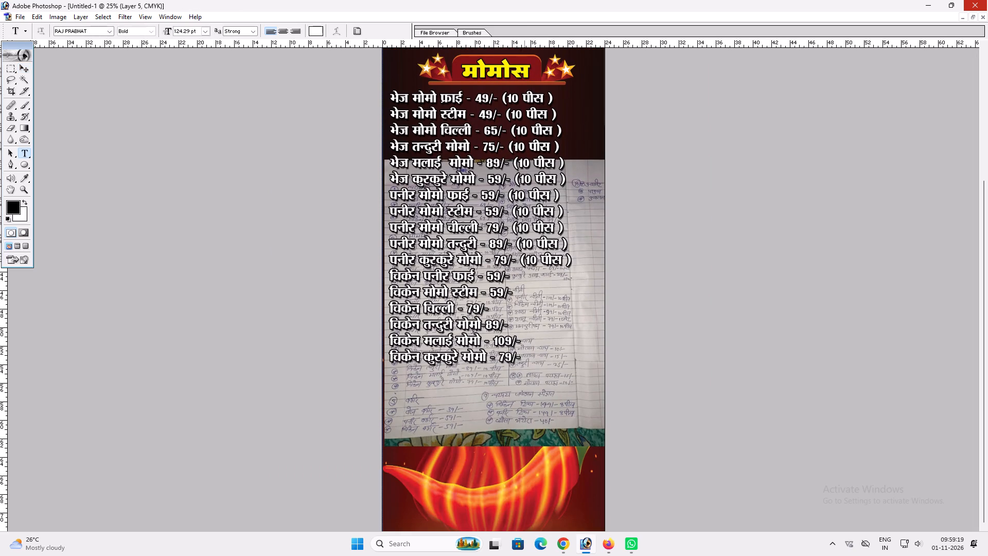
pyautogui.moveTo(521, 259); pyautogui.dragTo(574, 256)
pyautogui.hotkey('ctrl', 'c')
pyautogui.hotkey('ctrl', 'c')
pyautogui.hotkey('ctrl', 'Return')
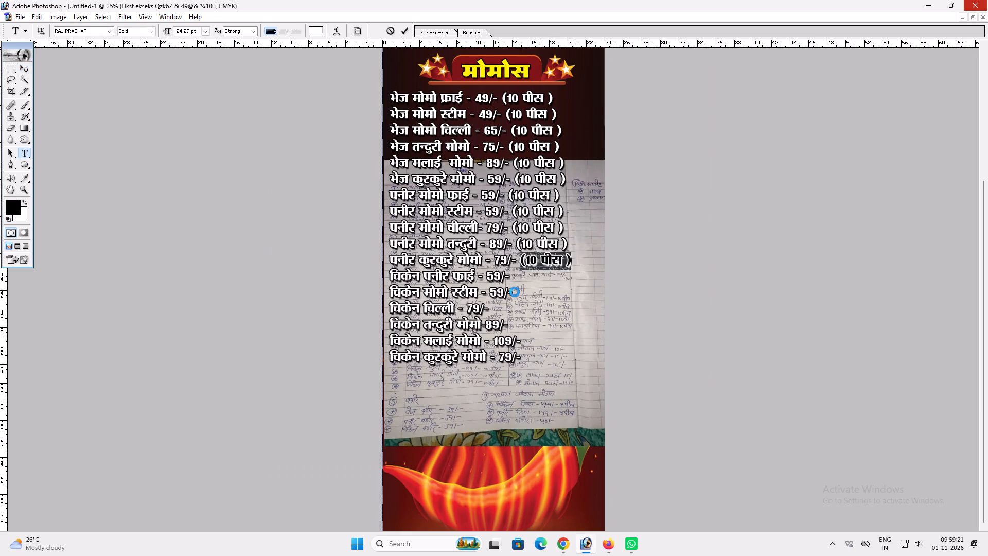
pyautogui.click(513, 277)
pyautogui.press('Return')
pyautogui.click(505, 281)
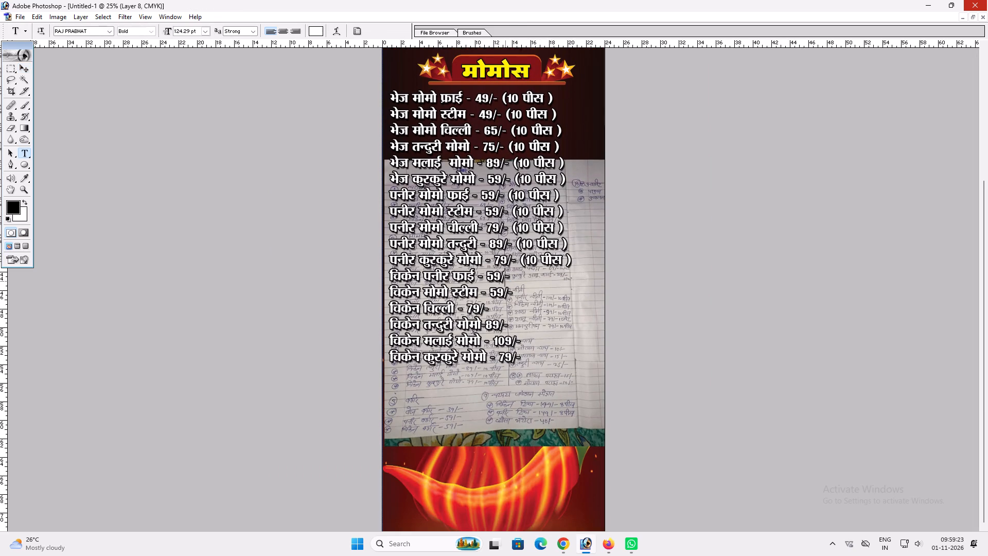
pyautogui.click(508, 281)
pyautogui.press('space')
pyautogui.hotkey('ctrl', 'v')
pyautogui.press('BackSpace')
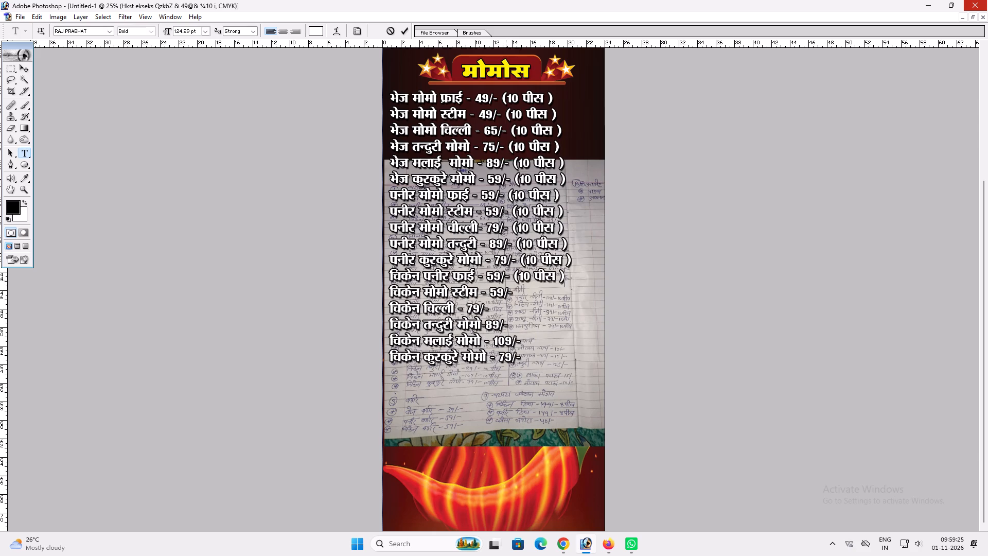
pyautogui.press('Return')
# Add the copied (10 पीस ) after the prices on the चिकेन मोमो स्टीम and चिकेन चिल्ली lines, without extra line breaks.
pyautogui.click(512, 296)
pyautogui.press('space')
pyautogui.hotkey('ctrl', 'v')
pyautogui.press('BackSpace')
pyautogui.press('Return')
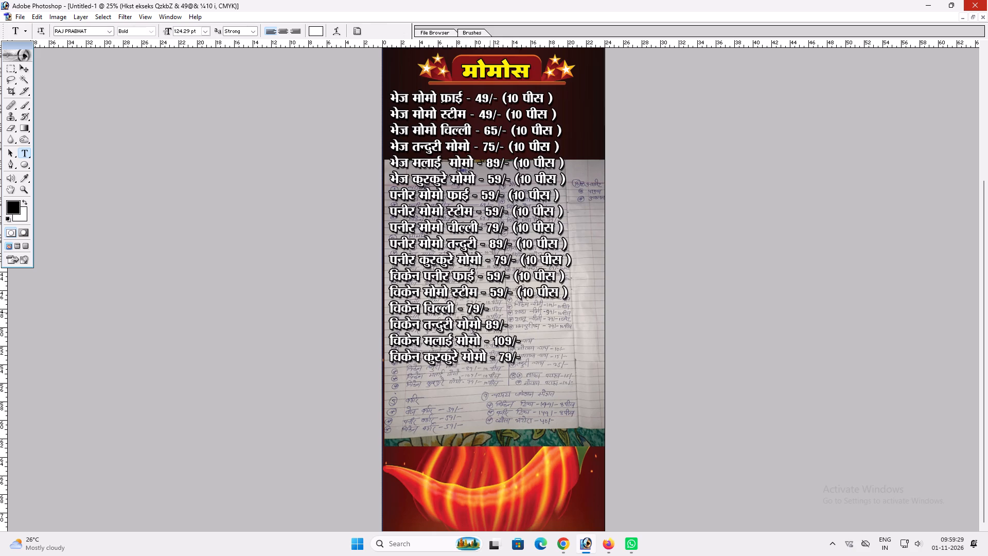
pyautogui.click(490, 312)
pyautogui.press('space')
pyautogui.hotkey('ctrl', 'v')
pyautogui.press('BackSpace')
pyautogui.press('Return')
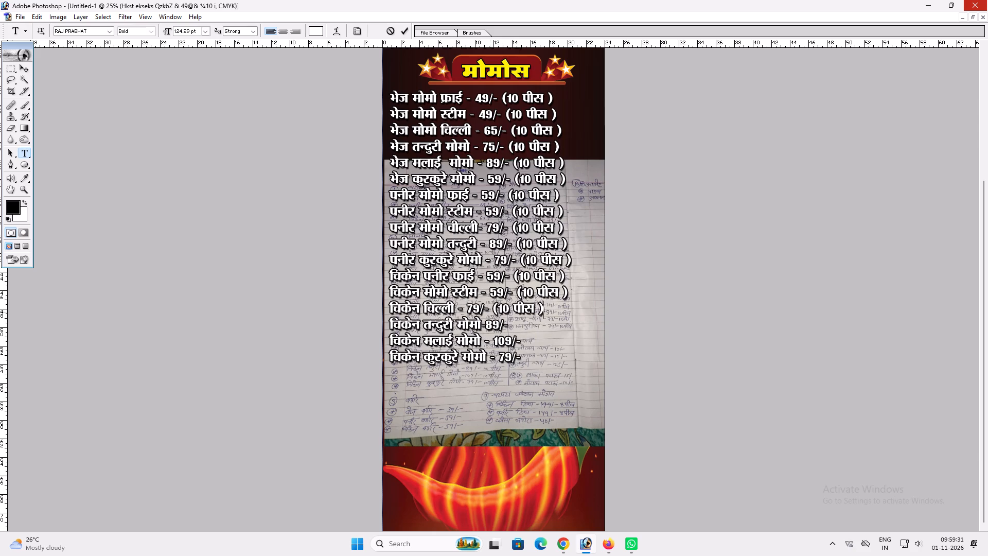
# Add the copied (10 पीस ) after 89/- on the चिकेन तन्दुरी मोमो line and remove the extra line break.
pyautogui.click(505, 326)
pyautogui.click(509, 327)
pyautogui.press('space')
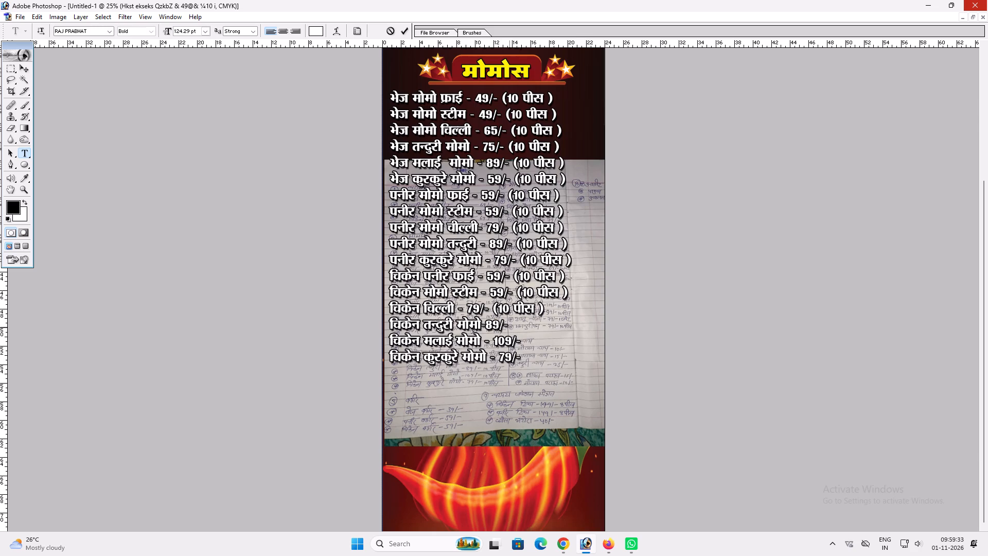
pyautogui.hotkey('ctrl', 'v')
pyautogui.click(509, 327)
pyautogui.click(495, 338)
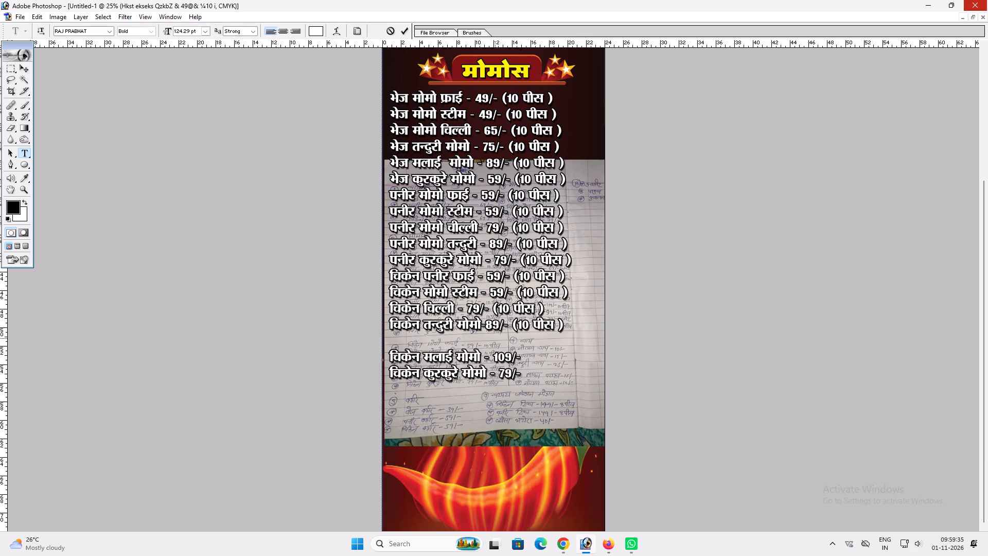
pyautogui.press('BackSpace')
pyautogui.press('Return')
# Add the copied (10 पीस ) after the prices on the चिकेन मलाई मोमो and चिकेन कुरकुरे मोमो lines.
pyautogui.click(519, 346)
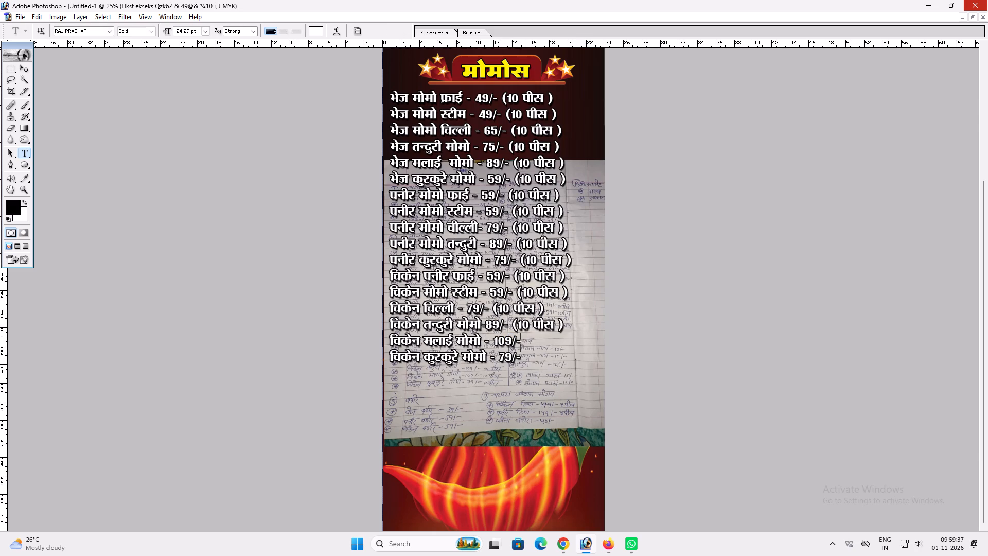
pyautogui.press('space')
pyautogui.hotkey('ctrl', 'v')
pyautogui.press('BackSpace')
pyautogui.press('Return')
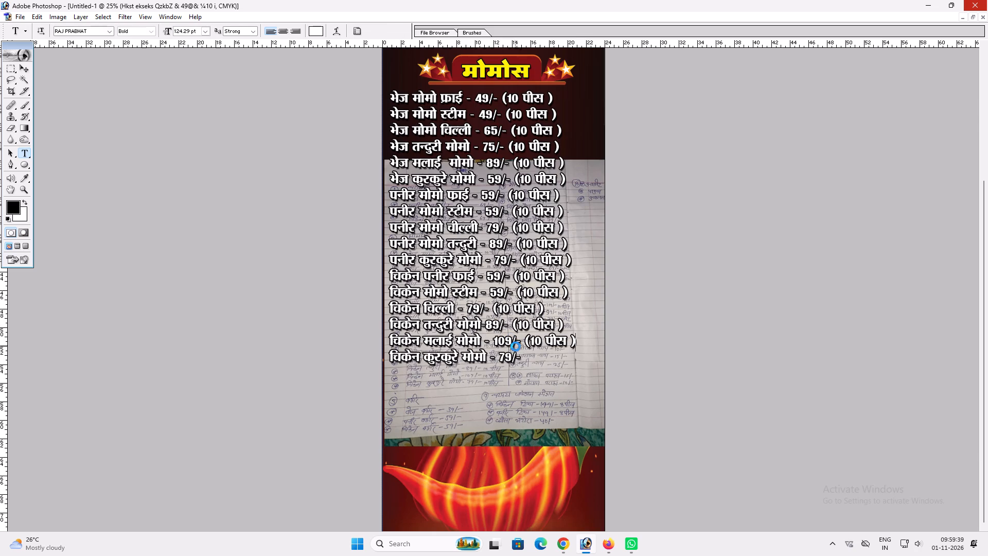
pyautogui.click(520, 358)
pyautogui.press('space')
pyautogui.hotkey('ctrl', 'v')
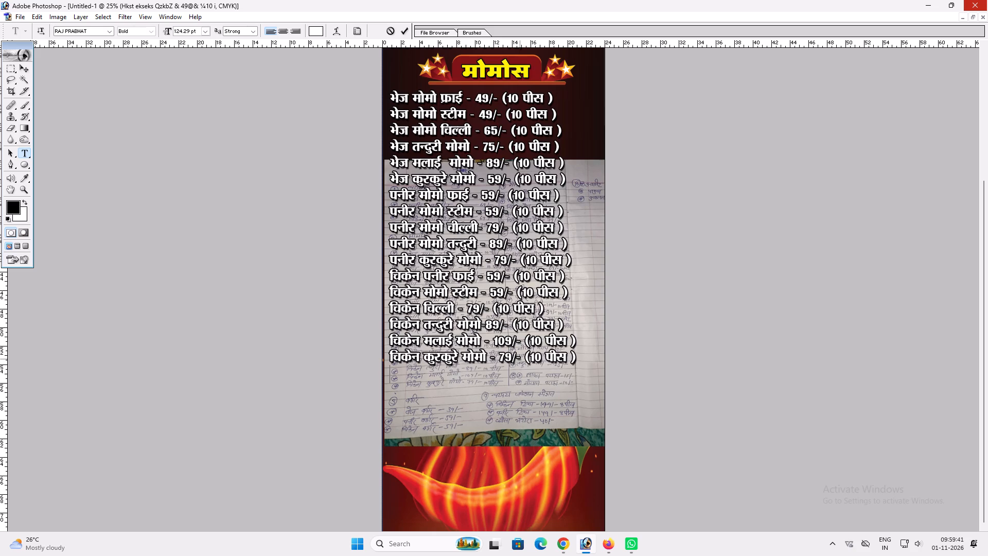
pyautogui.press('Return')
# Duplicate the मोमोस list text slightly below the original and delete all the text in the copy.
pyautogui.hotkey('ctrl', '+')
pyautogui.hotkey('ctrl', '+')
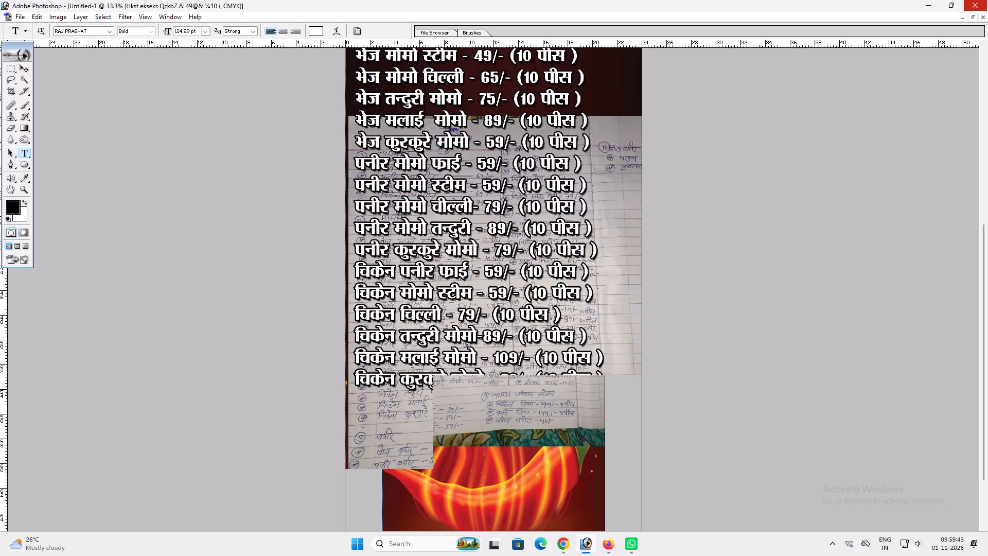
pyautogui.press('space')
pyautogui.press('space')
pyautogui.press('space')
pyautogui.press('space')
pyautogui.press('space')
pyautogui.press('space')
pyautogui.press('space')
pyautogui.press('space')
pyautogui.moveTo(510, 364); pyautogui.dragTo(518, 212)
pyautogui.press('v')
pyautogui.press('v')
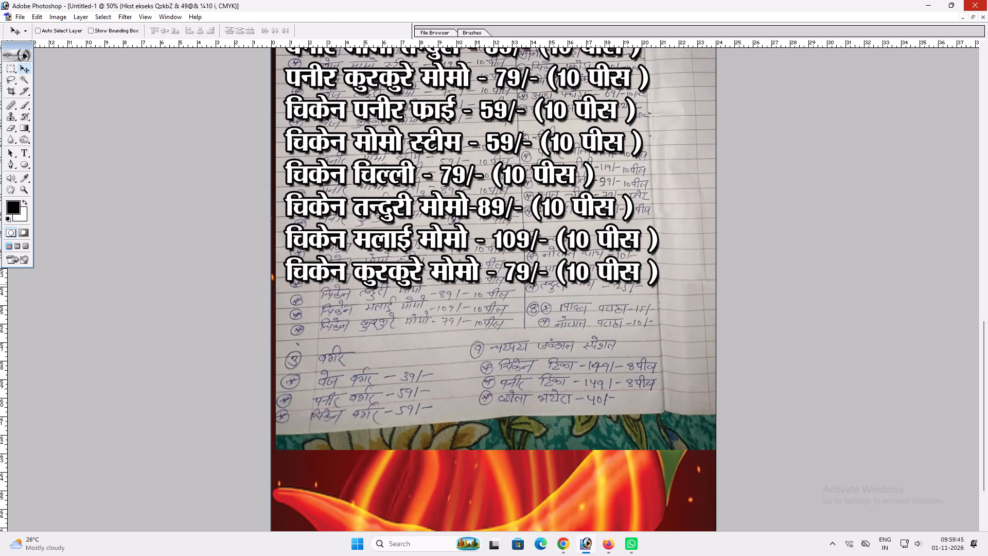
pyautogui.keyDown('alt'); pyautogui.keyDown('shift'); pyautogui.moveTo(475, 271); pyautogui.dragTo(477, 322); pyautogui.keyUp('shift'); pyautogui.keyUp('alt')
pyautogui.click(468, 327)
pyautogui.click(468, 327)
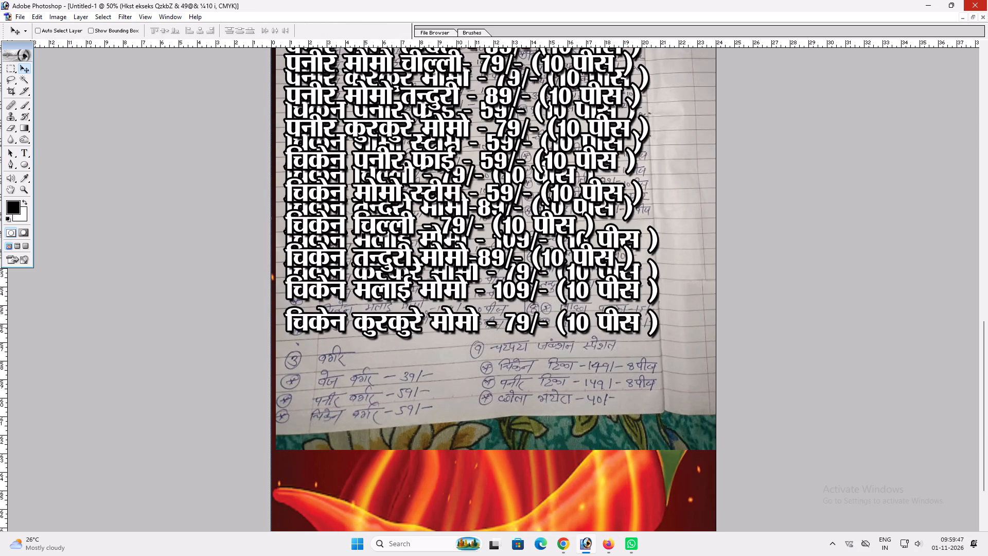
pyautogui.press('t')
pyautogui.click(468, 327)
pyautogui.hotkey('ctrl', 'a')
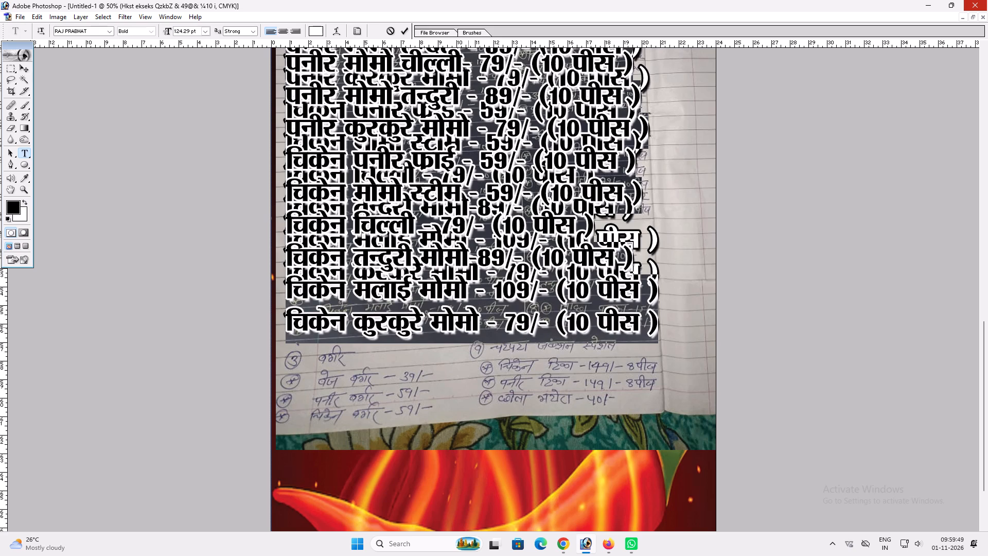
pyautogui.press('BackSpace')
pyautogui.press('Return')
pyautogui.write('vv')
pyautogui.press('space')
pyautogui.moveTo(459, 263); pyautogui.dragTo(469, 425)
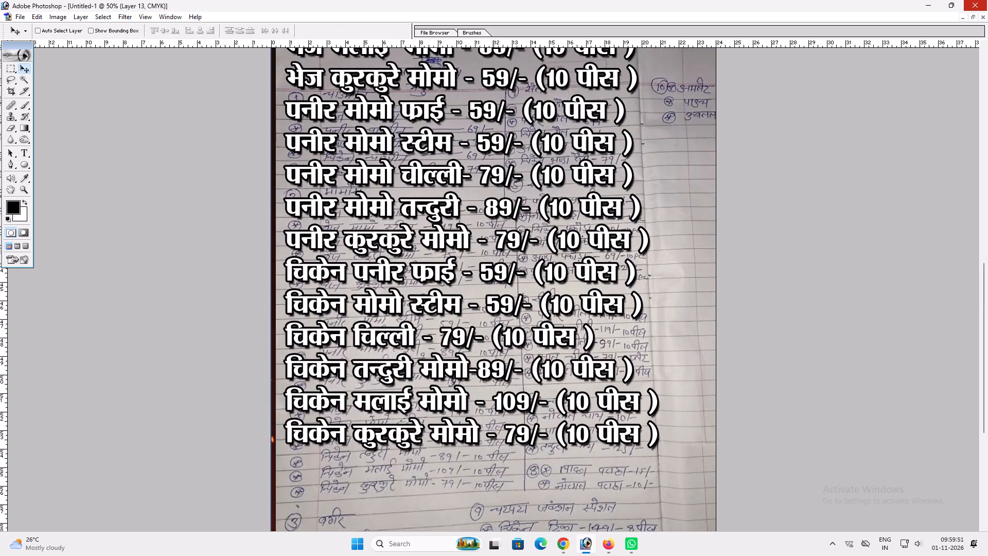
# Scale the मोमोस list text down proportionally to about 91%, keeping its upper-left corner fixed.
pyautogui.moveTo(481, 190); pyautogui.dragTo(482, 408)
pyautogui.keyDown('ctrl'); pyautogui.click(547, 236); pyautogui.keyUp('ctrl')
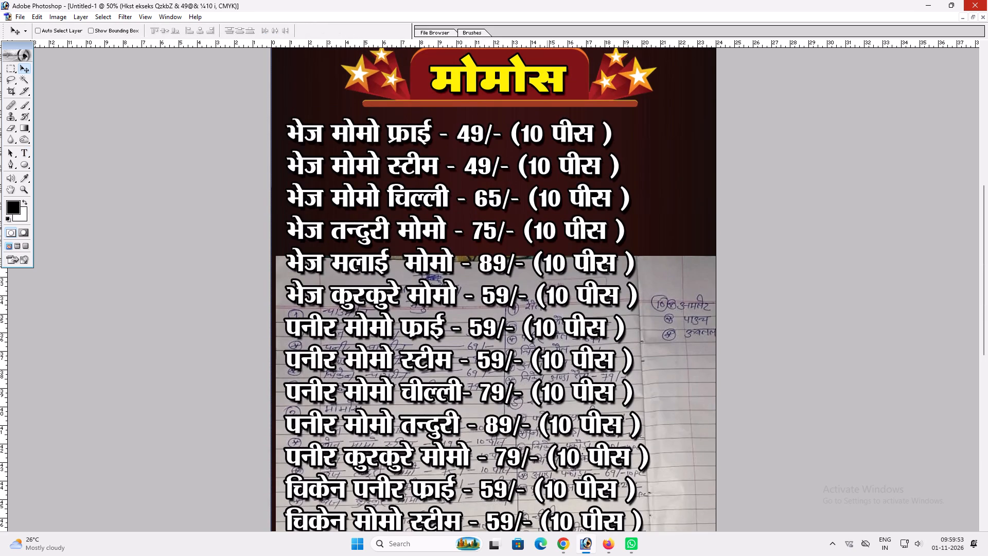
pyautogui.hotkey('ctrl', 't')
pyautogui.hotkey('shift', 'space')
pyautogui.keyDown('shift'); pyautogui.moveTo(600, 383); pyautogui.dragTo(581, 247); pyautogui.keyUp('shift')
pyautogui.hotkey('shift', 'space')
pyautogui.moveTo(638, 474); pyautogui.dragTo(628, 382)
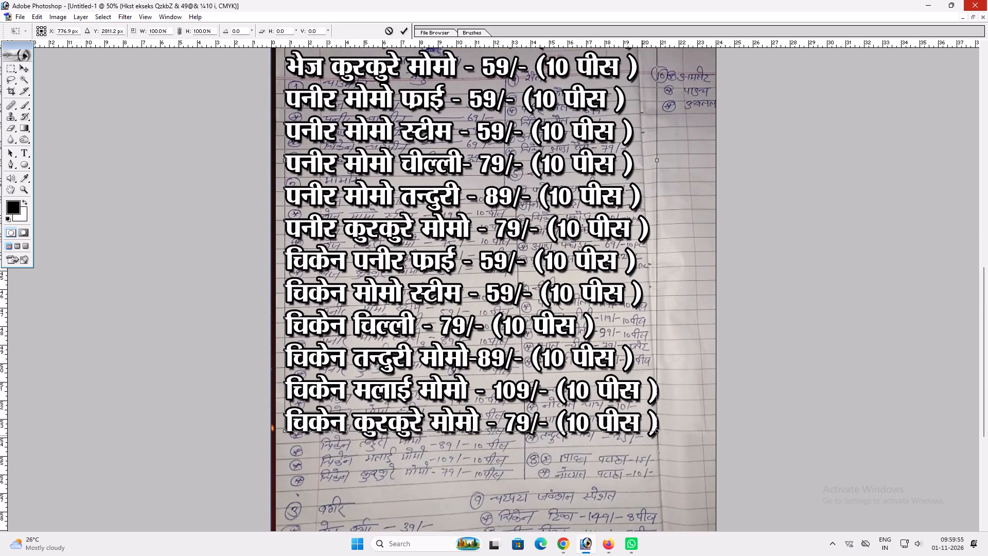
pyautogui.keyDown('shift'); pyautogui.moveTo(654, 433); pyautogui.dragTo(631, 383); pyautogui.keyUp('shift')
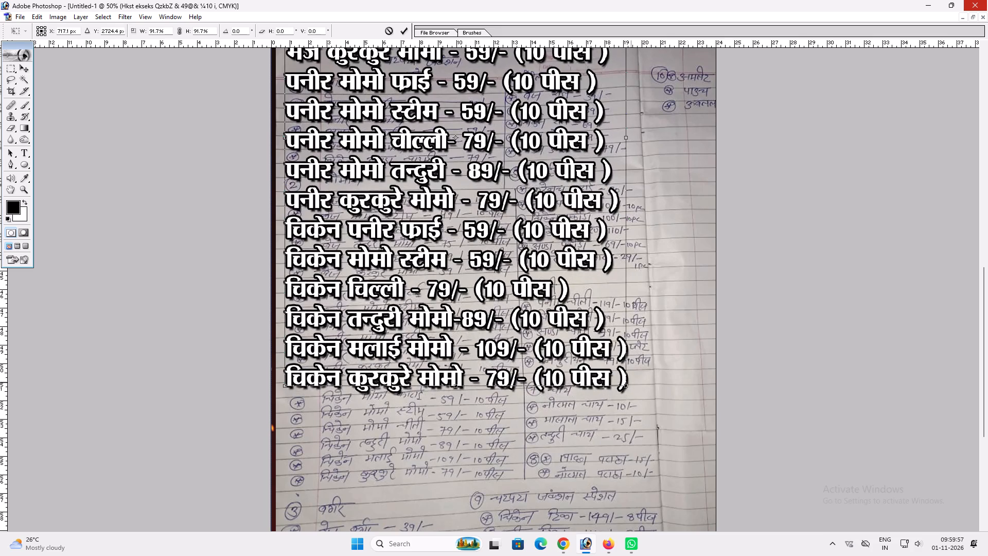
pyautogui.keyDown('shift'); pyautogui.moveTo(631, 383); pyautogui.dragTo(628, 379); pyautogui.keyUp('shift')
pyautogui.hotkey('shift', 'Return')
pyautogui.press('v')
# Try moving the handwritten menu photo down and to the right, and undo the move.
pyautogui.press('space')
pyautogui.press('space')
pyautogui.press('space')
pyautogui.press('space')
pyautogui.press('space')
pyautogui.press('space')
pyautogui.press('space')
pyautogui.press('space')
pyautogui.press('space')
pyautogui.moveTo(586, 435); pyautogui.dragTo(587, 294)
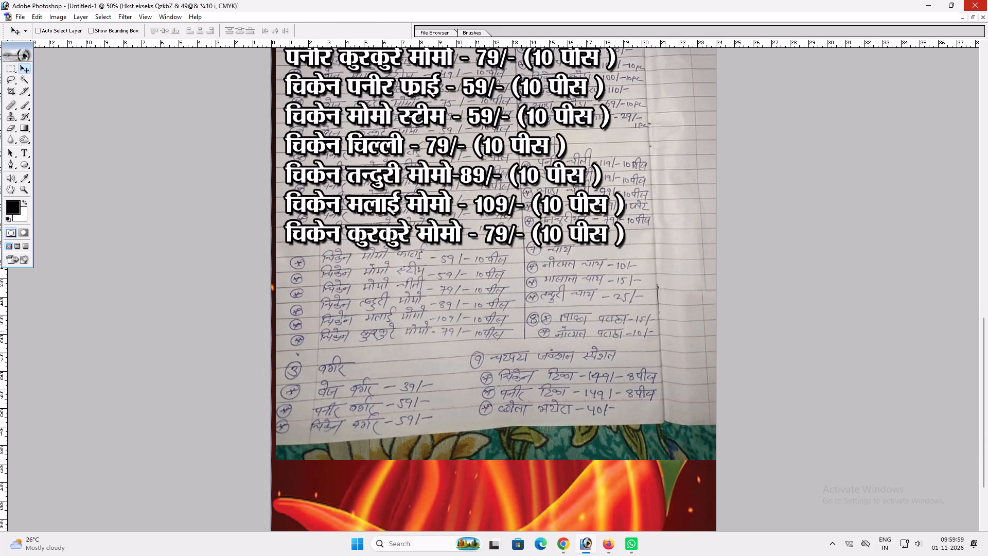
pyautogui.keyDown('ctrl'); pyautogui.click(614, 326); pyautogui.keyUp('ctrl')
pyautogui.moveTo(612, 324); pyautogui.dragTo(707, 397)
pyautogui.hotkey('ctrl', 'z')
# Scale the मोमोस list text down proportionally a second time, keeping it aligned under its heading at the left margin.
pyautogui.press('space')
pyautogui.press('space')
pyautogui.press('space')
pyautogui.press('space')
pyautogui.press('space')
pyautogui.press('space')
pyautogui.press('space')
pyautogui.press('space')
pyautogui.press('space')
pyautogui.press('space')
pyautogui.press('space')
pyautogui.press('space')
pyautogui.press('space')
pyautogui.press('space')
pyautogui.press('space')
pyautogui.press('space')
pyautogui.press('space')
pyautogui.press('space')
pyautogui.press('space')
pyautogui.press('space')
pyautogui.moveTo(546, 293); pyautogui.dragTo(553, 533)
pyautogui.moveTo(556, 327); pyautogui.dragTo(556, 500)
pyautogui.moveTo(553, 347); pyautogui.dragTo(553, 480)
pyautogui.rightClick(527, 355)
pyautogui.moveTo(538, 357); pyautogui.dragTo(543, 358)
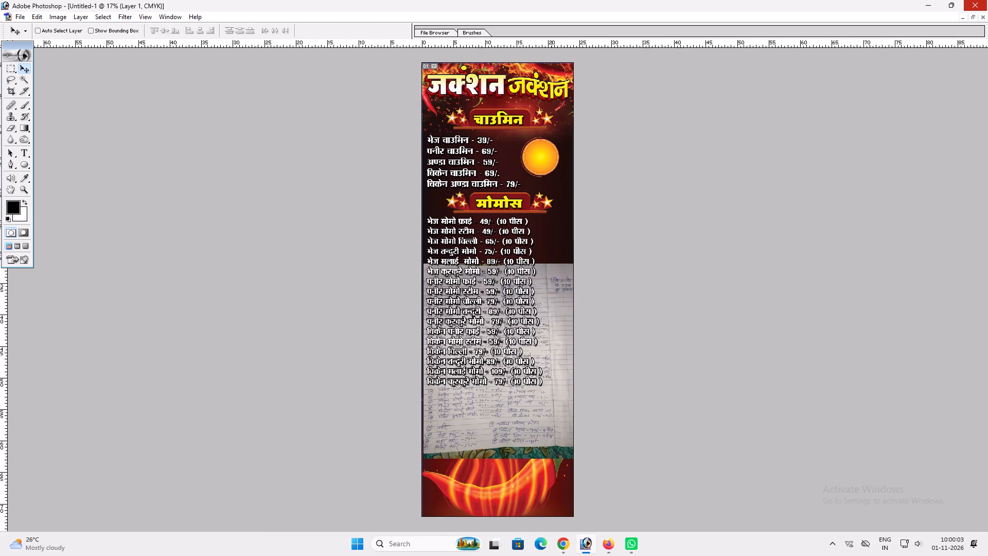
pyautogui.hotkey('ctrl', '+')
pyautogui.hotkey('ctrl', '+')
pyautogui.press('space')
pyautogui.press('space')
pyautogui.press('space')
pyautogui.press('space')
pyautogui.press('space')
pyautogui.press('space')
pyautogui.press('space')
pyautogui.press('space')
pyautogui.press('space')
pyautogui.press('space')
pyautogui.press('space')
pyautogui.press('space')
pyautogui.press('space')
pyautogui.press('space')
pyautogui.press('space')
pyautogui.press('space')
pyautogui.press('space')
pyautogui.press('space')
pyautogui.press('space')
pyautogui.press('space')
pyautogui.moveTo(517, 402); pyautogui.dragTo(525, 536)
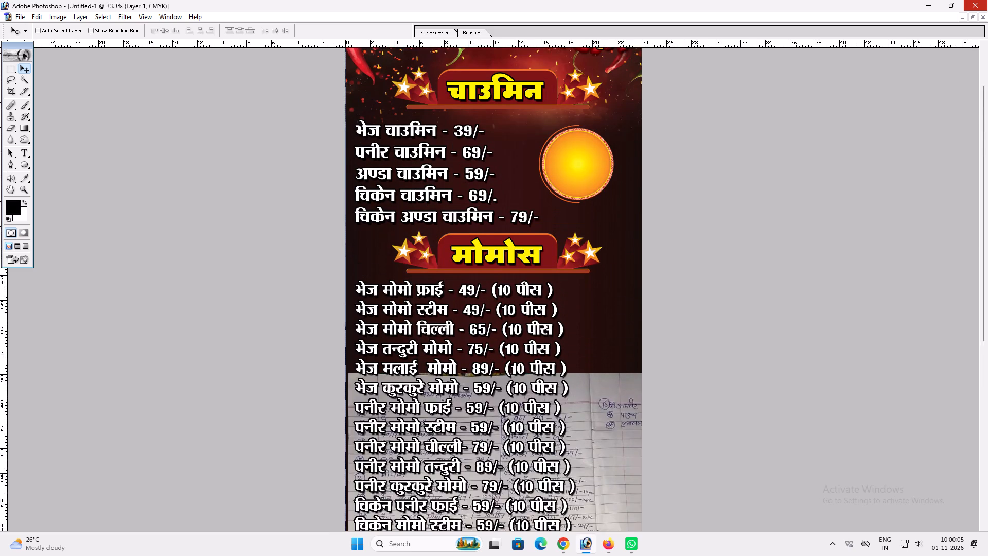
pyautogui.moveTo(516, 288); pyautogui.dragTo(514, 345)
pyautogui.moveTo(545, 318); pyautogui.dragTo(560, 129)
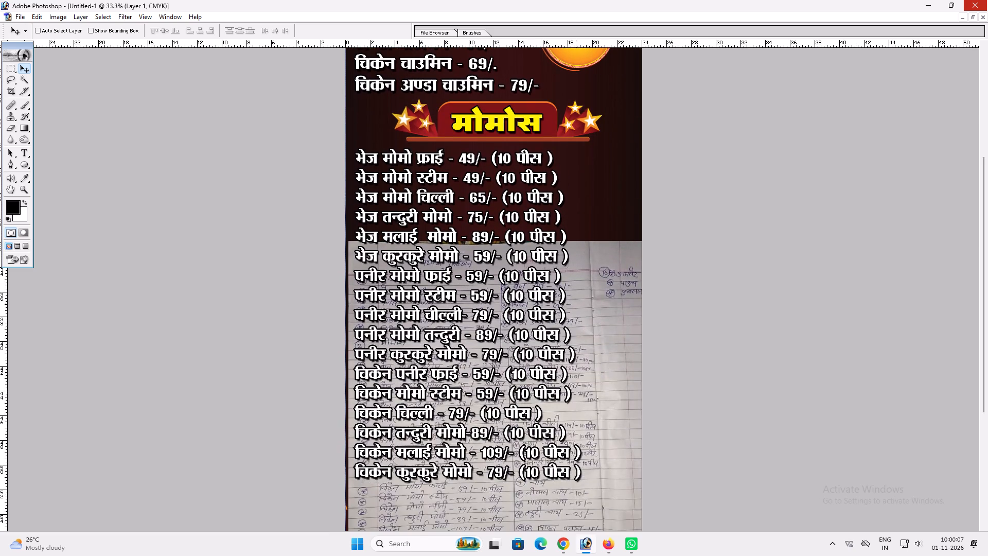
pyautogui.moveTo(558, 323); pyautogui.dragTo(558, 179)
pyautogui.keyDown('ctrl'); pyautogui.click(578, 326); pyautogui.keyUp('ctrl')
pyautogui.hotkey('ctrl', 't')
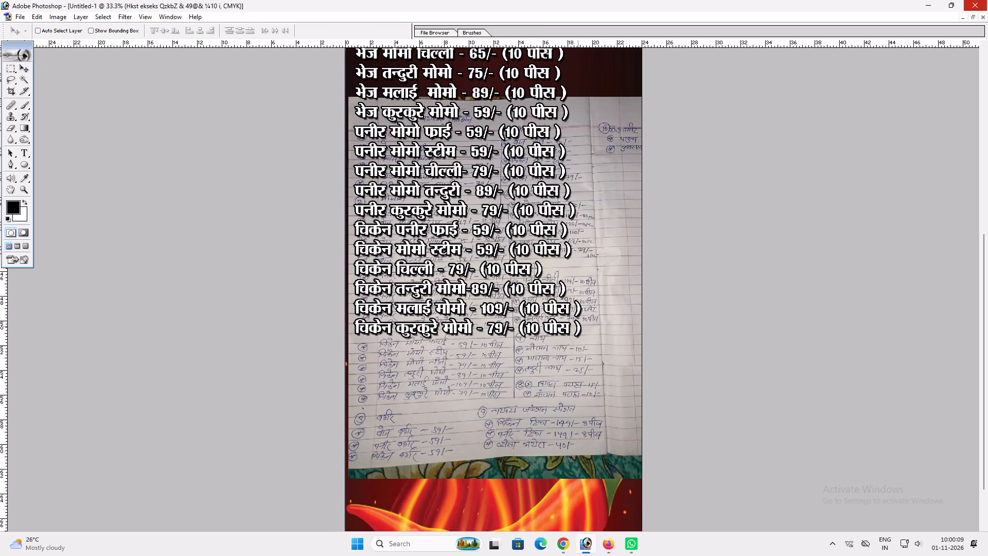
pyautogui.keyDown('shift'); pyautogui.moveTo(583, 338); pyautogui.dragTo(563, 294); pyautogui.keyUp('shift')
pyautogui.press('Return')
pyautogui.press('v')
# Cut all the text out of the existing चाउमिन list.
pyautogui.press('space')
pyautogui.press('space')
pyautogui.press('space')
pyautogui.press('space')
pyautogui.press('space')
pyautogui.press('space')
pyautogui.press('space')
pyautogui.press('space')
pyautogui.press('space')
pyautogui.press('space')
pyautogui.press('space')
pyautogui.press('space')
pyautogui.press('space')
pyautogui.press('space')
pyautogui.press('space')
pyautogui.press('space')
pyautogui.press('space')
pyautogui.press('space')
pyautogui.press('space')
pyautogui.press('space')
pyautogui.moveTo(536, 235); pyautogui.dragTo(536, 413)
pyautogui.moveTo(528, 311); pyautogui.dragTo(518, 254)
pyautogui.moveTo(516, 282); pyautogui.dragTo(515, 449)
pyautogui.keyDown('ctrl'); pyautogui.click(474, 228); pyautogui.keyUp('ctrl')
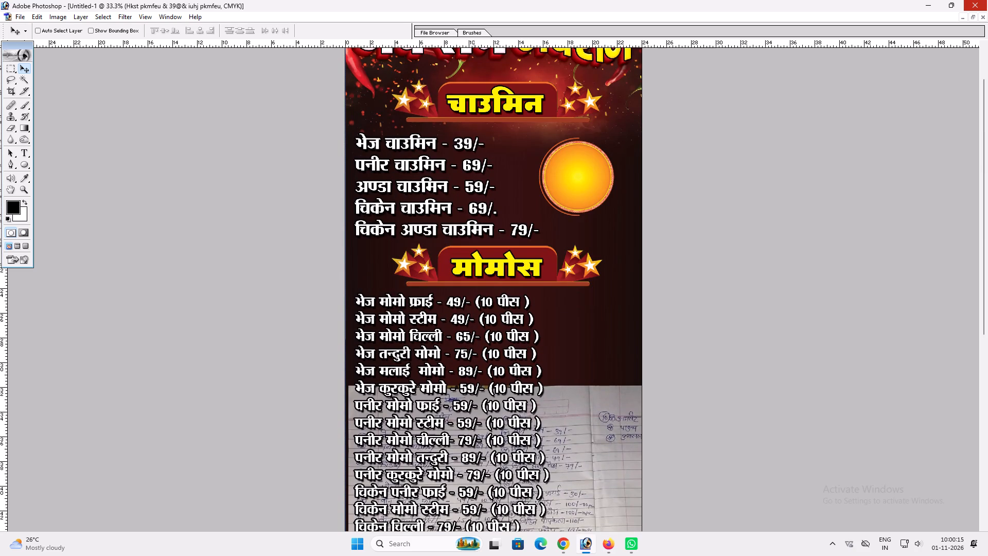
pyautogui.press('t')
pyautogui.click(466, 230)
pyautogui.hotkey('ctrl', 'a')
pyautogui.hotkey('ctrl', 'x')
pyautogui.press('Return')
pyautogui.press('v')
pyautogui.press('v')
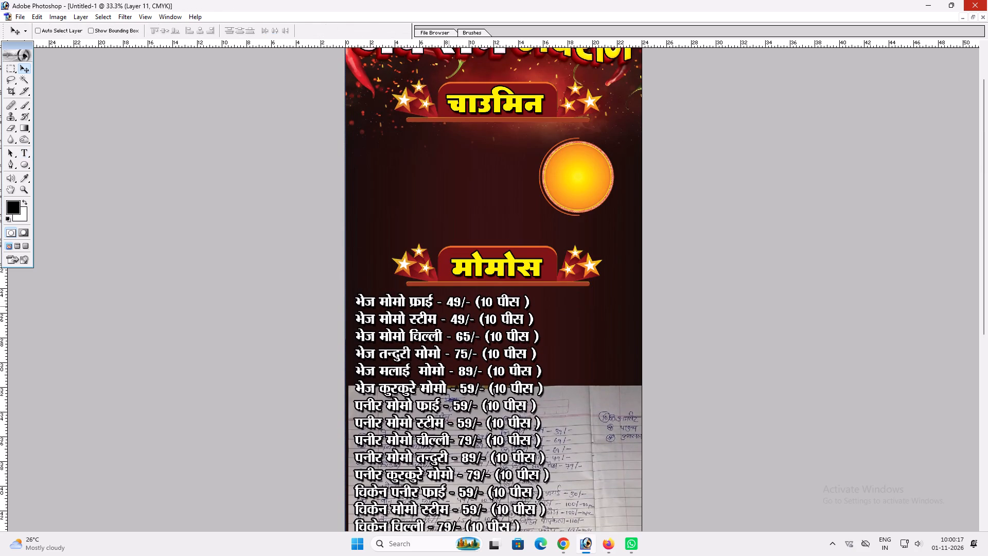
# Duplicate the मोमोस list up under the चाउमिन heading and replace the copy's text with the cut चाउमिन items.
pyautogui.keyDown('ctrl'); pyautogui.click(450, 304); pyautogui.keyUp('ctrl')
pyautogui.keyDown('alt'); pyautogui.moveTo(450, 304); pyautogui.dragTo(452, 181); pyautogui.keyUp('alt')
pyautogui.press('t')
pyautogui.click(451, 186)
pyautogui.hotkey('ctrl', 'a')
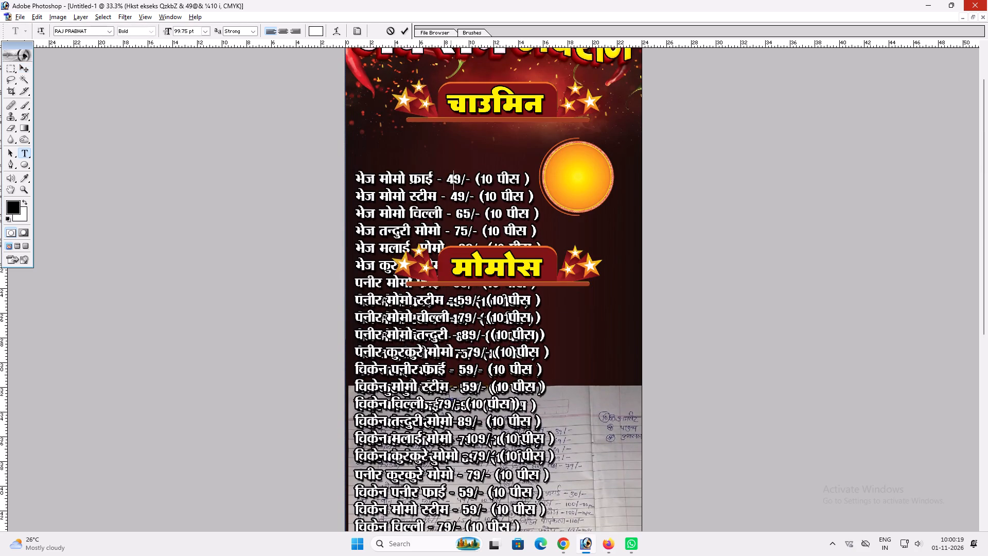
pyautogui.hotkey('ctrl', 'v')
pyautogui.press('Return')
pyautogui.write('vvv')
pyautogui.keyDown('shift'); pyautogui.moveTo(439, 198); pyautogui.dragTo(440, 165); pyautogui.keyUp('shift')
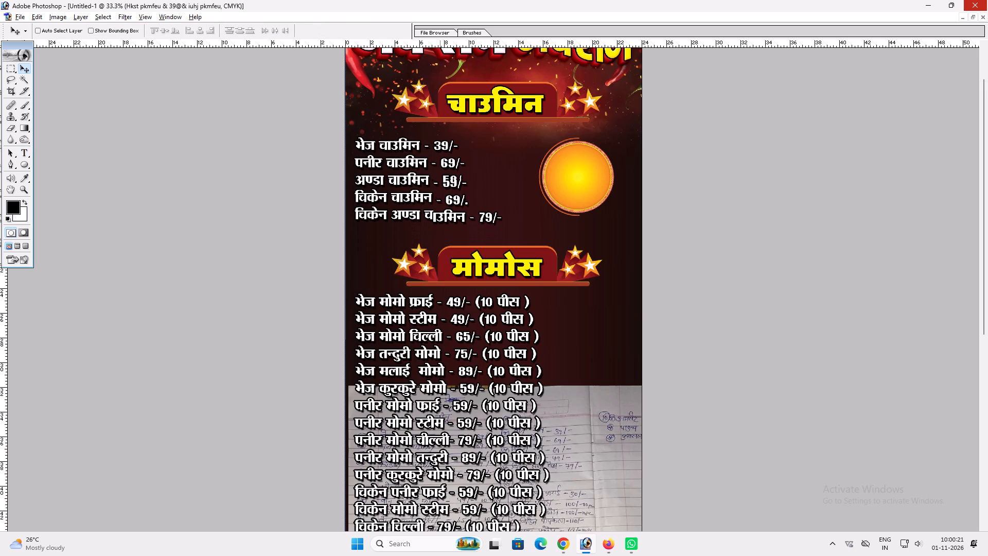
pyautogui.keyDown('shift'); pyautogui.moveTo(440, 165); pyautogui.dragTo(440, 161); pyautogui.keyUp('shift')
# Join the पनीर चाउमिन item onto the भेज चाउमिन line, separated by a comma and a space.
pyautogui.press('t')
pyautogui.click(439, 164)
pyautogui.press('Home')
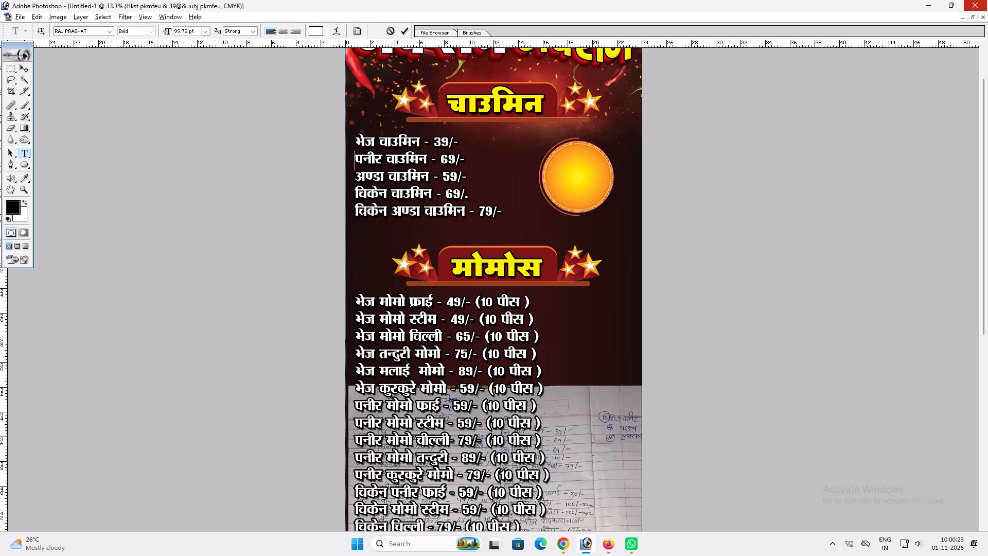
pyautogui.press('BackSpace')
pyautogui.write(']')
pyautogui.press('space')
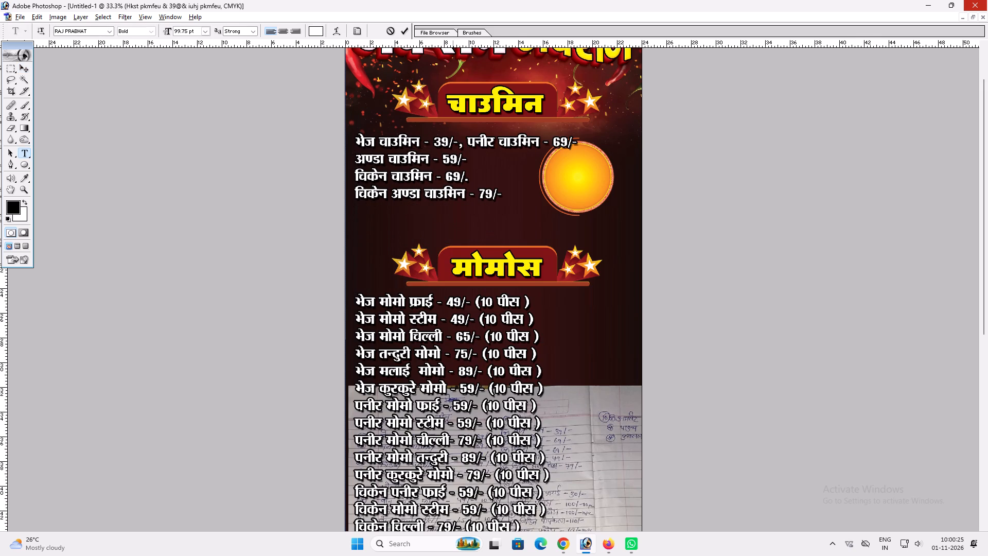
# Join the चिकेन चाउमिन item onto the अण्डा चाउमिन line, separated by a comma and a space.
pyautogui.click(448, 161)
pyautogui.click(445, 181)
pyautogui.press('Home')
pyautogui.press('BackSpace')
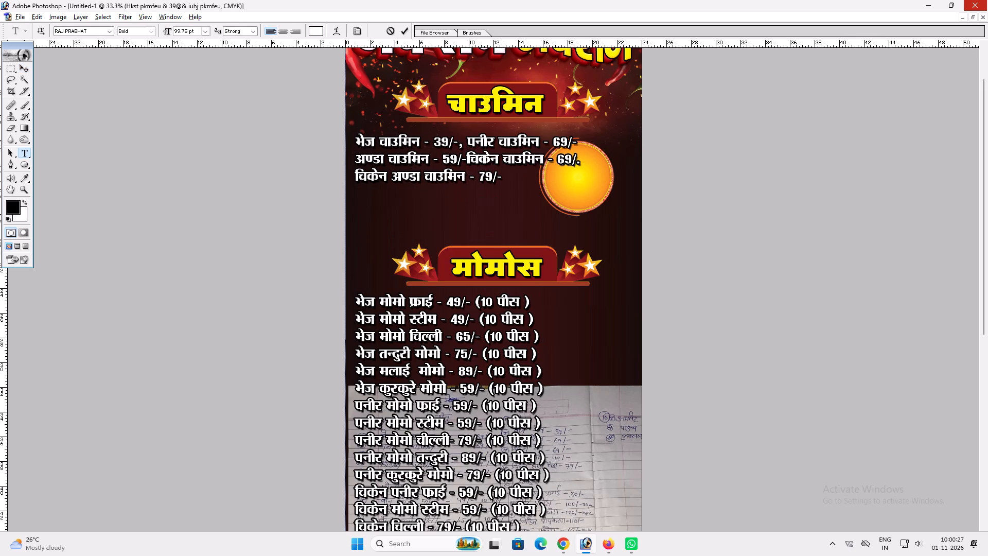
pyautogui.write(']')
pyautogui.press('space')
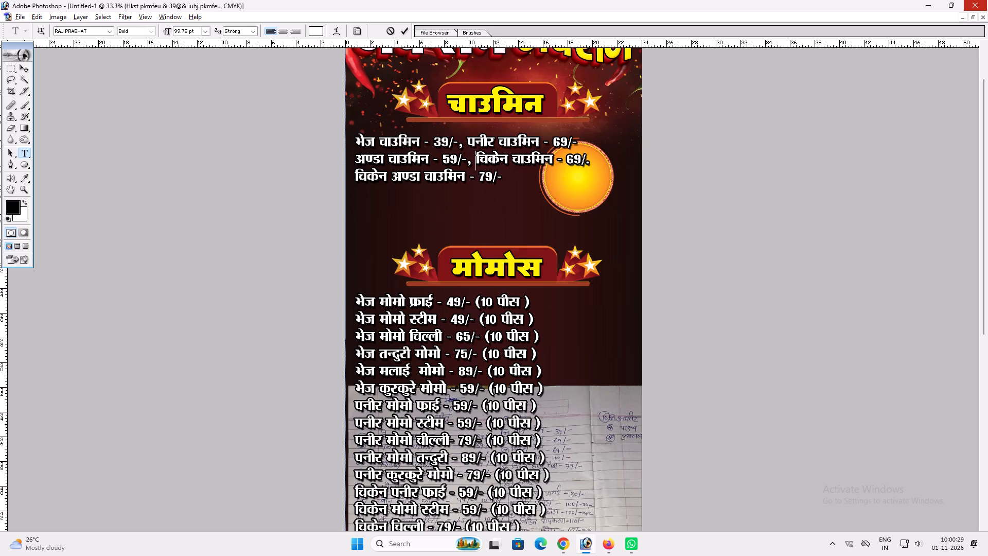
pyautogui.click(445, 181)
pyautogui.press('Return')
pyautogui.press('v')
pyautogui.hotkey('ctrl', 't')
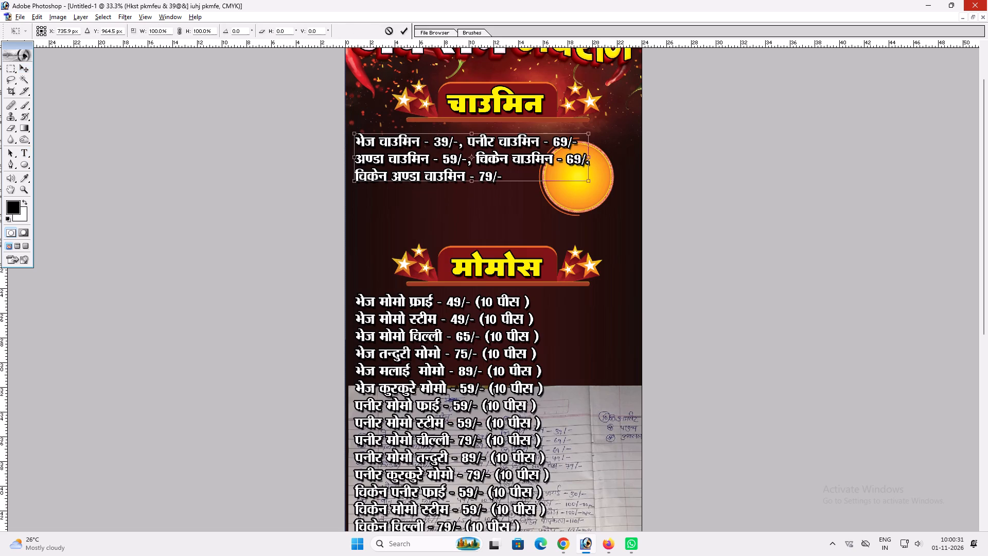
pyautogui.press('Return')
pyautogui.write('vv')
# Shrink the orange circle proportionally and place it at the left margin between the चाउमिन list and the मोमोस heading.
pyautogui.keyDown('shift'); pyautogui.click(584, 175); pyautogui.keyUp('shift')
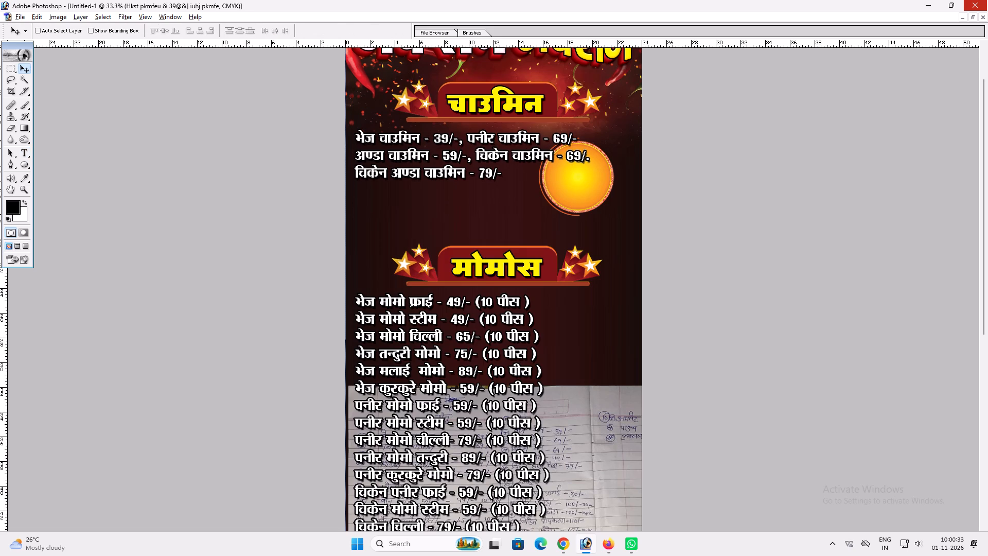
pyautogui.keyDown('ctrl'); pyautogui.click(586, 183); pyautogui.keyUp('ctrl')
pyautogui.moveTo(586, 183); pyautogui.dragTo(592, 200)
pyautogui.hotkey('ctrl', 't')
pyautogui.keyDown('shift'); pyautogui.moveTo(618, 155); pyautogui.dragTo(617, 158); pyautogui.keyUp('shift')
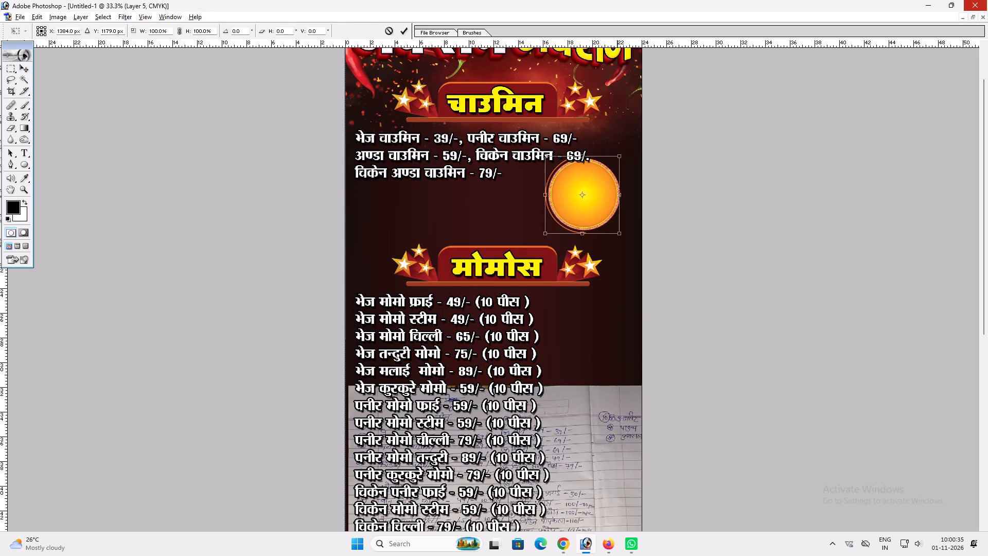
pyautogui.keyDown('shift'); pyautogui.moveTo(617, 158); pyautogui.dragTo(606, 172); pyautogui.keyUp('shift')
pyautogui.hotkey('shift', 'Return')
pyautogui.press('v')
pyautogui.press('v')
pyautogui.moveTo(599, 197); pyautogui.dragTo(407, 211)
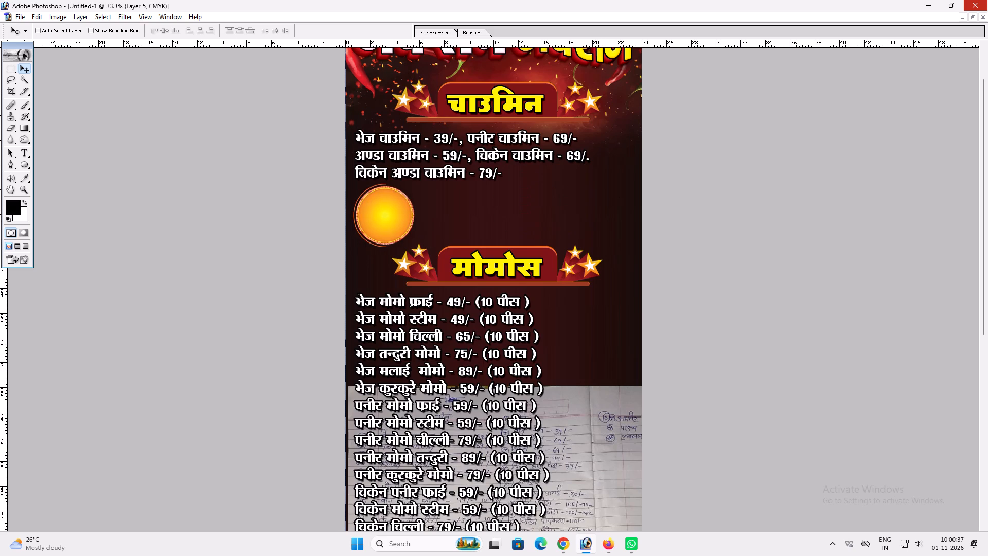
pyautogui.moveTo(407, 211); pyautogui.dragTo(411, 209)
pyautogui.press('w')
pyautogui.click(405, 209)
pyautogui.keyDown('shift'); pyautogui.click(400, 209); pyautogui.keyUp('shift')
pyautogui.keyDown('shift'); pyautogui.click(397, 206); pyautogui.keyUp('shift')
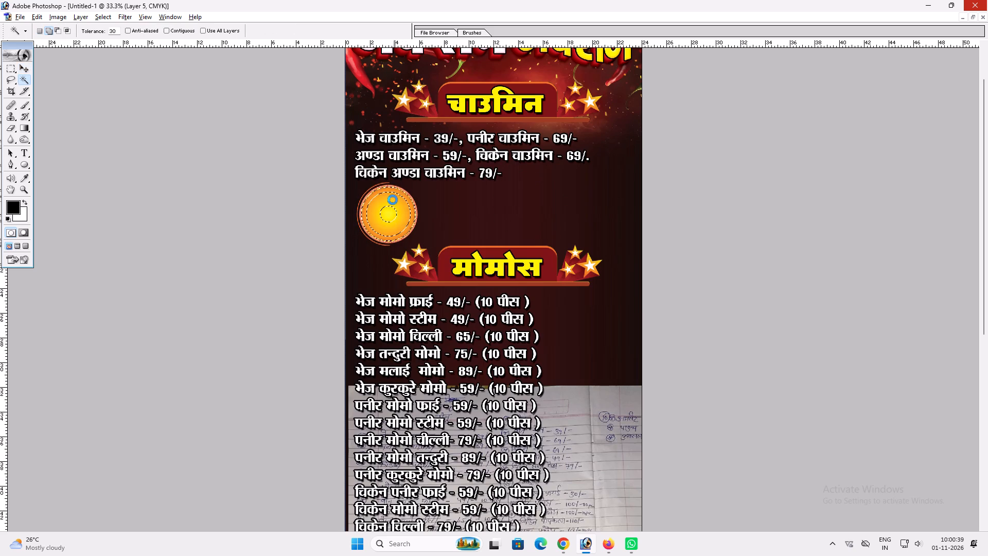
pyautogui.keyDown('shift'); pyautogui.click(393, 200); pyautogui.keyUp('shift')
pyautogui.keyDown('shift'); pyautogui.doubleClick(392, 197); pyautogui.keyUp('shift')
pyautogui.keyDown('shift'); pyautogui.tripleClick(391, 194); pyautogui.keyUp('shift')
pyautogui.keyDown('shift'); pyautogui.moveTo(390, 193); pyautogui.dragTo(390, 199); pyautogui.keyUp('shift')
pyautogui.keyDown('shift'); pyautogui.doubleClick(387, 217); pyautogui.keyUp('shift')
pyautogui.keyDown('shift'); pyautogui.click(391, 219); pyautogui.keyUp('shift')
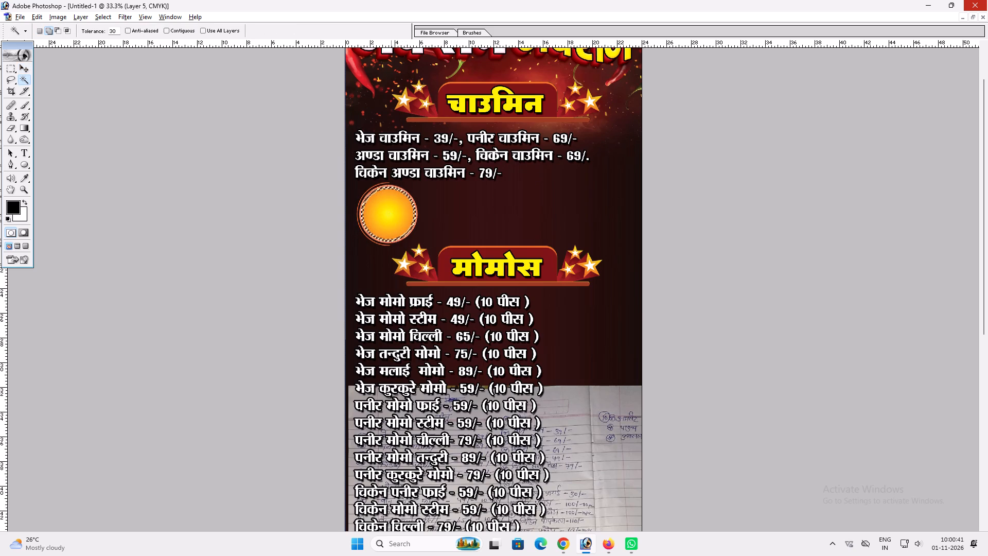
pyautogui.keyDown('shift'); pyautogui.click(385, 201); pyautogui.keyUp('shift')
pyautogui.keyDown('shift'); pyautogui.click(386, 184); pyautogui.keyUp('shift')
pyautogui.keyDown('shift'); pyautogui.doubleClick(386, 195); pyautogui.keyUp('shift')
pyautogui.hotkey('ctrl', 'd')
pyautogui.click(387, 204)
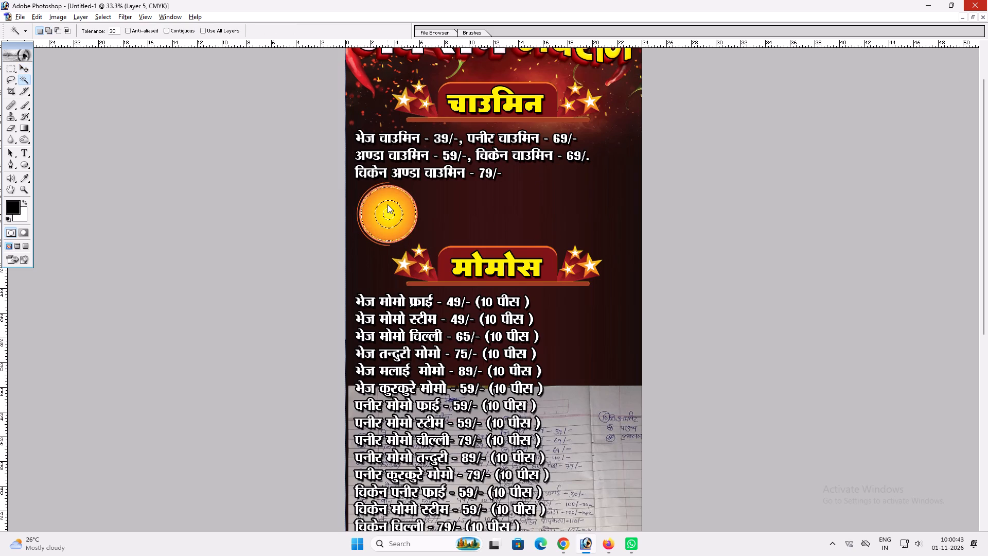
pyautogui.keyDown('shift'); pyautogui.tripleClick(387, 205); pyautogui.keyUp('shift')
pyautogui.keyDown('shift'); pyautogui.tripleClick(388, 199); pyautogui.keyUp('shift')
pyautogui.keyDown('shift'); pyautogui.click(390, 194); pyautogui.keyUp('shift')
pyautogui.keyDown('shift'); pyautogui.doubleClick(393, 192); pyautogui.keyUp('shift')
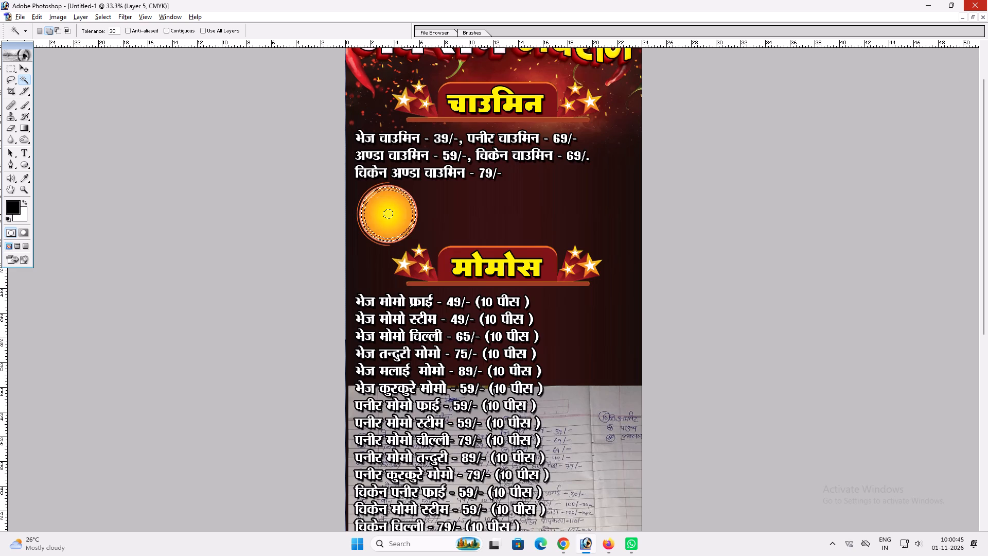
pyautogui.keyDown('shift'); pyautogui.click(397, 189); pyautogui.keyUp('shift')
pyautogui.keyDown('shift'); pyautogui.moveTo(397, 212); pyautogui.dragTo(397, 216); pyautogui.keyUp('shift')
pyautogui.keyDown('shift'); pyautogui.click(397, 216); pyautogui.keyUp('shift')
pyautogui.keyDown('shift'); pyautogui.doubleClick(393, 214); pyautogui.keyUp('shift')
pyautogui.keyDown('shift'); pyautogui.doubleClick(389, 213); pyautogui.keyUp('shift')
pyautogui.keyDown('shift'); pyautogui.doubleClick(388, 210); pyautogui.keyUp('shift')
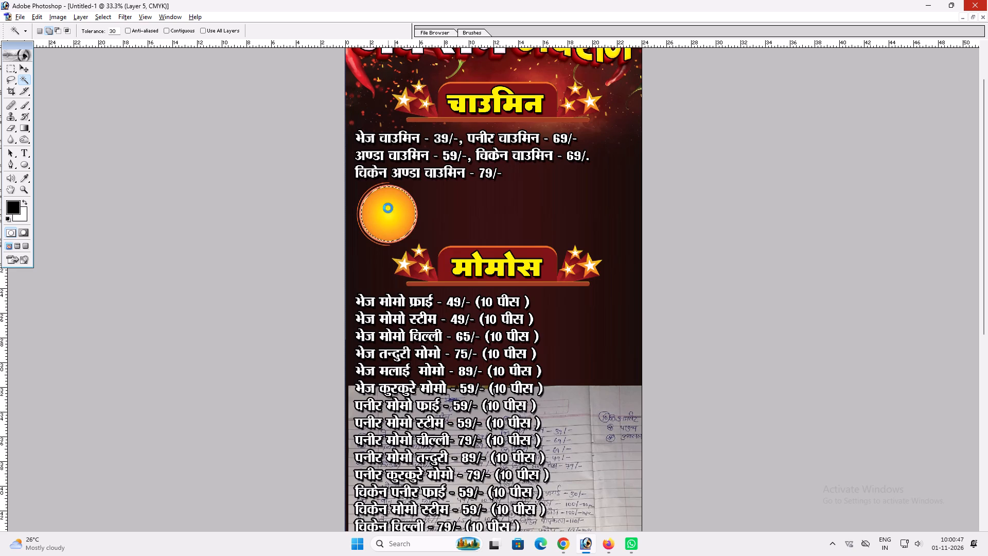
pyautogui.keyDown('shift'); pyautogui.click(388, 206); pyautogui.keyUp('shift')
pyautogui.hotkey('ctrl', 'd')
# Move the orange circle from the left margin to the right end of the चाउमिन list.
pyautogui.press('v')
pyautogui.press('v')
pyautogui.press('space')
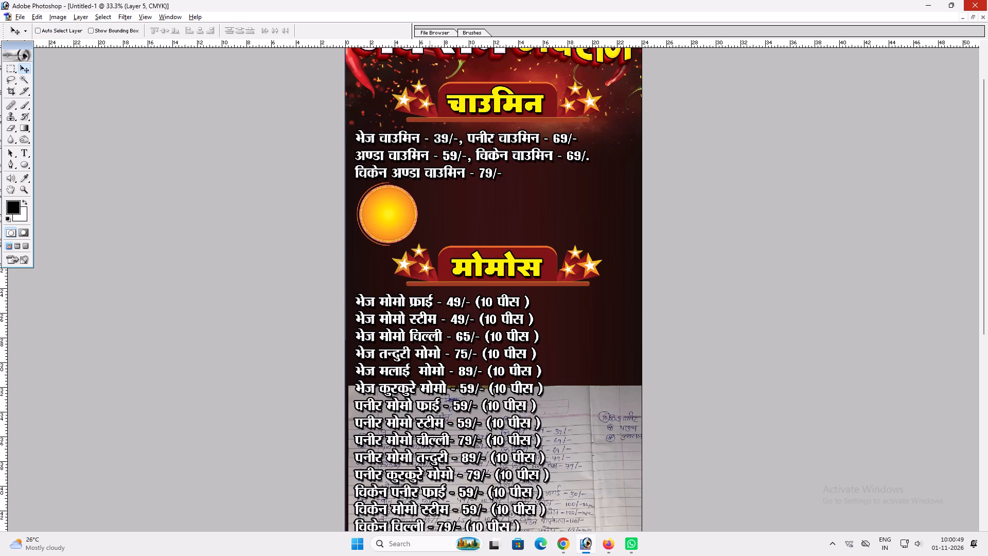
pyautogui.press('v')
pyautogui.press('v')
pyautogui.moveTo(404, 208); pyautogui.dragTo(606, 153)
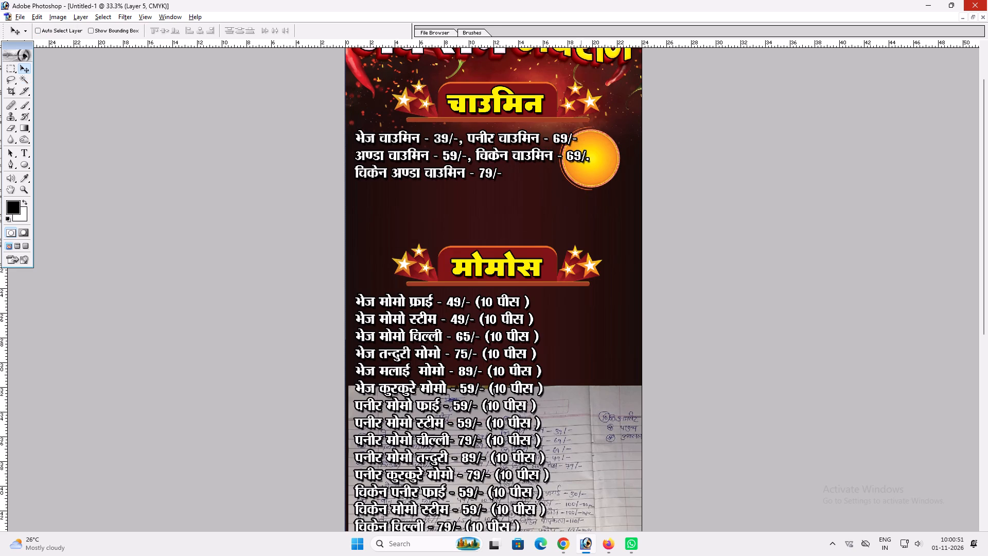
# Narrow the चाउमिन item list horizontally so its lines end before the orange circle.
pyautogui.keyDown('ctrl'); pyautogui.click(568, 157); pyautogui.keyUp('ctrl')
pyautogui.hotkey('ctrl', 't')
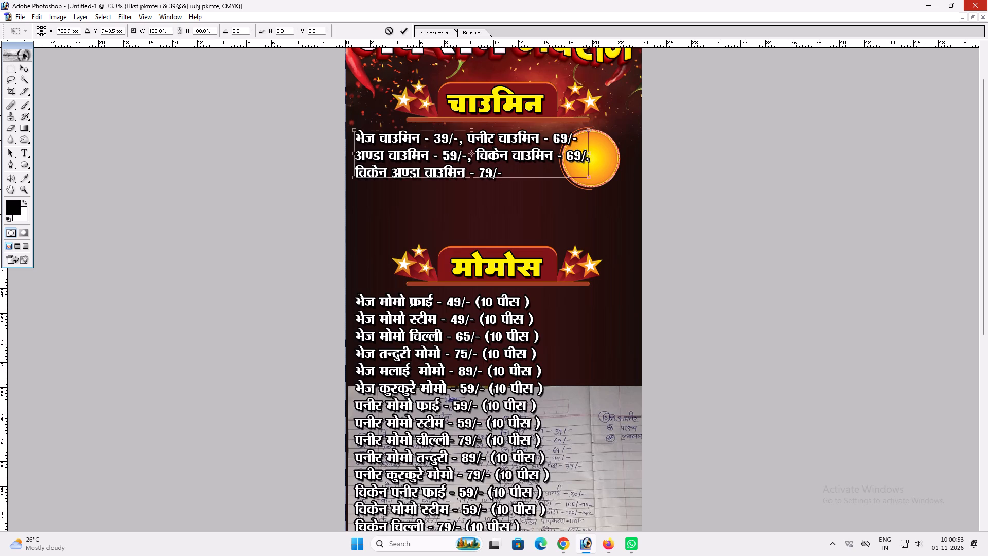
pyautogui.keyDown('shift'); pyautogui.moveTo(586, 149); pyautogui.dragTo(554, 154); pyautogui.keyUp('shift')
pyautogui.press('Return')
pyautogui.press('v')
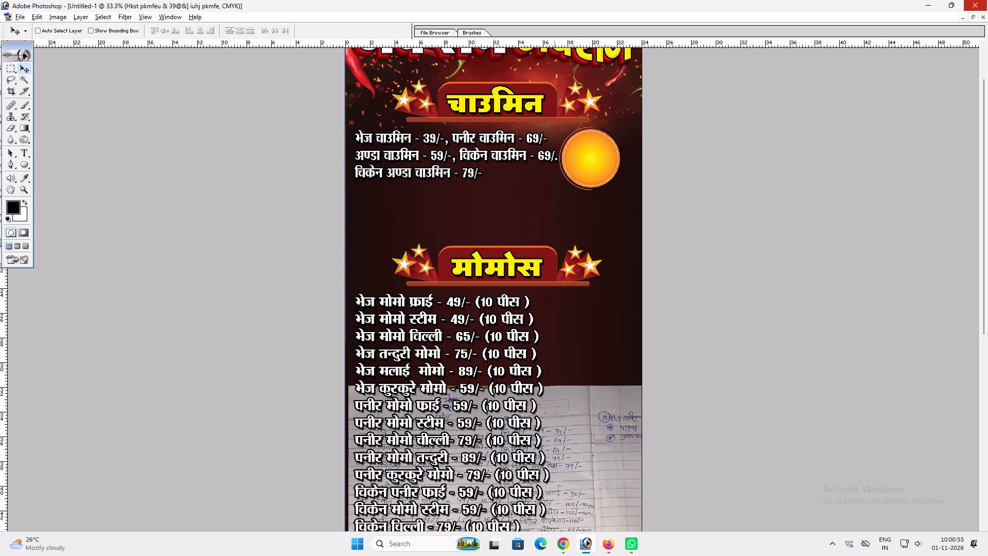
# Nudge the orange circle slightly right and up, leaving a gap beside the चाउमिन list.
pyautogui.keyDown('ctrl'); pyautogui.click(580, 163); pyautogui.keyUp('ctrl')
pyautogui.moveTo(580, 163); pyautogui.dragTo(588, 160)
# Move the मोमोस heading with its stars up directly beneath the चाउमिन list and scale it down slightly.
pyautogui.keyDown('ctrl'); pyautogui.click(532, 269); pyautogui.keyUp('ctrl')
pyautogui.moveTo(532, 269); pyautogui.dragTo(533, 250)
pyautogui.hotkey('ctrl', 'z')
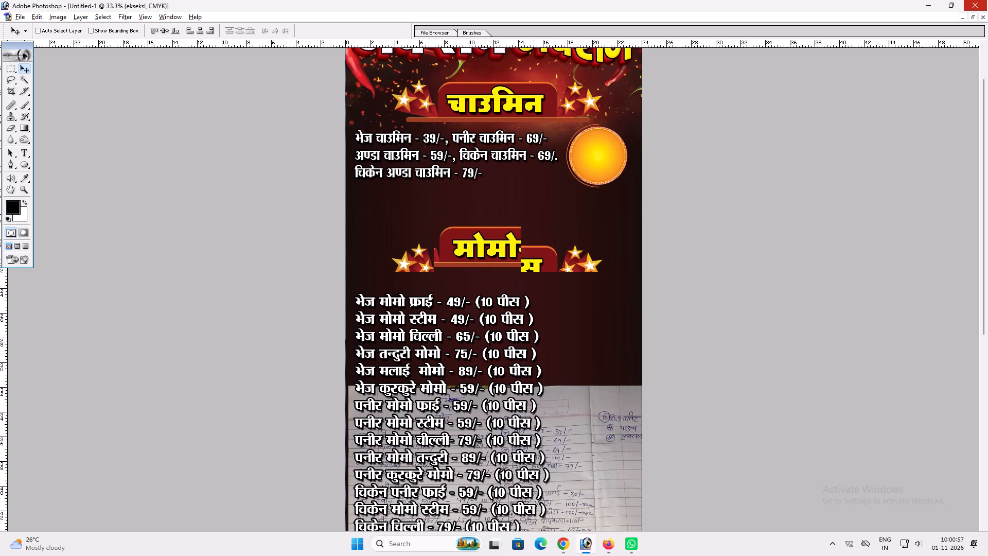
pyautogui.keyDown('shift'); pyautogui.moveTo(535, 268); pyautogui.dragTo(528, 213); pyautogui.keyUp('shift')
pyautogui.hotkey('ctrl', 't')
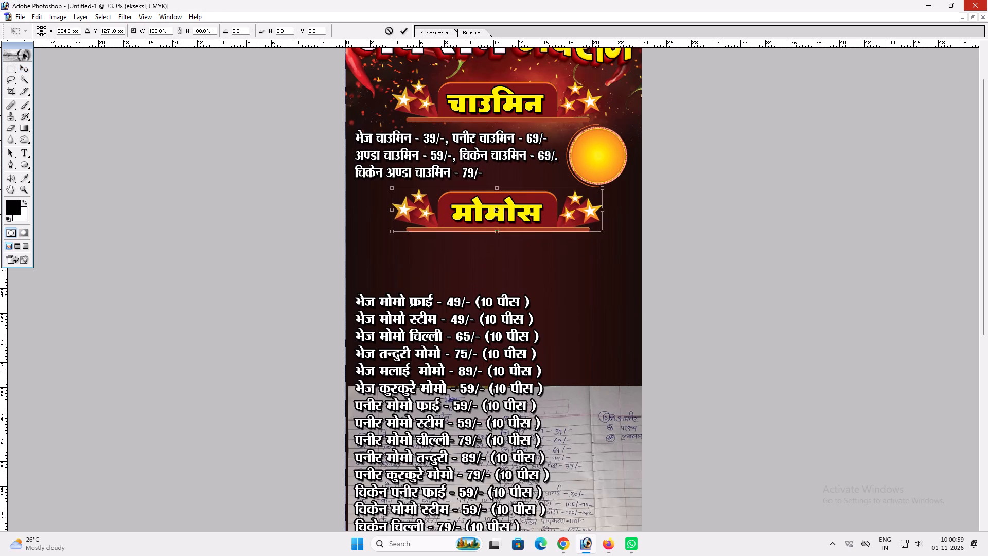
pyautogui.keyDown('shift'); pyautogui.moveTo(599, 231); pyautogui.dragTo(587, 227); pyautogui.keyUp('shift')
pyautogui.hotkey('shift', 'Return')
pyautogui.press('v')
pyautogui.press('v')
# Switch to Windows Settings and disable the Ethernet adapter in the advanced network settings.
pyautogui.click(952, 543)
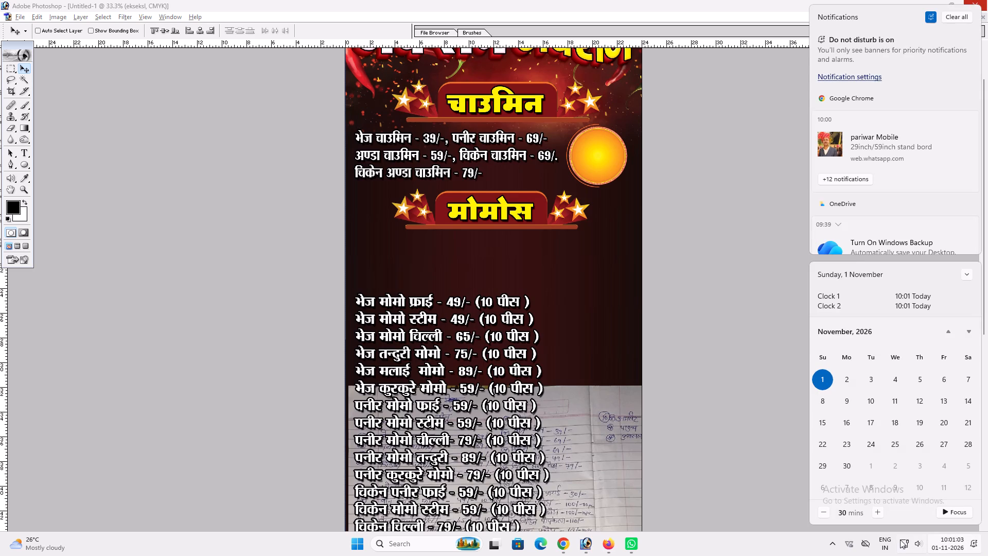
pyautogui.click(901, 540)
pyautogui.click(965, 512)
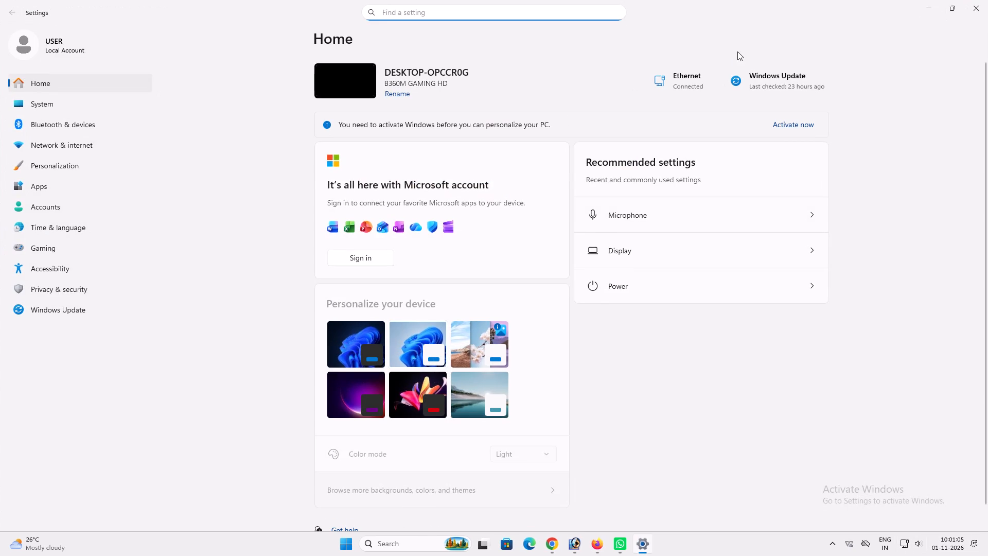
pyautogui.click(689, 75)
pyautogui.click(752, 84)
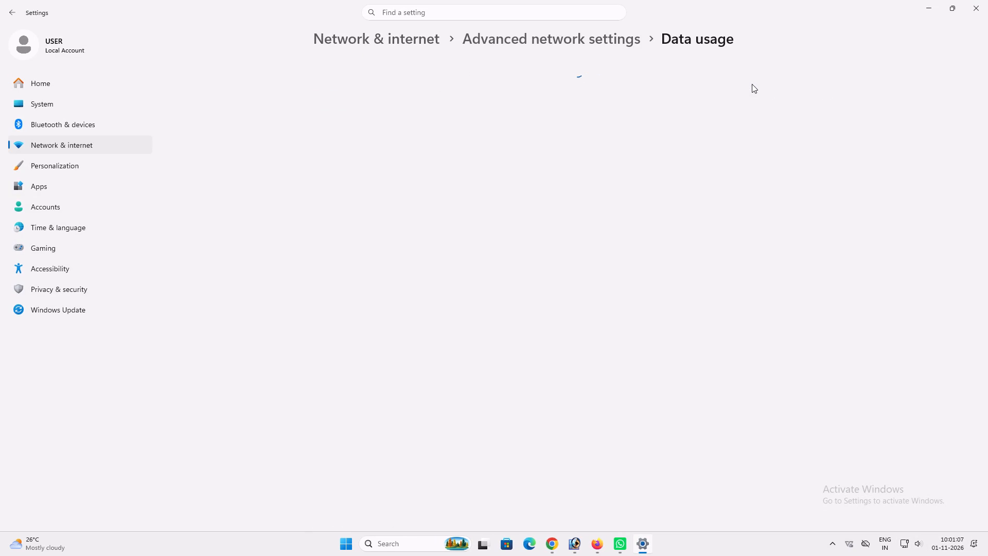
pyautogui.click(18, 15)
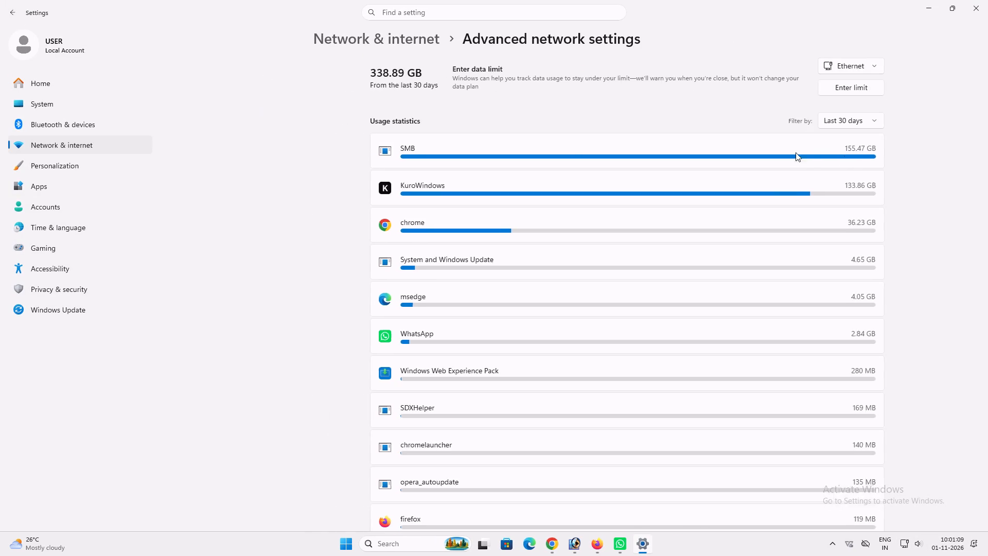
pyautogui.click(775, 94)
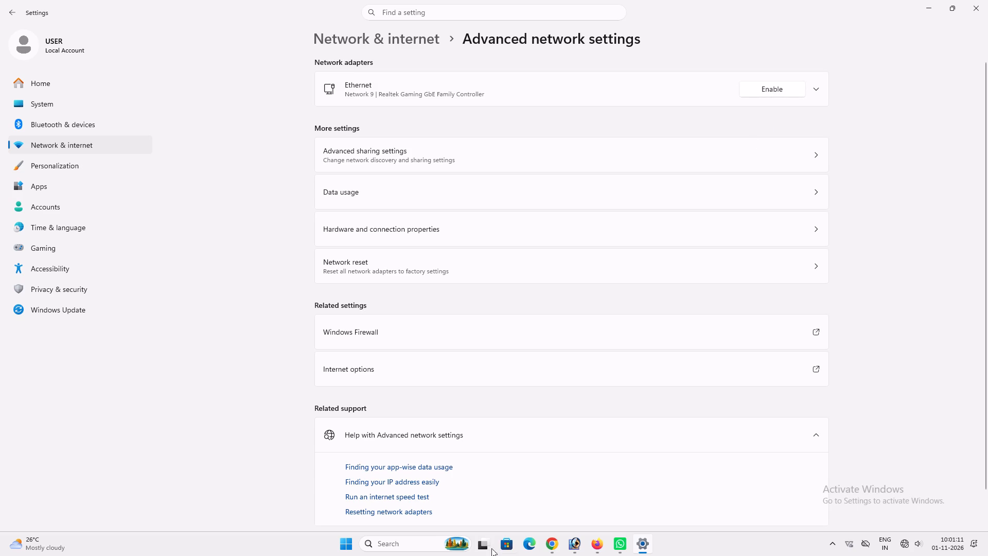
# Find CorelDRAW 2024 through the Windows search and launch it.
pyautogui.click(413, 545)
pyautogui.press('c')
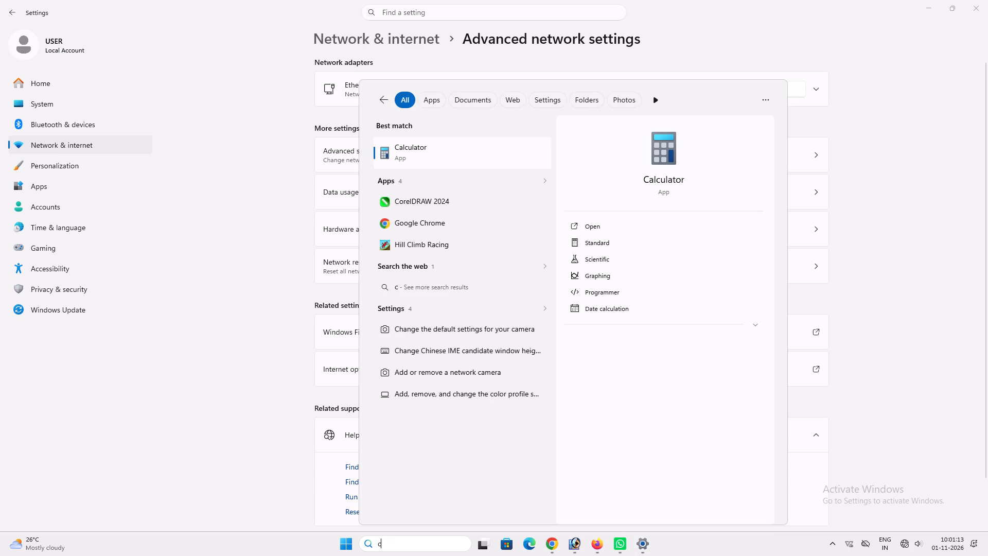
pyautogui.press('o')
pyautogui.press('Return')
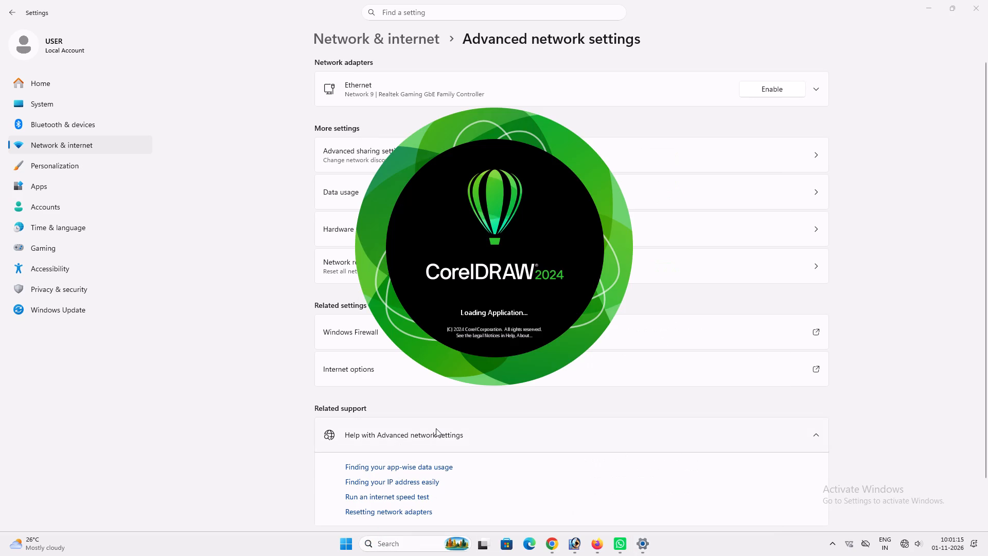
# Minimize the Settings window and the Photoshop window while CorelDRAW 2024 loads.
pyautogui.click(923, 11)
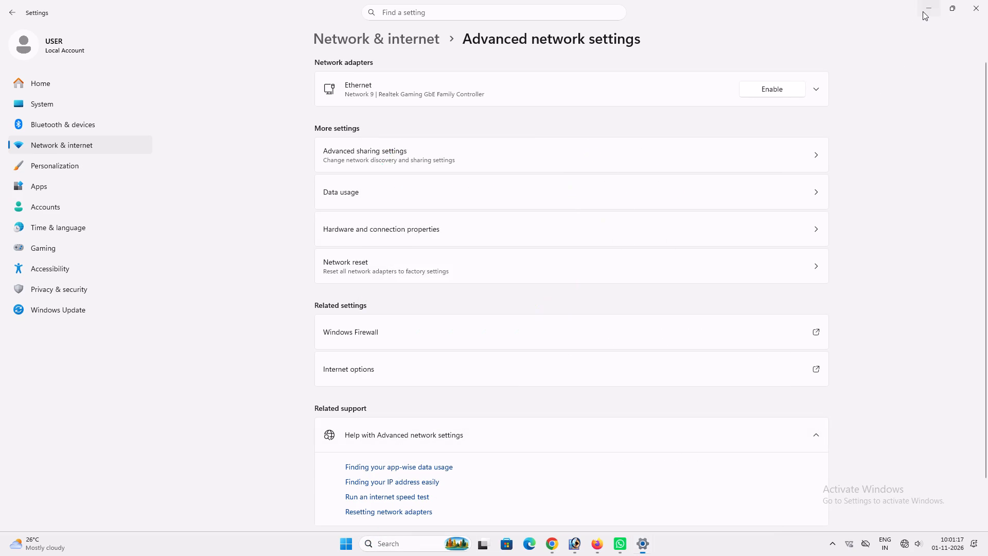
pyautogui.click(923, 11)
pyautogui.click(930, 8)
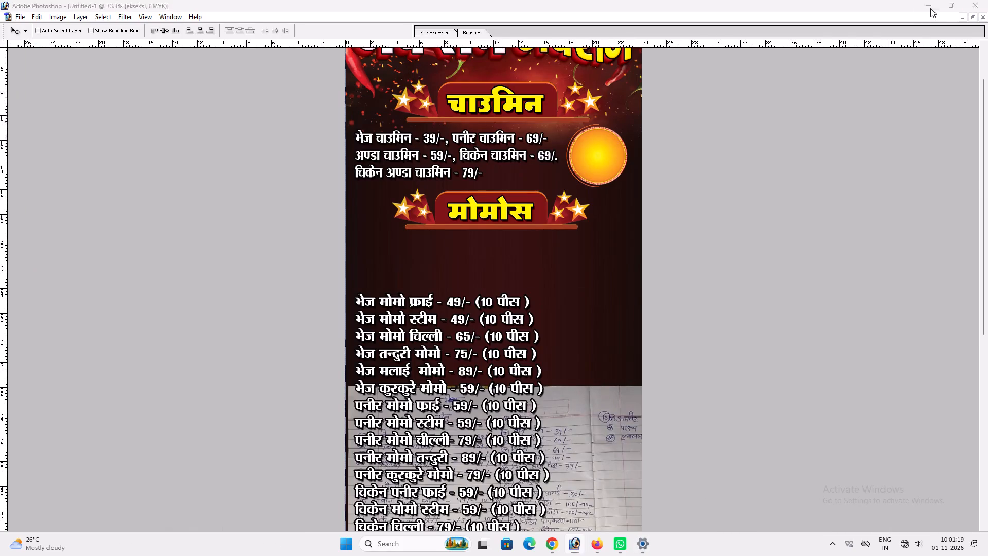
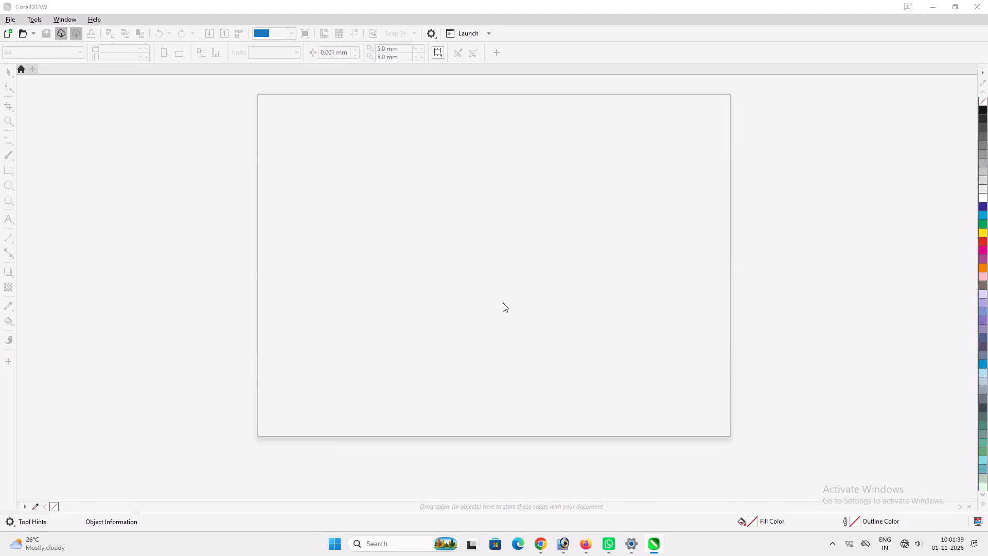
# Open the RRR.cdr drawing from the Desktop in CorelDRAW.
pyautogui.press('Return')
pyautogui.hotkey('ctrl', 'o')
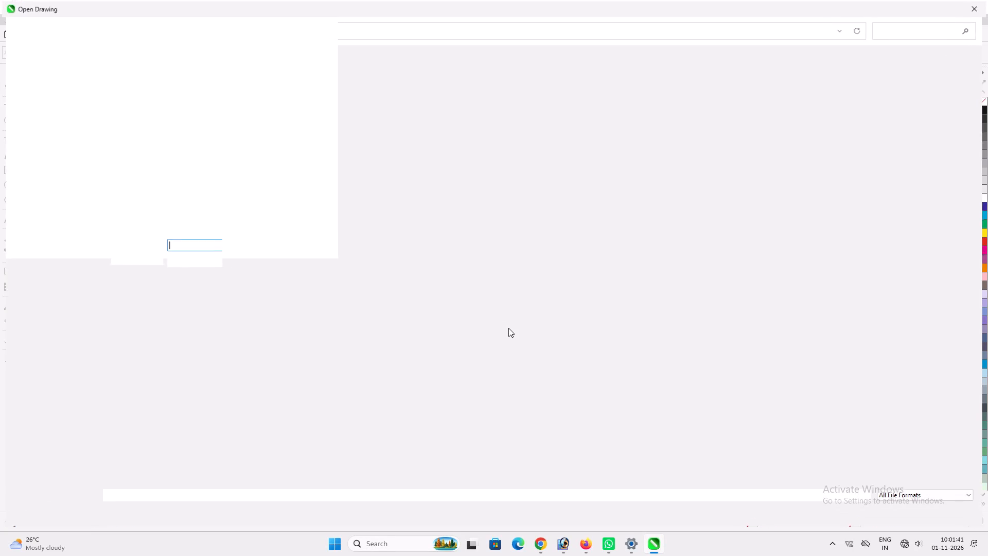
pyautogui.click(501, 179)
pyautogui.press('Return')
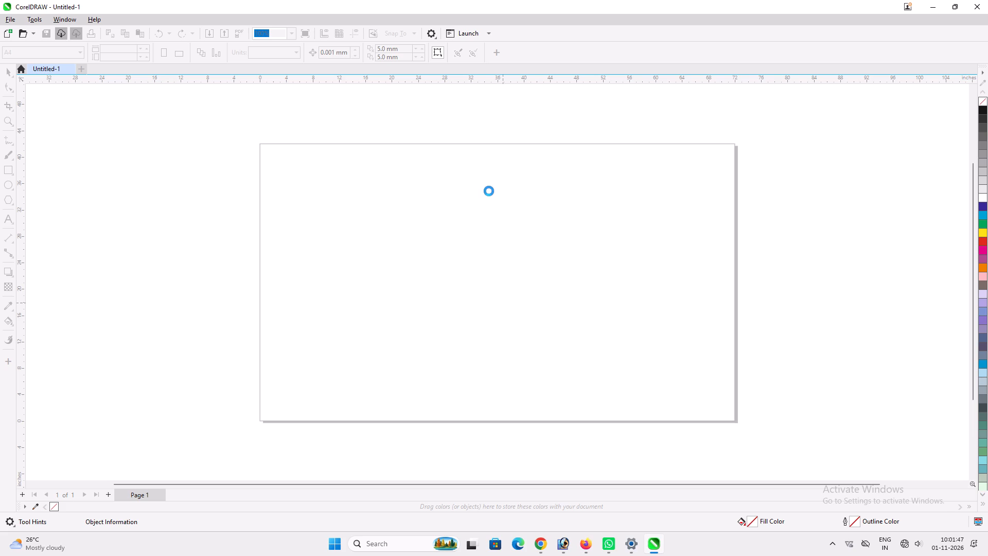
# Group all the photo frames and headings of the Block, anumandal, PHC and TOWN sections into one group.
pyautogui.scroll(-10, 488, 192)
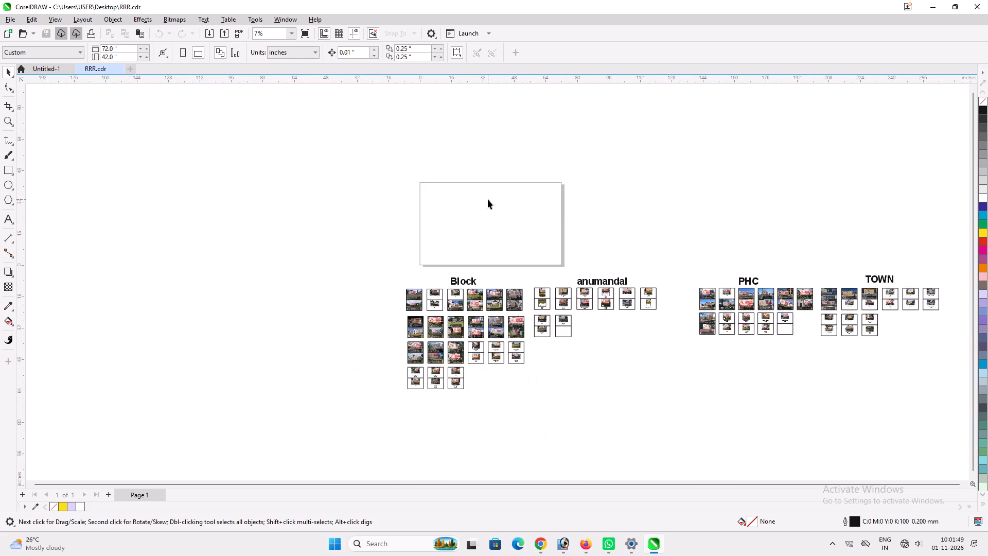
pyautogui.scroll(-1, 486, 202)
pyautogui.moveTo(322, 228); pyautogui.dragTo(868, 383)
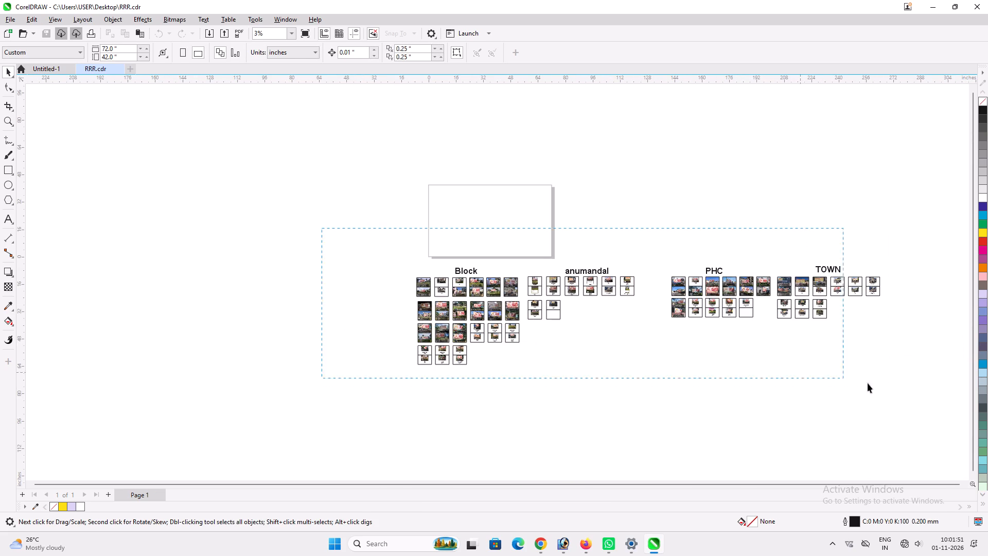
pyautogui.moveTo(868, 383); pyautogui.dragTo(920, 385)
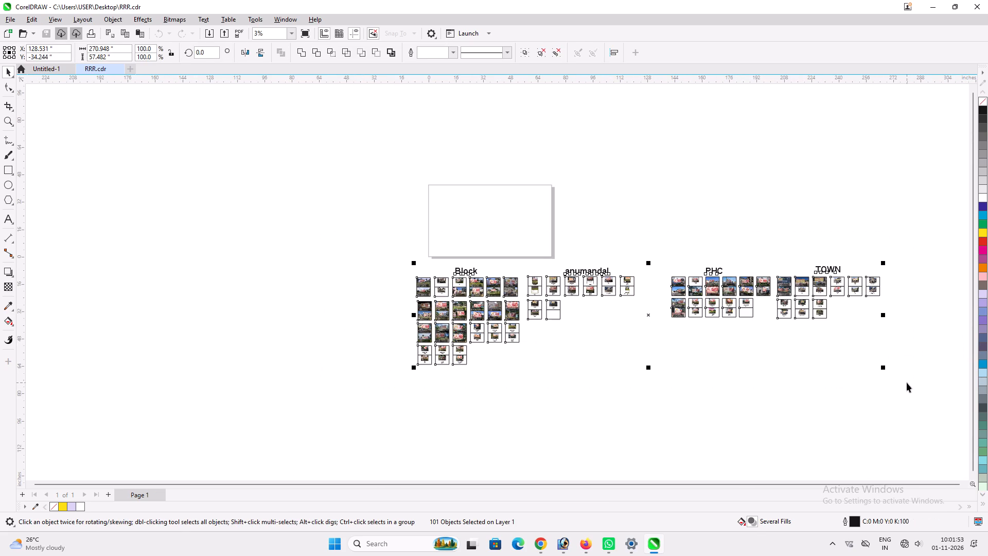
pyautogui.hotkey('ctrl', 'g')
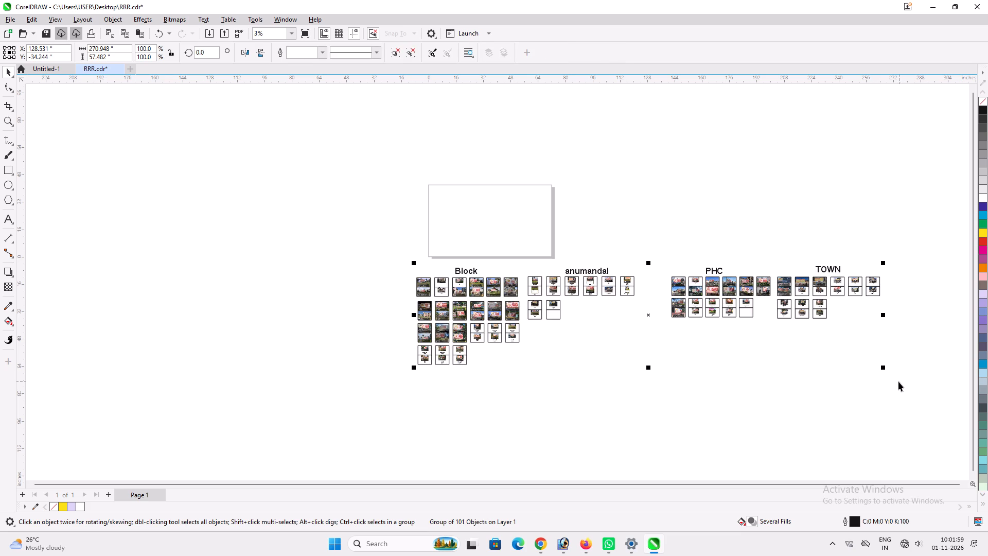
# Save the RRR.cdr drawing.
pyautogui.hotkey('ctrl', 's')
pyautogui.hotkey('ctrl', 'shift', 's')
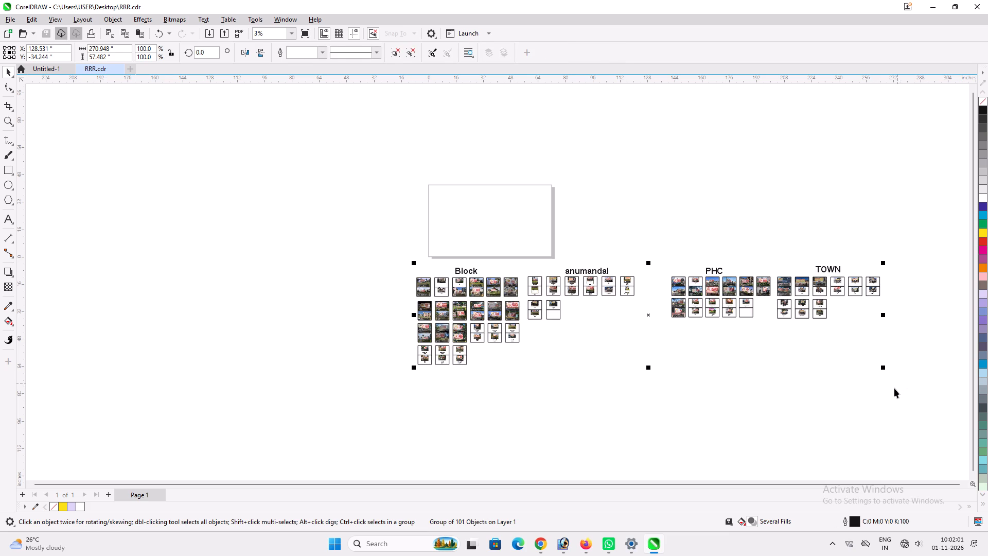
# Reselect the whole group containing the Block, anumandal, PHC and TOWN sections below the page.
pyautogui.click(894, 388)
pyautogui.moveTo(910, 425); pyautogui.dragTo(353, 186)
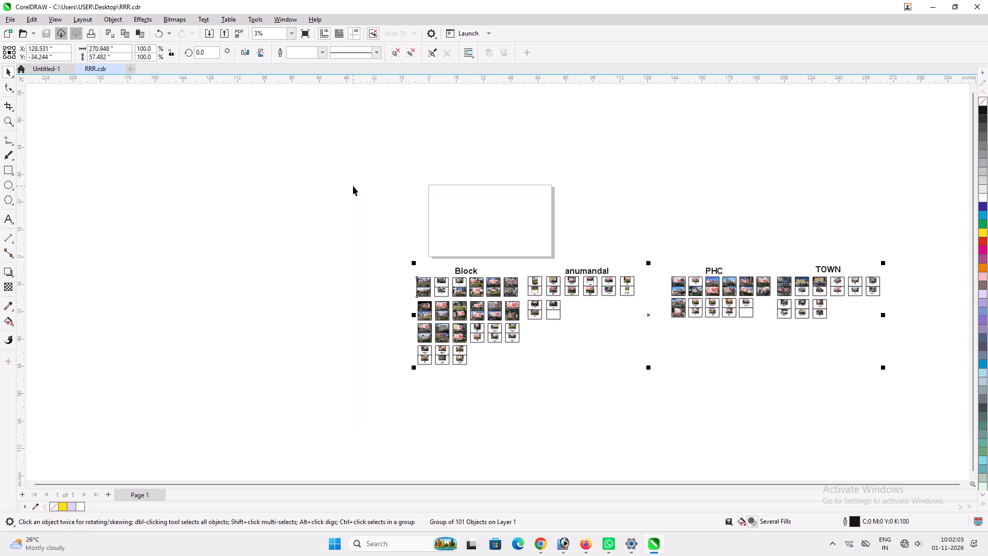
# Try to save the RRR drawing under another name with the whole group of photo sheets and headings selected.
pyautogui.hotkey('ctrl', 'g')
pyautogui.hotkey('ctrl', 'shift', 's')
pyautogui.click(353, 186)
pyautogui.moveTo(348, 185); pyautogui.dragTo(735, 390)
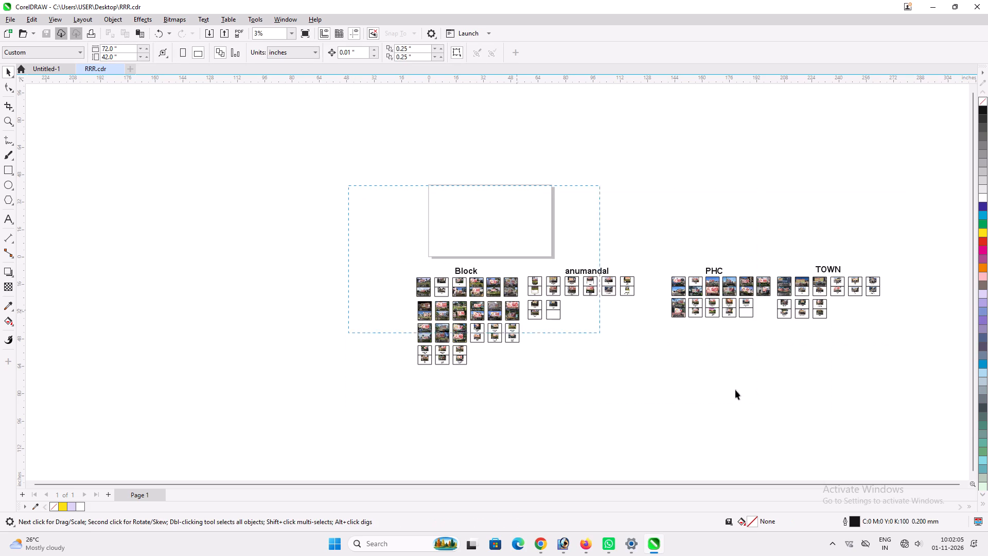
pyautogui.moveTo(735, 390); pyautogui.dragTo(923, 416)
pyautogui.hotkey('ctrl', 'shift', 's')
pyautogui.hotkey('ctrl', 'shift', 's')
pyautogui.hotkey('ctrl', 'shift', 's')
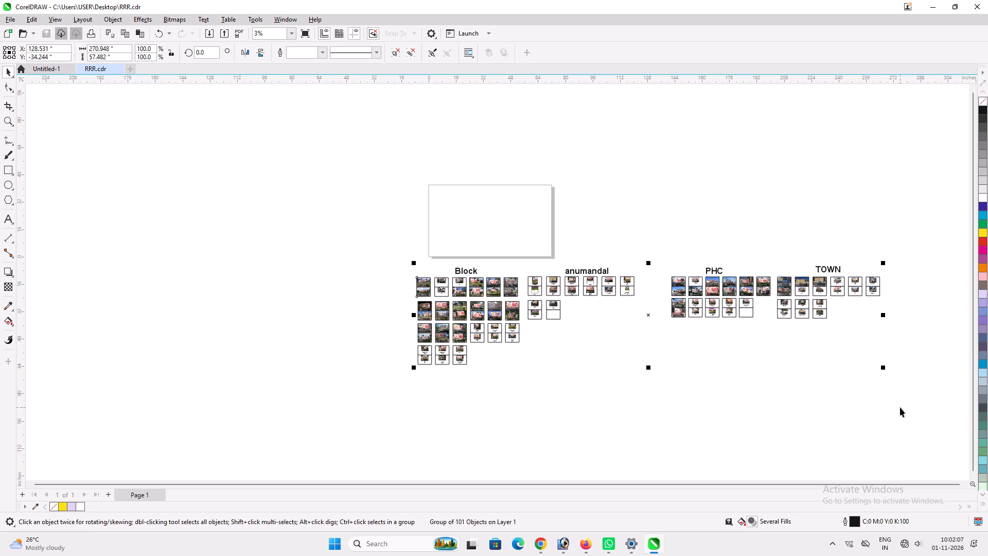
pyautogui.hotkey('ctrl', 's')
# Enlarge the group of photo sheets slightly from its upper-left corner to about 273.6 by 58 inches.
pyautogui.moveTo(920, 442); pyautogui.dragTo(683, 332)
pyautogui.moveTo(683, 332); pyautogui.dragTo(339, 201)
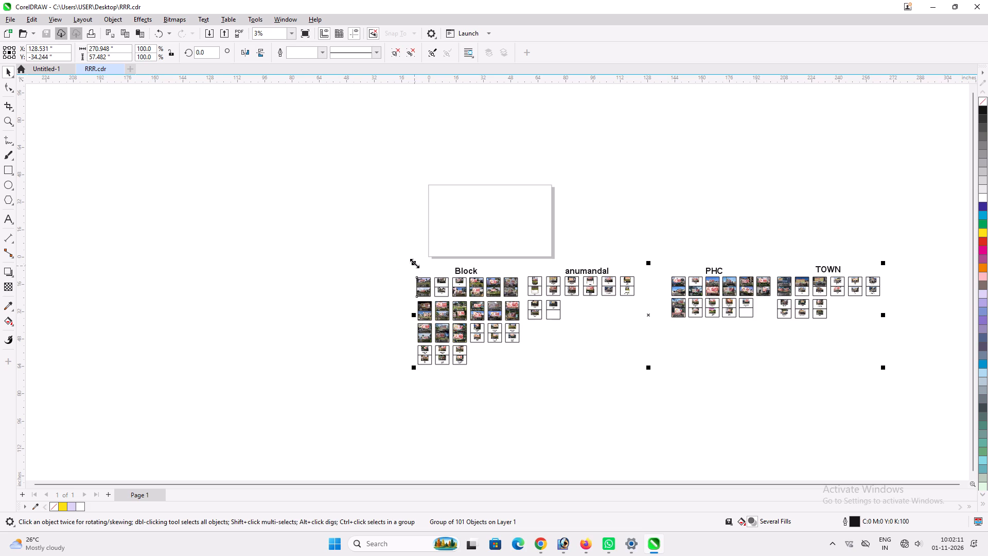
pyautogui.moveTo(414, 263); pyautogui.dragTo(410, 261)
# Save the RRR drawing with the resized group of photo sheets.
pyautogui.moveTo(357, 225); pyautogui.dragTo(751, 412)
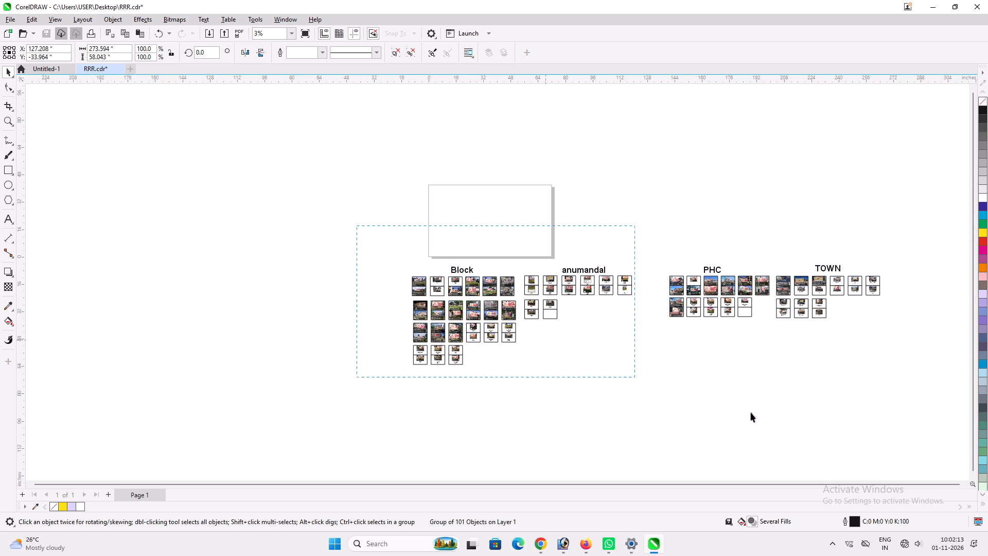
pyautogui.moveTo(751, 412); pyautogui.dragTo(921, 449)
pyautogui.hotkey('ctrl', 'shift', 's')
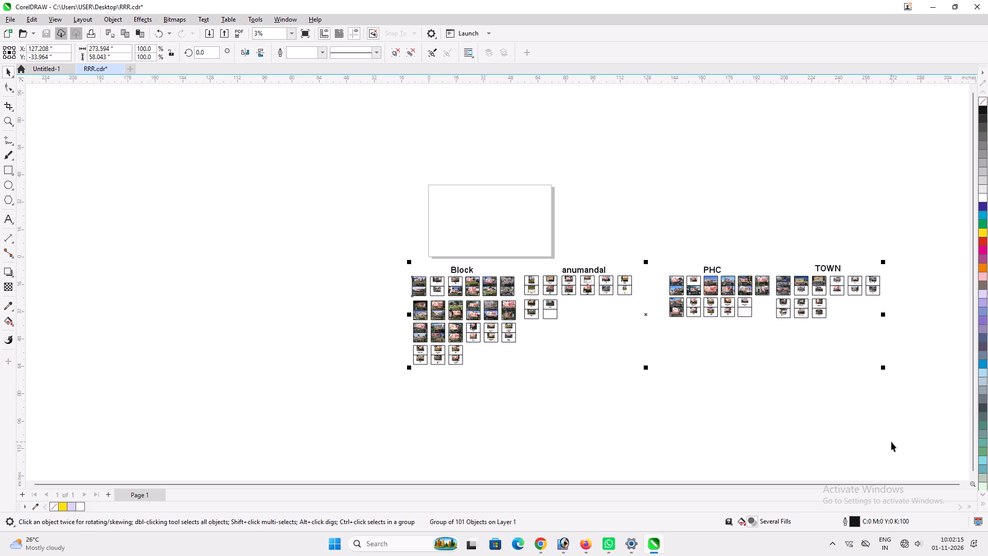
pyautogui.hotkey('ctrl', 'shift', 's')
pyautogui.hotkey('ctrl', 'shift', 's')
pyautogui.moveTo(907, 444); pyautogui.dragTo(238, 207)
pyautogui.hotkey('ctrl', 's')
pyautogui.moveTo(238, 212); pyautogui.dragTo(945, 420)
pyautogui.hotkey('ctrl', 's')
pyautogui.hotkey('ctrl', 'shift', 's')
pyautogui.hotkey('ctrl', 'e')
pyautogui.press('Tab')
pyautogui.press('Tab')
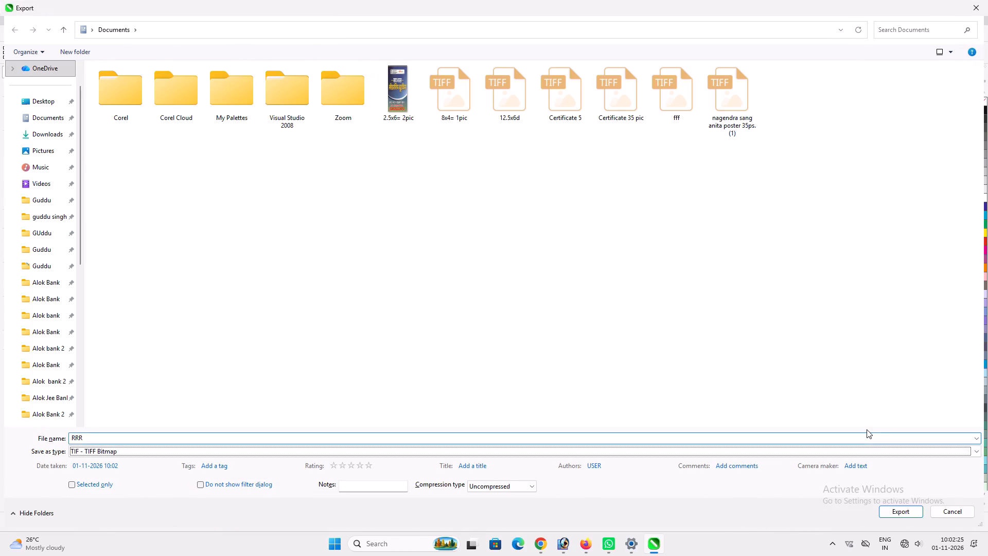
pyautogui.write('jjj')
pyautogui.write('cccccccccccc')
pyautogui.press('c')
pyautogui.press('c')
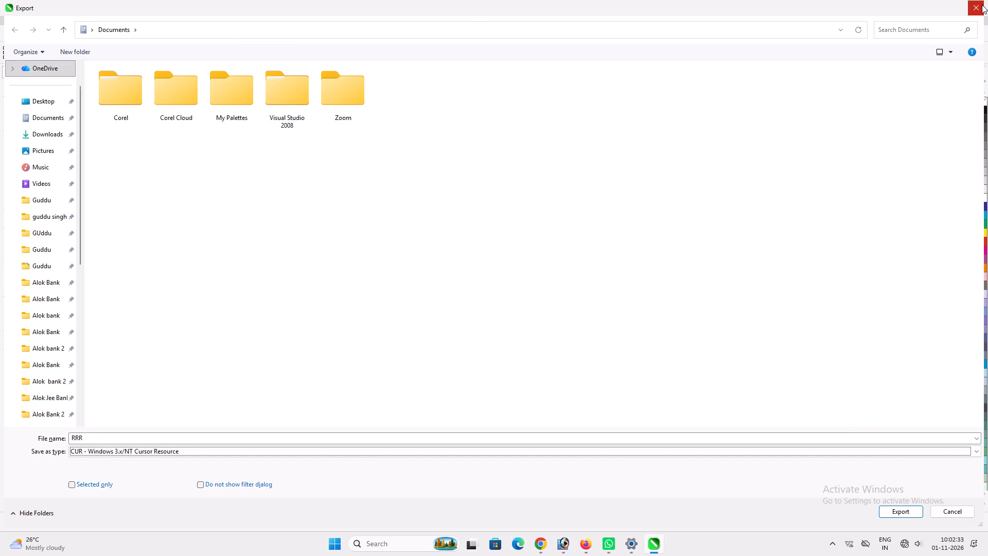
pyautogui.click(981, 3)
# Start saving a copy of the drawing to the Desktop as CDR - CorelDRAW with file version 17.0.
pyautogui.moveTo(828, 406); pyautogui.dragTo(845, 412)
pyautogui.moveTo(931, 454); pyautogui.dragTo(287, 205)
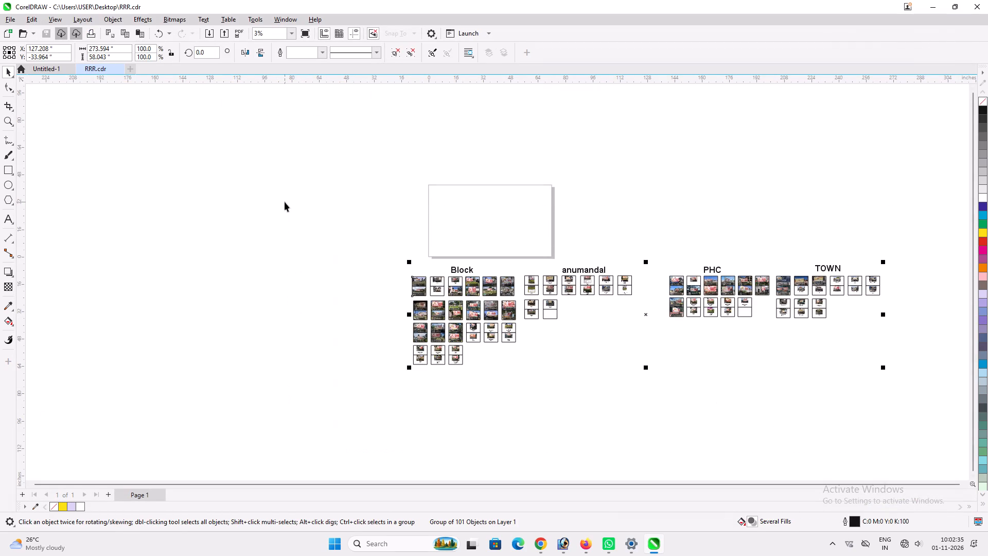
pyautogui.moveTo(306, 198); pyautogui.dragTo(924, 414)
pyautogui.hotkey('ctrl', 'shift', 's')
pyautogui.hotkey('ctrl', 'shift', 's')
pyautogui.hotkey('ctrl', 'shift', 's')
pyautogui.hotkey('ctrl', 'shift', 's')
pyautogui.click(228, 337)
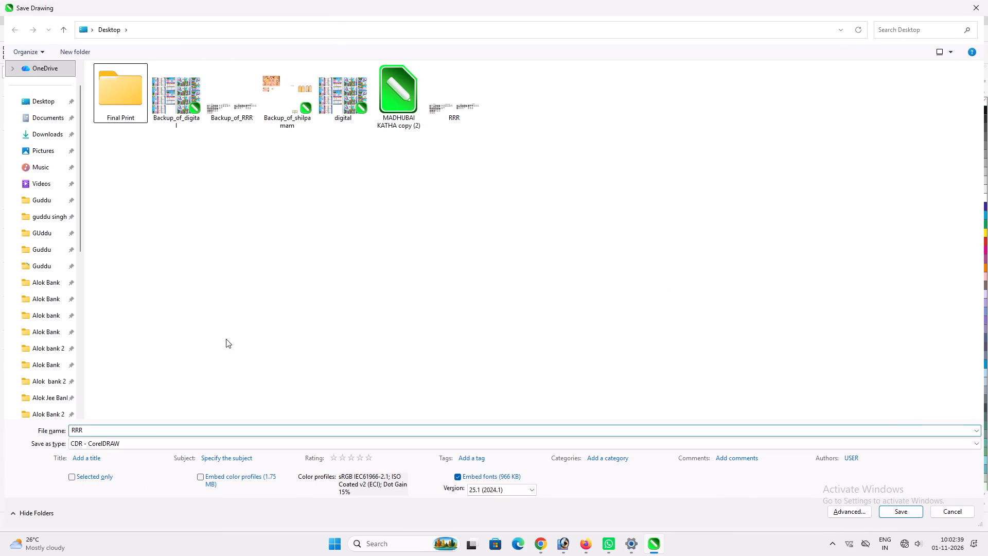
pyautogui.click(141, 431)
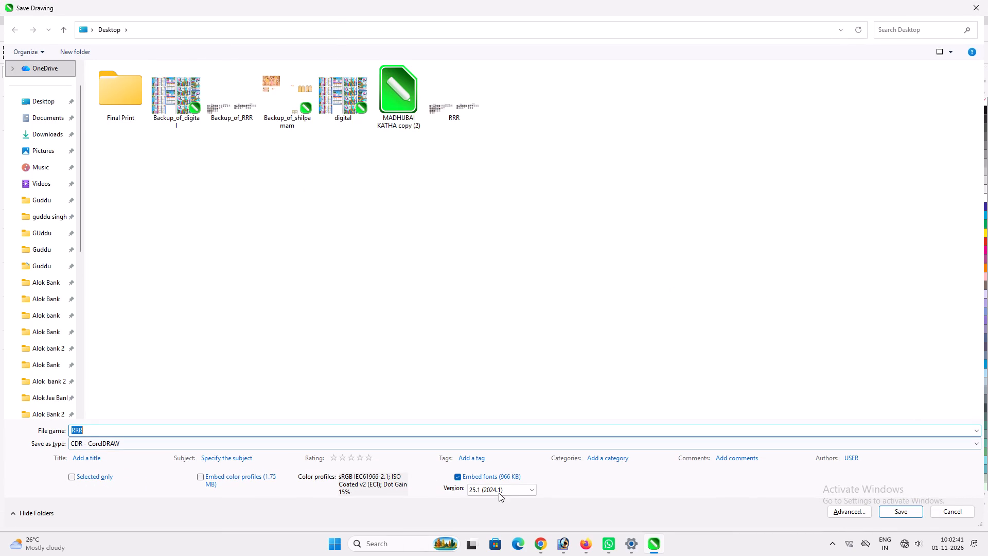
pyautogui.click(527, 491)
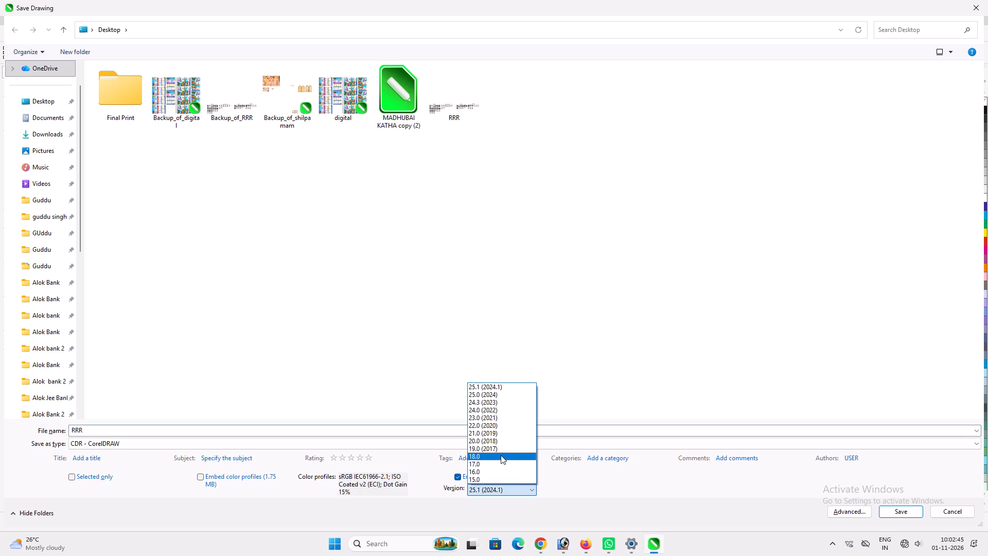
pyautogui.click(497, 462)
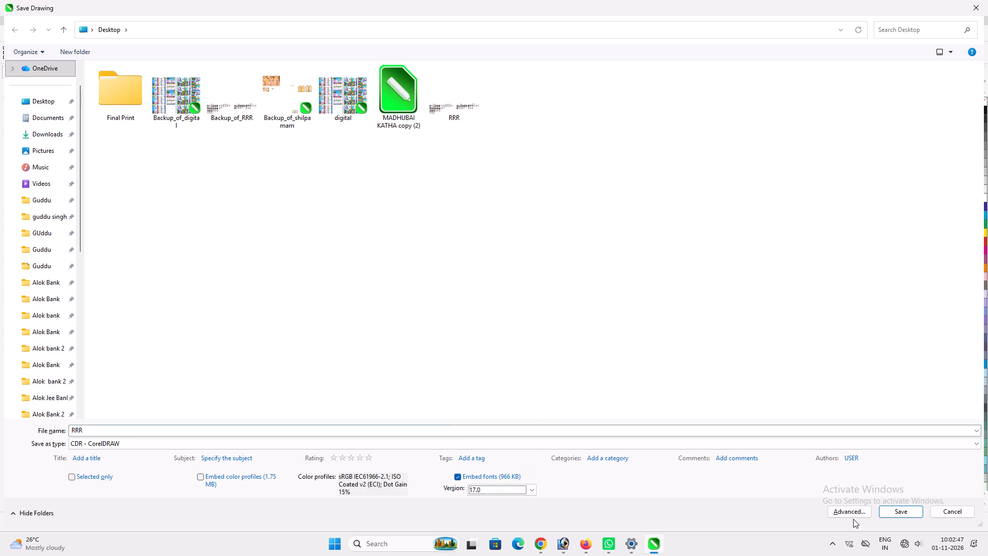
pyautogui.click(194, 438)
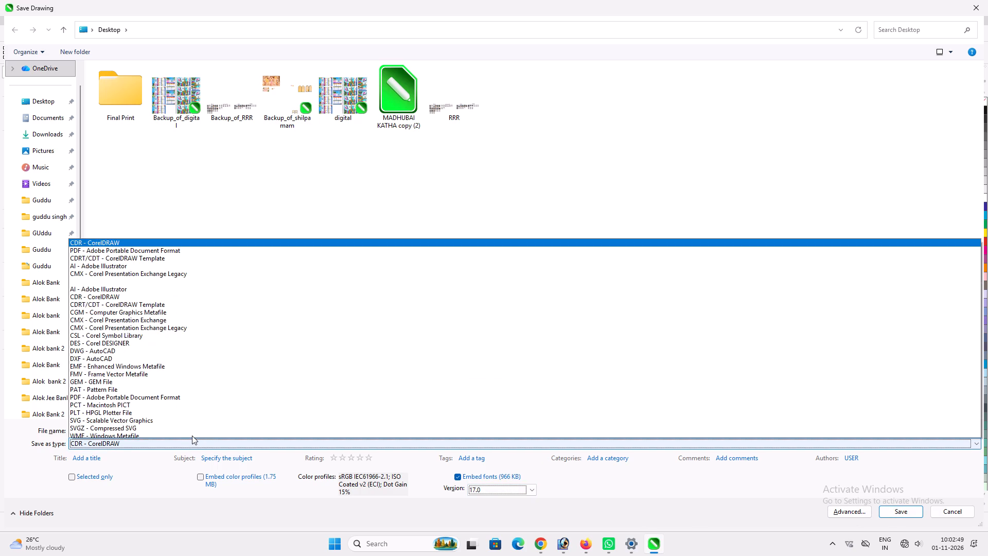
pyautogui.click(334, 202)
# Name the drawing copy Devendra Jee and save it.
pyautogui.click(98, 426)
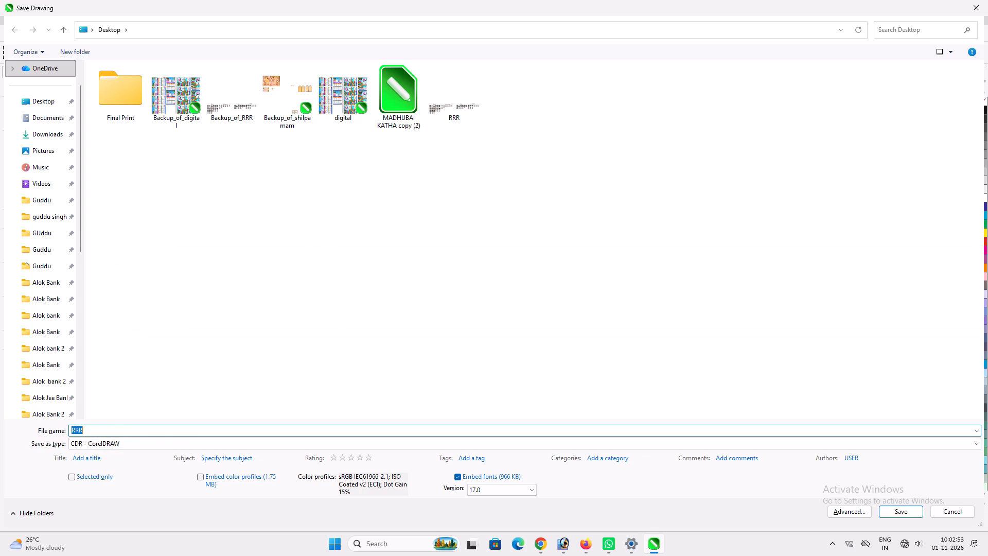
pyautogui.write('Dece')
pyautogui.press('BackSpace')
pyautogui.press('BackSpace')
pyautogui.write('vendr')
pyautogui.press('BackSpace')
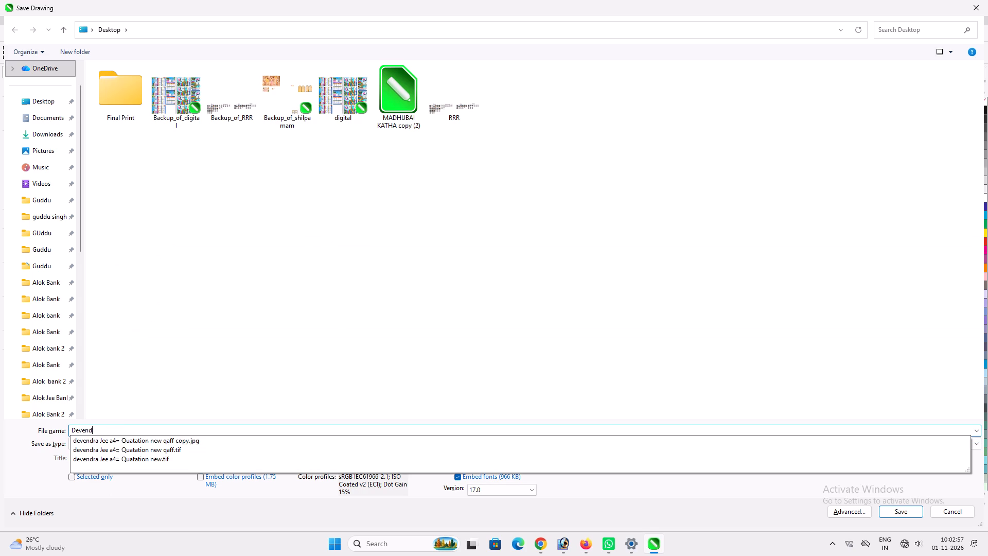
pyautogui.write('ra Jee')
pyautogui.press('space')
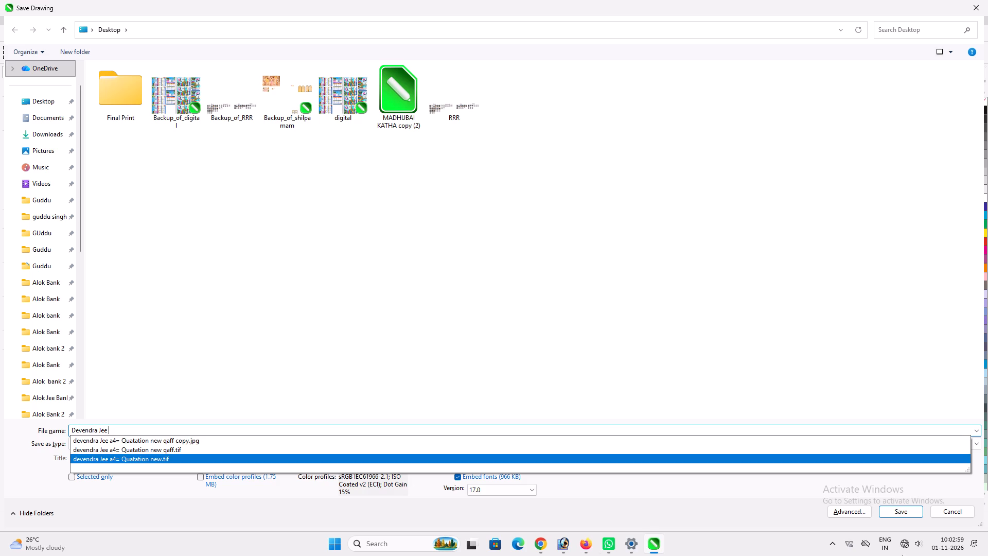
pyautogui.click(900, 505)
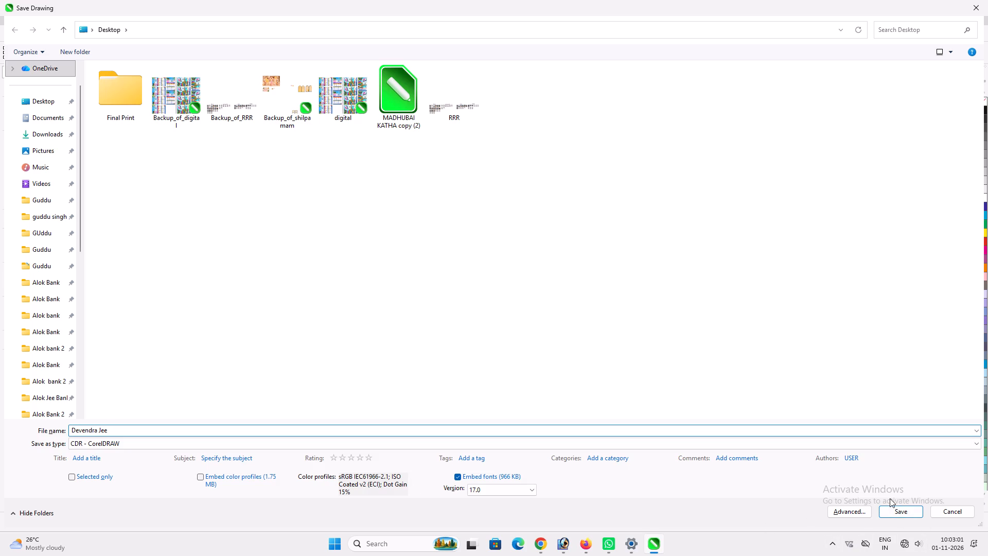
pyautogui.click(892, 508)
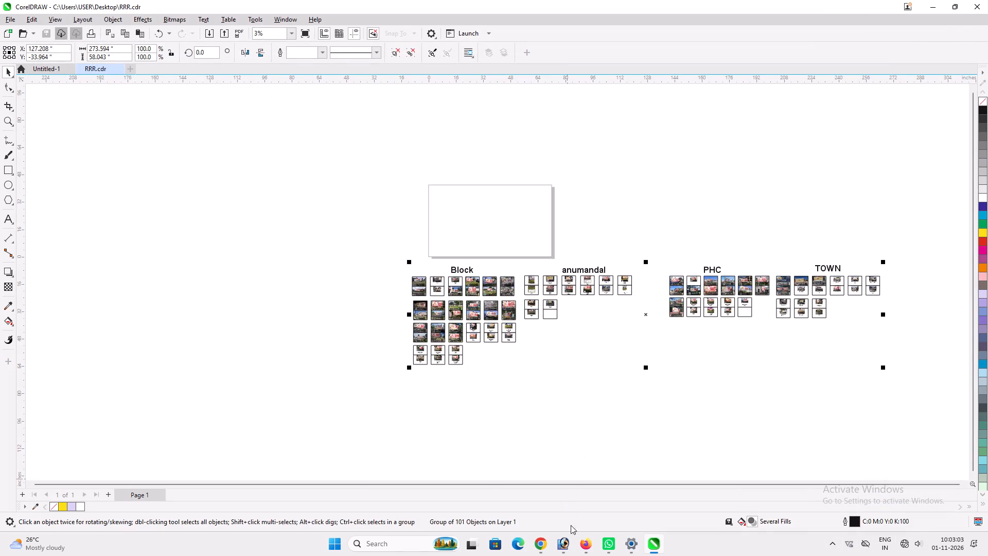
# Open the Windows quick settings.
pyautogui.click(905, 541)
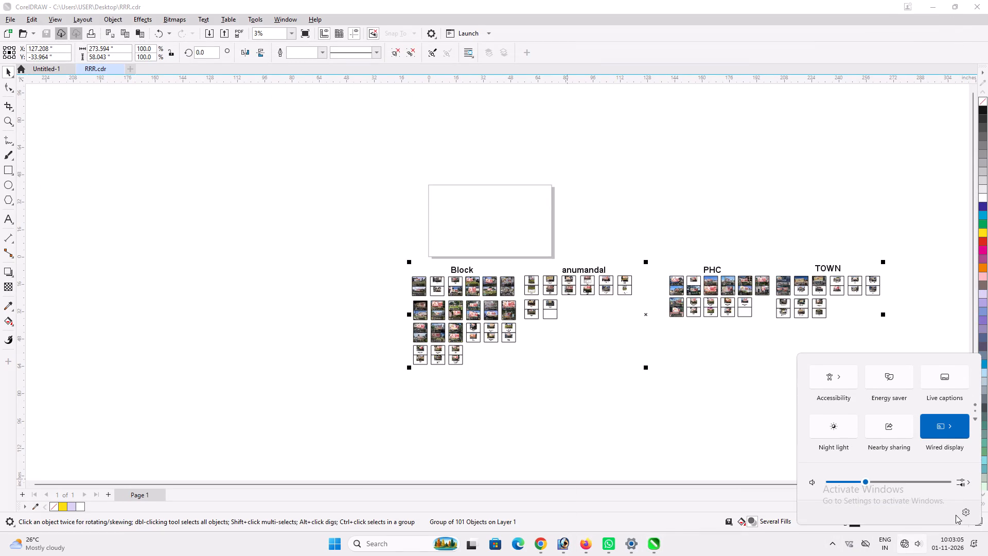
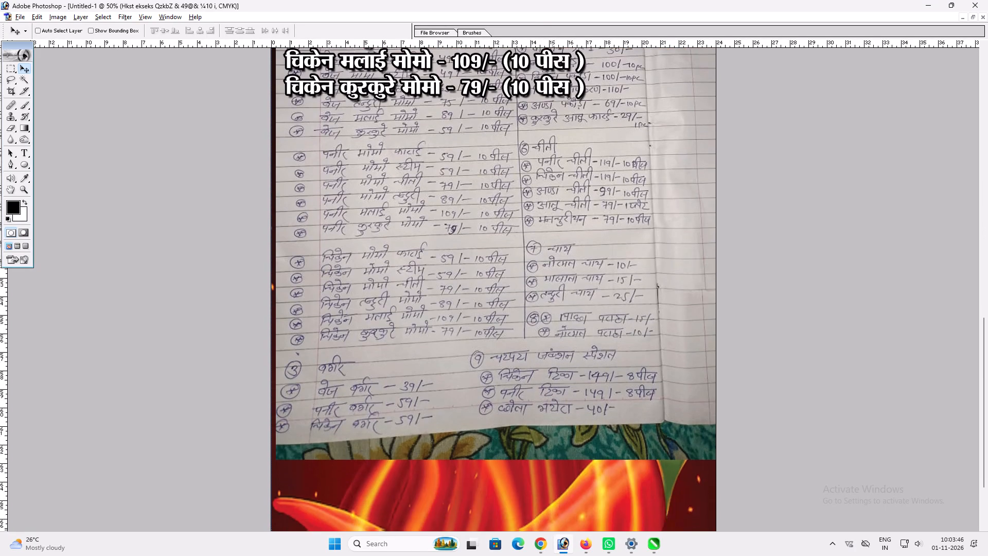
# Narrow the momo price list text slightly in width with Free Transform, leaving its left edge aligned.
pyautogui.moveTo(552, 196); pyautogui.dragTo(551, 190)
pyautogui.moveTo(541, 256); pyautogui.dragTo(551, 347)
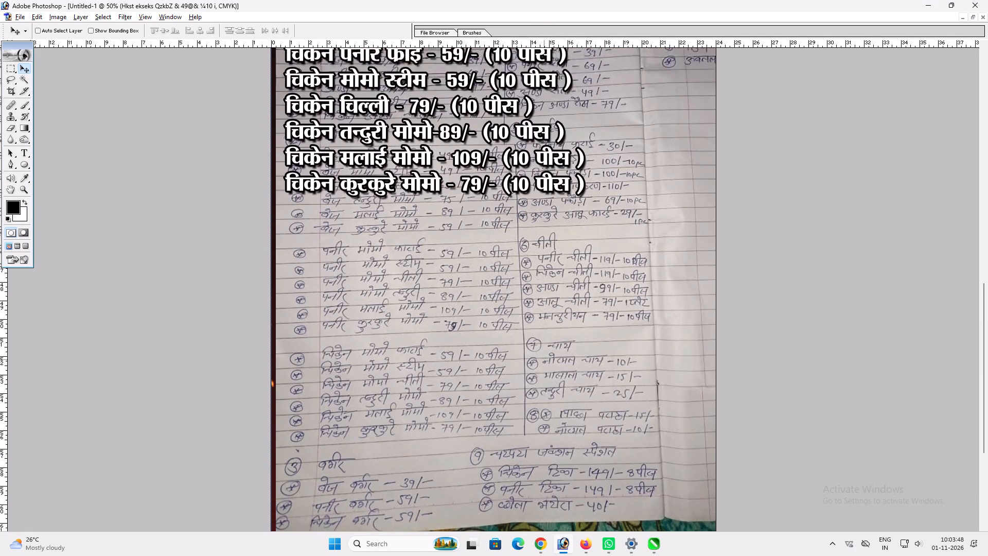
pyautogui.moveTo(551, 347); pyautogui.dragTo(550, 78)
pyautogui.moveTo(545, 232); pyautogui.dragTo(536, 168)
pyautogui.moveTo(535, 168); pyautogui.dragTo(543, 266)
pyautogui.moveTo(500, 144); pyautogui.dragTo(507, 255)
pyautogui.moveTo(519, 211); pyautogui.dragTo(520, 268)
pyautogui.keyDown('ctrl'); pyautogui.click(520, 253); pyautogui.keyUp('ctrl')
pyautogui.hotkey('ctrl', 't')
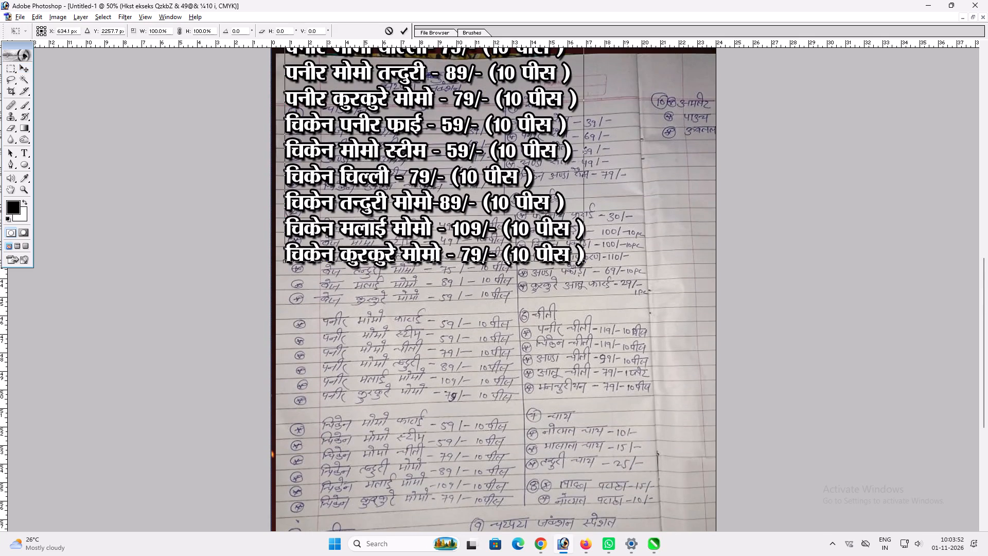
pyautogui.keyDown('shift'); pyautogui.moveTo(585, 218); pyautogui.dragTo(576, 217); pyautogui.keyUp('shift')
pyautogui.press('Return')
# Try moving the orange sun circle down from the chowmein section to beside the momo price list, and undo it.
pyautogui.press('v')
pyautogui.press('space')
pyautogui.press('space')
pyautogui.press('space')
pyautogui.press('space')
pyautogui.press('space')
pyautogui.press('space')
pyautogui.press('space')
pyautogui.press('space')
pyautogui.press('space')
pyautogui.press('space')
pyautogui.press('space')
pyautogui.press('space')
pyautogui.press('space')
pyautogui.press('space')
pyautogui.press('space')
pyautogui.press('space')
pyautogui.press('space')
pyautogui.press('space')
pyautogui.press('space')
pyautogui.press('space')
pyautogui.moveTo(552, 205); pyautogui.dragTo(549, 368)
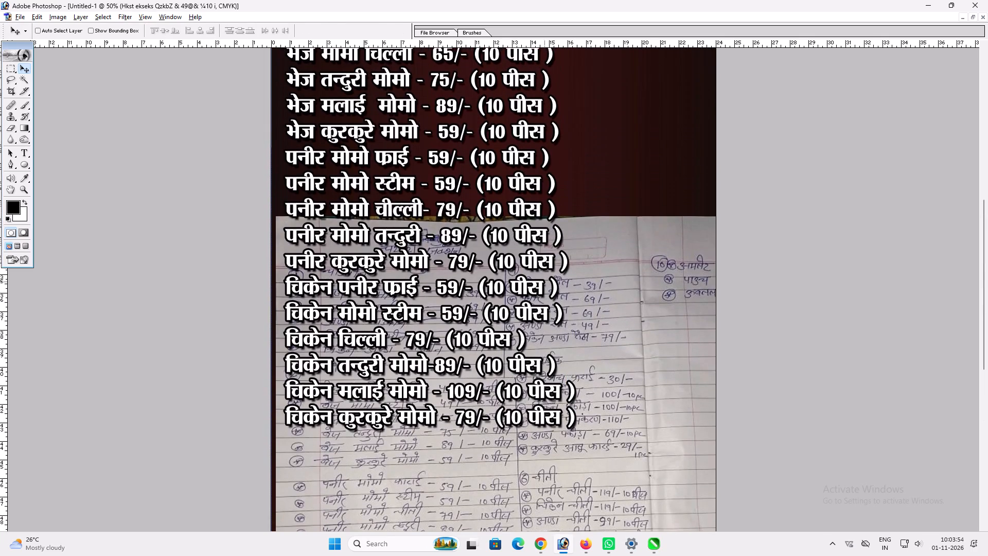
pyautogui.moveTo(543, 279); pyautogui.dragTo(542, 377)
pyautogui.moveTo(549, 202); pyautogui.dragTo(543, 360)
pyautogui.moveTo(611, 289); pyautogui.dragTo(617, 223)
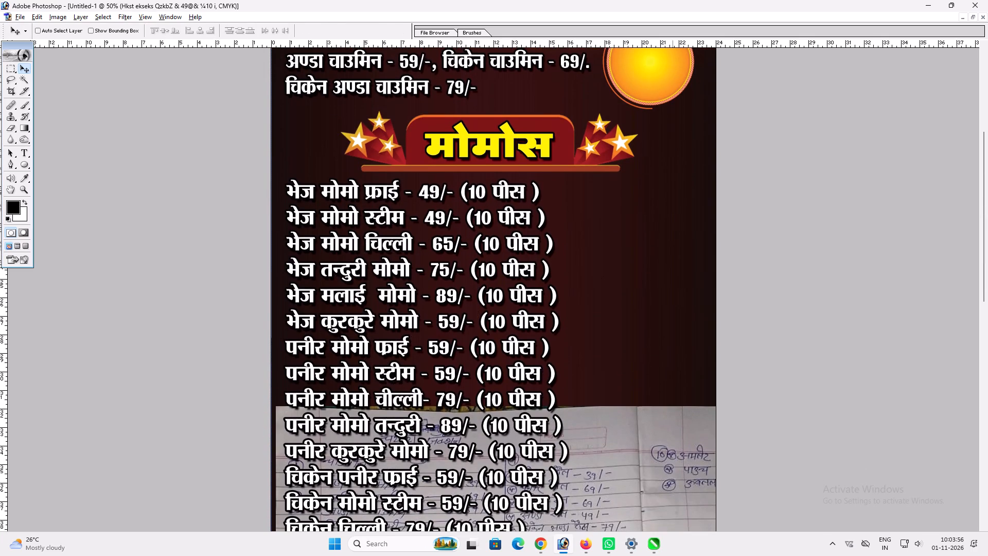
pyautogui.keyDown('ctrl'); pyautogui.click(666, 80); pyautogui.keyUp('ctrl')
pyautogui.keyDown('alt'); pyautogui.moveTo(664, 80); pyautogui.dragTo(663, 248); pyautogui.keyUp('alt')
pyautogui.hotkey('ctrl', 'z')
# Duplicate the momo price list text, replace the copy's content with ff, and place it below the last momo line.
pyautogui.press('space')
pyautogui.press('space')
pyautogui.press('space')
pyautogui.press('space')
pyautogui.press('space')
pyautogui.press('space')
pyautogui.press('space')
pyautogui.press('space')
pyautogui.press('space')
pyautogui.moveTo(574, 268); pyautogui.dragTo(572, 116)
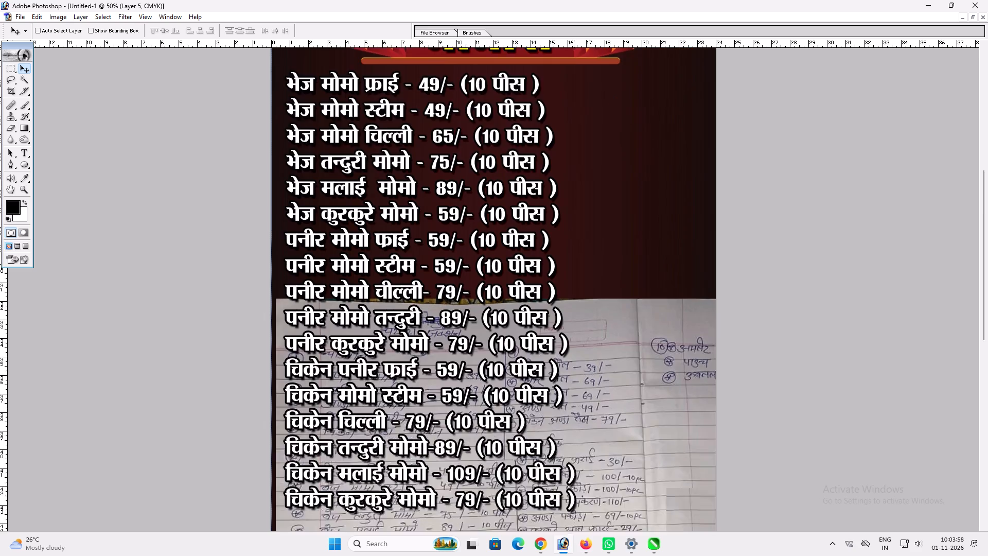
pyautogui.moveTo(572, 116); pyautogui.dragTo(573, 28)
pyautogui.press('space')
pyautogui.moveTo(546, 356); pyautogui.dragTo(527, 184)
pyautogui.press('v')
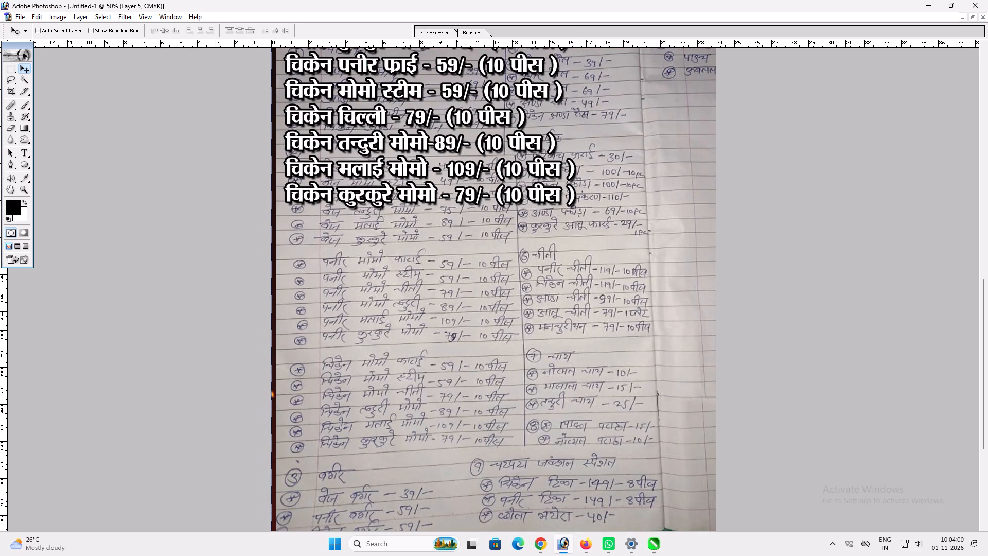
pyautogui.keyDown('ctrl'); pyautogui.click(530, 196); pyautogui.keyUp('ctrl')
pyautogui.keyDown('alt'); pyautogui.moveTo(527, 194); pyautogui.dragTo(535, 307); pyautogui.keyUp('alt')
pyautogui.press('t')
pyautogui.click(514, 309)
pyautogui.hotkey('ctrl', 'a')
pyautogui.write('ff')
pyautogui.moveTo(577, 158); pyautogui.dragTo(584, 293)
pyautogui.moveTo(588, 95); pyautogui.dragTo(602, 307)
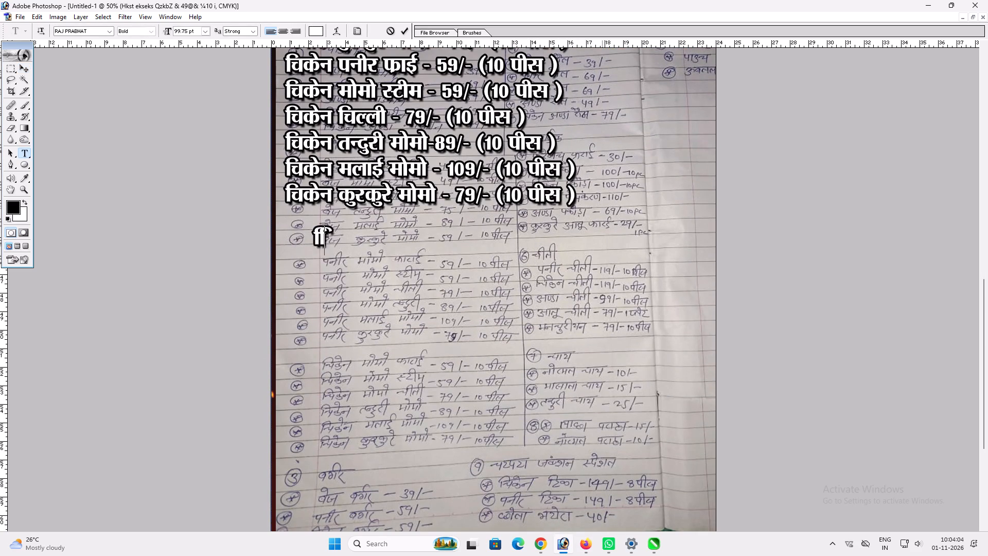
pyautogui.moveTo(602, 307); pyautogui.dragTo(579, 318)
pyautogui.press('Return')
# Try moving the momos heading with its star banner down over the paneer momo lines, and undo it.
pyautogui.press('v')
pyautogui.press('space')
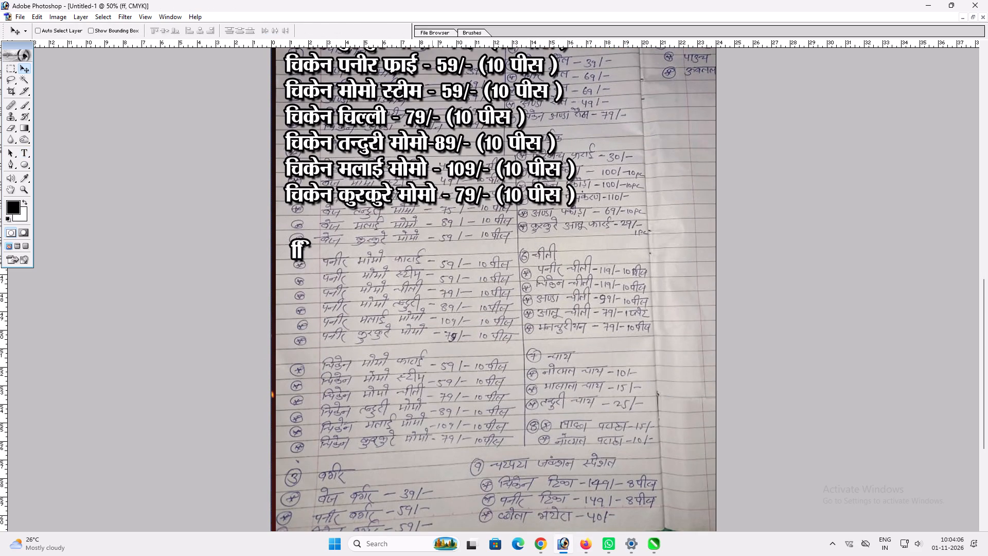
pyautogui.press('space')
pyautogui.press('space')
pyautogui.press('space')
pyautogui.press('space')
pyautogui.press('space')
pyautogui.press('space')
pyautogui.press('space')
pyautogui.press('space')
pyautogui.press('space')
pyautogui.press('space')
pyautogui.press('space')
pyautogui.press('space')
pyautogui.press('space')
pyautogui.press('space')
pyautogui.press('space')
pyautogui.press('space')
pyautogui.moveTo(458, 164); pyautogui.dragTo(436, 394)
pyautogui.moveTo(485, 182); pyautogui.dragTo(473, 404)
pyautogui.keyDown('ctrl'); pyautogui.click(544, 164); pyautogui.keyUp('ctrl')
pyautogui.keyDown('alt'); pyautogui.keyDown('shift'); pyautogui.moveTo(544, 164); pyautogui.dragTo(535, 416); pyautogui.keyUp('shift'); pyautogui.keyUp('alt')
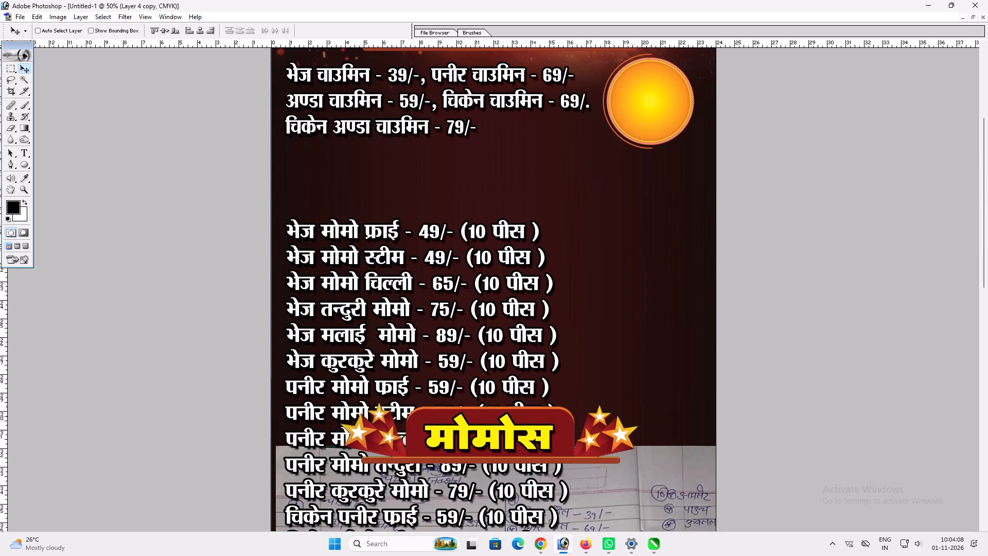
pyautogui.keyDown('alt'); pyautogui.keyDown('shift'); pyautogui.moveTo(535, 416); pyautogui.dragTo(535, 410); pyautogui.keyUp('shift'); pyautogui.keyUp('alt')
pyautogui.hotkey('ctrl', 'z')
# Scale down the momos heading with its star banner and shift it slightly up toward the chowmein lines.
pyautogui.hotkey('ctrl', 't')
pyautogui.keyDown('alt'); pyautogui.keyDown('shift'); pyautogui.moveTo(638, 211); pyautogui.dragTo(618, 199); pyautogui.keyUp('shift'); pyautogui.keyUp('alt')
pyautogui.press('Return')
pyautogui.press('v')
pyautogui.moveTo(543, 192); pyautogui.dragTo(543, 182)
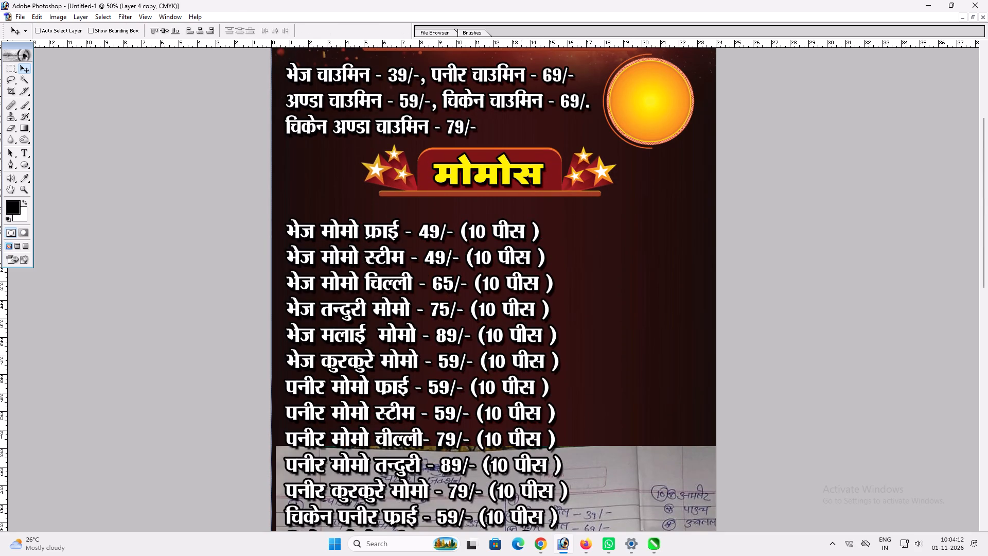
# Move the momo price list slightly up, closer to the momos heading.
pyautogui.keyDown('ctrl'); pyautogui.click(522, 226); pyautogui.keyUp('ctrl')
pyautogui.keyDown('shift'); pyautogui.moveTo(522, 226); pyautogui.dragTo(521, 212); pyautogui.keyUp('shift')
# Duplicate the momos star banner without its heading text and place the copy just below the last momo price line.
pyautogui.press('space')
pyautogui.press('space')
pyautogui.press('space')
pyautogui.press('space')
pyautogui.moveTo(515, 256); pyautogui.dragTo(518, 170)
pyautogui.rightClick(548, 97)
pyautogui.click(558, 99)
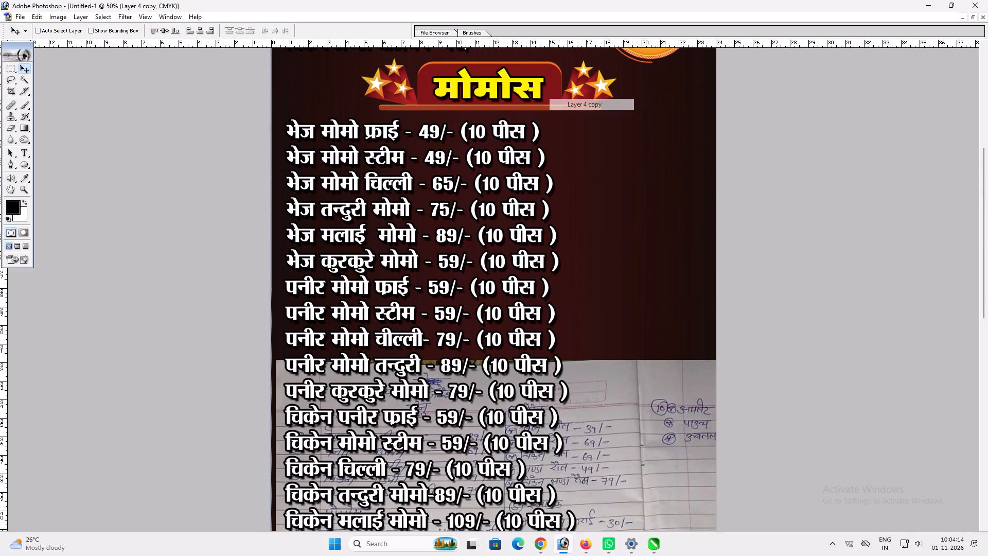
pyautogui.keyDown('ctrl'); pyautogui.keyDown('shift'); pyautogui.rightClick(550, 90); pyautogui.keyUp('shift'); pyautogui.keyUp('ctrl')
pyautogui.keyDown('ctrl'); pyautogui.keyDown('shift'); pyautogui.click(557, 93); pyautogui.keyUp('shift'); pyautogui.keyUp('ctrl')
pyautogui.keyDown('alt'); pyautogui.moveTo(554, 94); pyautogui.dragTo(547, 317); pyautogui.keyUp('alt')
pyautogui.press('space')
pyautogui.press('space')
pyautogui.press('space')
pyautogui.press('space')
pyautogui.press('space')
pyautogui.press('space')
pyautogui.press('space')
pyautogui.press('space')
pyautogui.press('space')
pyautogui.press('space')
pyautogui.press('space')
pyautogui.press('space')
pyautogui.press('space')
pyautogui.press('space')
pyautogui.press('space')
pyautogui.press('space')
pyautogui.press('space')
pyautogui.press('space')
pyautogui.press('space')
pyautogui.press('space')
pyautogui.moveTo(531, 329); pyautogui.dragTo(524, 165)
pyautogui.moveTo(508, 279); pyautogui.dragTo(505, 237)
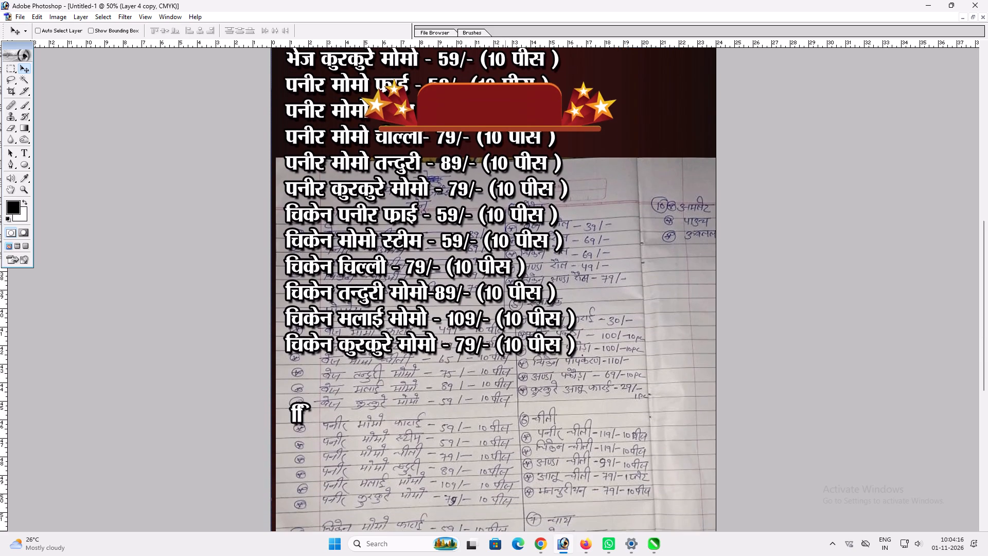
pyautogui.moveTo(505, 237); pyautogui.dragTo(505, 235)
pyautogui.keyDown('shift'); pyautogui.moveTo(490, 148); pyautogui.dragTo(473, 427); pyautogui.keyUp('shift')
pyautogui.press('space')
pyautogui.press('space')
pyautogui.press('space')
pyautogui.press('space')
pyautogui.press('space')
pyautogui.press('space')
pyautogui.moveTo(293, 448); pyautogui.dragTo(300, 340)
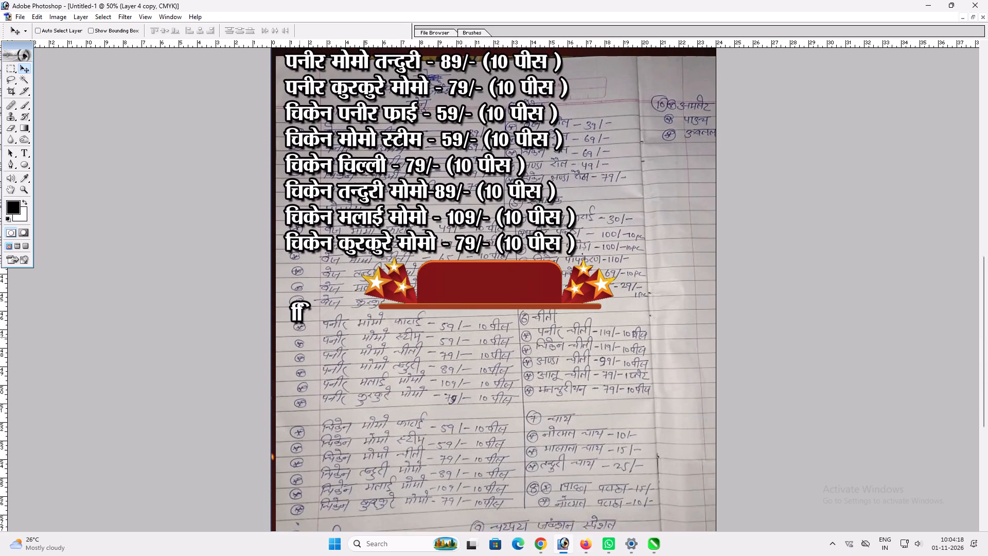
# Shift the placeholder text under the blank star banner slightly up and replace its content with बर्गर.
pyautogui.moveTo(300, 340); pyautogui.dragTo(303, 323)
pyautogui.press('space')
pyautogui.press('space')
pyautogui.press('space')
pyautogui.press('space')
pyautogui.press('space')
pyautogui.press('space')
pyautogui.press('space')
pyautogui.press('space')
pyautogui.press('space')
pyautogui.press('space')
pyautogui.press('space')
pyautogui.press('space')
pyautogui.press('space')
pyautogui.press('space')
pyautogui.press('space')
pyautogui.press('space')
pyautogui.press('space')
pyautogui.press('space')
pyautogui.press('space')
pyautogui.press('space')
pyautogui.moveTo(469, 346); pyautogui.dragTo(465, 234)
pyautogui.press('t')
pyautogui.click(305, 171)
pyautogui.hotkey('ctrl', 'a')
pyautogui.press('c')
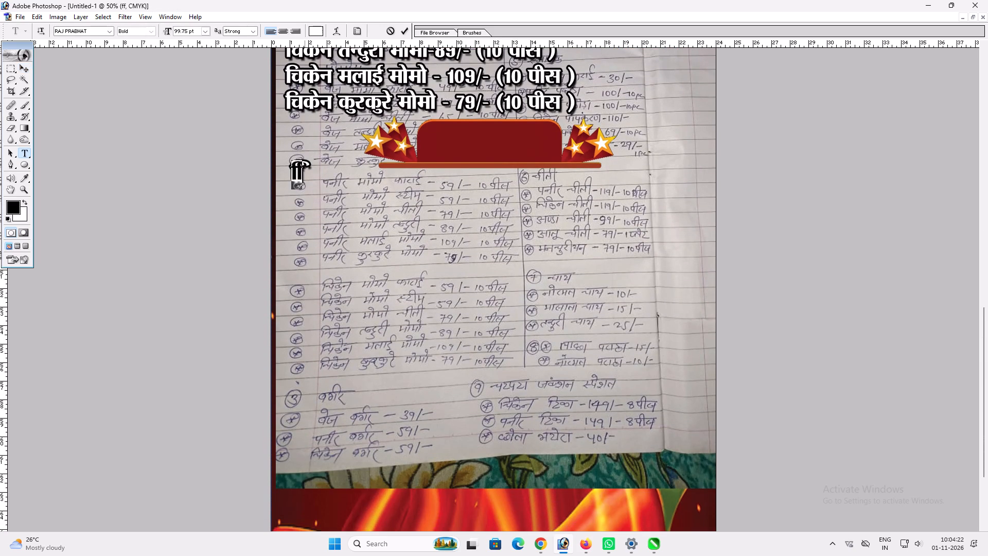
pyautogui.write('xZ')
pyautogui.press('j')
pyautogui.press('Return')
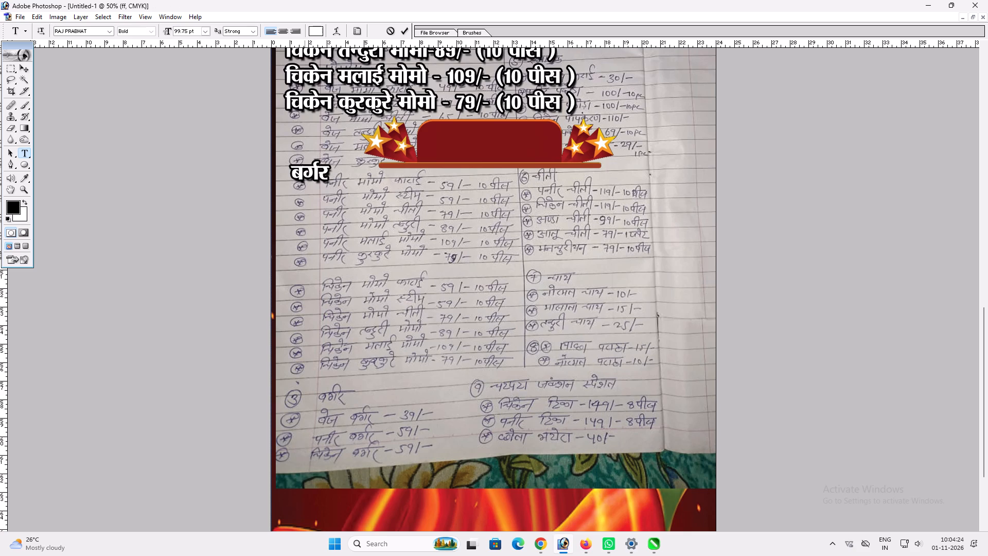
# Replace the text under the blank star banner with भेज बर्गर and shift it slightly down, away from the banner.
pyautogui.write('vvv')
pyautogui.press('t')
pyautogui.click(306, 178)
pyautogui.hotkey('ctrl', 'a')
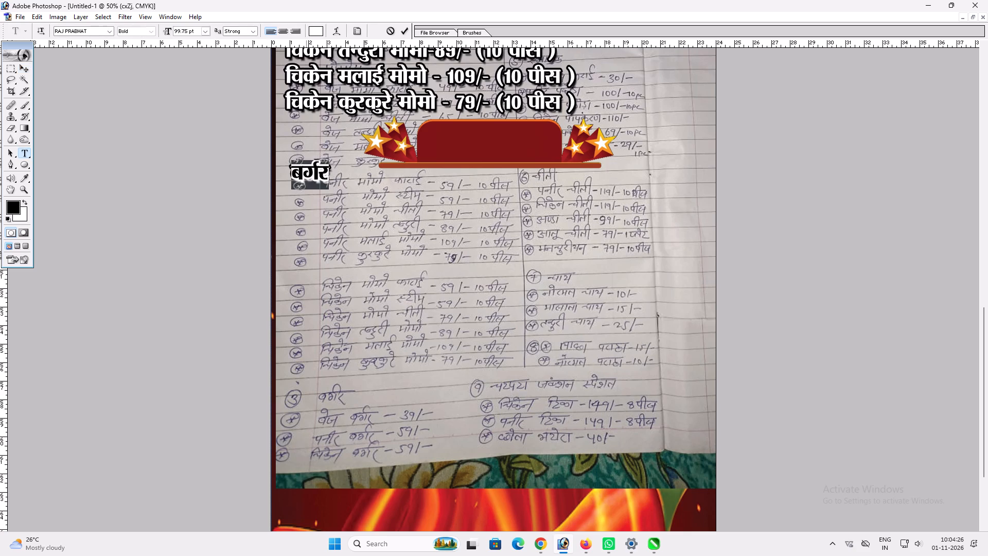
pyautogui.write('Hkst c')
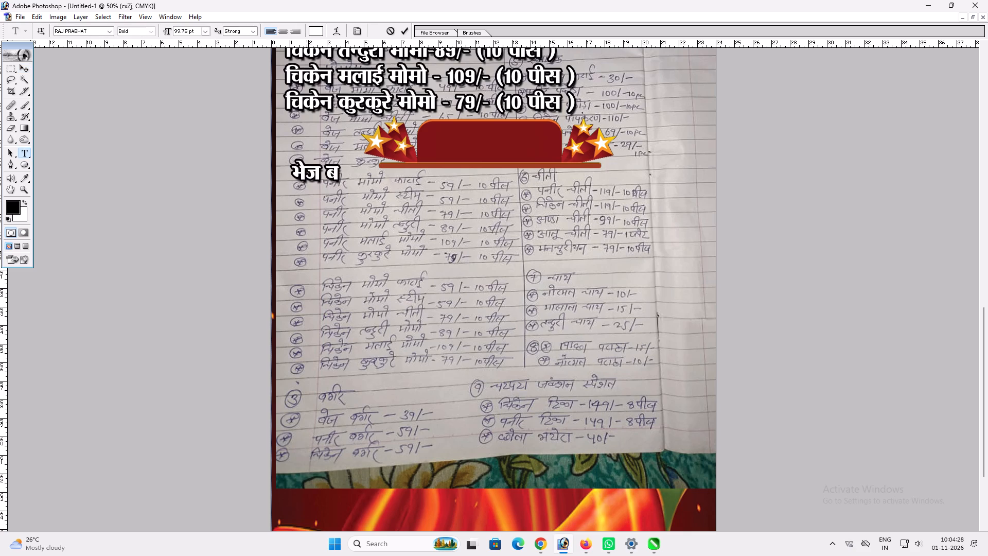
pyautogui.write('cZ')
pyautogui.press('BackSpace')
pyautogui.press('BackSpace')
pyautogui.write('xZj')
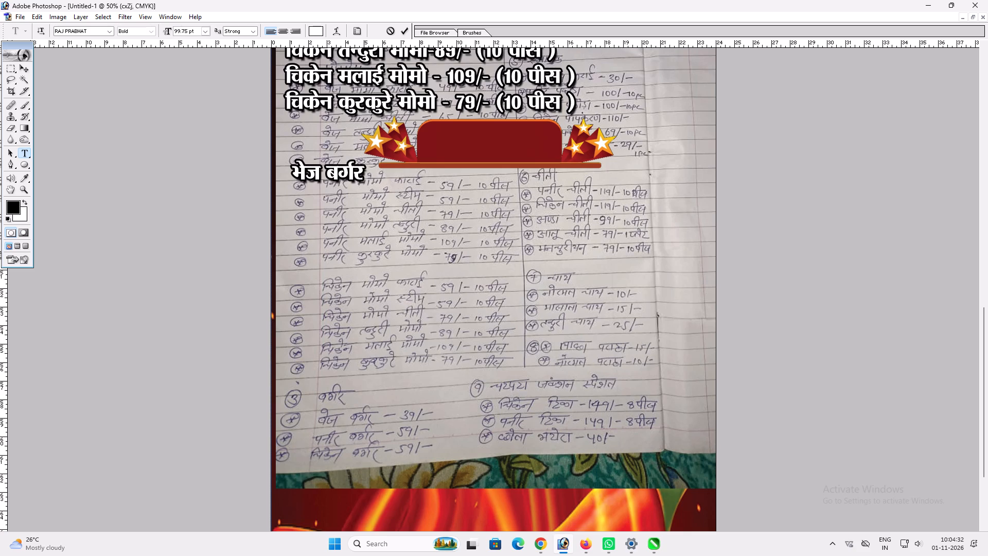
pyautogui.moveTo(329, 224); pyautogui.dragTo(324, 246)
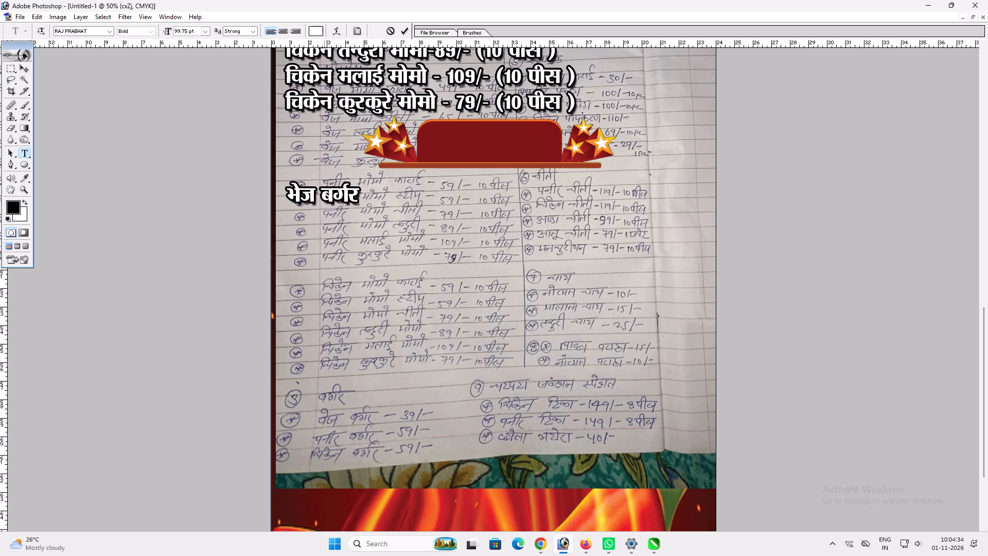
# Add the price -39/- and a comma after भेज बर्गर.
pyautogui.hotkey('shift', '&')
pyautogui.press('3')
pyautogui.press('9')
pyautogui.hotkey('ctrl', 'v')
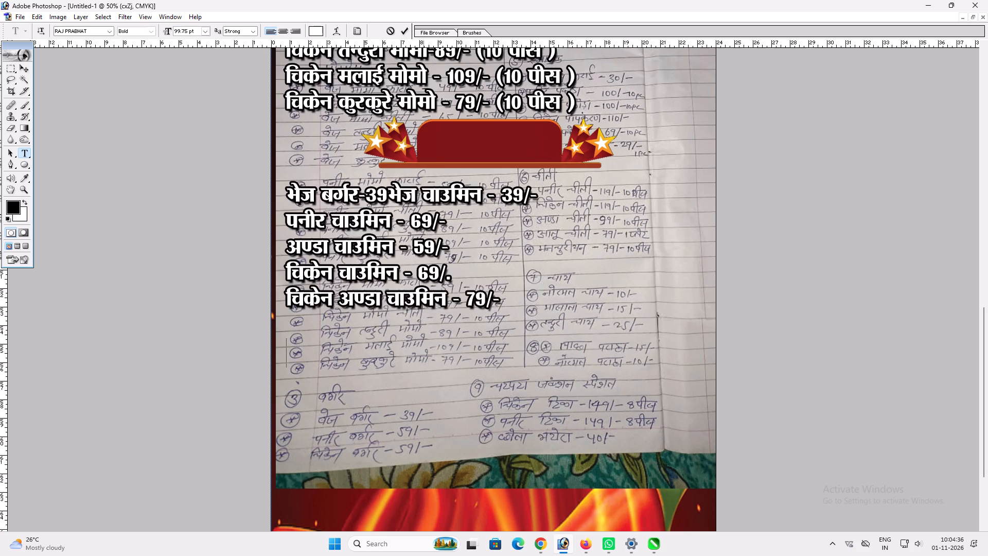
pyautogui.hotkey('ctrl', 'z')
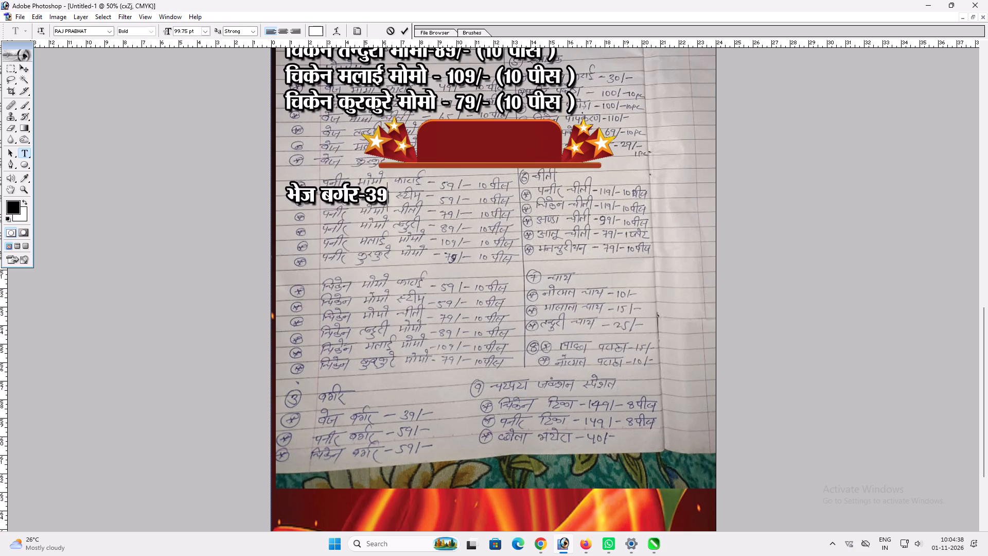
pyautogui.write('@&')
pyautogui.write(']')
pyautogui.press('space')
pyautogui.press('BackSpace')
pyautogui.press('BackSpace')
pyautogui.write(']')
pyautogui.press('space')
# Continue the burger line after the comma with पनीर बर्गर- 59.
pyautogui.write('iuhj')
pyautogui.press('space')
pyautogui.write('cxZ')
pyautogui.press('j')
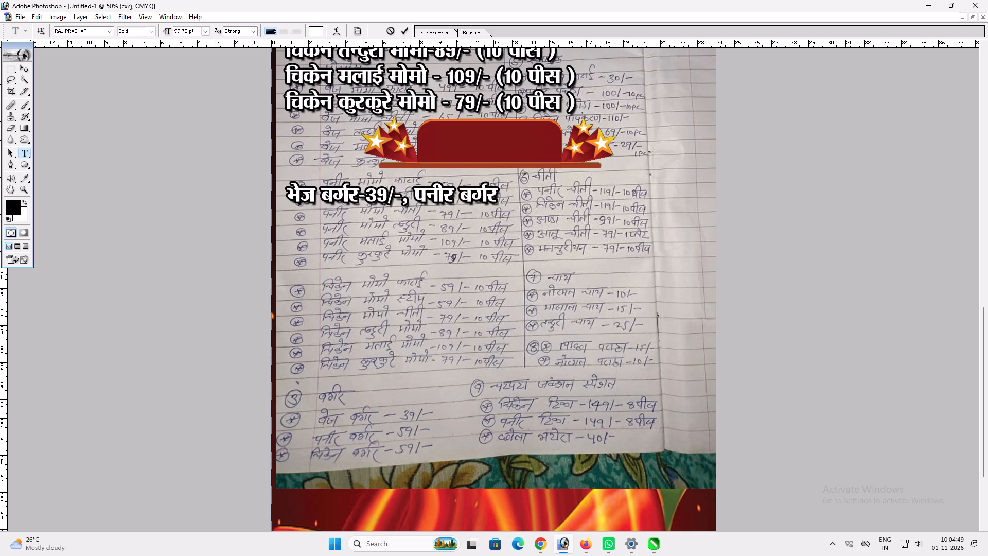
pyautogui.write('&')
pyautogui.press('space')
pyautogui.write('59')
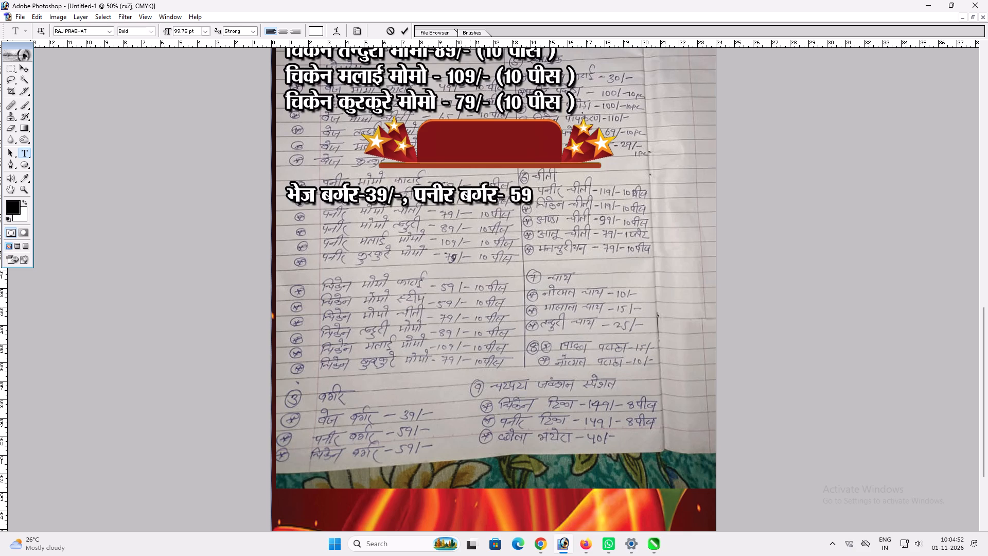
pyautogui.hotkey('ctrl', 'v')
pyautogui.hotkey('ctrl', 'z')
# Copy the /- suffix from the 39 price and add it directly after 59, without a space between.
pyautogui.moveTo(401, 195); pyautogui.dragTo(390, 196)
pyautogui.hotkey('ctrl', 'c')
pyautogui.hotkey('ctrl', 'c')
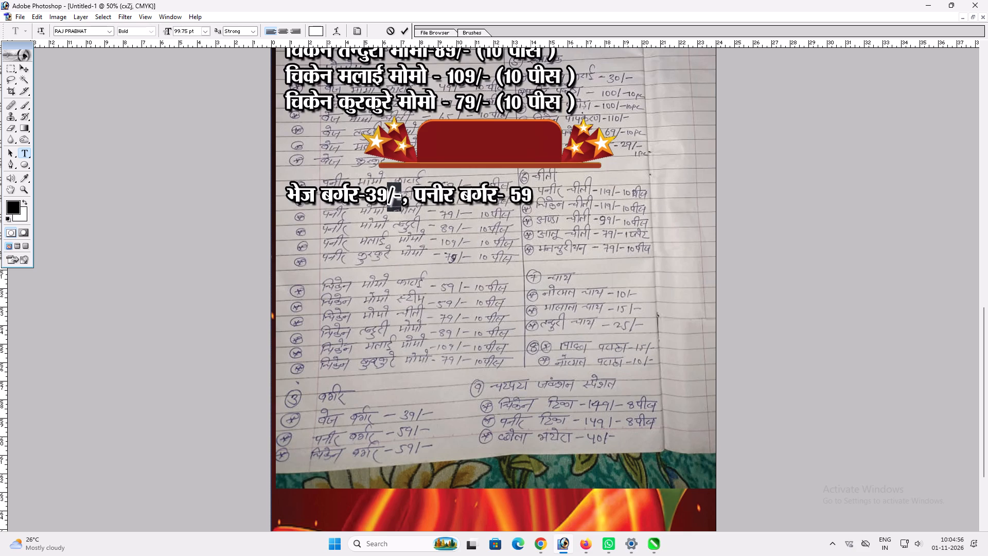
pyautogui.click(531, 198)
pyautogui.press('space')
pyautogui.hotkey('ctrl', 'v')
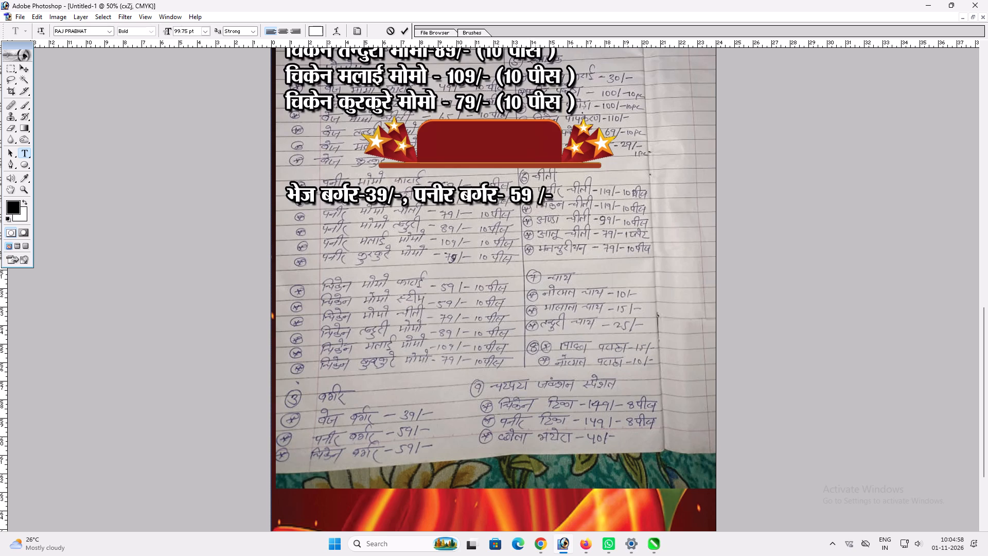
pyautogui.click(535, 207)
pyautogui.press('BackSpace')
pyautogui.press('End')
# Add a second line reading चिकेन बर्गर:59/- below the भेज and पनीर burger prices.
pyautogui.press('Return')
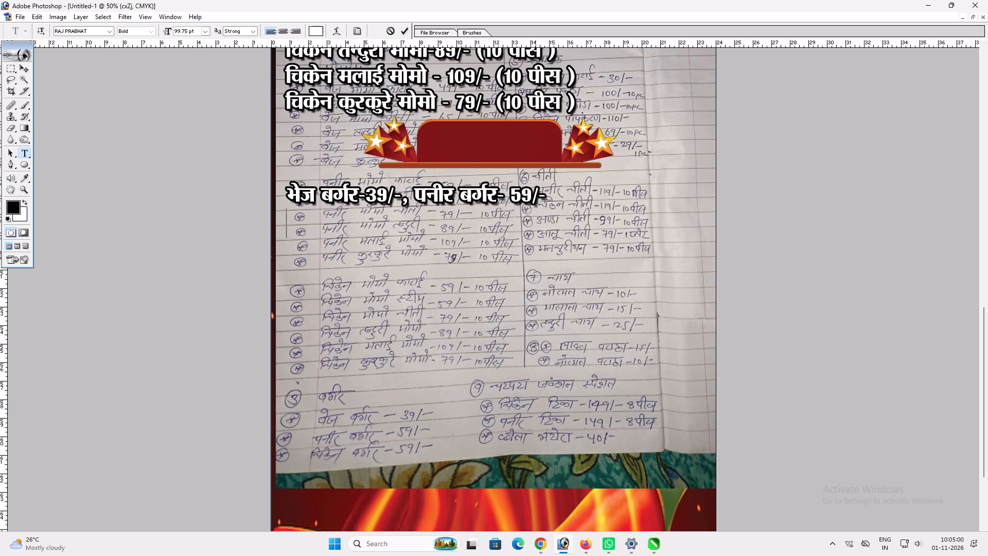
pyautogui.write('fpdsu')
pyautogui.press('space')
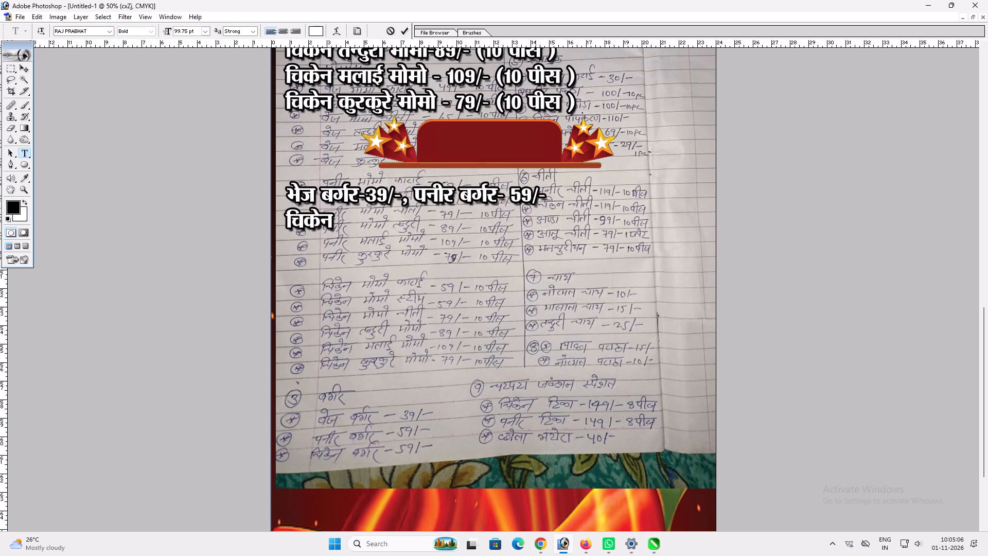
pyautogui.write('cxZ')
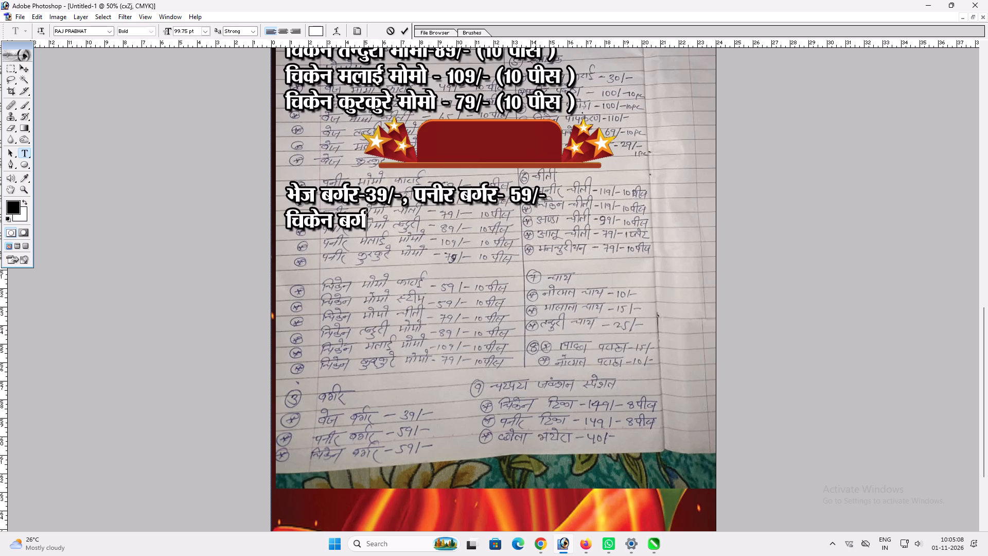
pyautogui.press('j')
pyautogui.write('%&')
pyautogui.press('BackSpace')
pyautogui.press('BackSpace')
pyautogui.write('%5')
pyautogui.press('9')
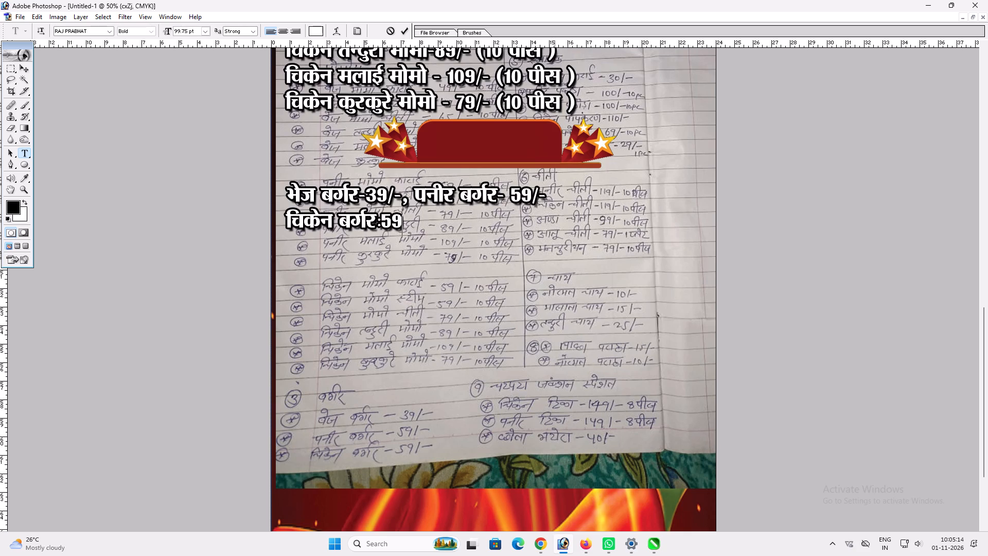
pyautogui.hotkey('ctrl', 'v')
pyautogui.press('Return')
pyautogui.write('vv')
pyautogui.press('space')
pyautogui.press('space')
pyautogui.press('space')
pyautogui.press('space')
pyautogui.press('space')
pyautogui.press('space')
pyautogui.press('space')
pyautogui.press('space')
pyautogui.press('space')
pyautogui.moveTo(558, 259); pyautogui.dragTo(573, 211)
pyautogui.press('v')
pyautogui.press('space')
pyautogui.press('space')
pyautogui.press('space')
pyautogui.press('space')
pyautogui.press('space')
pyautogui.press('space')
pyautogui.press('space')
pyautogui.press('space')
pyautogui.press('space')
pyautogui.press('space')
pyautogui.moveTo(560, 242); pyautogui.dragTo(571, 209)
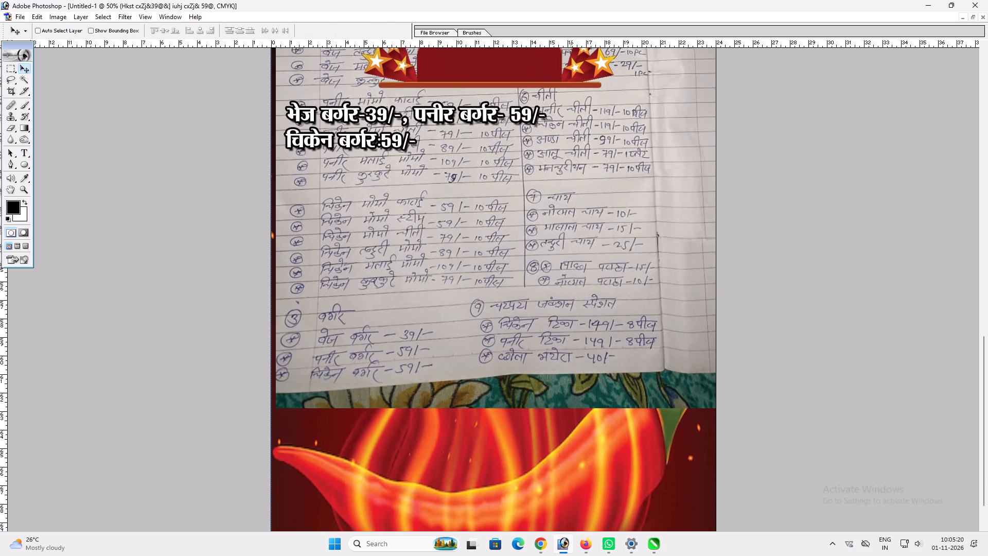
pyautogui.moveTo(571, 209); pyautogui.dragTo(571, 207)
# Duplicate the yellow मोमोस heading text and place the copy on the blank star banner above the burger prices.
pyautogui.write('v')
pyautogui.press('space')
pyautogui.moveTo(571, 207); pyautogui.dragTo(555, 349)
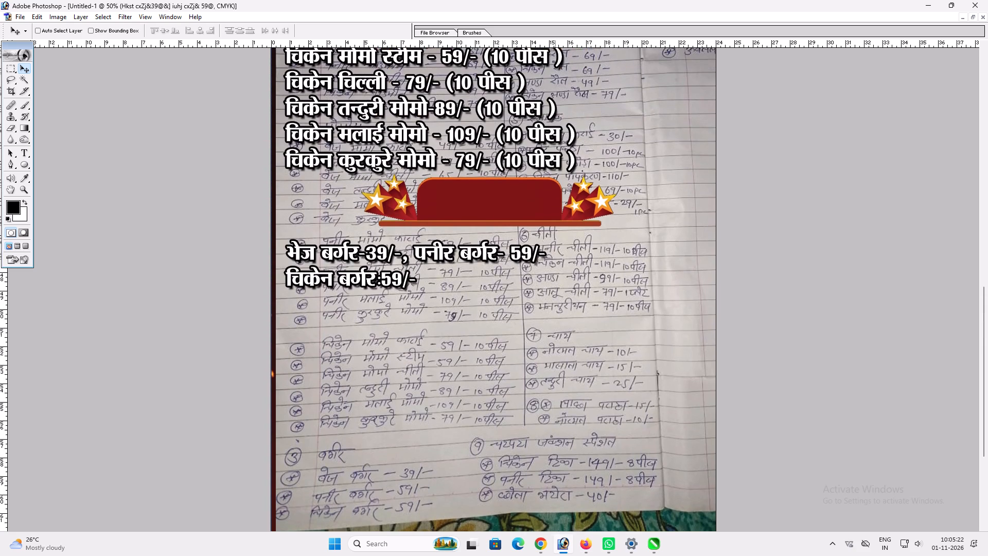
pyautogui.press('v')
pyautogui.press('v')
pyautogui.press('space')
pyautogui.press('space')
pyautogui.press('space')
pyautogui.press('space')
pyautogui.press('space')
pyautogui.press('space')
pyautogui.press('space')
pyautogui.press('space')
pyautogui.press('space')
pyautogui.press('space')
pyautogui.press('space')
pyautogui.press('space')
pyautogui.press('space')
pyautogui.press('space')
pyautogui.press('space')
pyautogui.press('space')
pyautogui.press('space')
pyautogui.press('space')
pyautogui.press('space')
pyautogui.press('space')
pyautogui.moveTo(532, 248); pyautogui.dragTo(514, 330)
pyautogui.moveTo(534, 179); pyautogui.dragTo(531, 281)
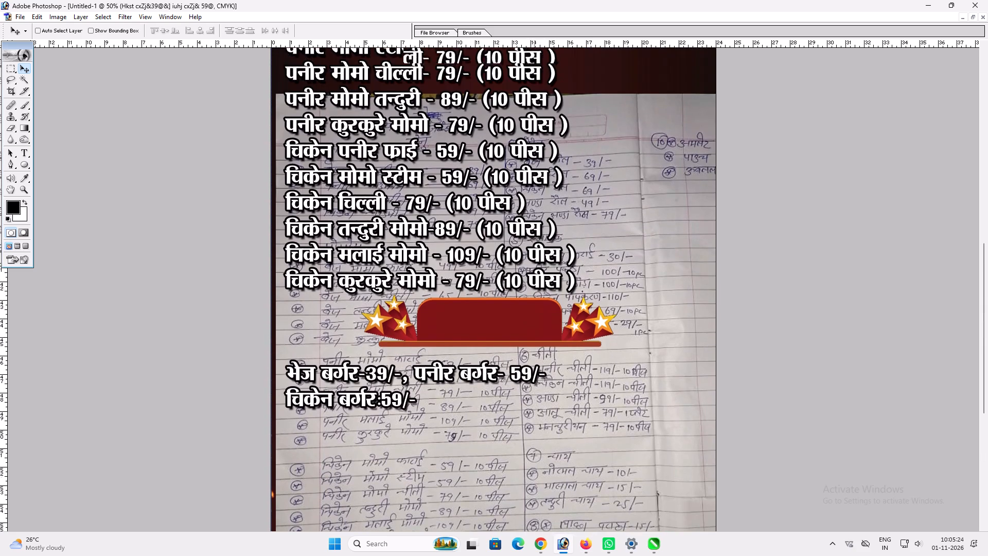
pyautogui.moveTo(531, 281); pyautogui.dragTo(529, 299)
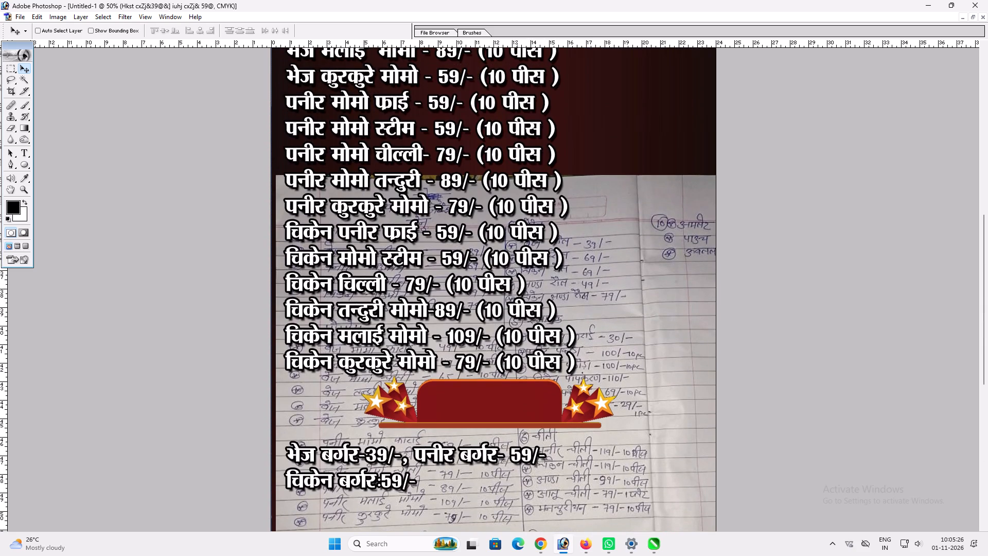
pyautogui.moveTo(516, 237); pyautogui.dragTo(501, 298)
pyautogui.moveTo(538, 191); pyautogui.dragTo(541, 317)
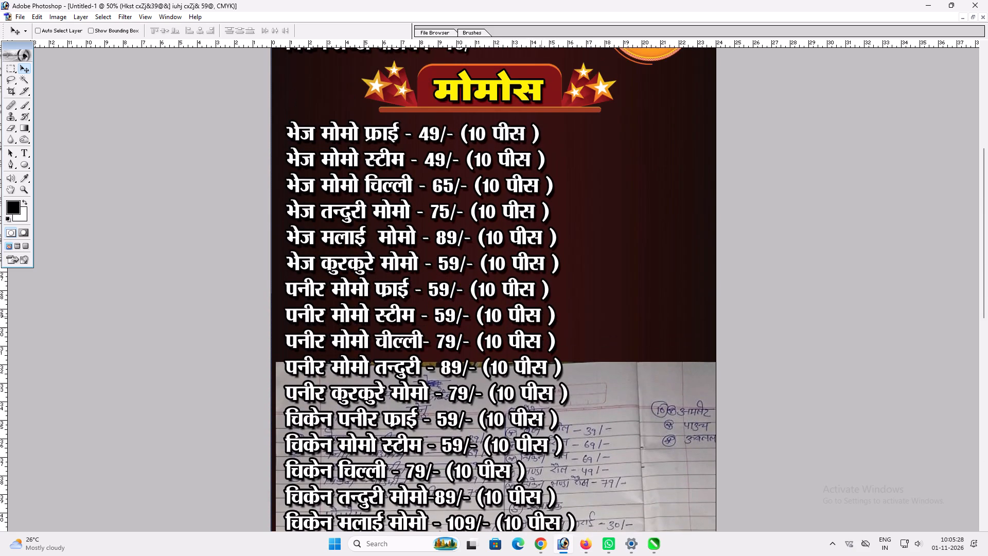
pyautogui.moveTo(541, 317); pyautogui.dragTo(541, 316)
pyautogui.keyDown('ctrl'); pyautogui.click(522, 86); pyautogui.keyUp('ctrl')
pyautogui.keyDown('alt'); pyautogui.keyDown('shift'); pyautogui.moveTo(522, 86); pyautogui.dragTo(518, 352); pyautogui.keyUp('shift'); pyautogui.keyUp('alt')
pyautogui.press('space')
pyautogui.moveTo(514, 369); pyautogui.dragTo(508, 181)
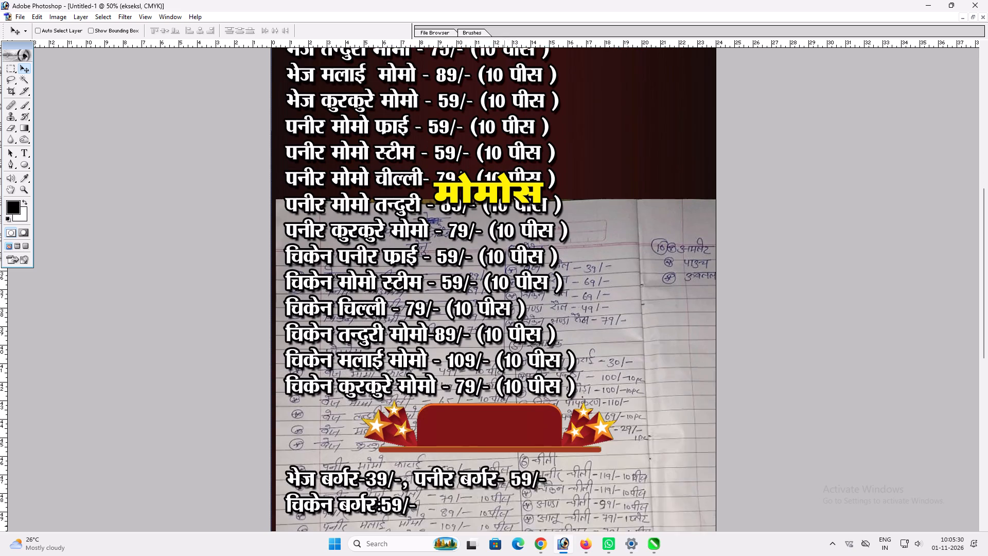
pyautogui.moveTo(508, 181); pyautogui.dragTo(508, 167)
pyautogui.keyDown('shift'); pyautogui.moveTo(492, 155); pyautogui.dragTo(506, 392); pyautogui.keyUp('shift')
# Change the copied heading on the burger section's banner to बर्गर.
pyautogui.press('t')
pyautogui.click(499, 396)
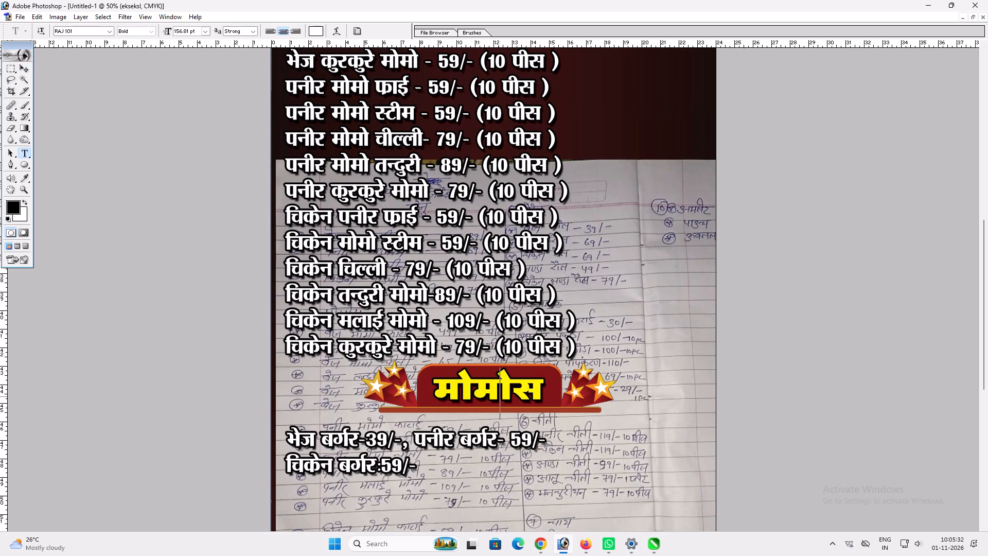
pyautogui.hotkey('ctrl', 'a')
pyautogui.write('cxZj')
pyautogui.press('Return')
pyautogui.write('vv')
# Move the handwritten menu photo down so it clears the burger heading and price lines, leaving empty space beneath them.
pyautogui.press('space')
pyautogui.moveTo(504, 416); pyautogui.dragTo(514, 268)
pyautogui.moveTo(500, 351); pyautogui.dragTo(498, 280)
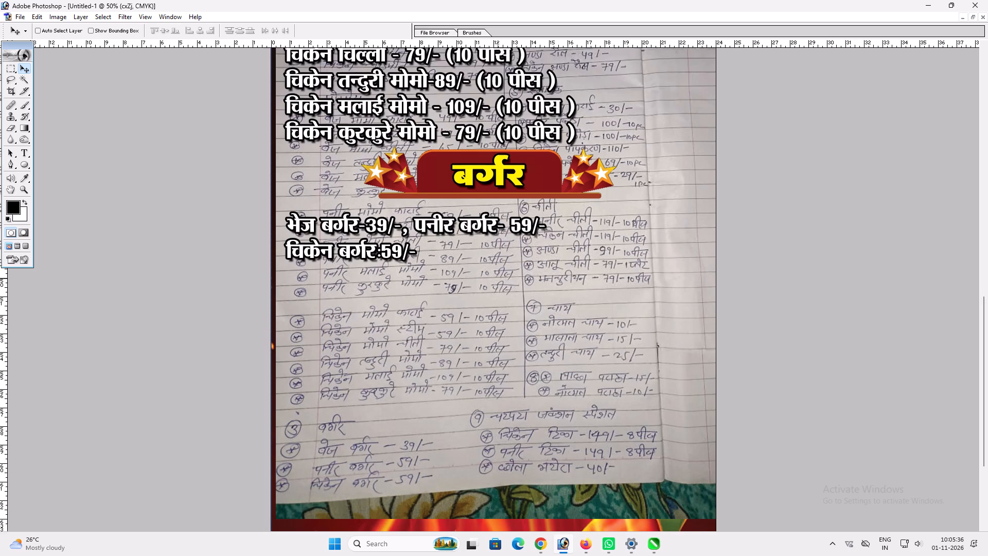
pyautogui.moveTo(498, 280); pyautogui.dragTo(498, 248)
pyautogui.moveTo(487, 315); pyautogui.dragTo(487, 271)
pyautogui.keyDown('ctrl'); pyautogui.click(614, 238); pyautogui.keyUp('ctrl')
pyautogui.keyDown('shift'); pyautogui.moveTo(609, 222); pyautogui.dragTo(591, 401); pyautogui.keyUp('shift')
pyautogui.keyDown('shift'); pyautogui.moveTo(579, 303); pyautogui.dragTo(578, 423); pyautogui.keyUp('shift')
pyautogui.keyDown('shift'); pyautogui.moveTo(558, 316); pyautogui.dragTo(556, 523); pyautogui.keyUp('shift')
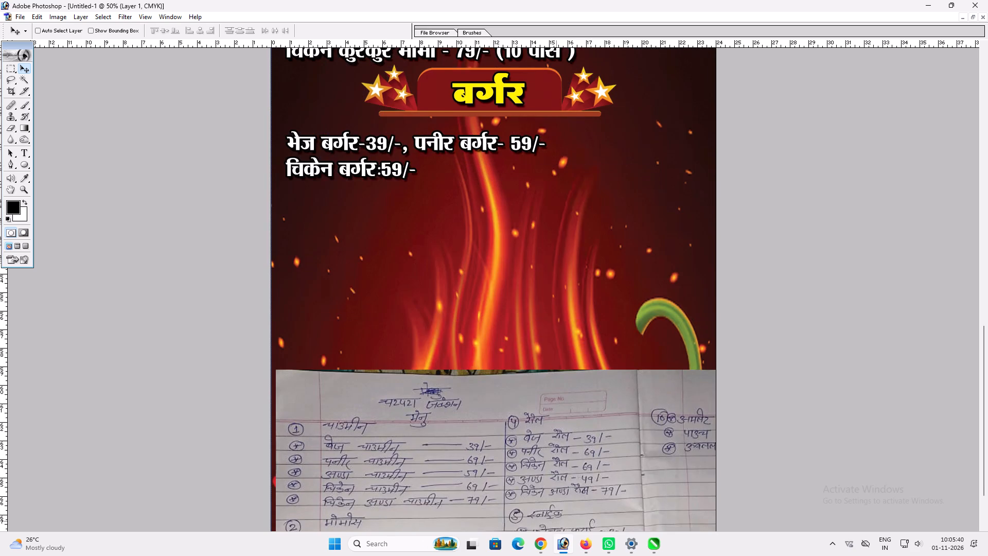
# Duplicate the burger section's blank star banner and place the copy below the चिकेन बर्गर price line.
pyautogui.press('space')
pyautogui.press('space')
pyautogui.press('space')
pyautogui.press('space')
pyautogui.press('space')
pyautogui.press('space')
pyautogui.press('space')
pyautogui.press('space')
pyautogui.press('space')
pyautogui.press('space')
pyautogui.press('space')
pyautogui.press('space')
pyautogui.press('space')
pyautogui.press('space')
pyautogui.press('space')
pyautogui.press('space')
pyautogui.press('space')
pyautogui.press('space')
pyautogui.press('space')
pyautogui.press('space')
pyautogui.moveTo(541, 321); pyautogui.dragTo(538, 207)
pyautogui.moveTo(539, 221); pyautogui.dragTo(541, 282)
pyautogui.keyDown('ctrl'); pyautogui.click(552, 78); pyautogui.keyUp('ctrl')
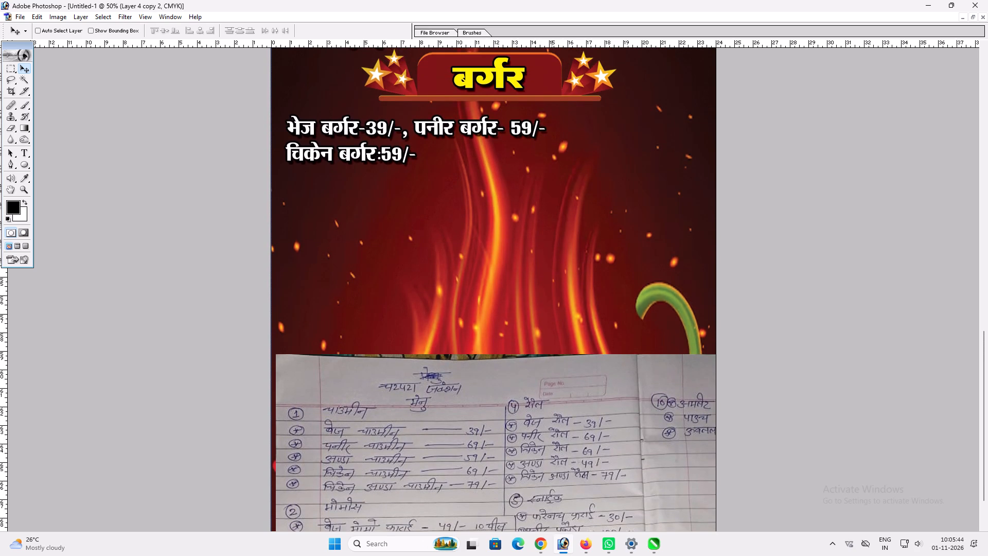
pyautogui.keyDown('alt'); pyautogui.keyDown('shift'); pyautogui.moveTo(552, 78); pyautogui.dragTo(548, 199); pyautogui.keyUp('shift'); pyautogui.keyUp('alt')
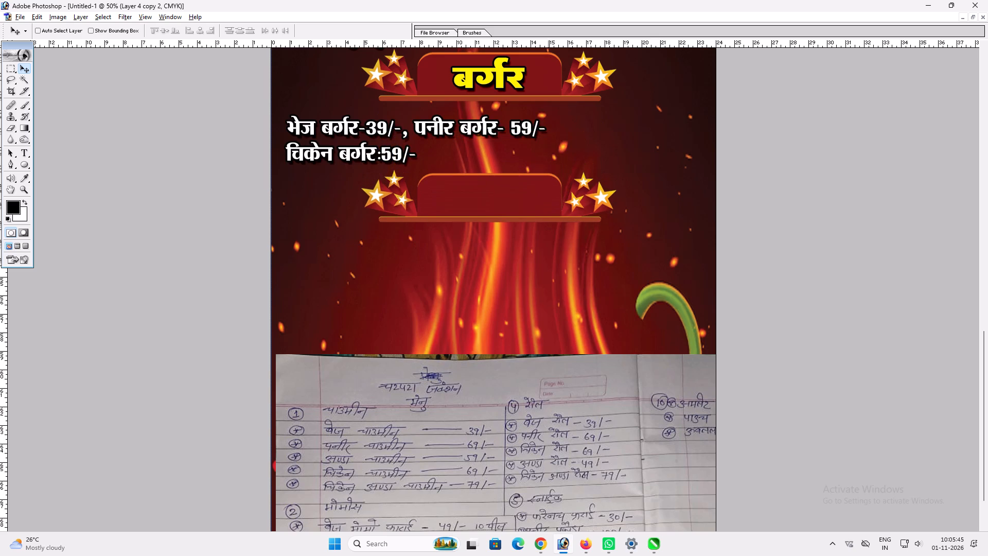
pyautogui.keyDown('alt'); pyautogui.keyDown('shift'); pyautogui.moveTo(548, 199); pyautogui.dragTo(549, 199); pyautogui.keyUp('shift'); pyautogui.keyUp('alt')
# Duplicate the yellow बर्गर heading text and place the copy on the new star banner below the burger prices.
pyautogui.keyDown('ctrl'); pyautogui.click(516, 74); pyautogui.keyUp('ctrl')
pyautogui.keyDown('alt'); pyautogui.moveTo(516, 73); pyautogui.dragTo(513, 194); pyautogui.keyUp('alt')
# Change the copied heading on the lower star banner to रोल.
pyautogui.press('t')
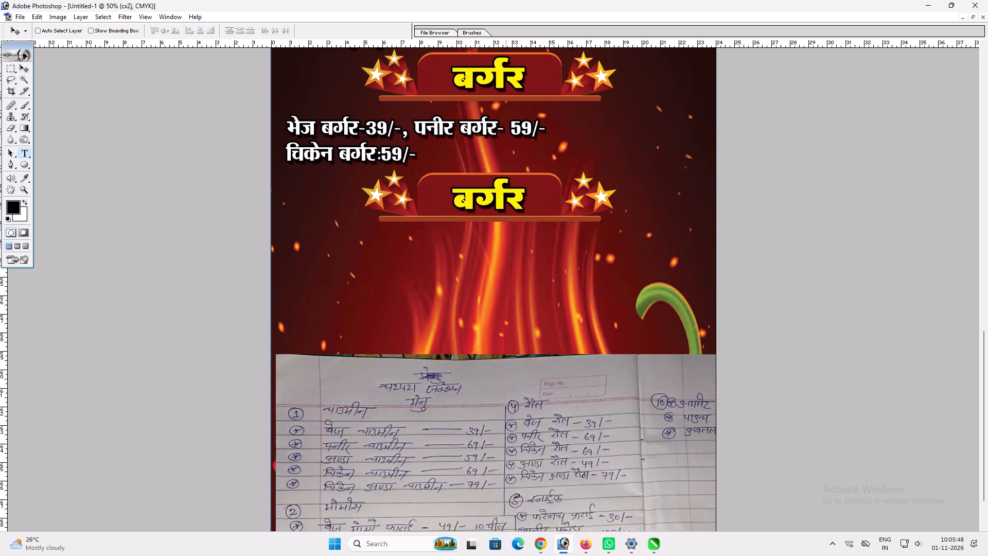
pyautogui.click(505, 198)
pyautogui.hotkey('ctrl', 'a')
pyautogui.write('jkst')
pyautogui.press('BackSpace')
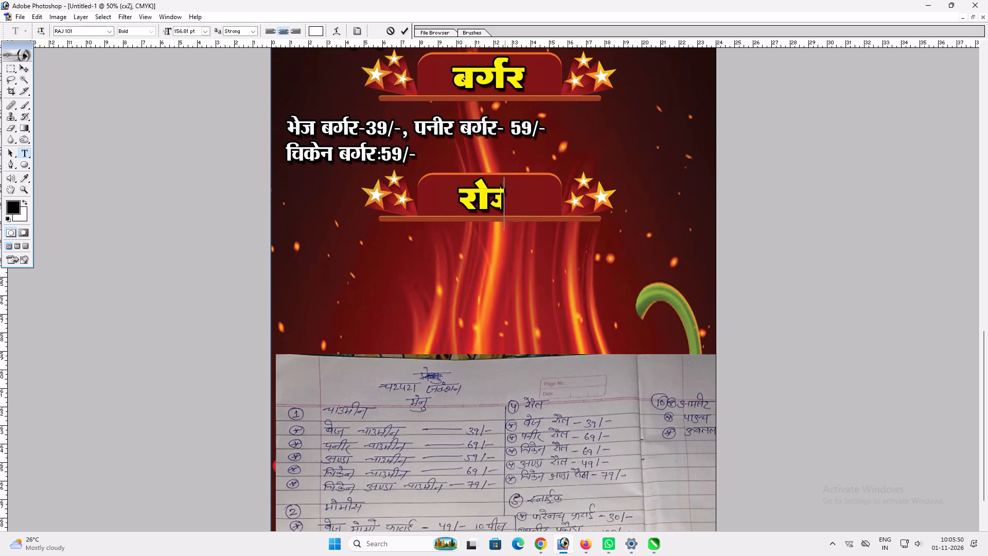
pyautogui.press('y')
pyautogui.press('Return')
pyautogui.press('v')
pyautogui.press('v')
pyautogui.keyDown('ctrl'); pyautogui.keyDown('shift'); pyautogui.doubleClick(533, 196); pyautogui.keyUp('shift'); pyautogui.keyUp('ctrl')
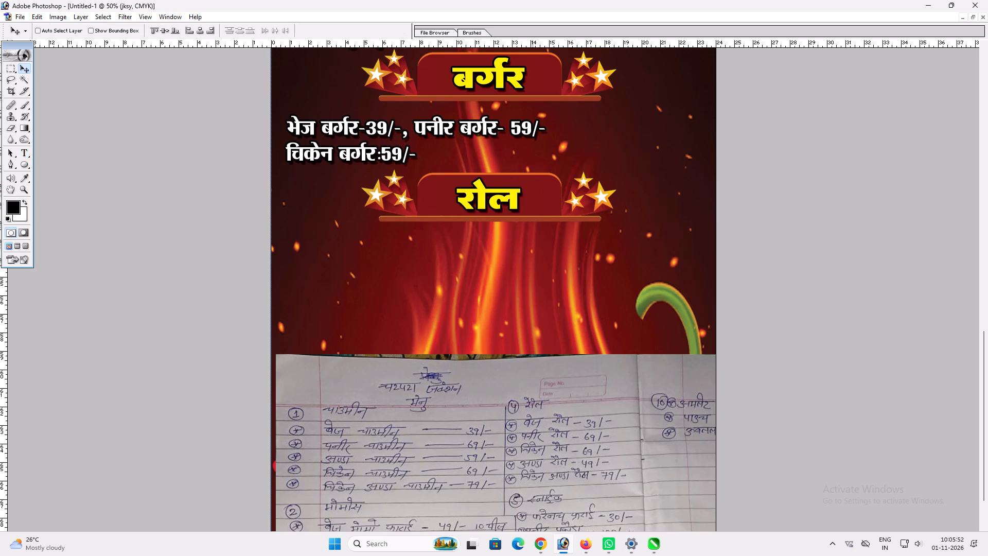
# Duplicate the two-line burger price text and place the copy below the रोल banner.
pyautogui.press('space')
pyautogui.moveTo(441, 218); pyautogui.dragTo(436, 167)
pyautogui.press('v')
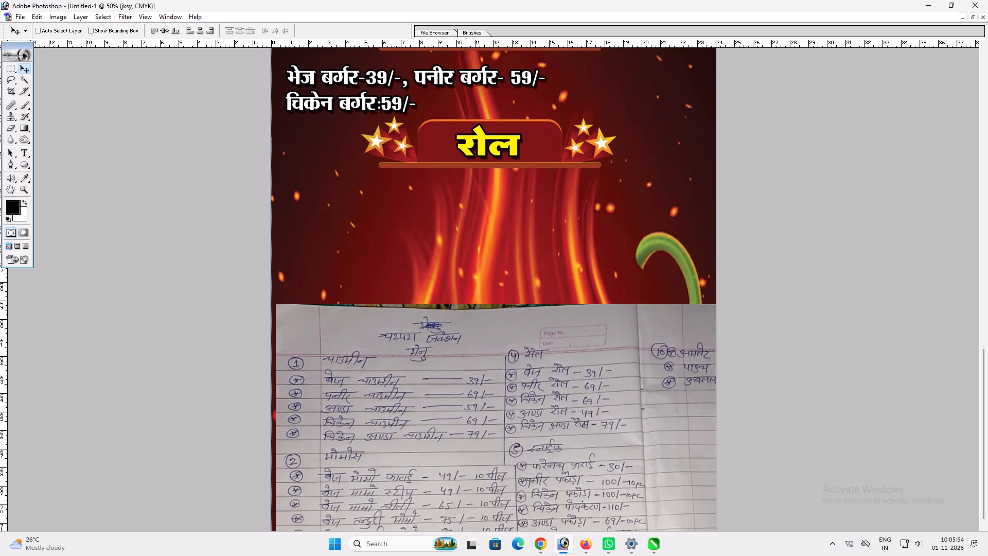
pyautogui.keyDown('ctrl'); pyautogui.click(399, 99); pyautogui.keyUp('ctrl')
pyautogui.keyDown('alt'); pyautogui.keyDown('shift'); pyautogui.moveTo(399, 99); pyautogui.dragTo(413, 221); pyautogui.keyUp('shift'); pyautogui.keyUp('alt')
# Replace the copied price text under the रोल heading with भेज रोल-39/- followed by a comma.
pyautogui.press('t')
pyautogui.click(407, 198)
pyautogui.hotkey('ctrl', 'a')
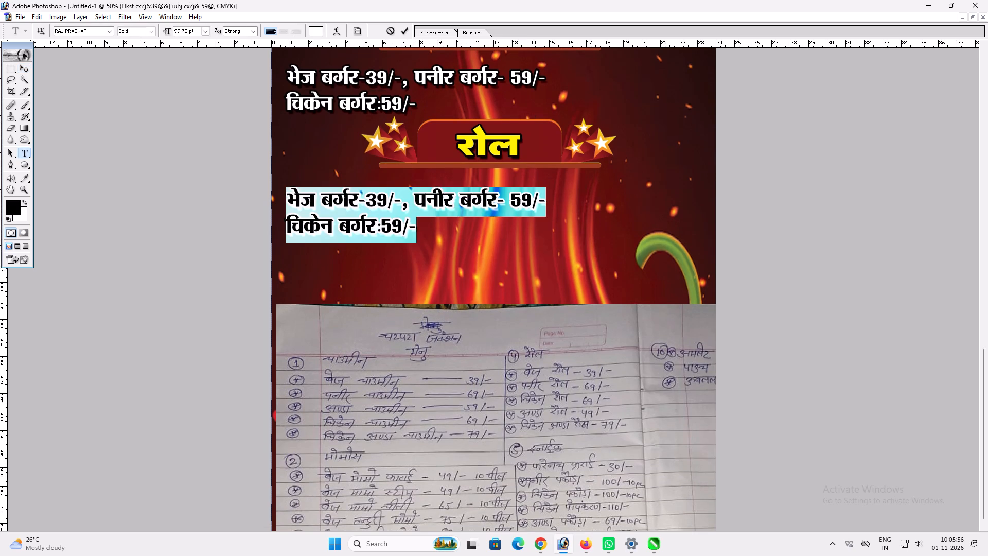
pyautogui.write('Hkst jksy')
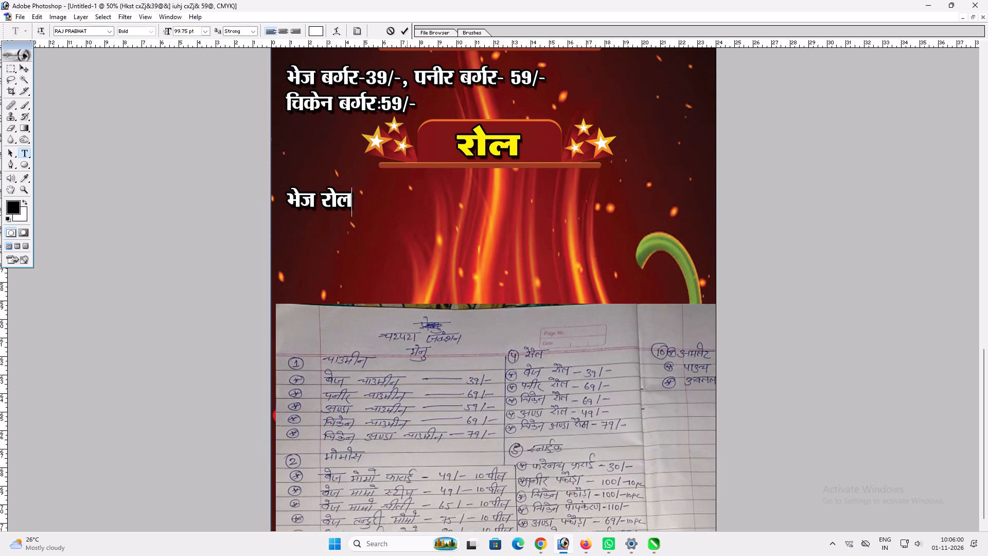
pyautogui.hotkey('shift', '&')
pyautogui.write('39')
pyautogui.hotkey('ctrl', 'v')
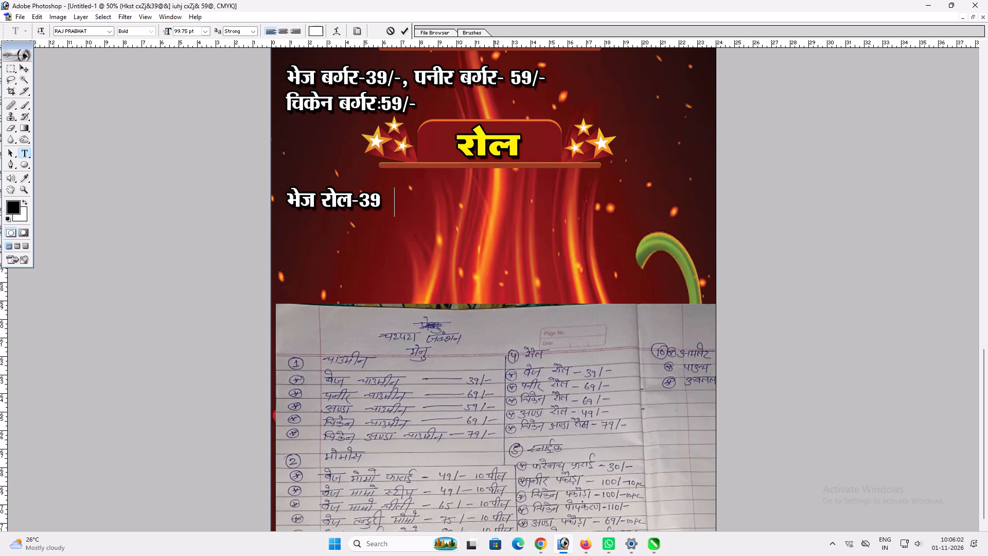
pyautogui.write(',')
pyautogui.press('space')
pyautogui.press('BackSpace')
pyautogui.press('BackSpace')
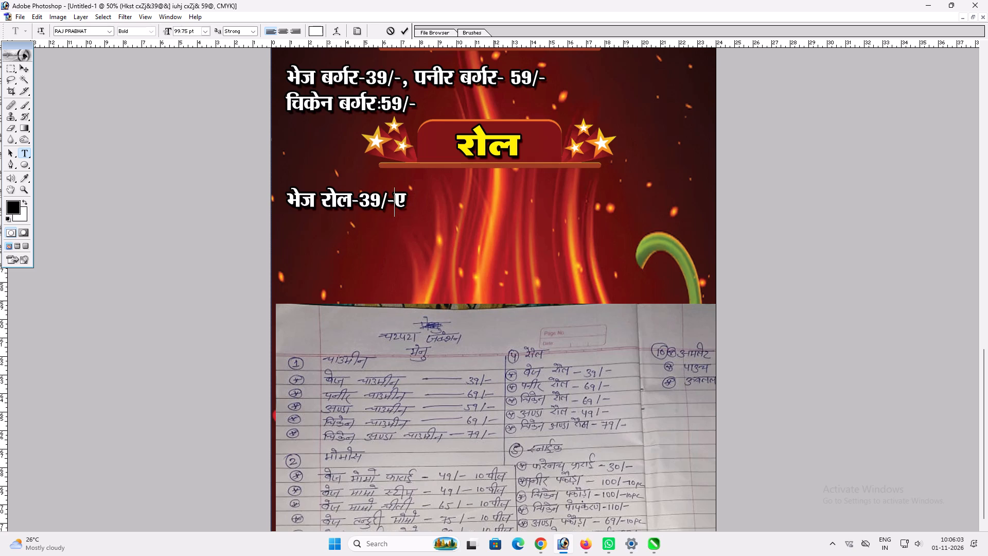
pyautogui.write(']')
pyautogui.press('space')
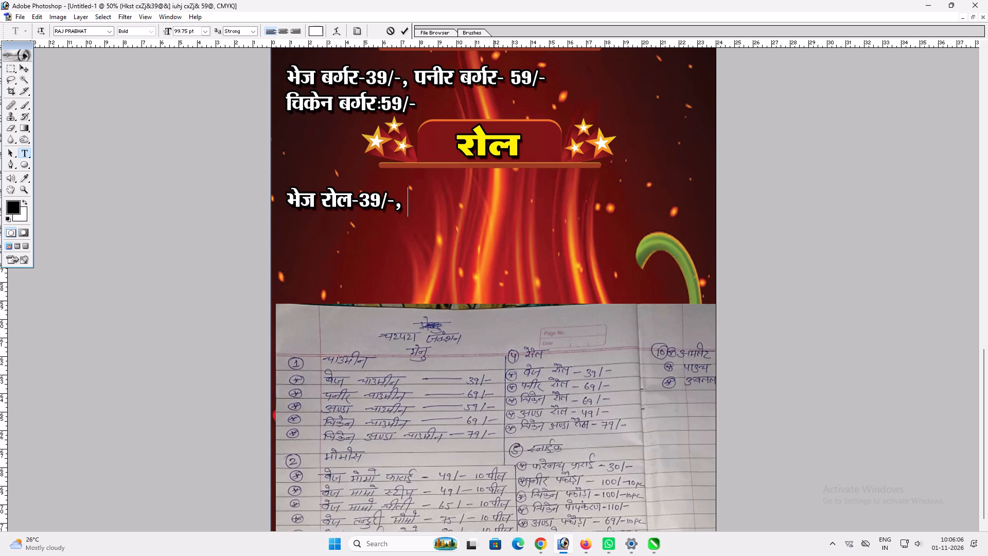
# Add पनीर रोल-69/- after the भेज रोल price on the same line.
pyautogui.write('iuhj jksy')
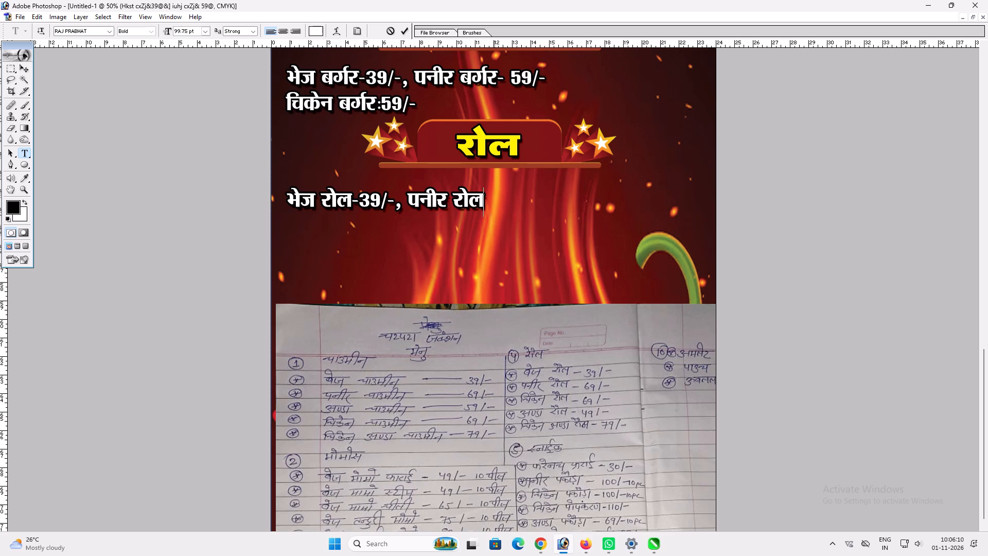
pyautogui.hotkey('shift', '&')
pyautogui.write('69')
pyautogui.hotkey('ctrl', 'v')
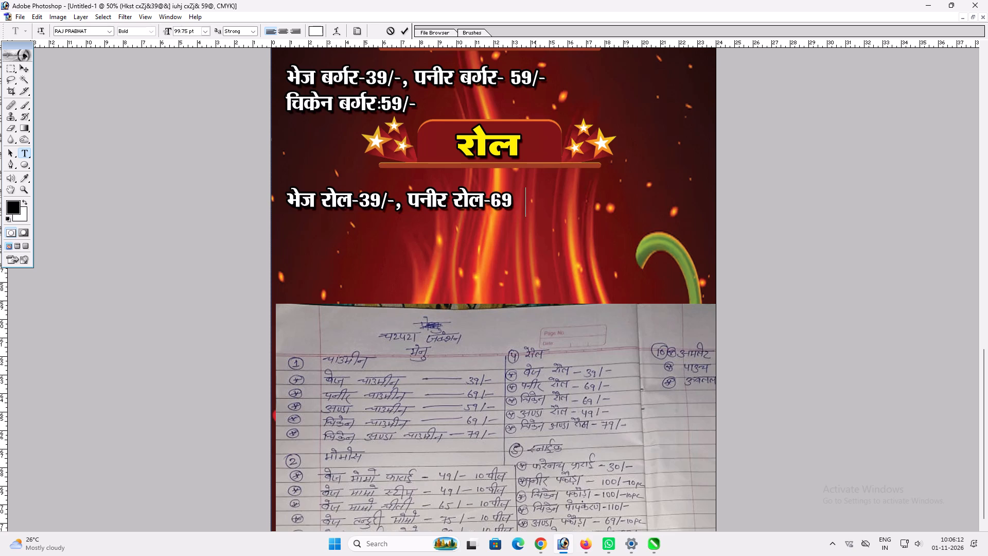
pyautogui.hotkey('ctrl', 'v')
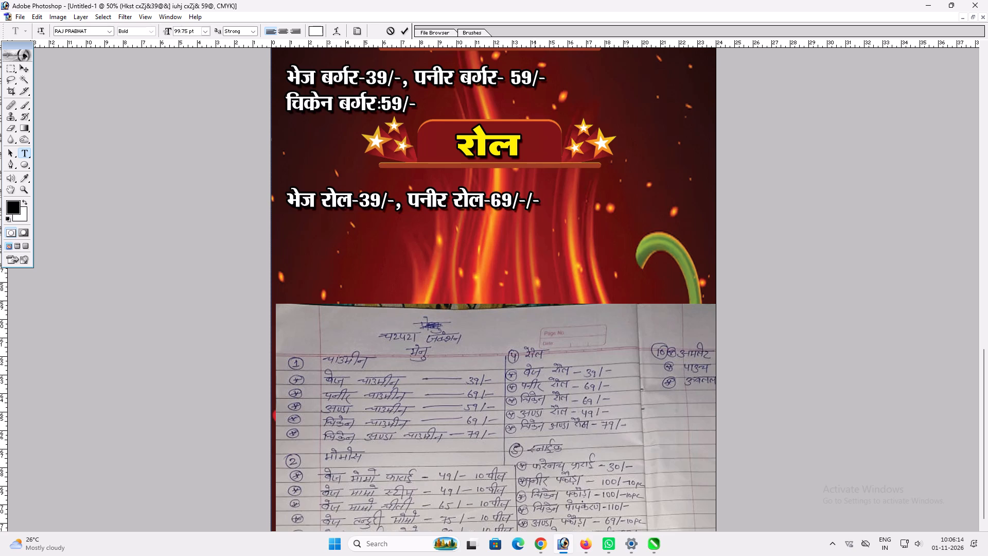
pyautogui.press('BackSpace')
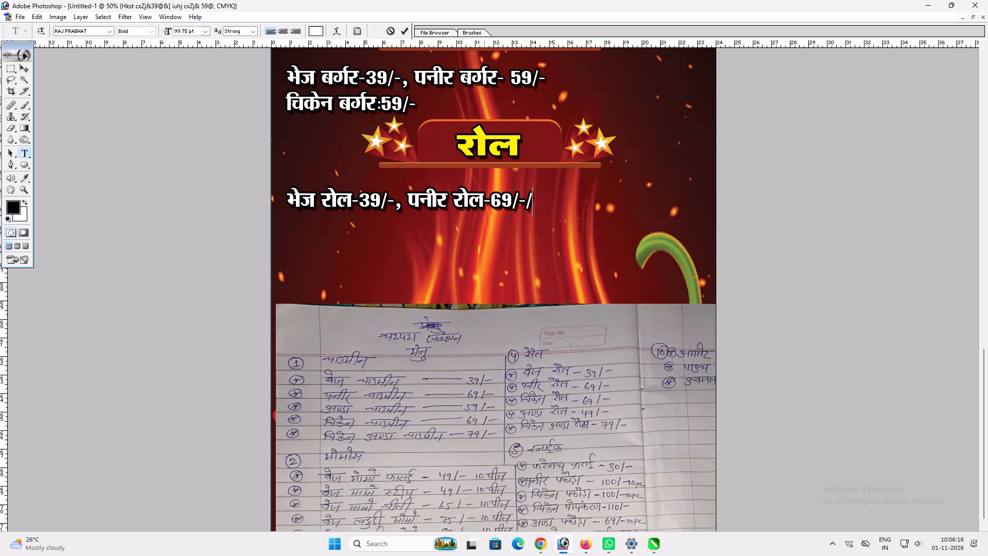
pyautogui.press('BackSpace')
pyautogui.press('BackSpace')
pyautogui.hotkey('shift', '&')
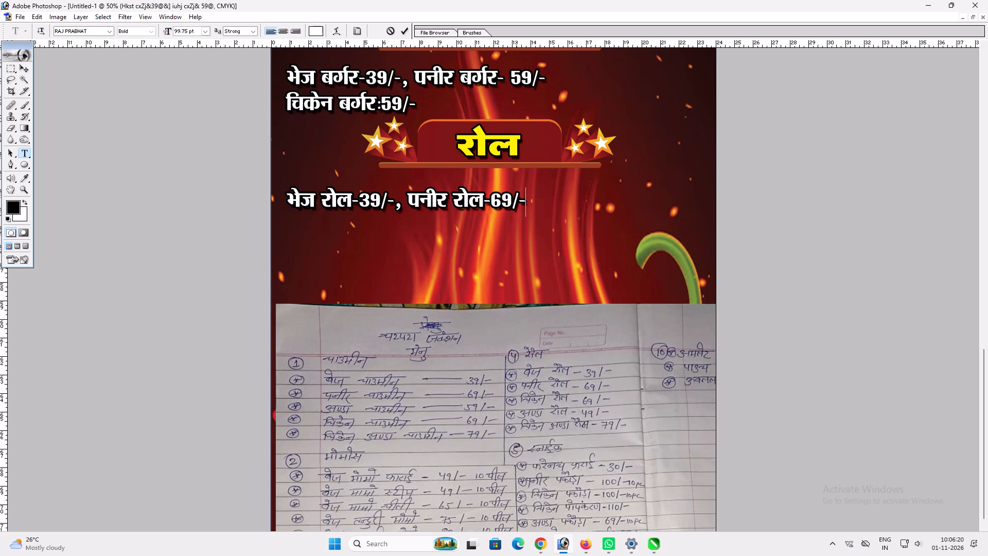
# Start a second line in the roll price text reading पनीर रोल-69/- followed by a comma.
pyautogui.press('Return')
pyautogui.write('iy')
pyautogui.press('BackSpace')
pyautogui.write('uhj')
pyautogui.press('space')
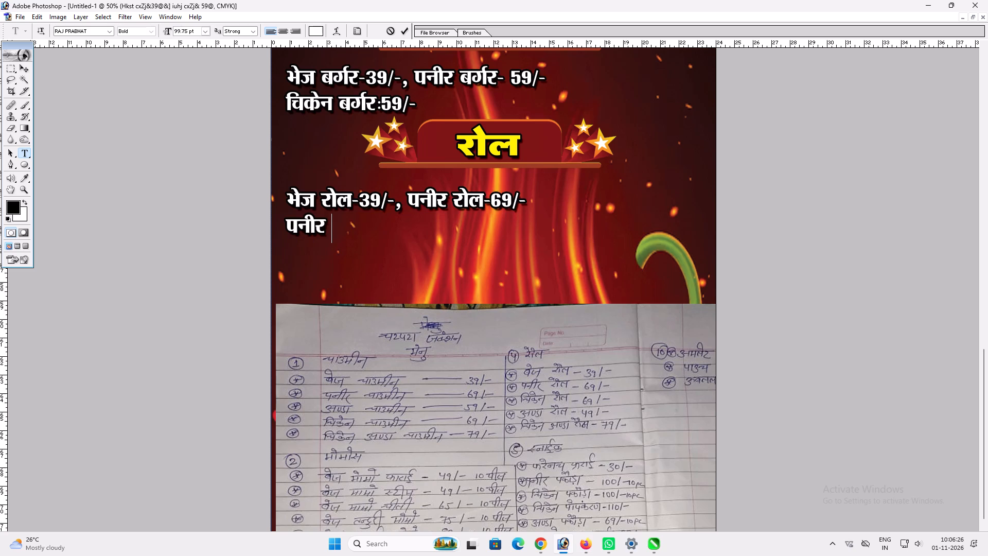
pyautogui.write('jksy')
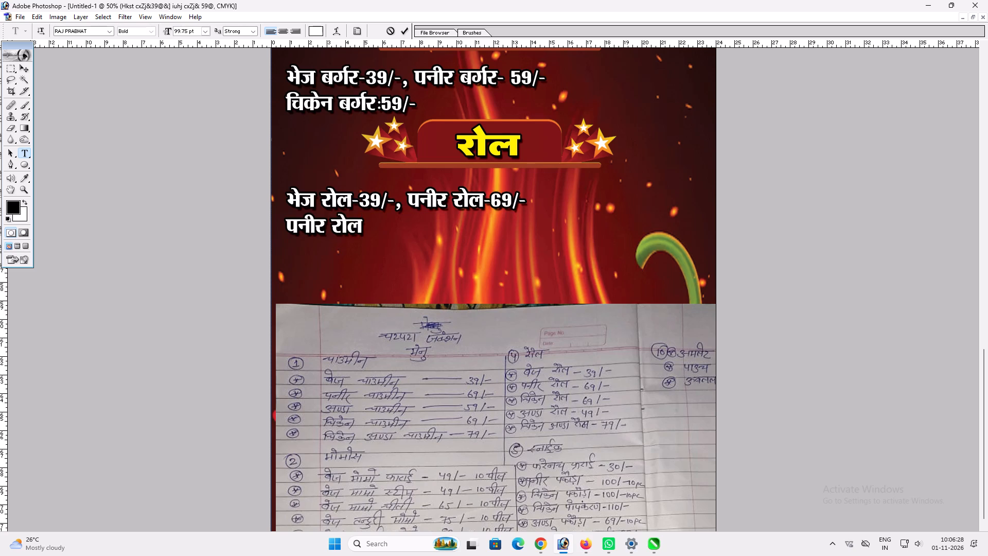
pyautogui.hotkey('shift', '&')
pyautogui.press('6')
pyautogui.press('9')
pyautogui.hotkey('ctrl', 'v')
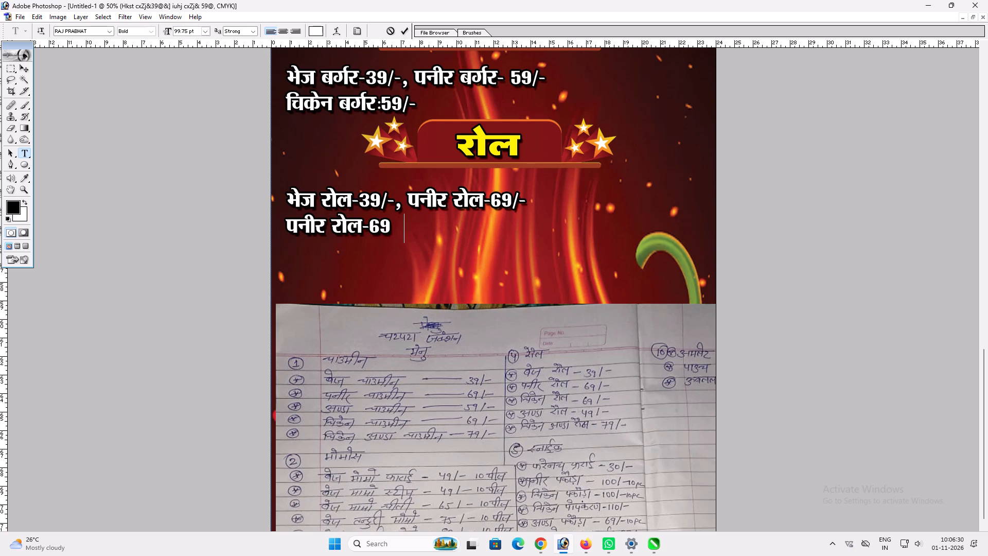
pyautogui.write(',')
pyautogui.press('space')
pyautogui.press('BackSpace')
pyautogui.press('BackSpace')
pyautogui.write(']')
pyautogui.press('space')
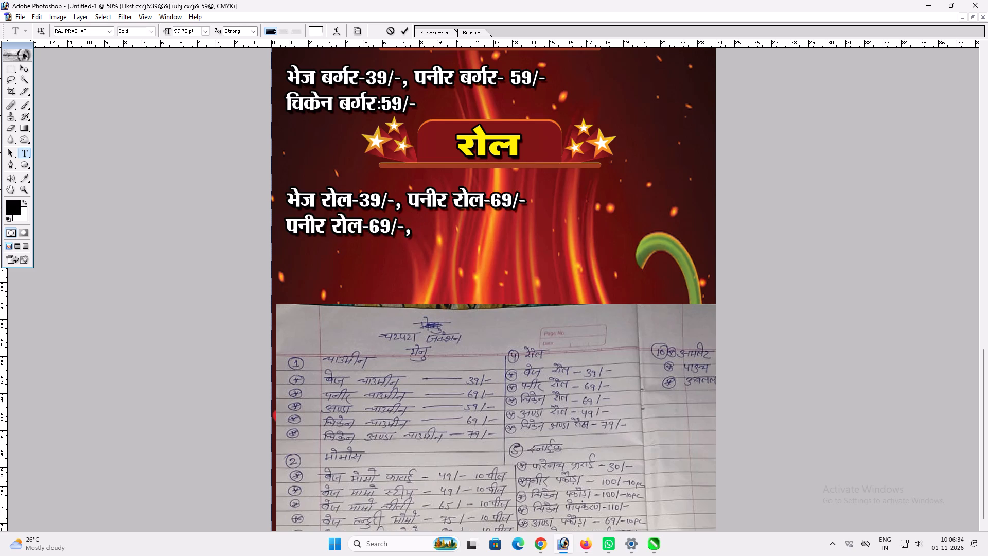
# Add अंडा रोल - 49/- at the end of the second roll price line.
pyautogui.write('va<')
pyautogui.press('BackSpace')
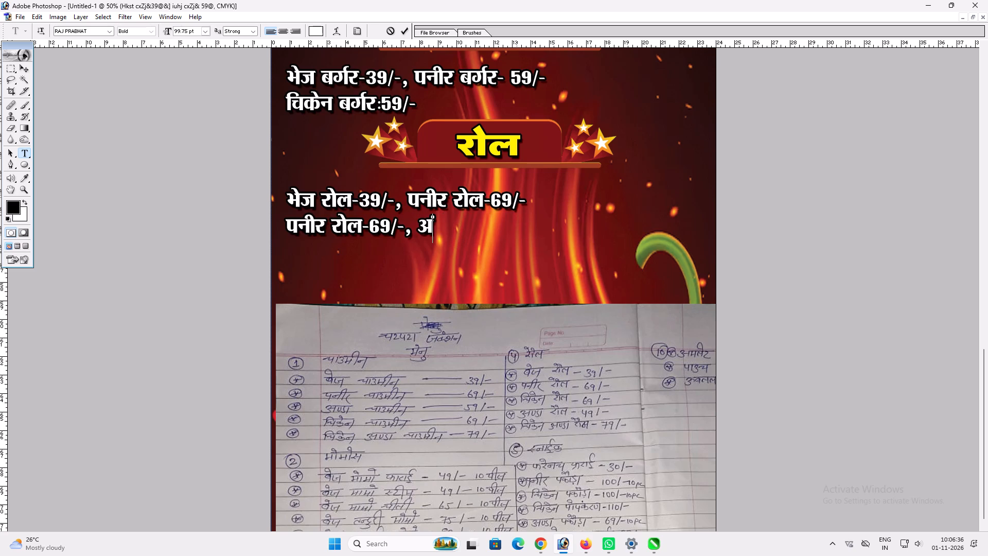
pyautogui.write('Mk jksy')
pyautogui.press('space')
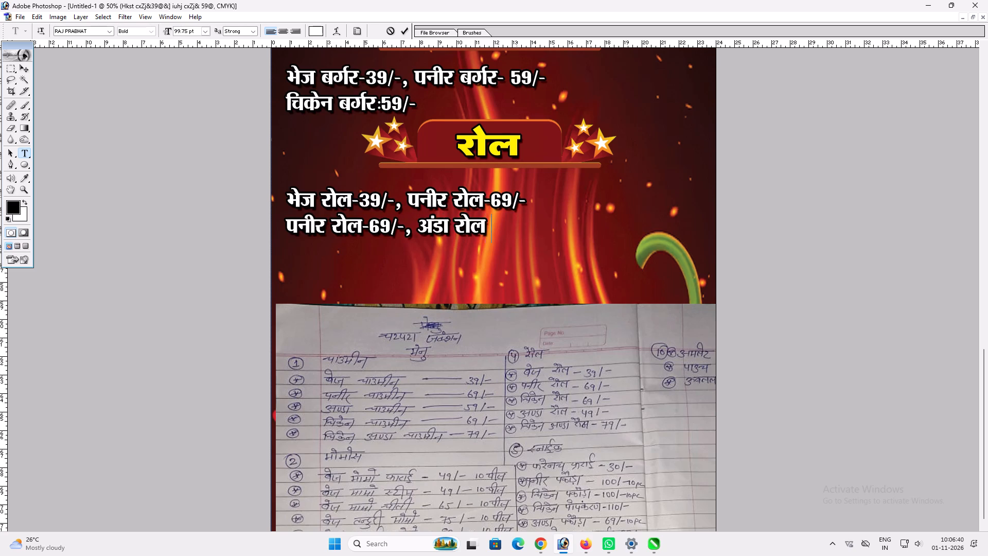
pyautogui.write('&')
pyautogui.press('space')
pyautogui.write('49')
pyautogui.hotkey('ctrl', 'v')
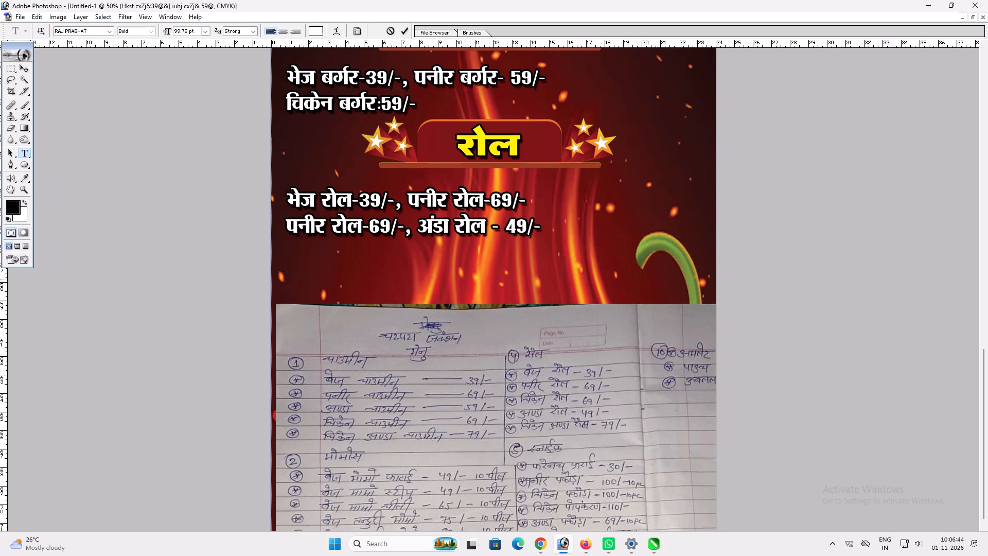
# Add a third line reading चिकेन अण्डा रोल - 79/- to the roll price text.
pyautogui.press('Return')
pyautogui.write('fds')
pyautogui.press('BackSpace')
pyautogui.press('BackSpace')
pyautogui.write('pdsu')
pyautogui.press('space')
pyautogui.write('v.Mk jksy')
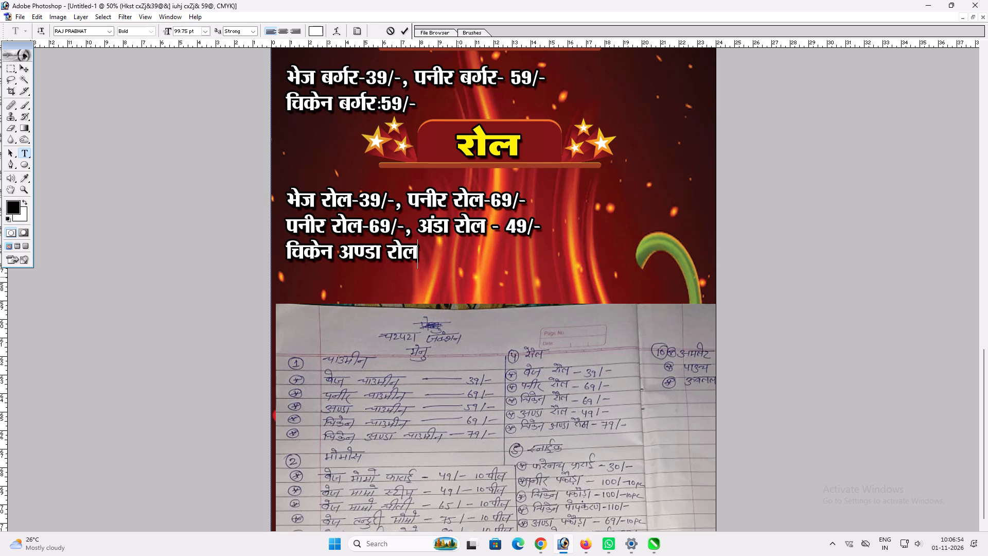
pyautogui.press('space')
pyautogui.write('&')
pyautogui.press('space')
pyautogui.write('79')
pyautogui.hotkey('ctrl', 'v')
pyautogui.press('Return')
pyautogui.write('vv')
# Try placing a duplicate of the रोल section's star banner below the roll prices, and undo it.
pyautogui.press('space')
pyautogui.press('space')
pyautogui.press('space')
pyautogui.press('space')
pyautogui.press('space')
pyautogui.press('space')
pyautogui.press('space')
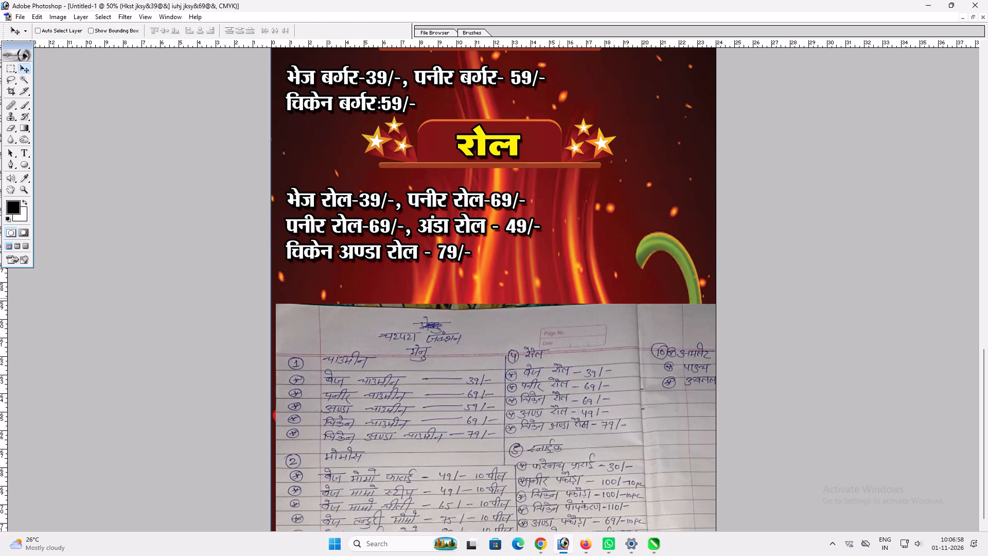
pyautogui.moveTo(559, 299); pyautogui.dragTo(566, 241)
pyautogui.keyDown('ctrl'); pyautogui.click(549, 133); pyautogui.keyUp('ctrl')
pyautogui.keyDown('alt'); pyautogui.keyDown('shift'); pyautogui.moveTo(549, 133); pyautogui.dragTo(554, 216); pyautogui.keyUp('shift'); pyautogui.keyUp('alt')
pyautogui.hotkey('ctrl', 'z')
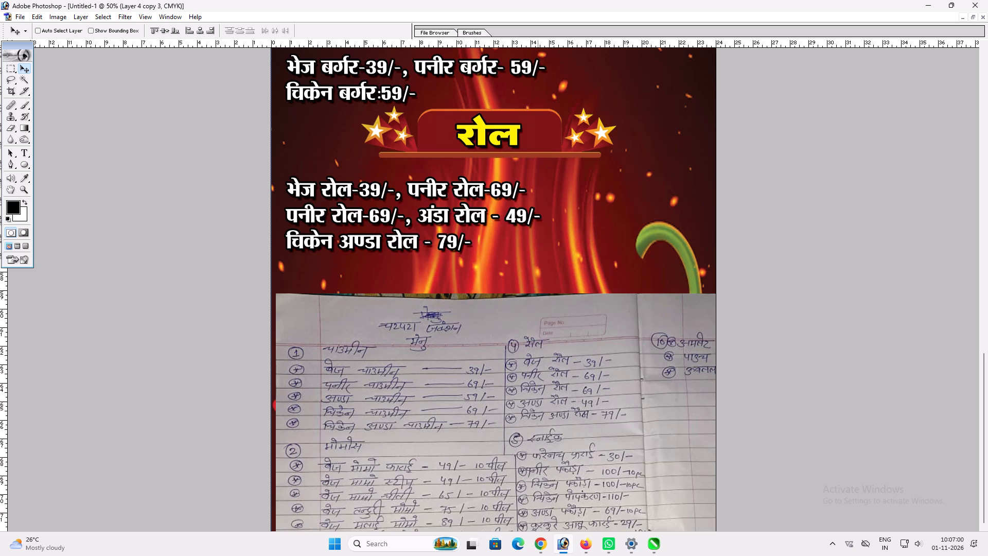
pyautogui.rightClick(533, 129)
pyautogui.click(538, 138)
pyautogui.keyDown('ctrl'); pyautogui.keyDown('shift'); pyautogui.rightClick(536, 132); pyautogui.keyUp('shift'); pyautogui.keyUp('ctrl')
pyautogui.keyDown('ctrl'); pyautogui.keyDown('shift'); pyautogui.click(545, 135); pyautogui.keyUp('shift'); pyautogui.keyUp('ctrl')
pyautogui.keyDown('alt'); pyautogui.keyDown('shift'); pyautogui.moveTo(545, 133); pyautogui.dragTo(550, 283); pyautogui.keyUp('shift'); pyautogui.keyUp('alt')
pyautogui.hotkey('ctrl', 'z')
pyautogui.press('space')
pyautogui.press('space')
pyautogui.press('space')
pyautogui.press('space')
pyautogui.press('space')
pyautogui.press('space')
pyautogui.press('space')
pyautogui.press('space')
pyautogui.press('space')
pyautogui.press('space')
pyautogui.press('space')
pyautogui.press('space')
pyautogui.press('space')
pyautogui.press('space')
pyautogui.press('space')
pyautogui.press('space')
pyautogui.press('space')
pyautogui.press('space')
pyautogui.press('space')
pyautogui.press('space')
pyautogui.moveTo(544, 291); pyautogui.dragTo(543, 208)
# Add a comma after the 79/- price at the end of the चिकेन अण्डा रोल line.
pyautogui.press('t')
pyautogui.click(439, 245)
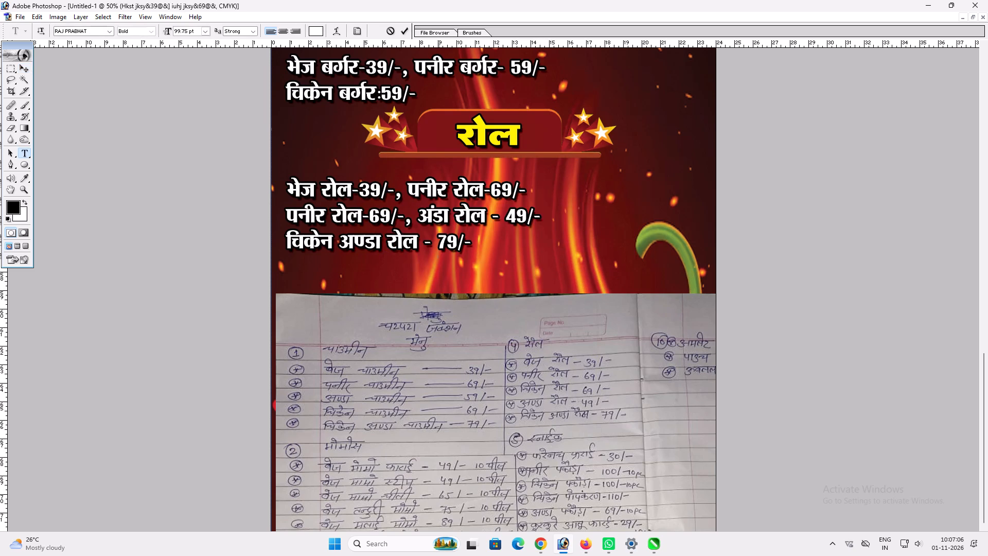
pyautogui.press('End')
pyautogui.write(']')
pyautogui.press('space')
pyautogui.press('Return')
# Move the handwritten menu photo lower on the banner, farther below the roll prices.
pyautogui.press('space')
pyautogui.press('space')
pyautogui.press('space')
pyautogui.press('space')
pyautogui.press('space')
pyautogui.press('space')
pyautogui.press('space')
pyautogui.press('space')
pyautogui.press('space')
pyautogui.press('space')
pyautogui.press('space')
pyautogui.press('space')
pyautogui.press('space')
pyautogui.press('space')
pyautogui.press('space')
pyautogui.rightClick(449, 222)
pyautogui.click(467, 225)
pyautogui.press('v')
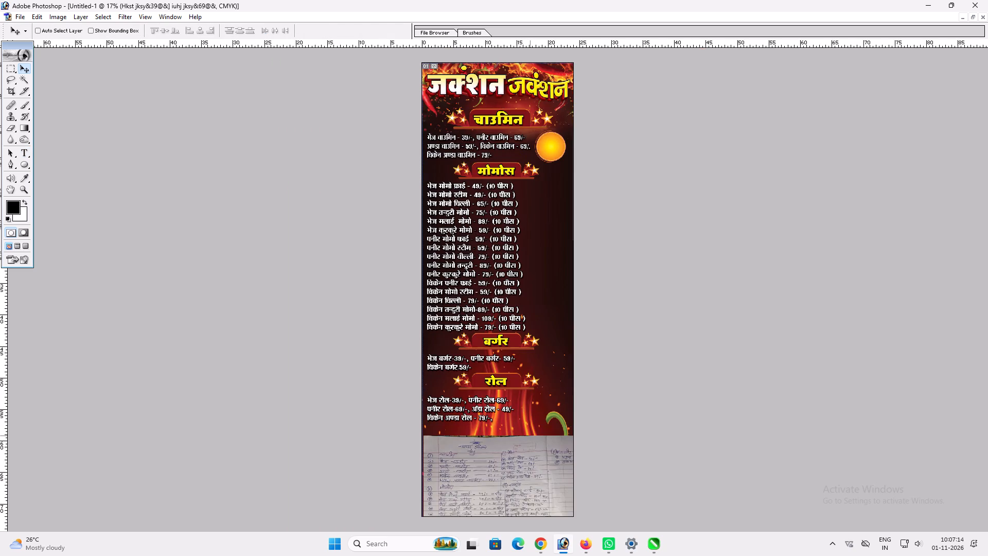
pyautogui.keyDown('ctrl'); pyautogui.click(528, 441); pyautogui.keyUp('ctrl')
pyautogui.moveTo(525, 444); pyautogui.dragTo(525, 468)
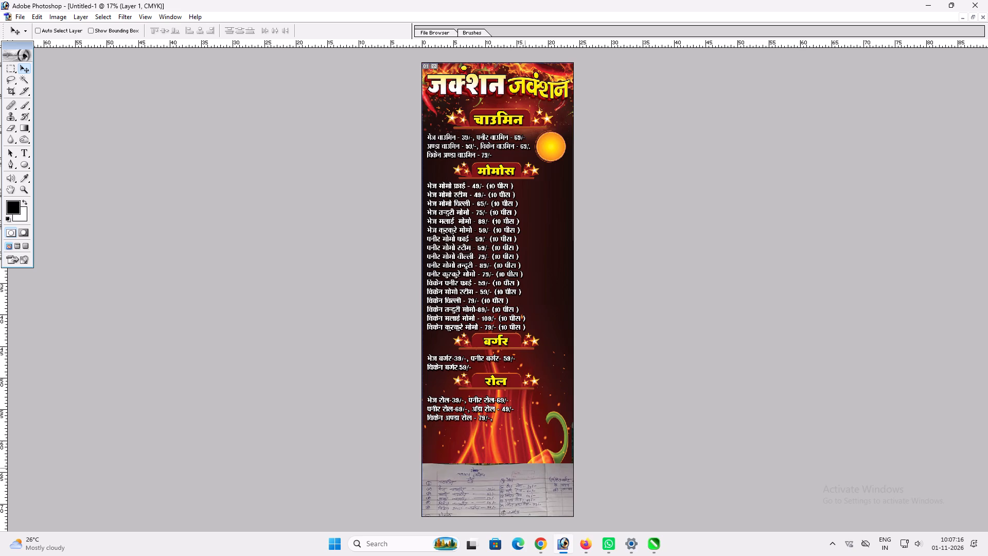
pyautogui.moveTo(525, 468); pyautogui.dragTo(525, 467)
# Move the handwritten menu photo back up a little below the roll prices so its roll and snack lists can be read.
pyautogui.hotkey('ctrl', '+')
pyautogui.press('space')
pyautogui.press('space')
pyautogui.press('space')
pyautogui.press('space')
pyautogui.press('space')
pyautogui.press('space')
pyautogui.press('space')
pyautogui.press('space')
pyautogui.press('space')
pyautogui.rightClick(484, 375)
pyautogui.moveTo(493, 376); pyautogui.dragTo(503, 379)
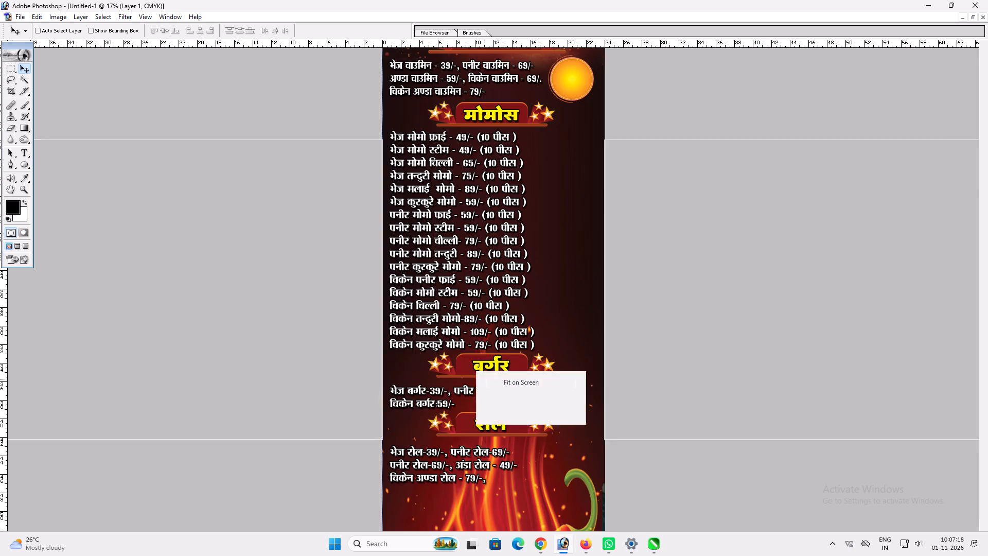
pyautogui.press('v')
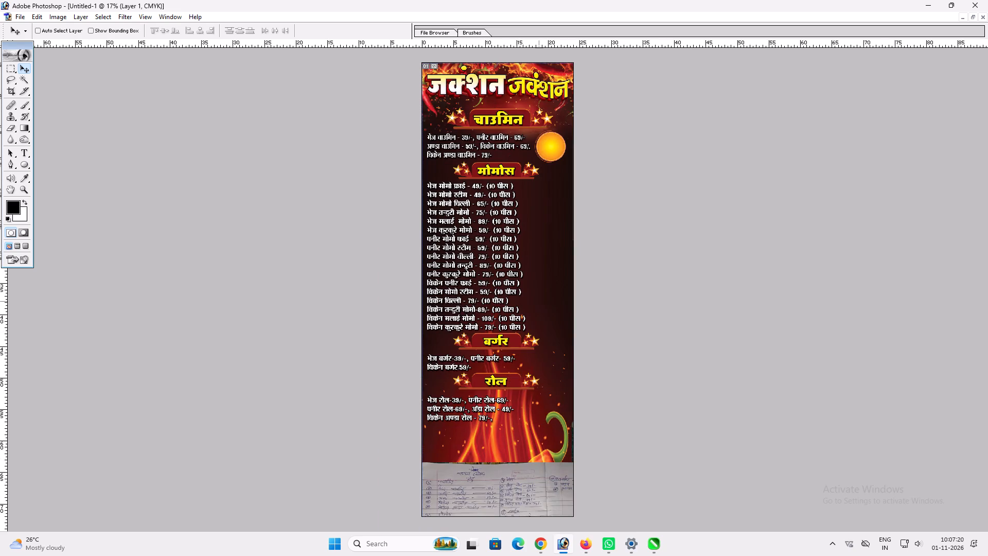
pyautogui.hotkey('ctrl', '+')
pyautogui.hotkey('ctrl', '+')
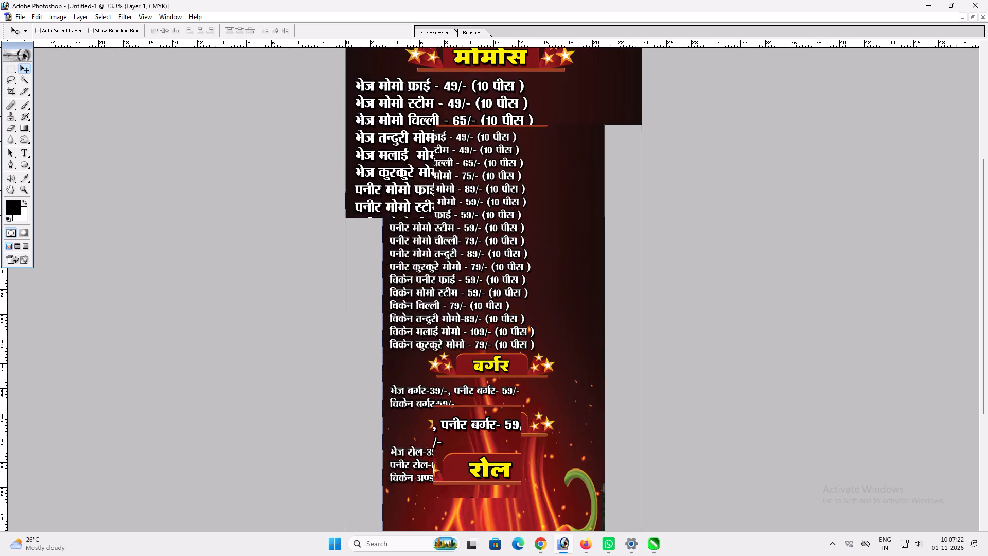
pyautogui.press('space')
pyautogui.moveTo(510, 465); pyautogui.dragTo(498, 45)
pyautogui.hotkey('ctrl', '+')
pyautogui.press('space')
pyautogui.moveTo(554, 455); pyautogui.dragTo(536, 214)
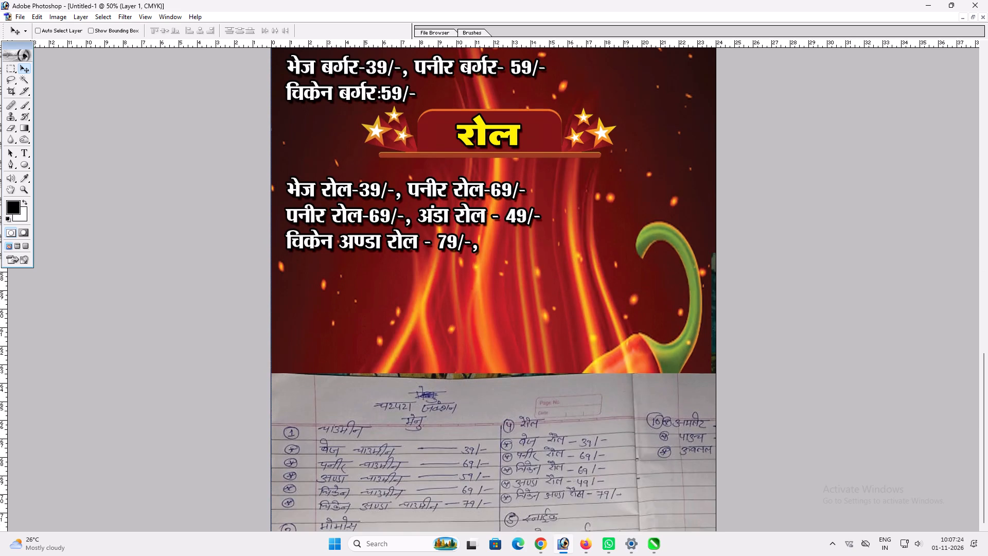
pyautogui.keyDown('ctrl'); pyautogui.click(553, 430); pyautogui.keyUp('ctrl')
pyautogui.moveTo(553, 430); pyautogui.dragTo(553, 363)
pyautogui.press('space')
pyautogui.press('space')
pyautogui.press('space')
pyautogui.press('space')
pyautogui.press('space')
pyautogui.press('space')
pyautogui.press('space')
pyautogui.press('space')
pyautogui.press('space')
pyautogui.press('space')
pyautogui.press('space')
pyautogui.press('space')
pyautogui.press('space')
pyautogui.press('space')
pyautogui.press('space')
pyautogui.press('space')
pyautogui.press('space')
pyautogui.press('space')
pyautogui.press('space')
pyautogui.press('space')
pyautogui.moveTo(541, 383); pyautogui.dragTo(549, 345)
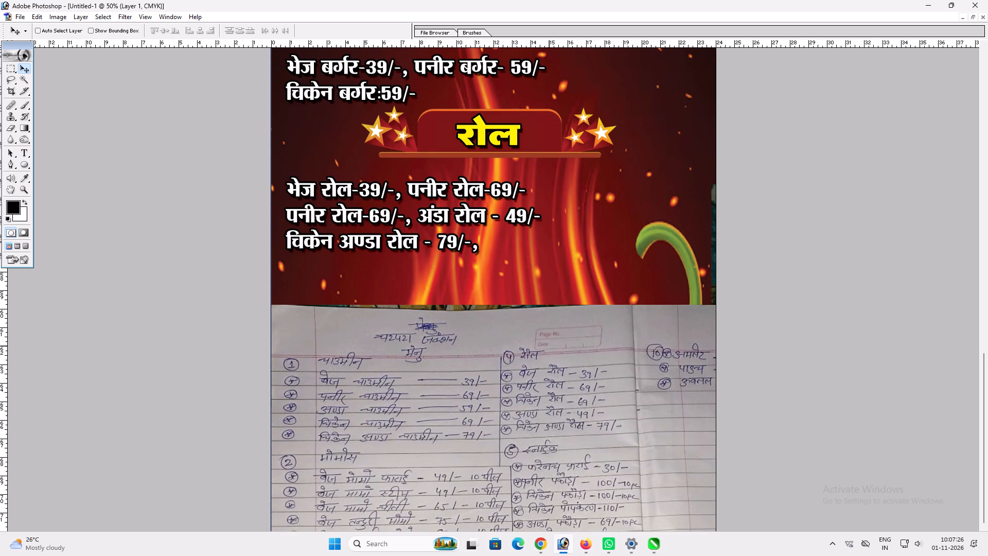
pyautogui.moveTo(549, 345); pyautogui.dragTo(547, 296)
# Scale down the रोल star banner proportionally and move it up beside the चिकेन बर्गर price line.
pyautogui.keyDown('ctrl'); pyautogui.click(514, 144); pyautogui.keyUp('ctrl')
pyautogui.moveTo(514, 143); pyautogui.dragTo(528, 149)
pyautogui.hotkey('ctrl', 'z')
pyautogui.keyDown('ctrl'); pyautogui.keyDown('shift'); pyautogui.click(531, 140); pyautogui.keyUp('shift'); pyautogui.keyUp('ctrl')
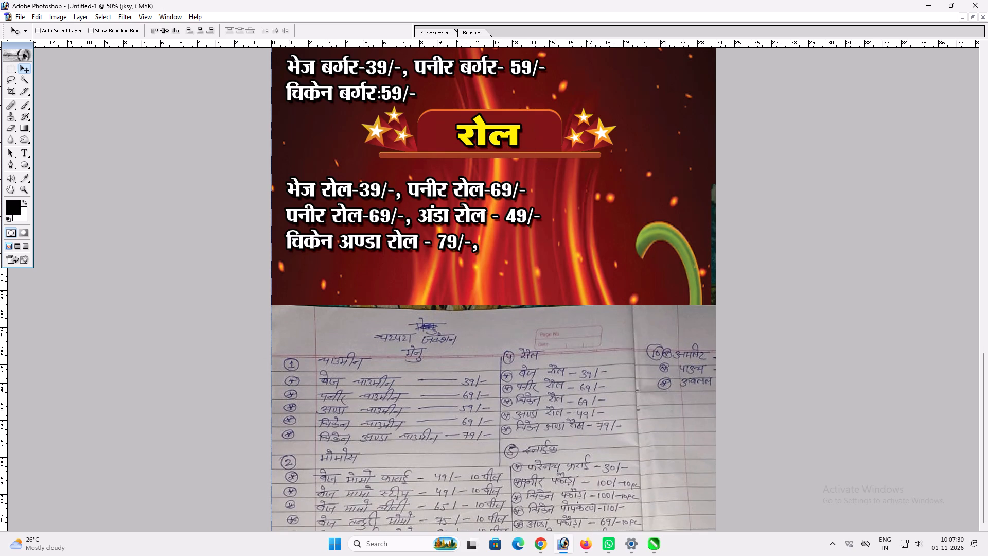
pyautogui.moveTo(531, 140); pyautogui.dragTo(591, 119)
pyautogui.hotkey('ctrl', 't')
pyautogui.keyDown('alt'); pyautogui.keyDown('shift'); pyautogui.moveTo(679, 137); pyautogui.dragTo(646, 130); pyautogui.keyUp('shift'); pyautogui.keyUp('alt')
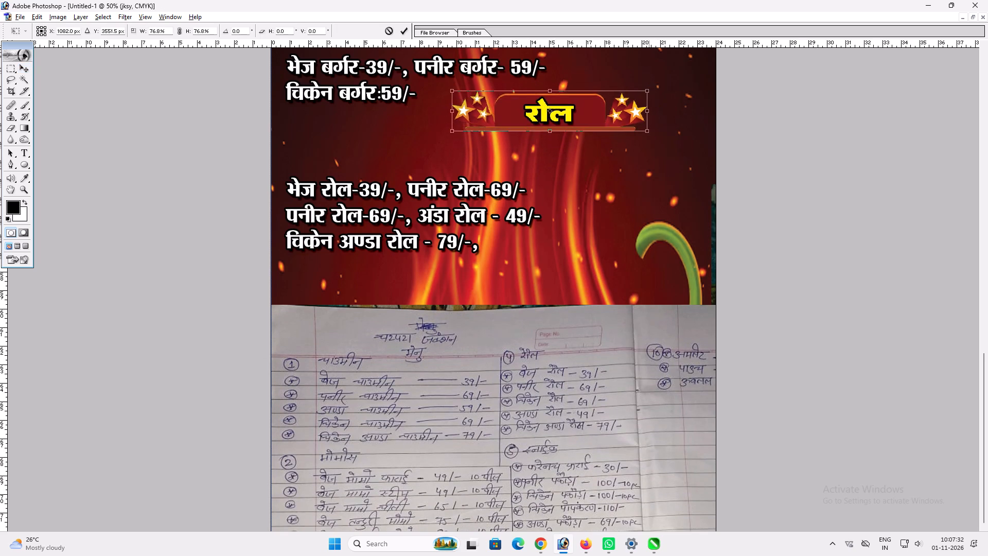
pyautogui.keyDown('alt'); pyautogui.keyDown('shift'); pyautogui.moveTo(646, 130); pyautogui.dragTo(634, 131); pyautogui.keyUp('shift'); pyautogui.keyUp('alt')
pyautogui.press('Return')
pyautogui.press('v')
pyautogui.press('v')
pyautogui.moveTo(609, 133); pyautogui.dragTo(605, 120)
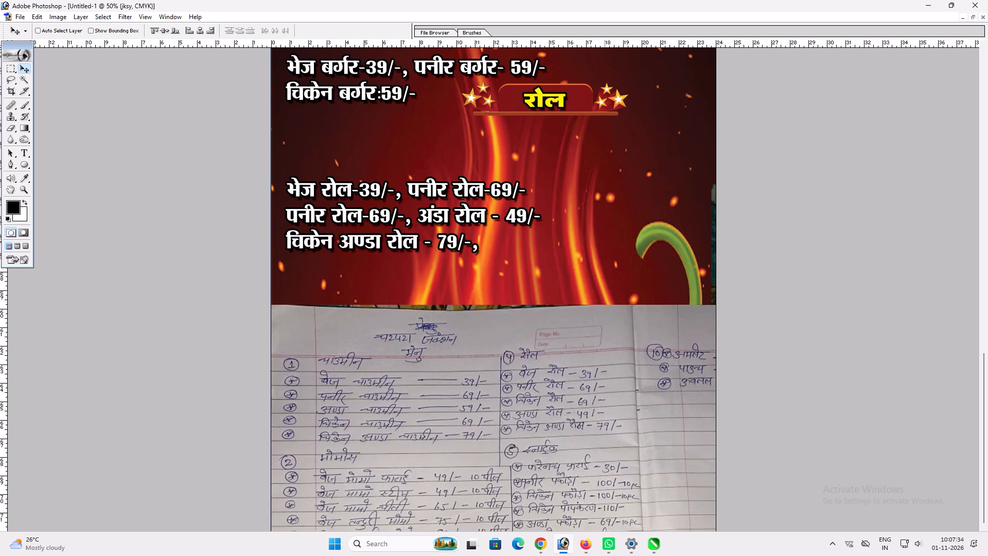
pyautogui.moveTo(605, 120); pyautogui.dragTo(605, 119)
pyautogui.press('v')
# Move the roll price text block up to sit just below the shrunken रोल banner.
pyautogui.keyDown('ctrl'); pyautogui.click(510, 185); pyautogui.keyUp('ctrl')
pyautogui.keyDown('shift'); pyautogui.moveTo(510, 186); pyautogui.dragTo(510, 143); pyautogui.keyUp('shift')
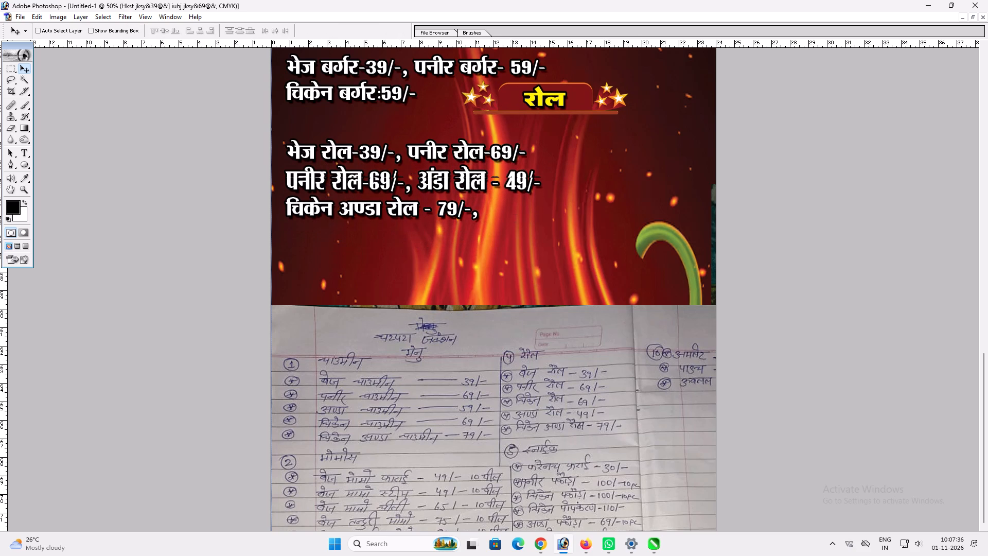
pyautogui.keyDown('shift'); pyautogui.moveTo(510, 143); pyautogui.dragTo(510, 133); pyautogui.keyUp('shift')
pyautogui.press('space')
pyautogui.press('space')
pyautogui.press('space')
pyautogui.moveTo(466, 214); pyautogui.dragTo(466, 170)
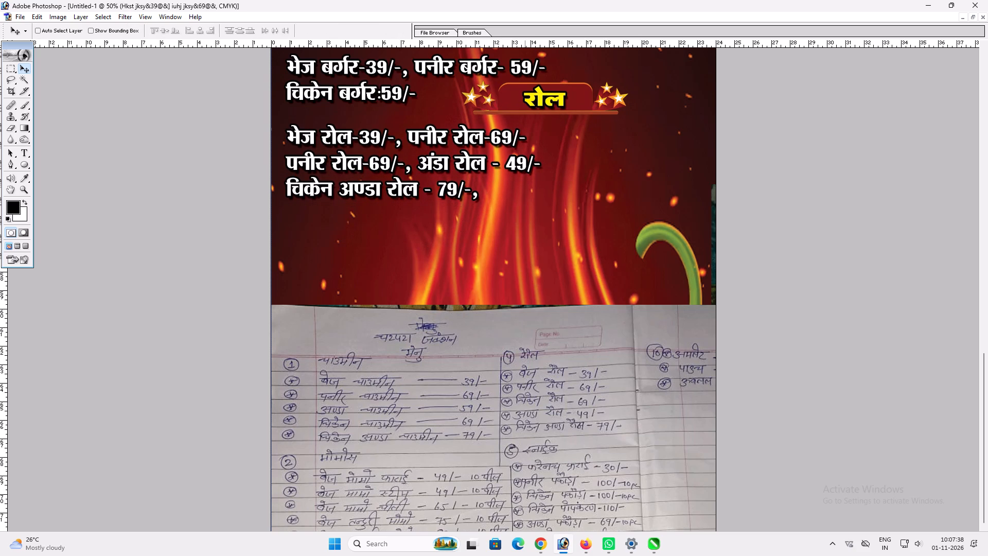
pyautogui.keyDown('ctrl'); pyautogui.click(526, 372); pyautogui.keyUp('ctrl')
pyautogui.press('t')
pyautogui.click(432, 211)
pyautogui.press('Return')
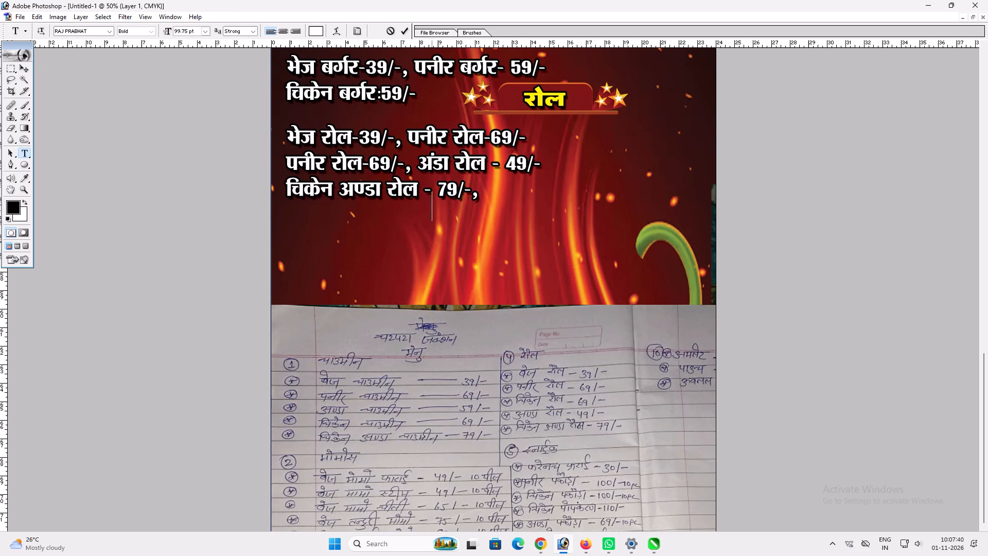
# Add a fourth line to the roll price text reading फ्रेंच फ्राई -30/- followed by a comma.
pyautogui.click(432, 193)
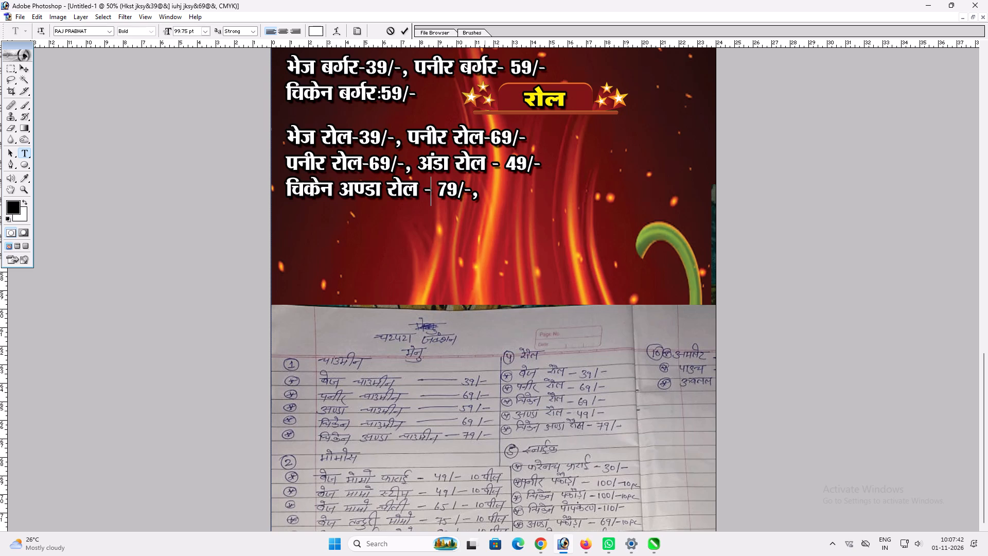
pyautogui.press('Return')
pyautogui.hotkey('ctrl', 'z')
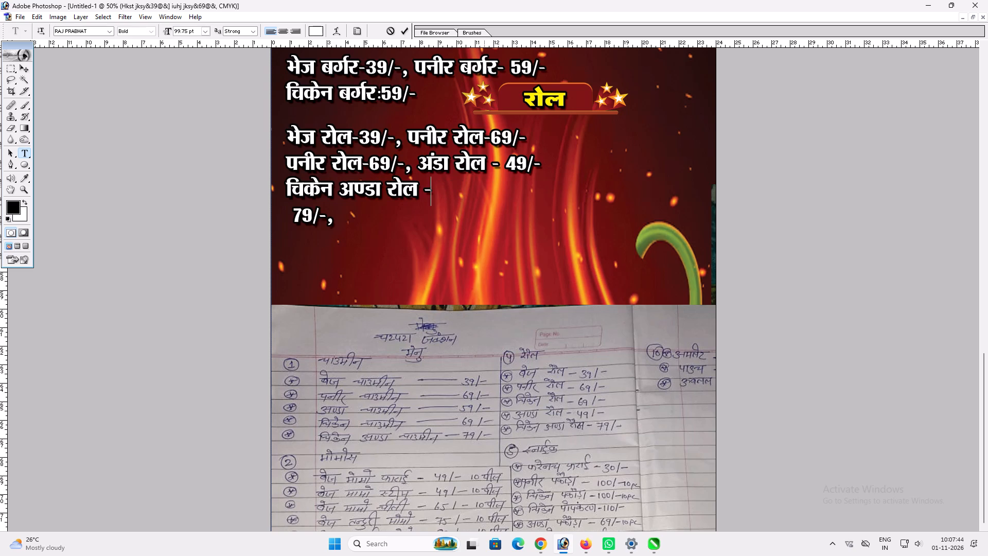
pyautogui.press('End')
pyautogui.press('Return')
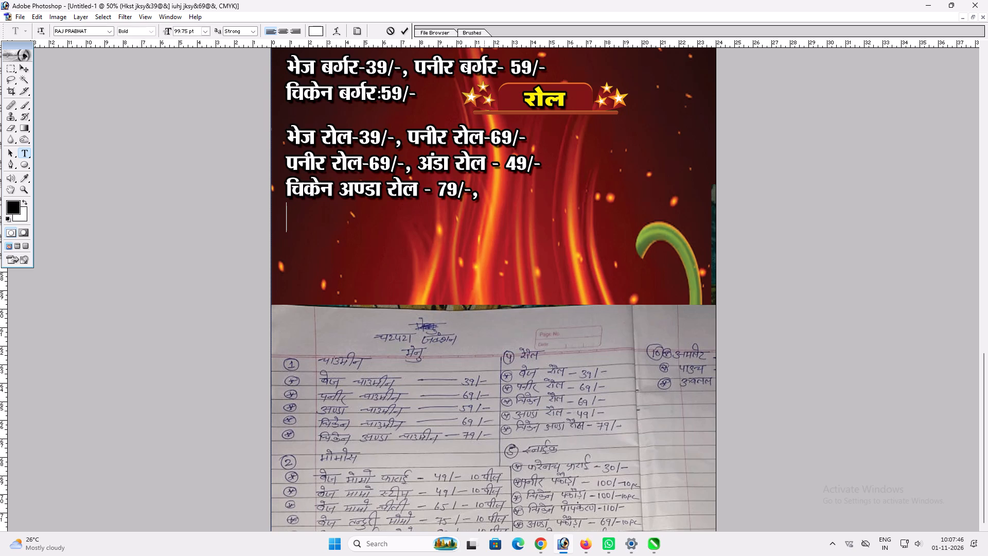
pyautogui.hotkey('shift', 'z')
pyautogui.press('BackSpace')
pyautogui.write('Qzsap')
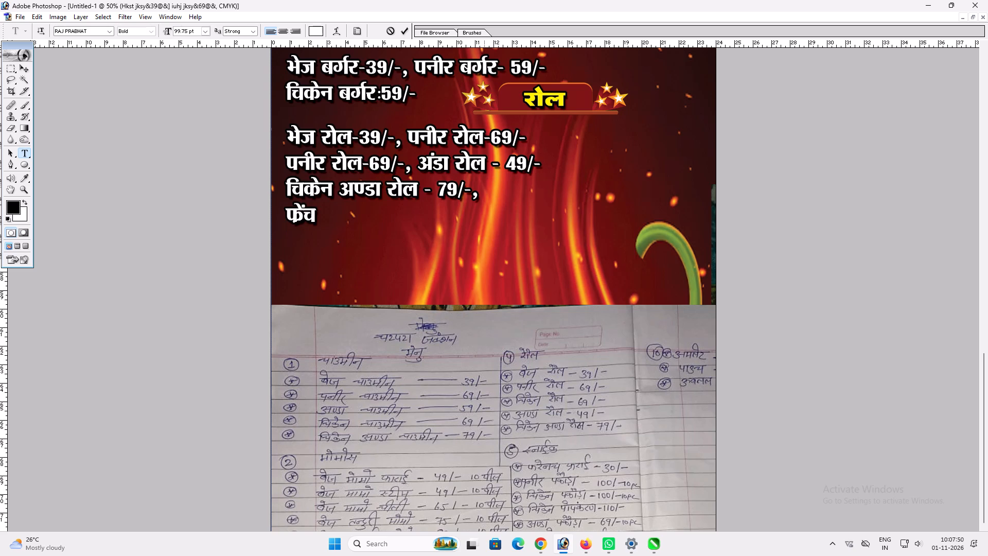
pyautogui.press('space')
pyautogui.write('QzkbZ')
pyautogui.press('space')
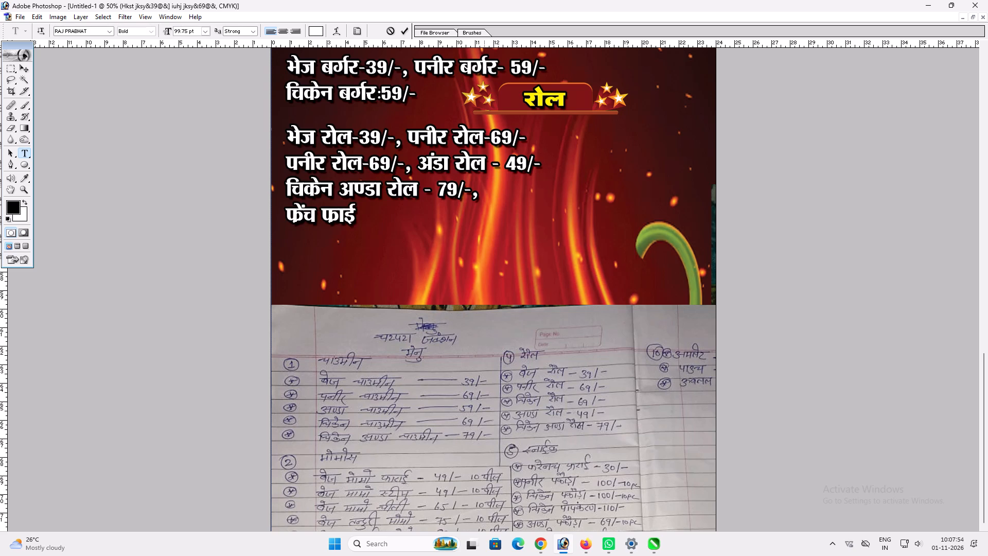
pyautogui.write('&30')
pyautogui.hotkey('ctrl', 'v')
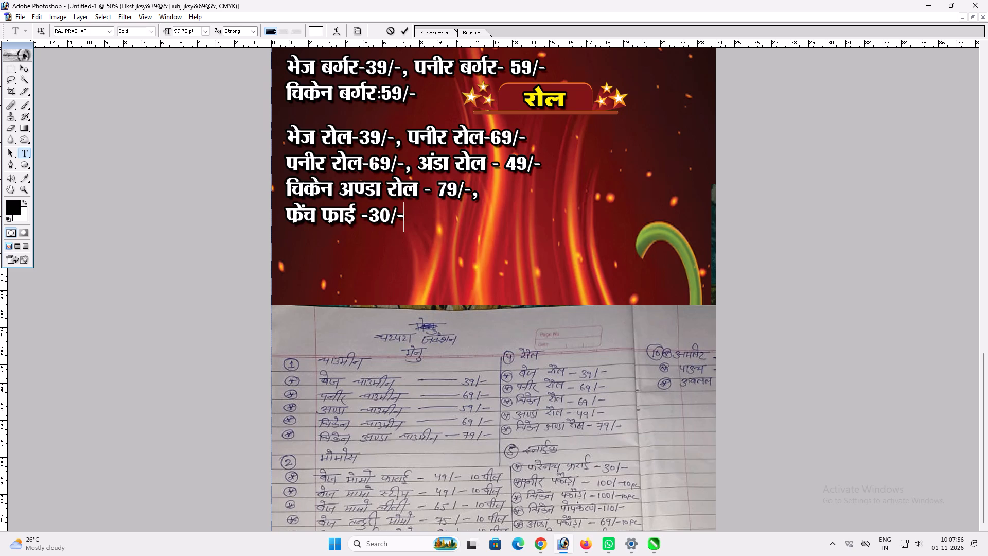
pyautogui.write(',')
pyautogui.press('space')
pyautogui.press('BackSpace')
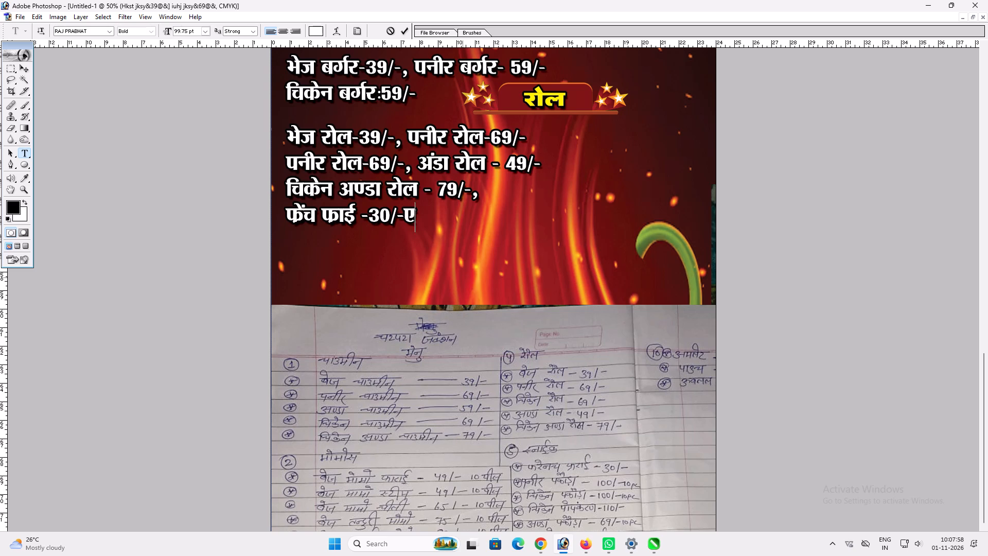
pyautogui.press('BackSpace')
pyautogui.write(']')
# Add पनीर पकौड़ा- 100/- after the फ्रेंच फ्राई price on the same line.
pyautogui.press('space')
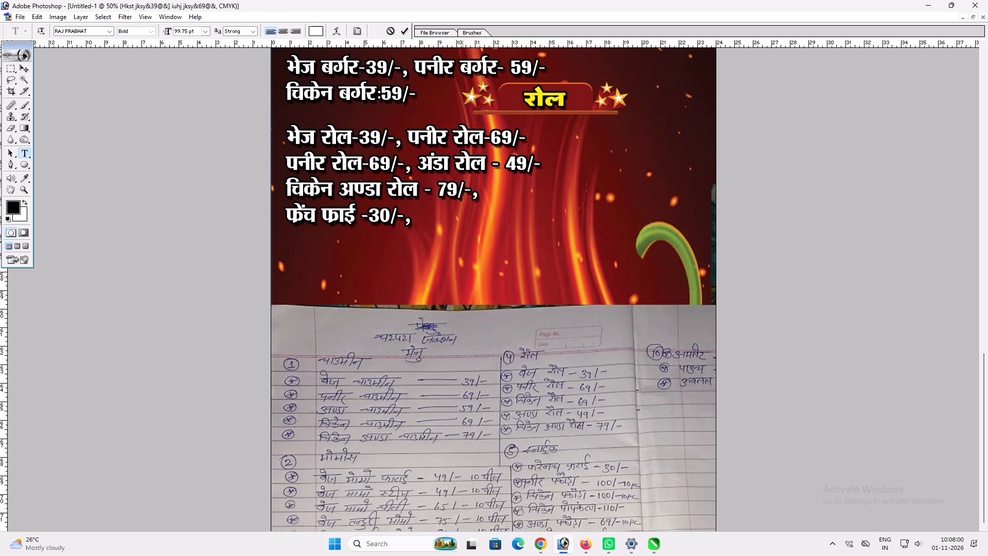
pyautogui.write('iuhj vk')
pyautogui.press('BackSpace')
pyautogui.write('aMk')
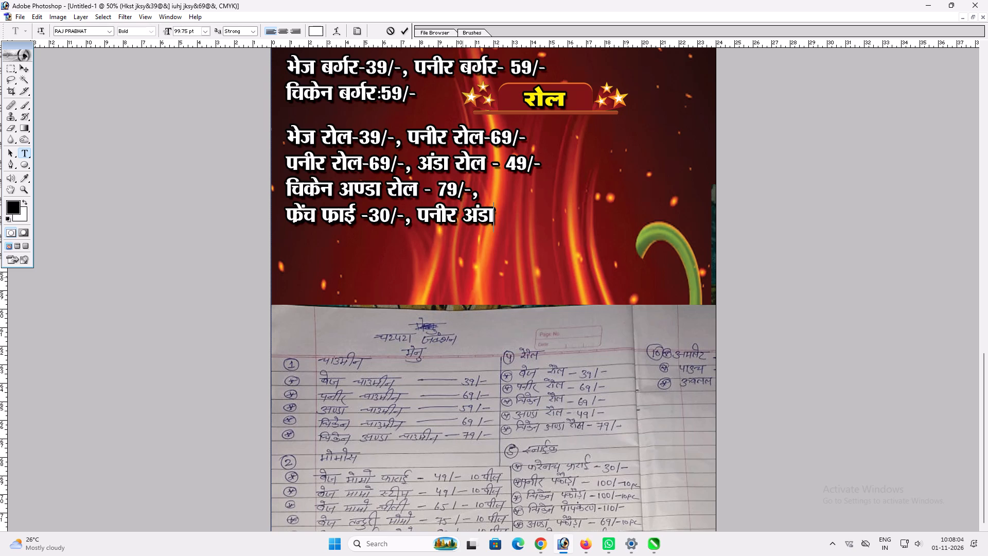
pyautogui.press('BackSpace')
pyautogui.press('BackSpace')
pyautogui.press('BackSpace')
pyautogui.press('i')
pyautogui.press('BackSpace')
pyautogui.press('BackSpace')
pyautogui.write('idkSM+k')
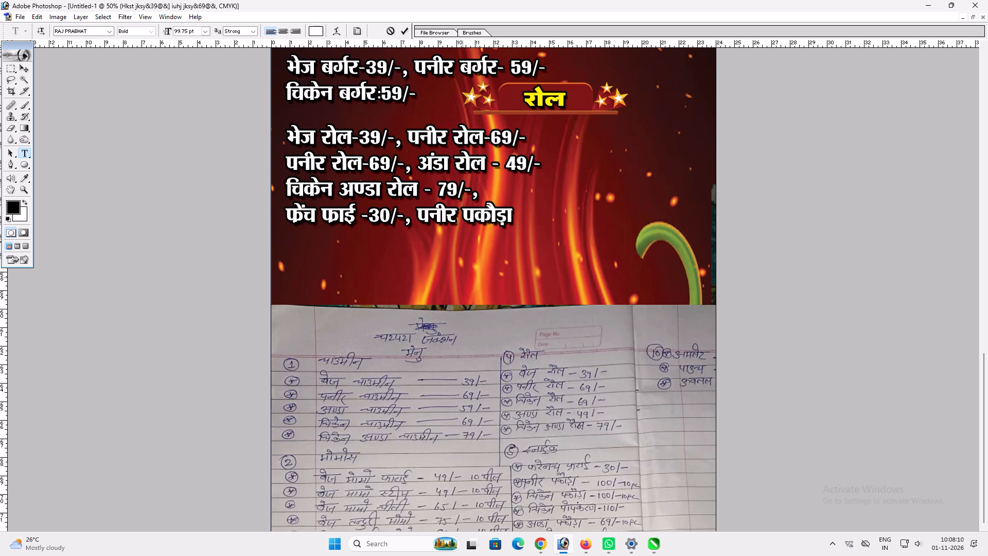
pyautogui.write('&')
pyautogui.press('space')
pyautogui.write('100')
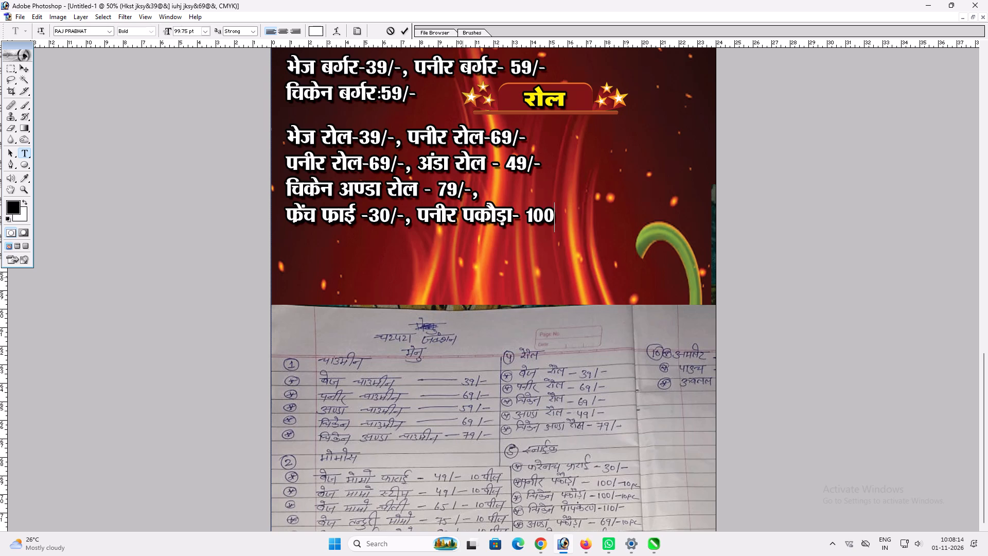
pyautogui.hotkey('ctrl', 'v')
# Start a fifth line below the फ्रेंच फ्राई line with the item name चिकेन पकौड़ा.
pyautogui.press('Return')
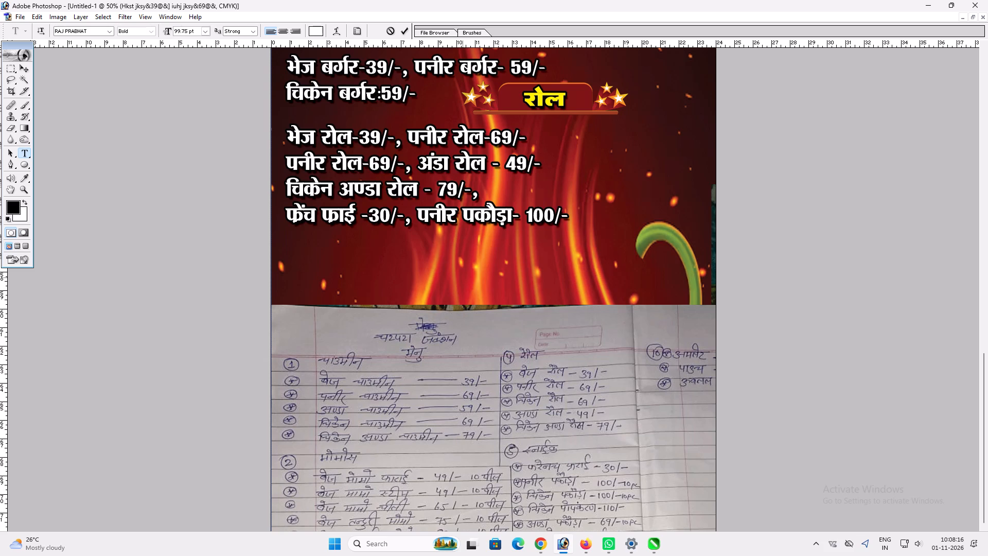
pyautogui.write('fpds')
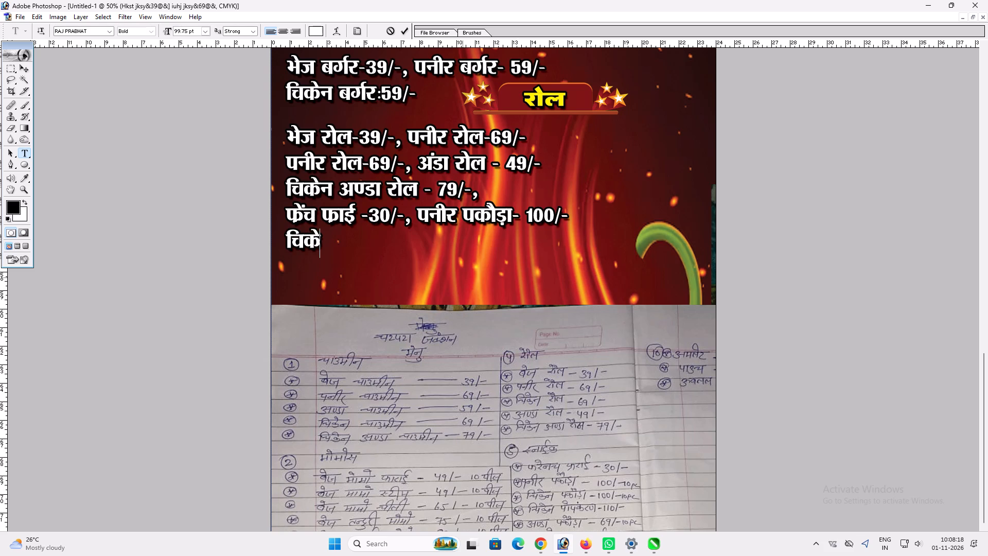
pyautogui.write('u')
pyautogui.press('space')
pyautogui.press('p')
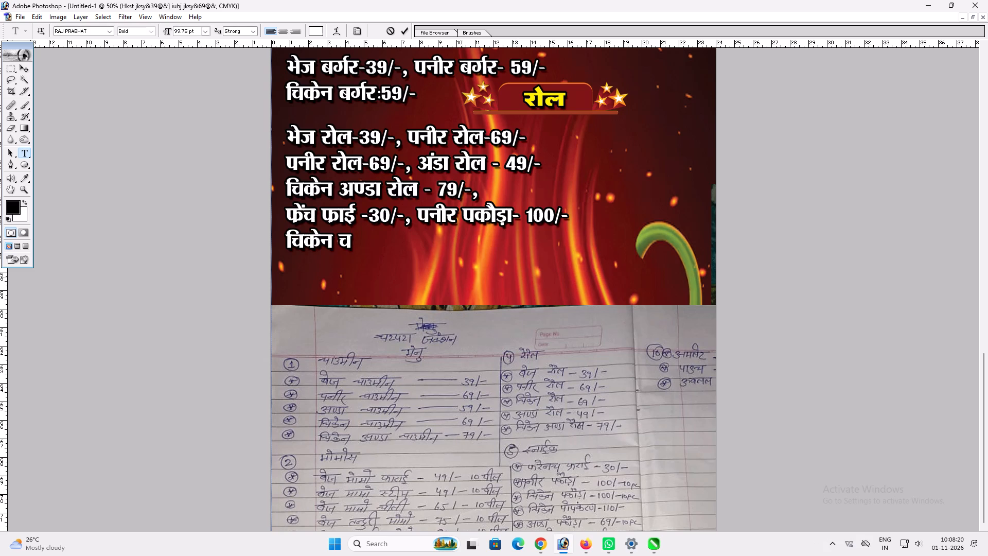
pyautogui.write('kmfeu')
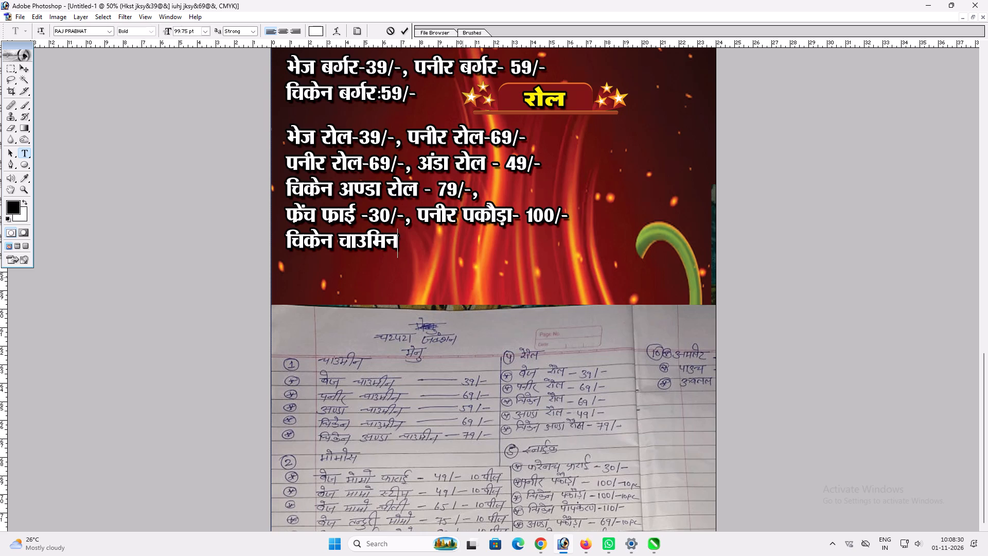
pyautogui.press('BackSpace')
pyautogui.press('BackSpace')
pyautogui.press('BackSpace')
pyautogui.press('BackSpace')
pyautogui.press('BackSpace')
pyautogui.press('BackSpace')
pyautogui.write('idkSM')
pyautogui.write('+k')
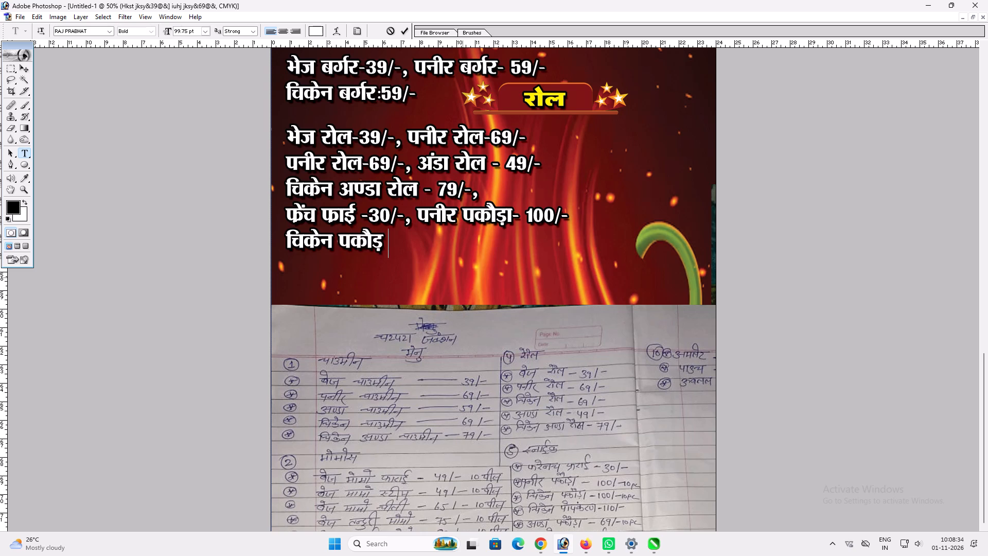
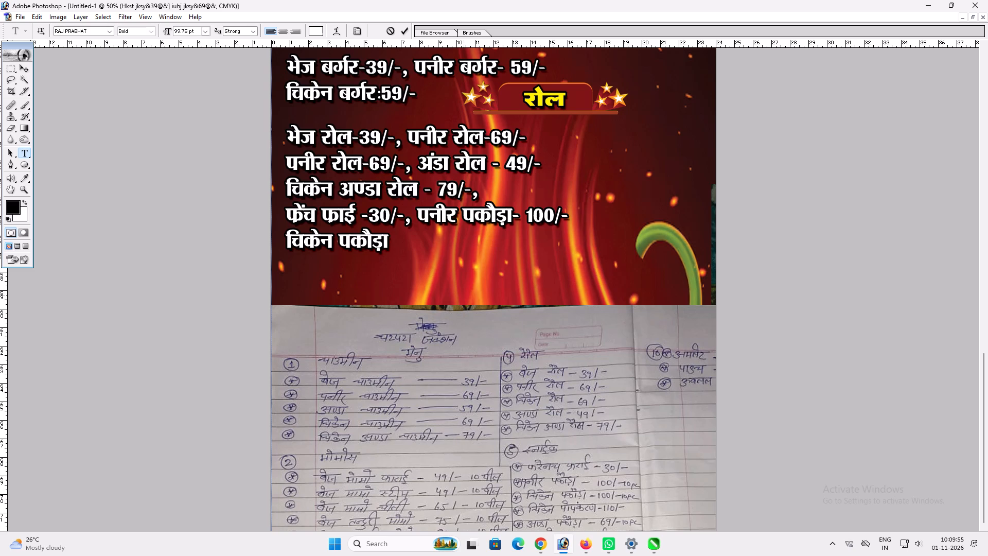
# Complete the fifth line of the roll price text by adding -100/- after चिकेन पकौड़ा.
pyautogui.hotkey('shift', '&')
pyautogui.write('100')
pyautogui.hotkey('ctrl', 'v')
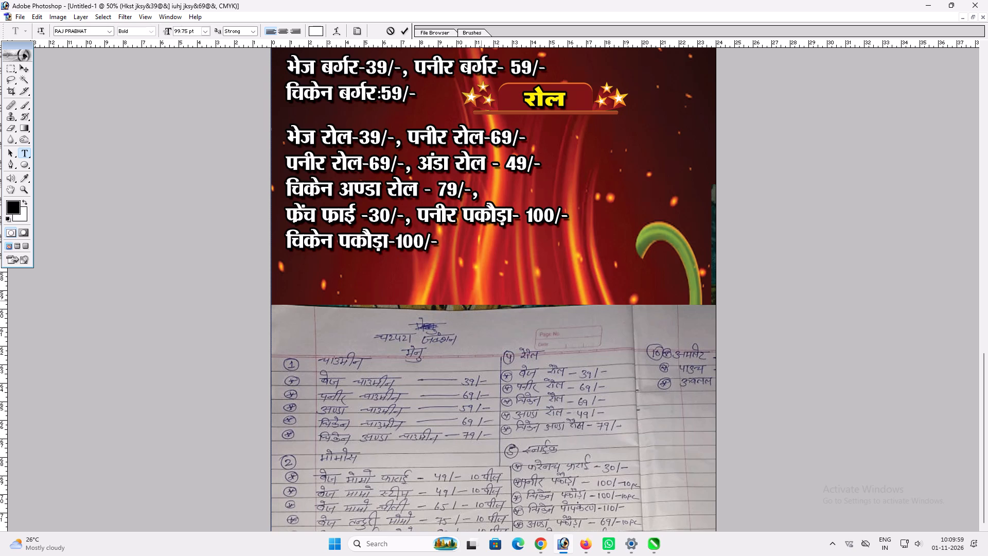
pyautogui.press('Return')
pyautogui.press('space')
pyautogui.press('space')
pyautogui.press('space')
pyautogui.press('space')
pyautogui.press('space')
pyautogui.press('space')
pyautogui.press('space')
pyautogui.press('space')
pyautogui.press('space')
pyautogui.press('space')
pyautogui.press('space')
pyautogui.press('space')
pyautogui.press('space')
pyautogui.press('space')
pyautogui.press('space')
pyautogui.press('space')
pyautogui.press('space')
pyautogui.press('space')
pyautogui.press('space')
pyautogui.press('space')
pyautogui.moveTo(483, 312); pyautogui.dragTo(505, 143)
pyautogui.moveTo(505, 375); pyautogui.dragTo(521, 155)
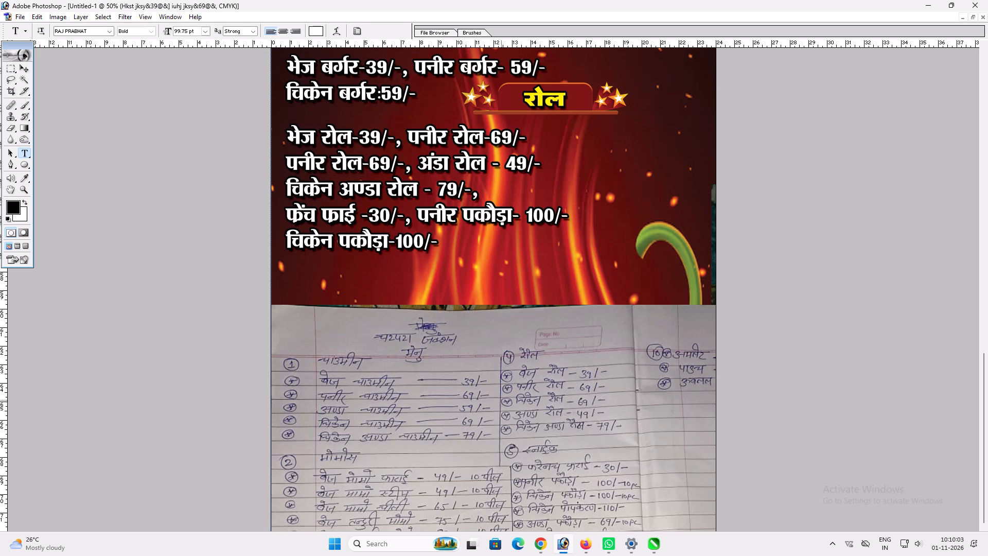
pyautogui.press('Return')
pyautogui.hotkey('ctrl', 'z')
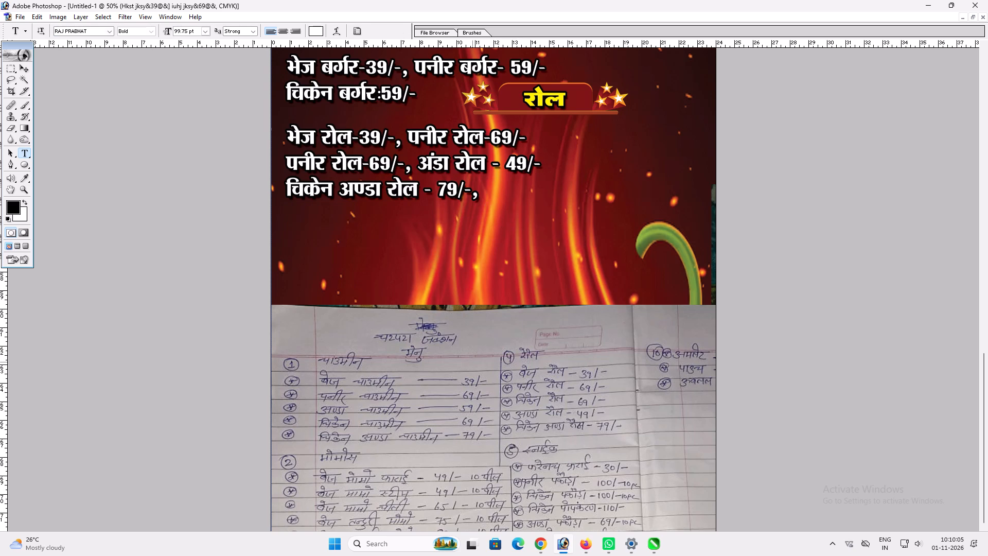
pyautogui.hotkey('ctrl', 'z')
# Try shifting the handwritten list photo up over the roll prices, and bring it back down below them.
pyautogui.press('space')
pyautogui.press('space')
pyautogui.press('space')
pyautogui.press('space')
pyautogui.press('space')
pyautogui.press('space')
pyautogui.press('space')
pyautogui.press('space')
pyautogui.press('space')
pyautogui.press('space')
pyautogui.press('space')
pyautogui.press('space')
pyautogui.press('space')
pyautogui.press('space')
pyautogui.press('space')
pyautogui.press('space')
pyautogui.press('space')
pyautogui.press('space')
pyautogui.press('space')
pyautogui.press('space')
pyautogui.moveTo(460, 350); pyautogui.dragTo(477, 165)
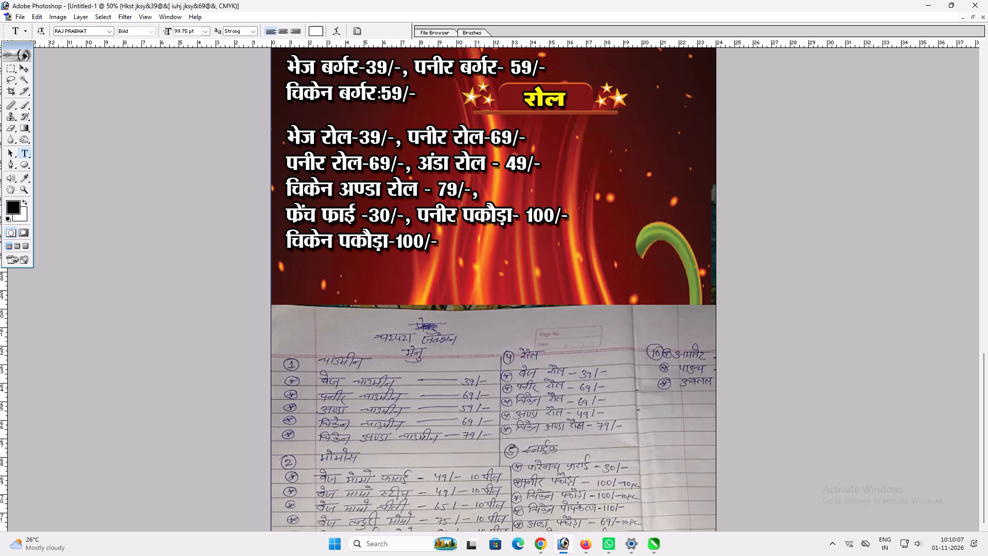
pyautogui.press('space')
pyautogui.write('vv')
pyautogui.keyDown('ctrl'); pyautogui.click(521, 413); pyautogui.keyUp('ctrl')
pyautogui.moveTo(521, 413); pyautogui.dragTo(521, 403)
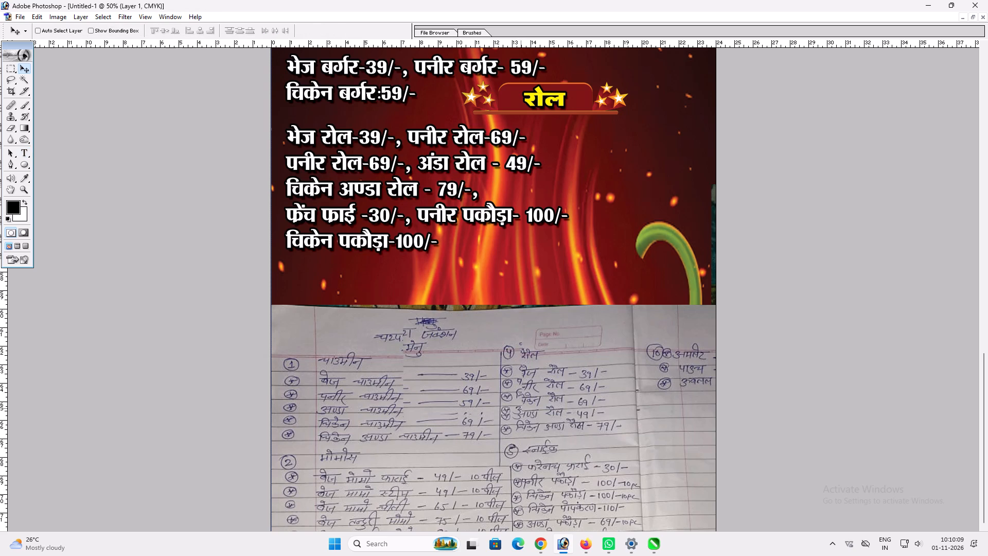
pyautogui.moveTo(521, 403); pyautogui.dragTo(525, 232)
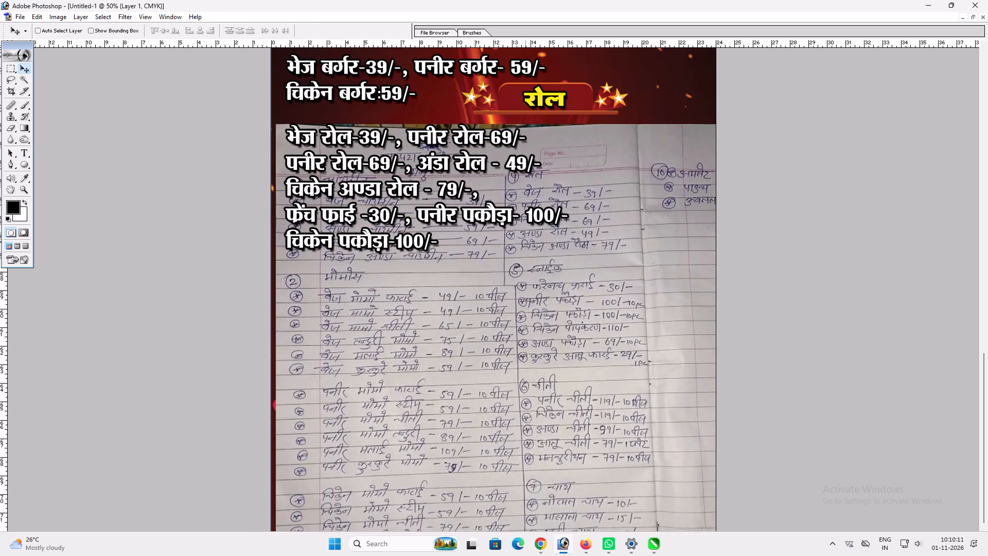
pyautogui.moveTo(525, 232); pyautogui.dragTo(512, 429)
# Review the momo, burger and roll sections of the menu above the handwritten list.
pyautogui.press('space')
pyautogui.press('space')
pyautogui.press('space')
pyautogui.press('space')
pyautogui.press('space')
pyautogui.press('space')
pyautogui.press('space')
pyautogui.press('space')
pyautogui.press('space')
pyautogui.press('space')
pyautogui.press('space')
pyautogui.press('space')
pyautogui.press('space')
pyautogui.press('space')
pyautogui.press('space')
pyautogui.press('space')
pyautogui.press('space')
pyautogui.press('space')
pyautogui.press('space')
pyautogui.press('space')
pyautogui.moveTo(524, 339); pyautogui.dragTo(524, 464)
pyautogui.moveTo(543, 323); pyautogui.dragTo(538, 397)
pyautogui.moveTo(544, 325); pyautogui.dragTo(541, 352)
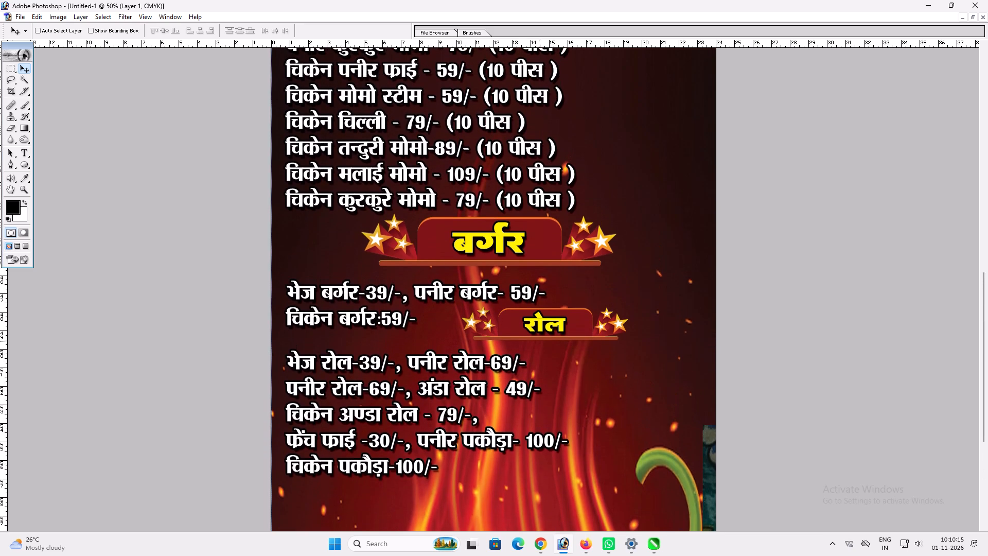
pyautogui.moveTo(537, 315); pyautogui.dragTo(535, 454)
pyautogui.moveTo(544, 314); pyautogui.dragTo(544, 265)
pyautogui.moveTo(505, 406); pyautogui.dragTo(502, 406)
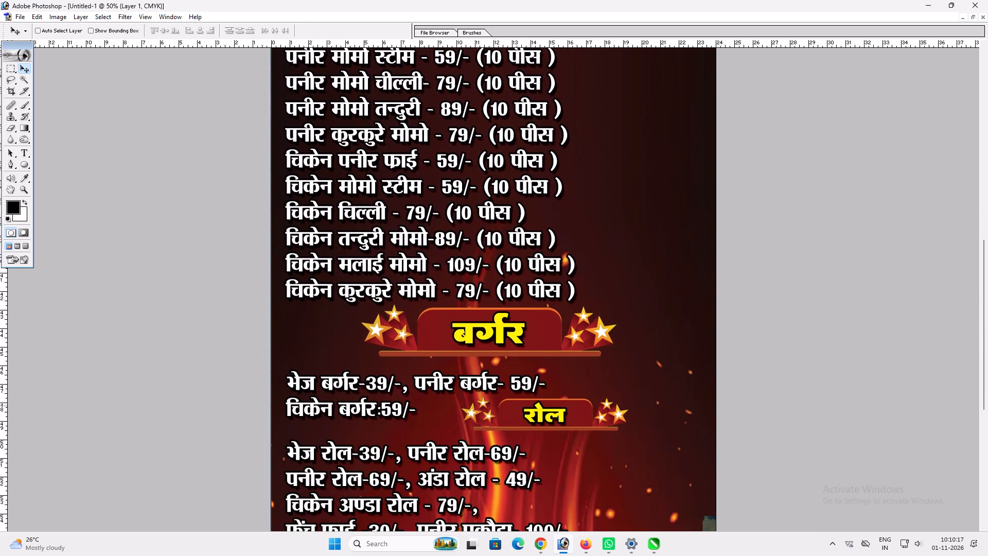
pyautogui.moveTo(502, 406); pyautogui.dragTo(495, 170)
pyautogui.moveTo(500, 303); pyautogui.dragTo(537, 90)
pyautogui.moveTo(500, 385); pyautogui.dragTo(517, 129)
pyautogui.keyDown('ctrl'); pyautogui.click(521, 393); pyautogui.keyUp('ctrl')
# Move the handwritten list photo up slightly to bring more of its snack items into view below the roll price text.
pyautogui.press('space')
pyautogui.press('space')
pyautogui.press('space')
pyautogui.press('space')
pyautogui.press('space')
pyautogui.press('space')
pyautogui.press('space')
pyautogui.press('space')
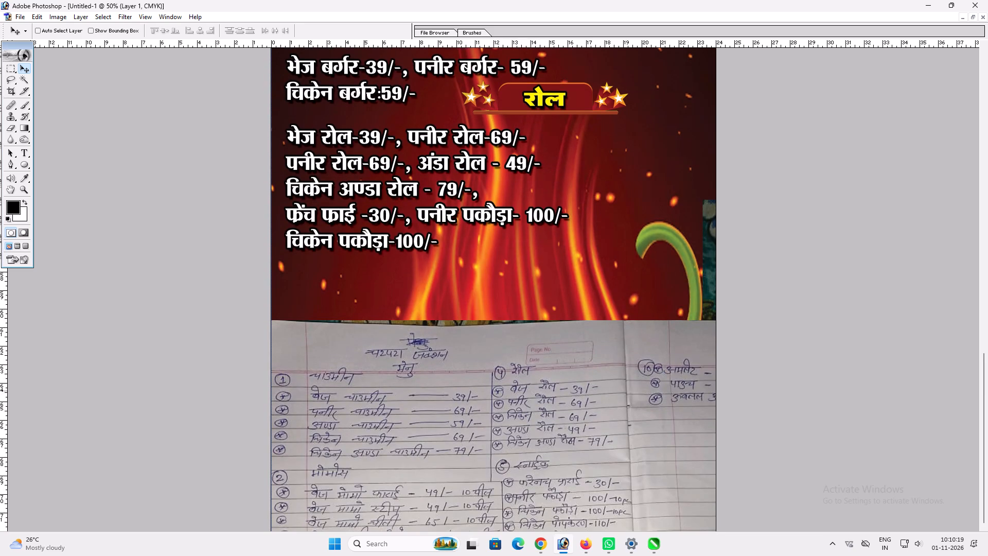
pyautogui.moveTo(564, 328); pyautogui.dragTo(585, 195)
pyautogui.press('v')
pyautogui.keyDown('ctrl'); pyautogui.click(567, 412); pyautogui.keyUp('ctrl')
pyautogui.keyDown('shift'); pyautogui.moveTo(568, 407); pyautogui.dragTo(571, 374); pyautogui.keyUp('shift')
pyautogui.press('space')
pyautogui.press('space')
pyautogui.press('space')
pyautogui.press('space')
pyautogui.press('space')
pyautogui.press('space')
pyautogui.press('space')
pyautogui.press('space')
pyautogui.press('space')
pyautogui.press('space')
pyautogui.press('space')
pyautogui.moveTo(571, 375); pyautogui.dragTo(575, 333)
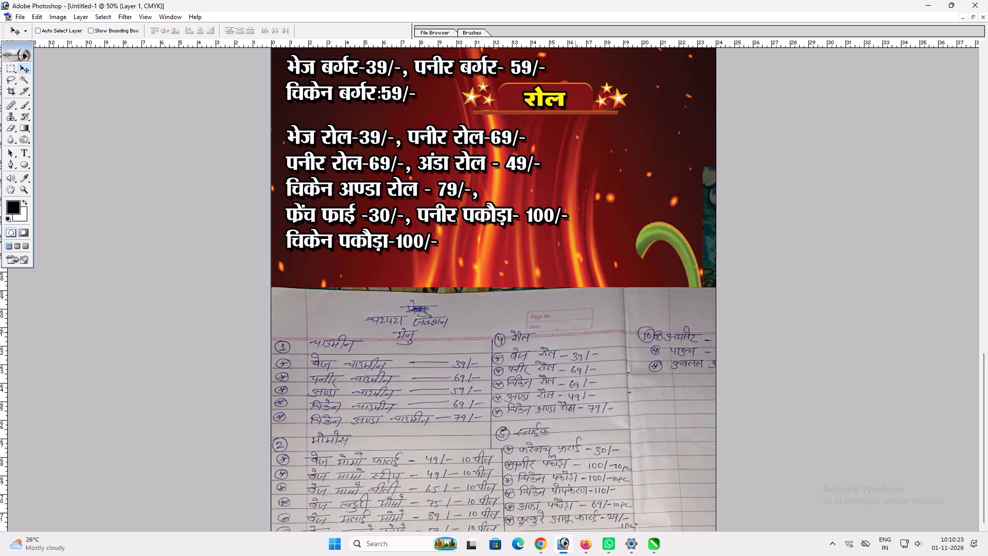
# Add a comma and चिकेन पोपकरंण-110 after the चिकेन पकौड़ा price on the fifth line.
pyautogui.press('t')
pyautogui.click(431, 245)
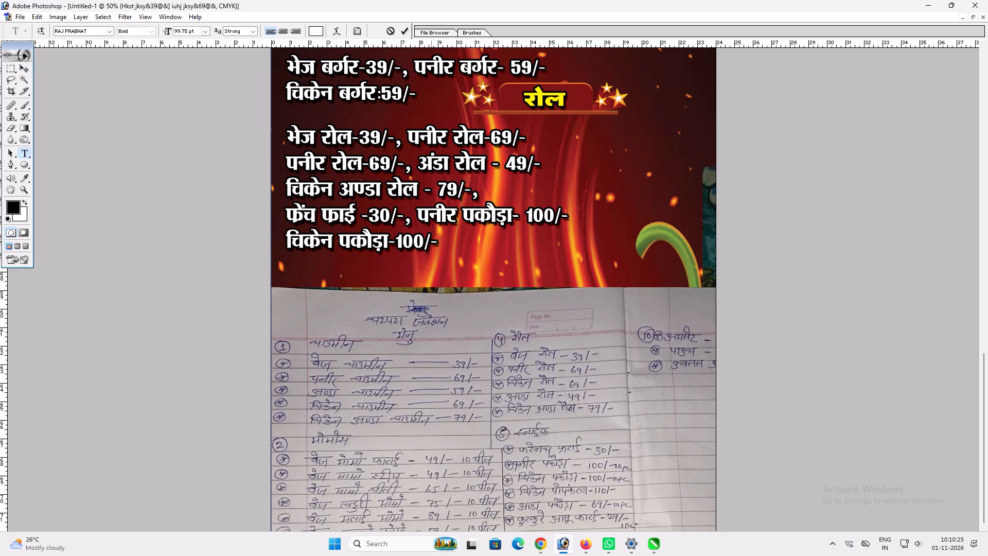
pyautogui.press('End')
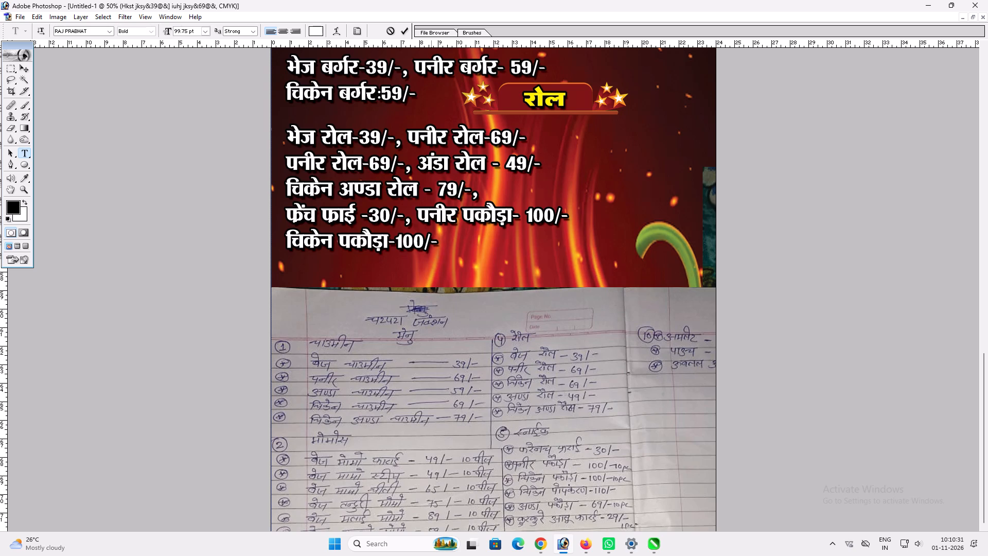
pyautogui.press('Return')
pyautogui.press('BackSpace')
pyautogui.write('] fpdsu')
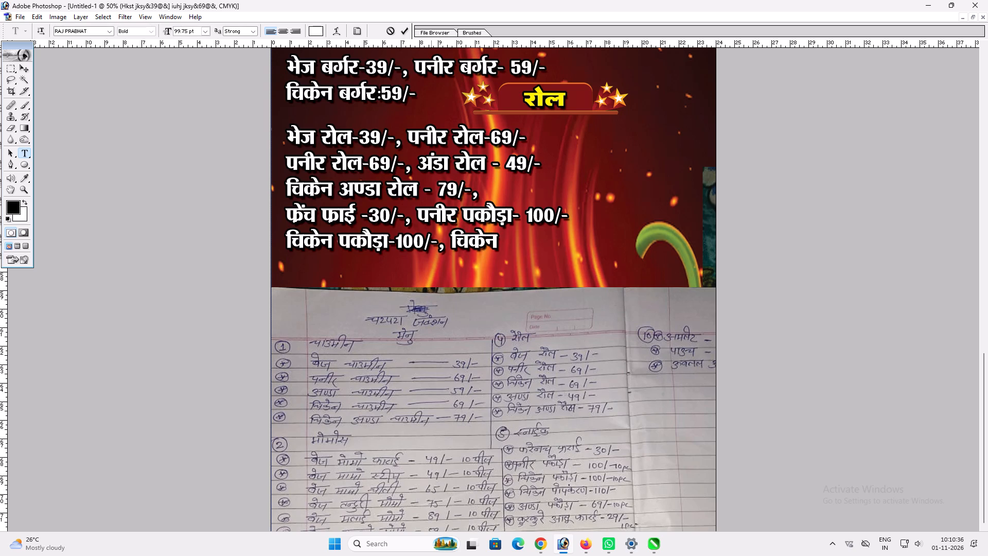
pyautogui.press('space')
pyautogui.write('iks')
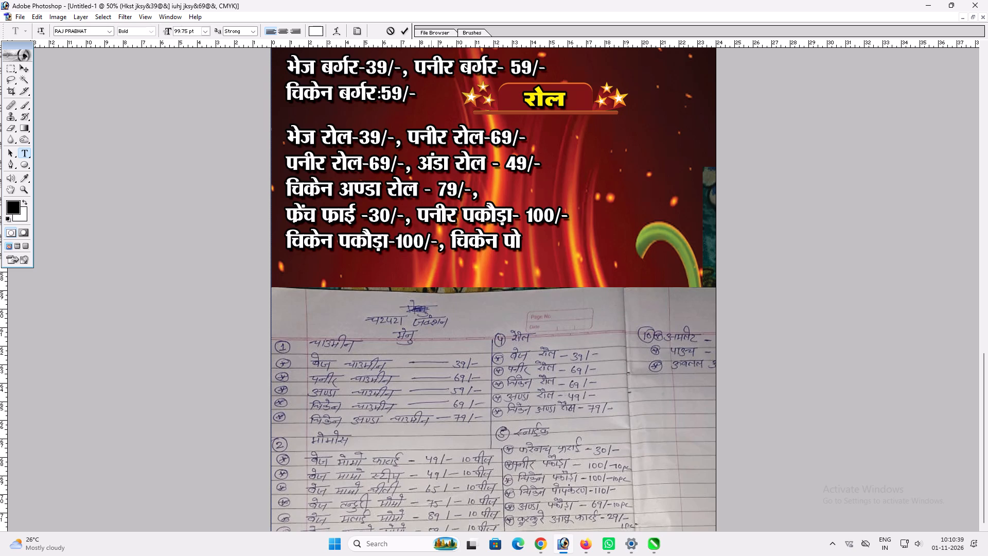
pyautogui.write('idj')
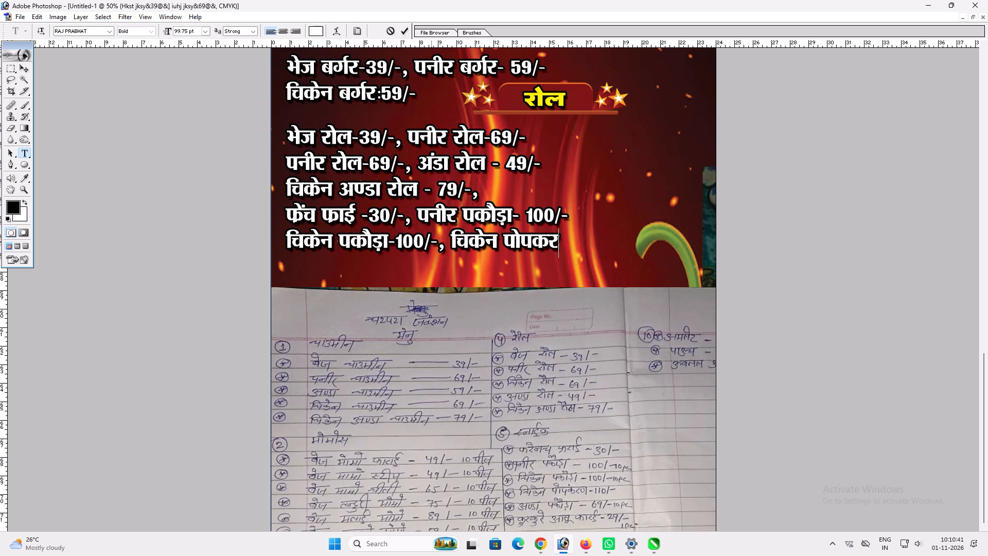
pyautogui.press('a')
pyautogui.write('.k')
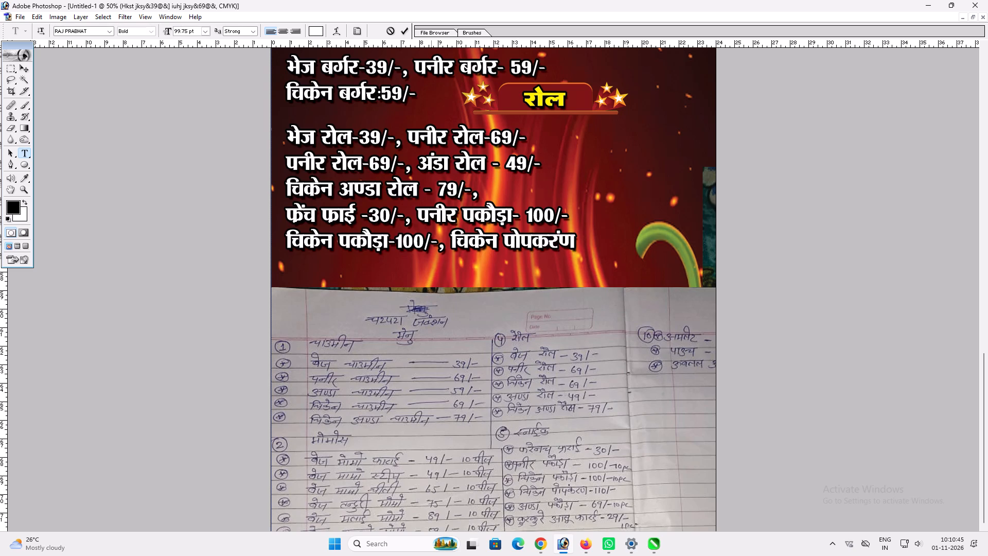
pyautogui.write('&110')
# Add a sixth line to the roll price text reading अण्डा पकौड़ा-69/-.
pyautogui.press('Return')
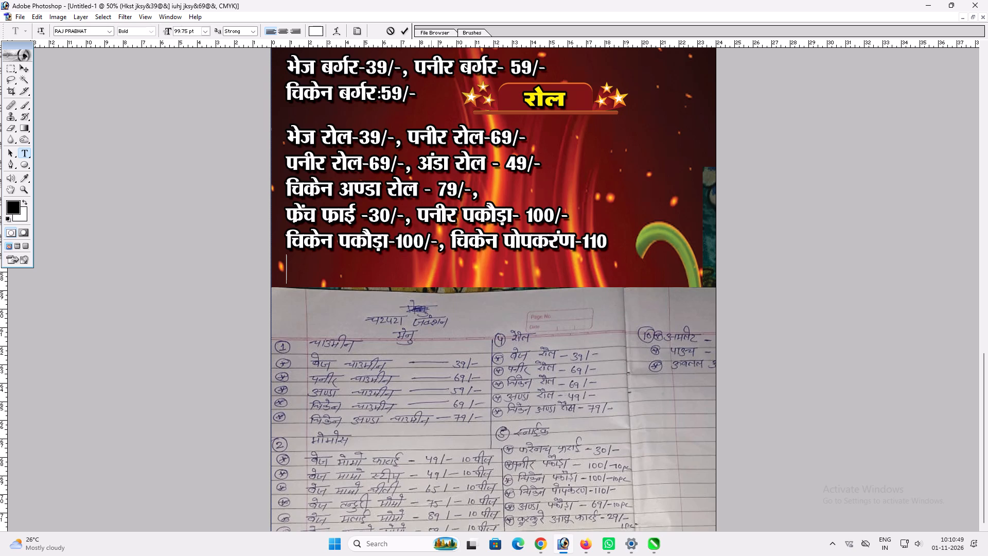
pyautogui.write('vM')
pyautogui.press('Insert')
pyautogui.press('BackSpace')
pyautogui.press('a')
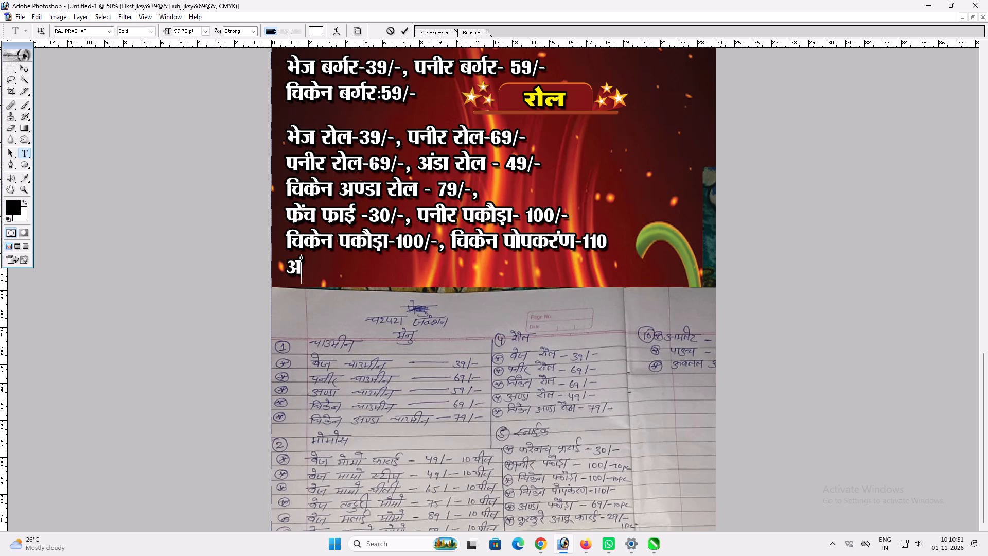
pyautogui.press('BackSpace')
pyautogui.write('.Mk')
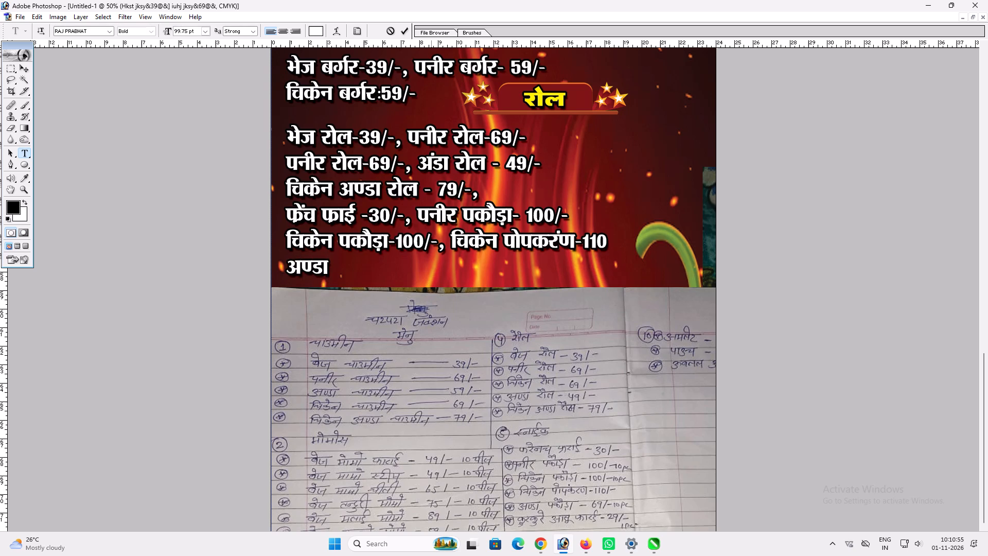
pyautogui.press('space')
pyautogui.write('idk')
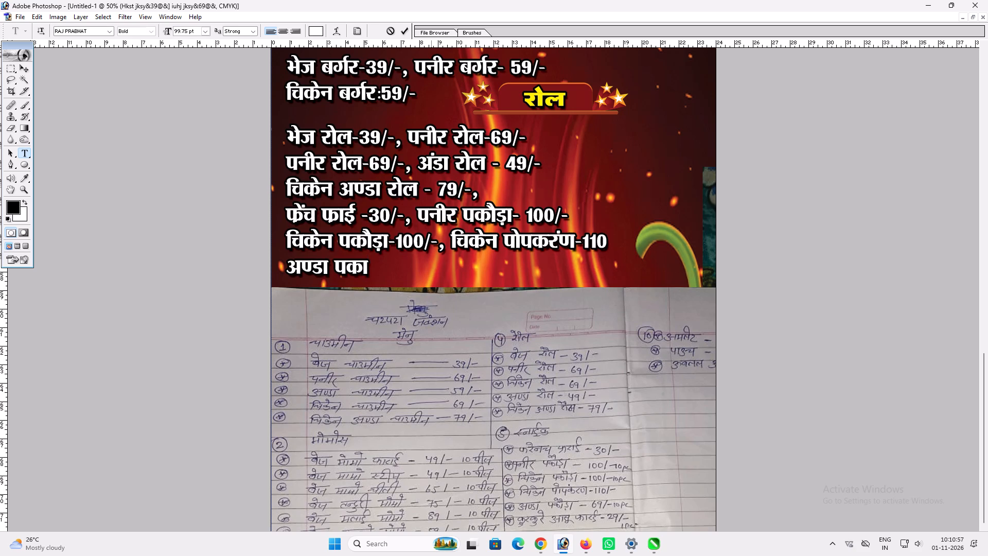
pyautogui.write('SM')
pyautogui.write('+k')
pyautogui.hotkey('shift', '&')
pyautogui.press('6')
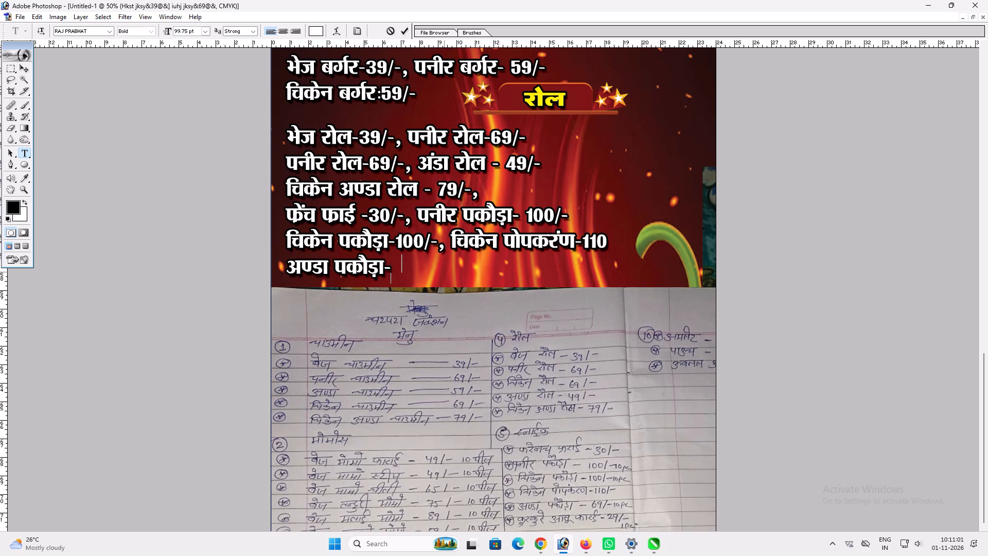
pyautogui.press('9')
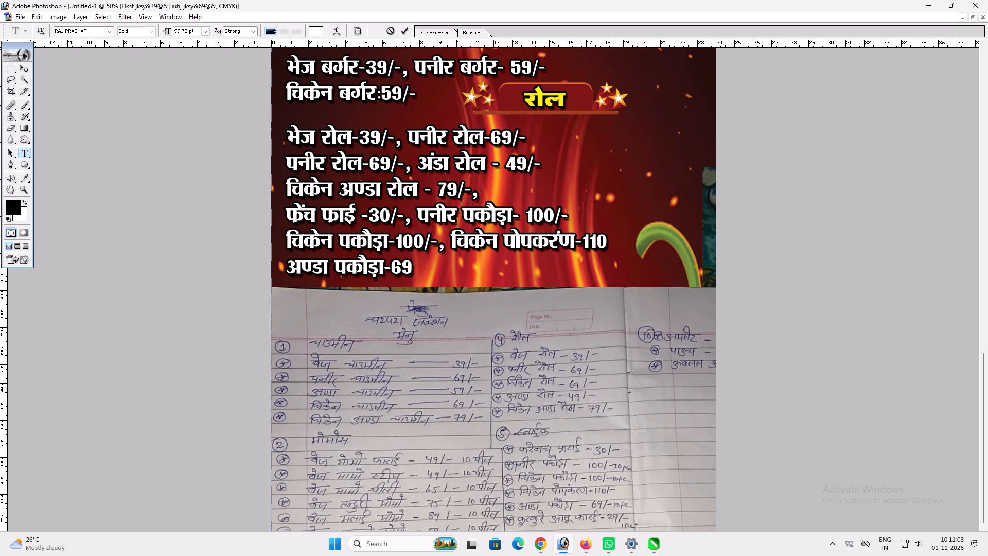
pyautogui.hotkey('ctrl', 'v')
pyautogui.press('space')
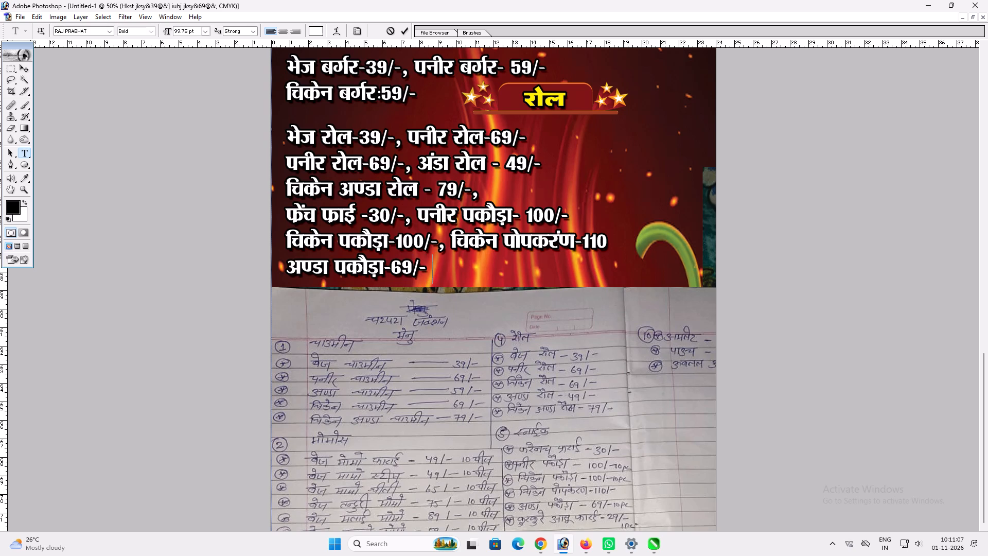
pyautogui.press('Return')
# Delete the top strip of the handwritten list photo, down to just above the मोमोस and snack headings, and clear the selection.
pyautogui.press('v')
pyautogui.press('space')
pyautogui.press('space')
pyautogui.press('space')
pyautogui.press('space')
pyautogui.press('space')
pyautogui.press('space')
pyautogui.press('space')
pyautogui.press('space')
pyautogui.press('space')
pyautogui.press('space')
pyautogui.press('space')
pyautogui.moveTo(513, 421); pyautogui.dragTo(515, 312)
pyautogui.write('vv')
pyautogui.keyDown('ctrl'); pyautogui.click(540, 409); pyautogui.keyUp('ctrl')
pyautogui.press('m')
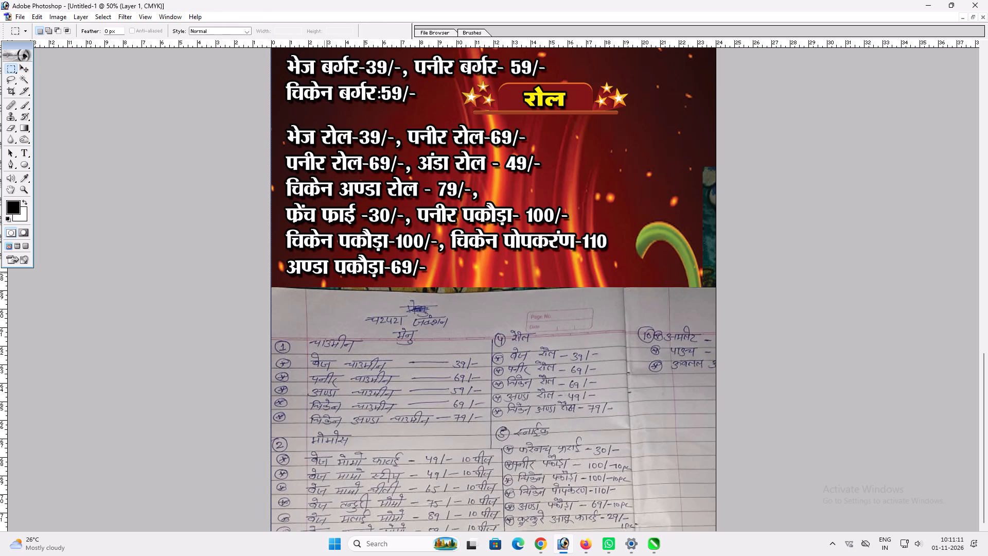
pyautogui.moveTo(158, 235); pyautogui.dragTo(830, 424)
pyautogui.press('Delete')
pyautogui.hotkey('ctrl', 'd')
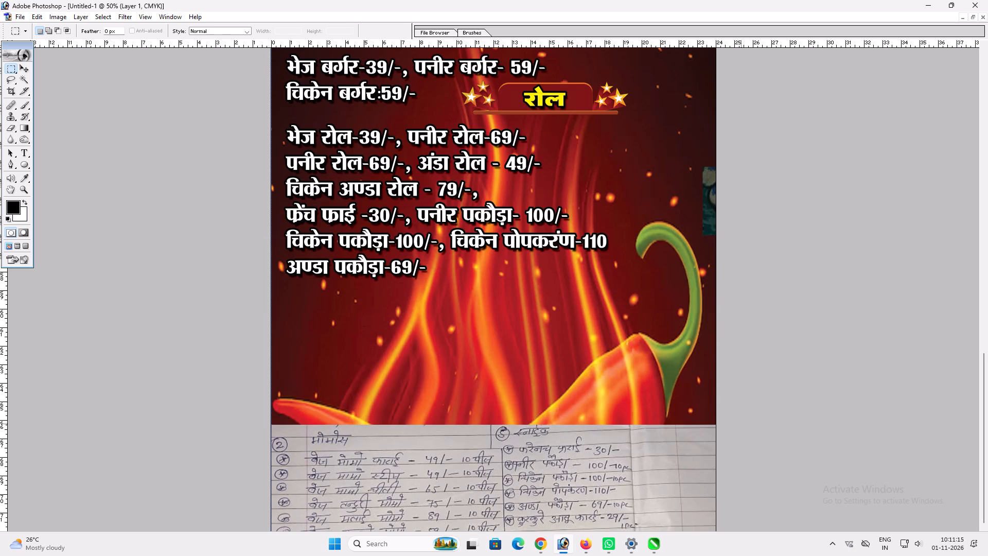
# Move the handwritten list photo up to bring the remaining snack items and the चीली section into view.
pyautogui.press('v')
pyautogui.keyDown('ctrl'); pyautogui.click(684, 468); pyautogui.keyUp('ctrl')
pyautogui.moveTo(684, 468); pyautogui.dragTo(683, 440)
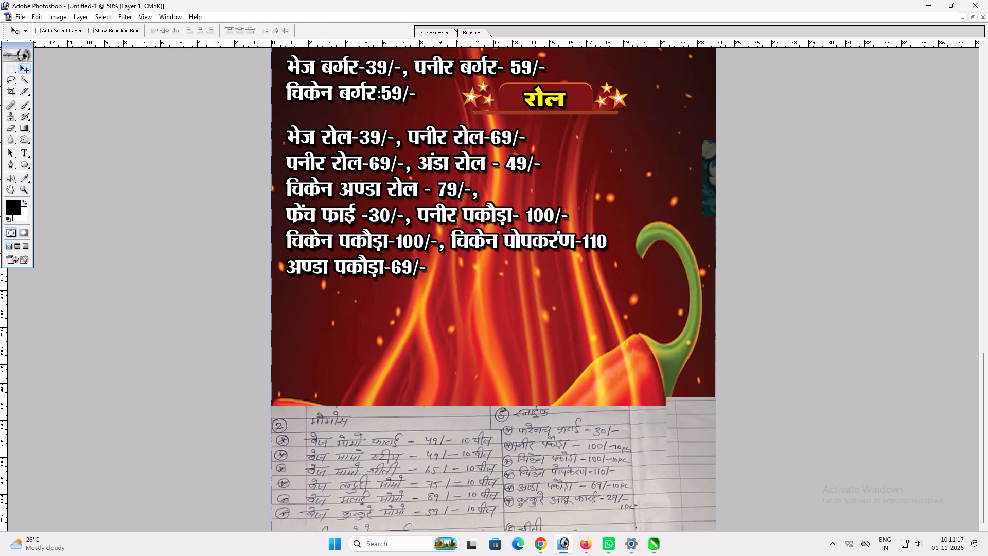
pyautogui.moveTo(683, 440); pyautogui.dragTo(682, 413)
# Add ( 10 पीस ) after the अण्डा पकौड़ा-69/- price on the sixth line of the roll price text.
pyautogui.press('t')
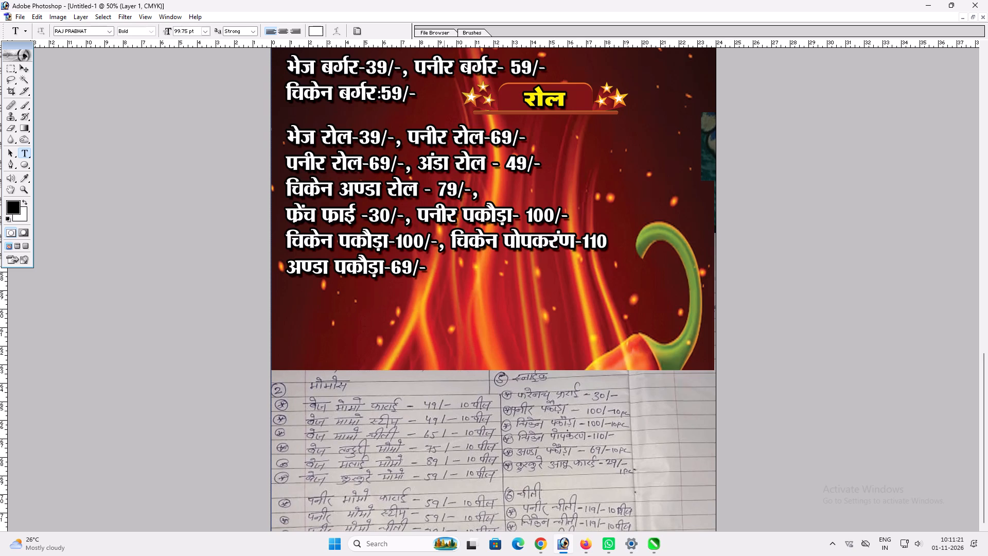
pyautogui.click(426, 274)
pyautogui.press('space')
pyautogui.hotkey('alt', '0')
pyautogui.hotkey('alt', '1')
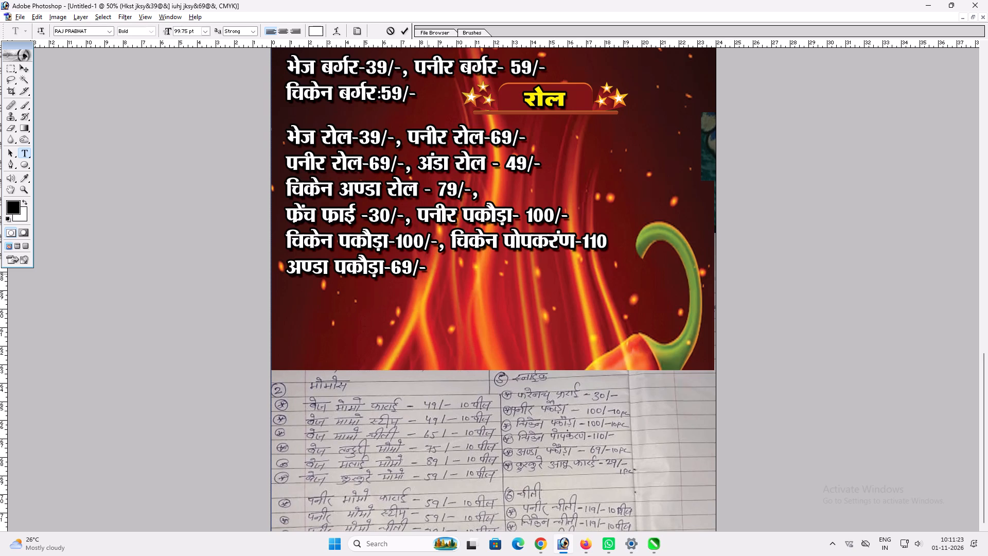
pyautogui.hotkey('alt', '8')
pyautogui.hotkey('alt', '8')
pyautogui.write('10')
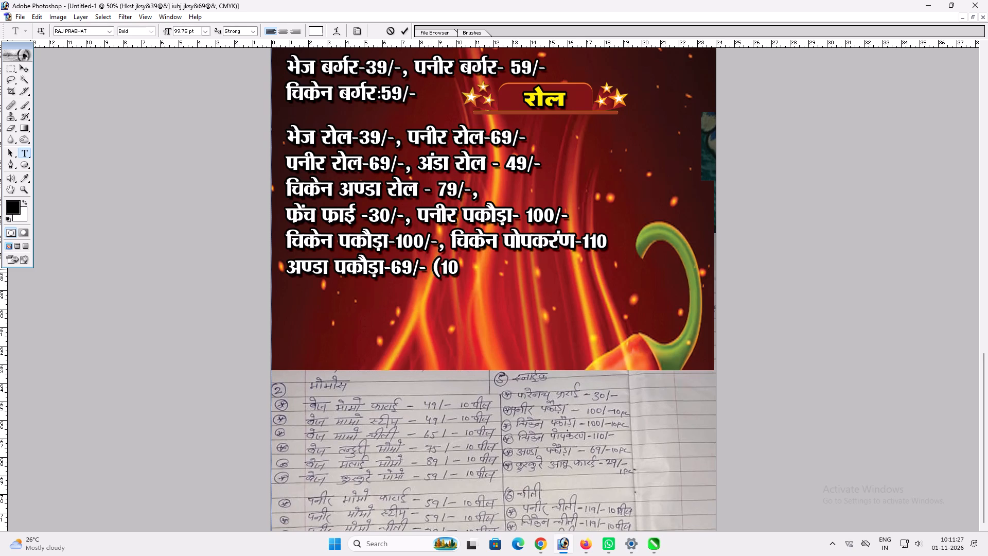
pyautogui.write('ihl')
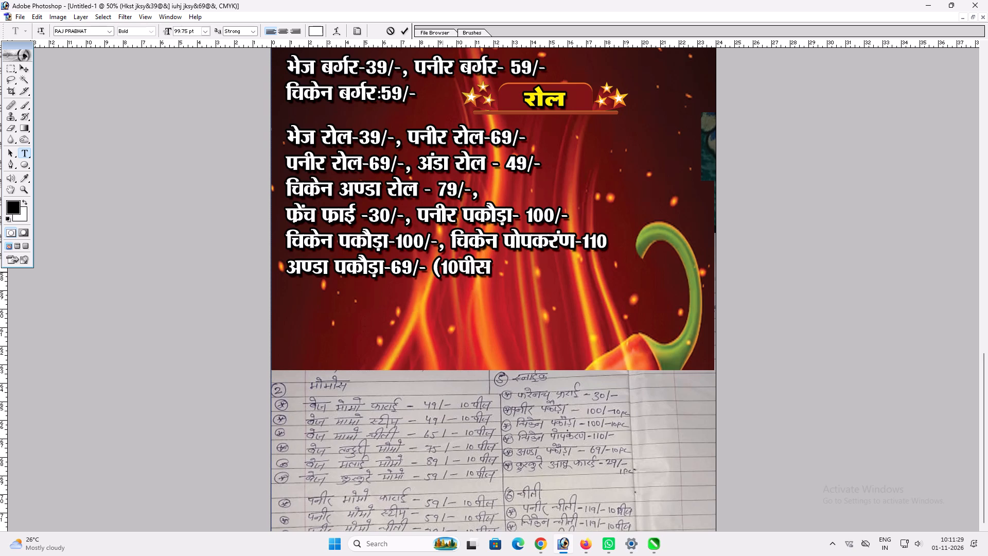
pyautogui.click(443, 272)
pyautogui.press('space')
pyautogui.click(462, 270)
pyautogui.press('space')
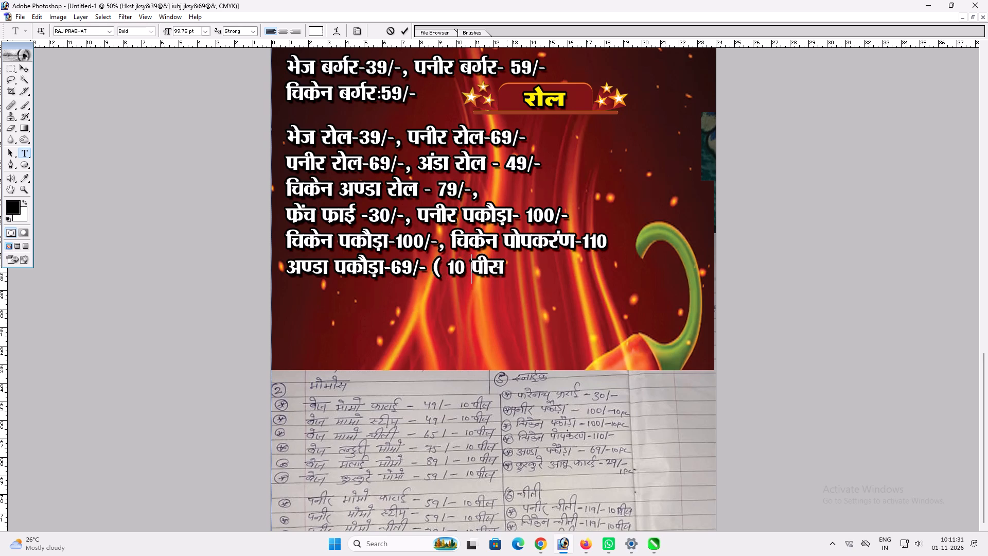
pyautogui.click(507, 266)
pyautogui.hotkey('alt', '0')
pyautogui.hotkey('alt', '1')
pyautogui.hotkey('alt', '8')
pyautogui.hotkey('alt', '9')
pyautogui.press('Return')
pyautogui.press('Return')
# Move the handwritten list photo up slightly to show more of the चीली items below the price text.
pyautogui.write('vv')
pyautogui.press('v')
pyautogui.press('space')
pyautogui.press('space')
pyautogui.press('space')
pyautogui.moveTo(540, 307); pyautogui.dragTo(552, 227)
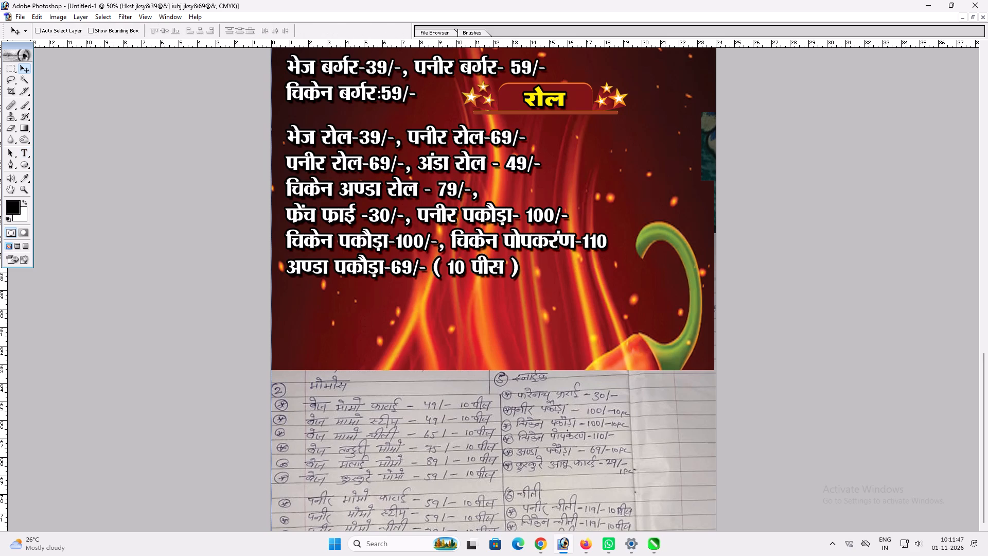
pyautogui.press('v')
pyautogui.keyDown('ctrl'); pyautogui.click(608, 457); pyautogui.keyUp('ctrl')
pyautogui.keyDown('shift'); pyautogui.moveTo(607, 455); pyautogui.dragTo(608, 432); pyautogui.keyUp('shift')
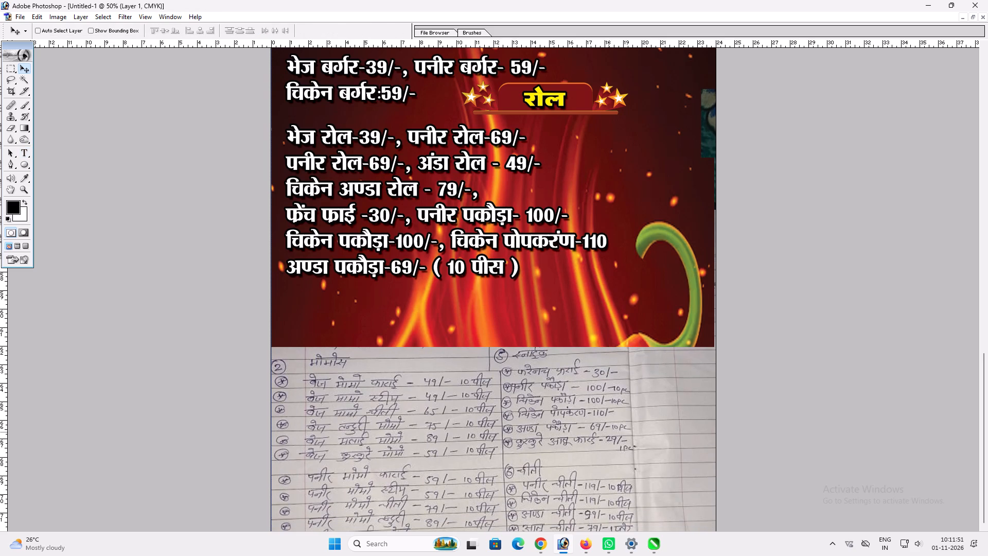
# Add a seventh line to the roll price text reading कुरकुरे आलू फाई - 29.
pyautogui.press('t')
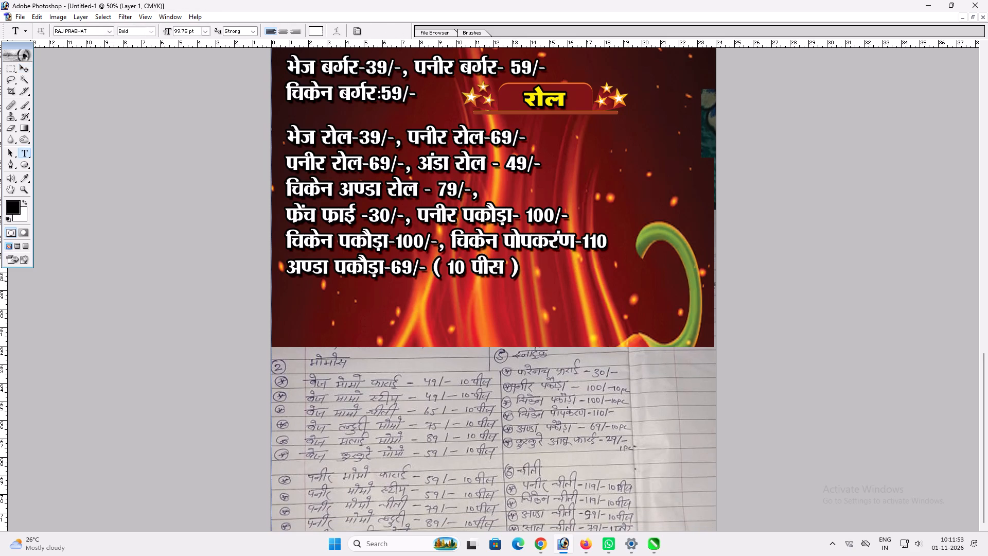
pyautogui.click(487, 281)
pyautogui.press('End')
pyautogui.press('Return')
pyautogui.write('dqjds')
pyautogui.press('BackSpace')
pyautogui.write('qjs')
pyautogui.press('space')
pyautogui.write('vk')
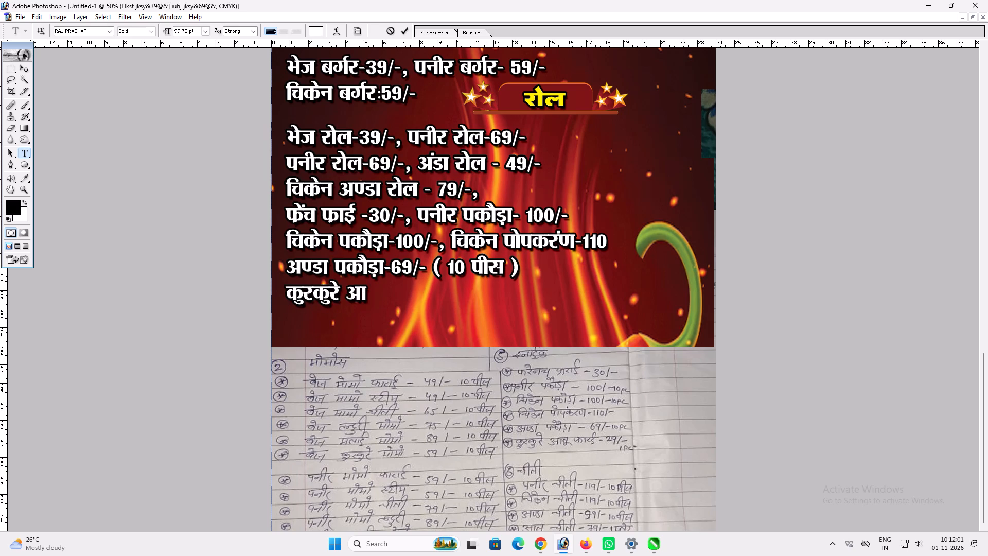
pyautogui.write('yw')
pyautogui.press('space')
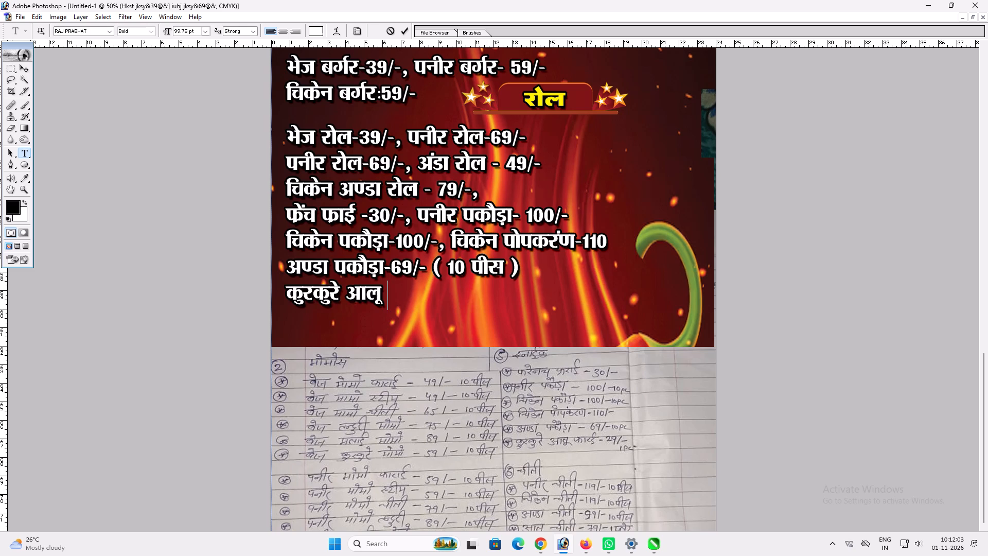
pyautogui.write('QzkbZ')
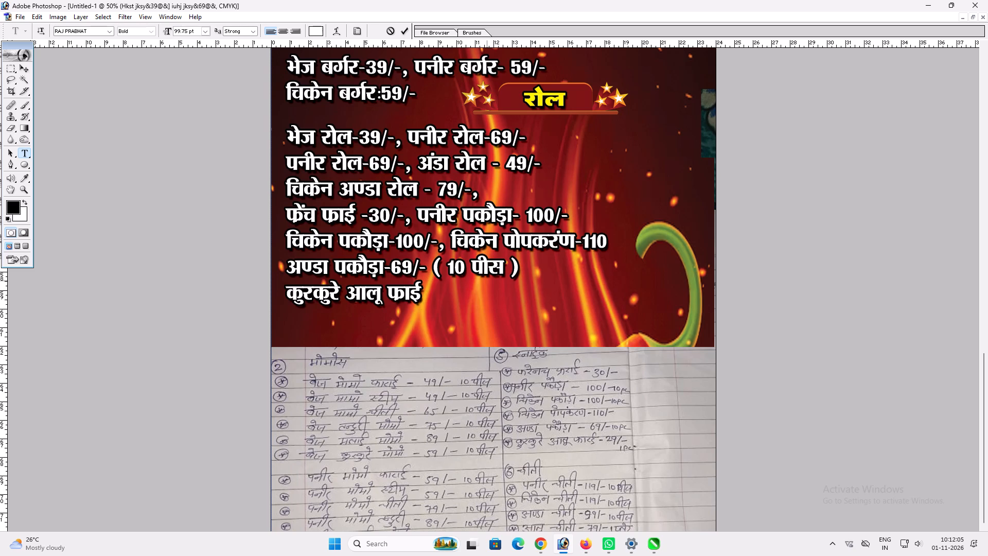
pyautogui.press('space')
pyautogui.write('& 2')
pyautogui.press('9')
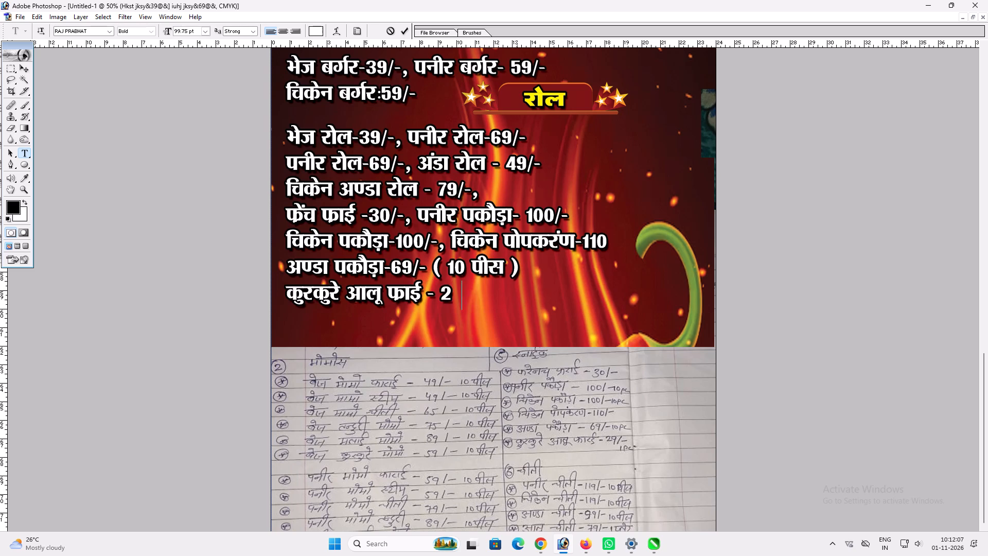
# Add ( 1 पीस ) after the कुरकुरे आलू फाई price, with single spaces inside the brackets.
pyautogui.press('space')
pyautogui.hotkey('alt', '0')
pyautogui.hotkey('alt', '1')
pyautogui.hotkey('alt', '8')
pyautogui.hotkey('alt', '8')
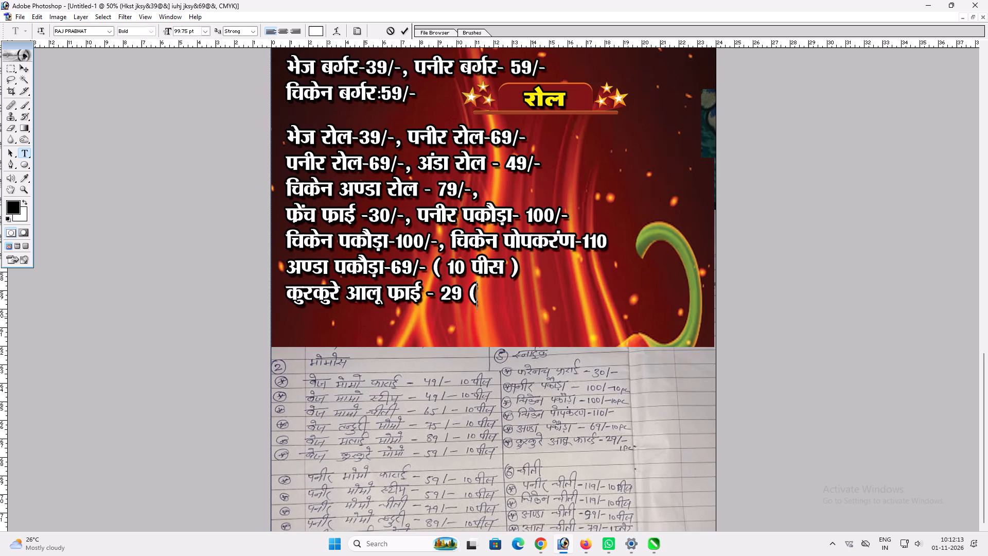
pyautogui.press('space')
pyautogui.write('1ihl')
pyautogui.press('space')
pyautogui.press('Left')
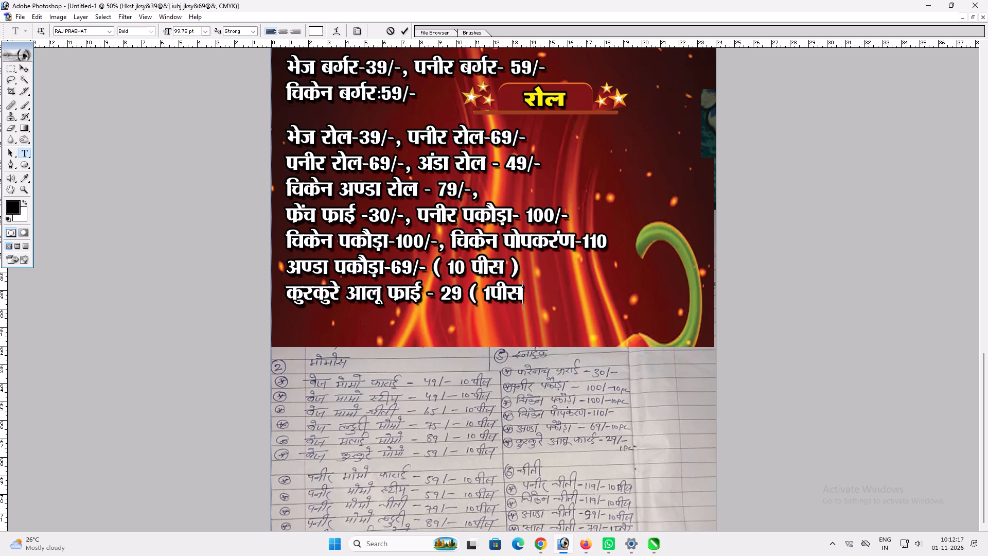
pyautogui.press('Left')
pyautogui.press('Left')
pyautogui.press('Left')
pyautogui.press('space')
pyautogui.press('End')
pyautogui.press('space')
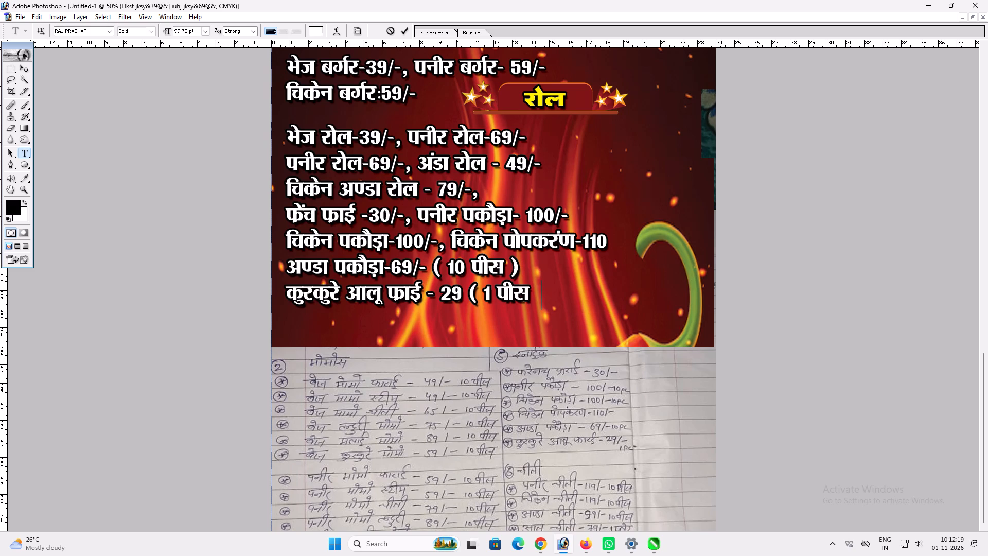
pyautogui.hotkey('alt', '0')
pyautogui.hotkey('alt', '1')
pyautogui.hotkey('alt', '8')
pyautogui.hotkey('alt', '9')
pyautogui.click(533, 304)
pyautogui.press('Insert')
pyautogui.press('BackSpace')
pyautogui.press('Return')
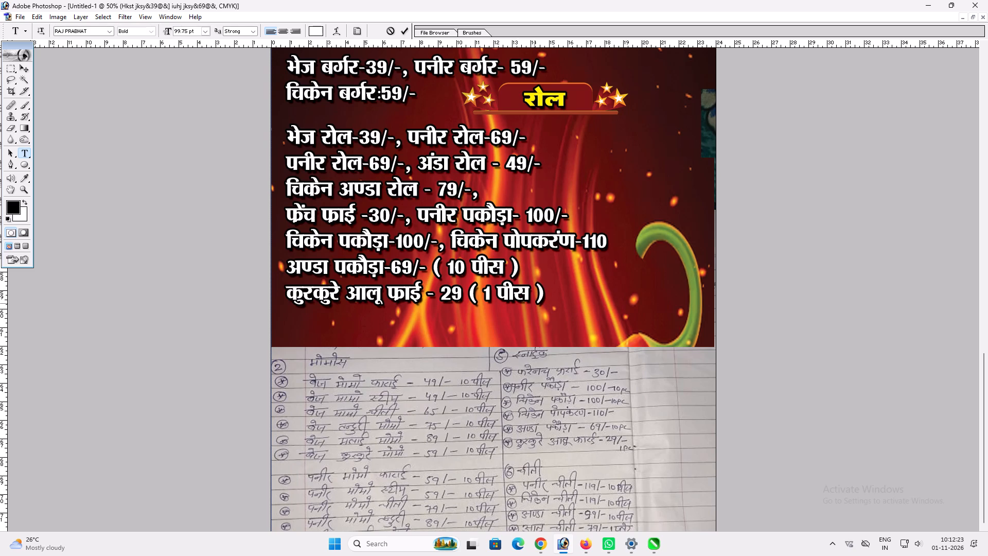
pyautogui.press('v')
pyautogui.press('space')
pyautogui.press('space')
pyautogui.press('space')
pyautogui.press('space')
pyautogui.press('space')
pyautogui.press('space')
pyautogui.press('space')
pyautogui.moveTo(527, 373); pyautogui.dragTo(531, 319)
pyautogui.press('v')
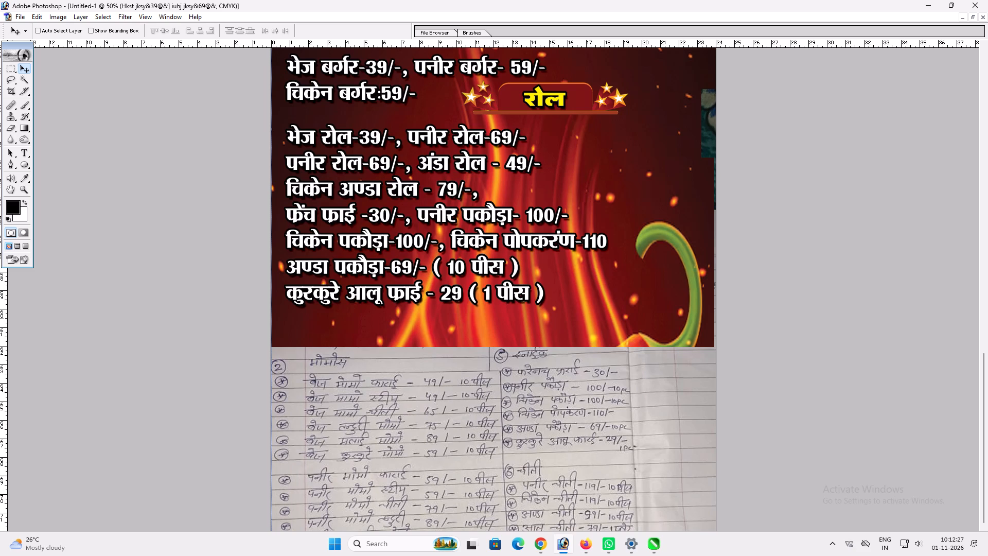
# Duplicate the star banner behind the रोल heading and place the copy beside the end of the कुरकुरे आलू फाई line.
pyautogui.press('v')
pyautogui.keyDown('ctrl'); pyautogui.click(576, 100); pyautogui.keyUp('ctrl')
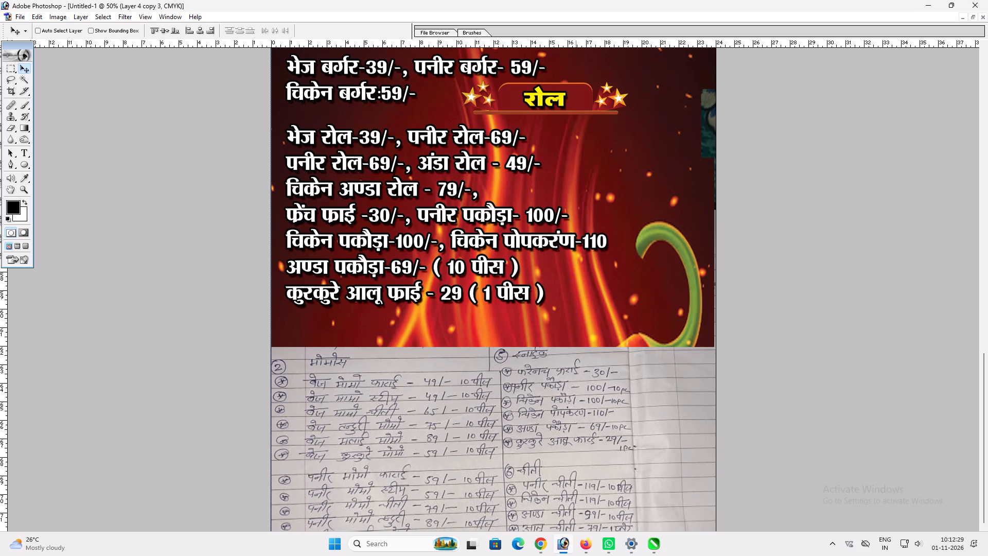
pyautogui.moveTo(577, 101); pyautogui.dragTo(587, 117)
pyautogui.hotkey('ctrl', 'z')
pyautogui.rightClick(581, 101)
pyautogui.click(585, 110)
pyautogui.keyDown('ctrl'); pyautogui.keyDown('shift'); pyautogui.rightClick(581, 102); pyautogui.keyUp('shift'); pyautogui.keyUp('ctrl')
pyautogui.keyDown('ctrl'); pyautogui.keyDown('shift'); pyautogui.click(582, 107); pyautogui.keyUp('shift'); pyautogui.keyUp('ctrl')
pyautogui.keyDown('alt'); pyautogui.moveTo(583, 103); pyautogui.dragTo(662, 292); pyautogui.keyUp('alt')
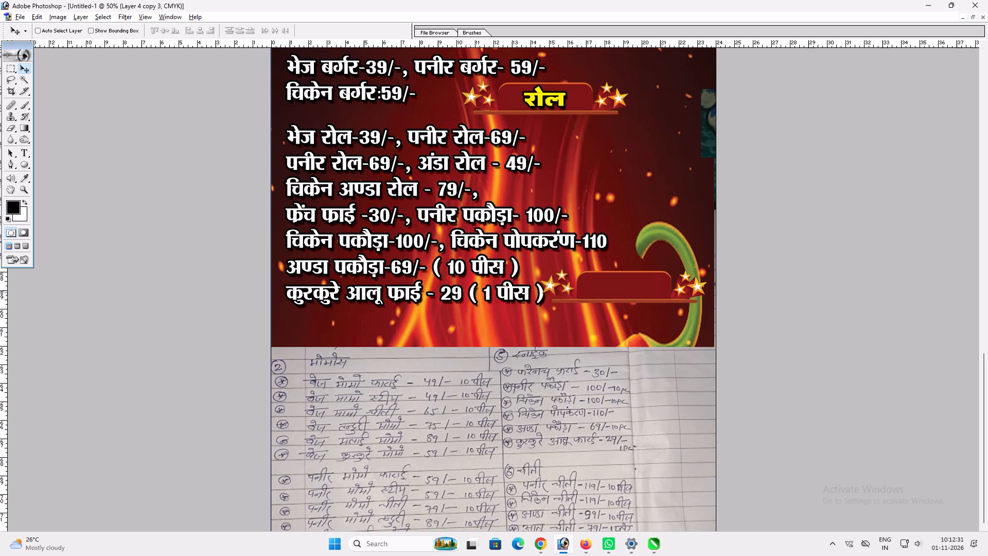
pyautogui.keyDown('alt'); pyautogui.moveTo(662, 292); pyautogui.dragTo(662, 306); pyautogui.keyUp('alt')
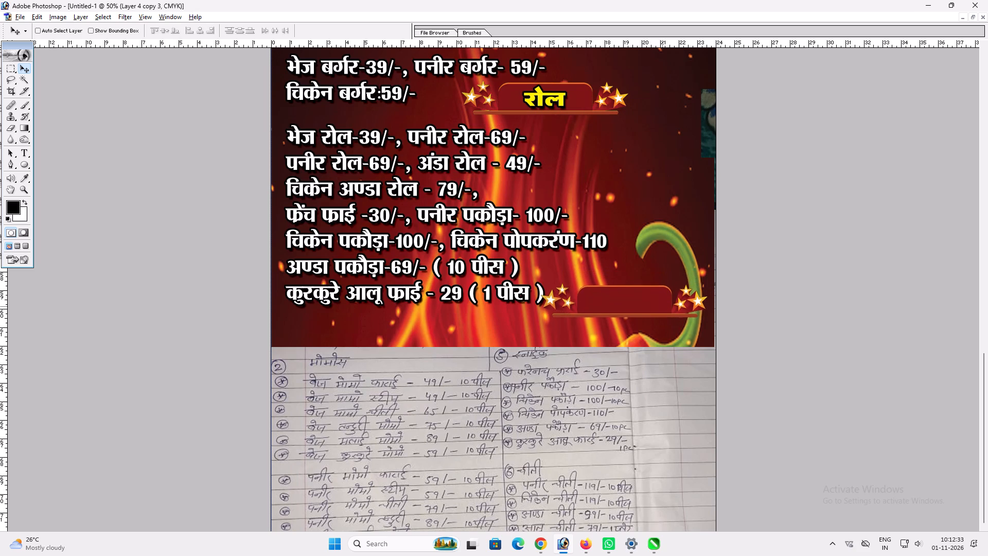
pyautogui.keyDown('alt'); pyautogui.moveTo(662, 306); pyautogui.dragTo(663, 300); pyautogui.keyUp('alt')
# Scale the copied star banner down slightly so it fits between the seventh price line and the page edge.
pyautogui.hotkey('ctrl', 't')
pyautogui.keyDown('alt'); pyautogui.keyDown('shift'); pyautogui.moveTo(708, 308); pyautogui.dragTo(699, 303); pyautogui.keyUp('shift'); pyautogui.keyUp('alt')
pyautogui.hotkey('shift', 'Return')
pyautogui.press('v')
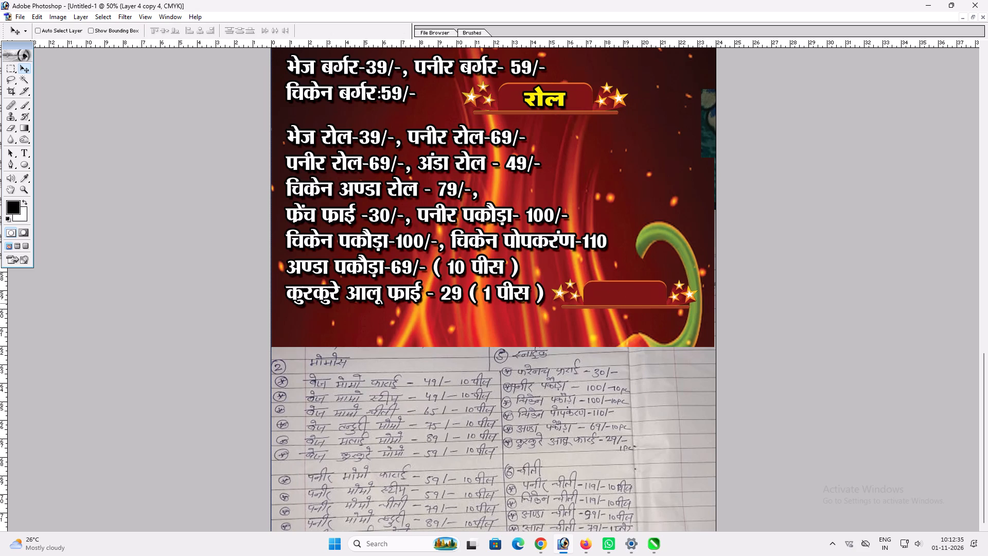
pyautogui.click(679, 303)
# Duplicate the yellow रोल heading onto the new star banner and change the copy's text to चिल्ली.
pyautogui.press('v')
pyautogui.keyDown('ctrl'); pyautogui.click(562, 93); pyautogui.keyUp('ctrl')
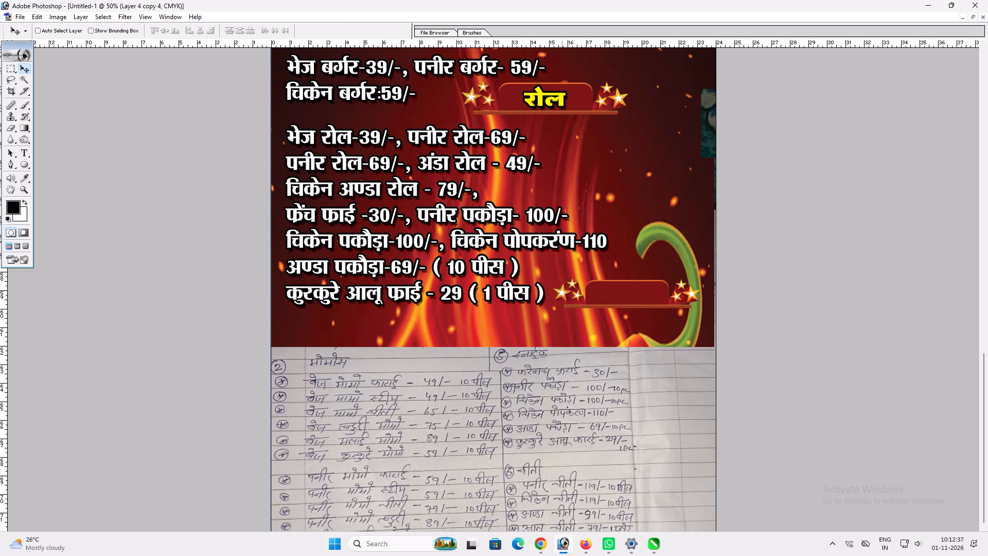
pyautogui.keyDown('alt'); pyautogui.moveTo(562, 93); pyautogui.dragTo(641, 288); pyautogui.keyUp('alt')
pyautogui.press('t')
pyautogui.click(636, 296)
pyautogui.hotkey('ctrl', 'a')
pyautogui.write('fp')
pyautogui.write('Yyh')
pyautogui.press('Return')
pyautogui.press('v')
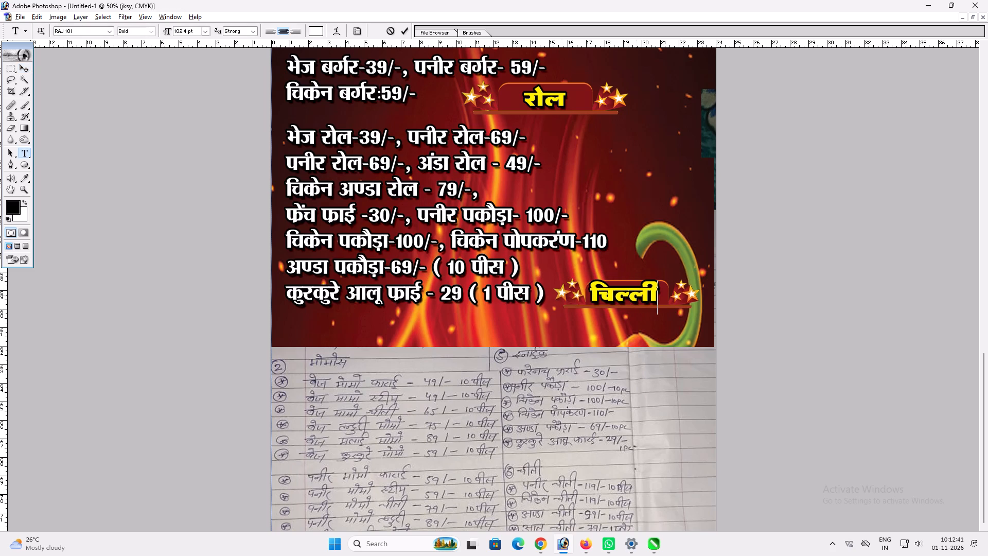
# Scale the चिल्ली heading down and center it within its star banner.
pyautogui.hotkey('ctrl', 't')
pyautogui.keyDown('alt'); pyautogui.keyDown('shift'); pyautogui.moveTo(660, 280); pyautogui.dragTo(653, 282); pyautogui.keyUp('shift'); pyautogui.keyUp('alt')
pyautogui.press('Return')
pyautogui.press('v')
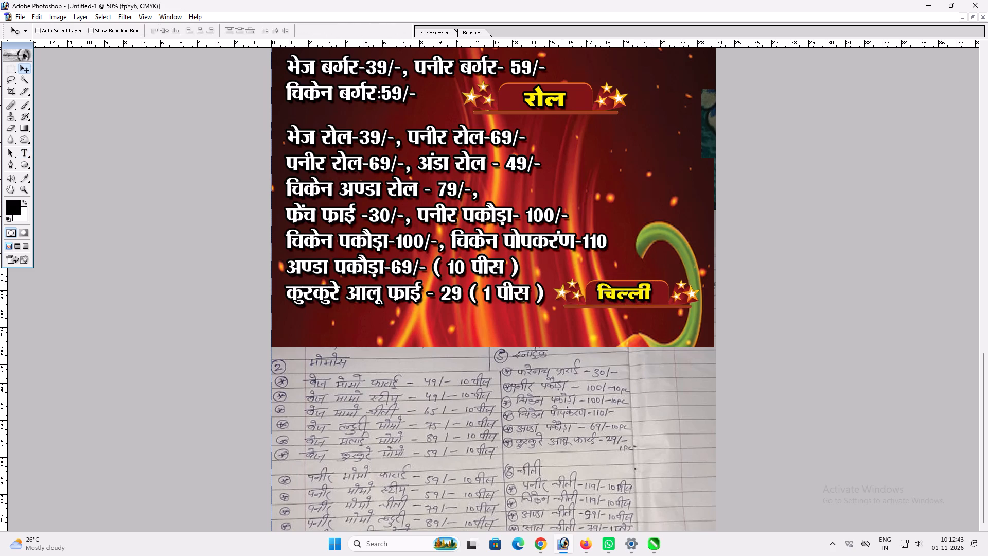
pyautogui.click(644, 293)
# Delete the top strip of the handwritten list photo, down to just above the चीली heading, and clear the selection.
pyautogui.press('space')
pyautogui.moveTo(611, 359); pyautogui.dragTo(608, 227)
pyautogui.press('v')
pyautogui.keyDown('ctrl'); pyautogui.click(543, 415); pyautogui.keyUp('ctrl')
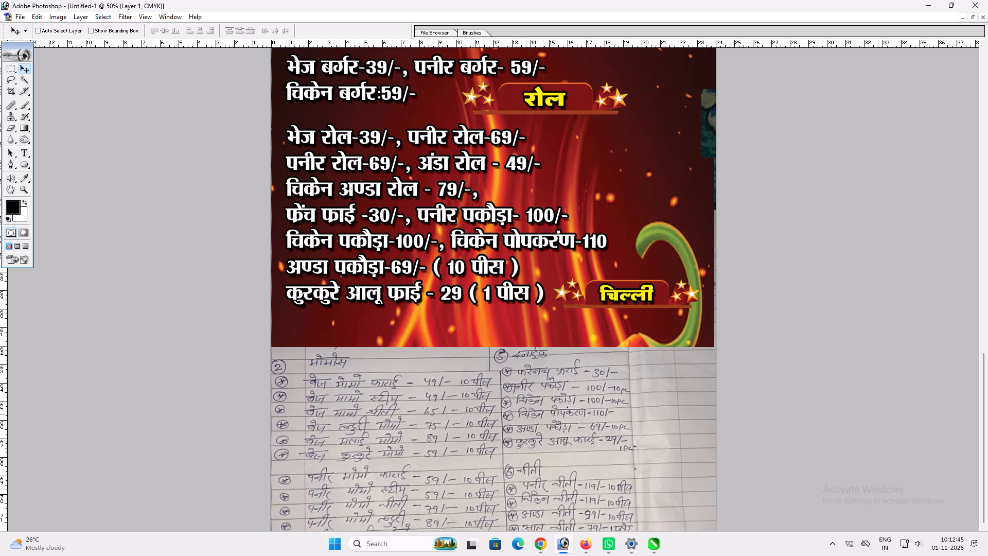
pyautogui.press('m')
pyautogui.moveTo(161, 292); pyautogui.dragTo(728, 457)
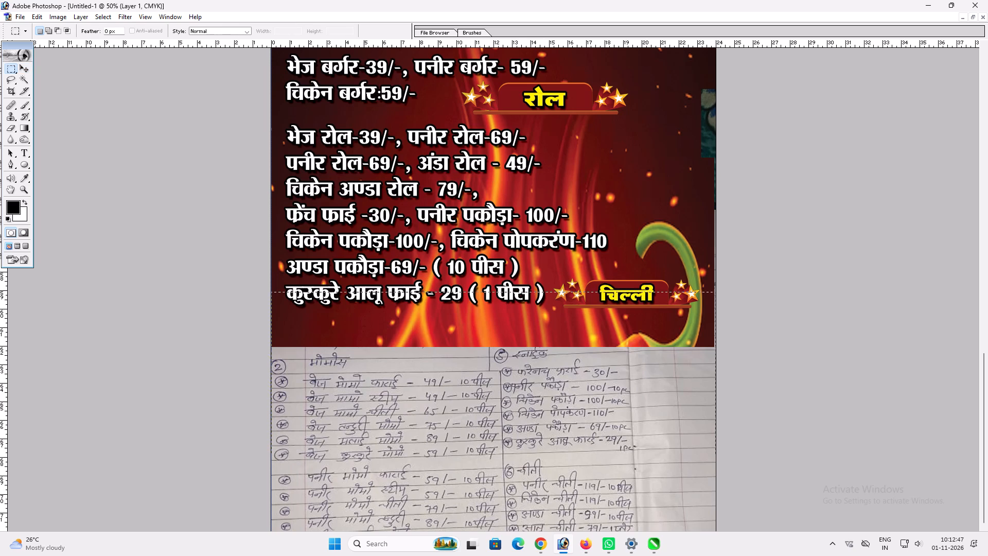
pyautogui.moveTo(728, 457); pyautogui.dragTo(767, 462)
pyautogui.press('Delete')
pyautogui.hotkey('ctrl', 'd')
pyautogui.press('v')
pyautogui.press('v')
pyautogui.press('space')
pyautogui.press('v')
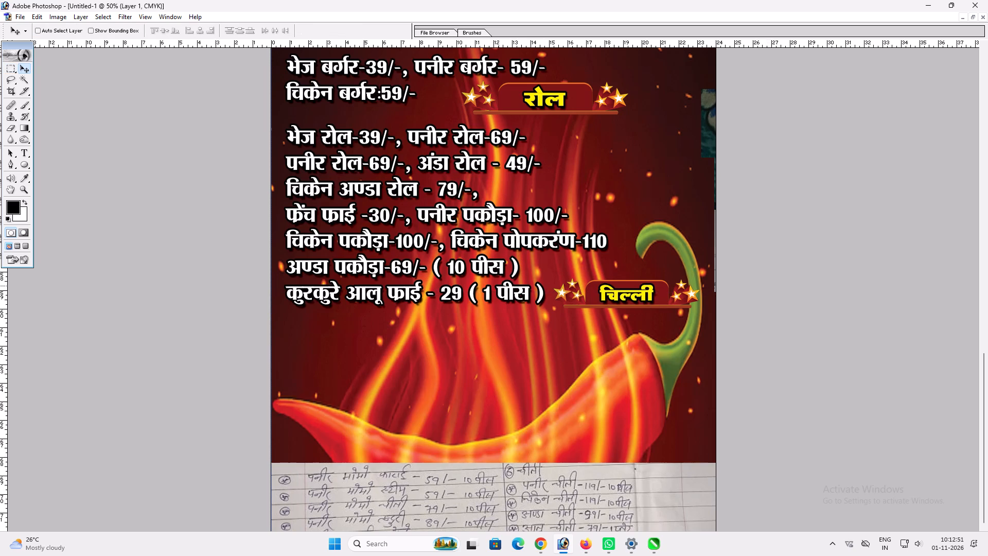
# Duplicate the white roll and snack price text block directly below the seventh price line, कुरकुरे आलू फ्राई.
pyautogui.keyDown('ctrl'); pyautogui.click(500, 289); pyautogui.keyUp('ctrl')
pyautogui.keyDown('alt'); pyautogui.moveTo(500, 289); pyautogui.dragTo(507, 443); pyautogui.keyUp('alt')
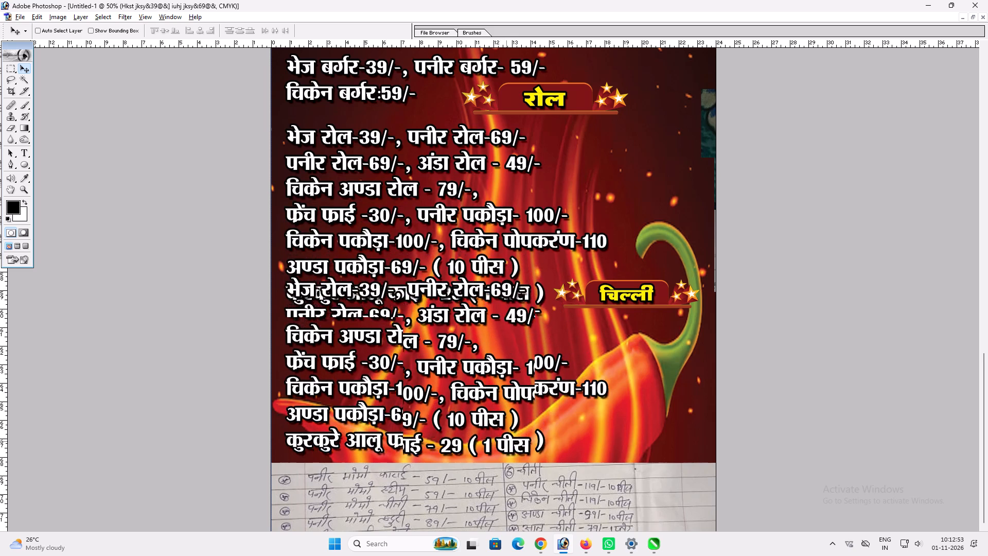
pyautogui.keyDown('alt'); pyautogui.moveTo(507, 443); pyautogui.dragTo(509, 468); pyautogui.keyUp('alt')
pyautogui.press('space')
pyautogui.moveTo(509, 430); pyautogui.dragTo(509, 335)
# Replace the copied block's text with पनीर चिल्ली-119/- and shift it slightly lower beneath the चिल्ली banner.
pyautogui.press('t')
pyautogui.click(482, 415)
pyautogui.hotkey('ctrl', 'a')
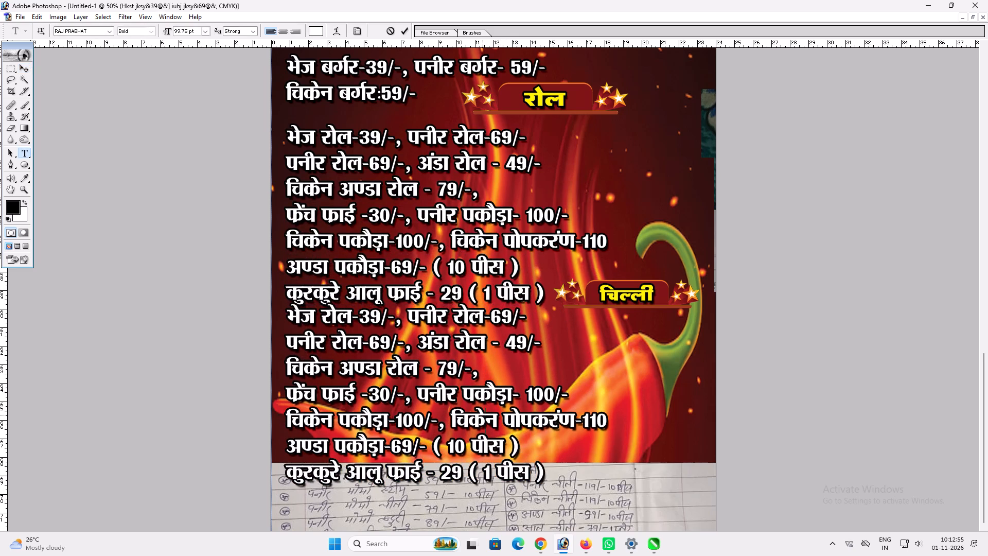
pyautogui.press('f')
pyautogui.press('f')
pyautogui.hotkey('ctrl', 'a')
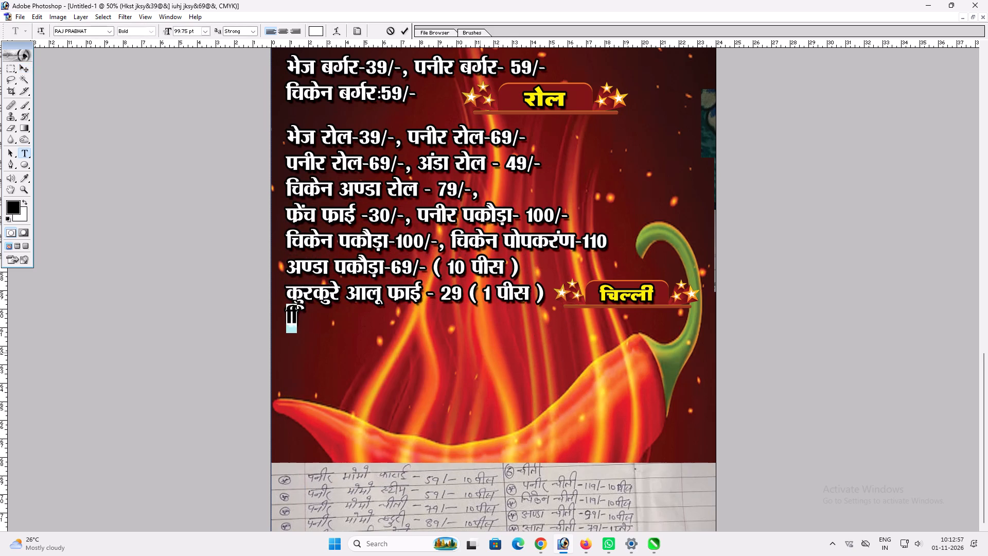
pyautogui.write('iujhj')
pyautogui.press('BackSpace')
pyautogui.press('BackSpace')
pyautogui.press('BackSpace')
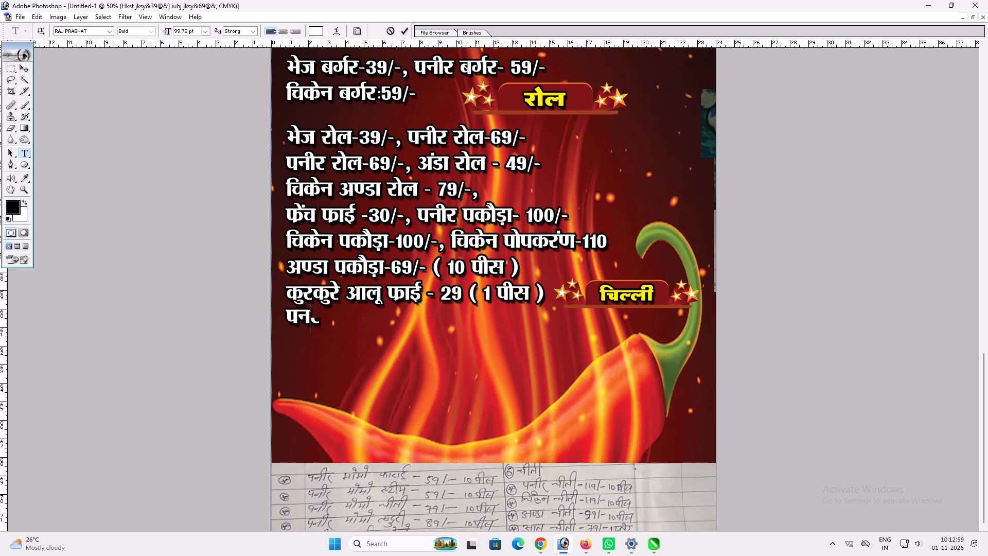
pyautogui.write('hj fpYyh')
pyautogui.moveTo(480, 353); pyautogui.dragTo(480, 367)
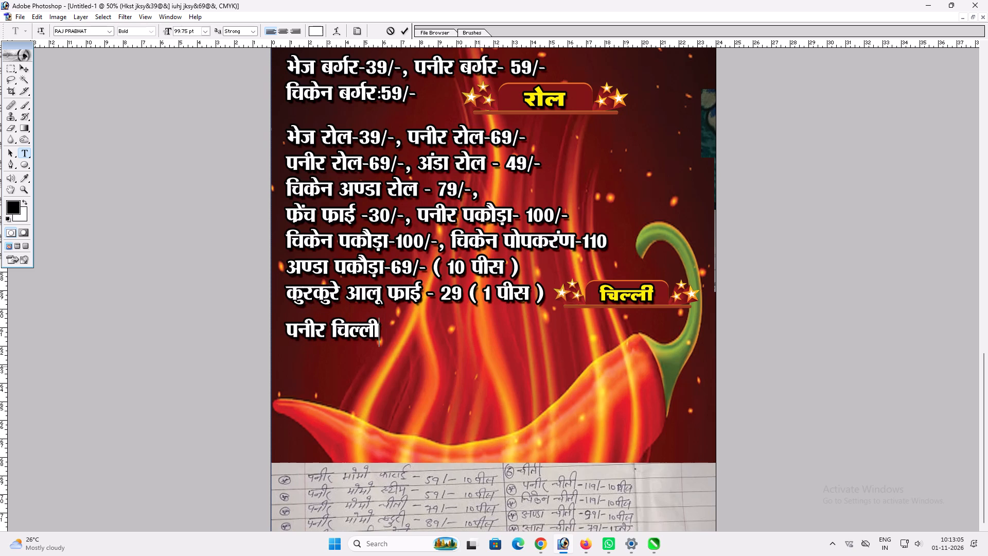
pyautogui.hotkey('shift', '&')
pyautogui.press('1')
pyautogui.write('19')
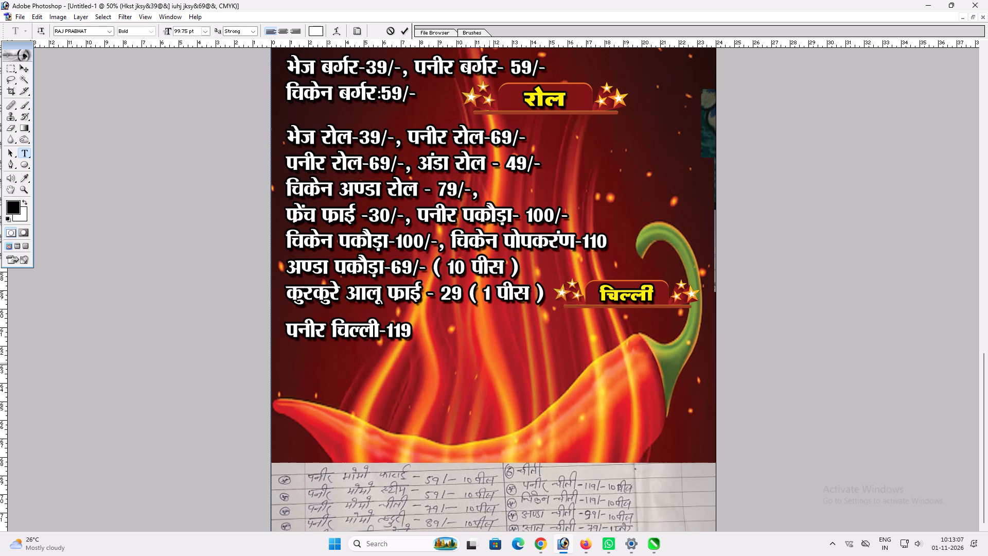
pyautogui.hotkey('ctrl', 'v')
# Add a second line to the chilli price block reading चिकेन चिल्ली - 119/-.
pyautogui.press('Return')
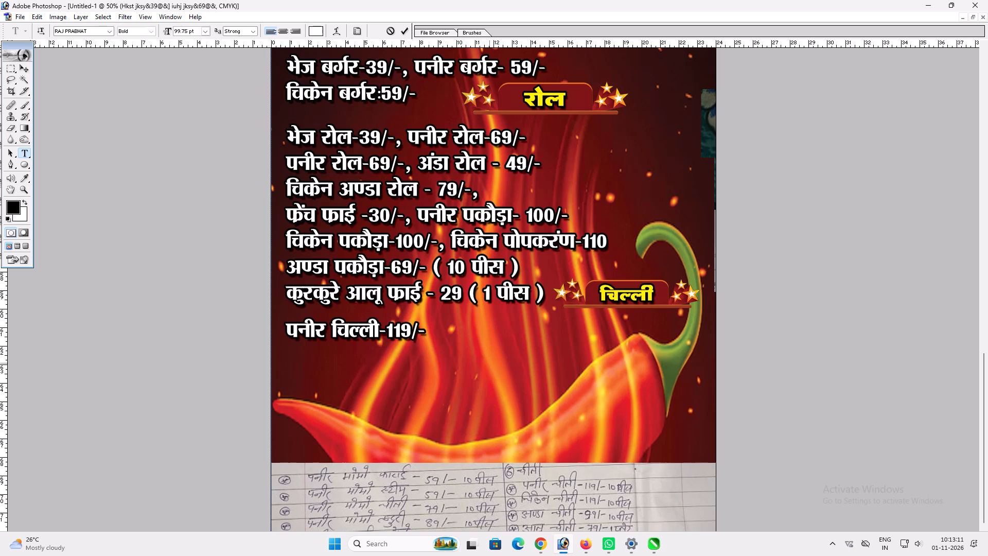
pyautogui.press('f')
pyautogui.write('pdsu fpYyh')
pyautogui.press('space')
pyautogui.write('&')
pyautogui.press('space')
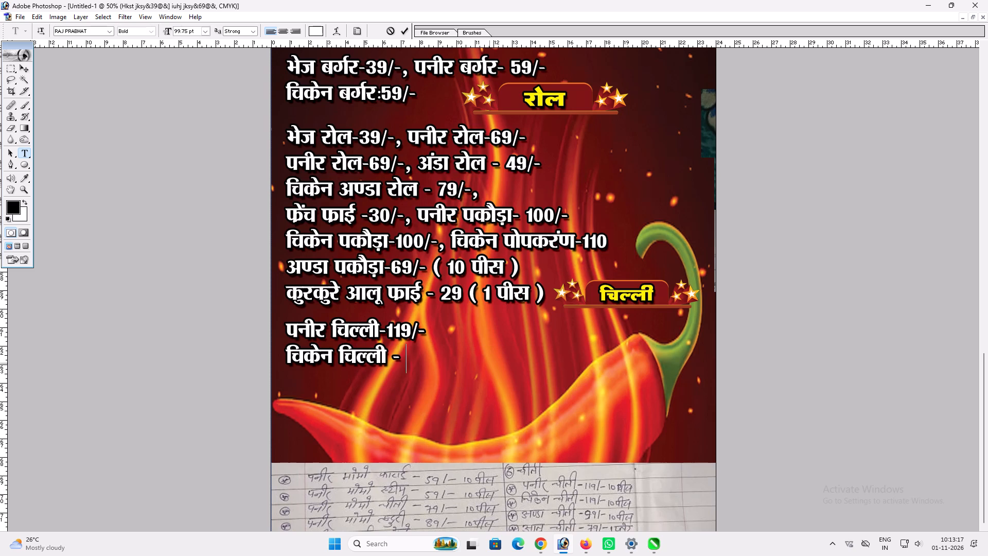
pyautogui.write('11')
pyautogui.press('9')
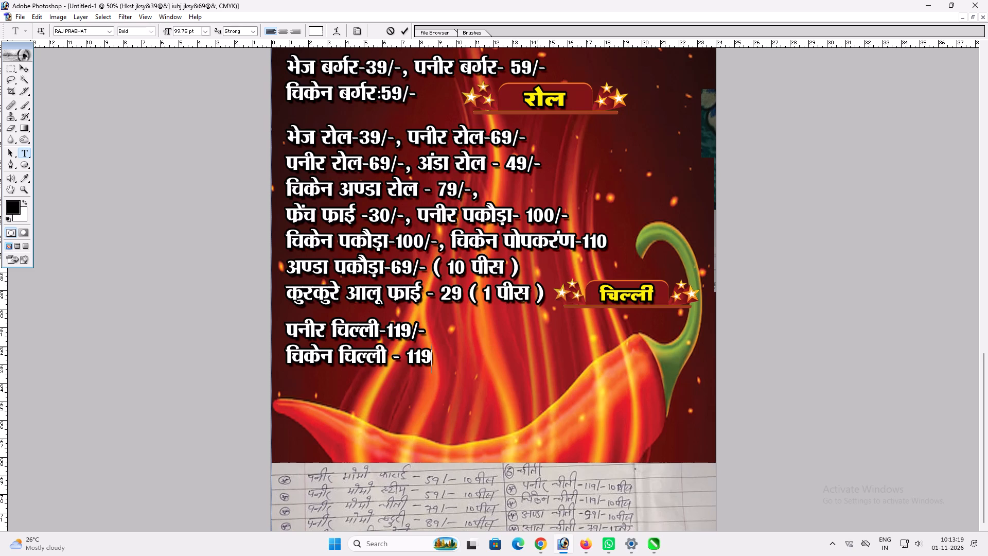
pyautogui.hotkey('ctrl', 'v')
# Add a third line to the chilli price block reading अंडा चिल्ली-99/-.
pyautogui.press('Return')
pyautogui.write('vaMk')
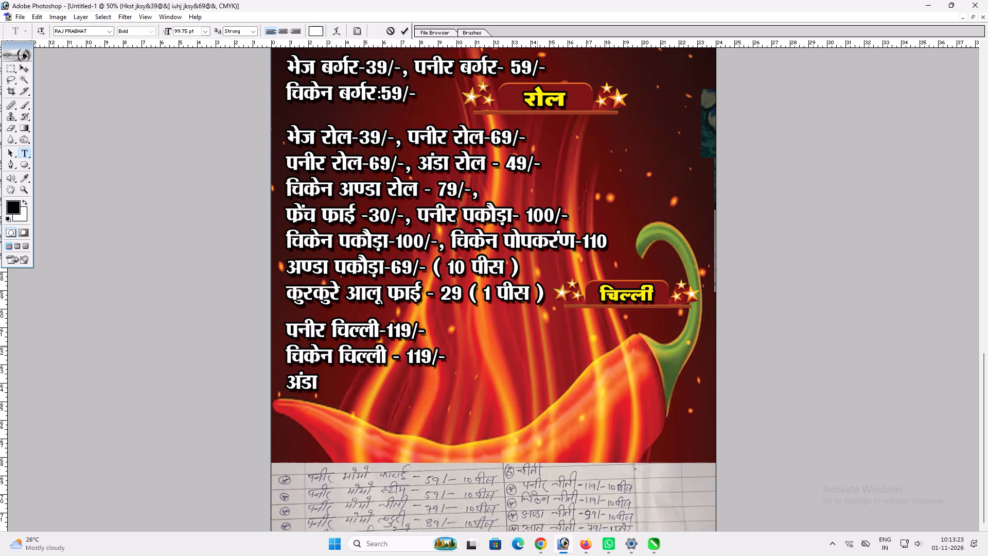
pyautogui.press('space')
pyautogui.write('p')
pyautogui.press('BackSpace')
pyautogui.write('fpYyh')
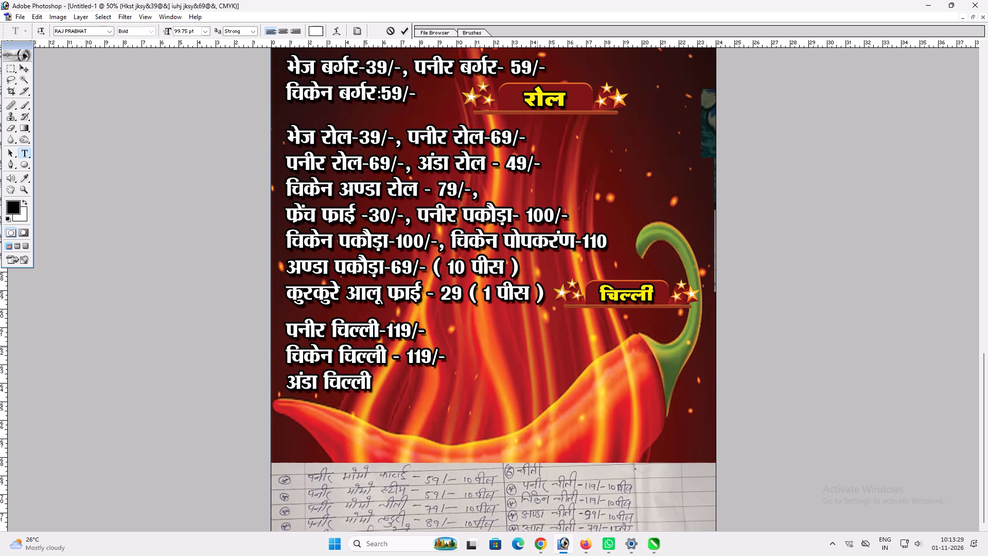
pyautogui.press('9')
pyautogui.press('9')
pyautogui.press('BackSpace')
pyautogui.press('BackSpace')
pyautogui.write('&99')
pyautogui.hotkey('ctrl', 'v')
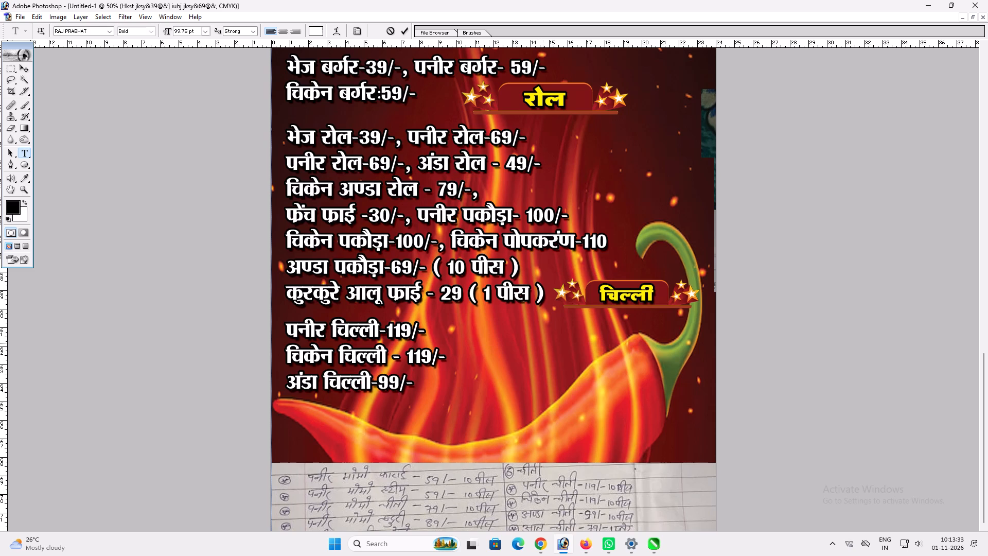
pyautogui.press('Return')
# Commit the chilli text and move the handwritten list photo up to just below the अंडा चिल्ली line.
pyautogui.press('Return')
pyautogui.write('vv')
pyautogui.keyDown('ctrl'); pyautogui.click(536, 487); pyautogui.keyUp('ctrl')
pyautogui.keyDown('shift'); pyautogui.moveTo(536, 487); pyautogui.dragTo(535, 445); pyautogui.keyUp('shift')
# Add a fourth line with the item name आलू चिल्ली below अंडा चिल्ली in the chilli price block.
pyautogui.press('t')
pyautogui.click(349, 392)
pyautogui.press('End')
pyautogui.press('Return')
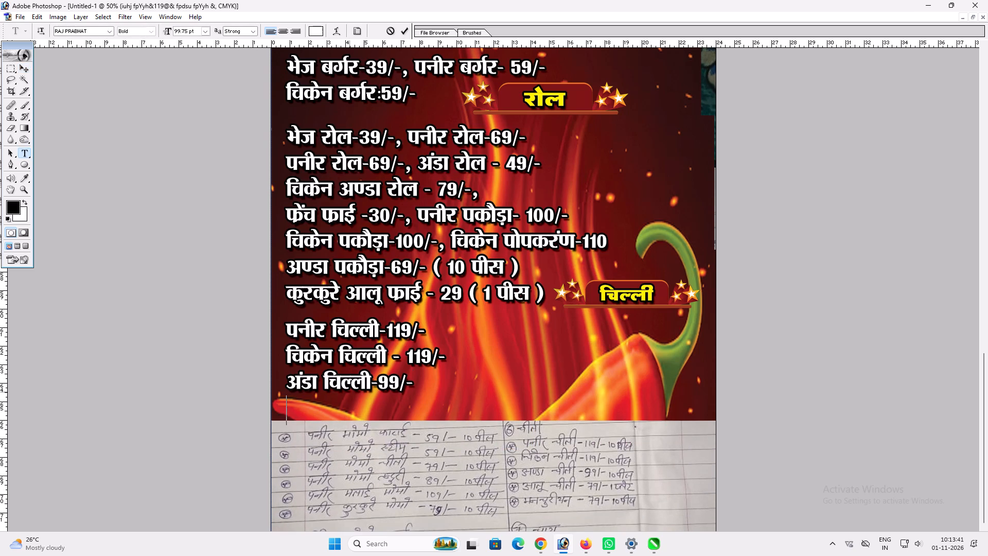
pyautogui.press('v')
pyautogui.press('k')
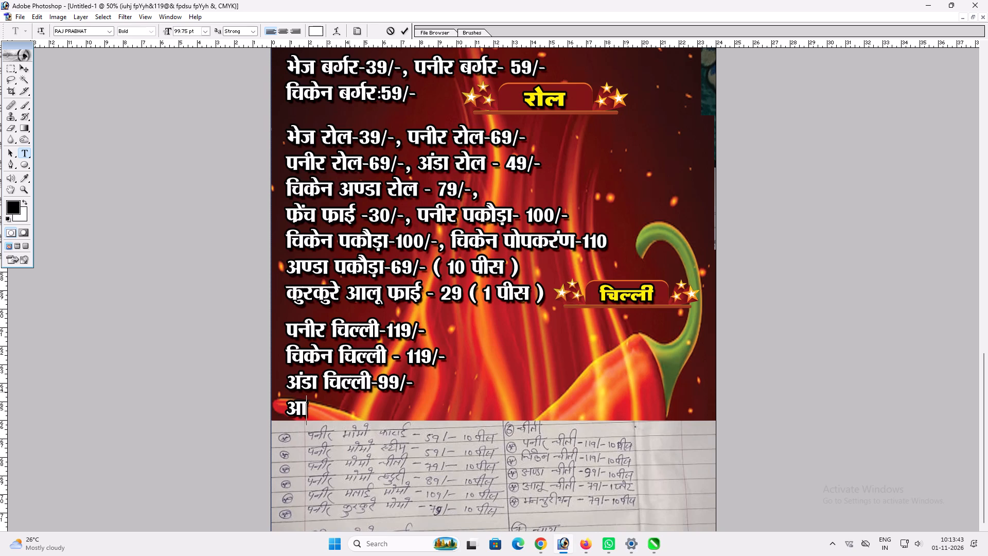
pyautogui.write('yw')
pyautogui.press('space')
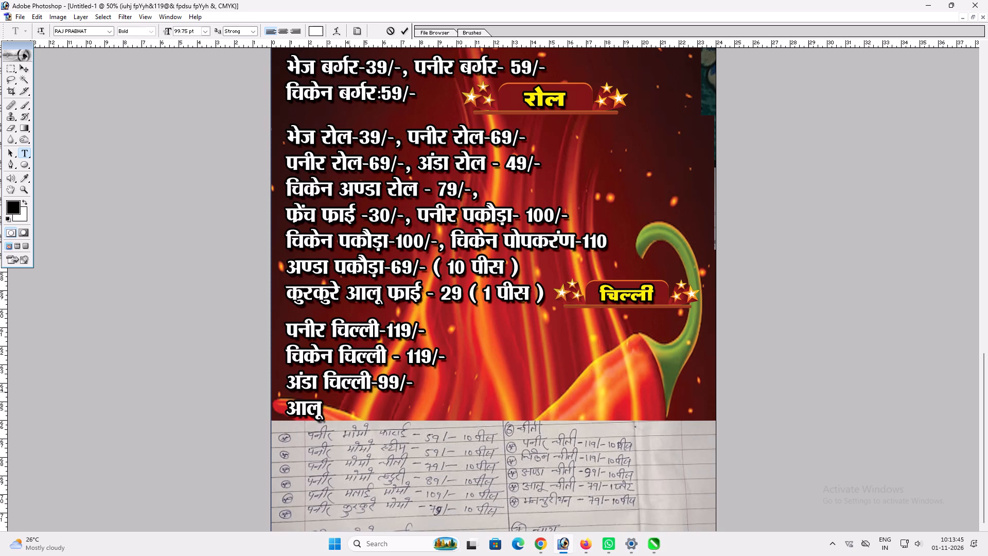
pyautogui.write('fpYyh')
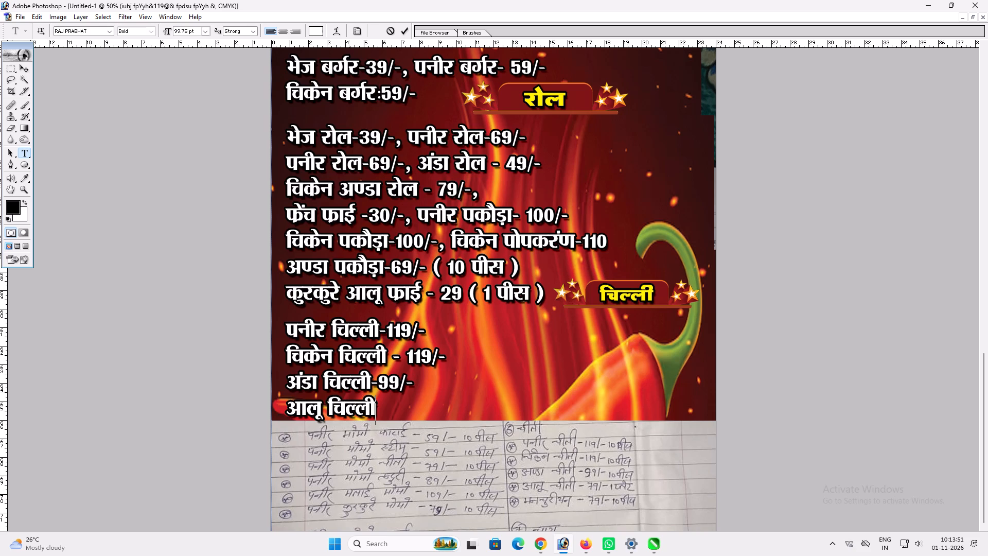
pyautogui.press('Return')
# Complete the आलू चिल्ली line with the price -79/-, keeping the अंडा चिल्ली price at 99/-.
pyautogui.click(397, 385)
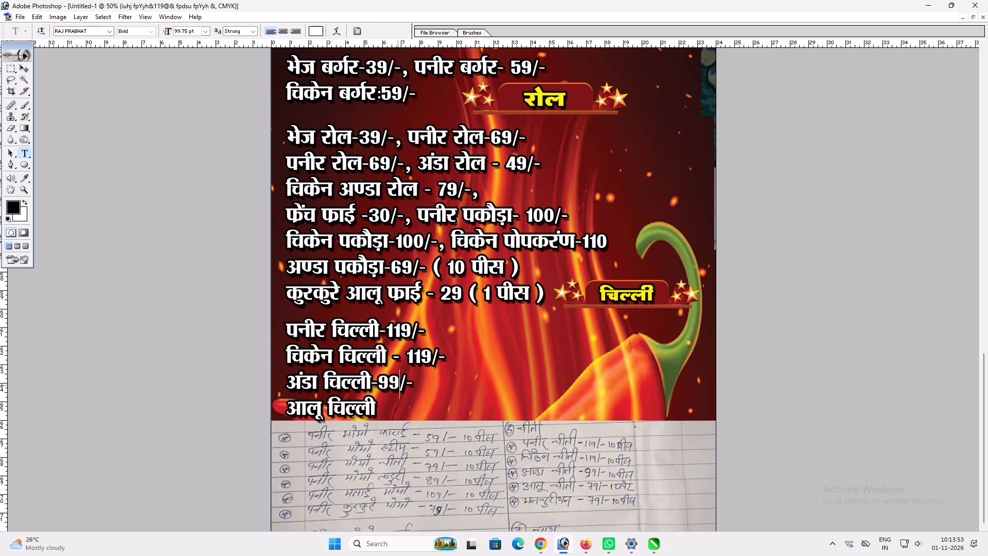
pyautogui.press('1')
pyautogui.click(376, 410)
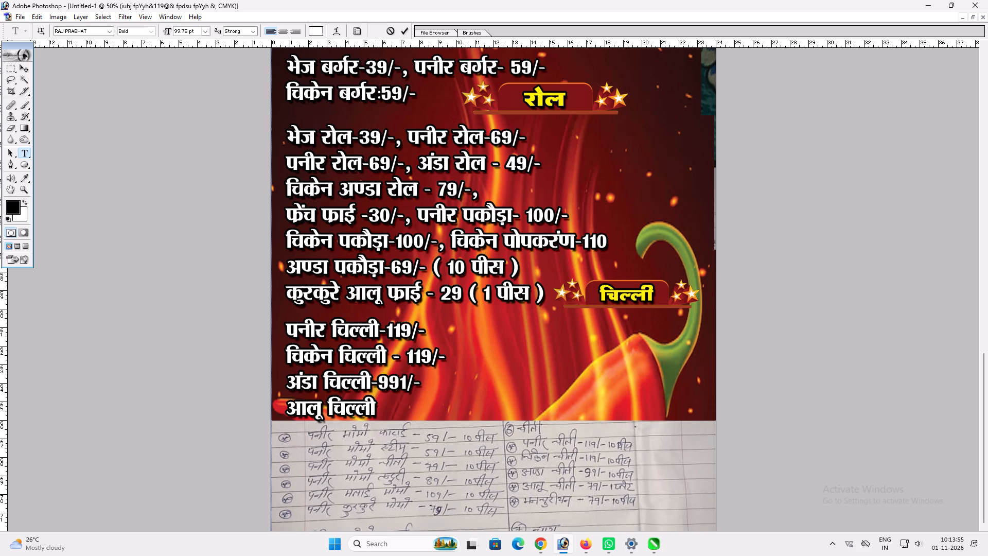
pyautogui.hotkey('shift', '&')
pyautogui.click(388, 384)
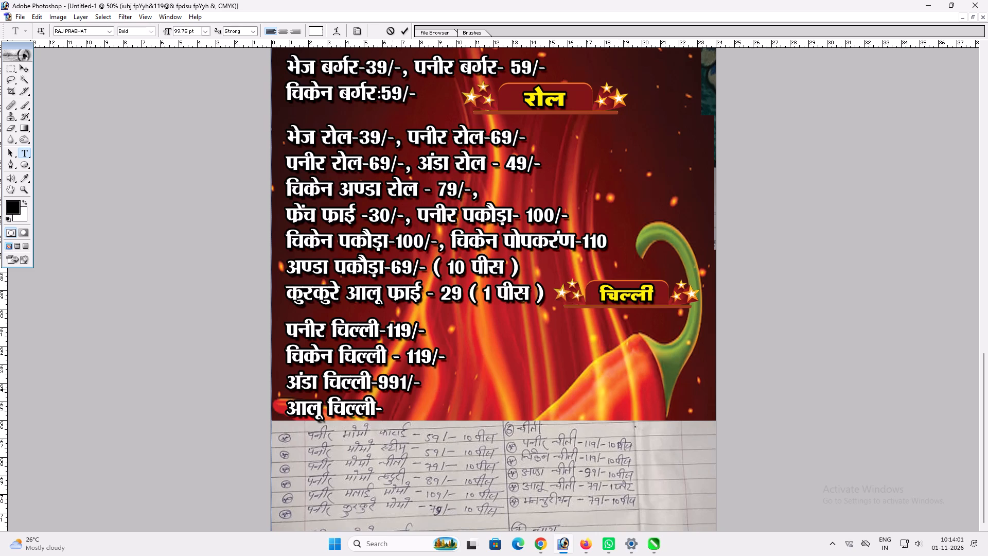
pyautogui.click(401, 391)
pyautogui.press('BackSpace')
pyautogui.click(384, 412)
pyautogui.write('79')
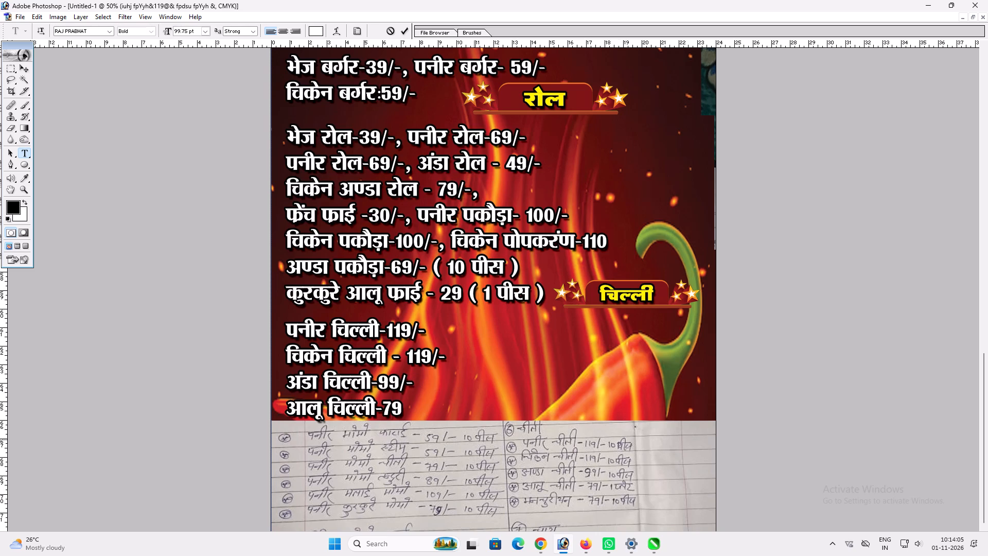
pyautogui.hotkey('ctrl', 'v')
# Add a fifth line to the chilli price block reading मनचूरियण चिल्ली-79/- and commit the text.
pyautogui.press('Return')
pyautogui.write('ep')
pyautogui.press('BackSpace')
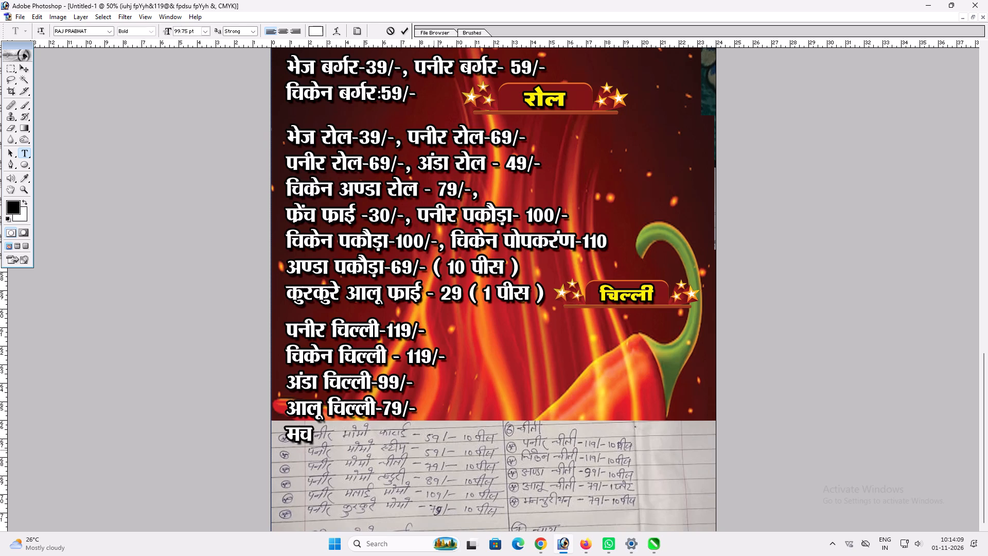
pyautogui.write('upwfj;')
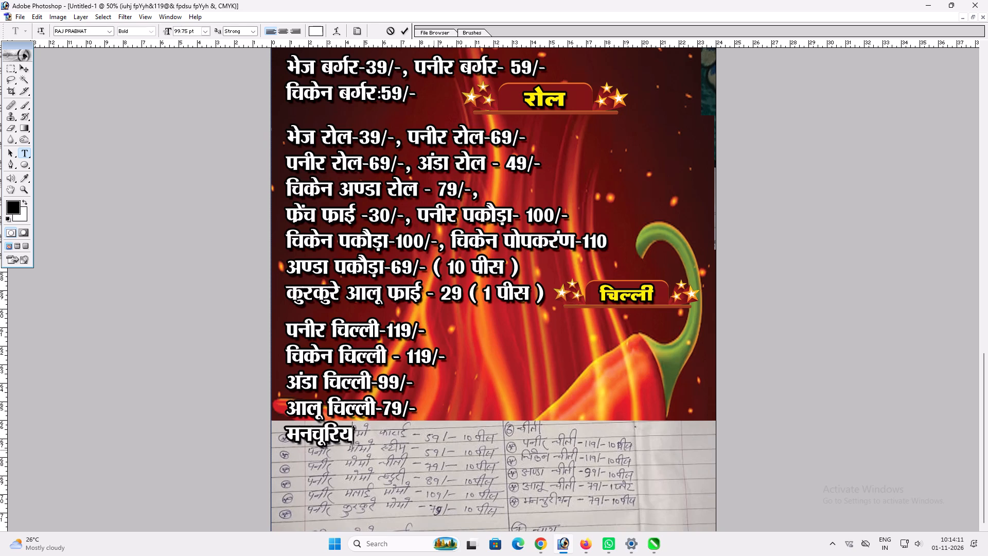
pyautogui.write('.k fpYyh')
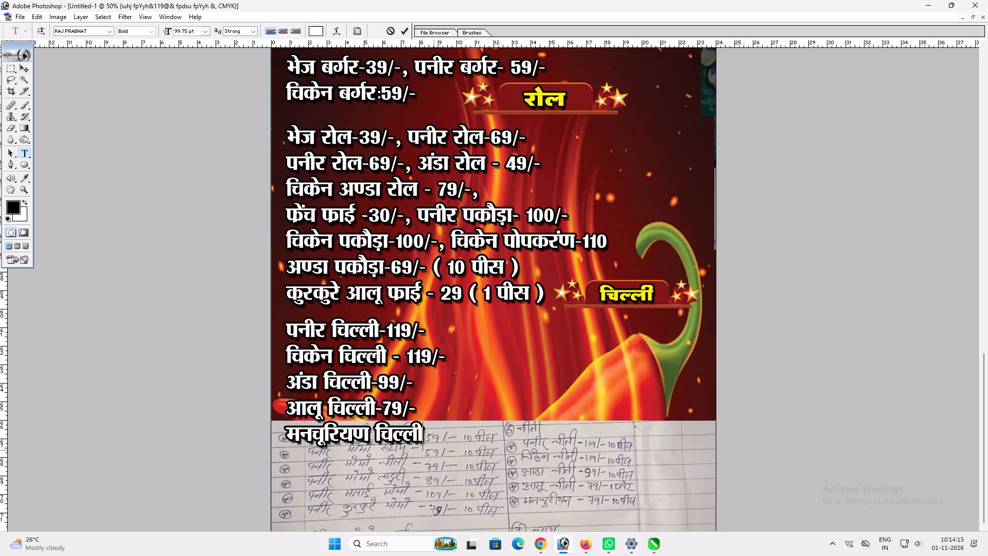
pyautogui.hotkey('shift', '&')
pyautogui.write('79')
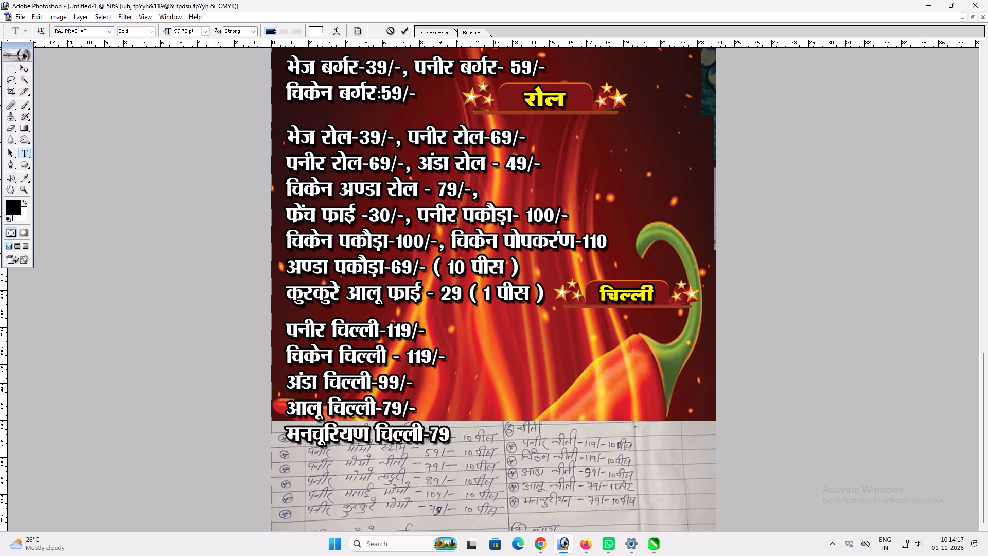
pyautogui.hotkey('ctrl', 'v')
pyautogui.press('Return')
pyautogui.press('Return')
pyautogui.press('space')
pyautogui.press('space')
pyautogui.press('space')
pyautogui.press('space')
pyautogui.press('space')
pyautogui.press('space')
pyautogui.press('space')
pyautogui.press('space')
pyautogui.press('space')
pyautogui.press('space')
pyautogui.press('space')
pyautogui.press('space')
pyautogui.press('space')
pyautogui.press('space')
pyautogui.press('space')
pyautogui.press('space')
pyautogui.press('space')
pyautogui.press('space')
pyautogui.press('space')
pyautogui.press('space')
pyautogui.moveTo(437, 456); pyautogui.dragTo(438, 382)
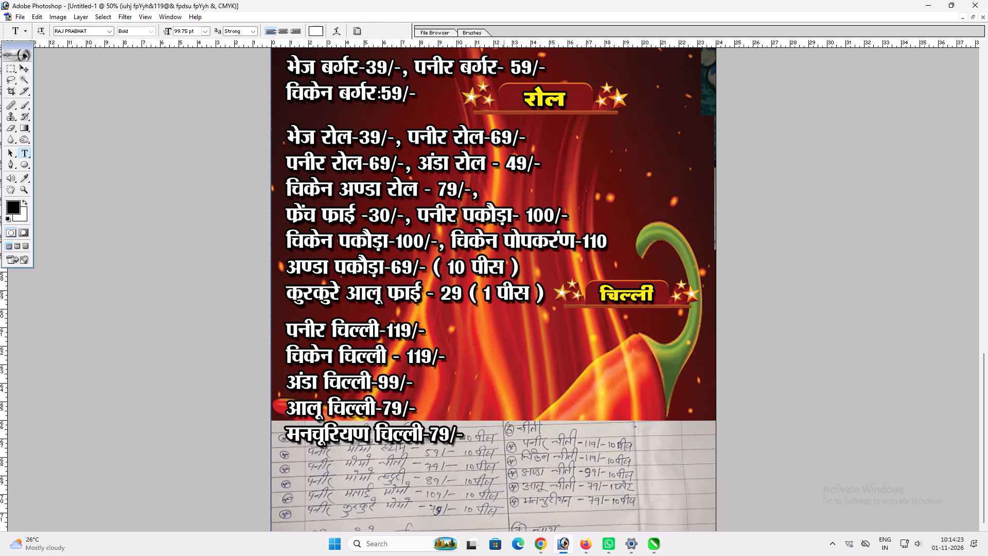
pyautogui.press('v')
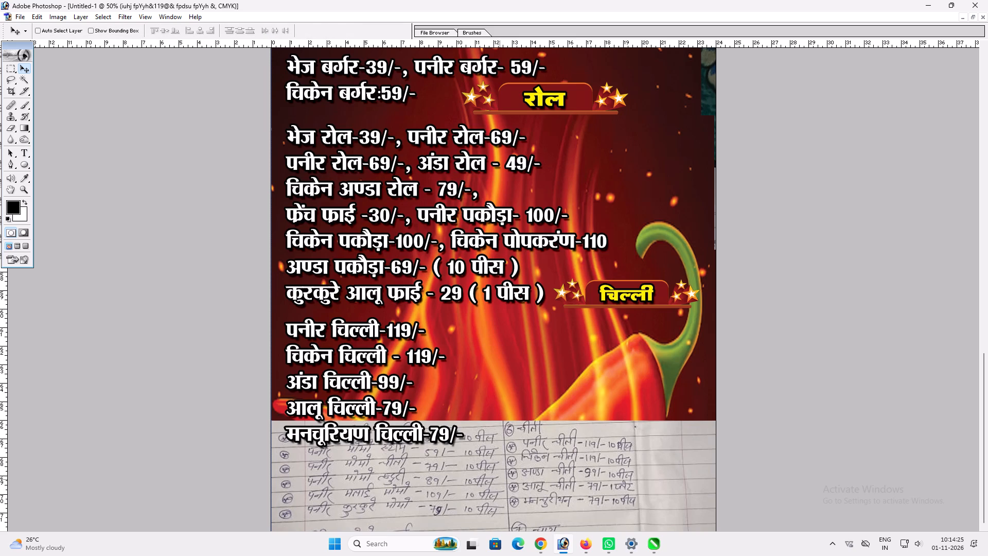
# Move the handwritten list photo further up and delete its part overlapping the roll and chilli prices, leaving the चाय section uncovered.
pyautogui.press('v')
pyautogui.press('v')
pyautogui.keyDown('ctrl'); pyautogui.click(495, 483); pyautogui.keyUp('ctrl')
pyautogui.keyDown('shift'); pyautogui.moveTo(489, 484); pyautogui.dragTo(491, 438); pyautogui.keyUp('shift')
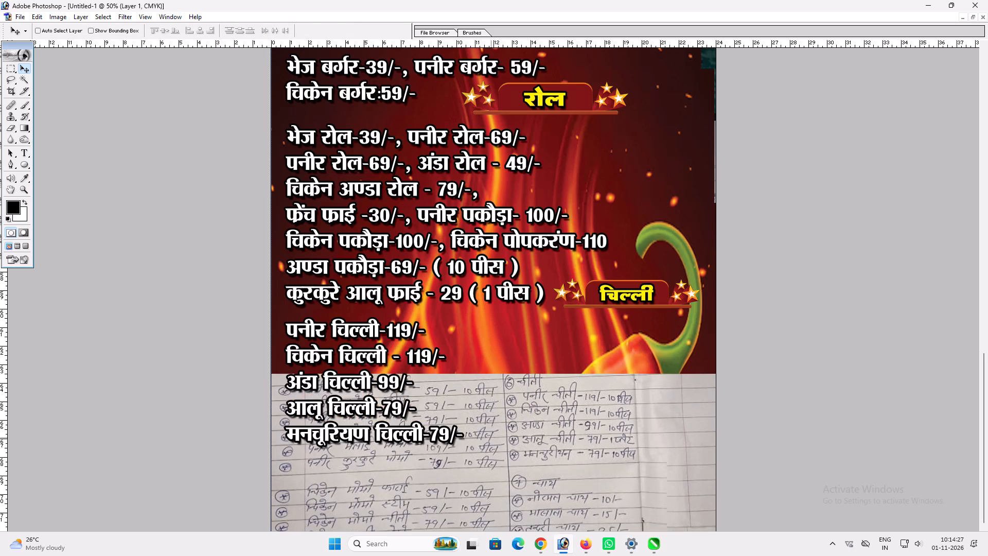
pyautogui.keyDown('shift'); pyautogui.moveTo(491, 438); pyautogui.dragTo(495, 392); pyautogui.keyUp('shift')
pyautogui.press('m')
pyautogui.moveTo(180, 275); pyautogui.dragTo(748, 423)
pyautogui.press('Delete')
pyautogui.hotkey('ctrl', 'f')
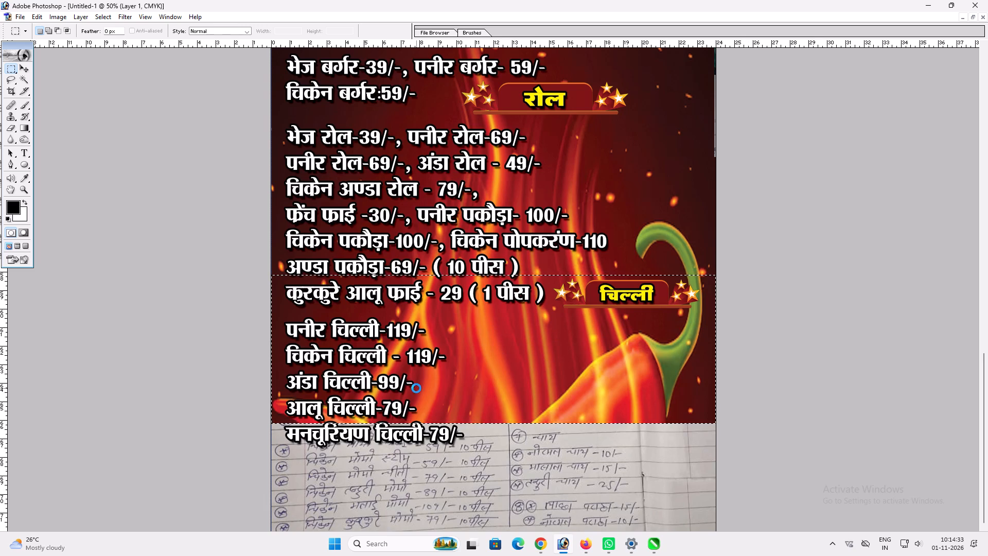
pyautogui.hotkey('ctrl', 'z')
pyautogui.hotkey('ctrl', 'd')
# Copy the ( 10 पीस ) note from the अण्डा पकौड़ा line and paste it after पनीर चिल्ली-119/- without an extra line break.
pyautogui.press('v')
pyautogui.press('v')
pyautogui.press('t')
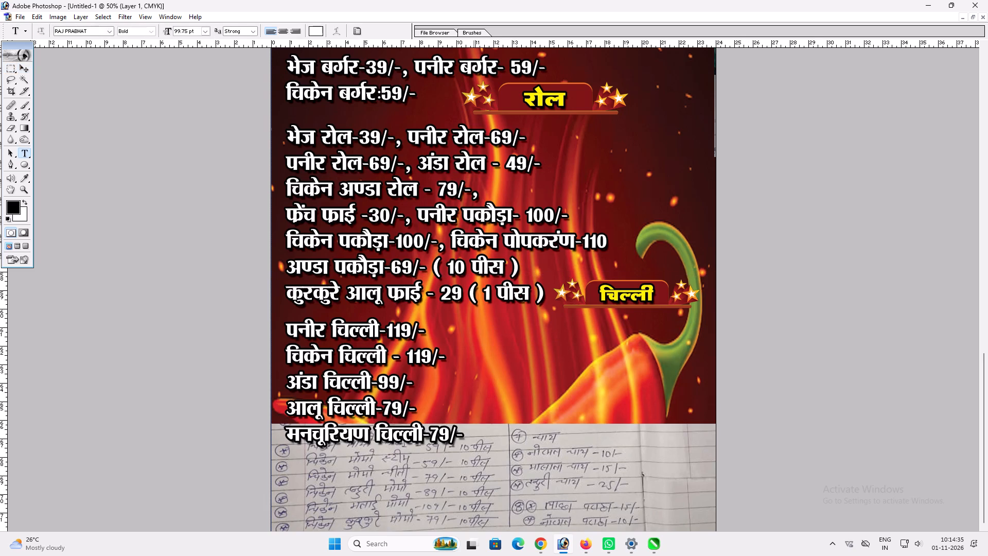
pyautogui.moveTo(436, 267); pyautogui.dragTo(523, 273)
pyautogui.hotkey('ctrl', 'c')
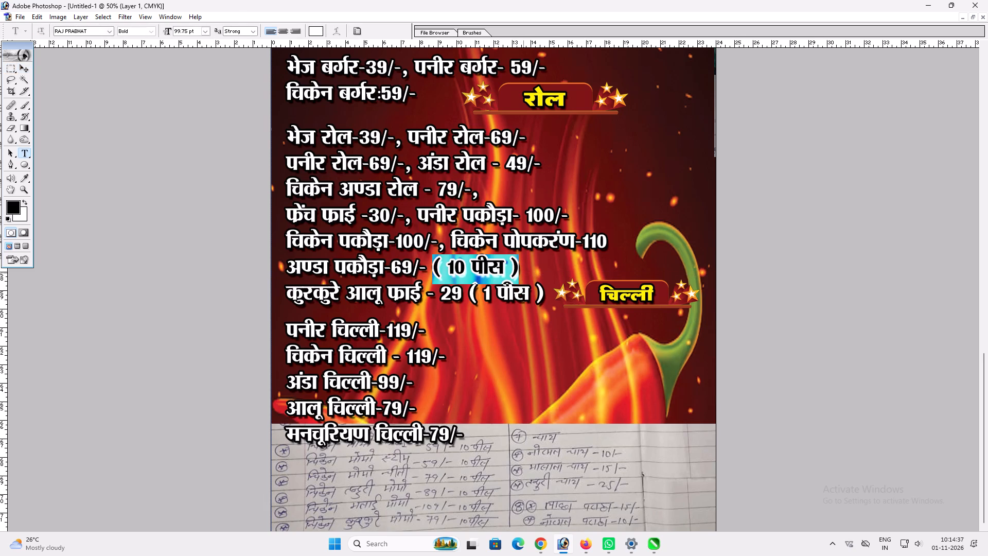
pyautogui.hotkey('ctrl', 'c')
pyautogui.hotkey('ctrl', 'Return')
pyautogui.click(426, 337)
pyautogui.hotkey('ctrl', 'v')
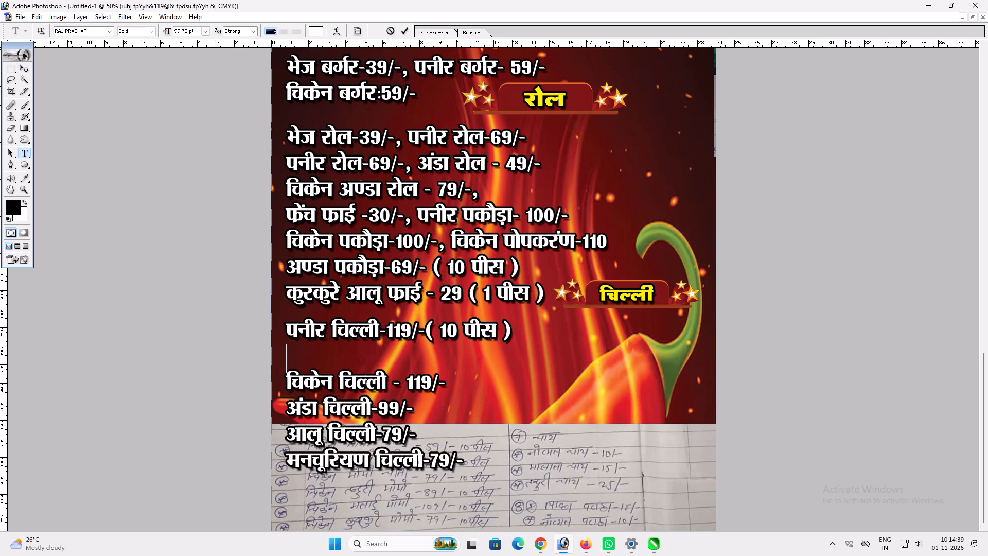
pyautogui.press('BackSpace')
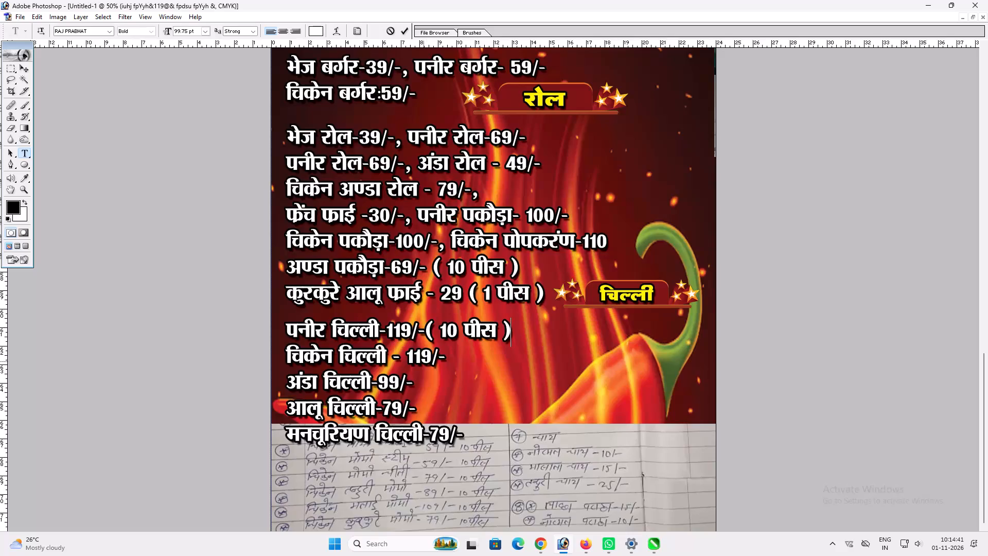
# Add ( 10 पीस ) after चिकेन चिल्ली - 119/- and remove the extra blank line above अंडा चिल्ली.
pyautogui.click(445, 357)
pyautogui.hotkey('ctrl', 'v')
pyautogui.click(444, 359)
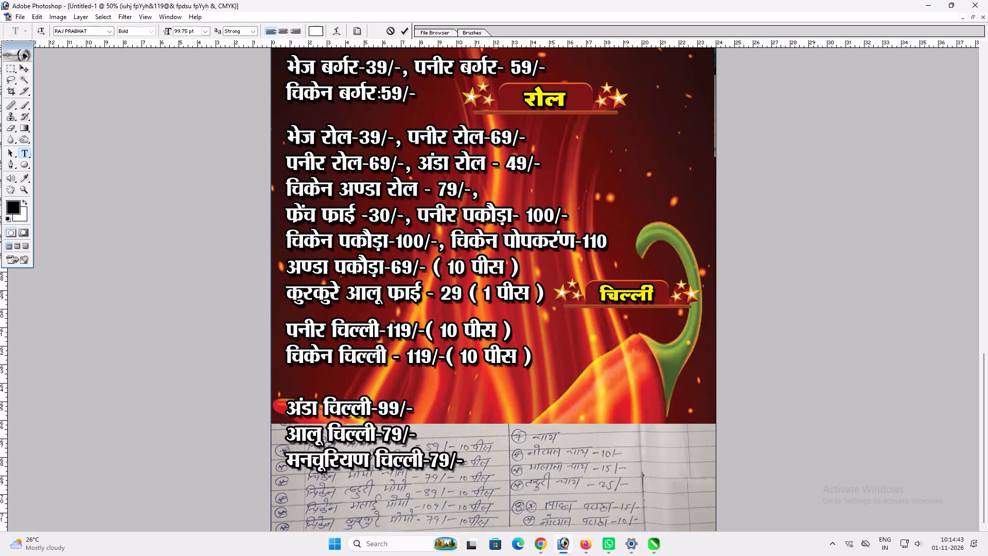
pyautogui.click(489, 355)
pyautogui.press('End')
pyautogui.press('Return')
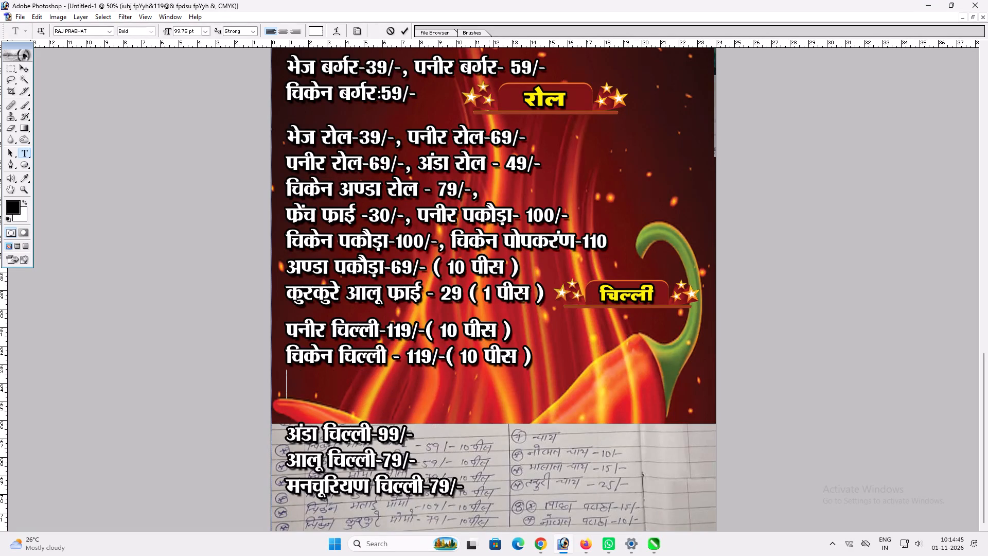
pyautogui.press('BackSpace')
pyautogui.press('BackSpace')
pyautogui.press('space')
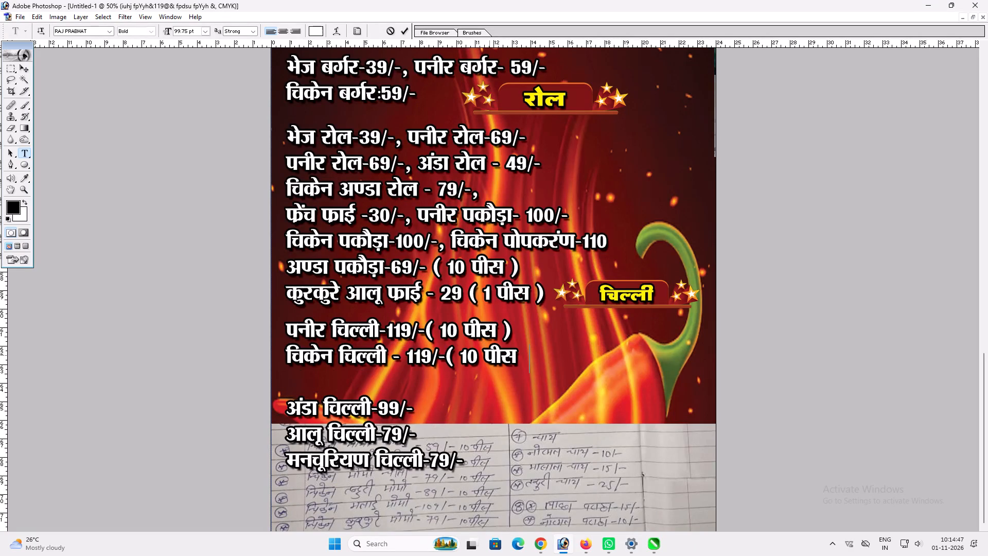
pyautogui.hotkey('alt', '0')
pyautogui.hotkey('alt', '1')
pyautogui.hotkey('alt', '8')
pyautogui.hotkey('alt', '9')
pyautogui.click(289, 408)
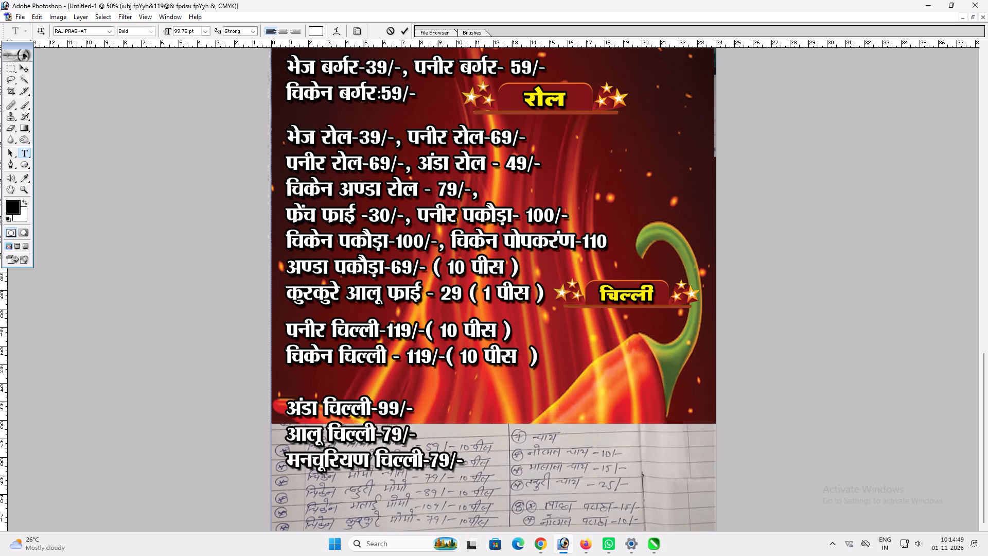
pyautogui.press('BackSpace')
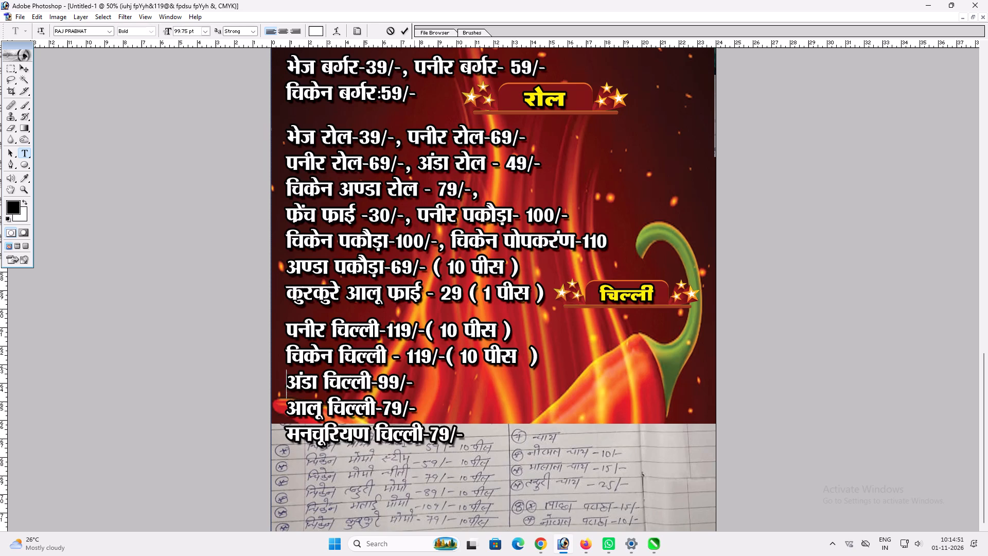
# Join the चिकेन चिल्ली item onto the पनीर चिल्ली line, separated by a comma and space, and commit the text.
pyautogui.click(414, 368)
pyautogui.press('Home')
pyautogui.press('BackSpace')
pyautogui.write(']')
pyautogui.press('space')
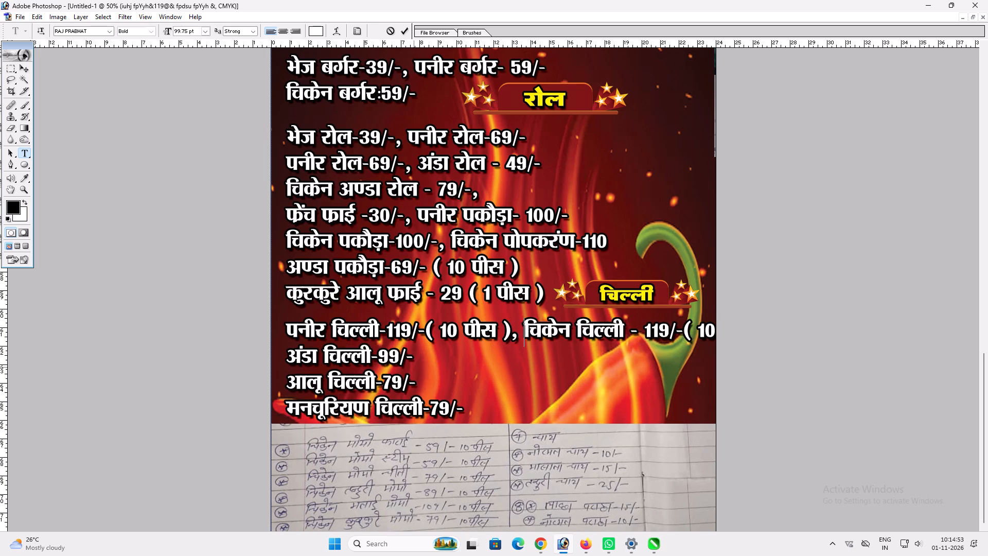
pyautogui.press('Return')
pyautogui.press('space')
pyautogui.press('space')
pyautogui.press('space')
pyautogui.press('space')
pyautogui.press('space')
pyautogui.press('space')
pyautogui.press('space')
pyautogui.press('space')
pyautogui.press('space')
pyautogui.press('space')
pyautogui.rightClick(391, 387)
pyautogui.click(411, 392)
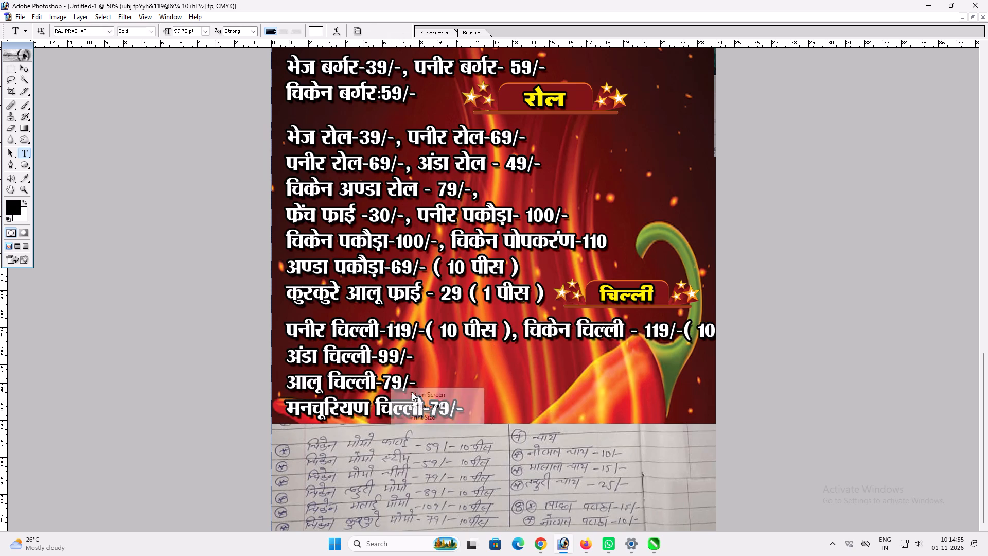
# Narrow the chilli price block horizontally to about 88% so its first line fits within the page width.
pyautogui.press('v')
pyautogui.hotkey('ctrl', '+')
pyautogui.hotkey('ctrl', '+')
pyautogui.press('space')
pyautogui.moveTo(481, 418); pyautogui.dragTo(457, 212)
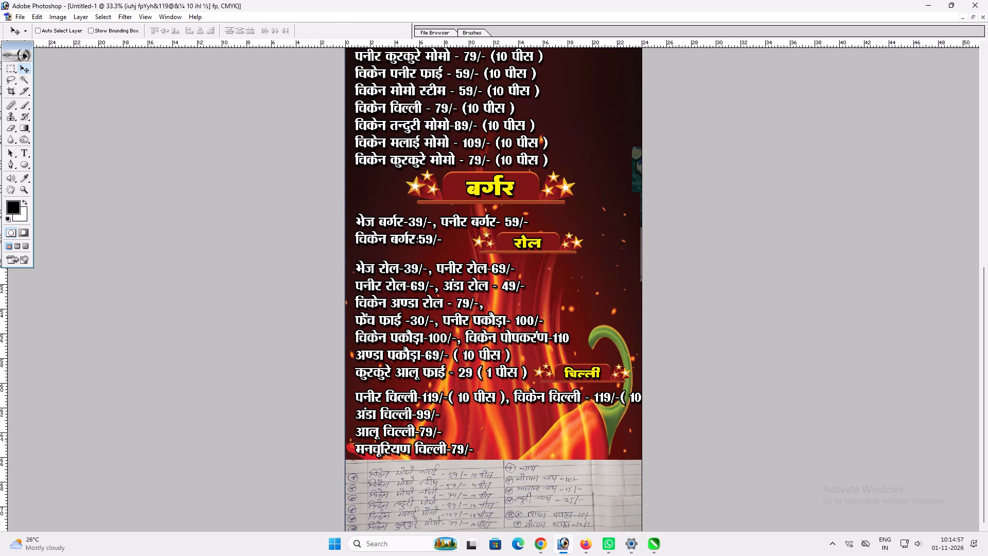
pyautogui.hotkey('ctrl', 't')
pyautogui.keyDown('shift'); pyautogui.moveTo(680, 401); pyautogui.dragTo(634, 403); pyautogui.keyUp('shift')
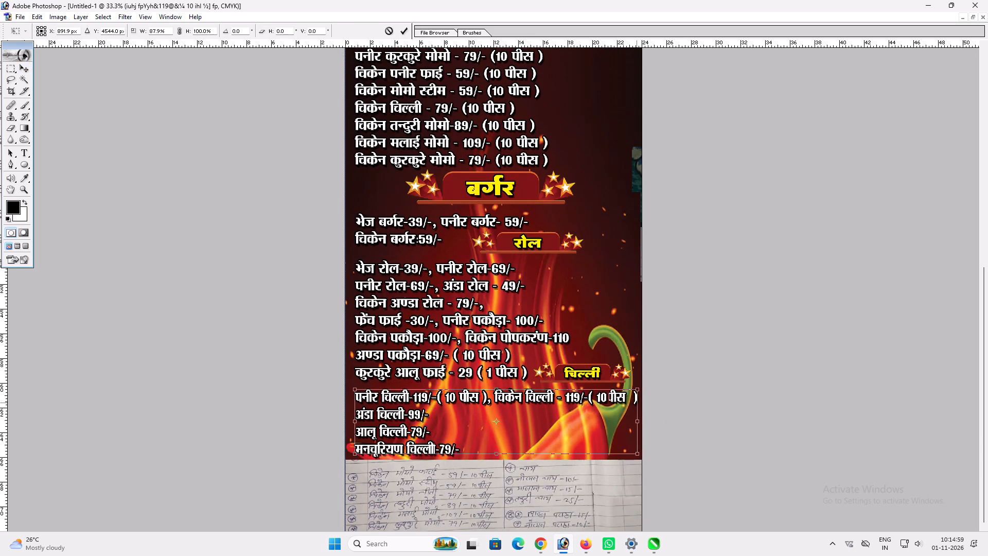
pyautogui.keyDown('shift'); pyautogui.moveTo(634, 403); pyautogui.dragTo(634, 403); pyautogui.keyUp('shift')
pyautogui.press('Return')
# Remove the extra space before the closing bracket of the चिकेन चिल्ली ( 10 पीस ) note.
pyautogui.press('t')
pyautogui.click(629, 398)
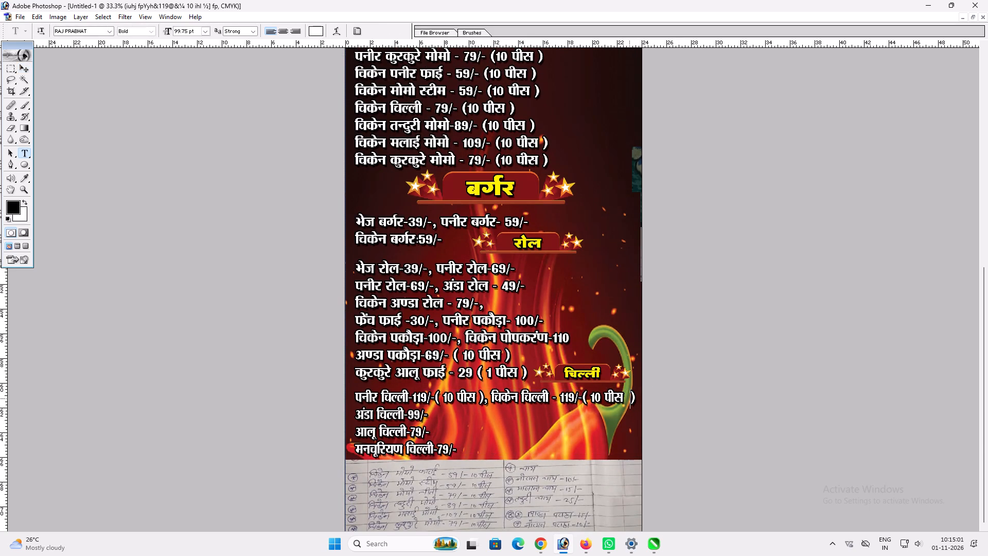
pyautogui.press('BackSpace')
pyautogui.press('Return')
# Add ( 10 पीस ) followed by a comma after अंडा चिल्ली-99/- in the chilli price block.
pyautogui.hotkey('ctrl', '+')
pyautogui.press('space')
pyautogui.moveTo(502, 434); pyautogui.dragTo(477, 277)
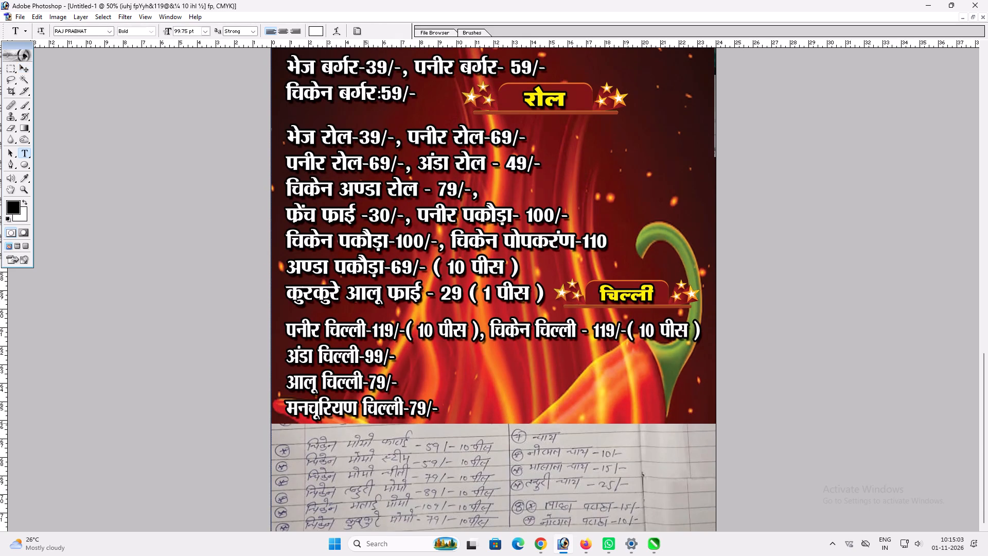
pyautogui.click(359, 378)
pyautogui.click(392, 358)
pyautogui.hotkey('ctrl', 'v')
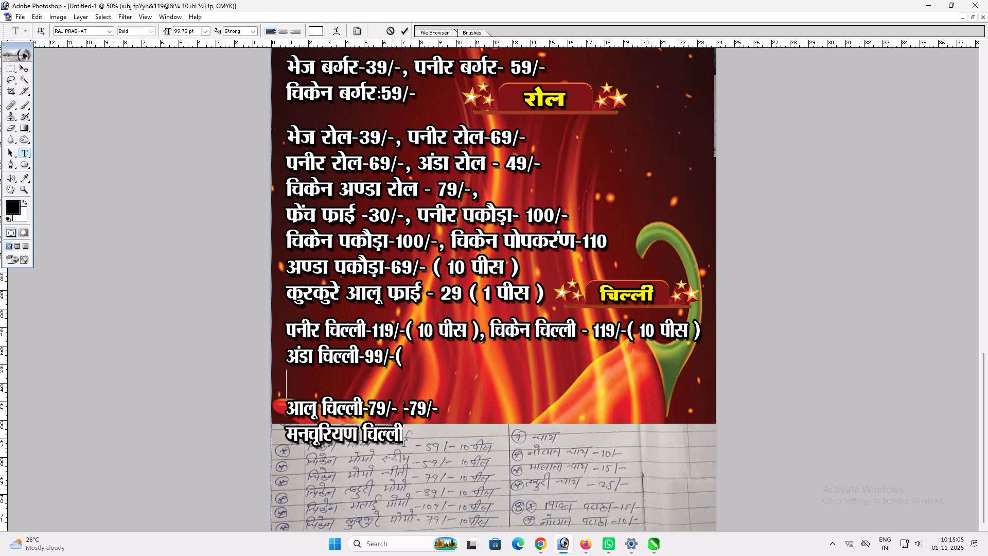
pyautogui.press('BackSpace')
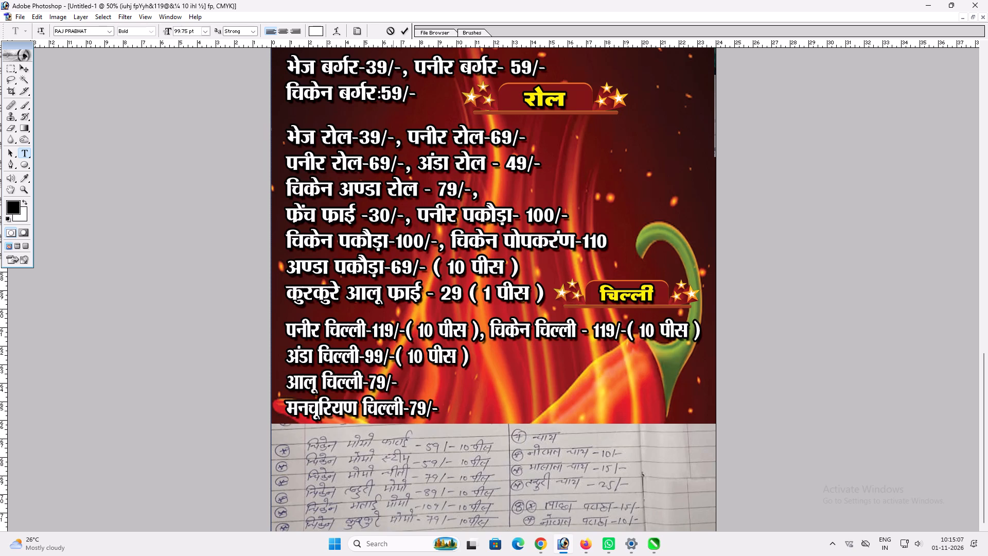
pyautogui.press(']')
# Add ( 10 पीस ) after आलू चिल्ली-79/-, join that item onto the अंडा चिल्ली line, and commit the text.
pyautogui.click(398, 389)
pyautogui.hotkey('ctrl', 'v')
pyautogui.press('BackSpace')
pyautogui.press('Home')
pyautogui.press('BackSpace')
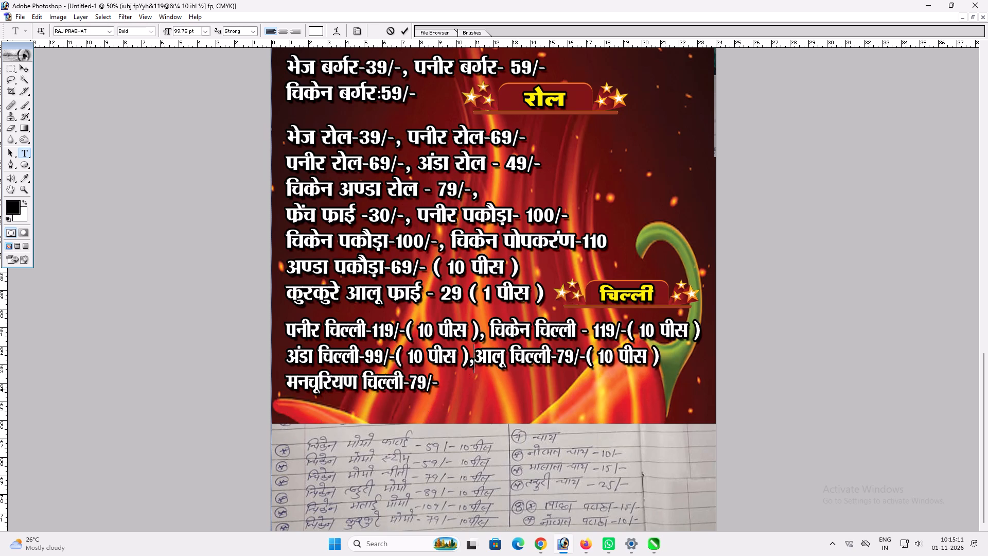
pyautogui.press('space')
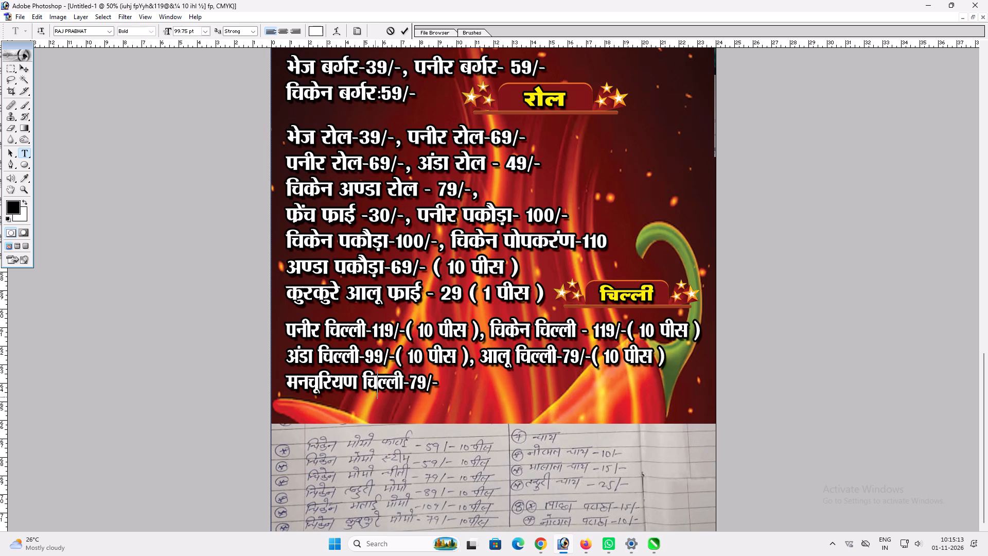
pyautogui.click(375, 397)
pyautogui.press('Return')
# Move the handwritten list photo up to just below the मनचूरियण चिल्ली line.
pyautogui.press('v')
pyautogui.press('space')
pyautogui.press('space')
pyautogui.press('space')
pyautogui.press('space')
pyautogui.moveTo(383, 422); pyautogui.dragTo(390, 329)
pyautogui.press('v')
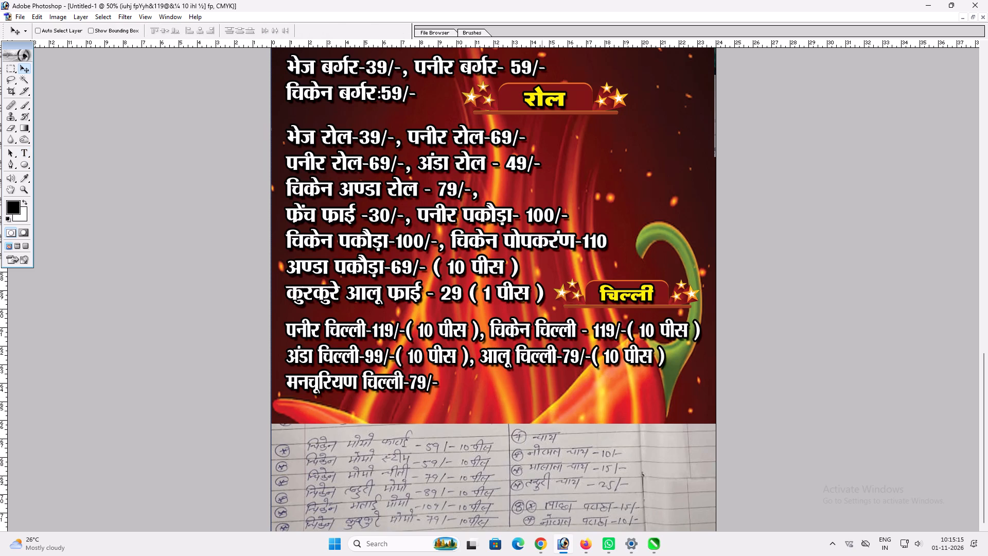
pyautogui.keyDown('ctrl'); pyautogui.click(535, 481); pyautogui.keyUp('ctrl')
pyautogui.keyDown('shift'); pyautogui.moveTo(535, 480); pyautogui.dragTo(535, 459); pyautogui.keyUp('shift')
pyautogui.press('v')
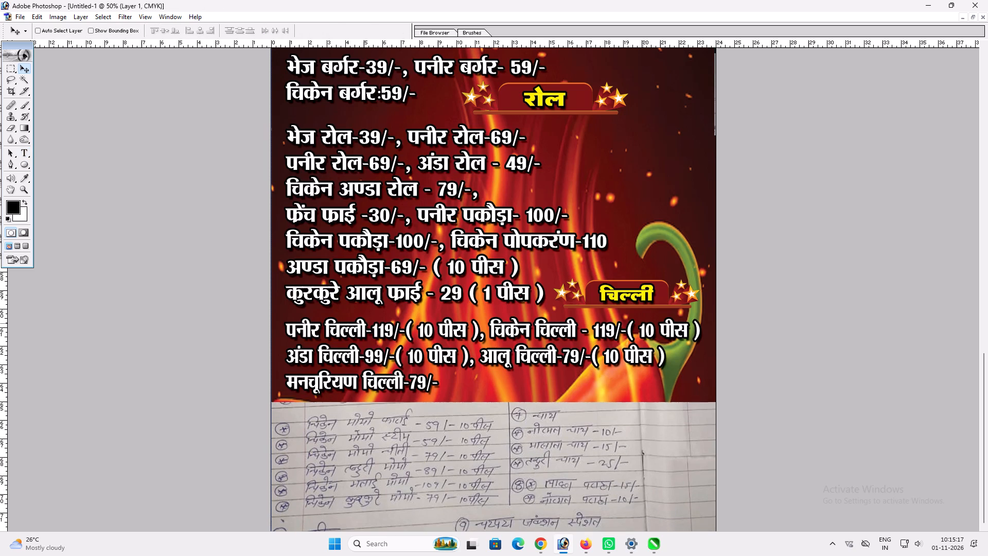
# Duplicate the चिल्ली star banner and place the copy beside the मनचूरियण चिल्ली line.
pyautogui.keyDown('ctrl'); pyautogui.click(657, 296); pyautogui.keyUp('ctrl')
pyautogui.moveTo(657, 296); pyautogui.dragTo(663, 302)
pyautogui.hotkey('ctrl', 'z')
pyautogui.keyDown('alt'); pyautogui.moveTo(660, 295); pyautogui.dragTo(616, 371); pyautogui.keyUp('alt')
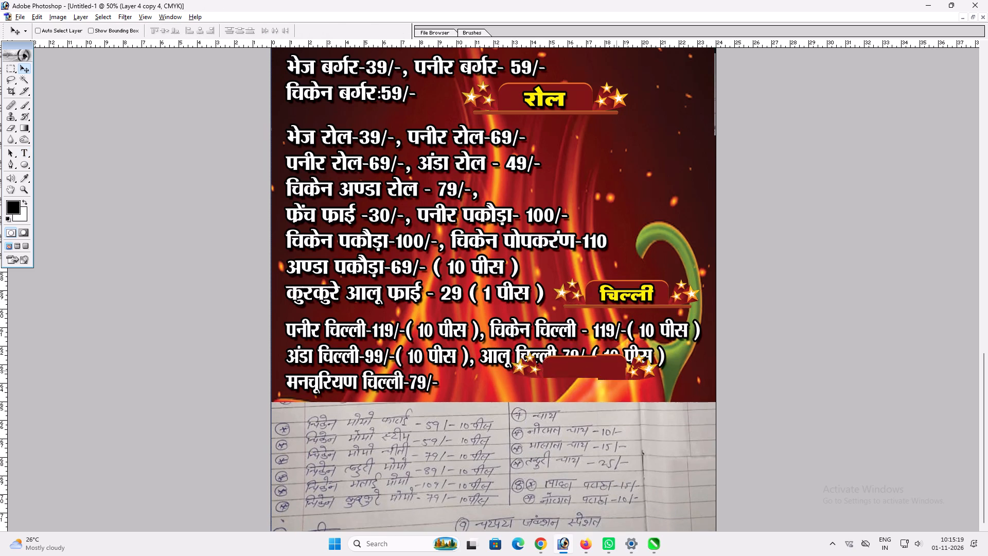
pyautogui.keyDown('alt'); pyautogui.moveTo(616, 371); pyautogui.dragTo(592, 387); pyautogui.keyUp('alt')
pyautogui.click(592, 387)
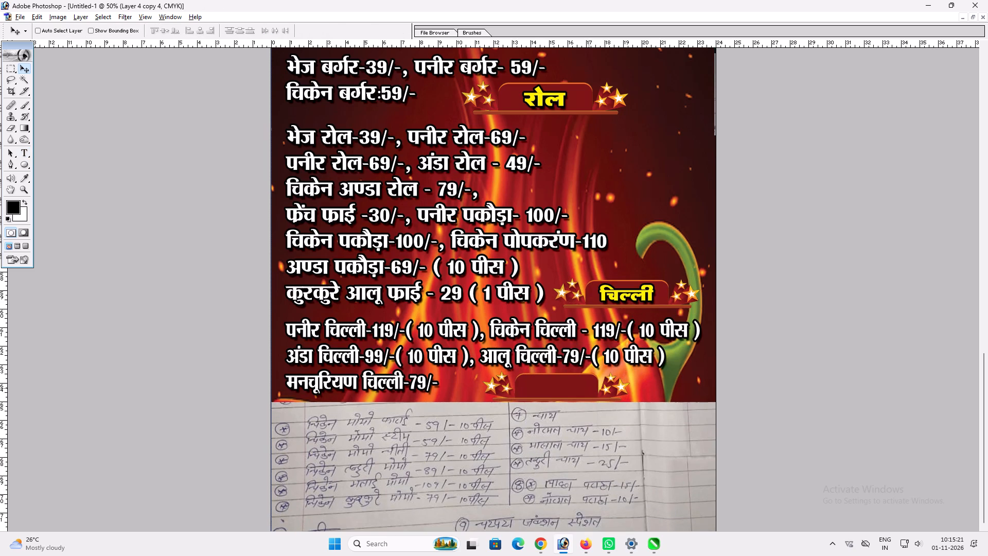
# Duplicate the yellow चिल्ली heading text and place the copy on the new star banner.
pyautogui.keyDown('ctrl'); pyautogui.click(633, 296); pyautogui.keyUp('ctrl')
pyautogui.keyDown('alt'); pyautogui.moveTo(633, 296); pyautogui.dragTo(592, 372); pyautogui.keyUp('alt')
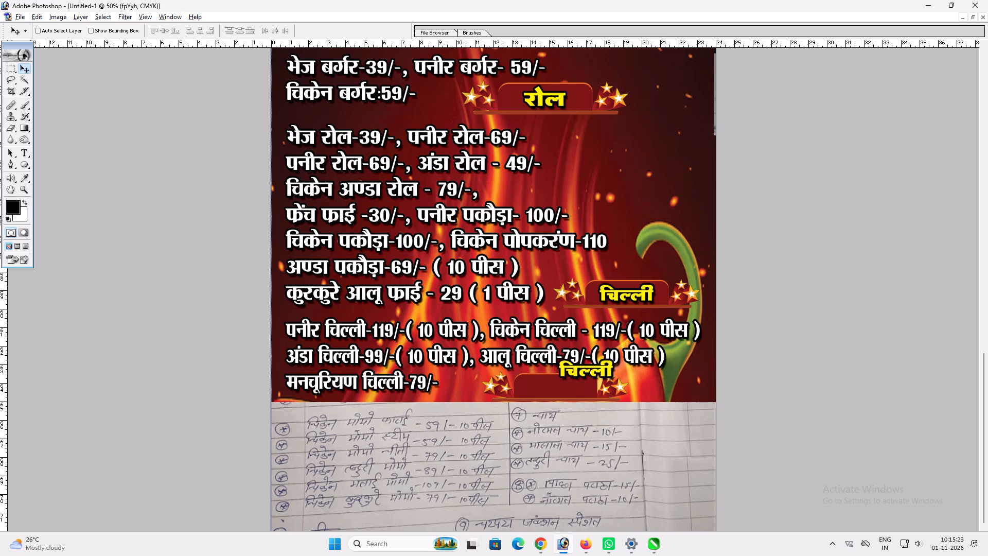
pyautogui.keyDown('alt'); pyautogui.moveTo(592, 372); pyautogui.dragTo(571, 391); pyautogui.keyUp('alt')
# Insert a space between आलू चिल्ली-79/- and its ( 10 पीस ) note, and commit the text.
pyautogui.press('t')
pyautogui.click(592, 357)
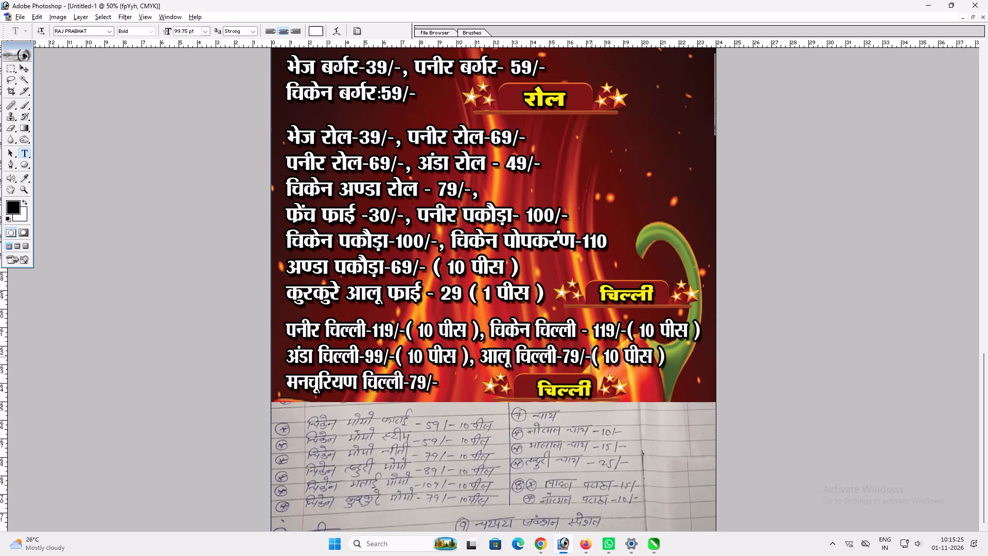
pyautogui.press('space')
pyautogui.click(578, 395)
pyautogui.hotkey('ctrl', 'a')
pyautogui.press('Return')
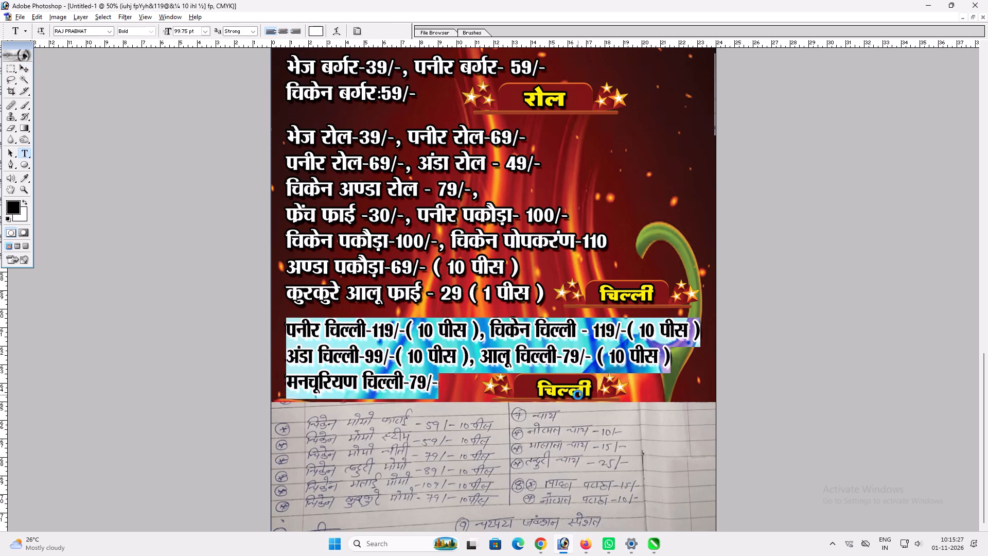
# Change the copied heading on the new banner to चाय and centre it on the banner.
pyautogui.click(578, 395)
pyautogui.hotkey('ctrl', 'a')
pyautogui.write('pk;')
pyautogui.press('Return')
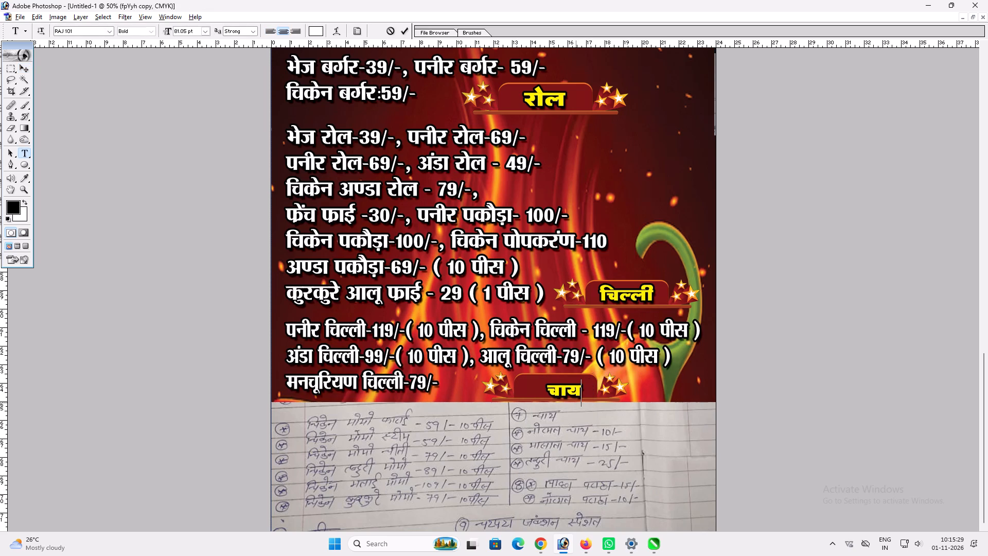
pyautogui.write('vv')
pyautogui.moveTo(571, 403); pyautogui.dragTo(556, 397)
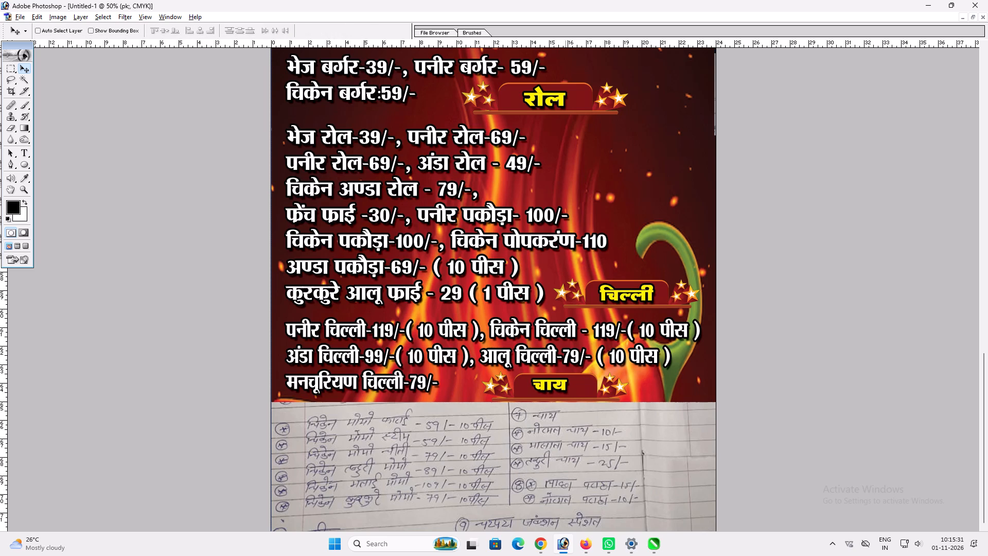
# Move the handwritten list photo above the chilli price block and bring it to the front so the चाय prices are readable.
pyautogui.keyDown('ctrl'); pyautogui.click(561, 462); pyautogui.keyUp('ctrl')
pyautogui.moveTo(561, 461); pyautogui.dragTo(555, 208)
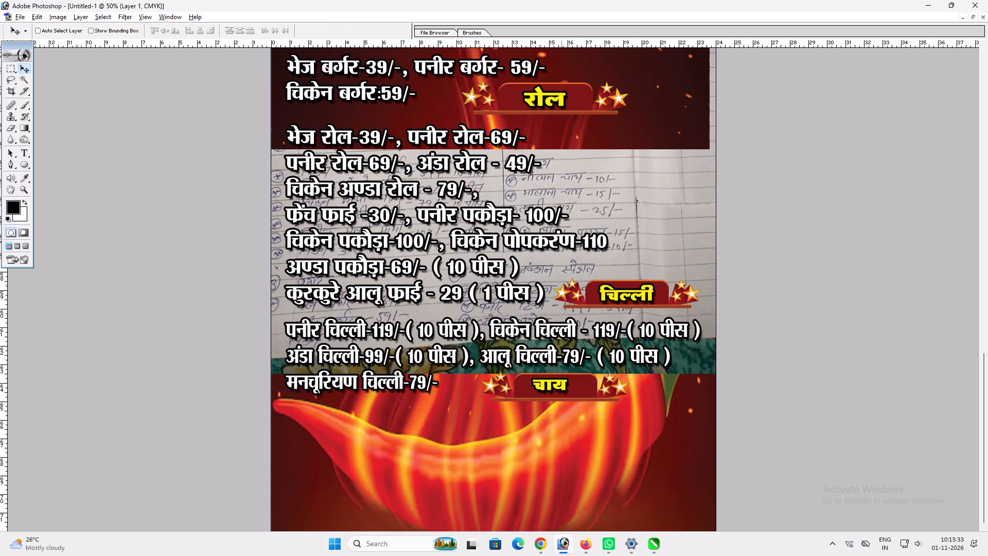
pyautogui.hotkey('ctrl', 'shift', ']')
pyautogui.press('v')
pyautogui.keyDown('shift'); pyautogui.moveTo(563, 227); pyautogui.dragTo(557, 165); pyautogui.keyUp('shift')
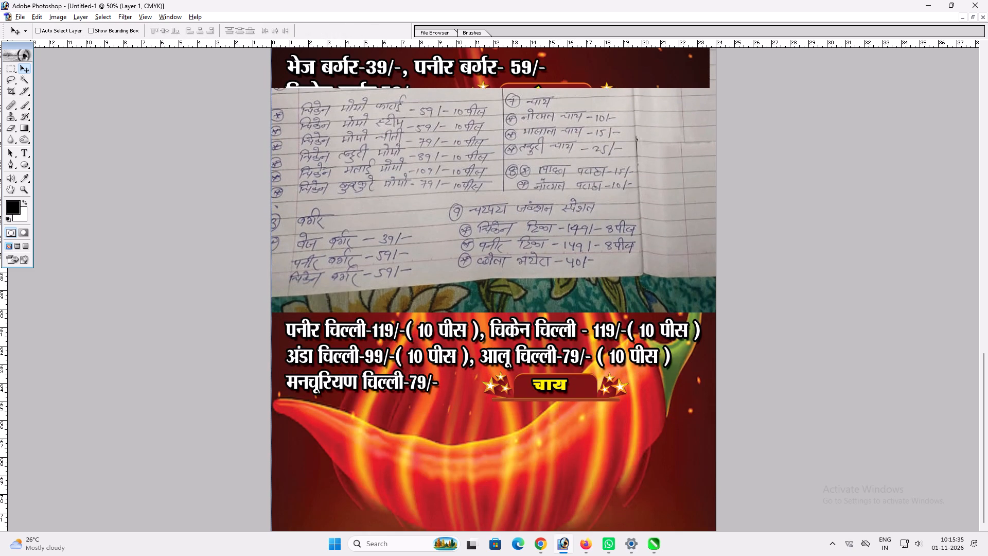
# Duplicate the chilli price block and place the copy below the चाय banner.
pyautogui.keyDown('ctrl'); pyautogui.click(466, 351); pyautogui.keyUp('ctrl')
pyautogui.keyDown('alt'); pyautogui.moveTo(465, 351); pyautogui.dragTo(470, 417); pyautogui.keyUp('alt')
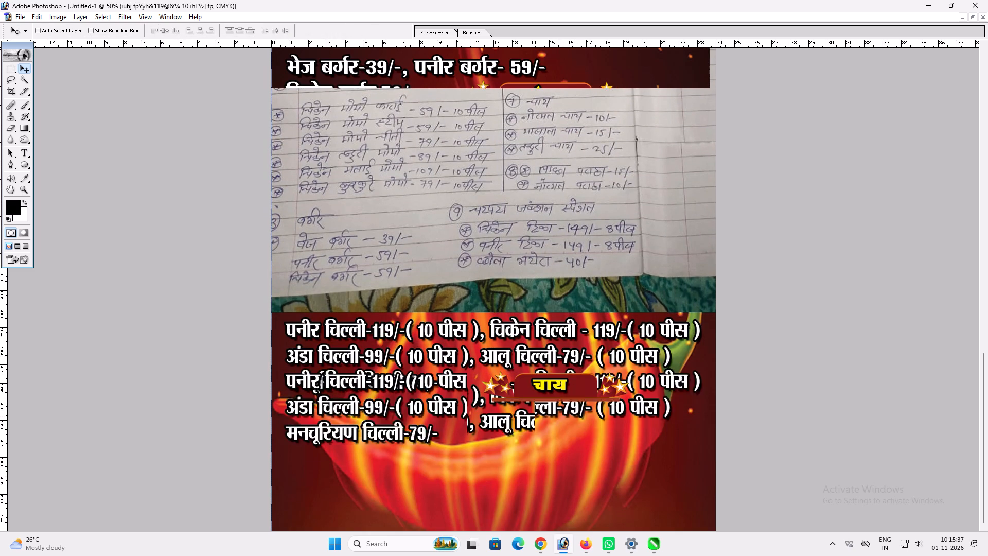
pyautogui.keyDown('alt'); pyautogui.moveTo(470, 417); pyautogui.dragTo(471, 444); pyautogui.keyUp('alt')
pyautogui.click(469, 432)
# Replace the copied chilli price text below the चाय banner with नोरमल चाय-10.
pyautogui.press('t')
pyautogui.click(467, 424)
pyautogui.hotkey('ctrl', 'a')
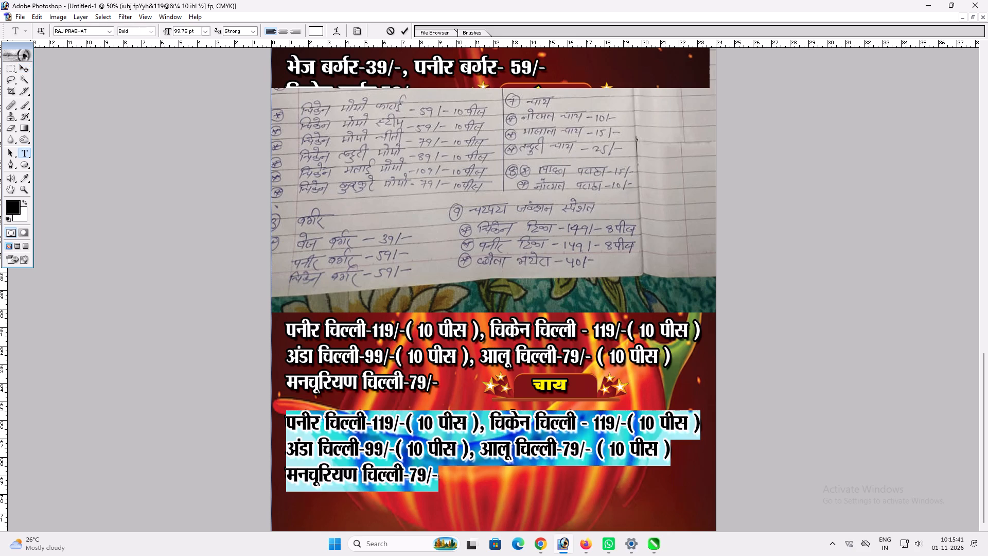
pyautogui.write('uks')
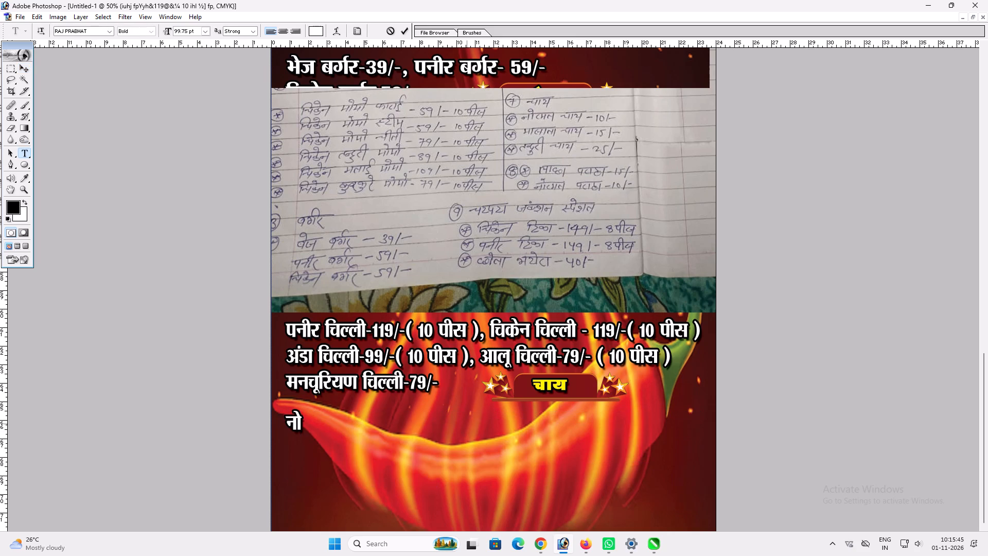
pyautogui.write('je')
pyautogui.write('y pk;')
pyautogui.write('%&')
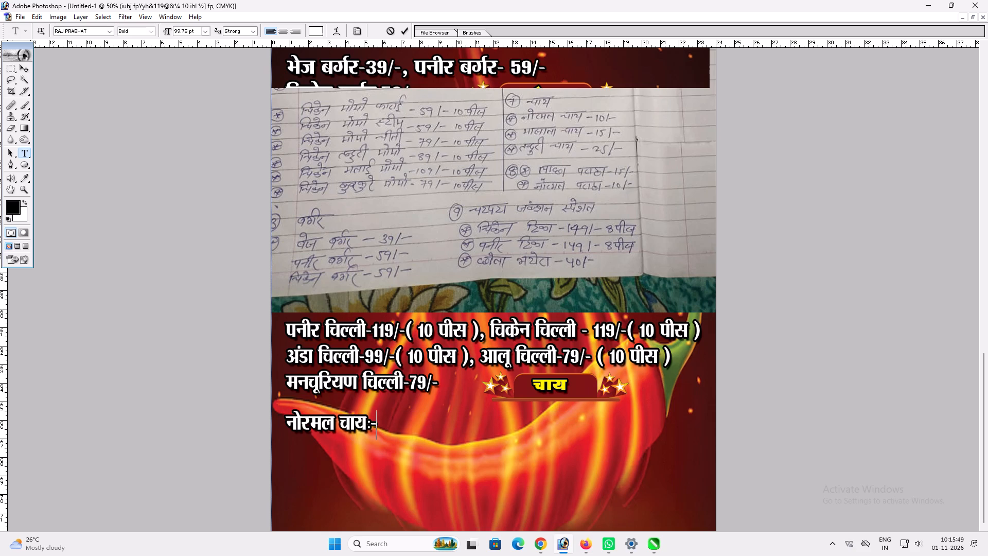
pyautogui.press('BackSpace')
pyautogui.press('BackSpace')
pyautogui.hotkey('shift', '&')
pyautogui.write('10')
# Copy the /- ending from the मनचूरियण चिल्ली price and put it after नोरमल चाय-10 in place of the ( 10 पीस ) note.
pyautogui.hotkey('ctrl', 'v')
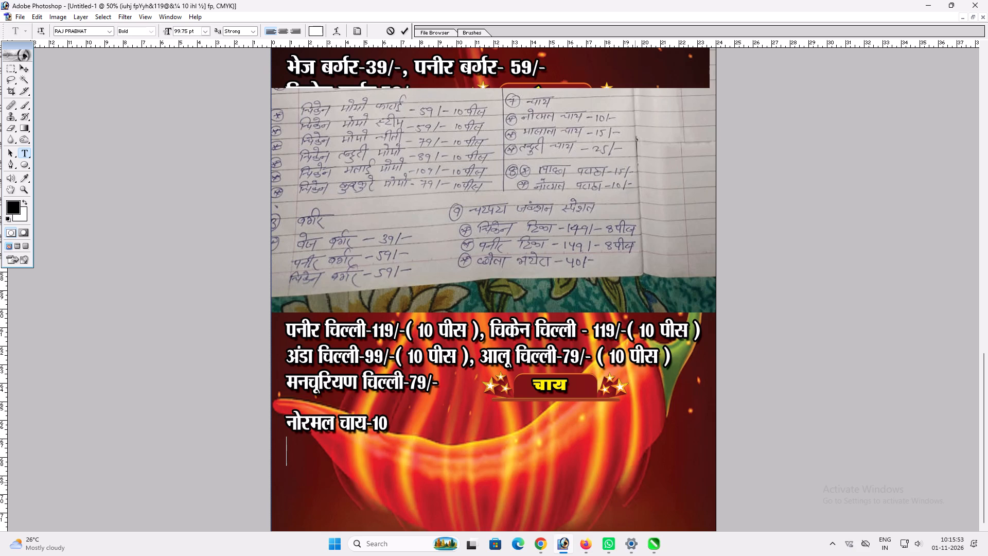
pyautogui.hotkey('ctrl', 'z')
pyautogui.moveTo(427, 380); pyautogui.dragTo(428, 380)
pyautogui.moveTo(428, 380); pyautogui.dragTo(433, 379)
pyautogui.hotkey('ctrl', 'z')
pyautogui.press('Return')
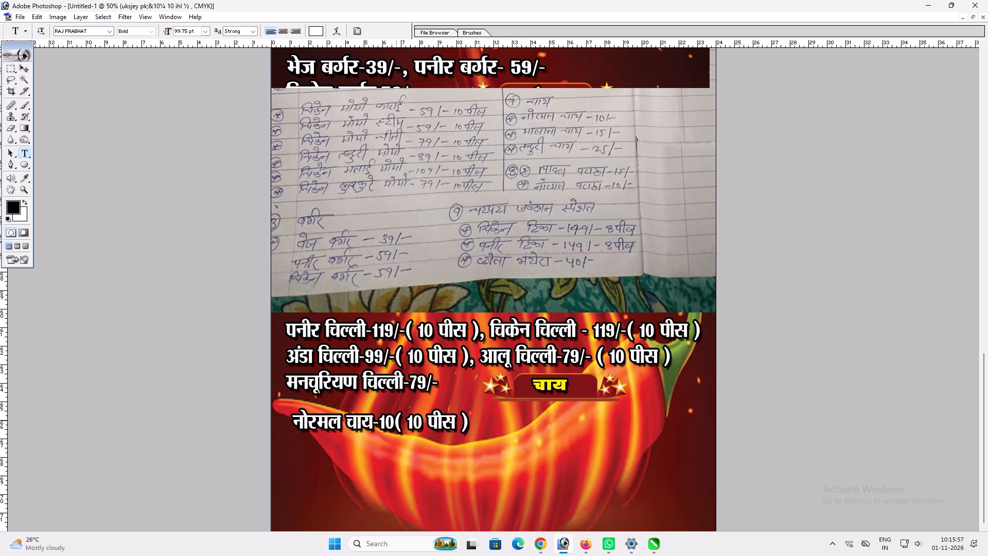
pyautogui.moveTo(428, 381); pyautogui.dragTo(442, 378)
pyautogui.hotkey('ctrl', 'c')
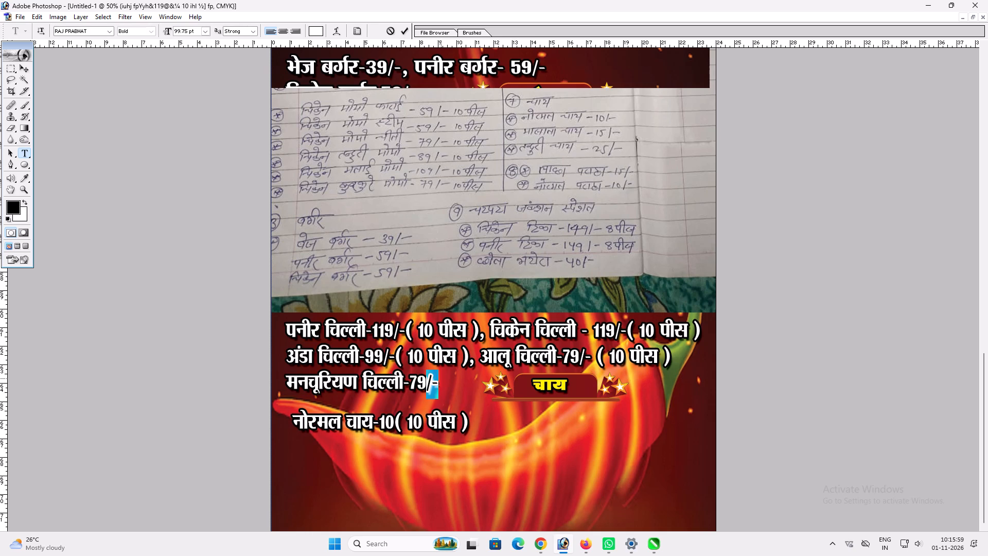
pyautogui.hotkey('ctrl', 'c')
pyautogui.hotkey('ctrl', 'Return')
pyautogui.moveTo(394, 423); pyautogui.dragTo(472, 424)
pyautogui.hotkey('ctrl', 'v')
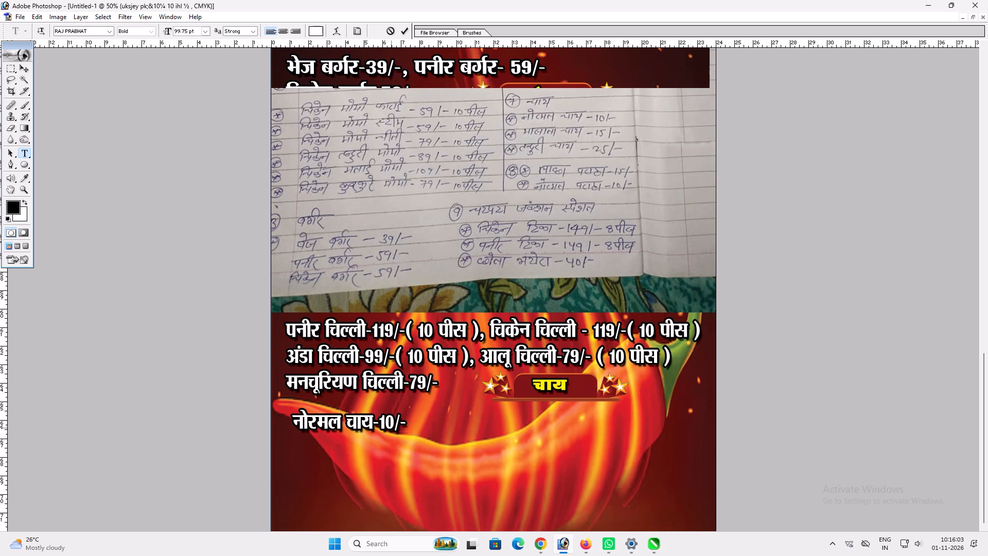
# Continue the first tea line with a comma and मासाला चाय - 15/-.
pyautogui.press('BackSpace')
pyautogui.write(']')
pyautogui.press('space')
pyautogui.press('e')
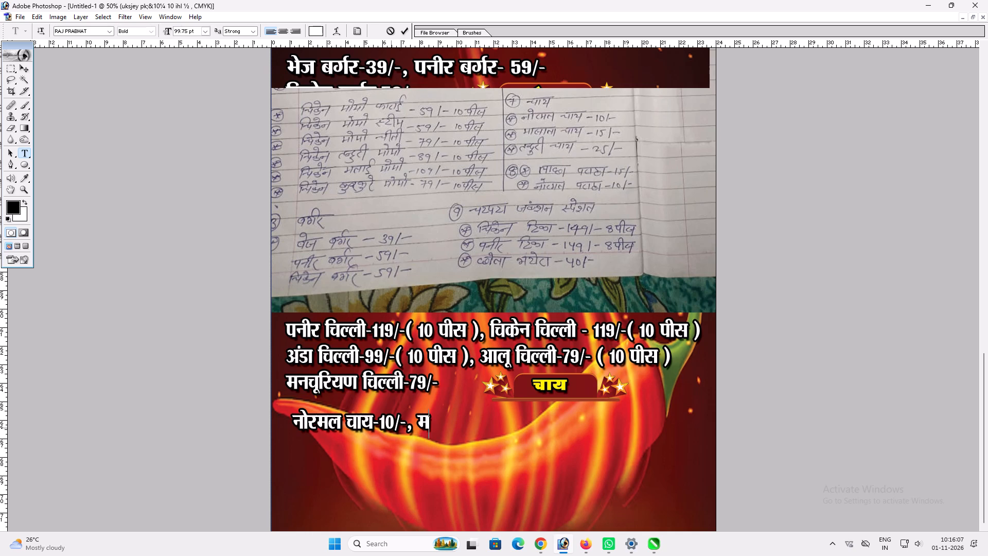
pyautogui.write('klkyk')
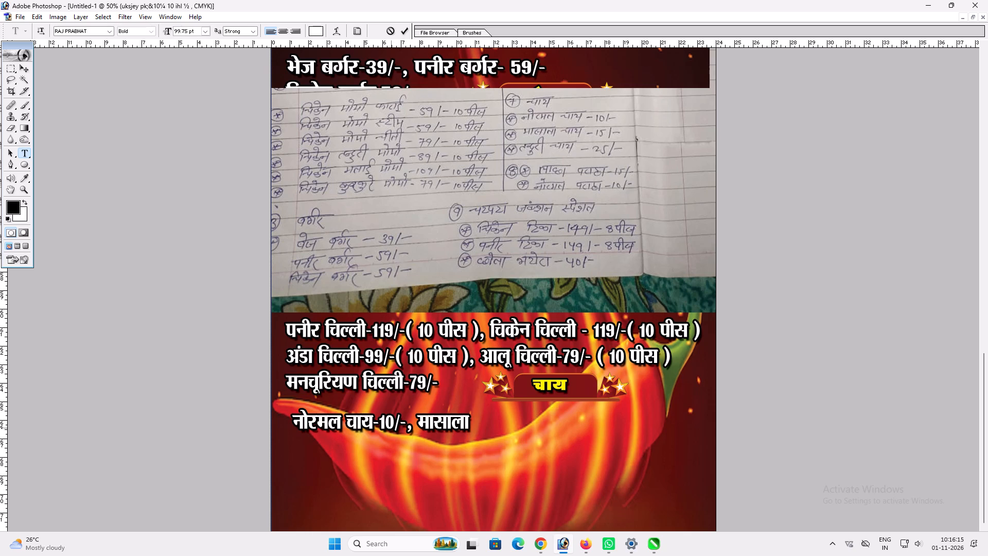
pyautogui.press('space')
pyautogui.write('pk;')
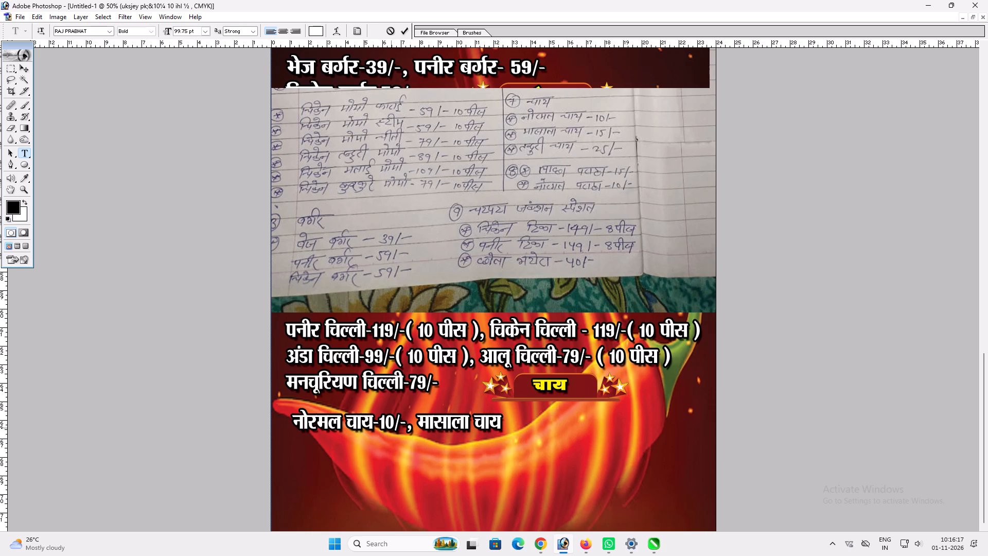
pyautogui.press('space')
pyautogui.hotkey('ctrl', 'v')
pyautogui.press('BackSpace')
pyautogui.press('BackSpace')
pyautogui.press('BackSpace')
pyautogui.write('&')
pyautogui.press('space')
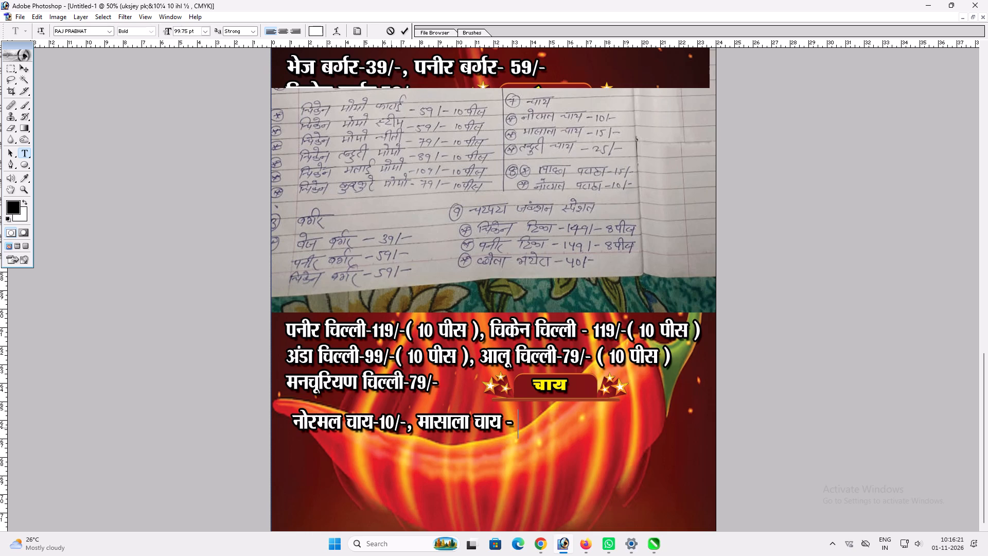
pyautogui.press('1')
pyautogui.press('5')
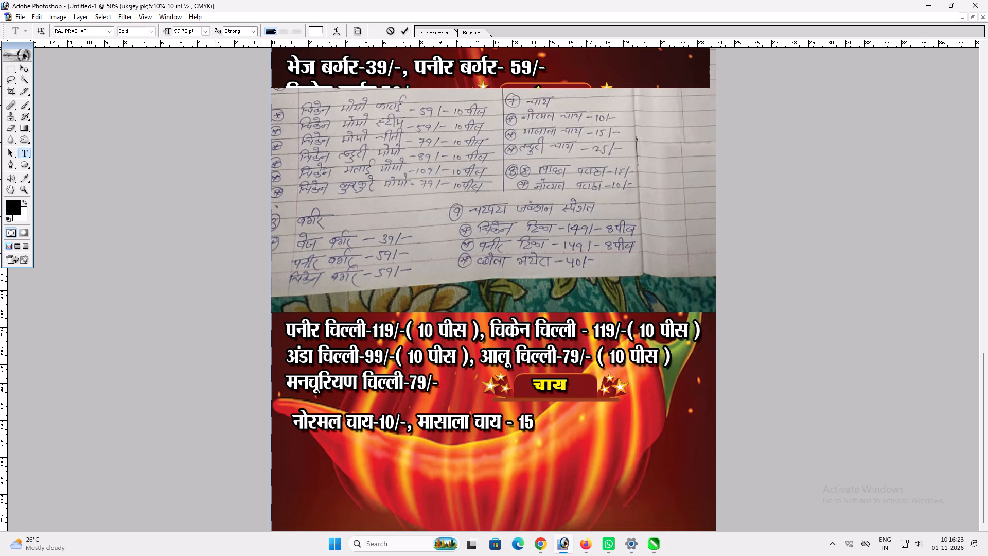
pyautogui.hotkey('ctrl', 'v')
# Add तन्दुरी चाय- 25/- on the second line of the tea price block, with a space before the price.
pyautogui.write('rUnqjh')
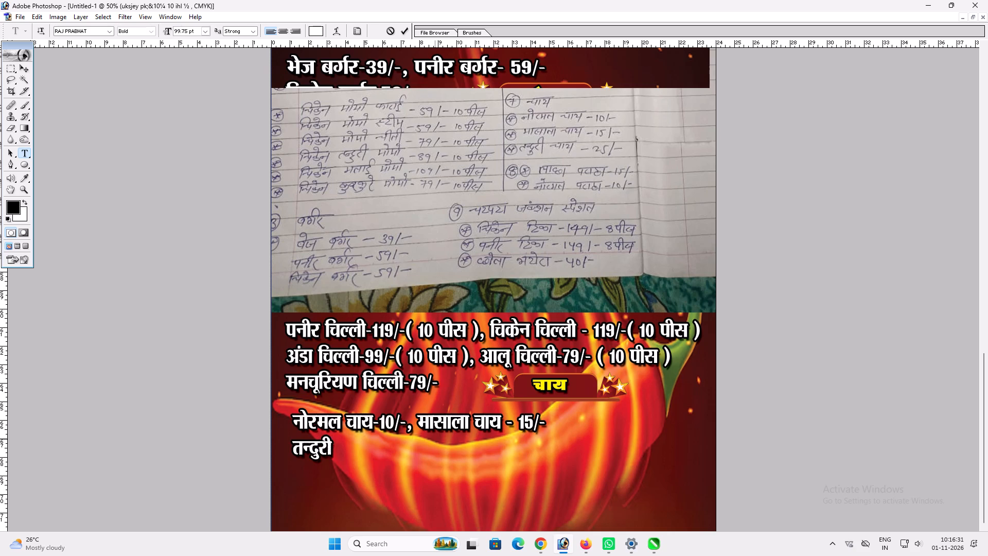
pyautogui.press('space')
pyautogui.write('pk;')
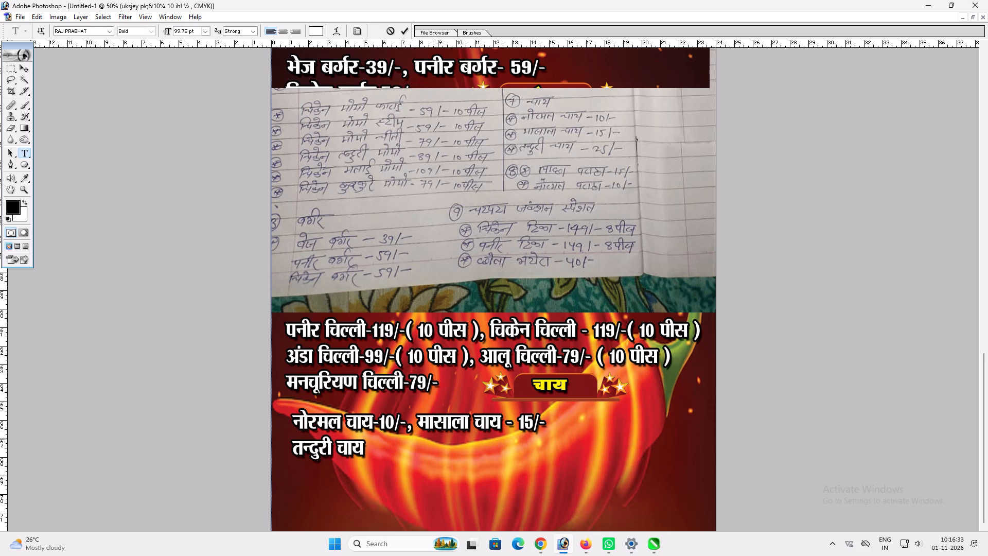
pyautogui.hotkey('shift', '&')
pyautogui.hotkey('ctrl', 'v')
pyautogui.hotkey('ctrl', 'z')
pyautogui.write('25')
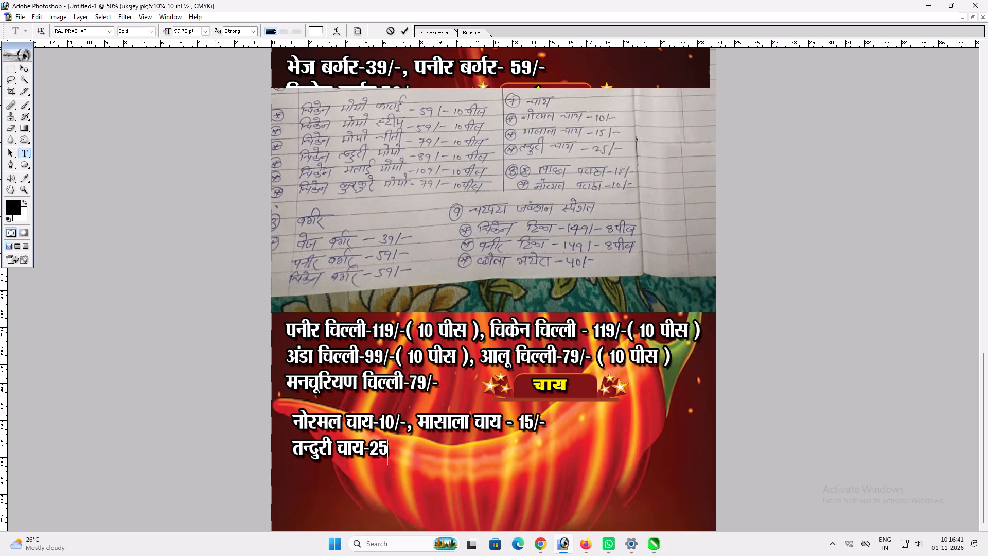
pyautogui.hotkey('ctrl', 'v')
pyautogui.click(373, 458)
pyautogui.press('space')
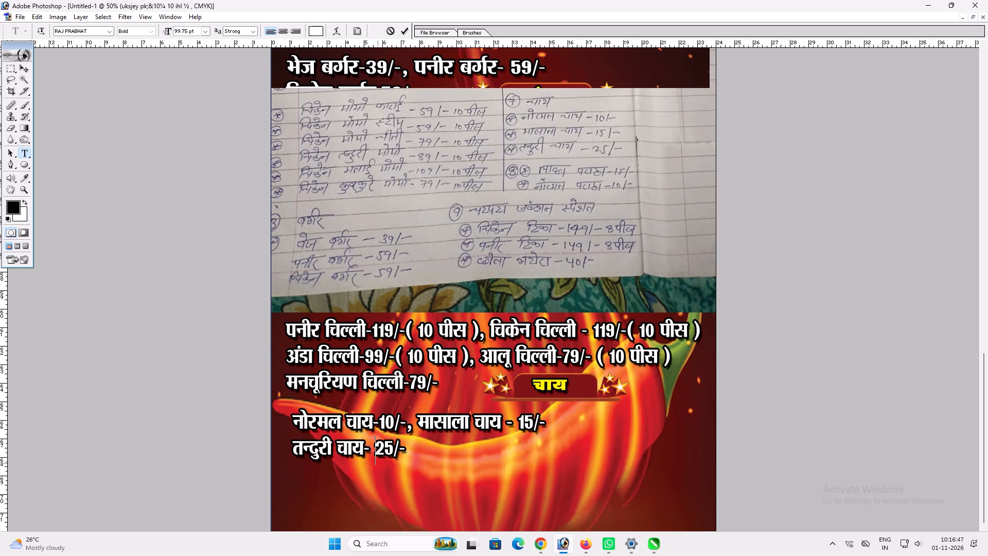
# Append a comma and लच्छा पराठा - 15/- after the तन्दुरी चाय price.
pyautogui.click(408, 449)
pyautogui.write(']')
pyautogui.press('space')
pyautogui.press('y')
pyautogui.hotkey('shift', '{')
pyautogui.press('BackSpace')
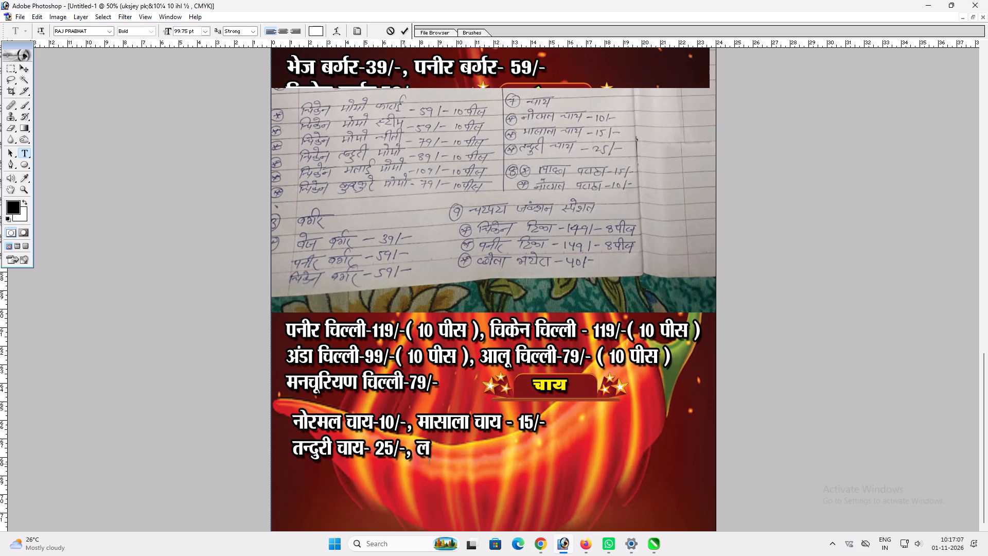
pyautogui.write('PNk')
pyautogui.press('space')
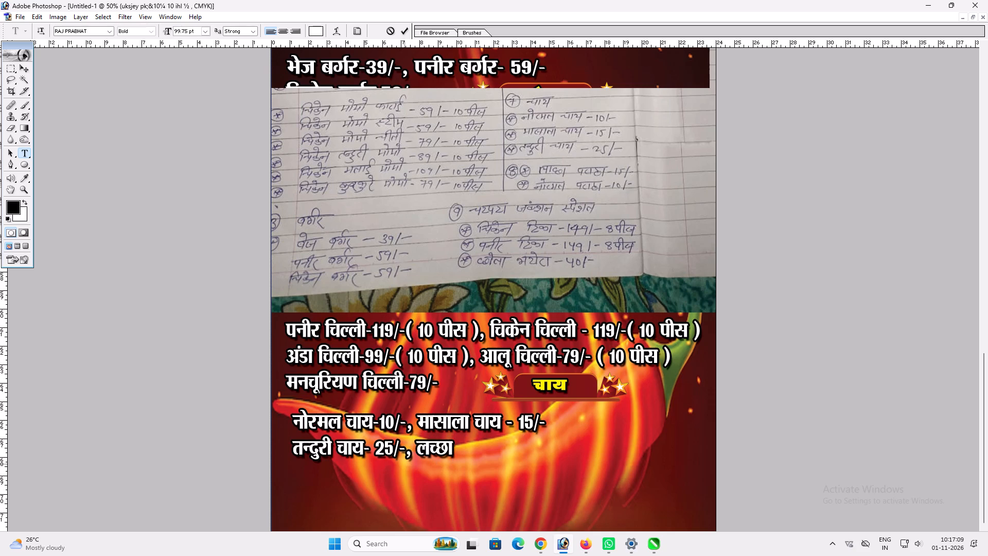
pyautogui.write('ijk')
pyautogui.write('Bk')
pyautogui.press('space')
pyautogui.write('&')
pyautogui.press('space')
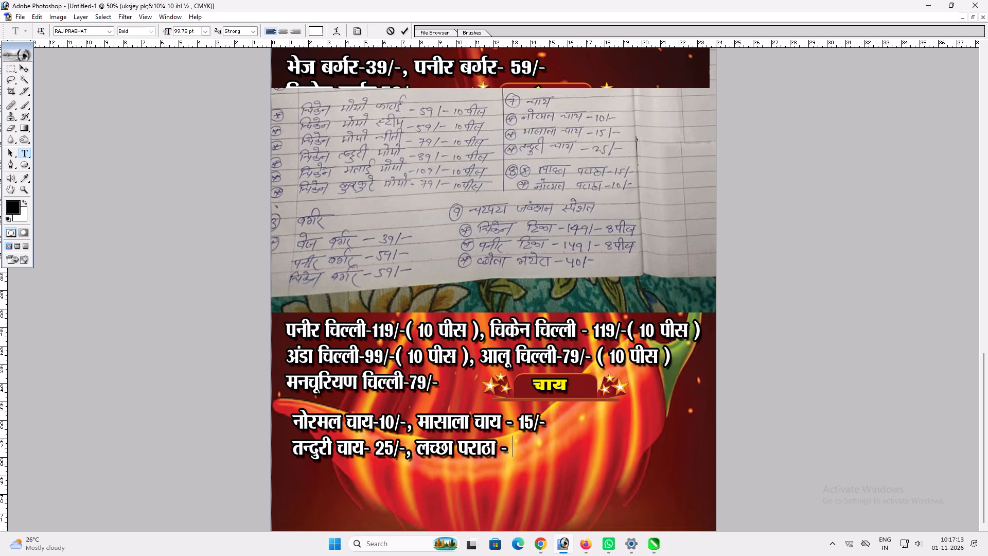
pyautogui.press('1')
pyautogui.press('5')
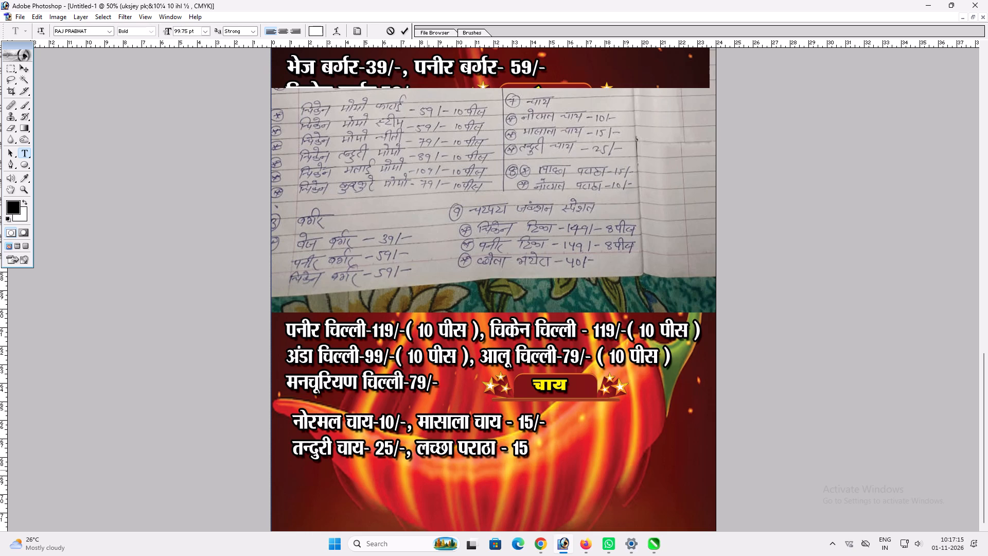
pyautogui.write('@&')
# Begin a third line in the tea price block with the word नोरमल.
pyautogui.press('Return')
pyautogui.write('uksjey')
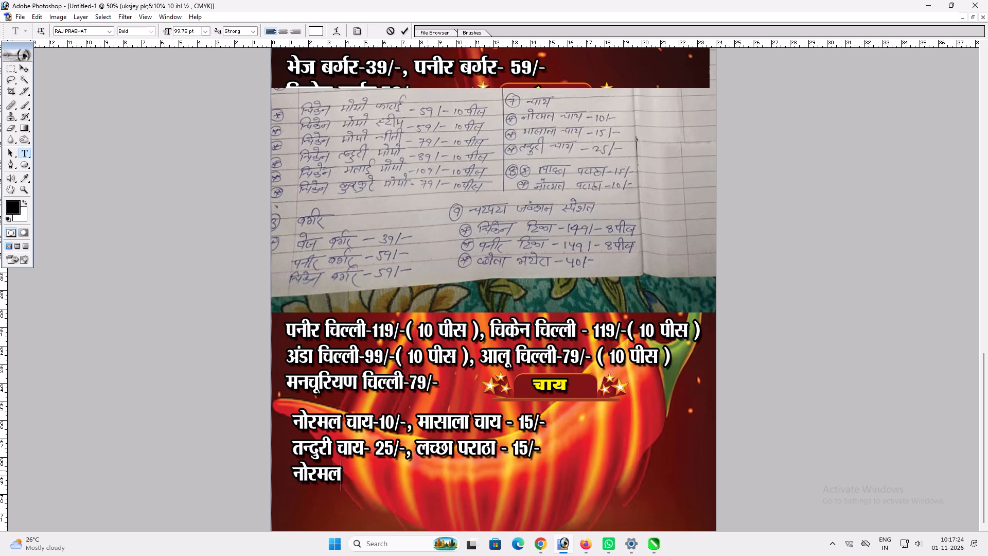
pyautogui.press('space')
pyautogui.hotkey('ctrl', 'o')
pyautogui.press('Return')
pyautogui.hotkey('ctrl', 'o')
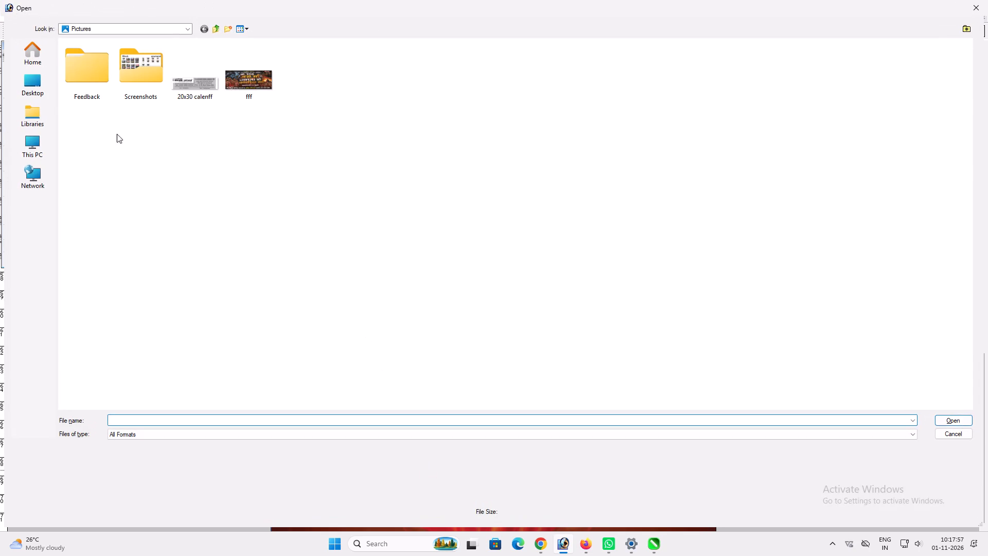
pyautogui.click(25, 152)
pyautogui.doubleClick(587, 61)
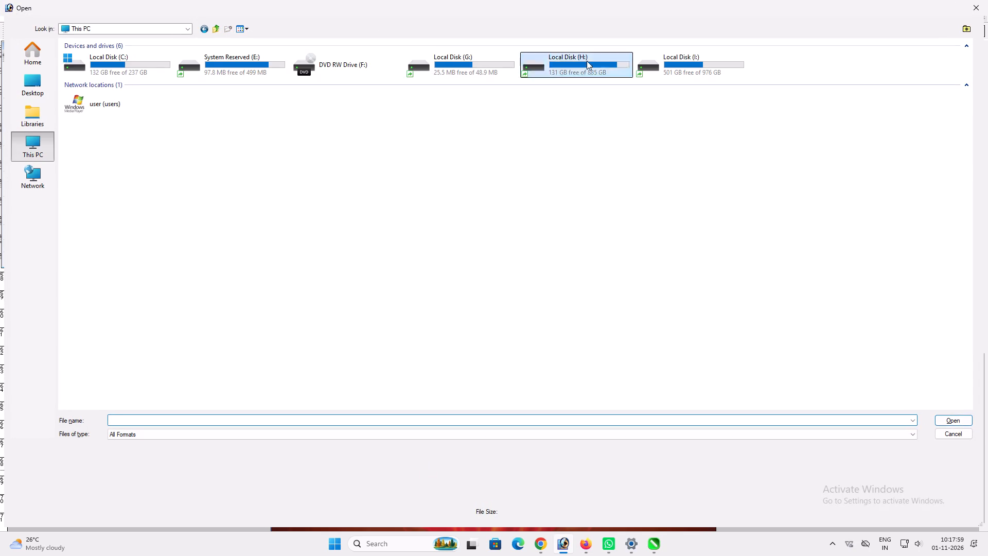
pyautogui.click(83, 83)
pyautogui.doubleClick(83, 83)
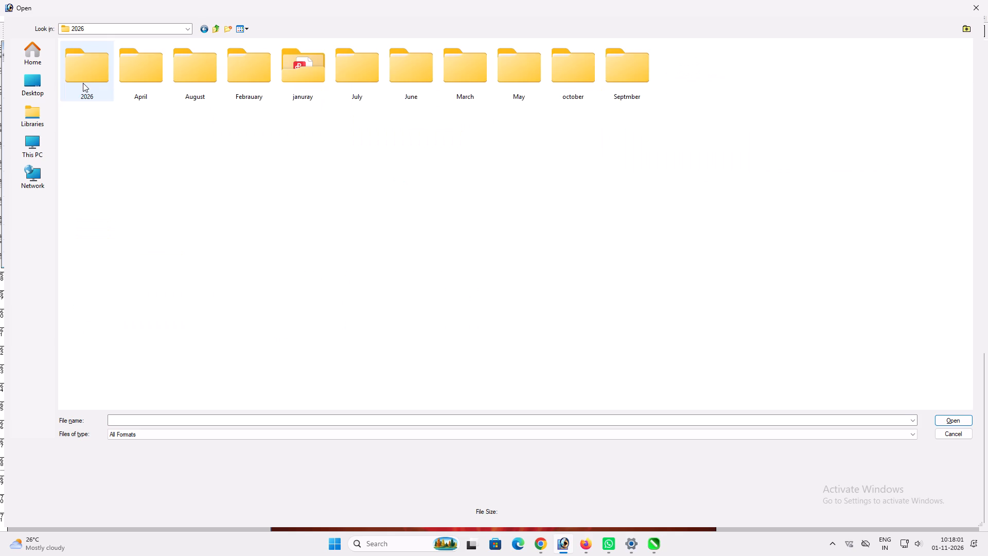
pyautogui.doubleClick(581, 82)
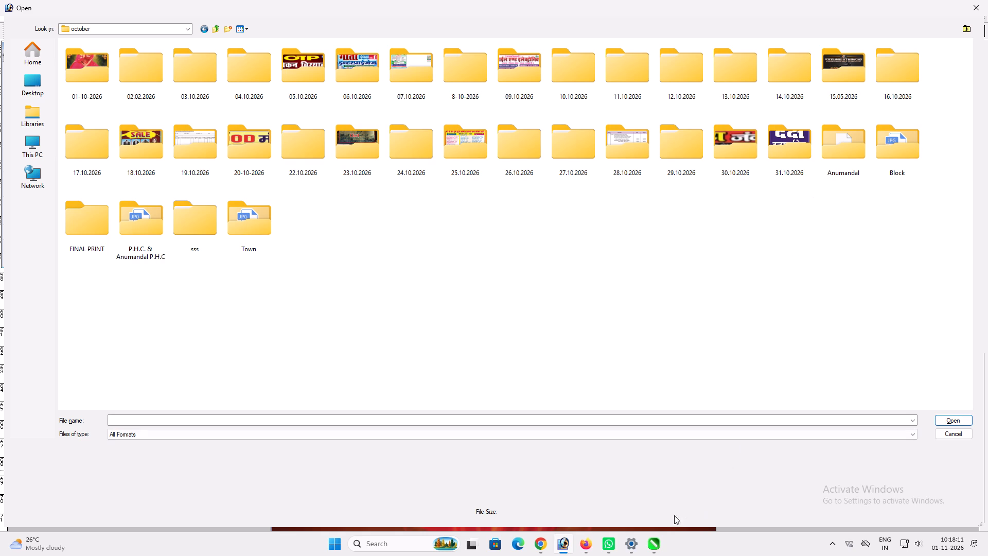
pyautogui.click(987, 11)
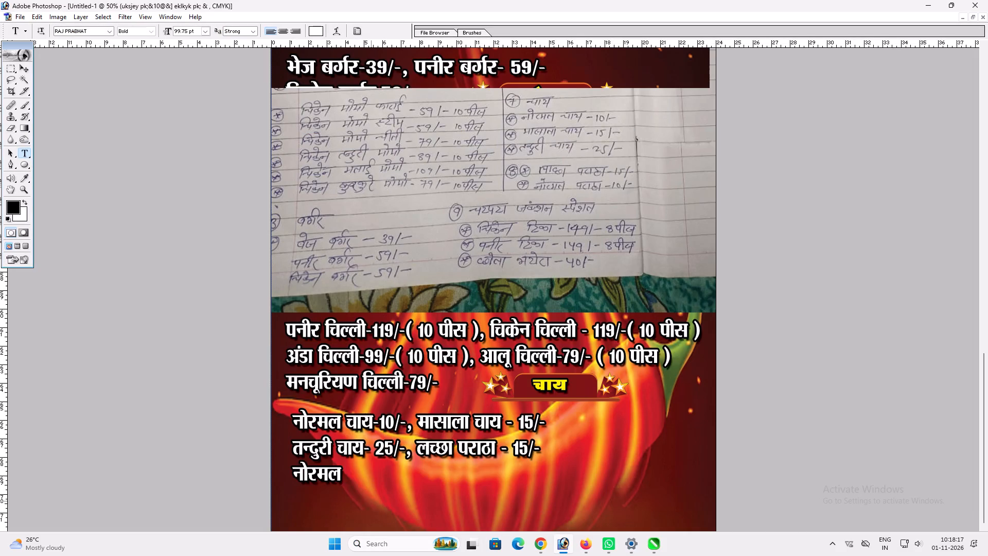
# Open Calculator, add 53 and 63, and return to the menu design in Photoshop.
pyautogui.click(370, 536)
pyautogui.press('a')
pyautogui.click(389, 540)
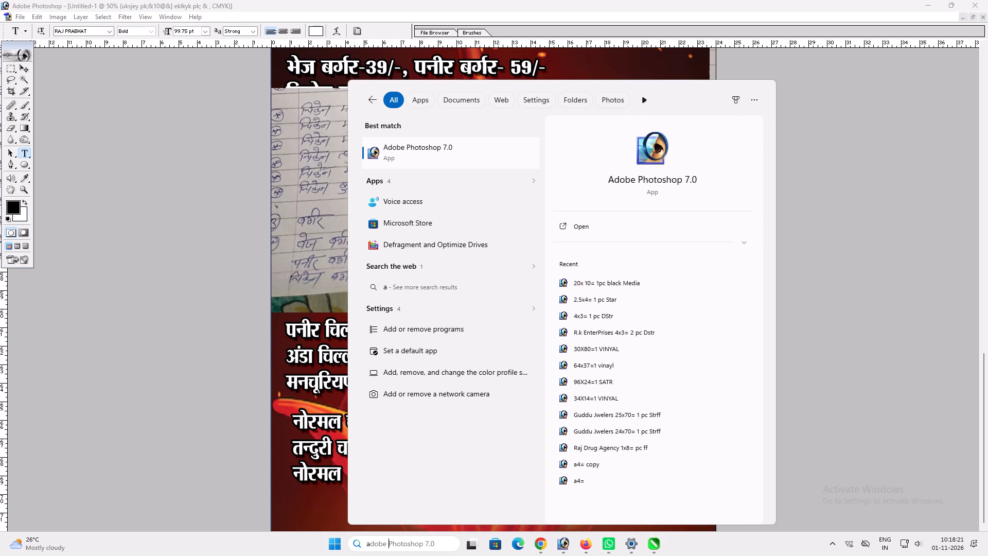
pyautogui.hotkey('ctrl', 'a')
pyautogui.write('ca')
pyautogui.press('Return')
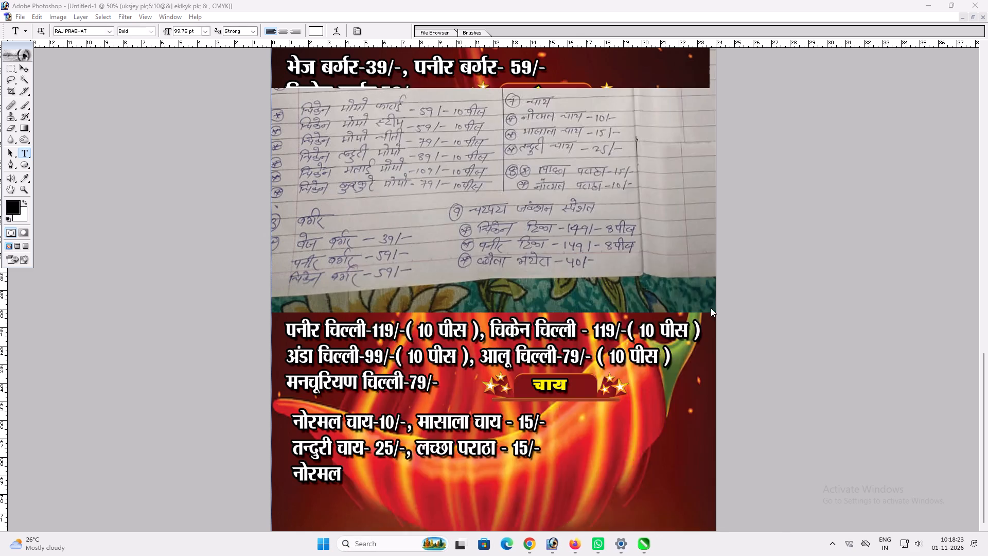
pyautogui.write('53+63')
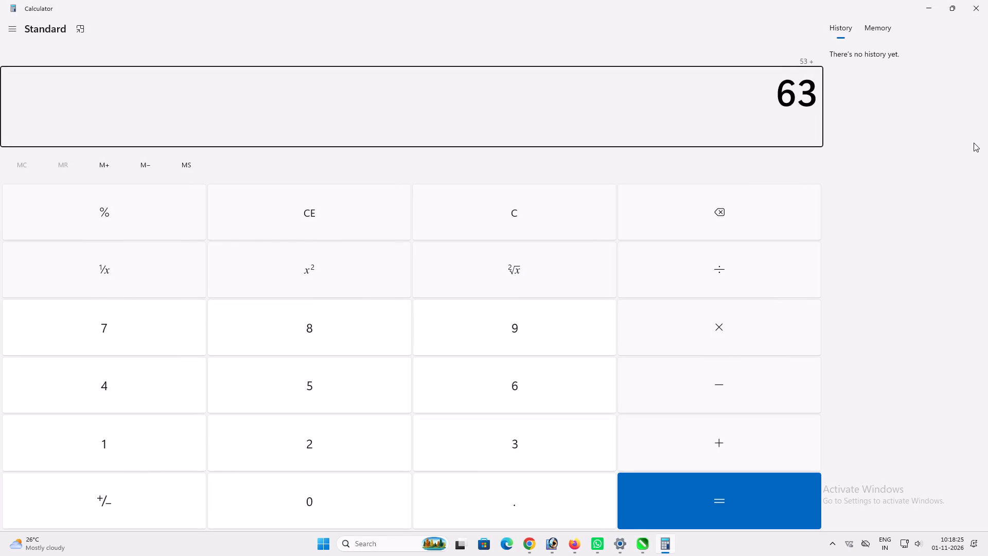
pyautogui.press('Return')
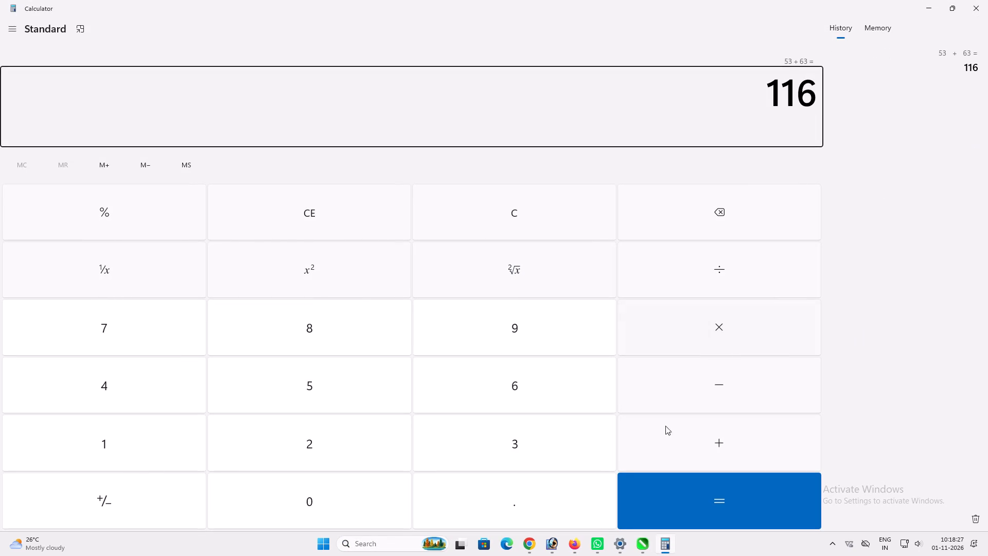
pyautogui.click(553, 551)
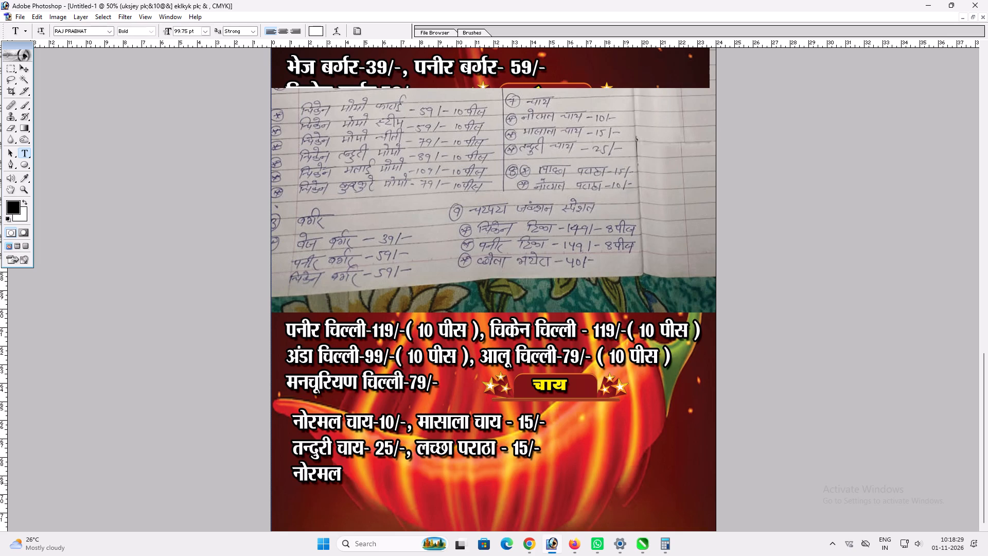
# Complete the third line of the tea price block after नोरमल with पराठा -10/- and commit the text.
pyautogui.press('space')
pyautogui.press('space')
pyautogui.moveTo(466, 485); pyautogui.dragTo(466, 388)
pyautogui.click(458, 448)
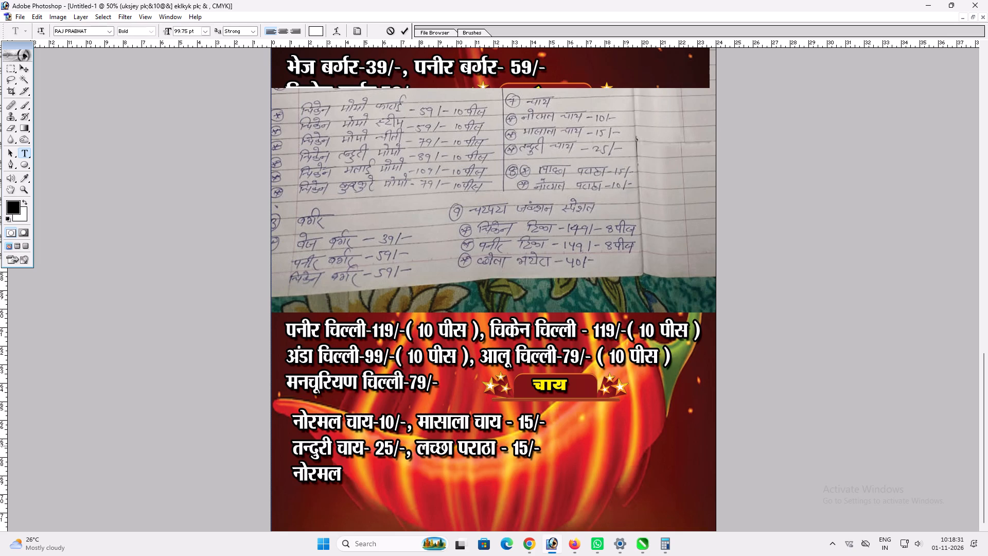
pyautogui.click(344, 474)
pyautogui.write('ijk')
pyautogui.write('Bk')
pyautogui.press('space')
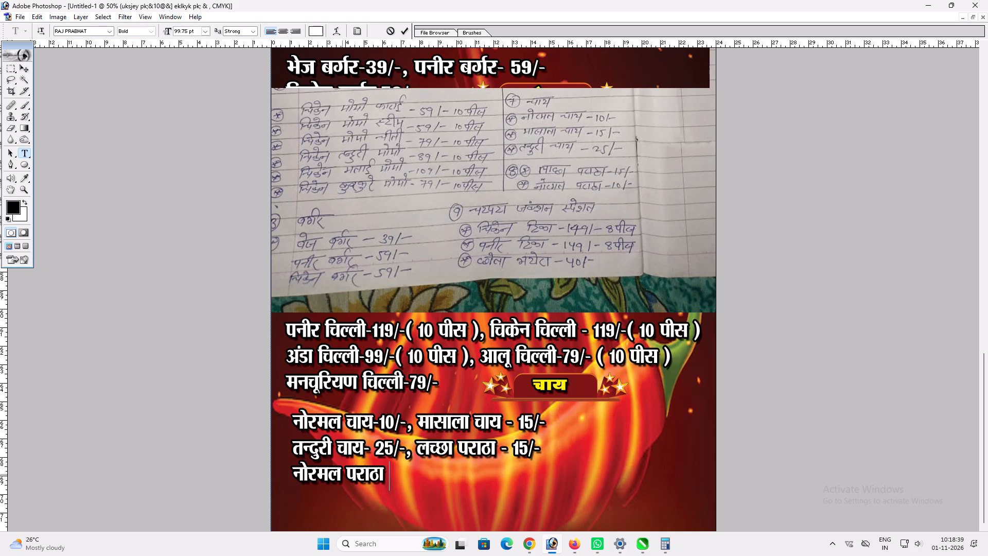
pyautogui.hotkey('shift', '&')
pyautogui.write('10')
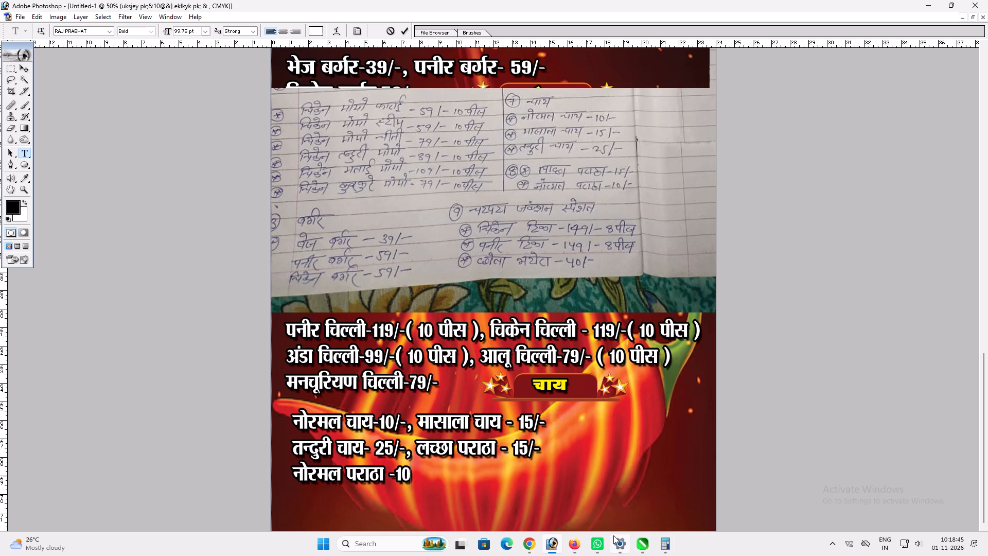
pyautogui.write('@&')
pyautogui.press('Return')
# Shift the tea price block slightly left to line up with the chilli price lines above it.
pyautogui.write('vv')
pyautogui.press('v')
pyautogui.moveTo(511, 446); pyautogui.dragTo(510, 446)
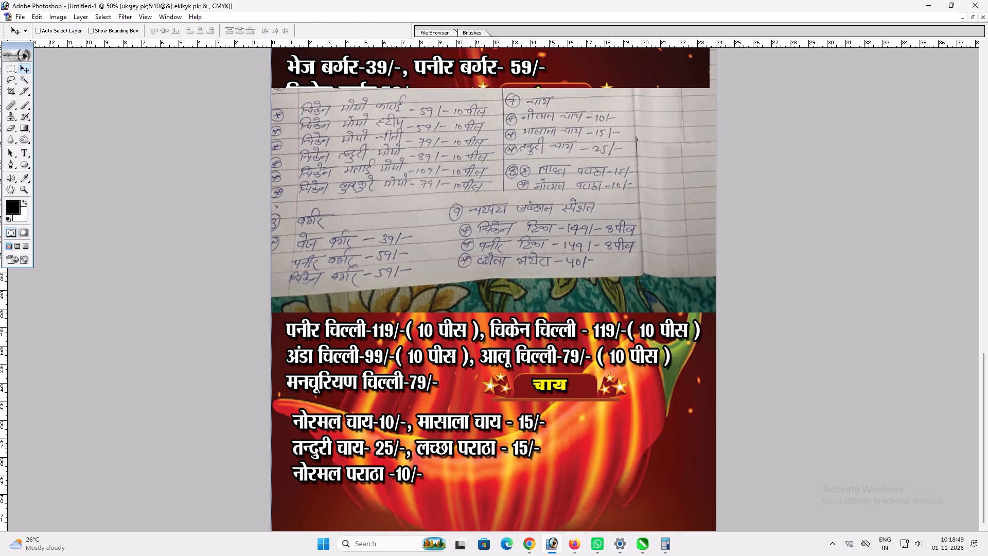
pyautogui.moveTo(510, 446); pyautogui.dragTo(506, 445)
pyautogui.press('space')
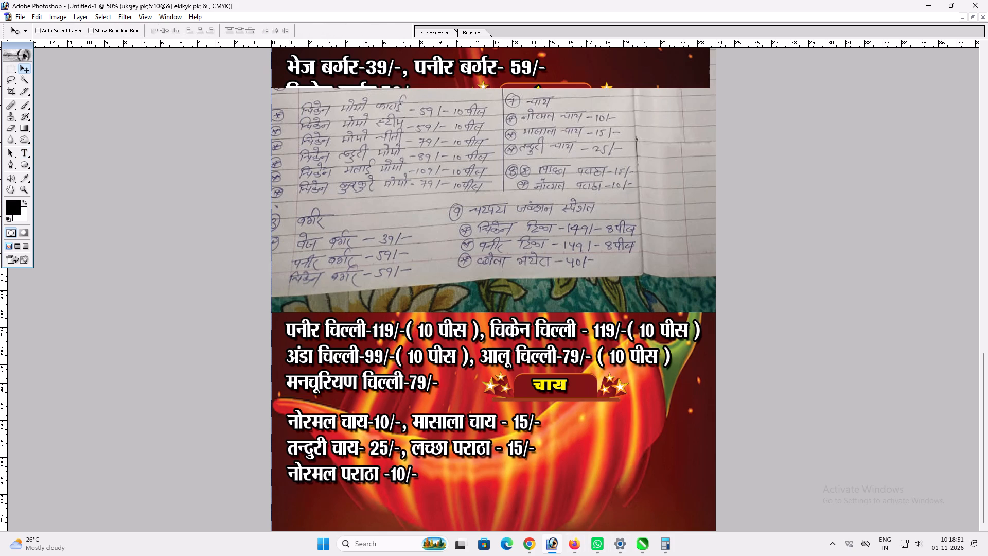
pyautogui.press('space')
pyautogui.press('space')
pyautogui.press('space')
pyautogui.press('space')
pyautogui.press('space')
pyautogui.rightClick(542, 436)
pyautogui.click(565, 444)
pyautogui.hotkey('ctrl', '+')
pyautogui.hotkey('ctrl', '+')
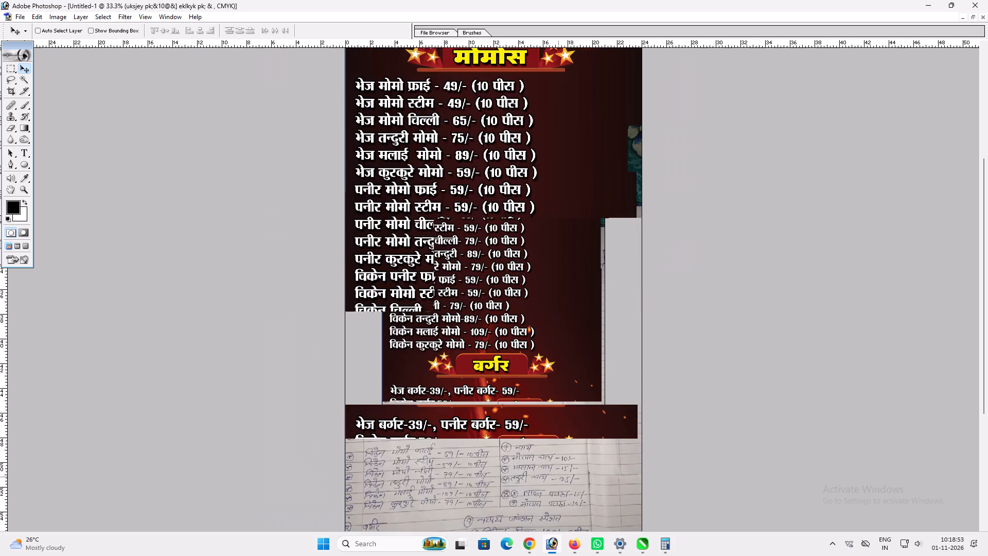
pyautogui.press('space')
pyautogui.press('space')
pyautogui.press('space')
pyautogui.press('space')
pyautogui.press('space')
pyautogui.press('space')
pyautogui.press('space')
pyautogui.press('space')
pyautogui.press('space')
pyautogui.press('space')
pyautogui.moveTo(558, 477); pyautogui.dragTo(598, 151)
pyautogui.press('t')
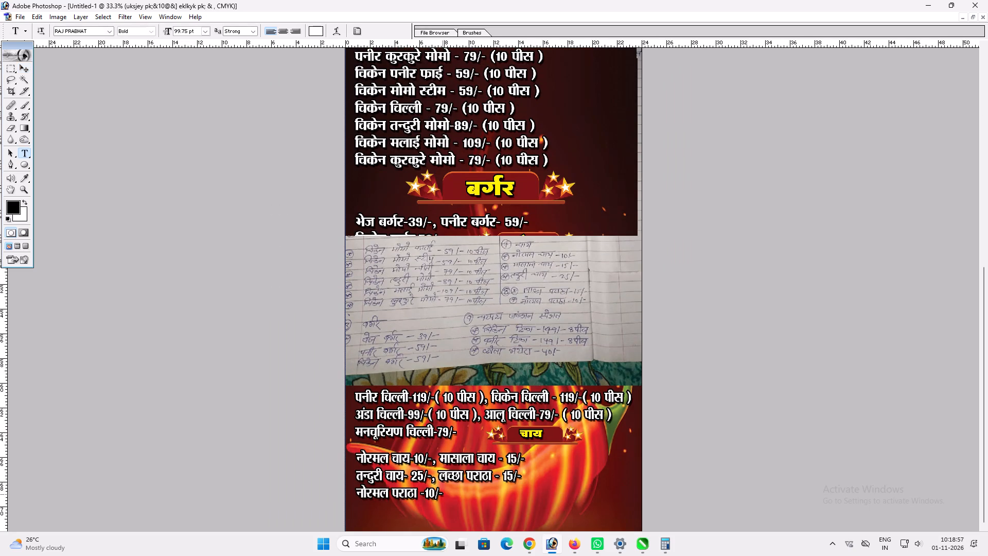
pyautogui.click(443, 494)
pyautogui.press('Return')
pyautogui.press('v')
# Extend the canvas downward to a height of 78 inches, anchored at the top centre.
pyautogui.press('space')
pyautogui.press('space')
pyautogui.press('space')
pyautogui.press('space')
pyautogui.press('space')
pyautogui.press('space')
pyautogui.press('space')
pyautogui.press('space')
pyautogui.press('space')
pyautogui.press('space')
pyautogui.press('space')
pyautogui.rightClick(498, 427)
pyautogui.moveTo(516, 431); pyautogui.dragTo(522, 433)
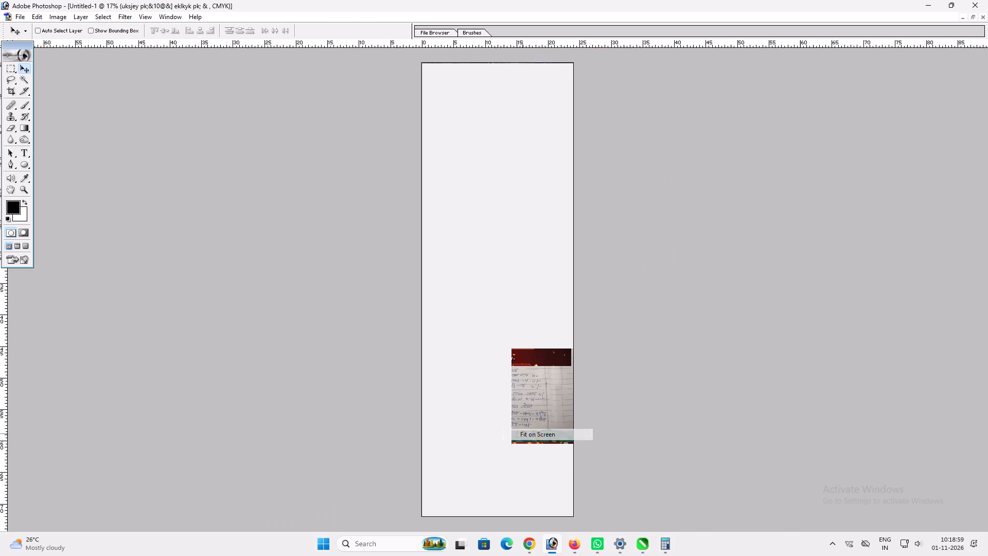
pyautogui.press('space')
pyautogui.hotkey('alt', 'i')
pyautogui.hotkey('alt', 's')
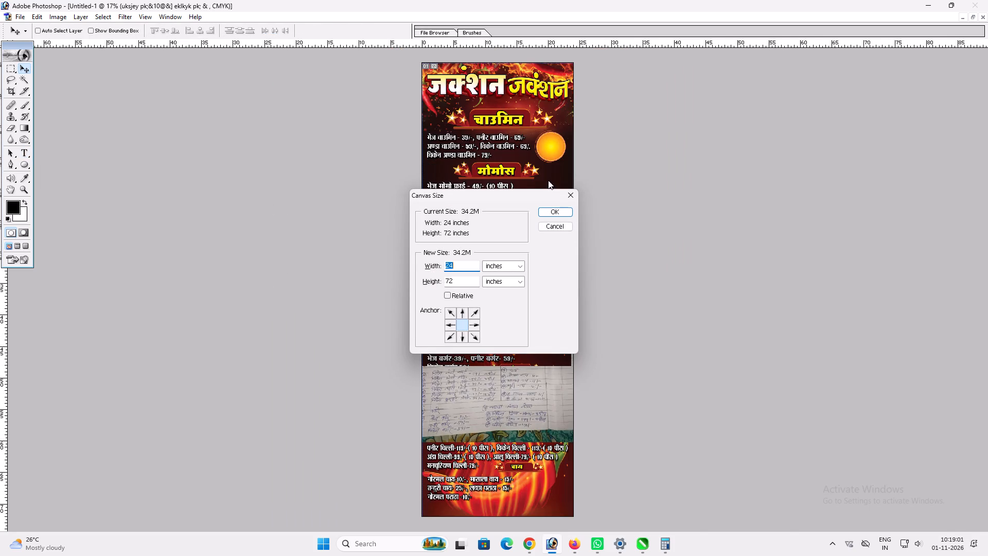
pyautogui.click(461, 311)
pyautogui.moveTo(467, 264); pyautogui.dragTo(344, 271)
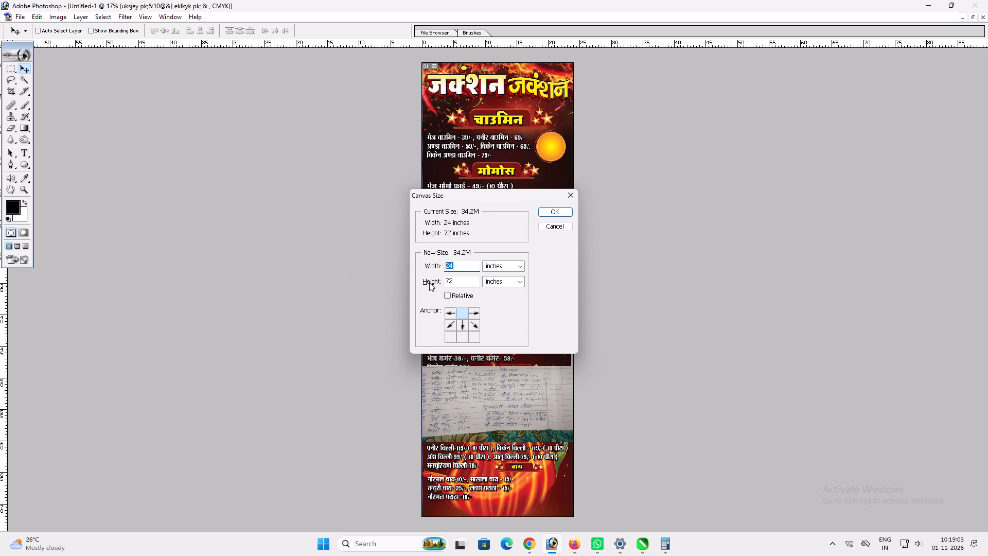
pyautogui.moveTo(455, 284); pyautogui.dragTo(323, 273)
pyautogui.write('78')
pyautogui.press('Return')
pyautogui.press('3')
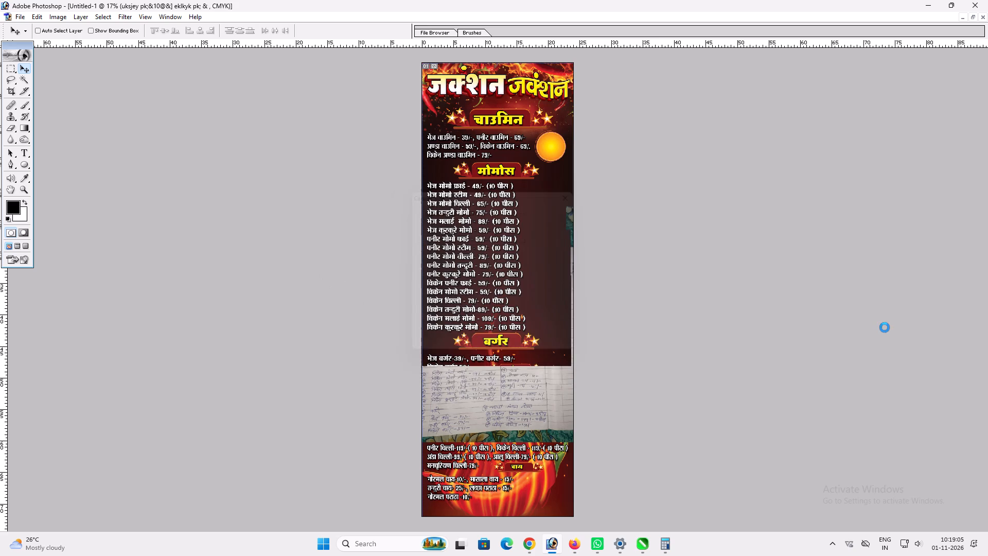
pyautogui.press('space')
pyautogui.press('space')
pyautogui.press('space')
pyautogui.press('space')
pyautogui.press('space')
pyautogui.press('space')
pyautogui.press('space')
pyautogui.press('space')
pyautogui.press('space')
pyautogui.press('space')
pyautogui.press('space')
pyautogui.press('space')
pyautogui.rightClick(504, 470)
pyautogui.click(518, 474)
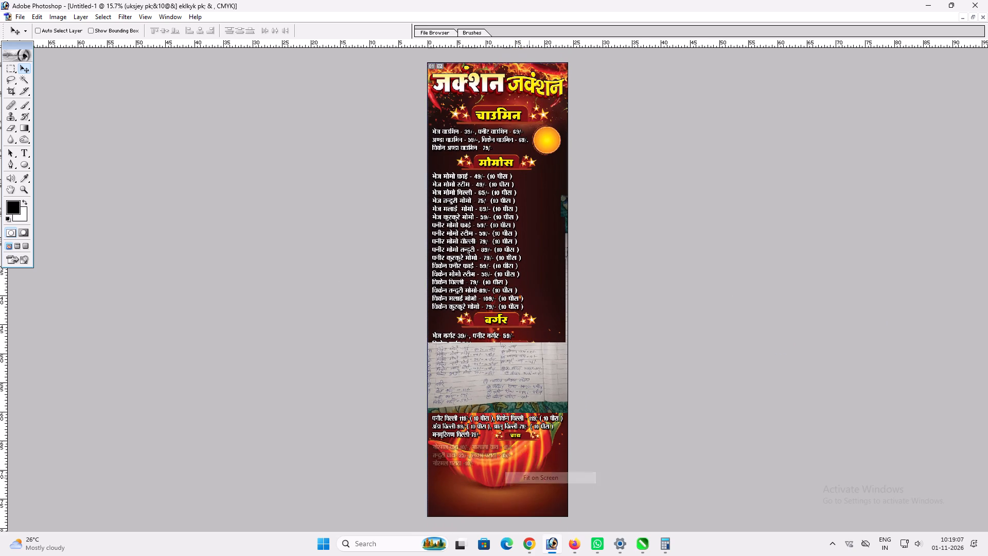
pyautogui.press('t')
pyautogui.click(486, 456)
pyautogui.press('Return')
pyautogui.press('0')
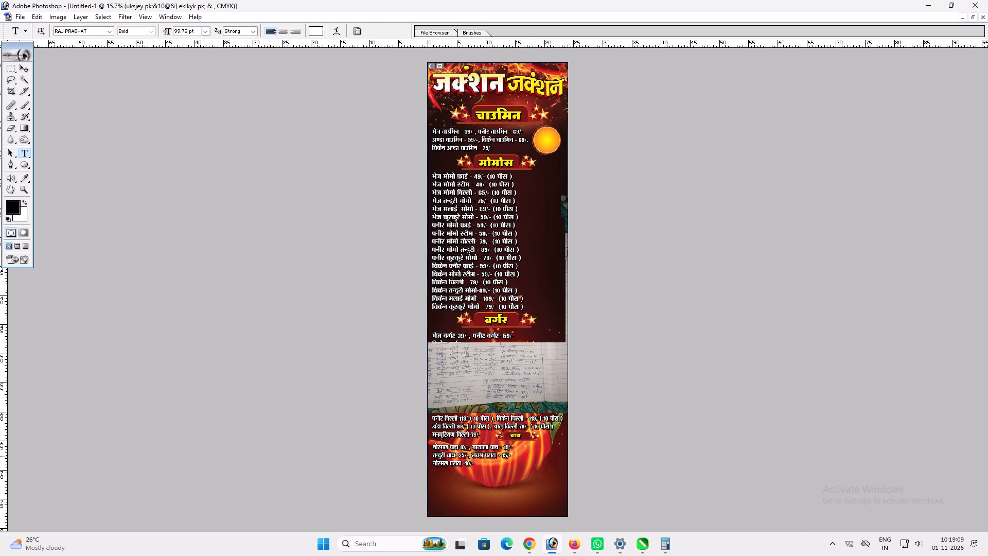
# Open 2.5x4= 1 pc Star, 3x5= 1 pc Str and Guddu Jwelers 24x70= 1 pc Vinly from the 31.10.2026 Ok Print folder for Shubham Art.
pyautogui.hotkey('ctrl', '+')
pyautogui.hotkey('ctrl', 'o')
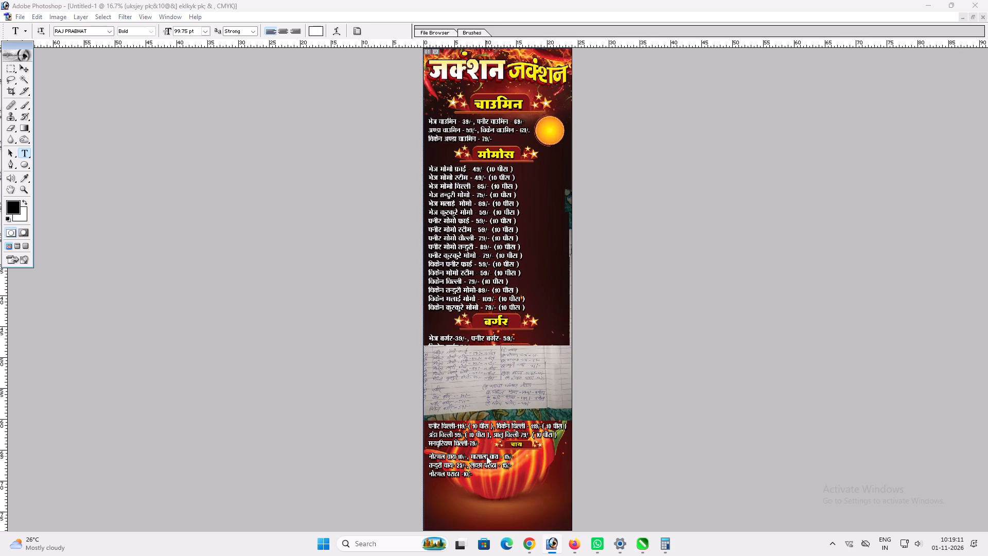
pyautogui.click(20, 145)
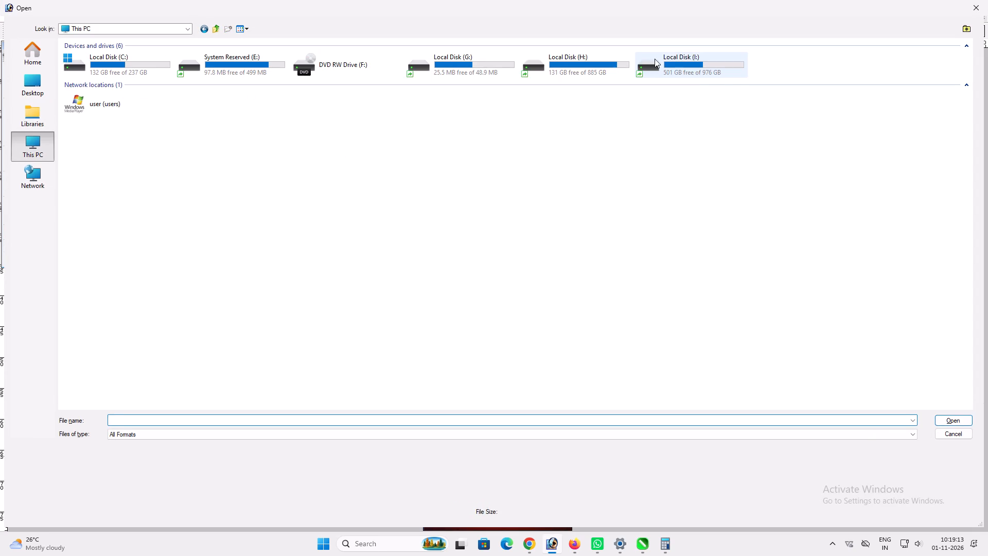
pyautogui.doubleClick(592, 62)
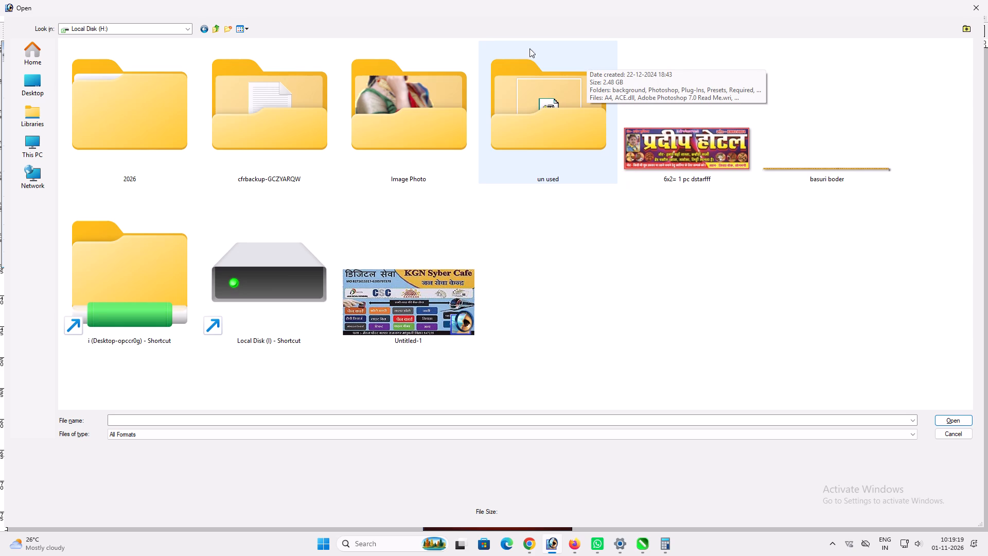
pyautogui.doubleClick(143, 120)
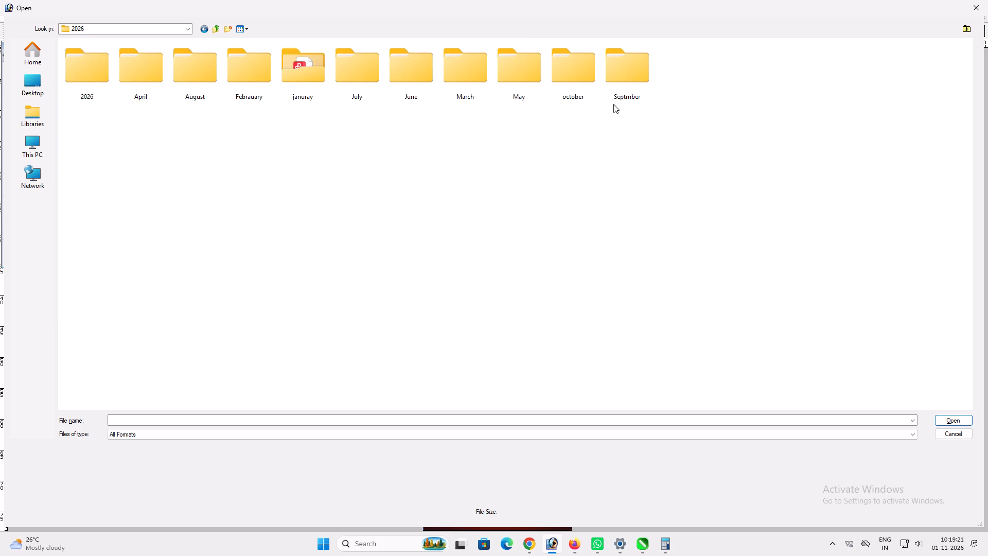
pyautogui.doubleClick(585, 80)
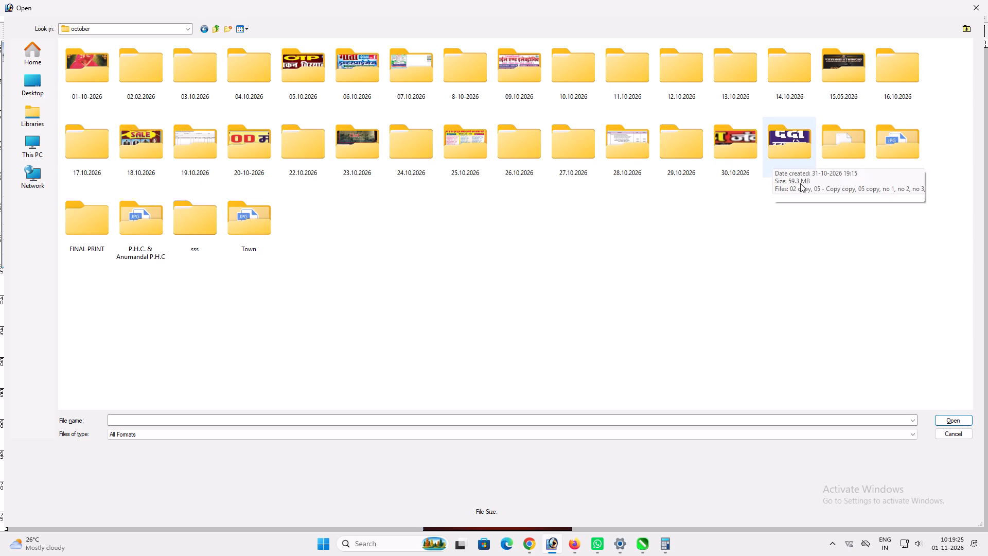
pyautogui.doubleClick(807, 150)
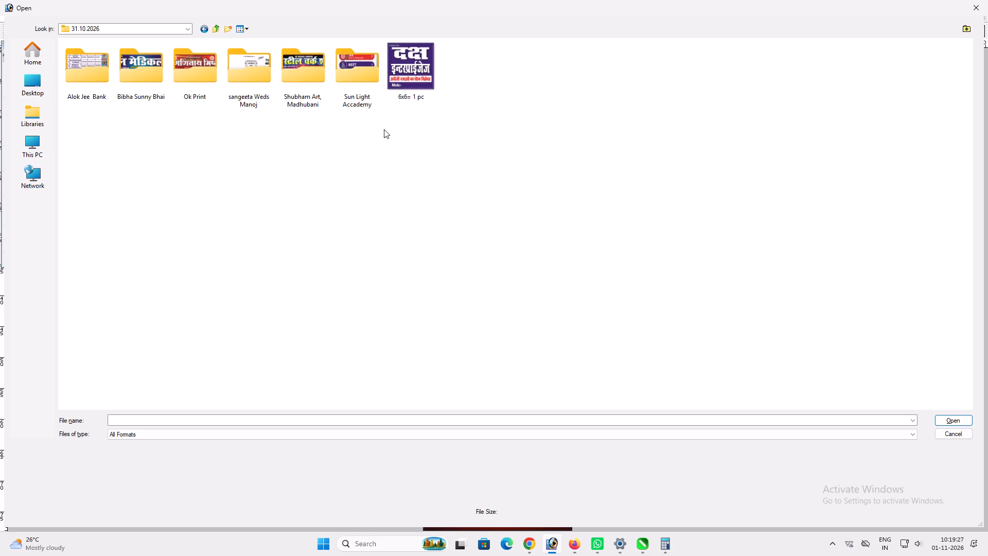
pyautogui.doubleClick(198, 89)
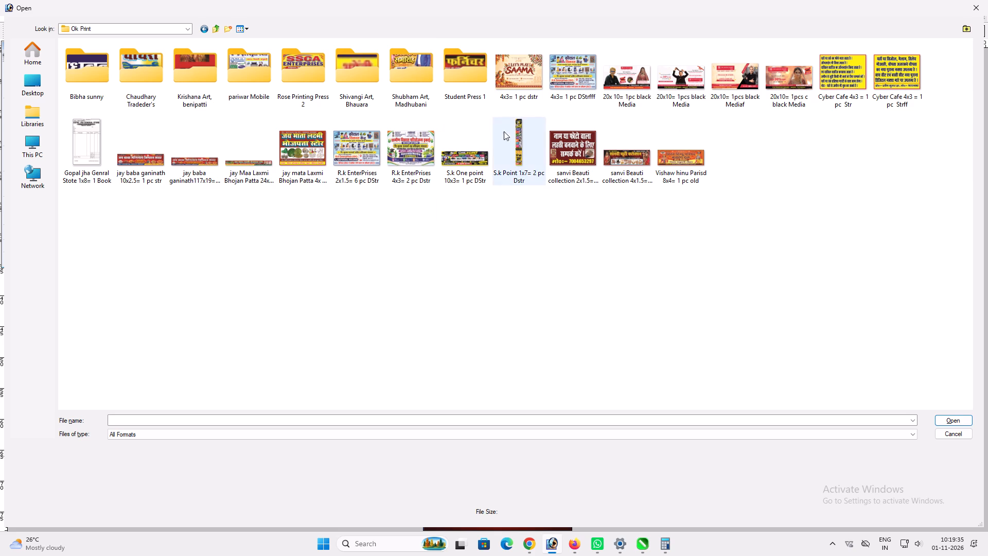
pyautogui.doubleClick(395, 86)
pyautogui.moveTo(183, 160); pyautogui.dragTo(73, 74)
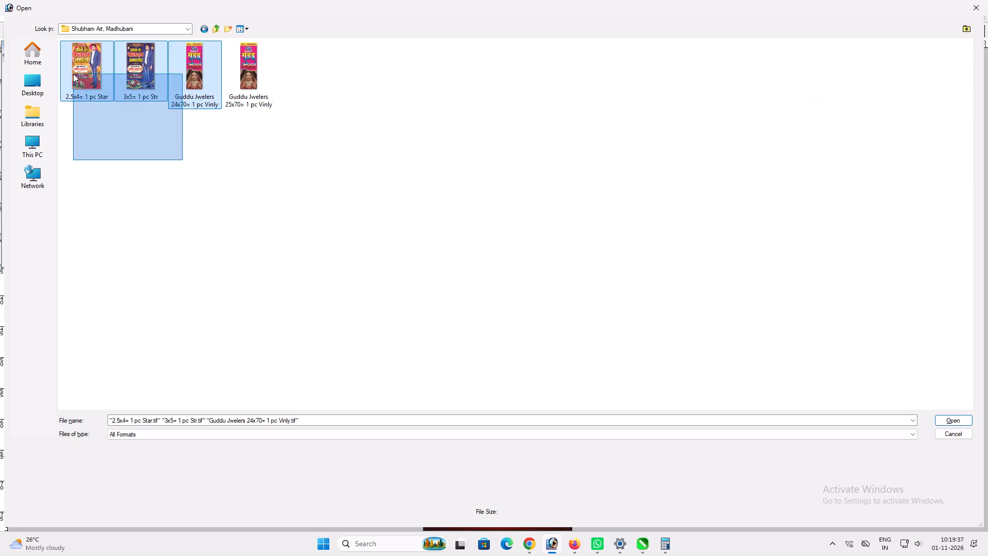
pyautogui.moveTo(73, 74); pyautogui.dragTo(71, 67)
pyautogui.press('Return')
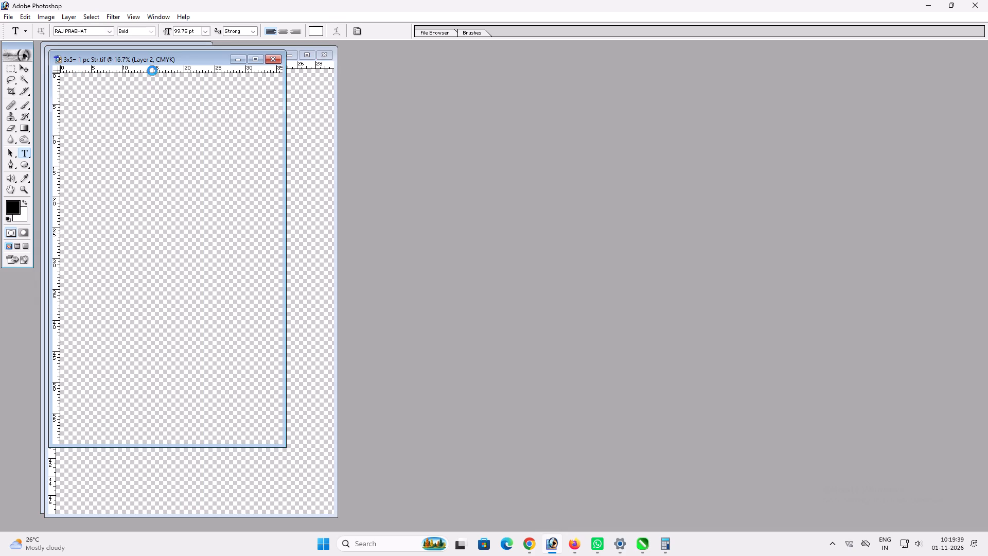
# Maximise the 3x5= 1 pc Str poster and examine its upper heading area up close.
pyautogui.moveTo(147, 61); pyautogui.dragTo(410, 71)
pyautogui.hotkey('ctrl', 'w')
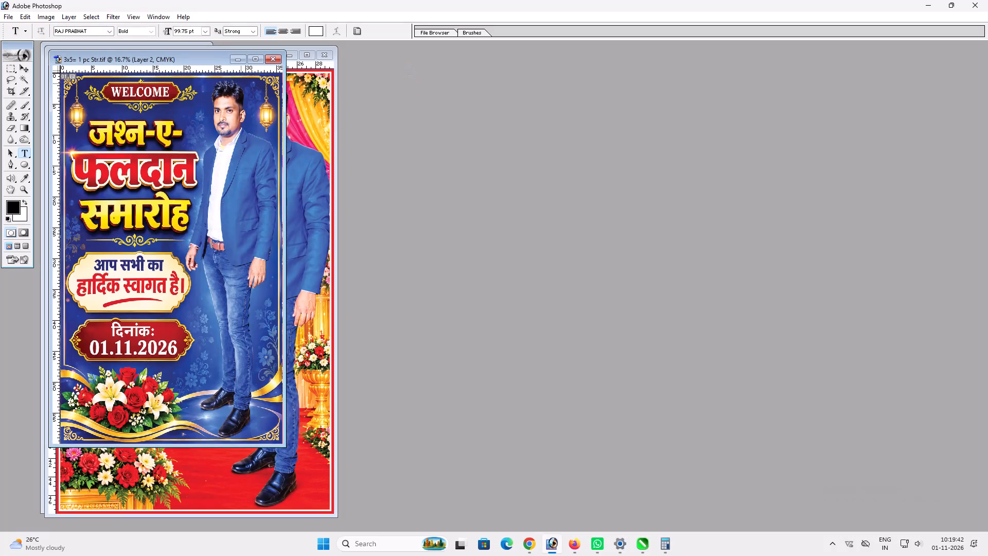
pyautogui.click(254, 59)
pyautogui.hotkey('ctrl', '+')
pyautogui.hotkey('ctrl', '+')
pyautogui.press('space')
pyautogui.press('space')
pyautogui.press('space')
pyautogui.press('space')
pyautogui.press('space')
pyautogui.press('space')
pyautogui.press('space')
pyautogui.press('space')
pyautogui.press('space')
pyautogui.moveTo(352, 138); pyautogui.dragTo(383, 337)
# Add the sample text ffff over the जश्न-ए- heading in the RAJ 03 font.
pyautogui.press('v')
pyautogui.press('t')
pyautogui.write('tttt')
pyautogui.click(389, 161)
pyautogui.press('f')
pyautogui.write('fff')
pyautogui.hotkey('ctrl', 'a')
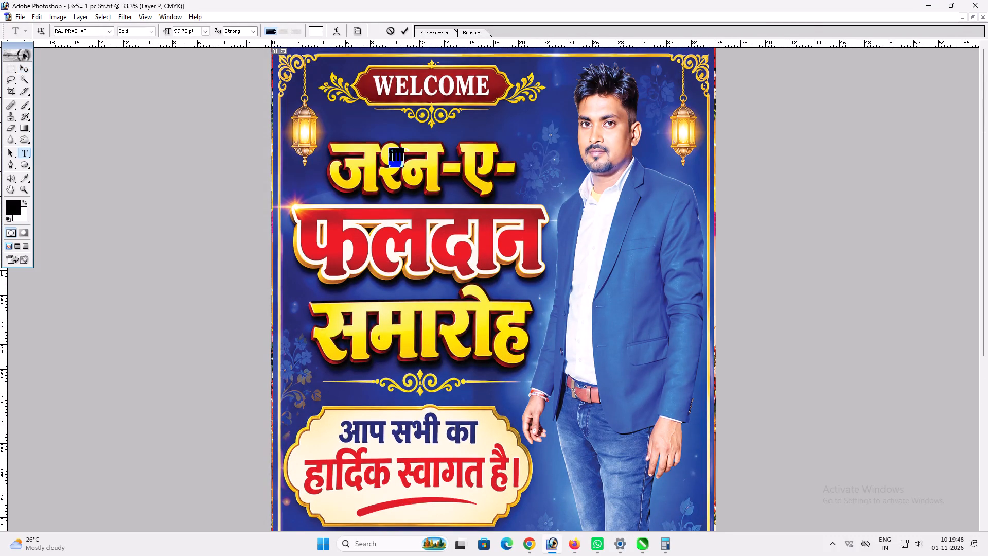
pyautogui.click(73, 30)
pyautogui.write('ra')
pyautogui.press('Down')
pyautogui.press('Down')
pyautogui.press('Down')
pyautogui.press('Up')
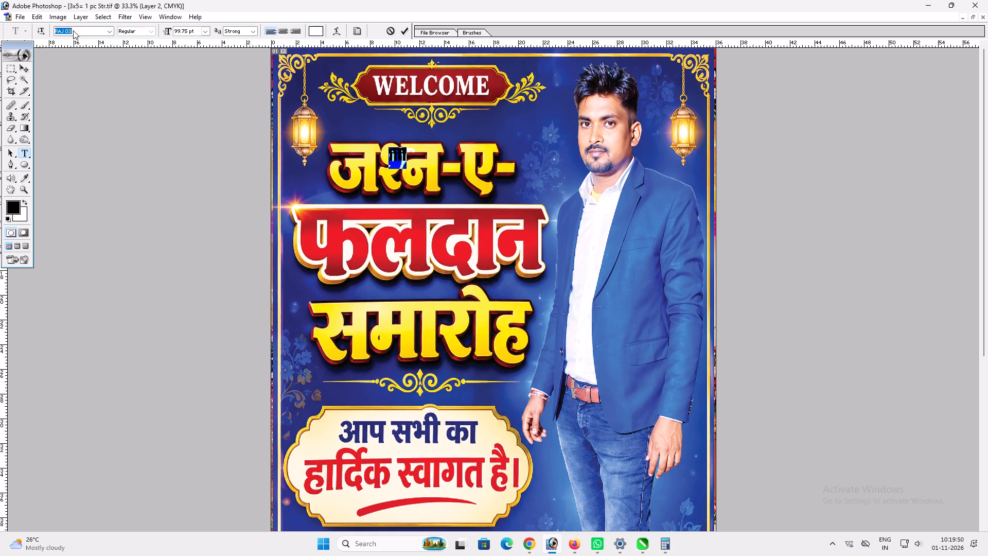
pyautogui.press('Down')
pyautogui.press('Up')
pyautogui.press('Return')
pyautogui.press('Return')
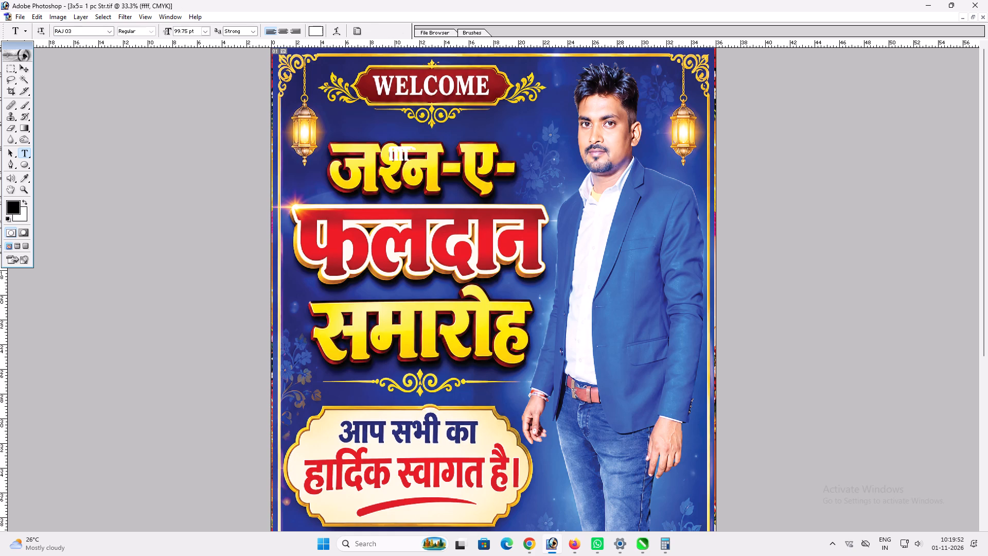
# Change the font of the ffff sample text to RAJ 02.
pyautogui.click(407, 152)
pyautogui.hotkey('ctrl', 'a')
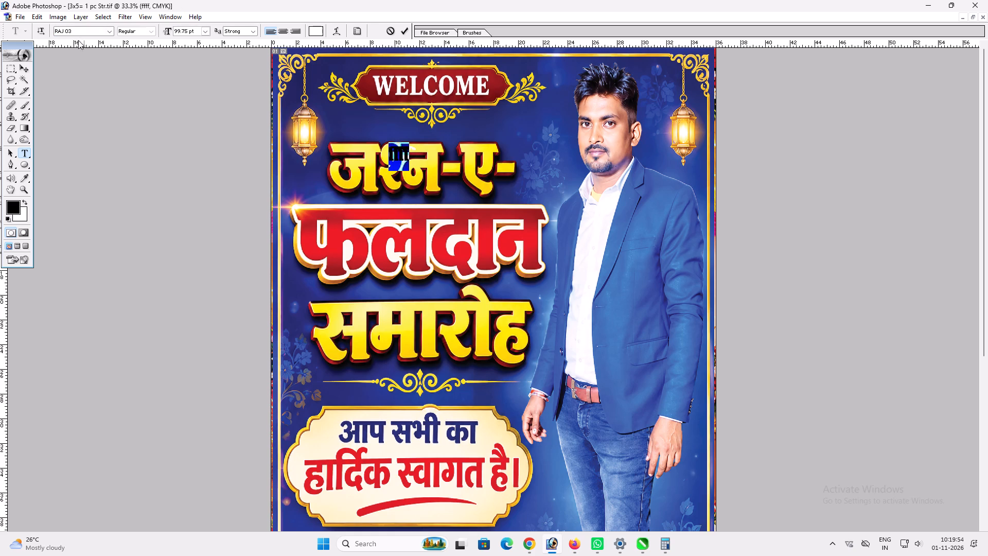
pyautogui.click(74, 33)
pyautogui.press('Up')
pyautogui.press('Return')
pyautogui.press('Return')
# Enlarge the ffff sample text to about 278 pt over the जश्न-ए- heading.
pyautogui.press('v')
pyautogui.hotkey('ctrl', 't')
pyautogui.keyDown('alt'); pyautogui.keyDown('shift'); pyautogui.moveTo(412, 160); pyautogui.dragTo(443, 161); pyautogui.keyUp('shift'); pyautogui.keyUp('alt')
pyautogui.press('Return')
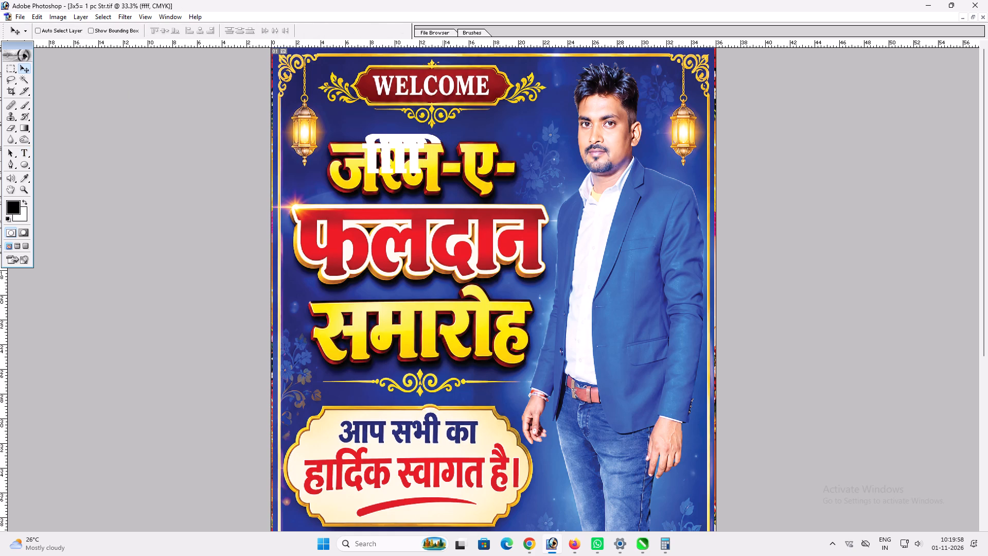
# Replace the enlarged sample text with ff and select all of it.
pyautogui.press('v')
pyautogui.press('t')
pyautogui.click(399, 165)
pyautogui.hotkey('ctrl', 'a')
pyautogui.write('ff')
pyautogui.hotkey('ctrl', 'a')
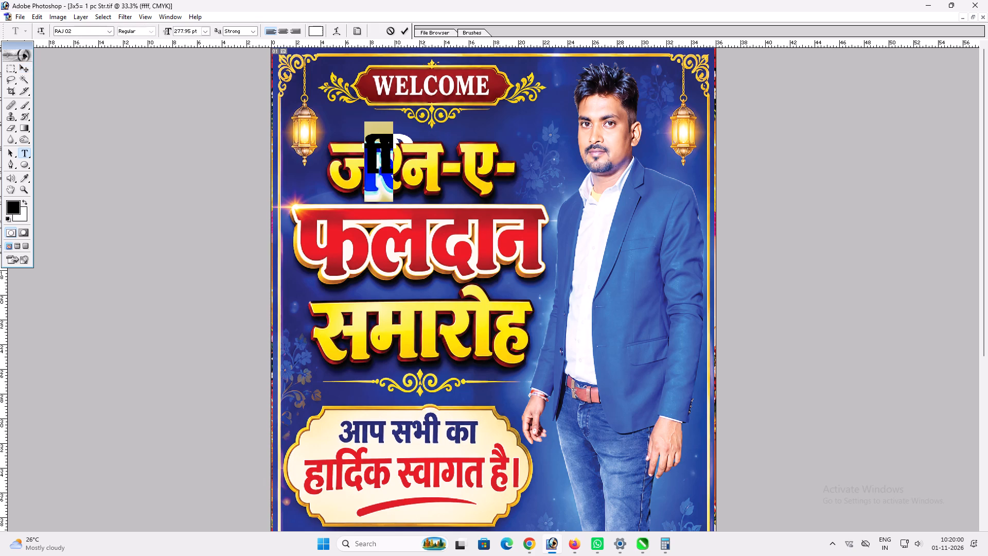
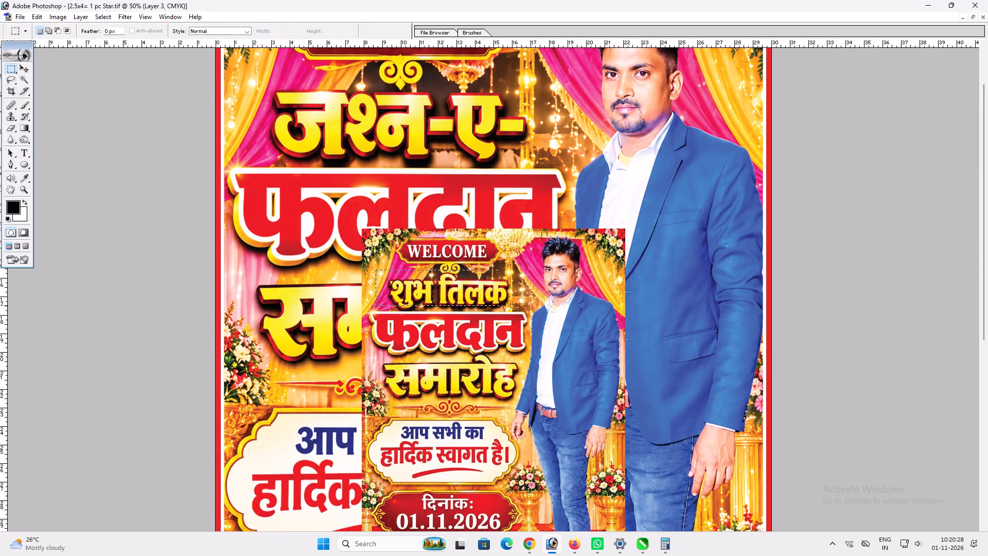
# Copy the शुभ तिलक heading from the small poster and place it as a new layer over the large poster's जश्न-ए- heading.
pyautogui.moveTo(499, 305); pyautogui.dragTo(521, 309)
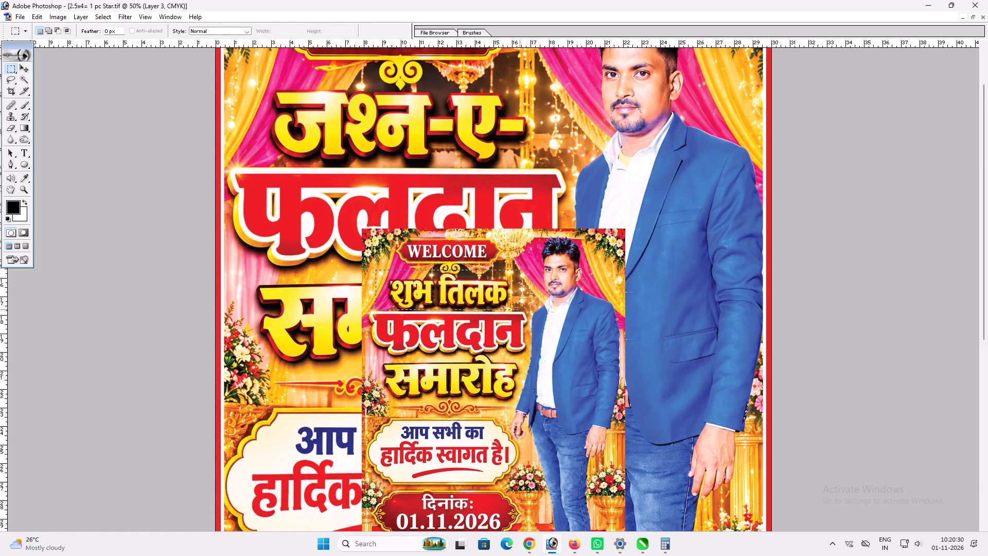
pyautogui.moveTo(521, 309); pyautogui.dragTo(521, 309)
pyautogui.hotkey('ctrl', 'c')
pyautogui.hotkey('ctrl', 'v')
pyautogui.press('v')
pyautogui.moveTo(483, 298); pyautogui.dragTo(370, 118)
# Enlarge the pasted शुभ तिलक heading to fill the line above फलदान on the large poster.
pyautogui.hotkey('ctrl', 't')
pyautogui.keyDown('shift'); pyautogui.moveTo(411, 132); pyautogui.dragTo(544, 144); pyautogui.keyUp('shift')
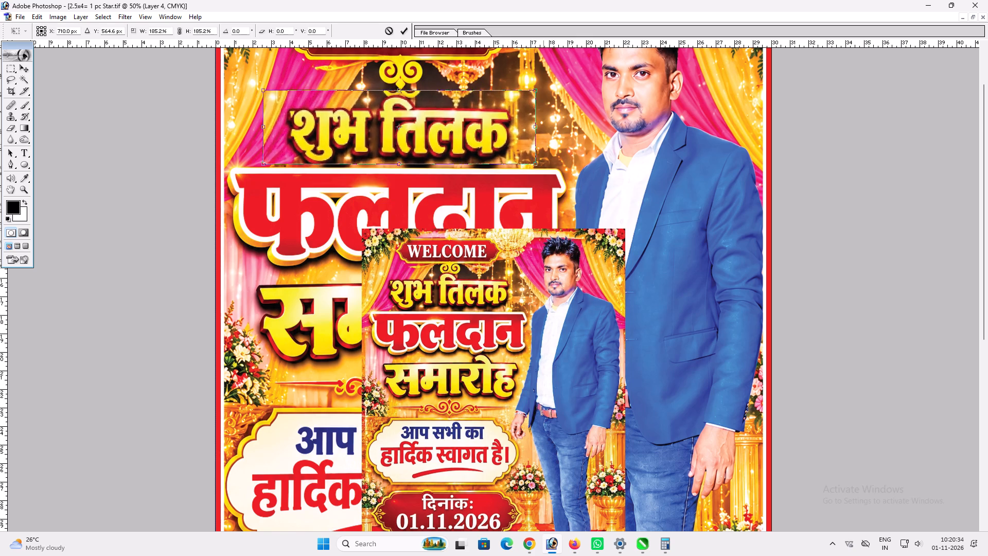
pyautogui.keyDown('shift'); pyautogui.moveTo(544, 144); pyautogui.dragTo(553, 141); pyautogui.keyUp('shift')
pyautogui.press('Return')
pyautogui.press('v')
pyautogui.hotkey('ctrl', 't')
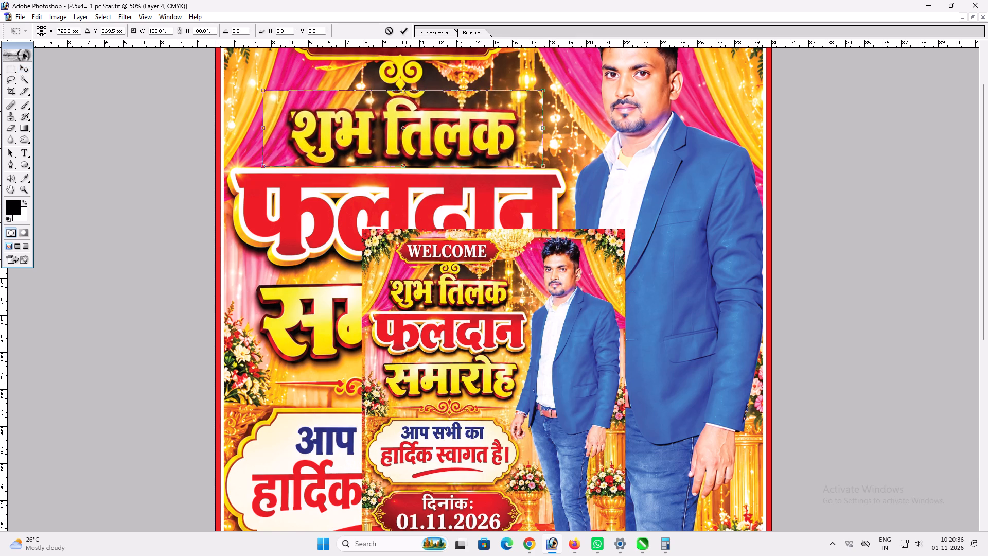
pyautogui.keyDown('shift'); pyautogui.moveTo(542, 89); pyautogui.dragTo(549, 86); pyautogui.keyUp('shift')
pyautogui.press('Return')
pyautogui.press('v')
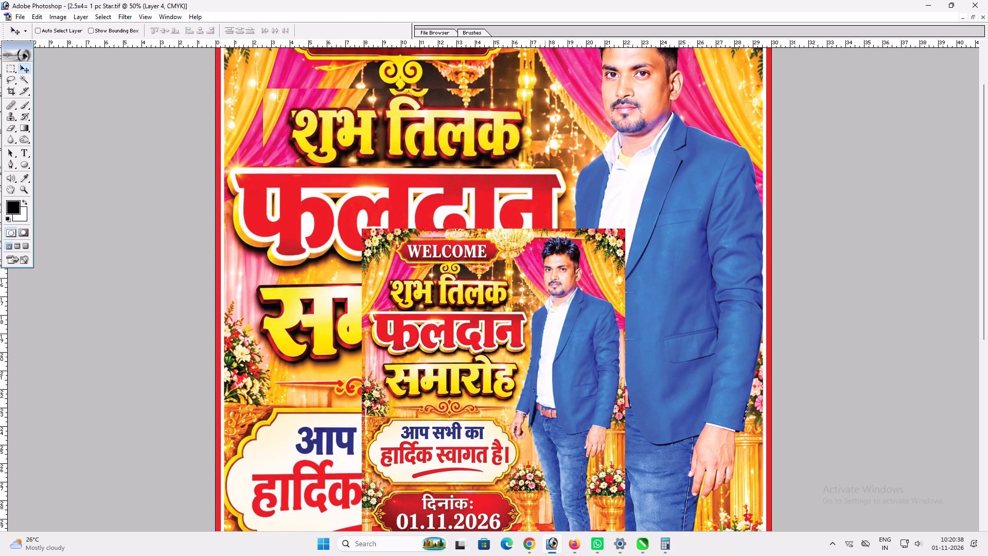
# Send the small poster's layer behind the large poster artwork.
pyautogui.keyDown('ctrl'); pyautogui.click(529, 314); pyautogui.keyUp('ctrl')
pyautogui.hotkey('ctrl', 'shift', '[')
pyautogui.press('v')
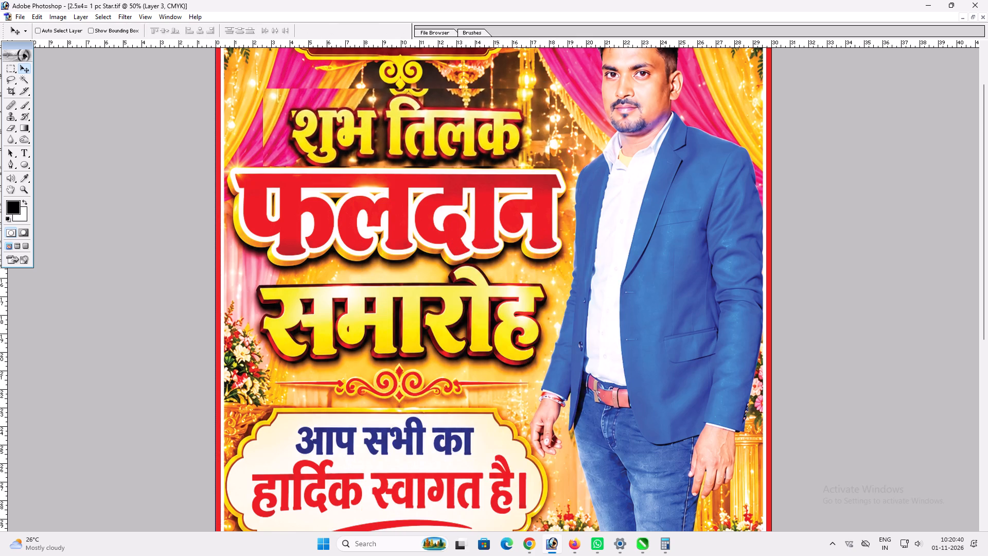
# Shift the शुभ तिलक heading layer slightly to the right above फलदान, comparing its position before and after the move.
pyautogui.click(452, 149)
pyautogui.keyDown('ctrl'); pyautogui.click(448, 144); pyautogui.keyUp('ctrl')
pyautogui.moveTo(448, 144); pyautogui.dragTo(466, 144)
pyautogui.hotkey('ctrl', 'z')
pyautogui.hotkey('ctrl', 'z')
# Copy the शुभ तिलक heading layer into a new document.
pyautogui.hotkey('ctrl', 'a')
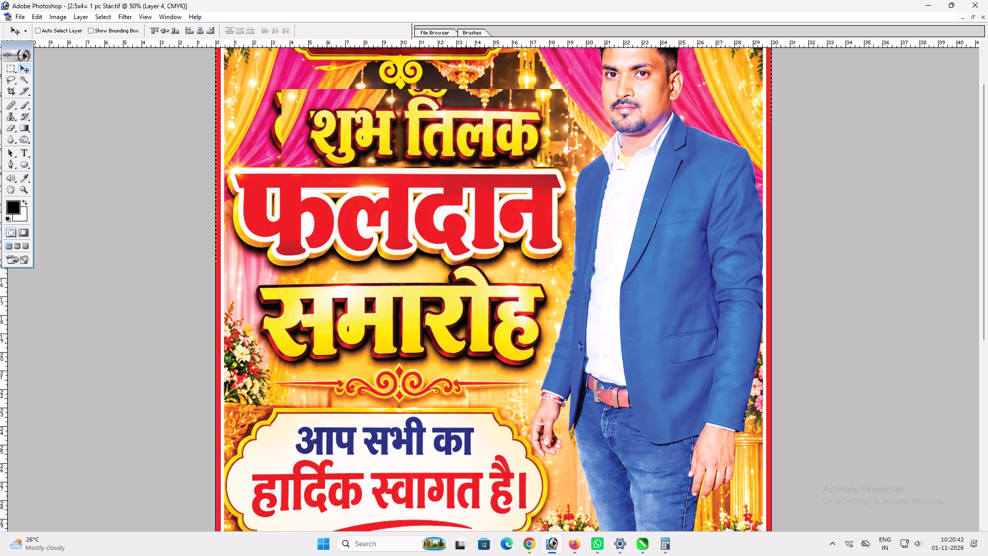
pyautogui.hotkey('ctrl', 'c')
pyautogui.hotkey('ctrl', 'n')
pyautogui.hotkey('ctrl', 'Return')
pyautogui.hotkey('ctrl', 'v')
# Save the new heading document as a TIFF named "pacth" in the Shubham Art, Madhubani folder and close it.
pyautogui.hotkey('ctrl', 'shift', 's')
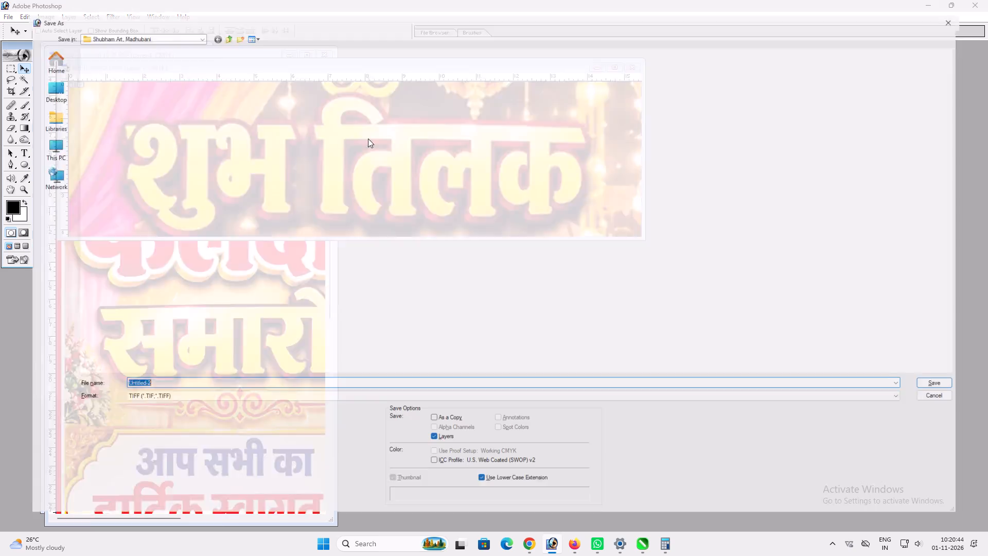
pyautogui.write('pacth')
pyautogui.press('space')
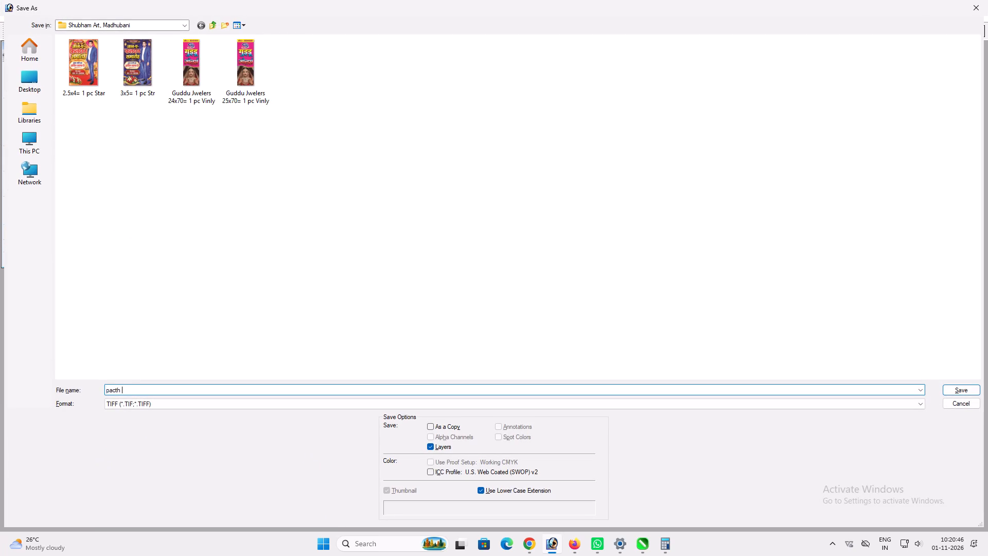
pyautogui.press('Return')
pyautogui.press('Return')
pyautogui.press('Return')
pyautogui.press('Return')
pyautogui.press('Return')
pyautogui.press('Return')
pyautogui.hotkey('ctrl', 'w')
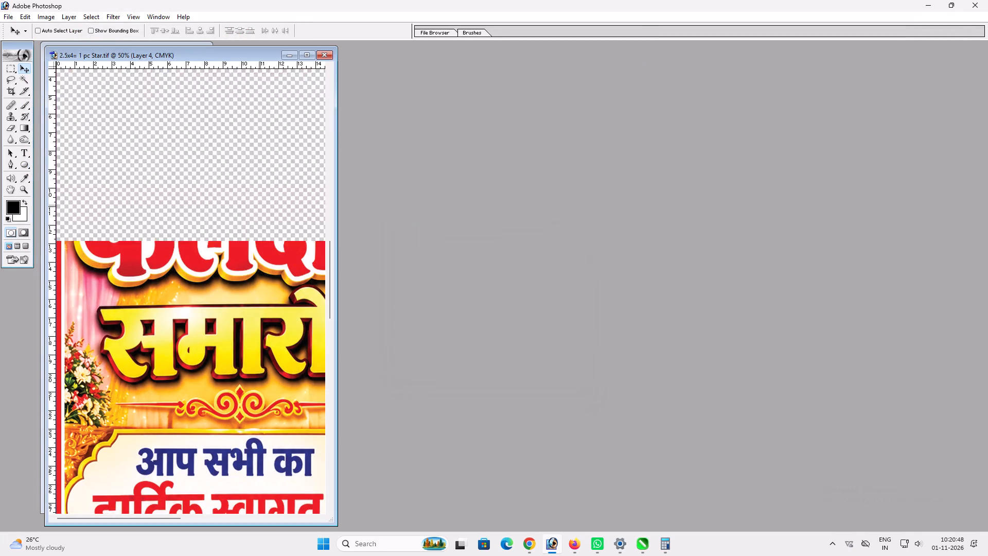
# Maximize the 2.5x4 poster document and clear its selection.
pyautogui.keyDown('ctrl'); pyautogui.click(311, 51); pyautogui.keyUp('ctrl')
pyautogui.hotkey('ctrl', 'd')
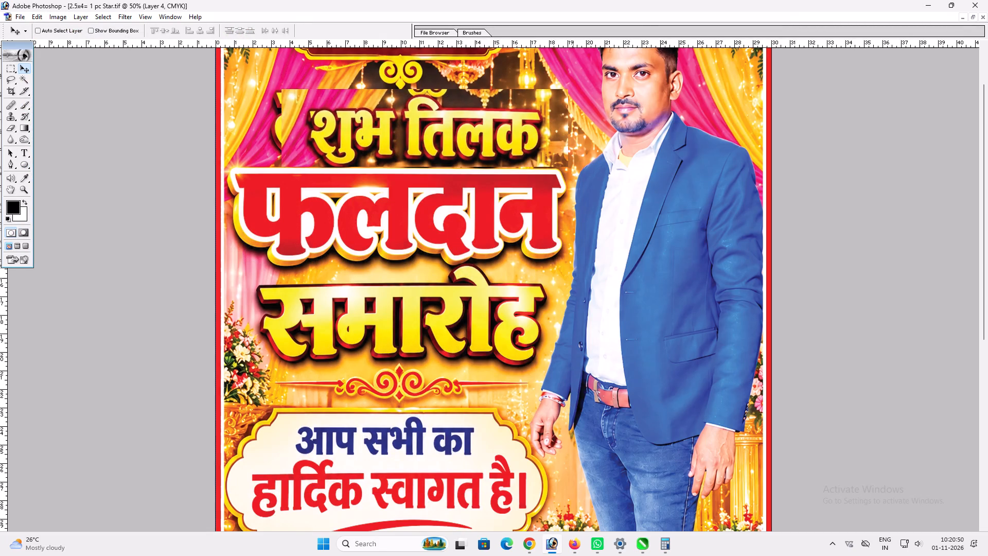
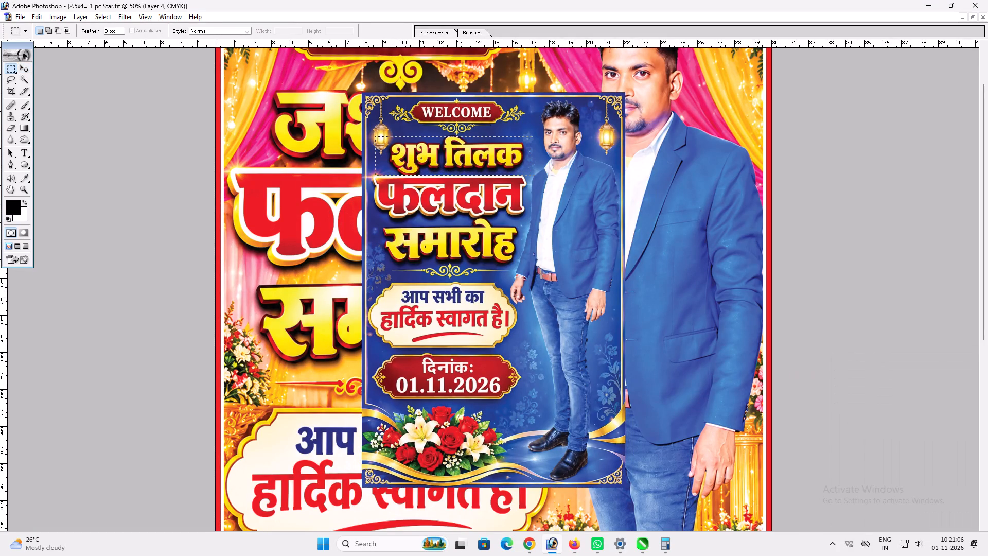
# Copy the selected शुभ तिलक strip from the small blue poster in the 2.5x4 document into the 3x5 poster document.
pyautogui.moveTo(535, 175); pyautogui.dragTo(537, 175)
pyautogui.hotkey('ctrl', 'c')
pyautogui.hotkey('ctrl', 'c')
pyautogui.hotkey('ctrl', 'c')
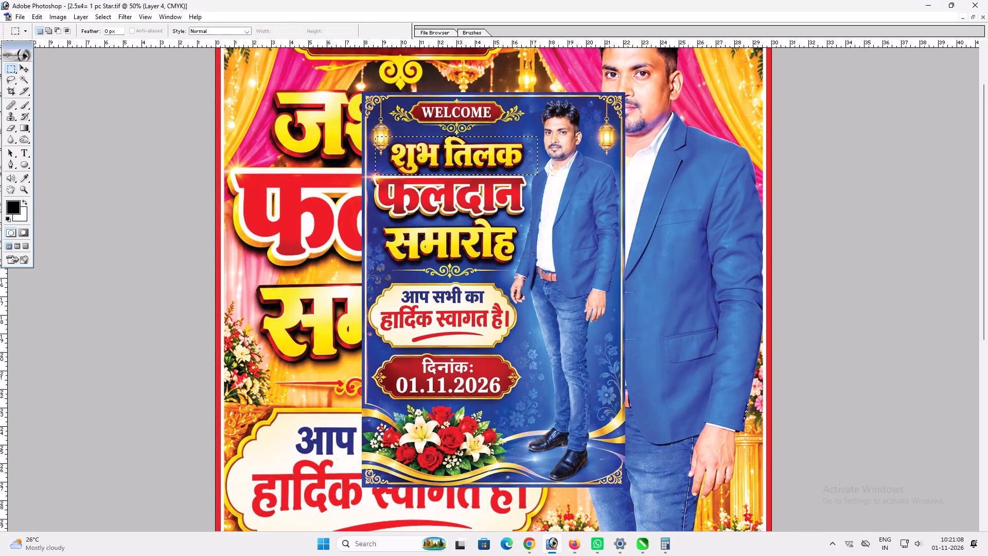
pyautogui.hotkey('ctrl', 'Tab')
pyautogui.hotkey('ctrl', 'Tab')
pyautogui.hotkey('ctrl', 'v')
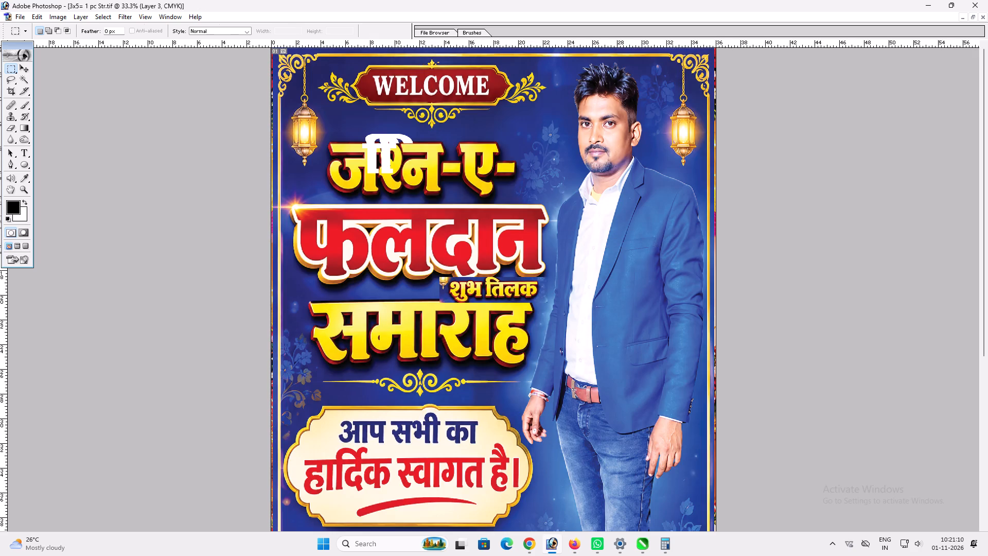
# Move the pasted शुभ तिलक patch over the start of the जश्न-ए- heading on the 3x5 poster.
pyautogui.press('v')
pyautogui.keyDown('ctrl'); pyautogui.click(386, 147); pyautogui.keyUp('ctrl')
pyautogui.hotkey('alt', 'l')
pyautogui.hotkey('alt', 'l')
pyautogui.hotkey('alt', 'l')
pyautogui.press('v')
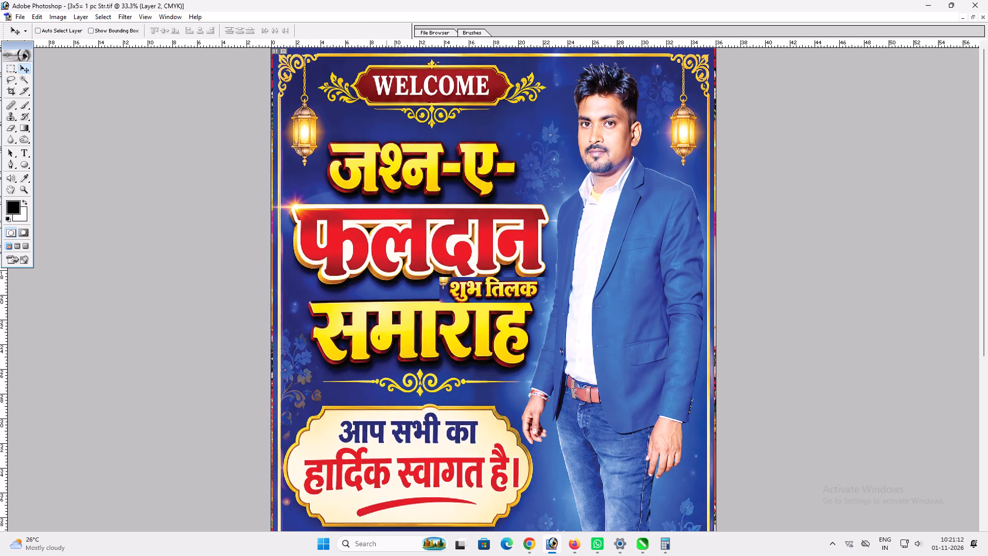
pyautogui.keyDown('ctrl'); pyautogui.click(500, 290); pyautogui.keyUp('ctrl')
pyautogui.moveTo(500, 289); pyautogui.dragTo(386, 152)
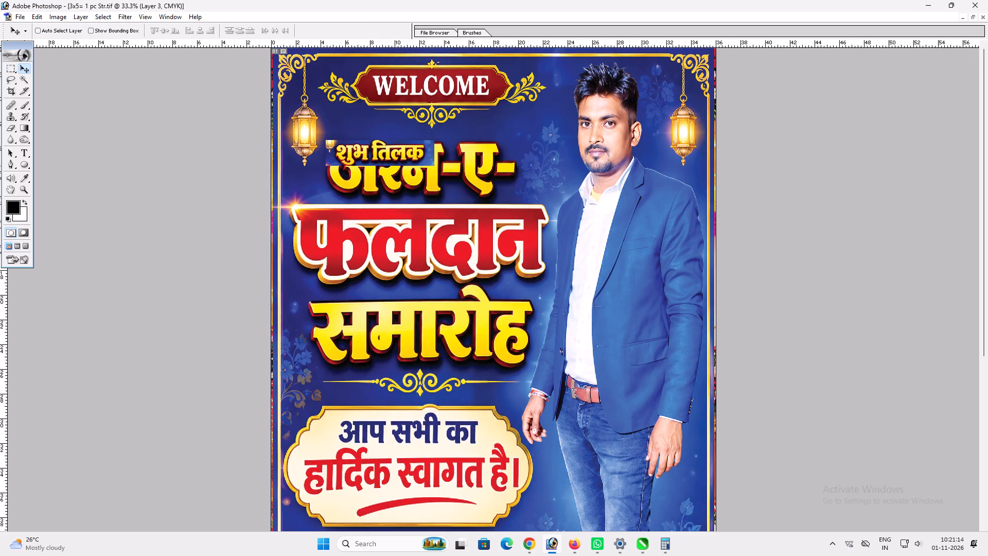
# Enlarge the शुभ तिलक patch until it covers the whole जश्न-ए- heading above फलदान.
pyautogui.hotkey('ctrl', 't')
pyautogui.keyDown('shift'); pyautogui.moveTo(437, 166); pyautogui.dragTo(527, 182); pyautogui.keyUp('shift')
pyautogui.keyDown('shift'); pyautogui.moveTo(515, 187); pyautogui.dragTo(510, 196); pyautogui.keyUp('shift')
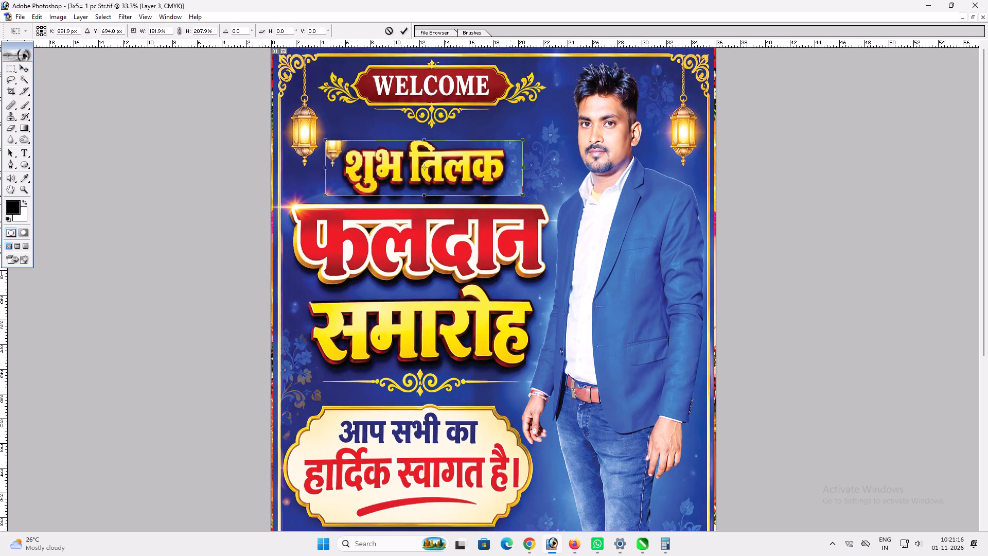
pyautogui.keyDown('shift'); pyautogui.moveTo(510, 196); pyautogui.dragTo(510, 201); pyautogui.keyUp('shift')
pyautogui.keyDown('shift'); pyautogui.moveTo(523, 176); pyautogui.dragTo(533, 172); pyautogui.keyUp('shift')
pyautogui.press('Return')
pyautogui.press('v')
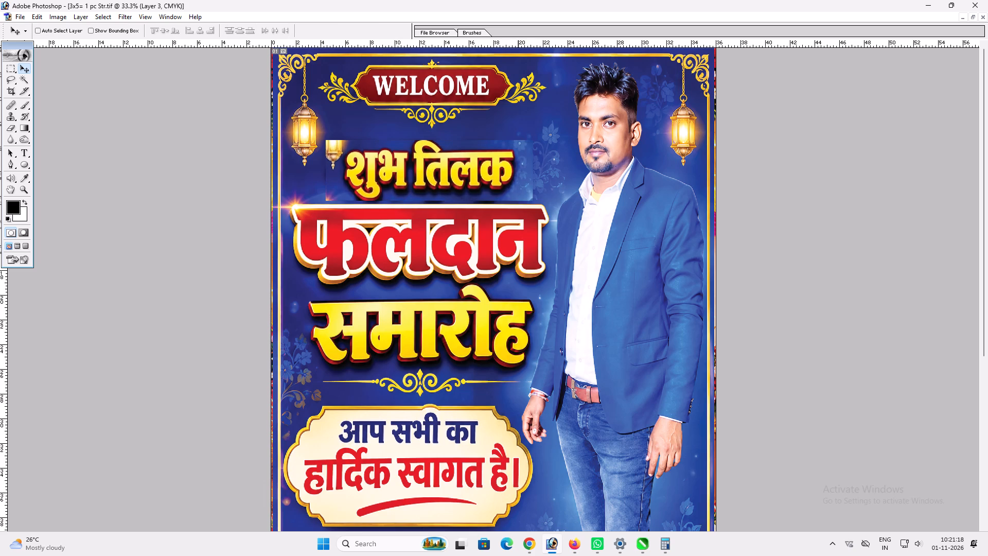
pyautogui.moveTo(498, 173); pyautogui.dragTo(515, 177)
pyautogui.hotkey('ctrl', 'z')
# Copy the enlarged शुभ तिलक heading layer into a new document.
pyautogui.hotkey('ctrl', 'a')
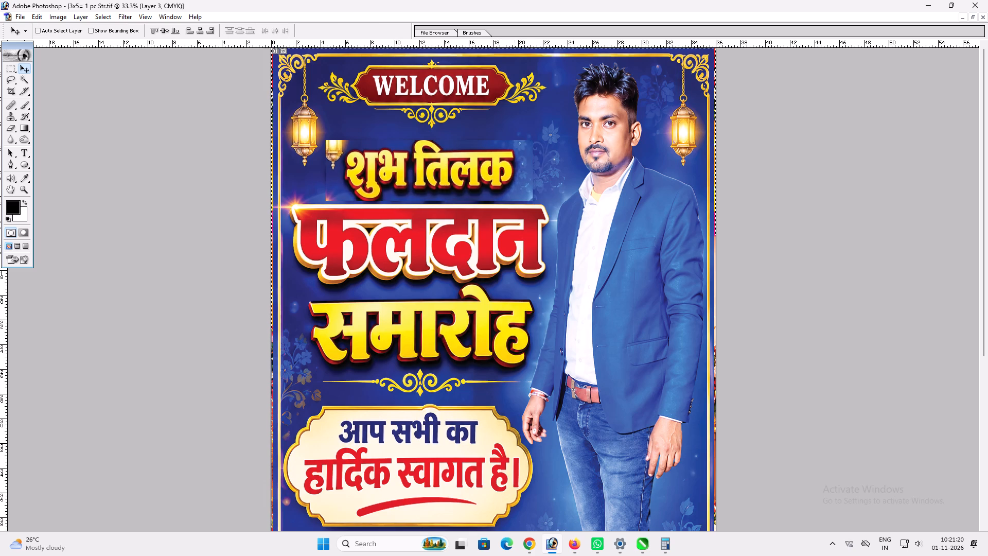
pyautogui.hotkey('ctrl', 'c')
pyautogui.hotkey('ctrl', 'n')
pyautogui.hotkey('ctrl', 'Return')
pyautogui.hotkey('ctrl', 'v')
# Save the new heading document as a TIFF named "pacthff" in the Shubham Art, Madhubani folder and close it.
pyautogui.hotkey('ctrl', 'shift', 's')
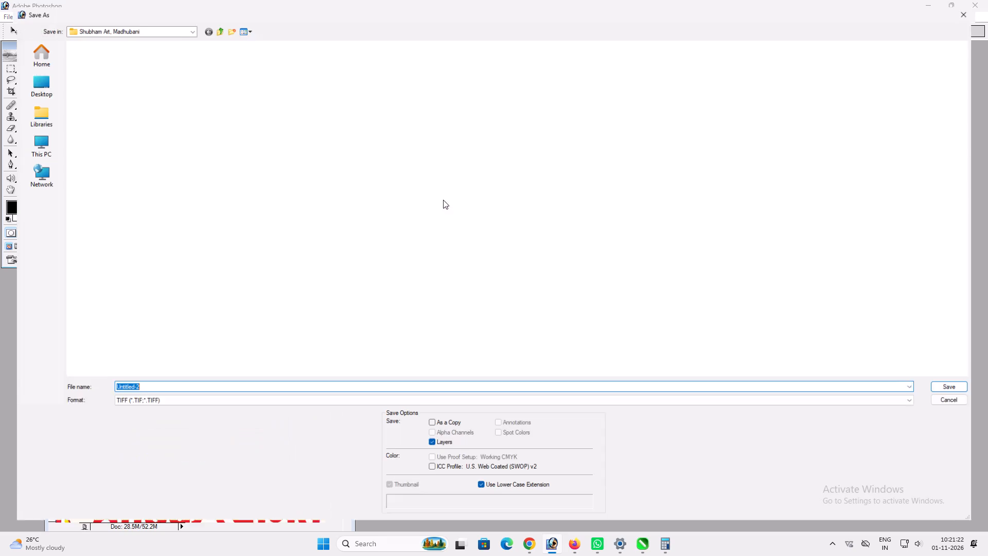
pyautogui.click(286, 93)
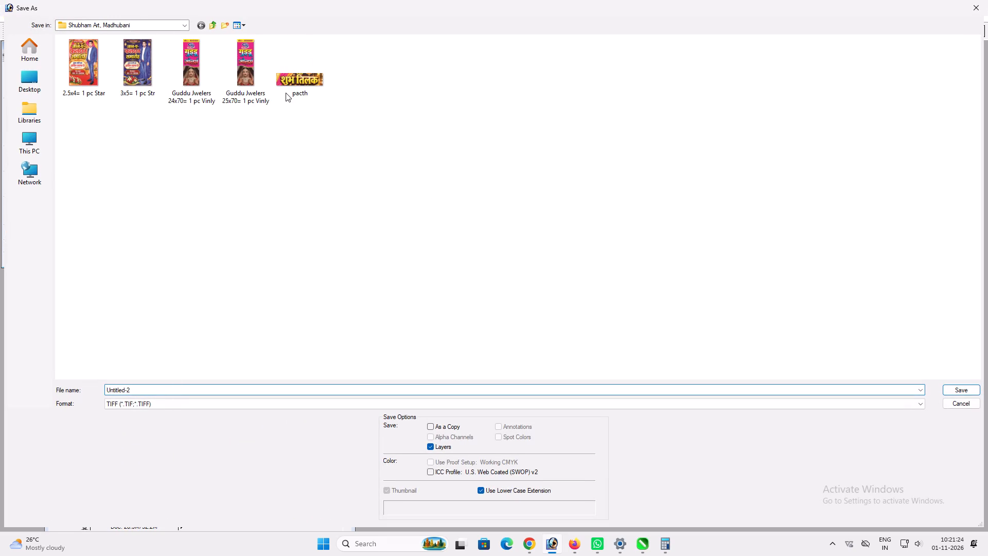
pyautogui.click(291, 86)
pyautogui.click(299, 82)
pyautogui.tripleClick(152, 391)
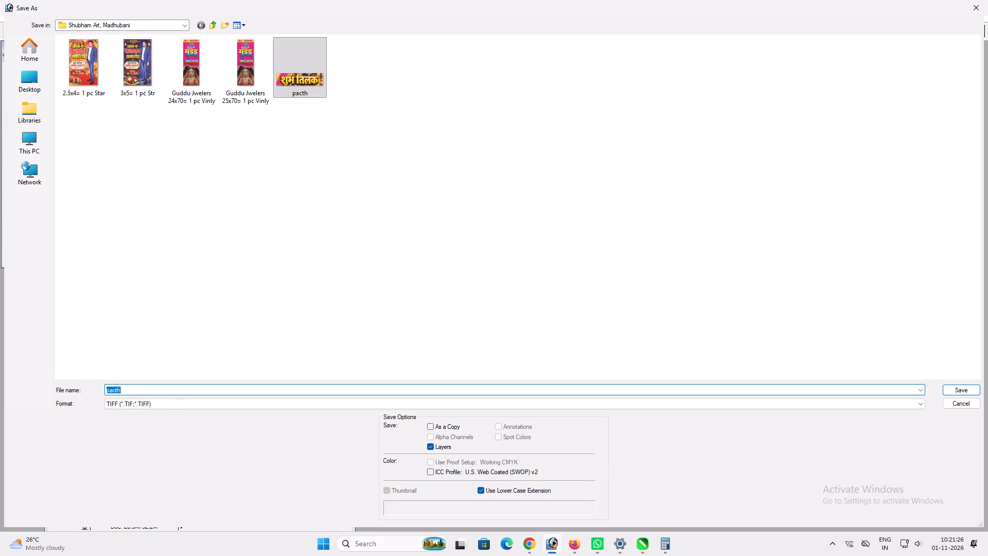
pyautogui.press('f')
pyautogui.press('f')
pyautogui.press('Return')
pyautogui.press('Return')
pyautogui.press('Return')
pyautogui.hotkey('ctrl', 'w')
# Close the 3x5 and 2.5x4 poster documents without saving their changes.
pyautogui.hotkey('ctrl', 'w')
pyautogui.hotkey('ctrl', 'w')
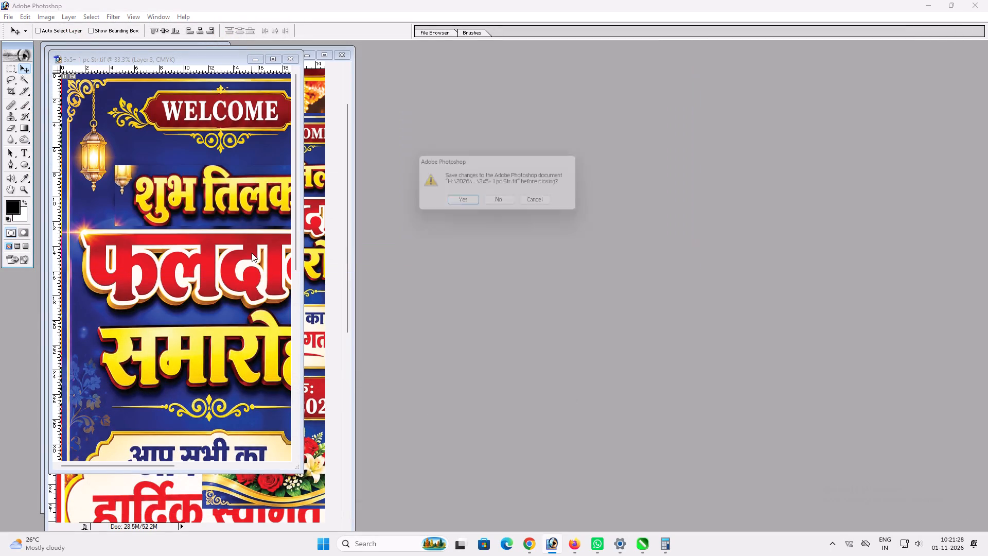
pyautogui.click(500, 203)
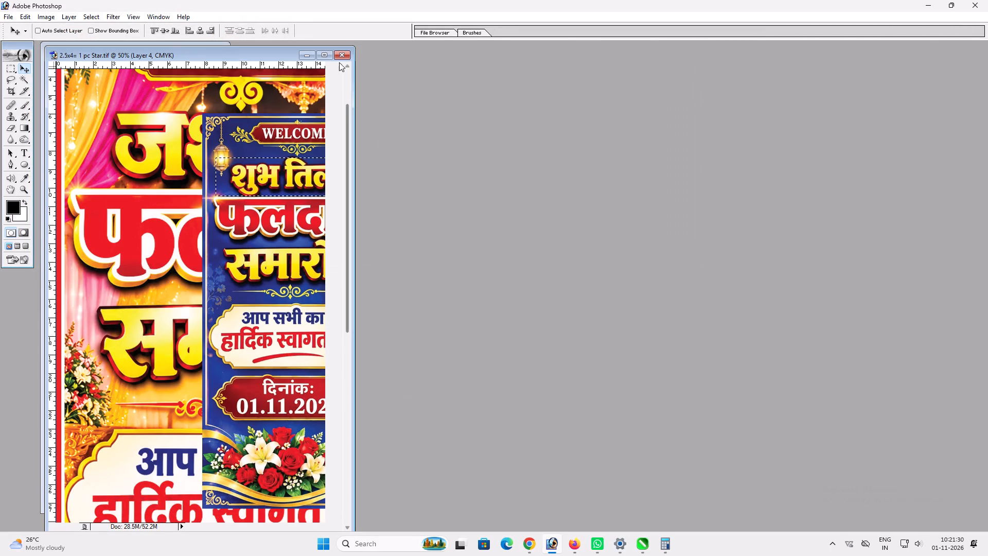
pyautogui.moveTo(260, 61); pyautogui.dragTo(578, 84)
pyautogui.click(513, 146)
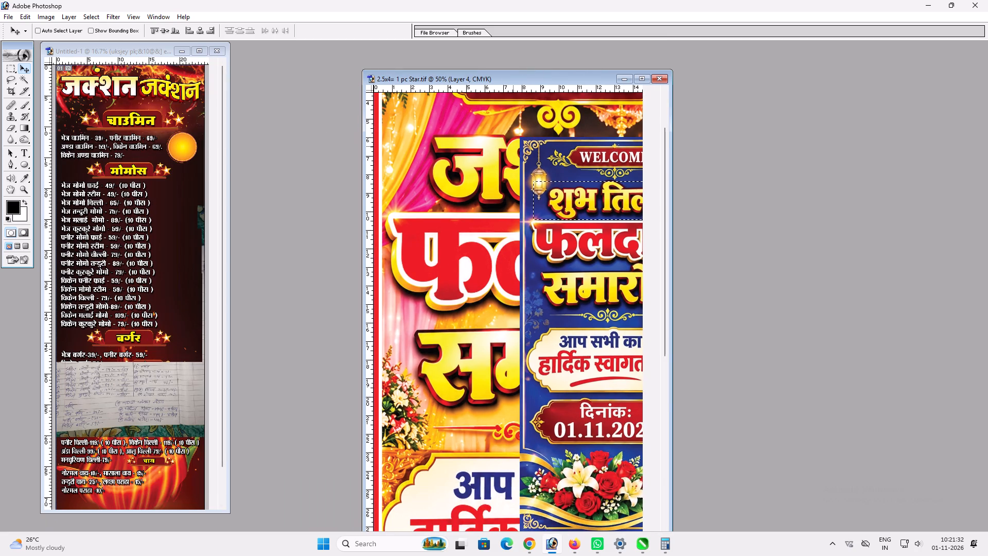
pyautogui.hotkey('ctrl', 'w')
pyautogui.click(509, 204)
# Copy the pacth and pacthff files from the Shubham Art, Madhubani folder.
pyautogui.doubleClick(411, 164)
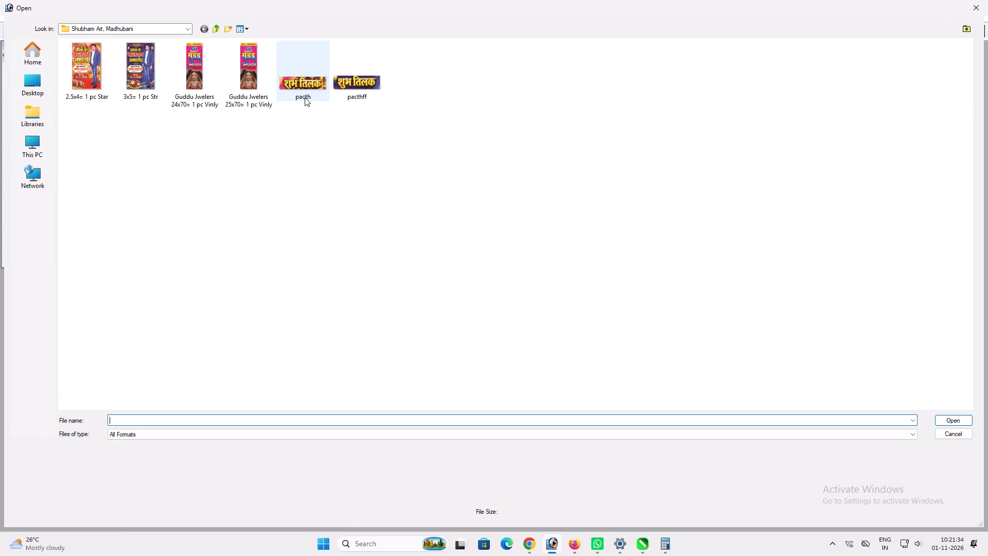
pyautogui.moveTo(381, 152); pyautogui.dragTo(313, 69)
pyautogui.hotkey('ctrl', 'c')
pyautogui.hotkey('ctrl', 'c')
pyautogui.hotkey('ctrl', 'c')
pyautogui.hotkey('ctrl', 'c')
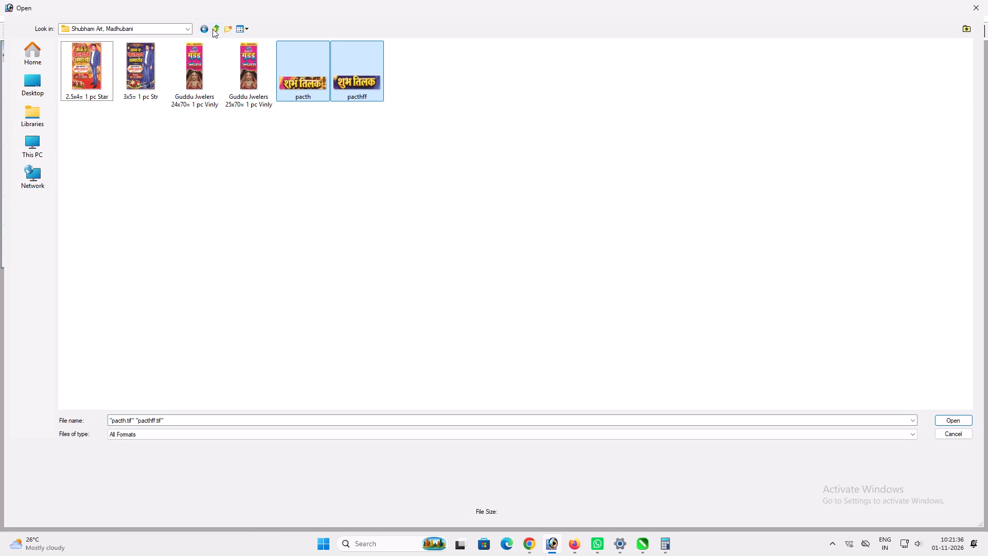
# Paste the copied patch files into the FINAL PRINT folder inside the october folder.
pyautogui.click(213, 29)
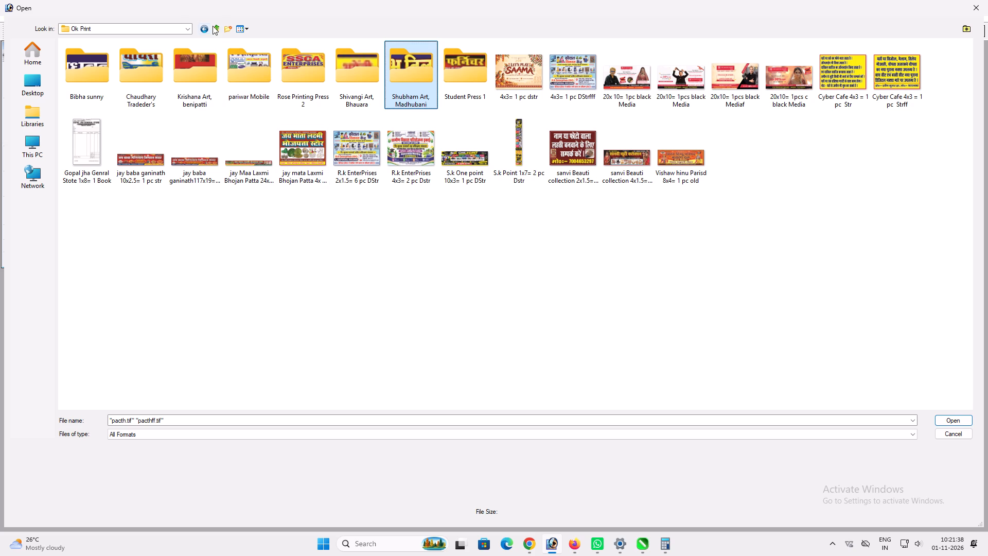
pyautogui.click(213, 26)
pyautogui.click(589, 206)
pyautogui.click(216, 29)
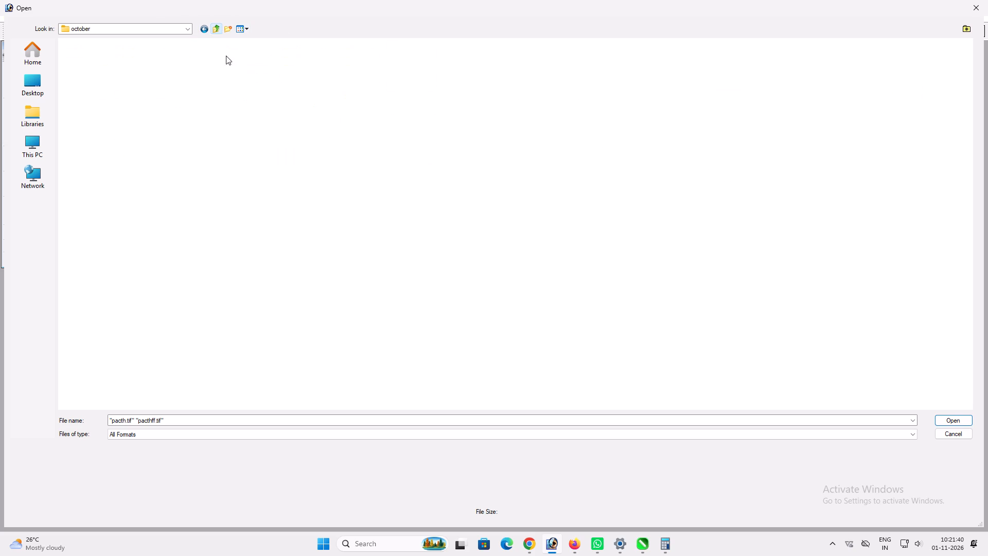
pyautogui.click(666, 263)
pyautogui.click(839, 144)
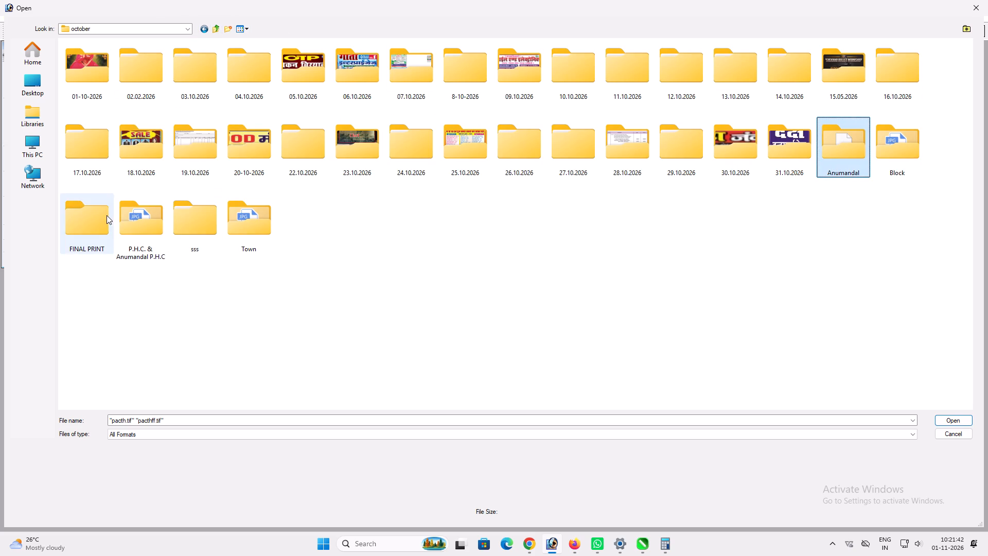
pyautogui.click(105, 215)
pyautogui.doubleClick(104, 215)
pyautogui.click(220, 257)
pyautogui.hotkey('ctrl', 'v')
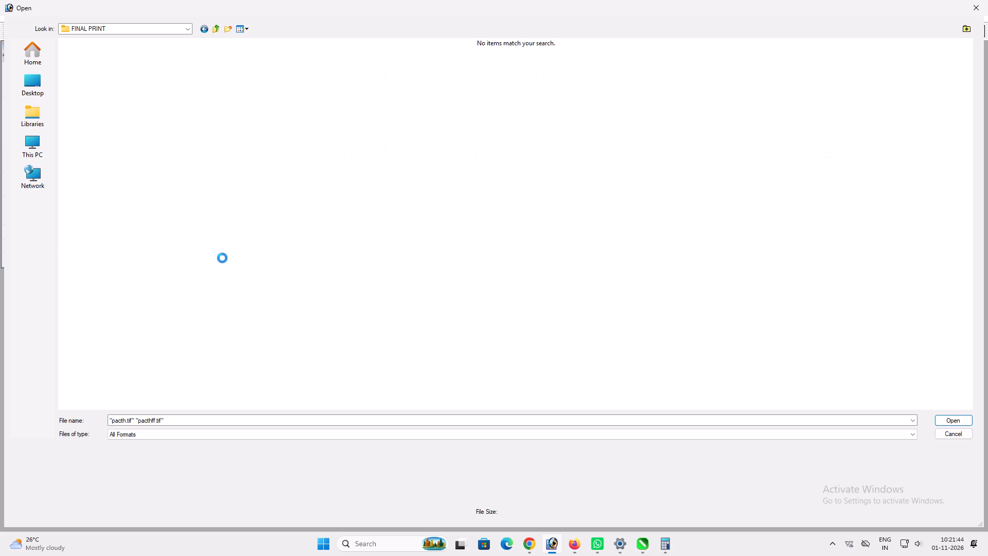
pyautogui.click(982, 0)
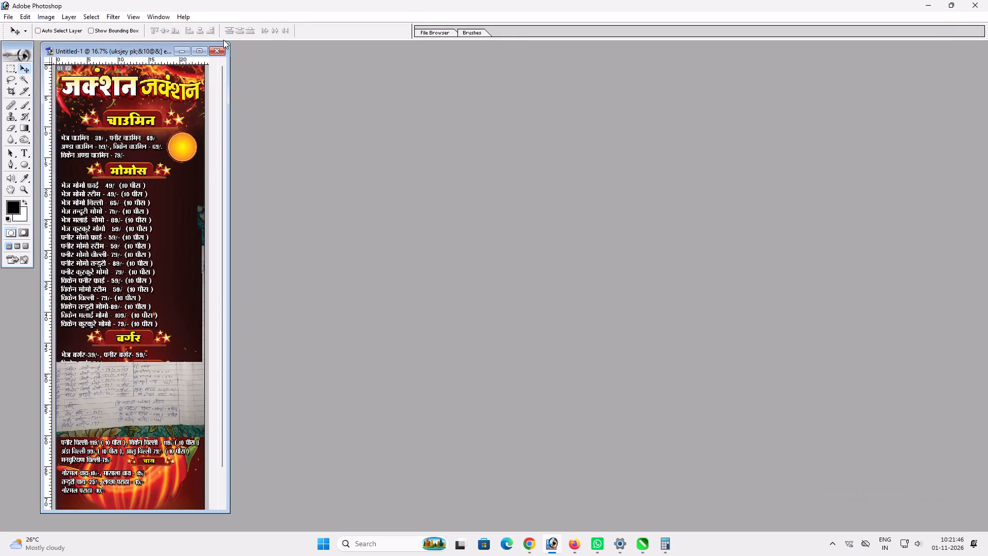
# Maximize the food menu document and examine the handwritten price list and the चाय section below it.
pyautogui.click(198, 50)
pyautogui.hotkey('ctrl', '+')
pyautogui.hotkey('ctrl', '+')
pyautogui.hotkey('ctrl', '+')
pyautogui.press('space')
pyautogui.press('space')
pyautogui.press('space')
pyautogui.press('space')
pyautogui.press('space')
pyautogui.press('space')
pyautogui.press('space')
pyautogui.press('space')
pyautogui.press('space')
pyautogui.press('space')
pyautogui.press('space')
pyautogui.press('space')
pyautogui.press('space')
pyautogui.press('space')
pyautogui.press('space')
pyautogui.press('space')
pyautogui.press('space')
pyautogui.press('space')
pyautogui.press('space')
pyautogui.press('space')
pyautogui.moveTo(589, 379); pyautogui.dragTo(618, 129)
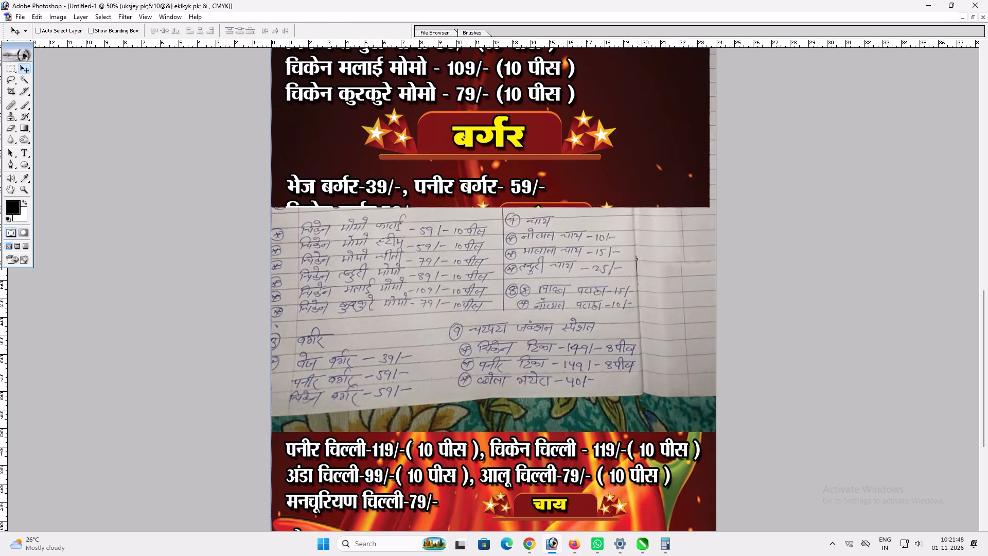
pyautogui.moveTo(392, 428); pyautogui.dragTo(396, 284)
pyautogui.moveTo(427, 386); pyautogui.dragTo(429, 335)
pyautogui.moveTo(431, 321); pyautogui.dragTo(443, 262)
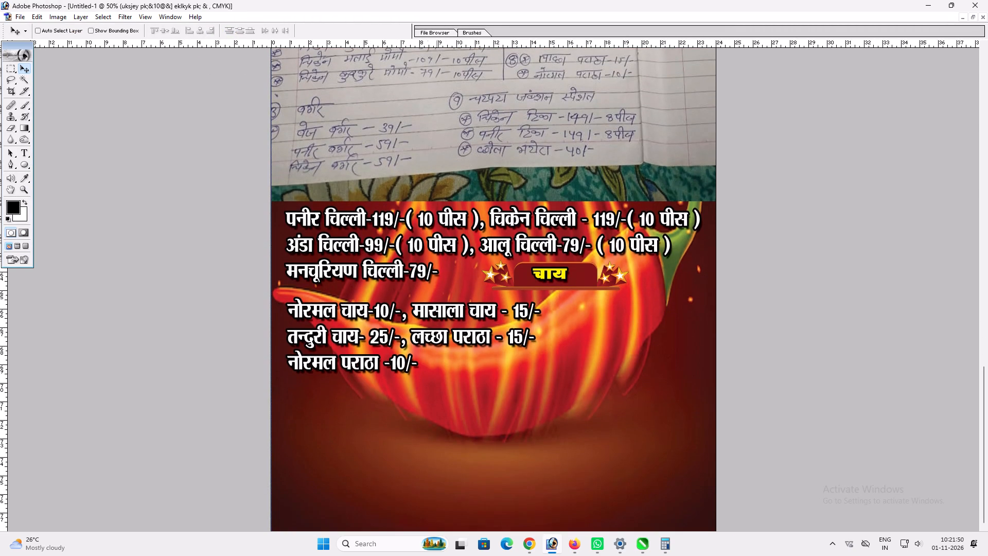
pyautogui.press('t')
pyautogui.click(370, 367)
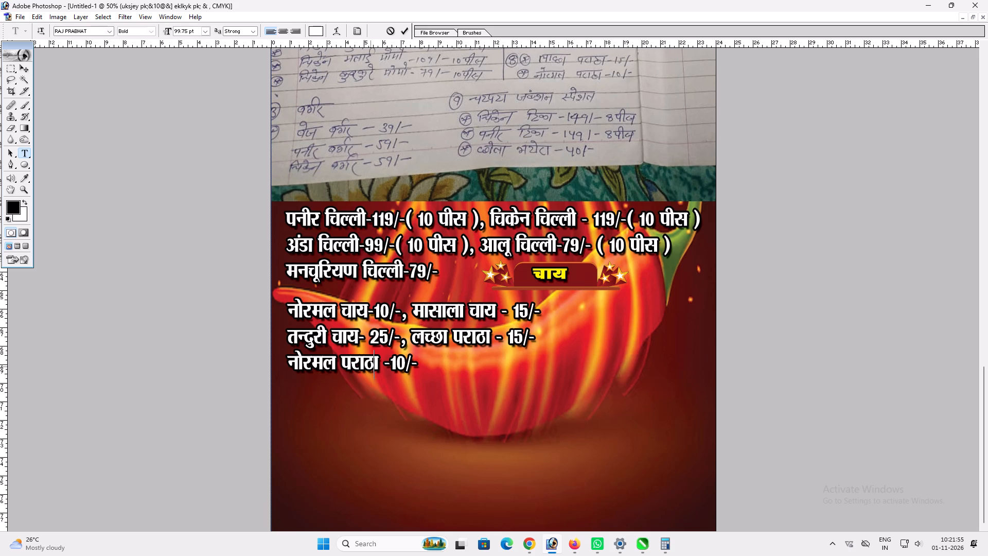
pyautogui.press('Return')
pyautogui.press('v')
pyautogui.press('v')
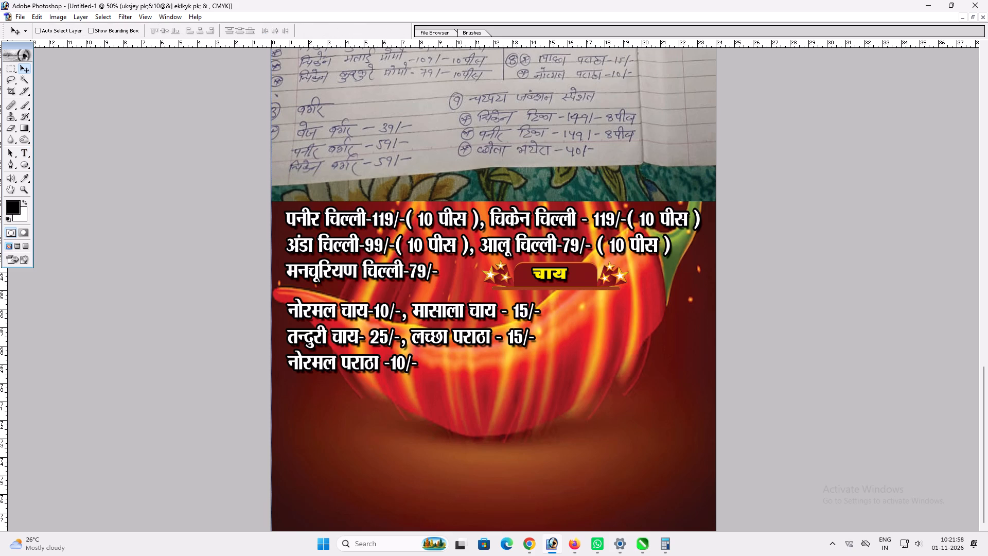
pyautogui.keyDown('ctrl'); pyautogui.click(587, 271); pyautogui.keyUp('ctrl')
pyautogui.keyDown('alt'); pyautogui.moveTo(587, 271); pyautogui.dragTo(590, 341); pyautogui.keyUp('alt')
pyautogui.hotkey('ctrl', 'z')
# Duplicate the चाय heading text beside the नोरमल पराठा line and change the copy to चटपटा जंक्शन स्पेशल.
pyautogui.keyDown('ctrl'); pyautogui.click(565, 272); pyautogui.keyUp('ctrl')
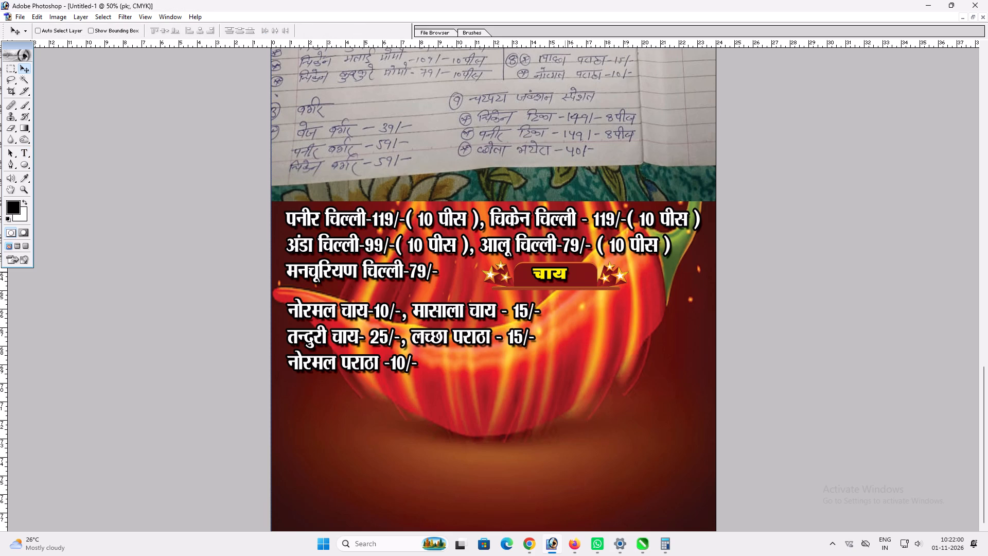
pyautogui.keyDown('ctrl'); pyautogui.click(562, 272); pyautogui.keyUp('ctrl')
pyautogui.keyDown('alt'); pyautogui.moveTo(562, 272); pyautogui.dragTo(509, 372); pyautogui.keyUp('alt')
pyautogui.press('t')
pyautogui.click(504, 376)
pyautogui.hotkey('ctrl', 'a')
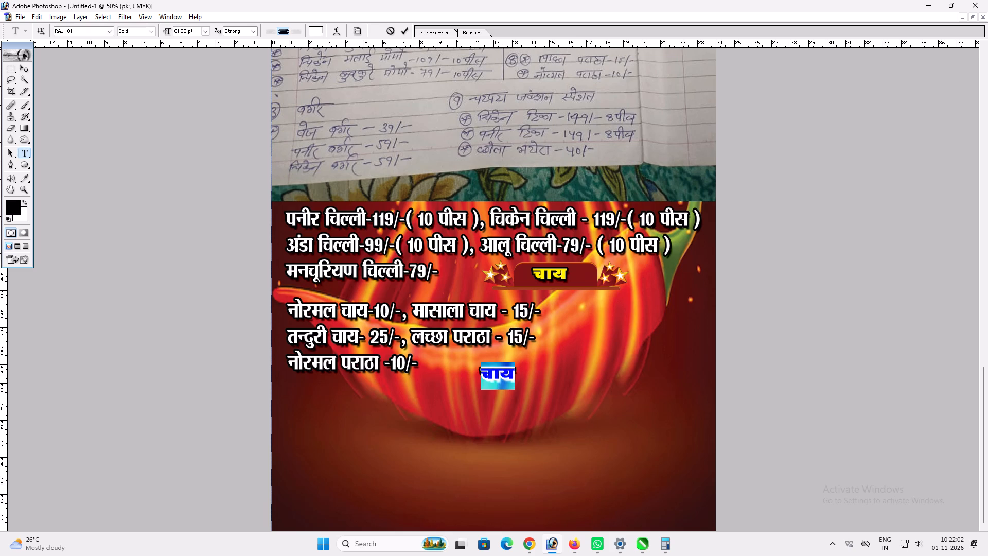
pyautogui.write('pV')
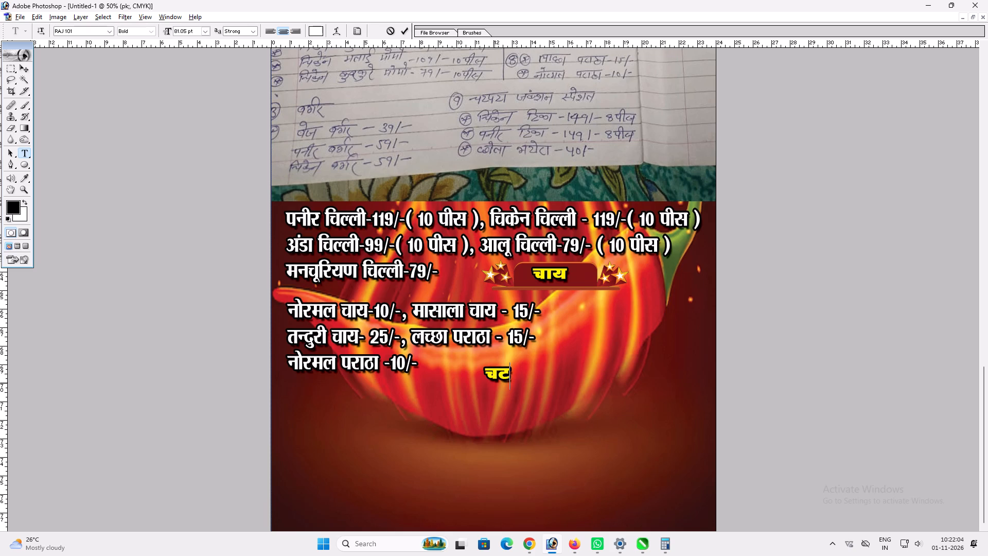
pyautogui.write('iVk t')
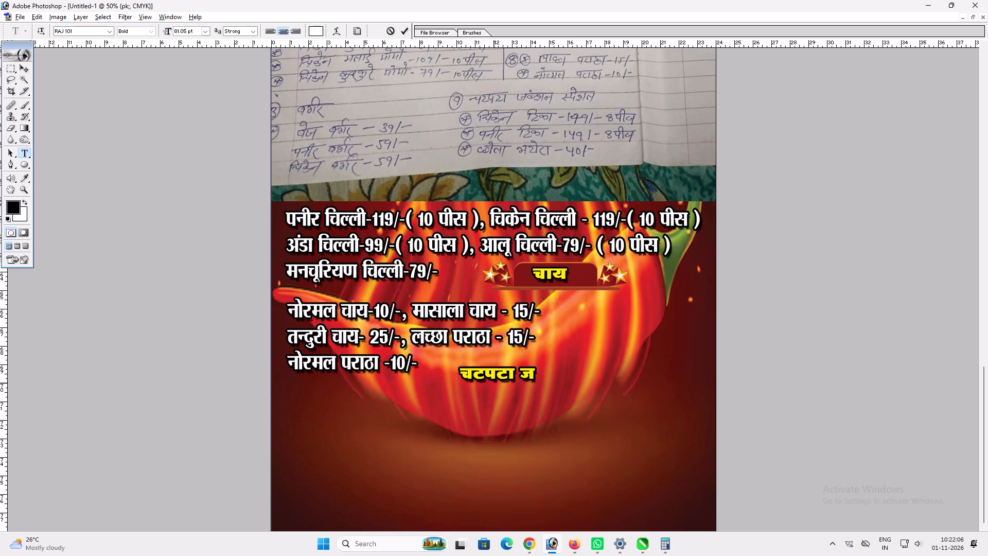
pyautogui.write('aD[')
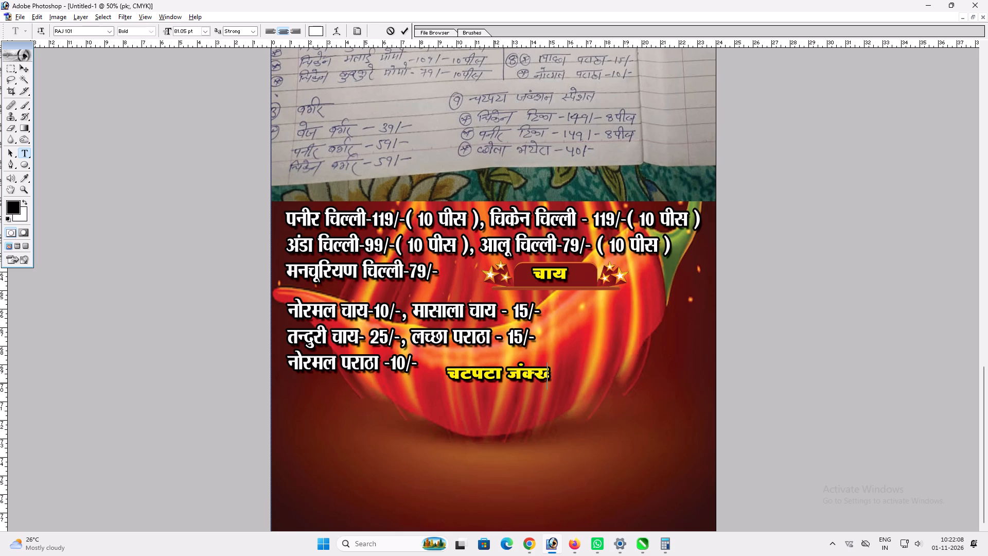
pyautogui.press('BackSpace')
pyautogui.write("'ku")
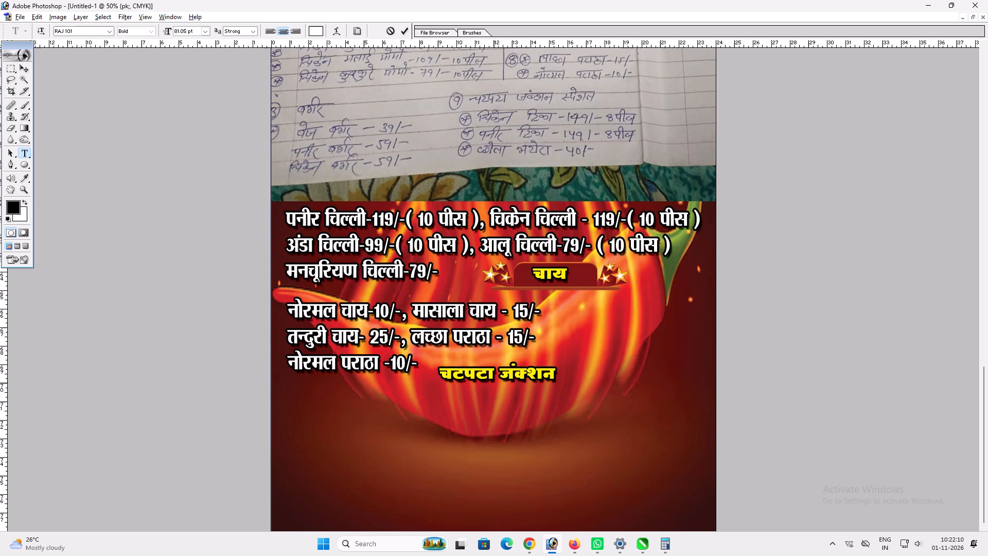
pyautogui.press('space')
pyautogui.write("Lis'ky")
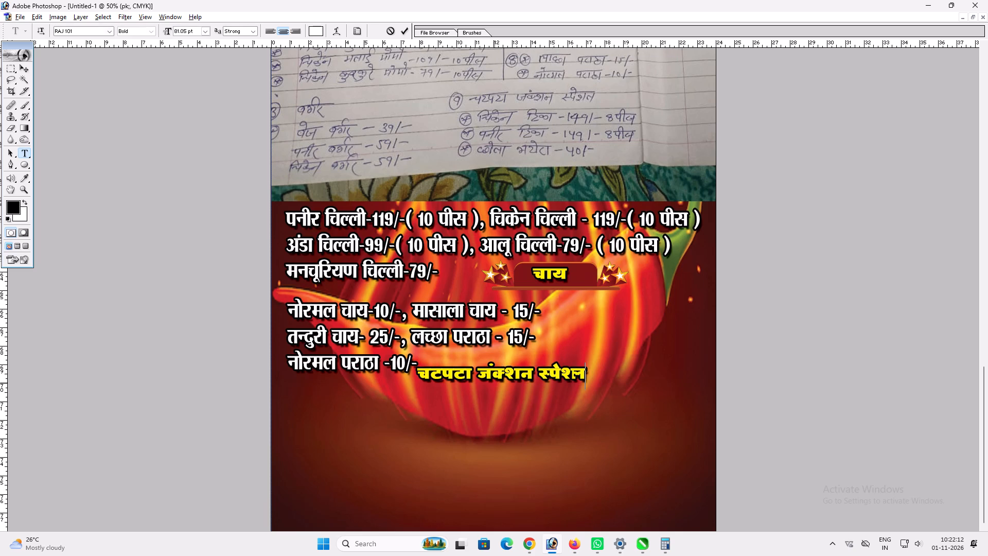
pyautogui.press('Return')
# Stretch the चटपटा जंक्शन स्पेशल heading taller, narrow it slightly, and position it just beyond the नोरमल पराठा price.
pyautogui.press('v')
pyautogui.hotkey('ctrl', 't')
pyautogui.keyDown('shift'); pyautogui.moveTo(486, 380); pyautogui.dragTo(477, 392); pyautogui.keyUp('shift')
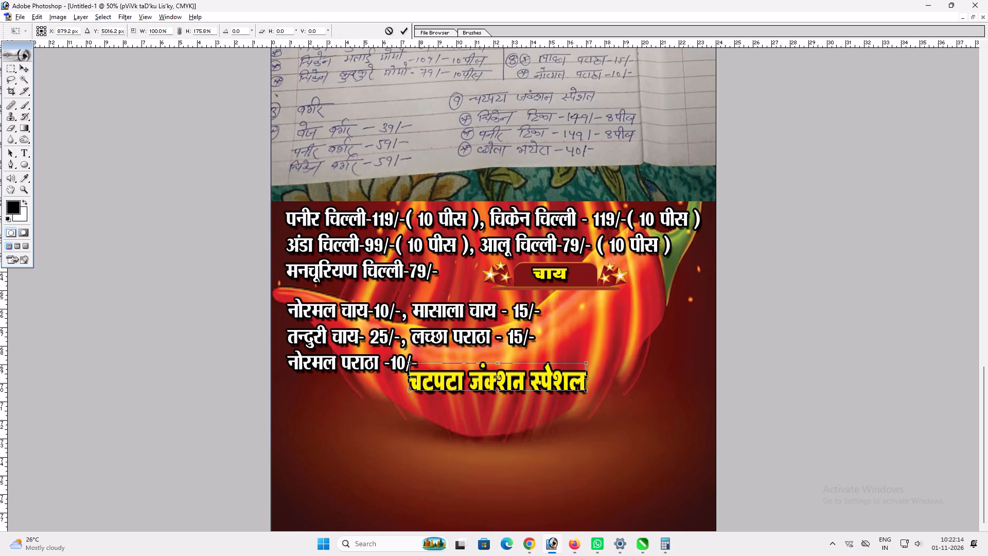
pyautogui.keyDown('shift'); pyautogui.moveTo(411, 395); pyautogui.dragTo(425, 389); pyautogui.keyUp('shift')
pyautogui.keyDown('shift'); pyautogui.moveTo(461, 387); pyautogui.dragTo(472, 384); pyautogui.keyUp('shift')
pyautogui.press('Return')
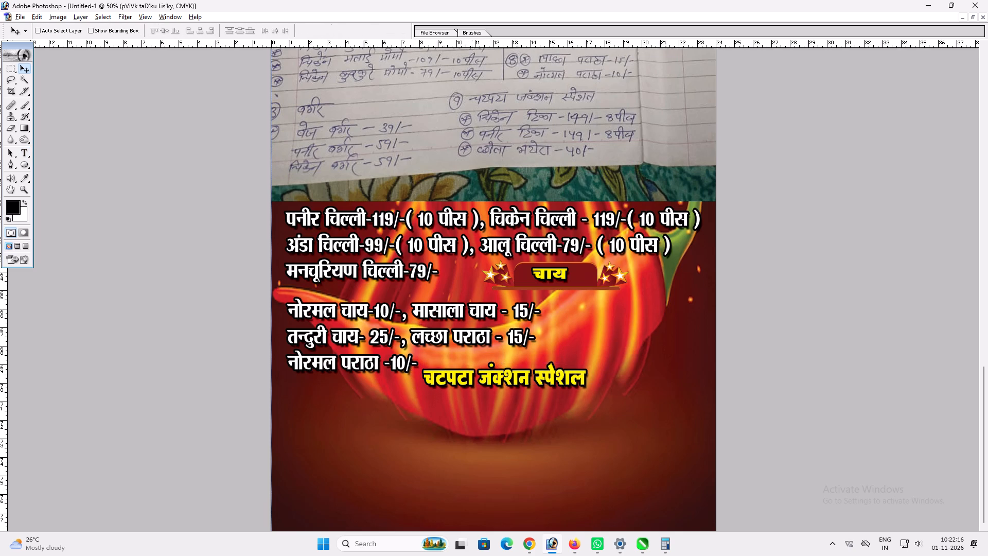
pyautogui.press('v')
pyautogui.moveTo(481, 382); pyautogui.dragTo(493, 375)
pyautogui.press('v')
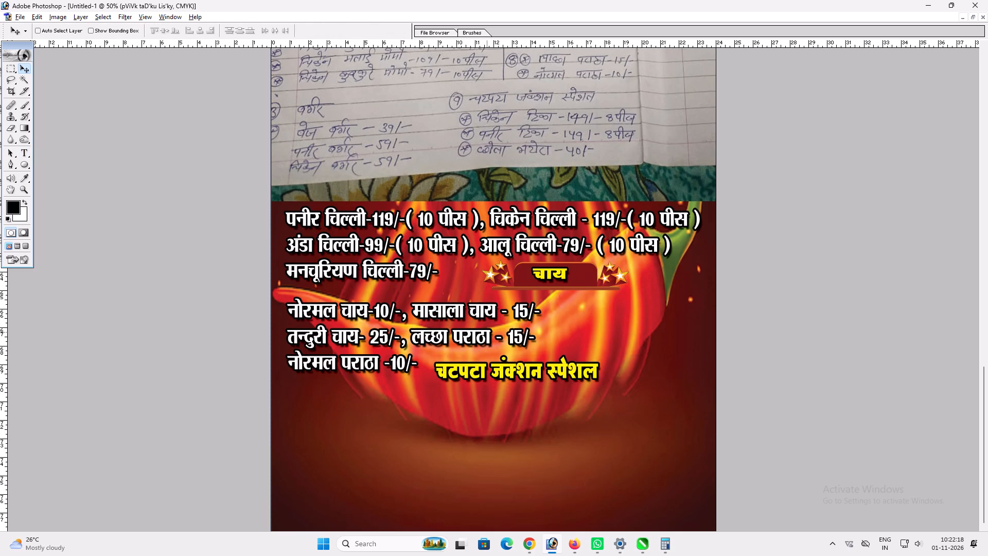
# Duplicate the three-line tea and paratha price text directly below the चटपटा जंक्शन स्पेशल heading.
pyautogui.keyDown('ctrl'); pyautogui.click(488, 332); pyautogui.keyUp('ctrl')
pyautogui.keyDown('alt'); pyautogui.moveTo(488, 332); pyautogui.dragTo(485, 426); pyautogui.keyUp('alt')
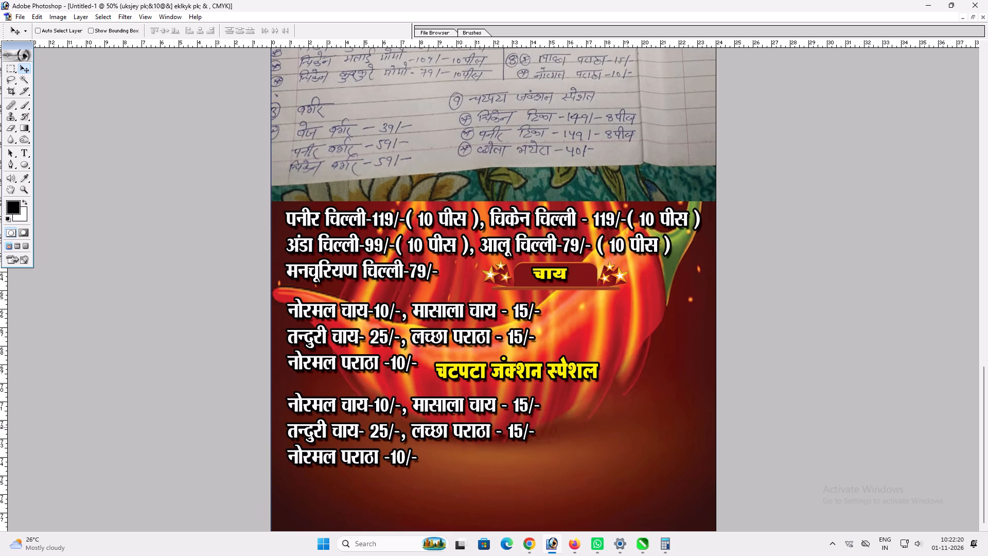
# Replace the duplicated price text below the चटपटा जंक्शन स्पेशल heading with चिकेन टिकाः- 149.
pyautogui.press('t')
pyautogui.click(465, 408)
pyautogui.hotkey('ctrl', 'a')
pyautogui.write('fpdsu')
pyautogui.press('space')
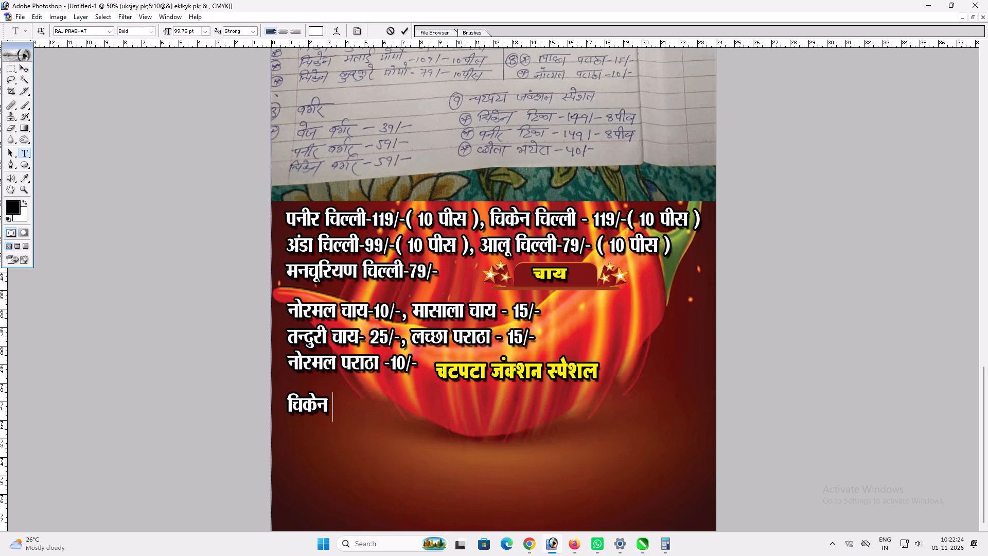
pyautogui.press('t')
pyautogui.press('BackSpace')
pyautogui.write('ff')
pyautogui.press('BackSpace')
pyautogui.write('Vdk')
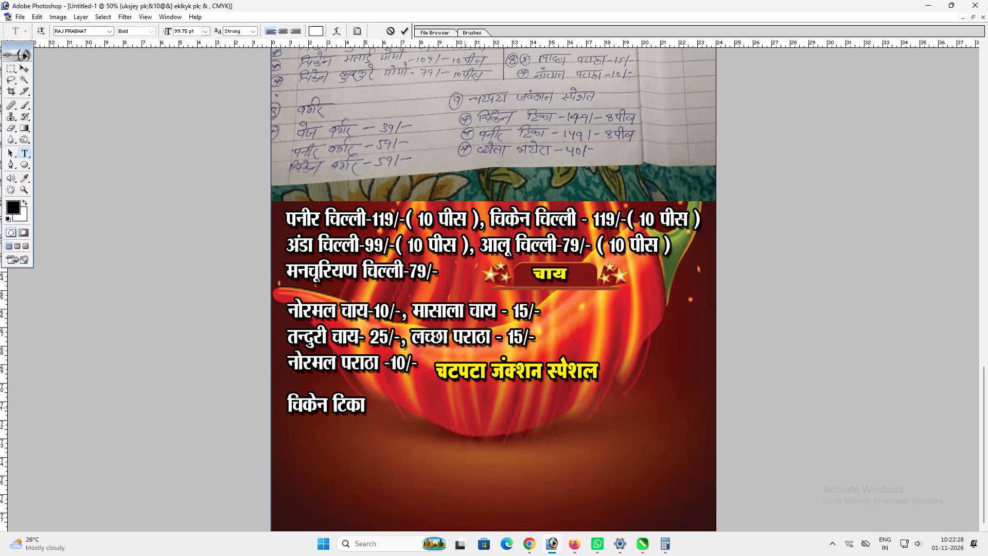
pyautogui.write('%&')
pyautogui.press('space')
pyautogui.write('149')
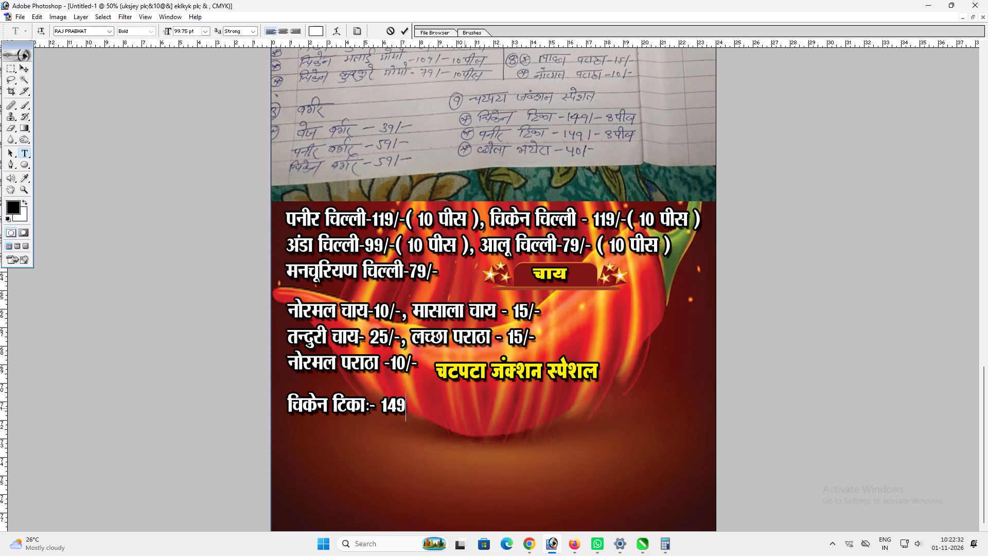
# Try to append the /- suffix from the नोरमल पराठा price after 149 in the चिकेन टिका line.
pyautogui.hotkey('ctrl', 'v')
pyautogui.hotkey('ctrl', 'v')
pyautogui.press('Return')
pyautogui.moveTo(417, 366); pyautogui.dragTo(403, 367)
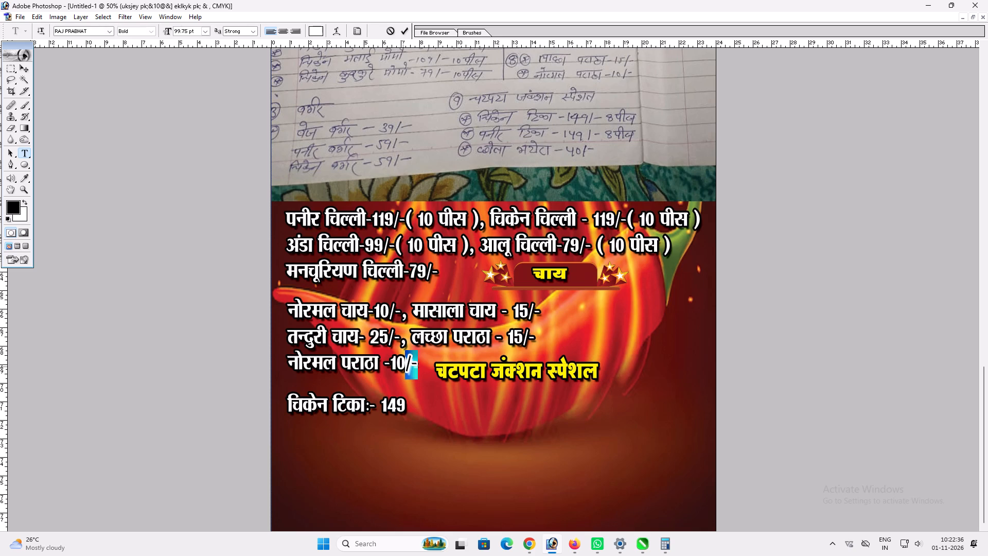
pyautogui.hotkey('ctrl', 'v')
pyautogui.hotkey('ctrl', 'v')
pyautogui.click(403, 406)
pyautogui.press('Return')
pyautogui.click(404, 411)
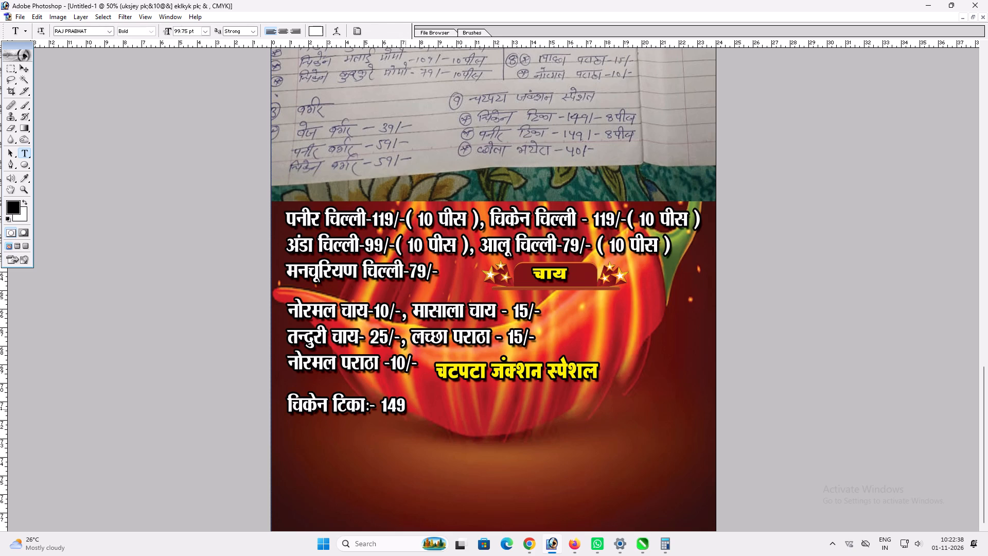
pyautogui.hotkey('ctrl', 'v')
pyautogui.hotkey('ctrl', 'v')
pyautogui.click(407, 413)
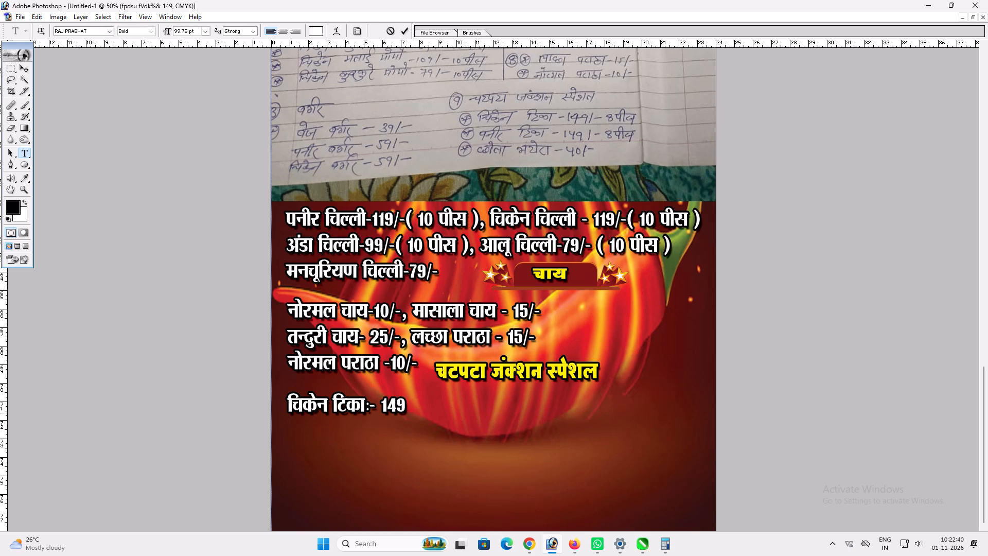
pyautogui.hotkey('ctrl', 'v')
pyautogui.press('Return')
# Copy the /- suffix from the नोरमल पराठा price and add it after 149 in the चिकेन टिका line.
pyautogui.moveTo(405, 374); pyautogui.dragTo(416, 374)
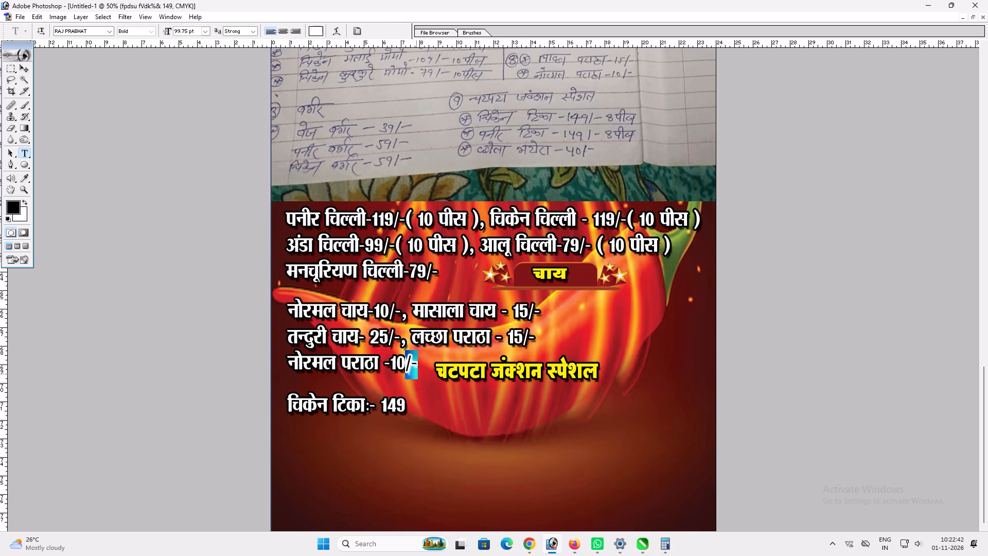
pyautogui.hotkey('ctrl', 'c')
pyautogui.hotkey('ctrl', 'c')
pyautogui.hotkey('ctrl', 'c')
pyautogui.hotkey('ctrl', 'Return')
pyautogui.click(403, 406)
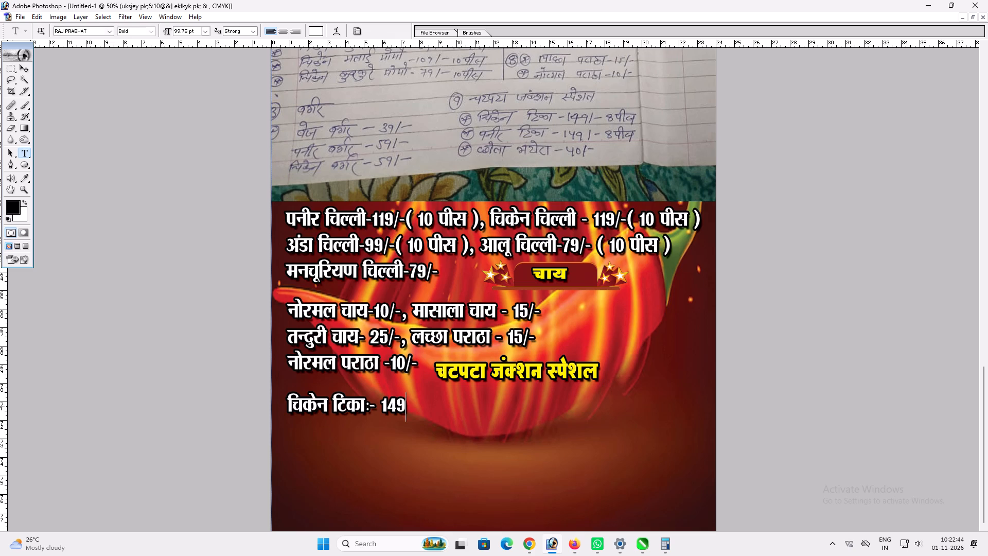
pyautogui.hotkey('ctrl', 'v')
pyautogui.click(403, 411)
pyautogui.press('space')
pyautogui.press('BackSpace')
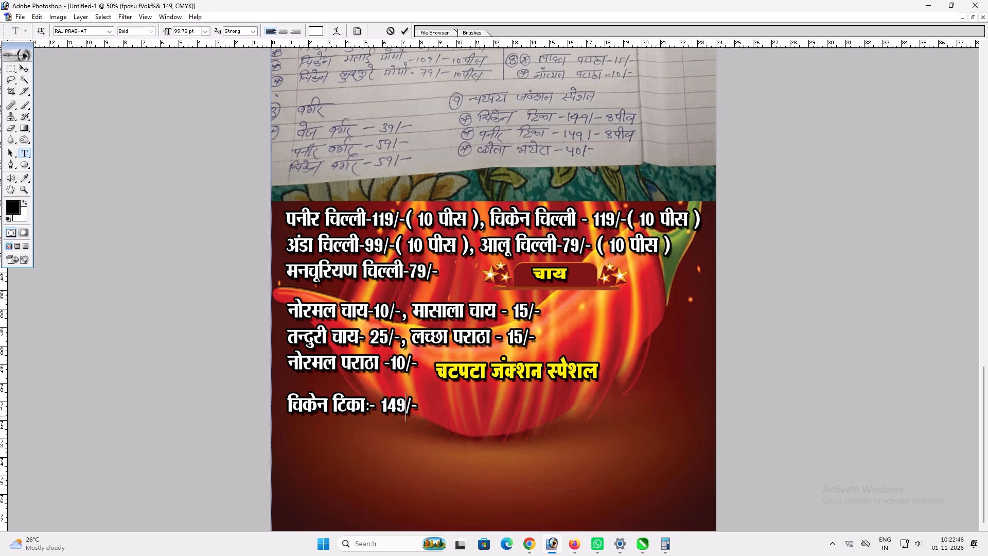
# Continue the चिकेन टिका line with a comma and the entry पनीर टिक- 149/-.
pyautogui.press('End')
pyautogui.write(']')
pyautogui.press('space')
pyautogui.write('iuj')
pyautogui.press('BackSpace')
pyautogui.write('hj fVdk')
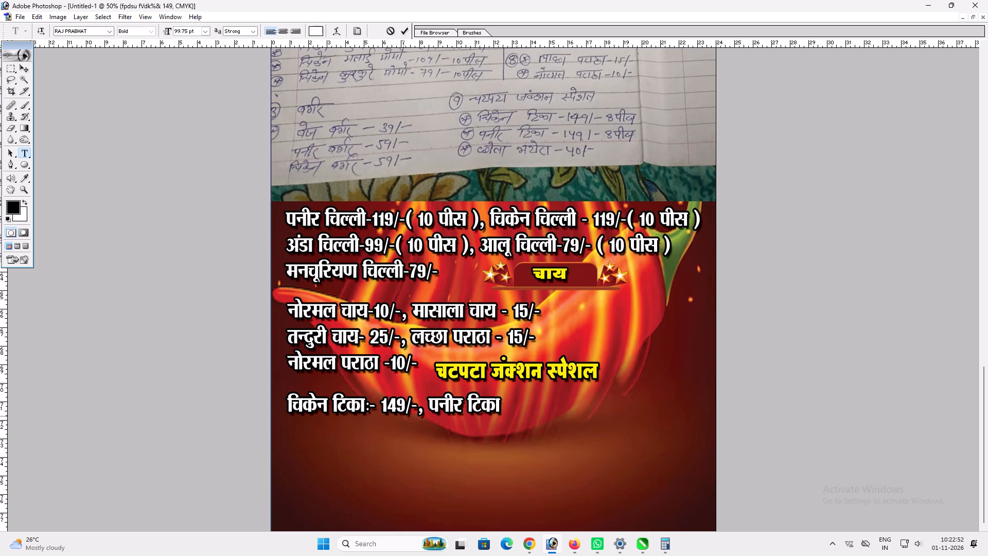
pyautogui.hotkey('shift', '%')
pyautogui.press('BackSpace')
pyautogui.press('BackSpace')
pyautogui.write('&')
pyautogui.press('space')
pyautogui.write('149')
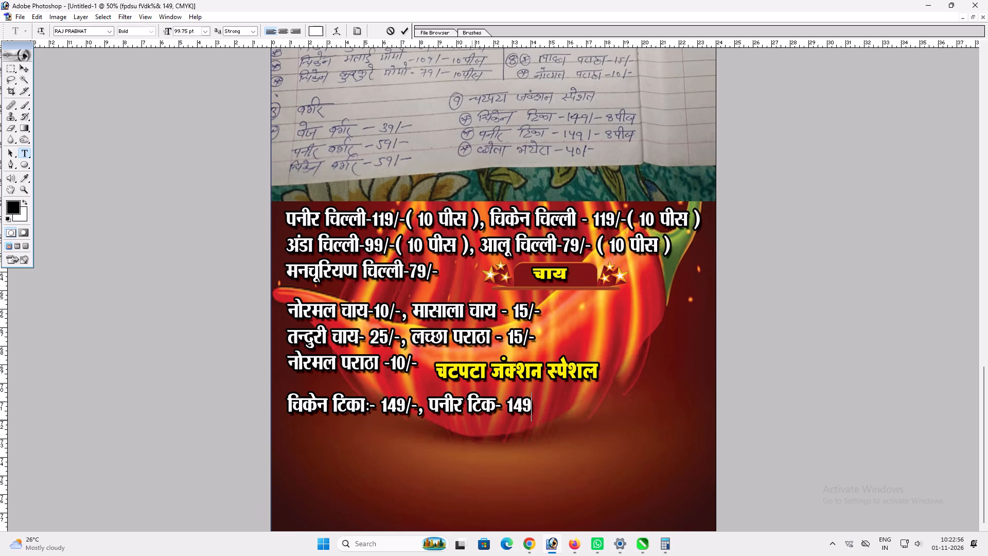
pyautogui.hotkey('ctrl', 'v')
# Insert the portion note ( 8पीस ), with spaces inside the brackets, just before पनीर टिक.
pyautogui.click(428, 413)
pyautogui.hotkey('shift', '(')
pyautogui.press('BackSpace')
pyautogui.hotkey('alt', '0')
pyautogui.hotkey('alt', '1')
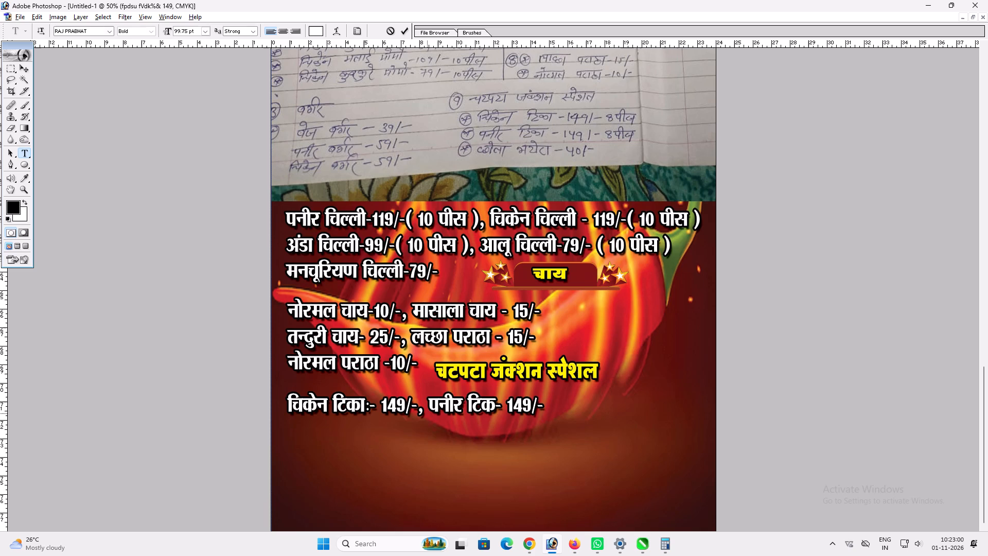
pyautogui.hotkey('alt', '8')
pyautogui.hotkey('alt', '8')
pyautogui.press('8')
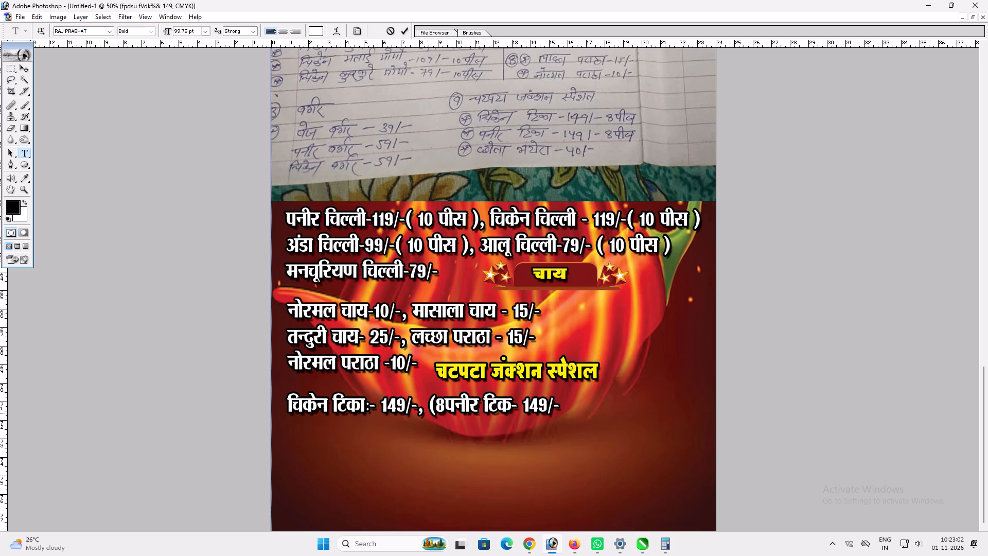
pyautogui.write('ihl')
pyautogui.hotkey('alt', '0')
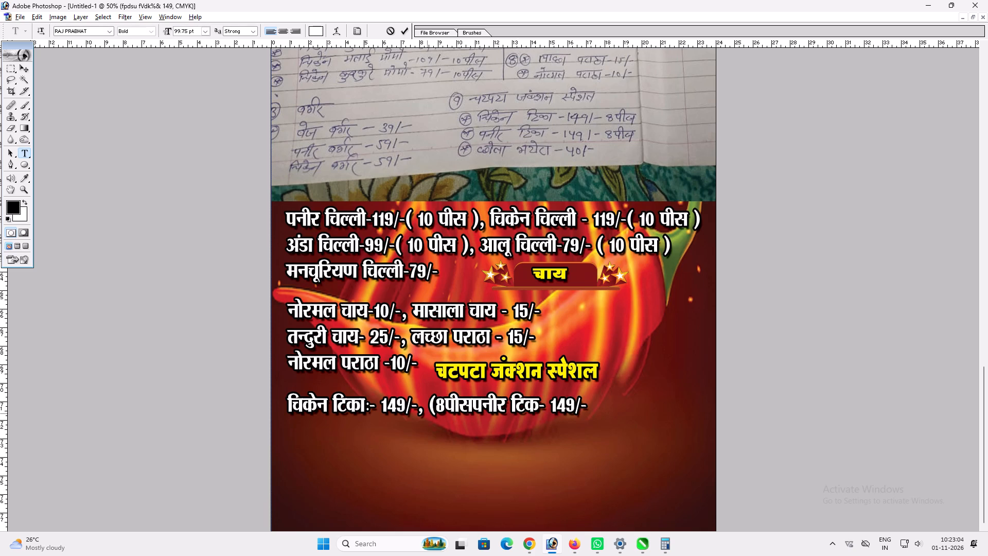
pyautogui.hotkey('alt', '1')
pyautogui.hotkey('alt', '8')
pyautogui.hotkey('alt', '9')
pyautogui.click(434, 409)
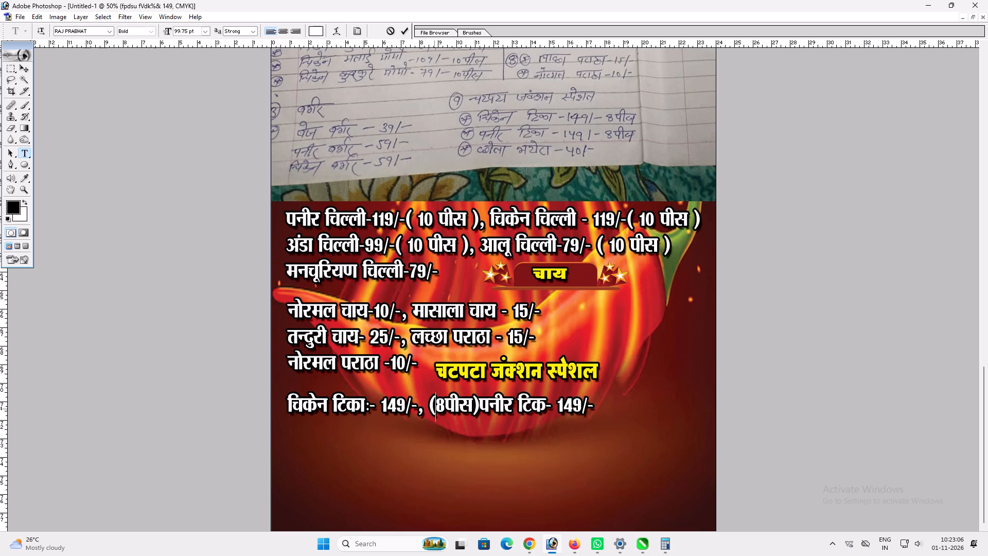
pyautogui.press('space')
pyautogui.click(472, 405)
pyautogui.press('space')
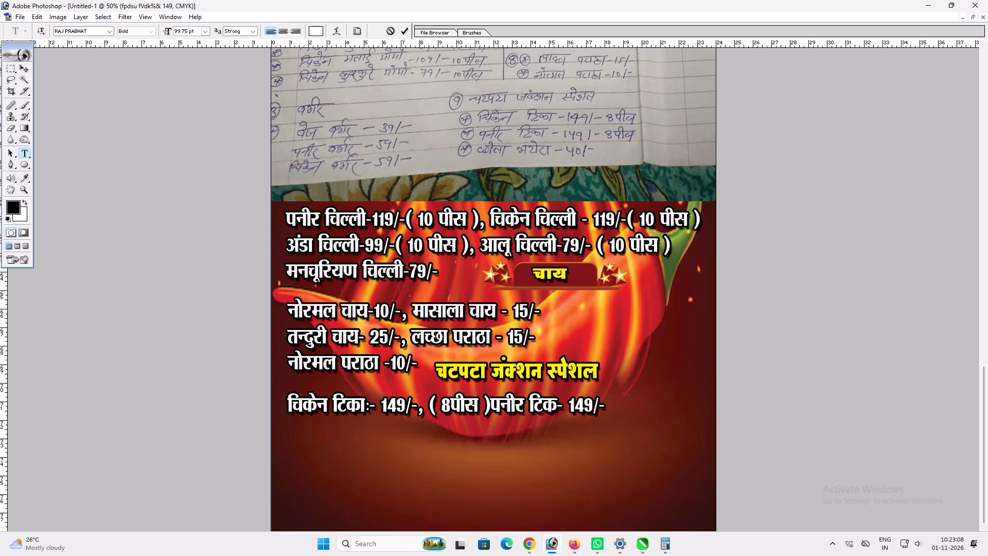
# Move the comma from after the चिकेन टिका price to after its ( 8पीस ) note, followed by a space.
pyautogui.click(422, 413)
pyautogui.hotkey('ctrl', 'x')
pyautogui.click(485, 408)
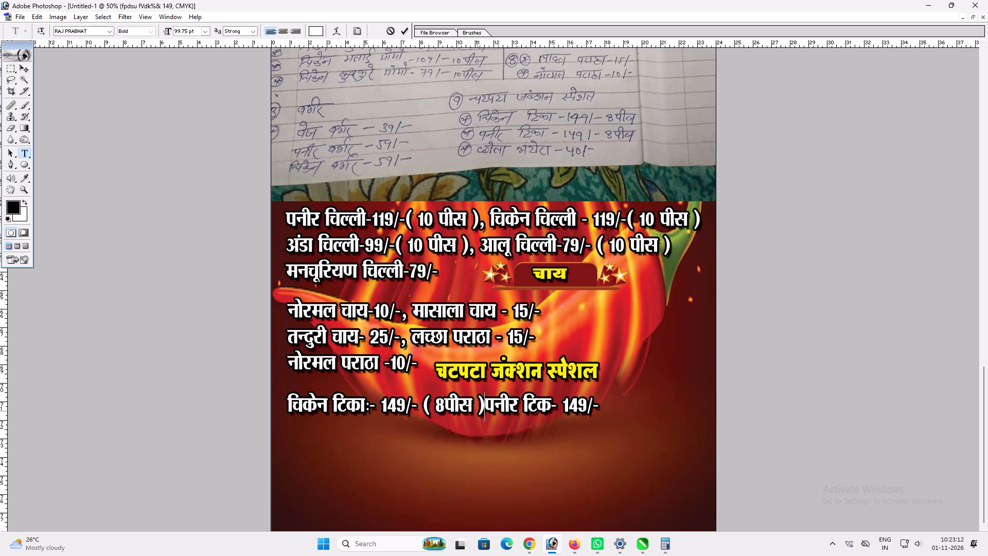
pyautogui.hotkey('ctrl', 'v')
pyautogui.press('space')
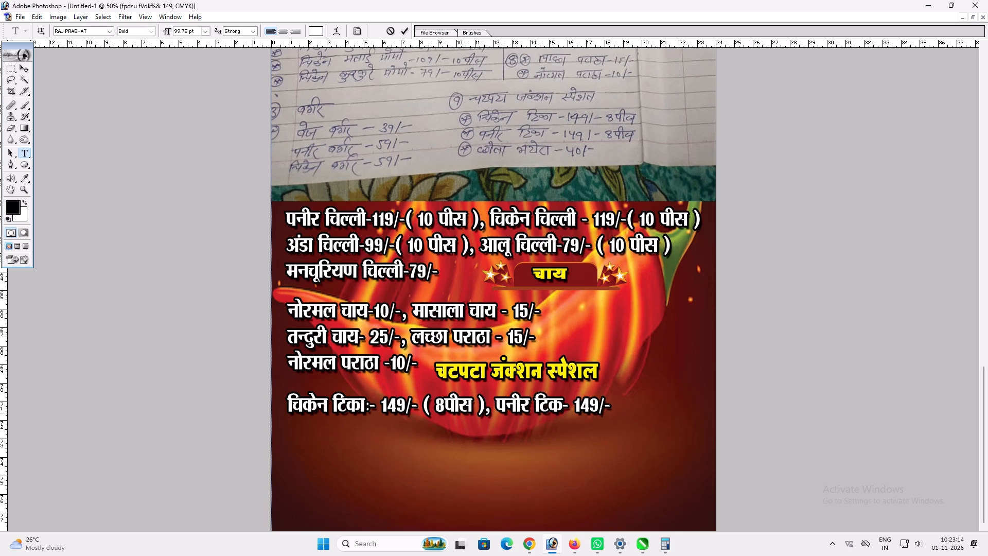
# Copy the ( 8पीस ) note to the end of the line, one space after the पनीर टिक price.
pyautogui.moveTo(483, 411); pyautogui.dragTo(422, 408)
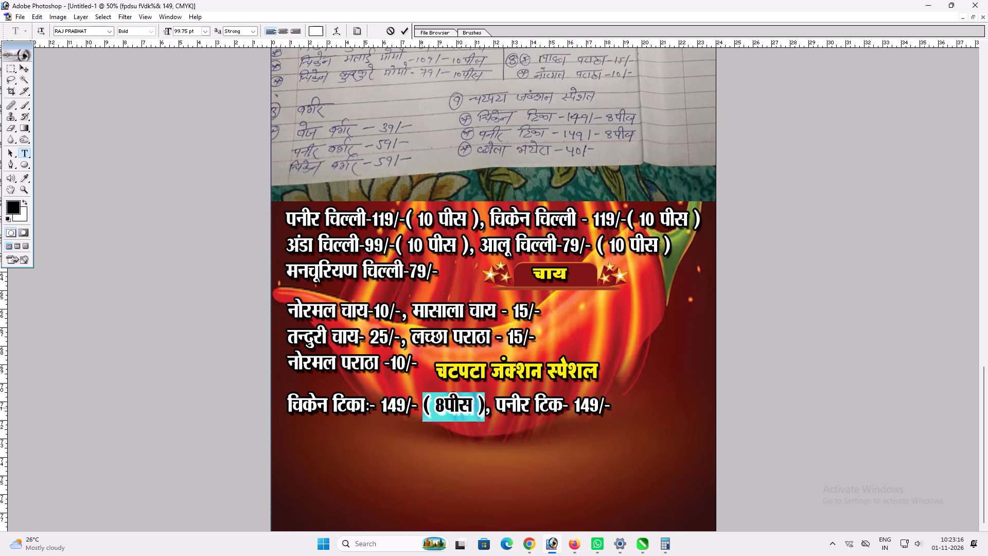
pyautogui.moveTo(422, 408); pyautogui.dragTo(421, 408)
pyautogui.hotkey('ctrl', 'c')
pyautogui.hotkey('ctrl', 'c')
pyautogui.hotkey('ctrl', 'c')
pyautogui.click(611, 403)
pyautogui.press('space')
pyautogui.hotkey('ctrl', 'v')
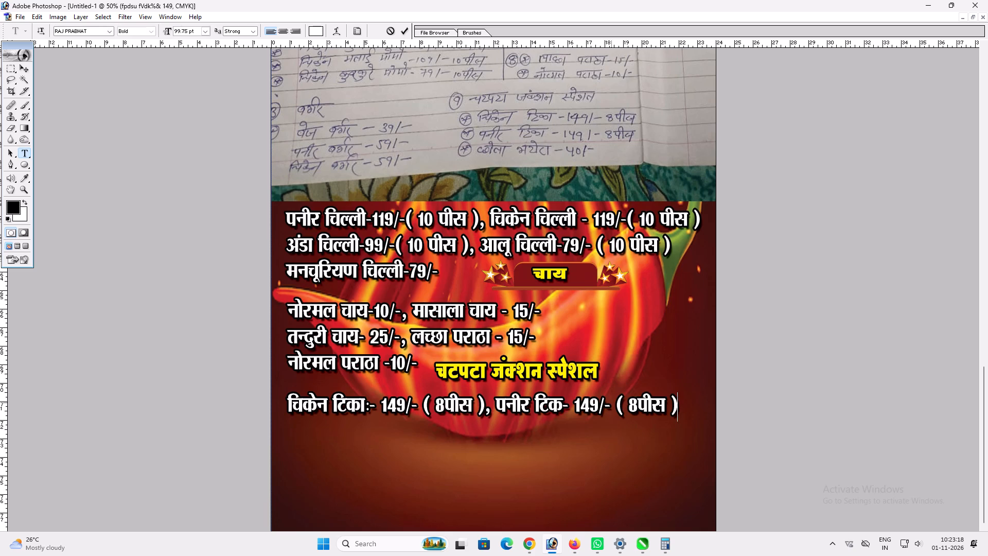
# Add a second line reading छोला भटोरा-40/- below the टिका prices and finish editing the text.
pyautogui.press('Return')
pyautogui.write('Bks')
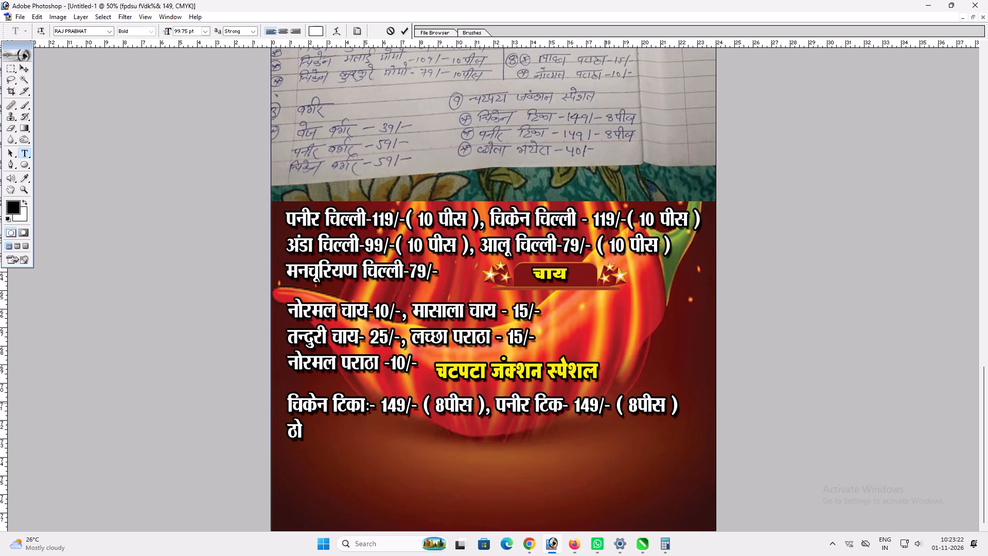
pyautogui.press('BackSpace')
pyautogui.press('BackSpace')
pyautogui.press('BackSpace')
pyautogui.write('Nksyk')
pyautogui.press('space')
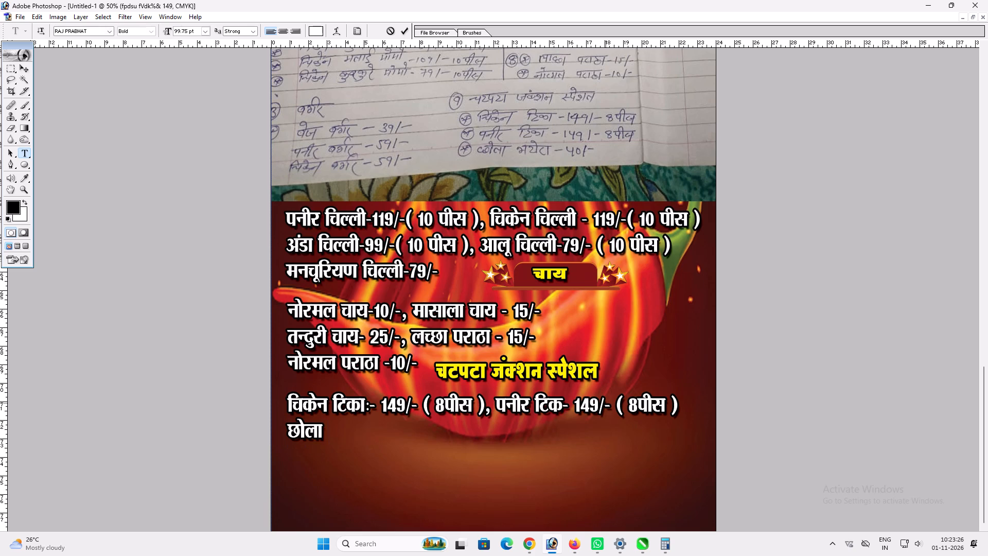
pyautogui.write('Hk')
pyautogui.press('v')
pyautogui.press('BackSpace')
pyautogui.write('Vksjk')
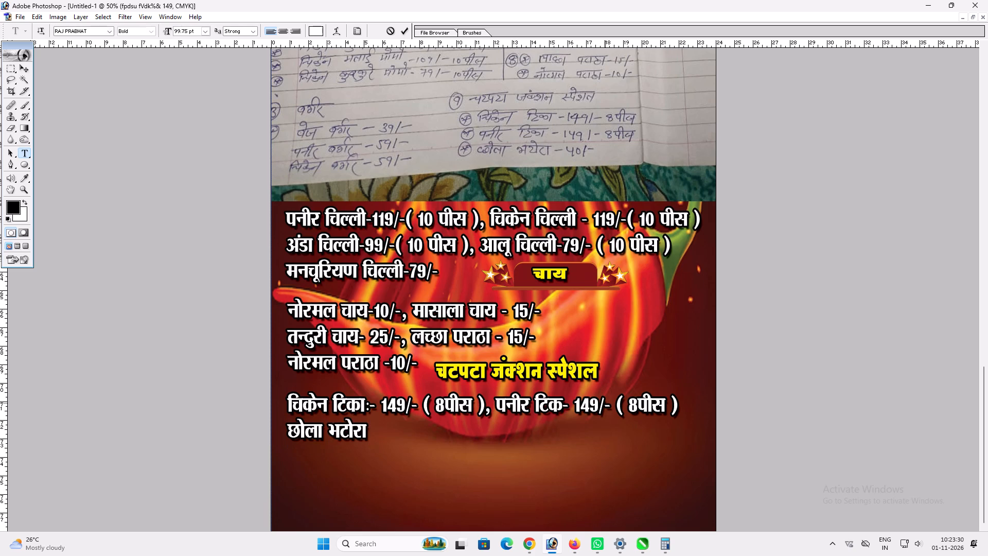
pyautogui.write('&40')
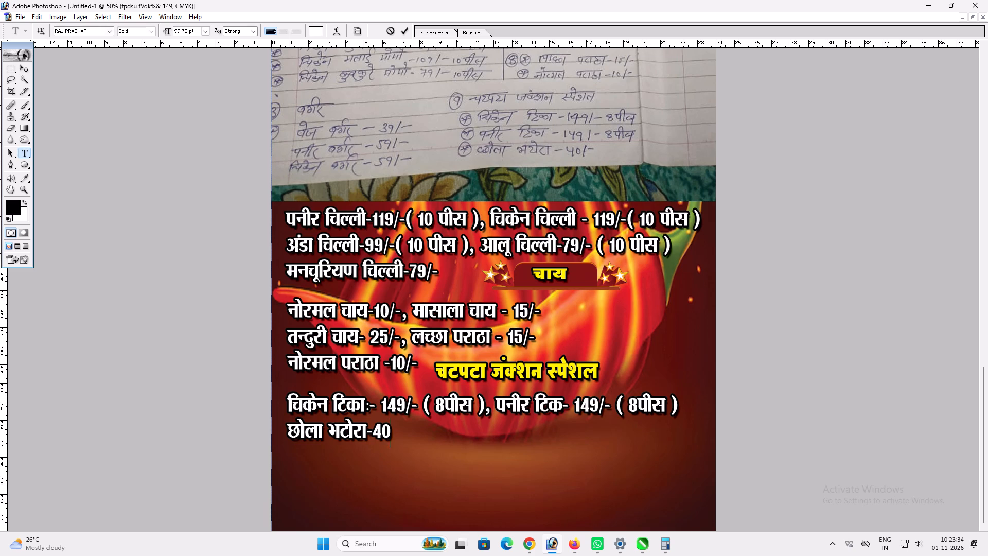
pyautogui.write('/-')
pyautogui.press('BackSpace')
pyautogui.press('BackSpace')
pyautogui.write('@&')
pyautogui.press('Return')
pyautogui.press('v')
# Send the handwritten price list photo to the back, behind the menu background.
pyautogui.press('space')
pyautogui.press('space')
pyautogui.press('space')
pyautogui.press('space')
pyautogui.press('space')
pyautogui.press('space')
pyautogui.press('space')
pyautogui.press('space')
pyautogui.press('space')
pyautogui.press('space')
pyautogui.rightClick(534, 447)
pyautogui.click(551, 453)
pyautogui.press('v')
pyautogui.press('v')
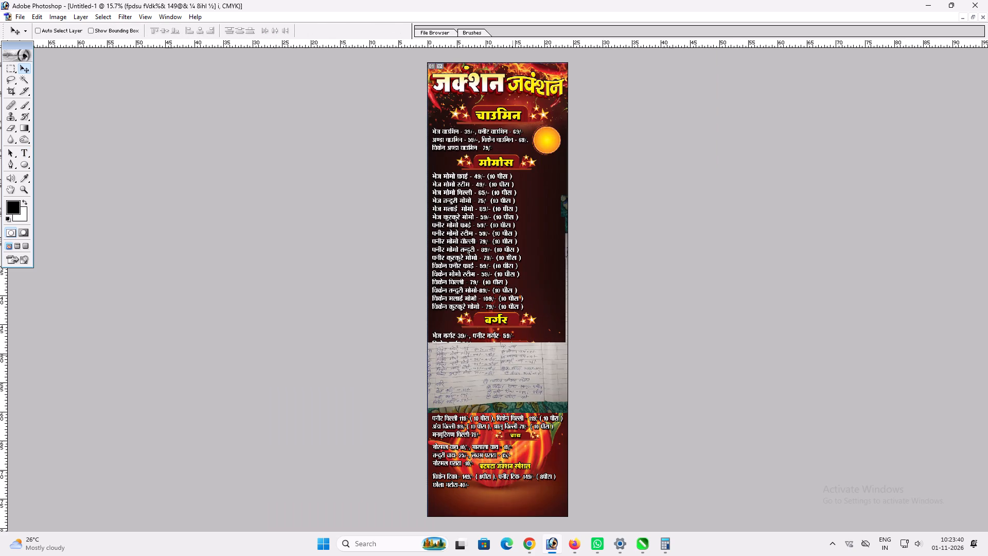
pyautogui.keyDown('ctrl'); pyautogui.click(506, 364); pyautogui.keyUp('ctrl')
pyautogui.hotkey('ctrl', 'shift', '[')
# Crop away the menu's empty bottom strip, ending just below the छोला भटोरा line and keeping the full width.
pyautogui.press('c')
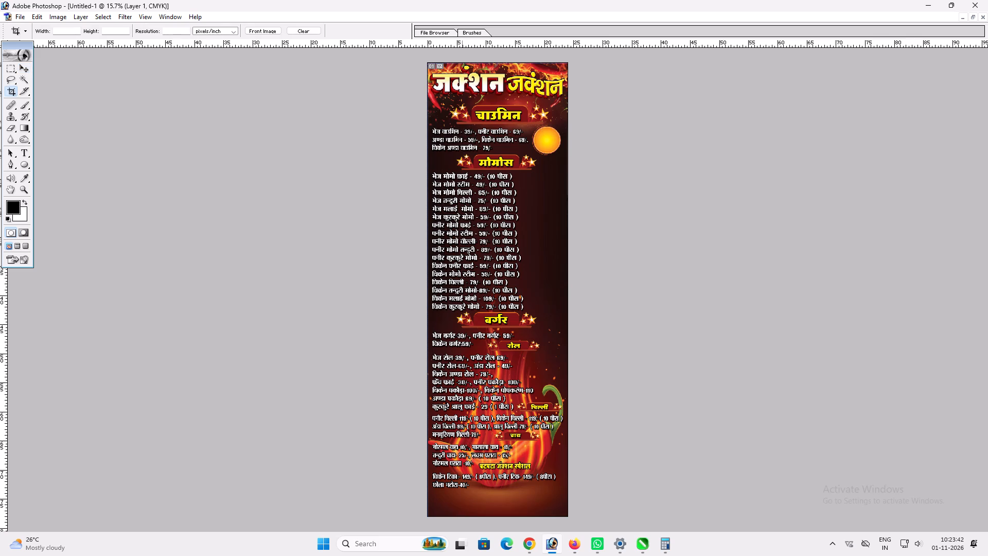
pyautogui.moveTo(427, 62); pyautogui.dragTo(589, 502)
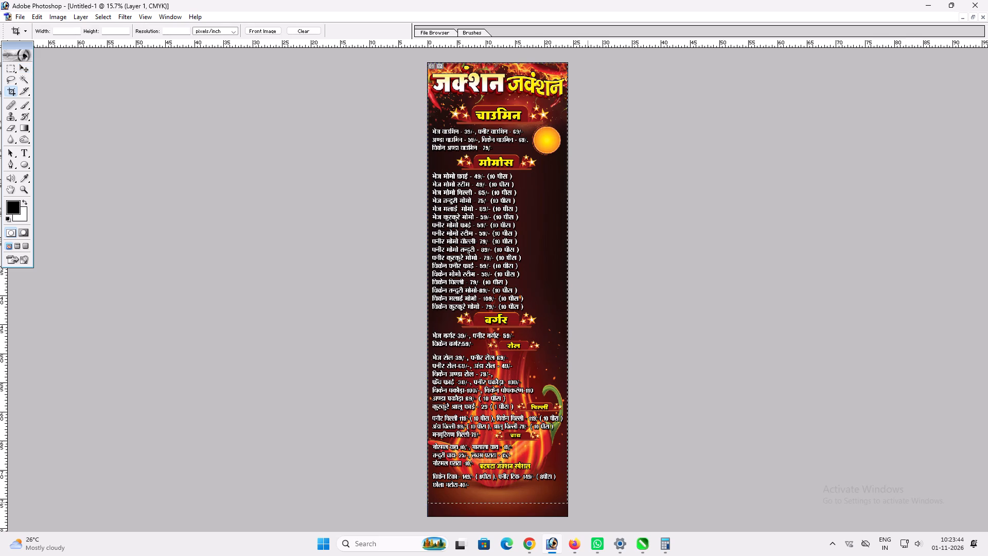
pyautogui.moveTo(589, 502); pyautogui.dragTo(588, 493)
pyautogui.press('Return')
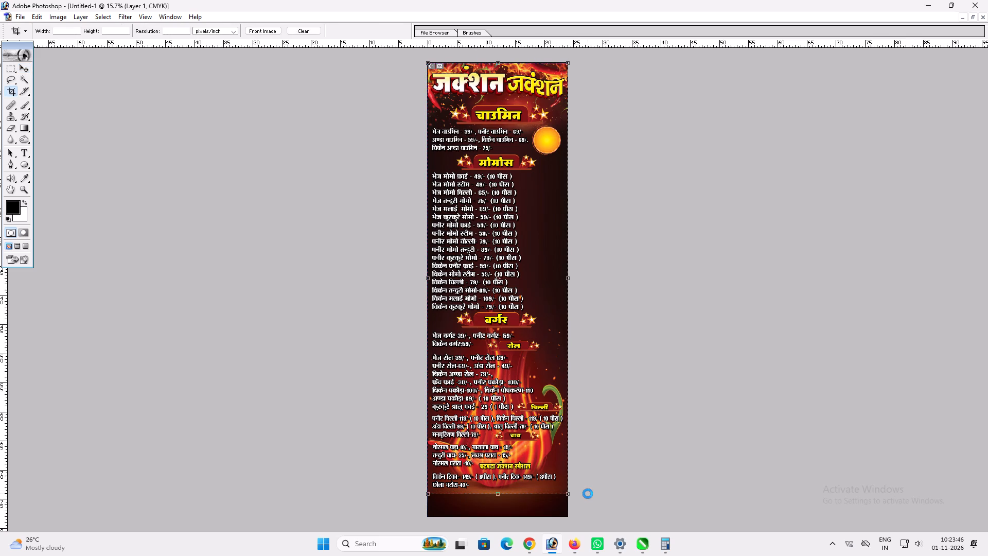
# Review the cropped menu's sections from मोमोस down to चटपटा जंक्शन स्पेशल up close.
pyautogui.hotkey('ctrl', '+')
pyautogui.hotkey('ctrl', '+')
pyautogui.hotkey('ctrl', '+')
pyautogui.press('space')
pyautogui.press('space')
pyautogui.press('space')
pyautogui.press('space')
pyautogui.press('space')
pyautogui.press('space')
pyautogui.press('space')
pyautogui.press('space')
pyautogui.press('space')
pyautogui.press('space')
pyautogui.press('space')
pyautogui.press('space')
pyautogui.press('space')
pyautogui.press('space')
pyautogui.press('space')
pyautogui.press('space')
pyautogui.press('space')
pyautogui.press('space')
pyautogui.press('space')
pyautogui.press('space')
pyautogui.moveTo(550, 444); pyautogui.dragTo(548, 492)
pyautogui.moveTo(536, 375); pyautogui.dragTo(520, 269)
pyautogui.moveTo(518, 360); pyautogui.dragTo(506, 204)
pyautogui.moveTo(520, 321); pyautogui.dragTo(515, 251)
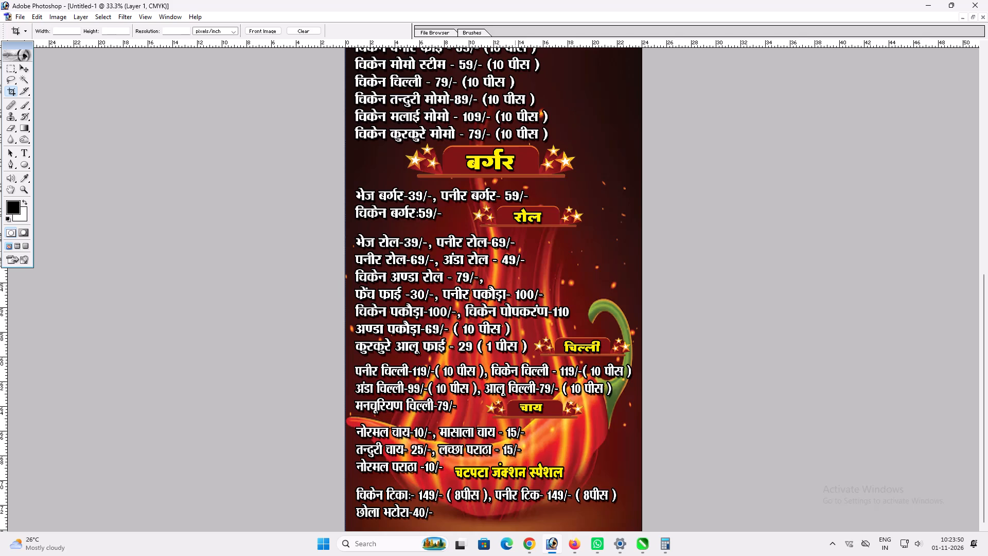
pyautogui.moveTo(515, 251); pyautogui.dragTo(510, 199)
pyautogui.rightClick(515, 334)
pyautogui.moveTo(515, 339); pyautogui.dragTo(524, 344)
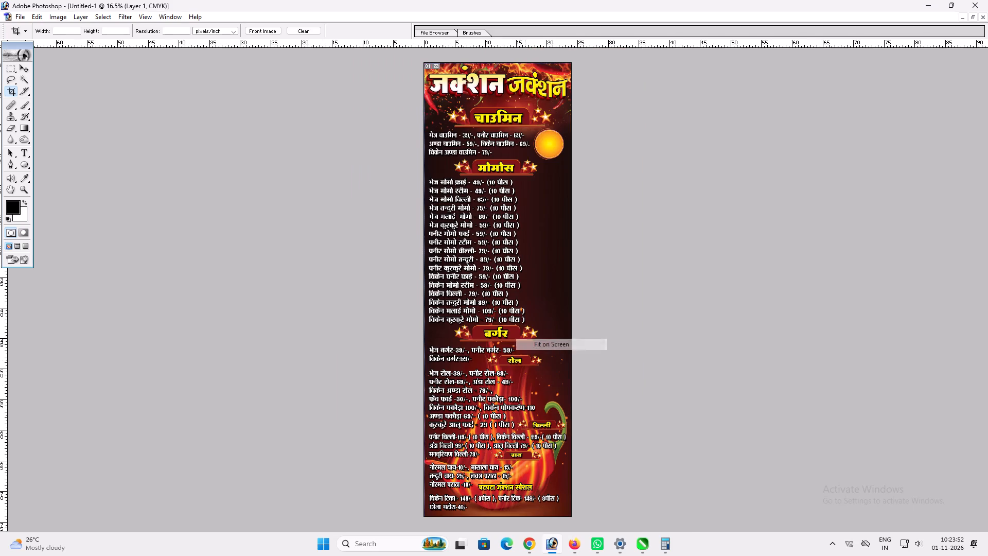
pyautogui.write('vv')
pyautogui.hotkey('ctrl', '+')
pyautogui.hotkey('ctrl', '+')
pyautogui.hotkey('ctrl', '+')
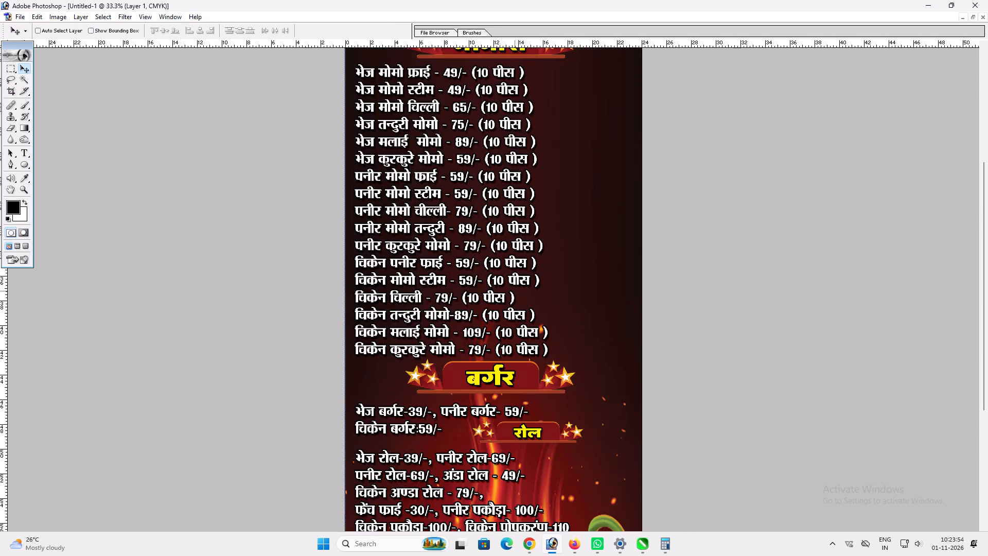
pyautogui.hotkey('ctrl', '+')
pyautogui.press('space')
pyautogui.press('space')
pyautogui.press('space')
pyautogui.press('space')
pyautogui.press('space')
pyautogui.press('space')
pyautogui.press('space')
pyautogui.rightClick(501, 280)
pyautogui.moveTo(501, 281); pyautogui.dragTo(511, 283)
# Select the orange disc's fill beside the चाउमिन prices, on Layer 5, using the Magic Wand with tolerance 80.
pyautogui.press('v')
pyautogui.hotkey('ctrl', '+')
pyautogui.hotkey('ctrl', '+')
pyautogui.hotkey('ctrl', '+')
pyautogui.press('space')
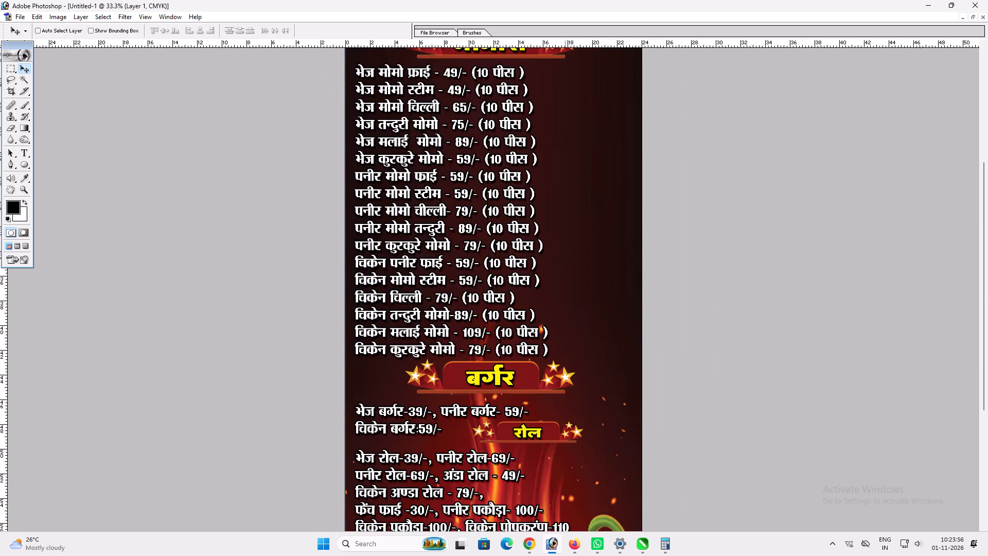
pyautogui.moveTo(564, 268); pyautogui.dragTo(564, 499)
pyautogui.hotkey('ctrl', '+')
pyautogui.press('space')
pyautogui.moveTo(583, 242); pyautogui.dragTo(560, 359)
pyautogui.hotkey('ctrl', '+')
pyautogui.press('space')
pyautogui.press('space')
pyautogui.press('space')
pyautogui.press('space')
pyautogui.press('space')
pyautogui.press('space')
pyautogui.press('space')
pyautogui.press('space')
pyautogui.press('space')
pyautogui.press('space')
pyautogui.press('space')
pyautogui.press('space')
pyautogui.press('space')
pyautogui.press('space')
pyautogui.press('space')
pyautogui.press('space')
pyautogui.press('space')
pyautogui.press('space')
pyautogui.press('space')
pyautogui.moveTo(575, 375); pyautogui.dragTo(485, 248)
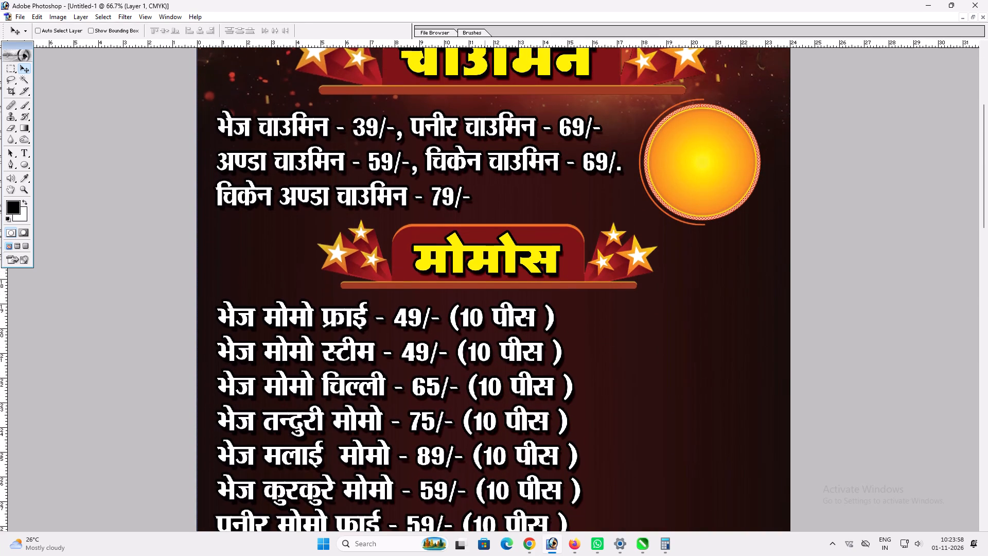
pyautogui.moveTo(485, 248); pyautogui.dragTo(484, 247)
pyautogui.rightClick(709, 190)
pyautogui.moveTo(715, 193); pyautogui.dragTo(722, 198)
pyautogui.press('w')
pyautogui.click(714, 179)
pyautogui.keyDown('shift'); pyautogui.click(704, 170); pyautogui.keyUp('shift')
pyautogui.keyDown('shift'); pyautogui.click(699, 164); pyautogui.keyUp('shift')
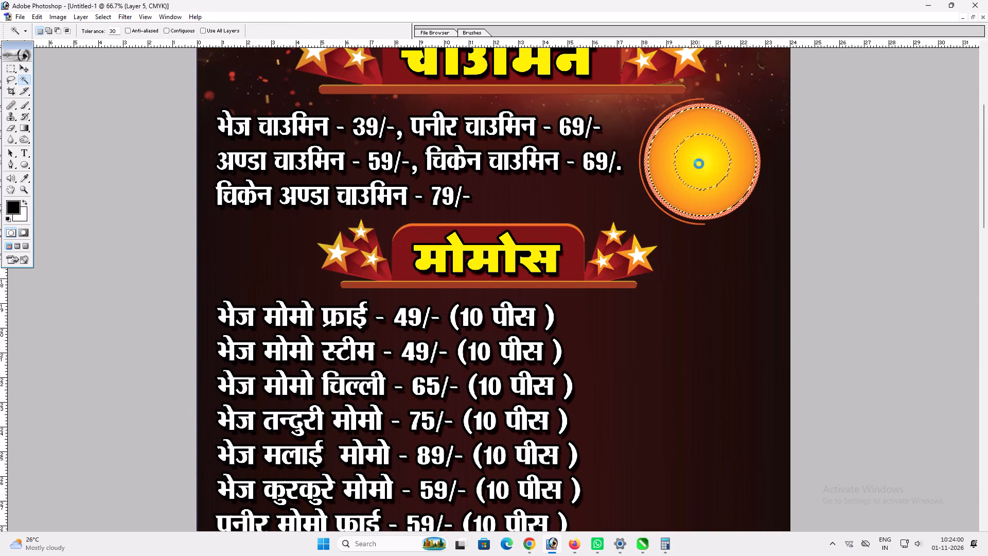
pyautogui.keyDown('shift'); pyautogui.moveTo(695, 153); pyautogui.dragTo(692, 145); pyautogui.keyUp('shift')
pyautogui.keyDown('shift'); pyautogui.click(690, 141); pyautogui.keyUp('shift')
pyautogui.moveTo(114, 29); pyautogui.dragTo(14, 19)
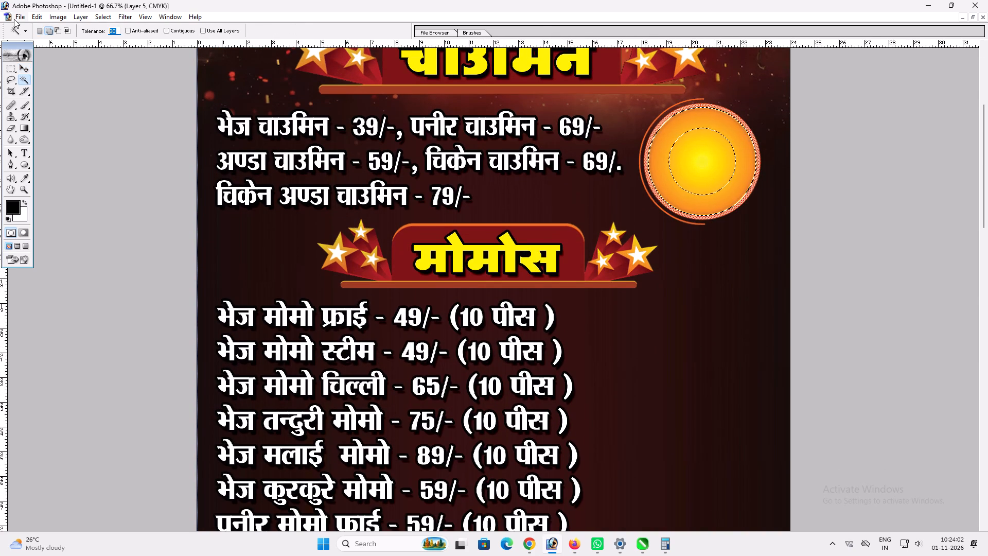
pyautogui.write('80')
pyautogui.doubleClick(722, 138)
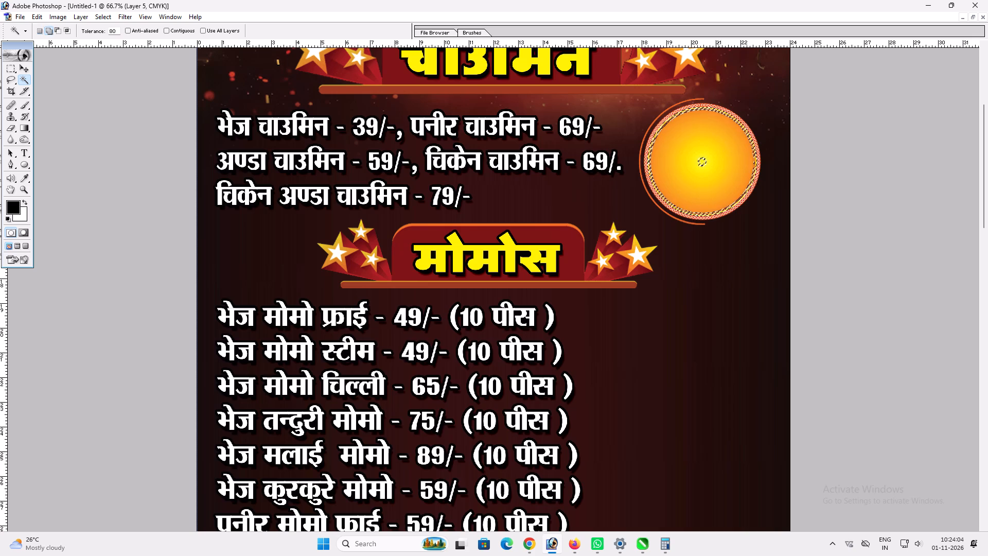
pyautogui.keyDown('shift'); pyautogui.click(714, 138); pyautogui.keyUp('shift')
pyautogui.keyDown('shift'); pyautogui.click(707, 132); pyautogui.keyUp('shift')
pyautogui.keyDown('shift'); pyautogui.moveTo(701, 124); pyautogui.dragTo(695, 122); pyautogui.keyUp('shift')
pyautogui.keyDown('shift'); pyautogui.click(692, 118); pyautogui.keyUp('shift')
pyautogui.keyDown('shift'); pyautogui.click(689, 114); pyautogui.keyUp('shift')
pyautogui.hotkey('ctrl', 'z')
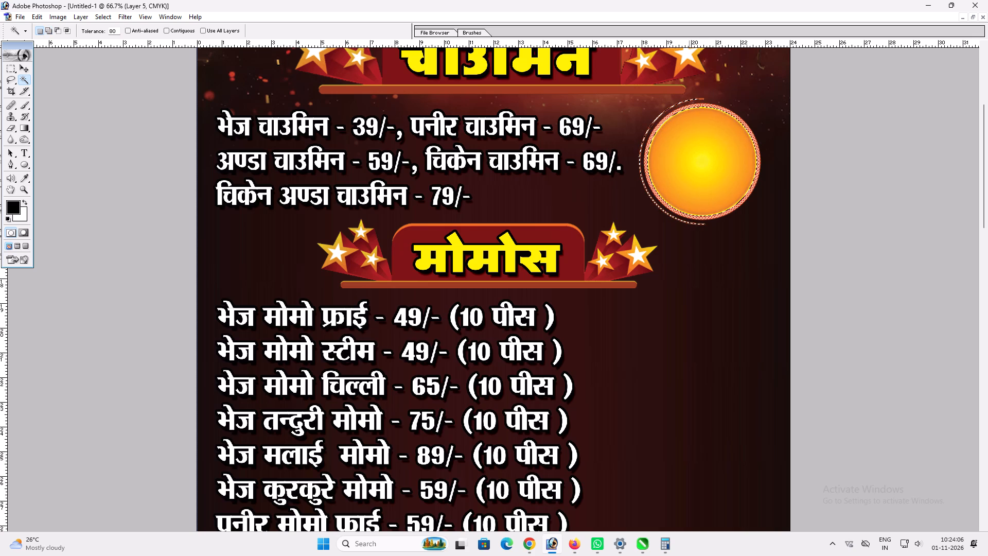
pyautogui.hotkey('ctrl', 'alt', 'z')
# Copy the selected disc fill and paste it onto a new layer over the original disc.
pyautogui.hotkey('ctrl', 'c')
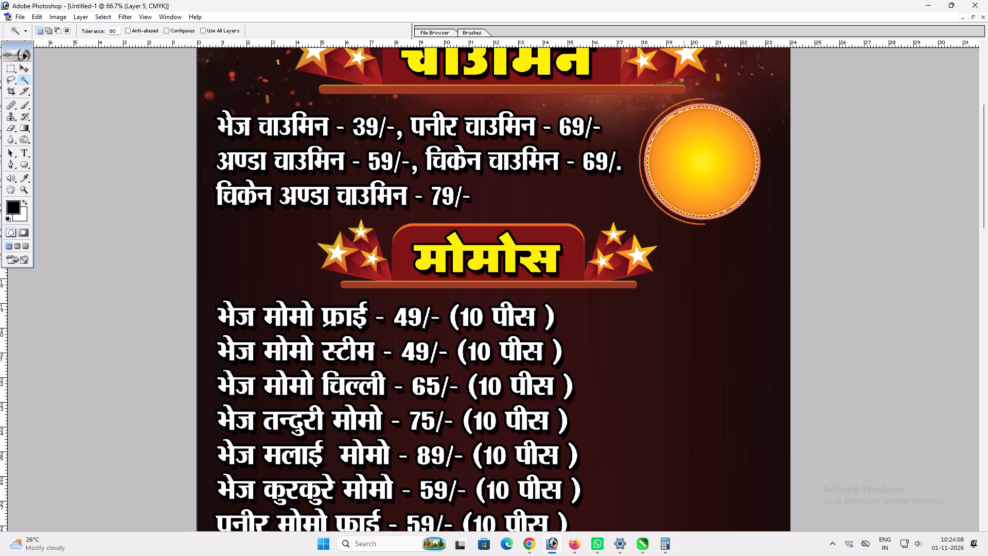
pyautogui.hotkey('ctrl', 'v')
pyautogui.press('v')
pyautogui.moveTo(675, 152); pyautogui.dragTo(701, 161)
pyautogui.hotkey('ctrl', 'z')
# Link the pasted disc fill with the original disc on Layer 5 so both move as one.
pyautogui.keyDown('ctrl'); pyautogui.keyDown('shift'); pyautogui.rightClick(687, 152); pyautogui.keyUp('shift'); pyautogui.keyUp('ctrl')
pyautogui.keyDown('ctrl'); pyautogui.keyDown('shift'); pyautogui.click(708, 165); pyautogui.keyUp('shift'); pyautogui.keyUp('ctrl')
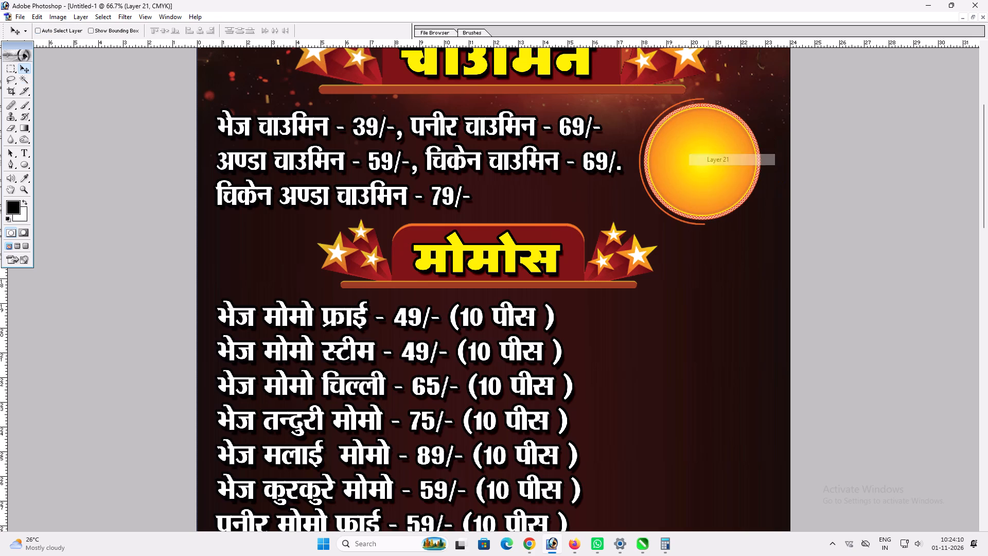
pyautogui.keyDown('ctrl'); pyautogui.keyDown('shift'); pyautogui.rightClick(700, 151); pyautogui.keyUp('shift'); pyautogui.keyUp('ctrl')
pyautogui.keyDown('ctrl'); pyautogui.keyDown('shift'); pyautogui.click(705, 155); pyautogui.keyUp('shift'); pyautogui.keyUp('ctrl')
pyautogui.moveTo(703, 149); pyautogui.dragTo(715, 166)
pyautogui.hotkey('ctrl', 'z')
pyautogui.keyDown('ctrl'); pyautogui.keyDown('shift'); pyautogui.rightClick(695, 143); pyautogui.keyUp('shift'); pyautogui.keyUp('ctrl')
pyautogui.keyDown('ctrl'); pyautogui.keyDown('shift'); pyautogui.click(717, 160); pyautogui.keyUp('shift'); pyautogui.keyUp('ctrl')
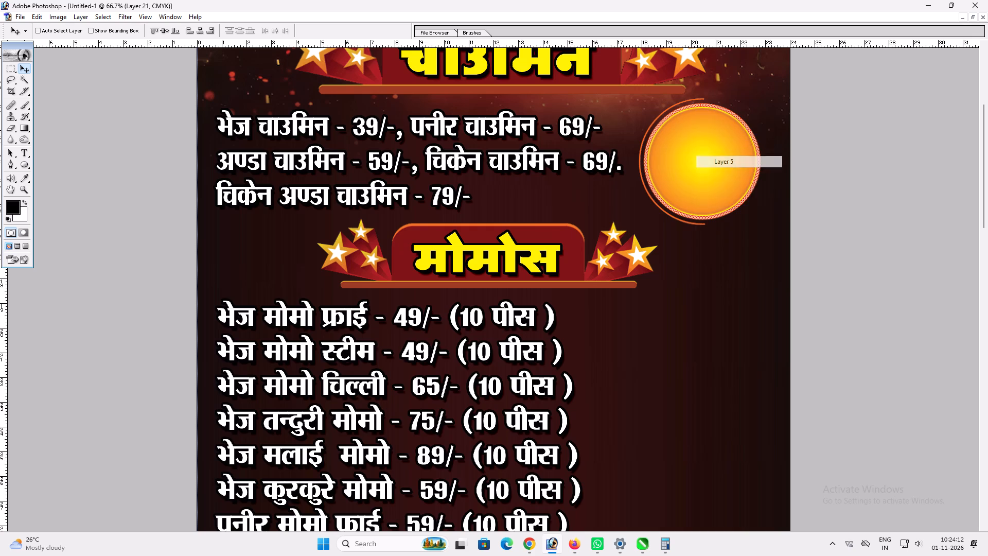
pyautogui.moveTo(707, 140); pyautogui.dragTo(726, 163)
pyautogui.hotkey('ctrl', 'z')
# Show the menu in a floating window, move it aside and create a new blank document.
pyautogui.press('f')
pyautogui.press('f')
pyautogui.press('f')
pyautogui.hotkey('ctrl', 'b')
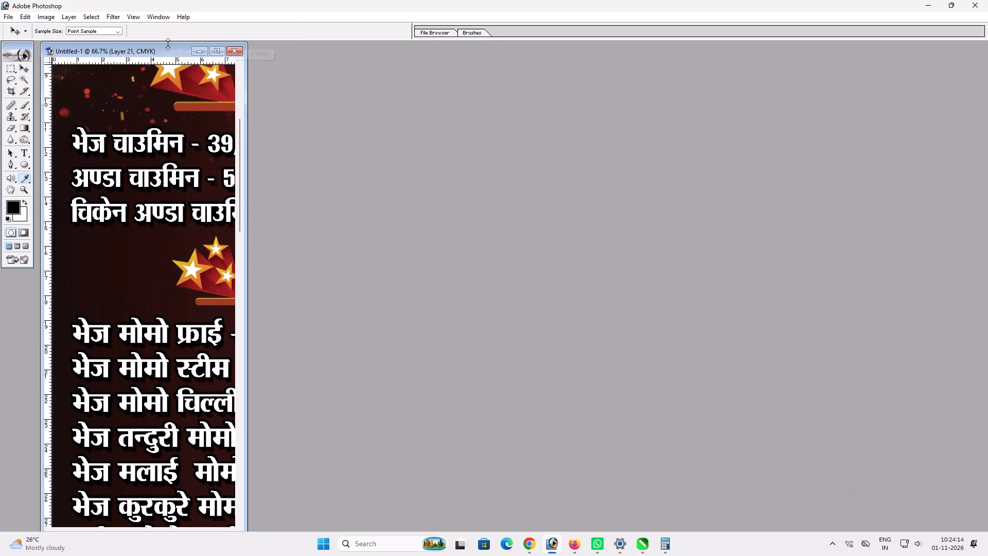
pyautogui.press('Return')
pyautogui.moveTo(159, 49); pyautogui.dragTo(524, 40)
pyautogui.hotkey('ctrl', 'n')
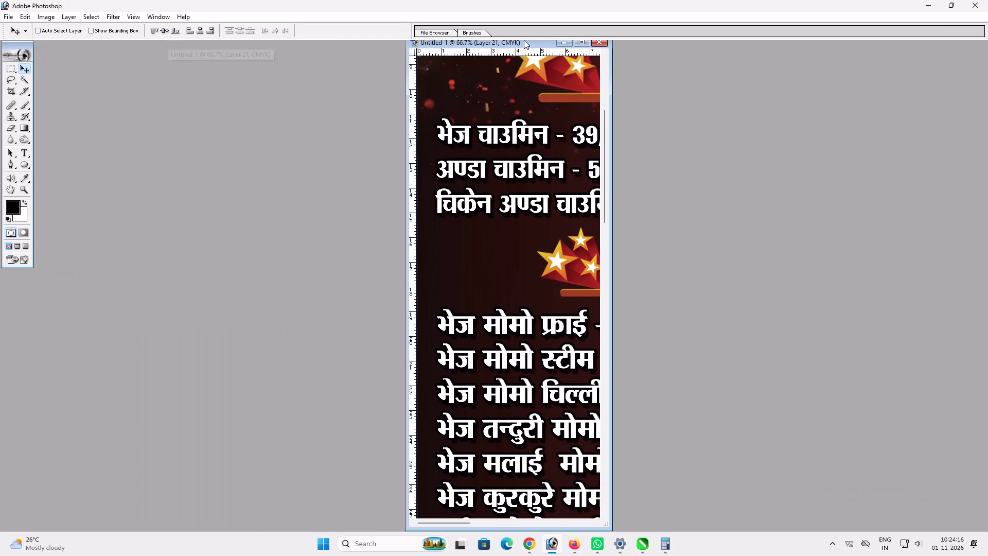
pyautogui.hotkey('ctrl', 'Return')
# Copy the linked orange disc from the menu into the new blank document.
pyautogui.moveTo(573, 217); pyautogui.dragTo(170, 165)
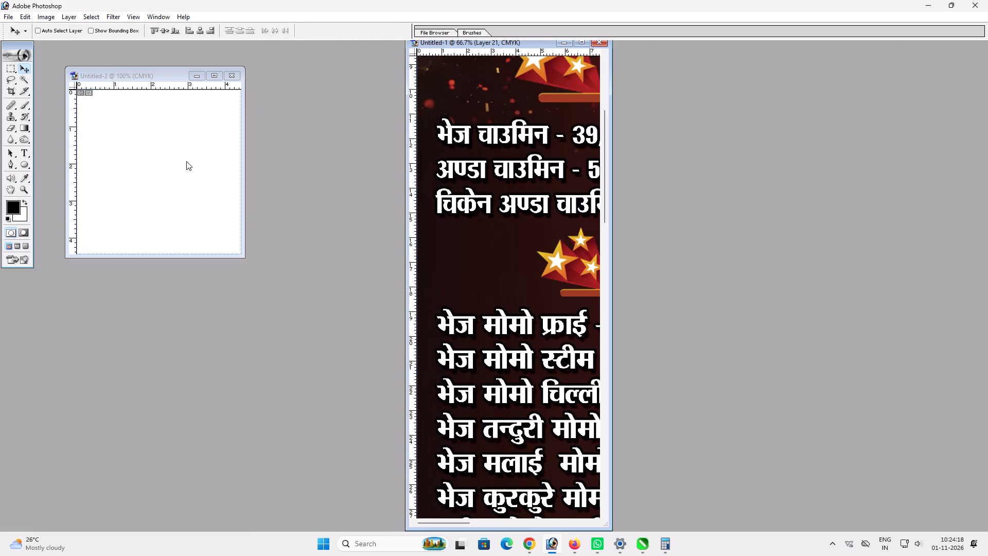
pyautogui.doubleClick(538, 44)
pyautogui.press('f')
pyautogui.press('f')
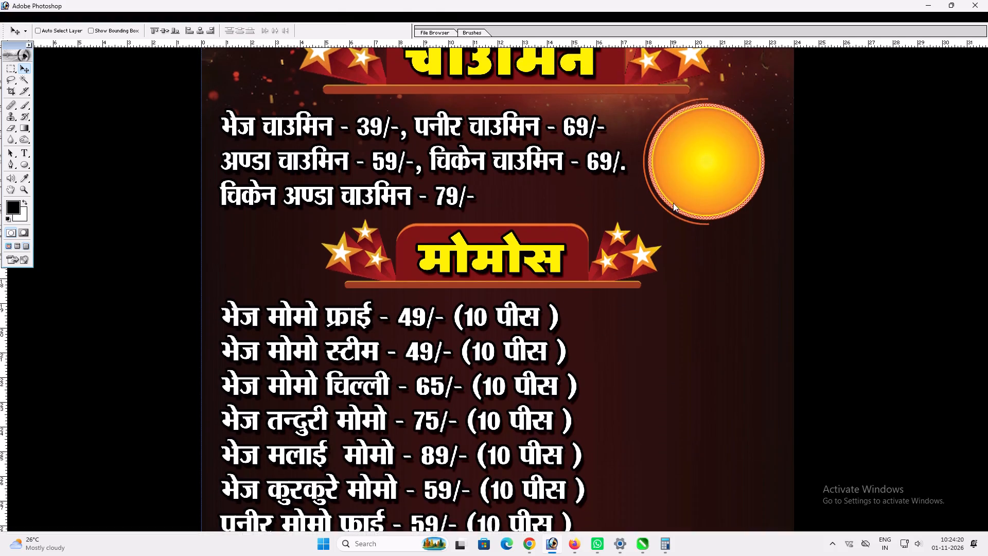
pyautogui.press('f')
pyautogui.moveTo(603, 229); pyautogui.dragTo(173, 179)
# Copy the orange disc from the new document back into the menu five times, around the मोमोस heading.
pyautogui.moveTo(172, 178); pyautogui.dragTo(307, 224)
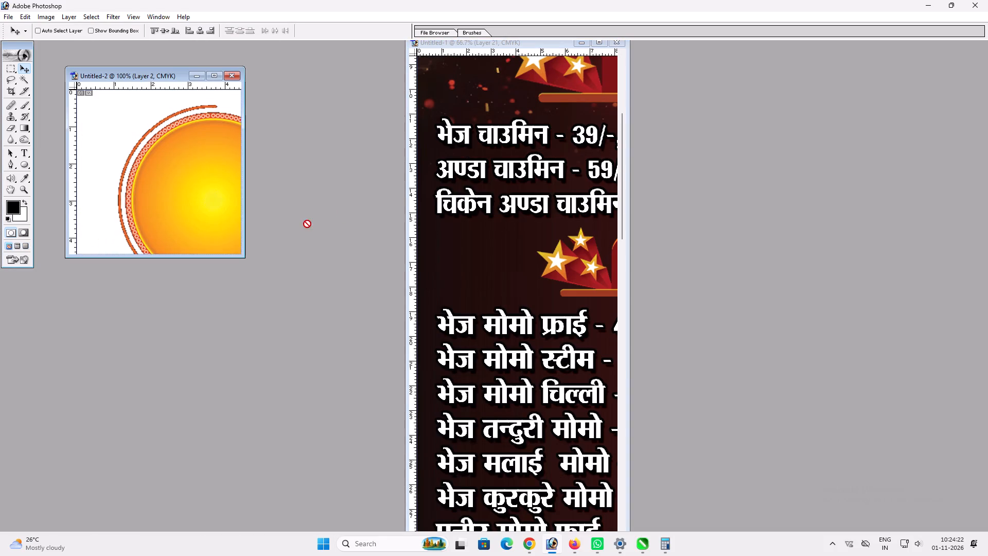
pyautogui.moveTo(307, 224); pyautogui.dragTo(534, 217)
pyautogui.click(103, 167)
pyautogui.moveTo(103, 167); pyautogui.dragTo(541, 239)
pyautogui.click(170, 197)
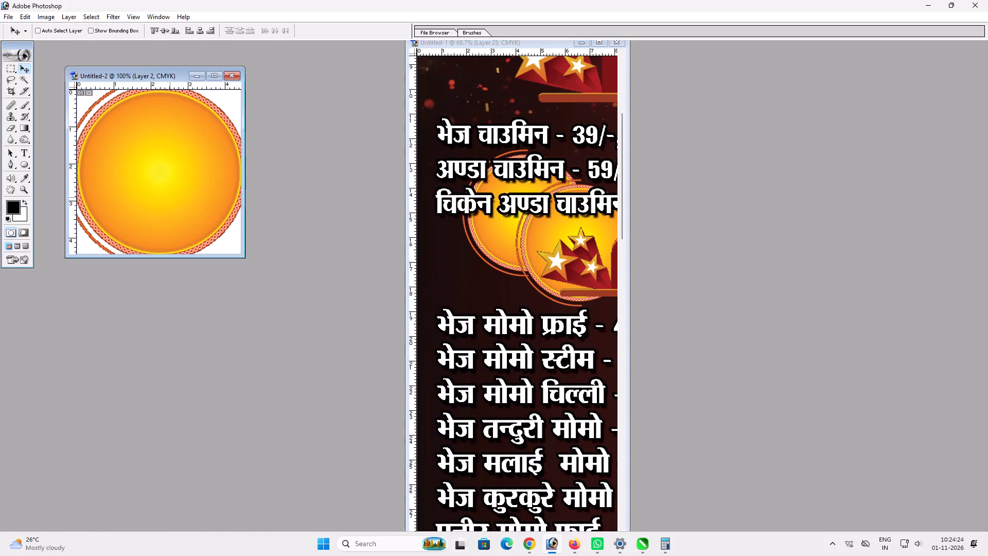
pyautogui.moveTo(170, 197); pyautogui.dragTo(504, 244)
pyautogui.click(151, 201)
pyautogui.moveTo(151, 200); pyautogui.dragTo(517, 292)
pyautogui.click(213, 217)
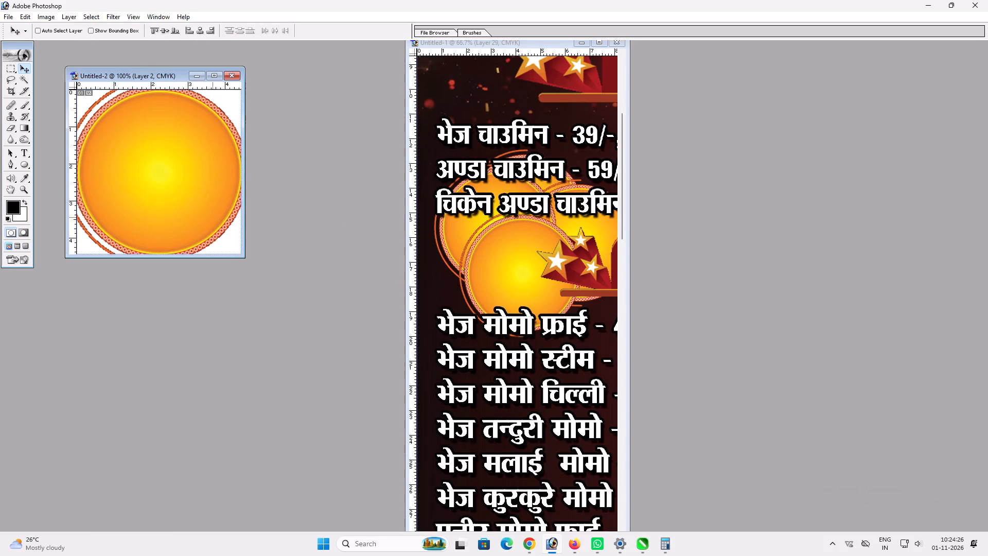
pyautogui.moveTo(209, 215); pyautogui.dragTo(512, 244)
# Move two disc copies to the menu's right edge, beside the भेज मोमो स्टीम and भेज कुरकुरे मोमो lines.
pyautogui.press('f')
pyautogui.keyDown('ctrl'); pyautogui.click(313, 258); pyautogui.keyUp('ctrl')
pyautogui.moveTo(313, 257); pyautogui.dragTo(326, 267)
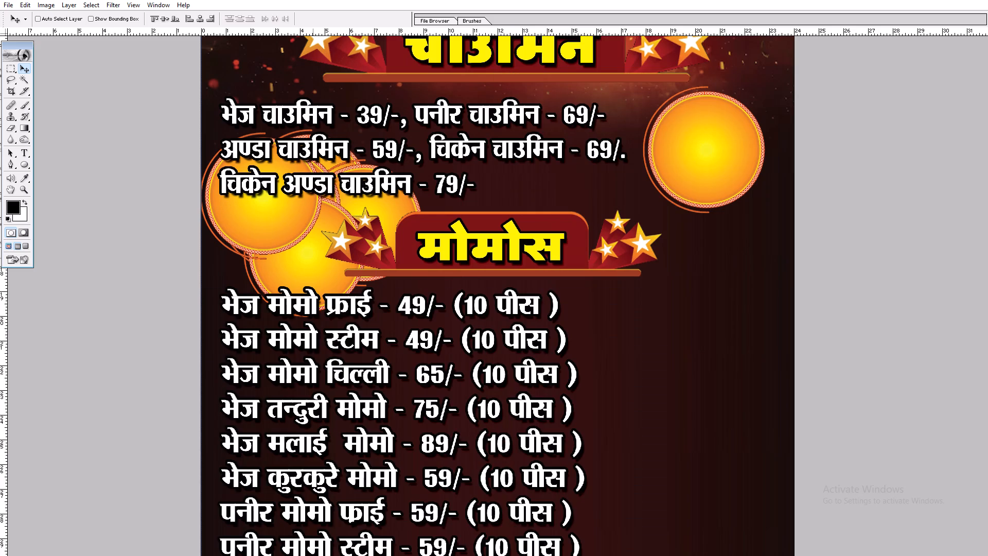
pyautogui.moveTo(326, 267); pyautogui.dragTo(706, 345)
pyautogui.press('space')
pyautogui.press('space')
pyautogui.press('space')
pyautogui.press('space')
pyautogui.moveTo(694, 364); pyautogui.dragTo(687, 232)
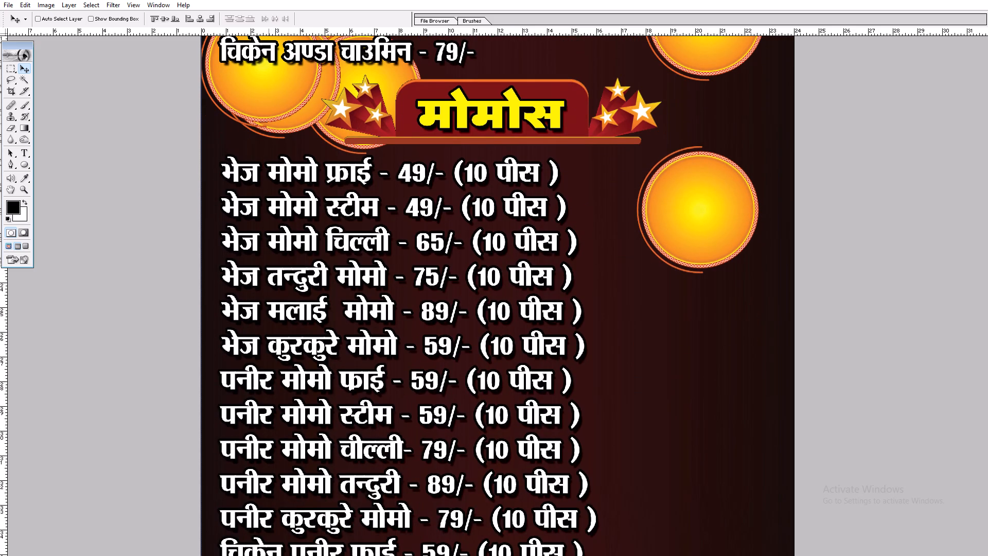
pyautogui.keyDown('ctrl'); pyautogui.click(259, 94); pyautogui.keyUp('ctrl')
pyautogui.moveTo(259, 92); pyautogui.dragTo(697, 390)
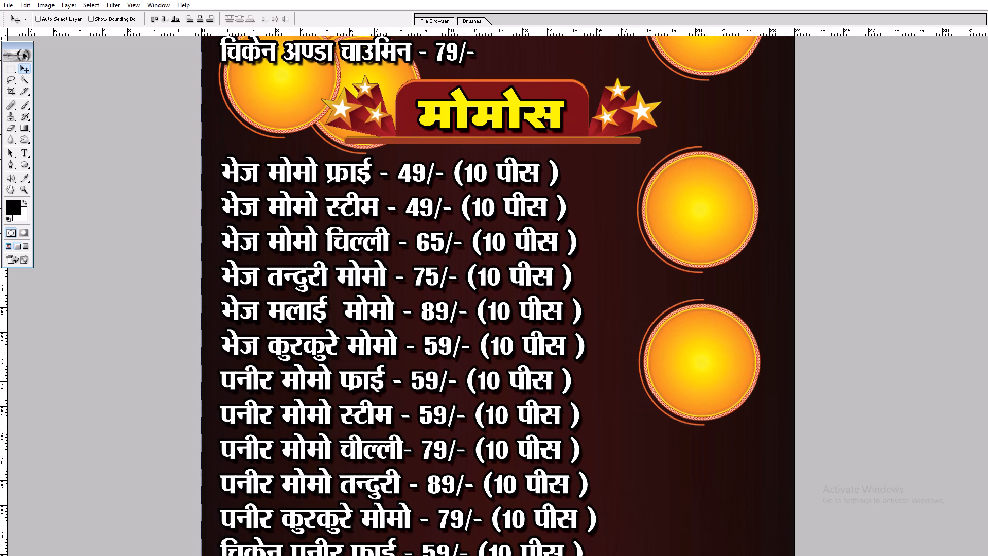
# Place another disc copy below those two at the menu's right edge, beside the पनीर कुरकुरे मोमो line.
pyautogui.keyDown('ctrl'); pyautogui.click(304, 105); pyautogui.keyUp('ctrl')
pyautogui.moveTo(305, 108); pyautogui.dragTo(674, 528)
pyautogui.press('space')
pyautogui.moveTo(666, 495); pyautogui.dragTo(640, 277)
pyautogui.moveTo(640, 288); pyautogui.dragTo(679, 296)
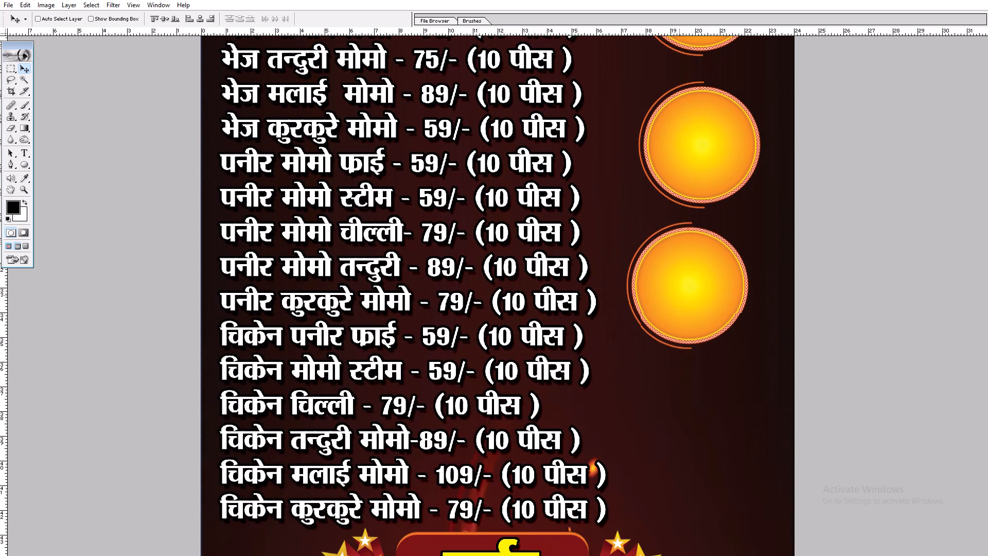
pyautogui.moveTo(679, 296); pyautogui.dragTo(693, 315)
pyautogui.press('space')
pyautogui.press('space')
pyautogui.moveTo(551, 234); pyautogui.dragTo(519, 476)
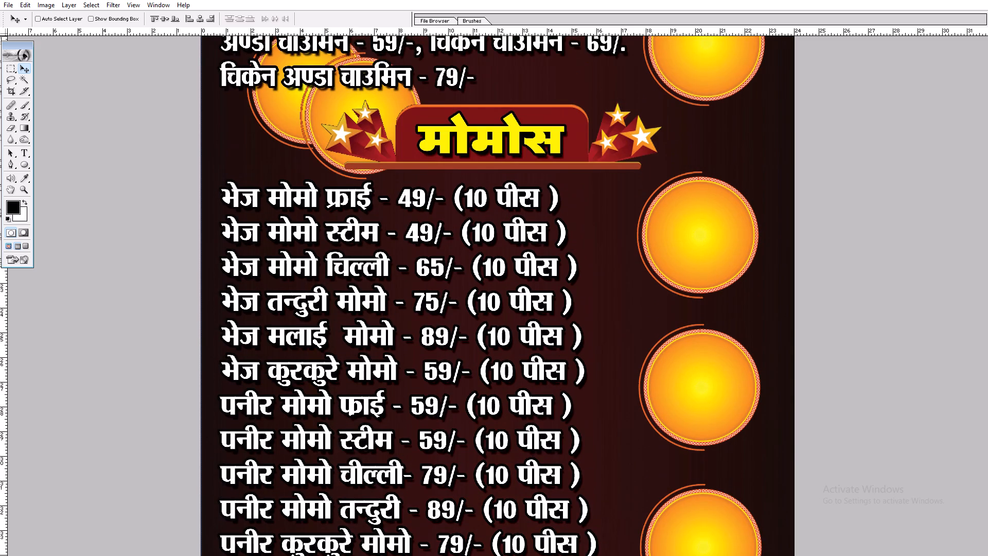
# Move a disc copy from beside the मोमोस heading to the menu's right edge, beside the चिकेन तन्दुरी मोमो and चिकेन मलाई मोमो lines.
pyautogui.keyDown('ctrl'); pyautogui.click(320, 112); pyautogui.keyUp('ctrl')
pyautogui.press('space')
pyautogui.moveTo(404, 297); pyautogui.dragTo(365, 171)
pyautogui.moveTo(362, 123); pyautogui.dragTo(529, 426)
pyautogui.press('space')
pyautogui.moveTo(532, 436); pyautogui.dragTo(495, 219)
pyautogui.moveTo(519, 185); pyautogui.dragTo(545, 219)
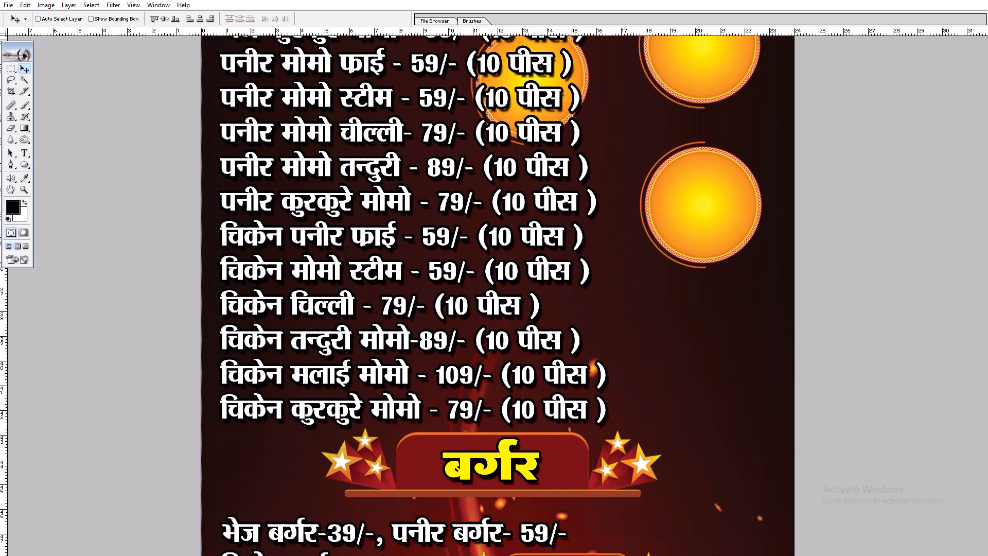
pyautogui.moveTo(545, 219); pyautogui.dragTo(686, 448)
pyautogui.moveTo(662, 371); pyautogui.dragTo(678, 395)
# Move the remaining disc copy from the मोमोस heading down to the menu's right edge, beside the बर्गर price lines.
pyautogui.press('space')
pyautogui.press('space')
pyautogui.press('space')
pyautogui.press('space')
pyautogui.press('space')
pyautogui.press('space')
pyautogui.press('space')
pyautogui.press('space')
pyautogui.press('space')
pyautogui.press('space')
pyautogui.press('space')
pyautogui.press('space')
pyautogui.press('space')
pyautogui.press('space')
pyautogui.press('space')
pyautogui.press('space')
pyautogui.moveTo(526, 265); pyautogui.dragTo(517, 438)
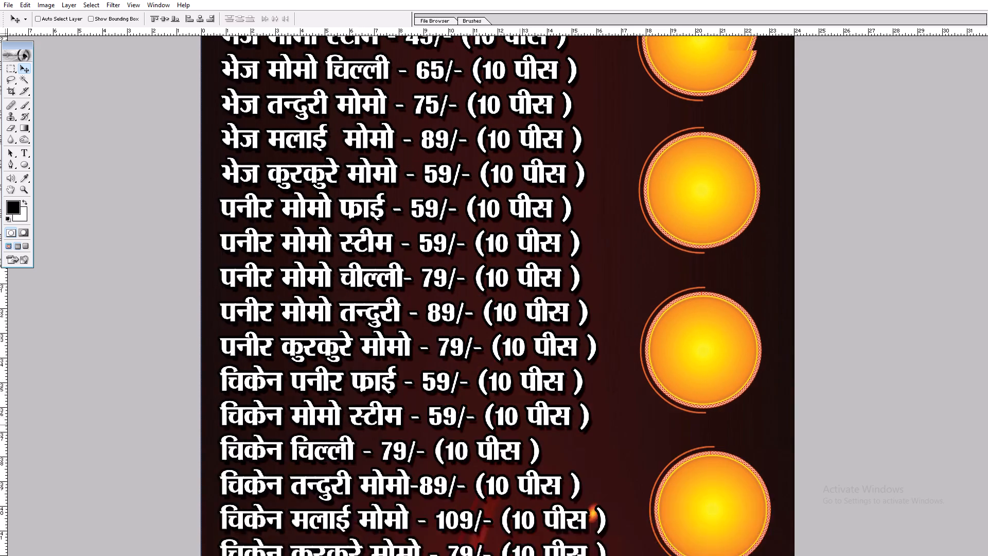
pyautogui.moveTo(517, 438); pyautogui.dragTo(518, 450)
pyautogui.moveTo(438, 232); pyautogui.dragTo(439, 524)
pyautogui.keyDown('ctrl'); pyautogui.click(327, 240); pyautogui.keyUp('ctrl')
pyautogui.press('space')
pyautogui.moveTo(406, 358); pyautogui.dragTo(347, 171)
pyautogui.moveTo(324, 110); pyautogui.dragTo(458, 346)
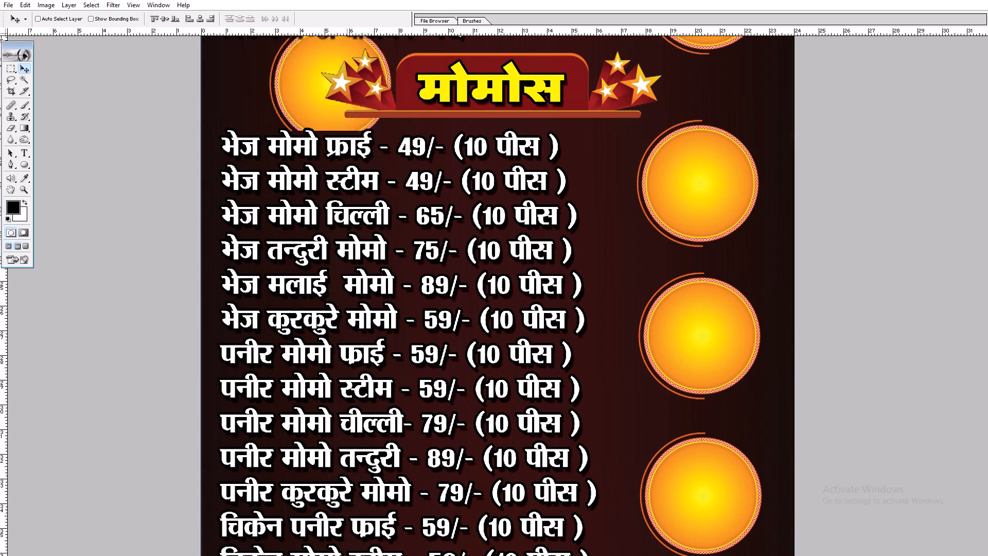
pyautogui.moveTo(458, 346); pyautogui.dragTo(520, 453)
pyautogui.press('space')
pyautogui.press('space')
pyautogui.press('space')
pyautogui.press('space')
pyautogui.moveTo(551, 501); pyautogui.dragTo(462, 198)
pyautogui.moveTo(499, 90); pyautogui.dragTo(574, 315)
pyautogui.press('space')
pyautogui.press('space')
pyautogui.press('space')
pyautogui.press('space')
pyautogui.press('space')
pyautogui.press('space')
pyautogui.press('space')
pyautogui.press('space')
pyautogui.moveTo(579, 357); pyautogui.dragTo(474, 48)
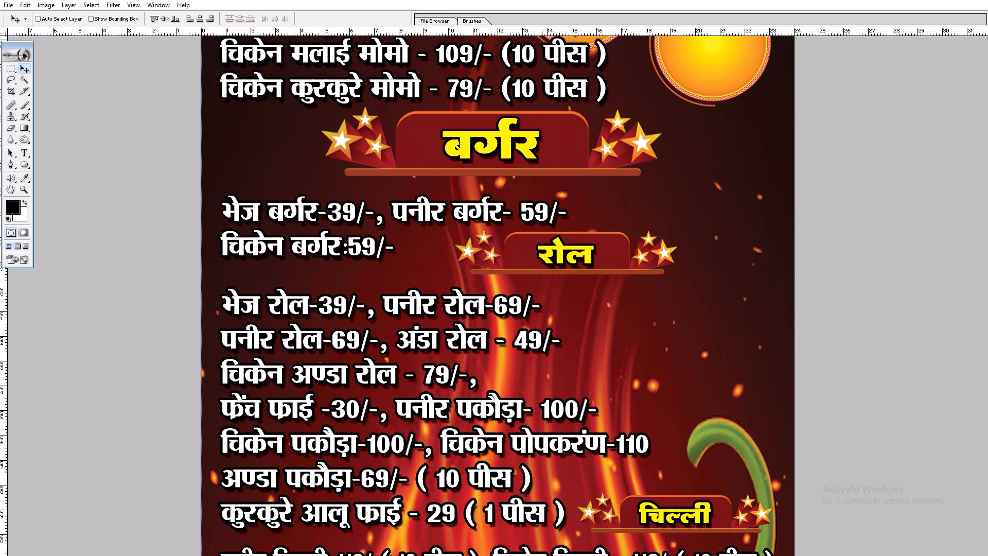
pyautogui.moveTo(544, 100); pyautogui.dragTo(621, 308)
pyautogui.moveTo(625, 204); pyautogui.dragTo(666, 368)
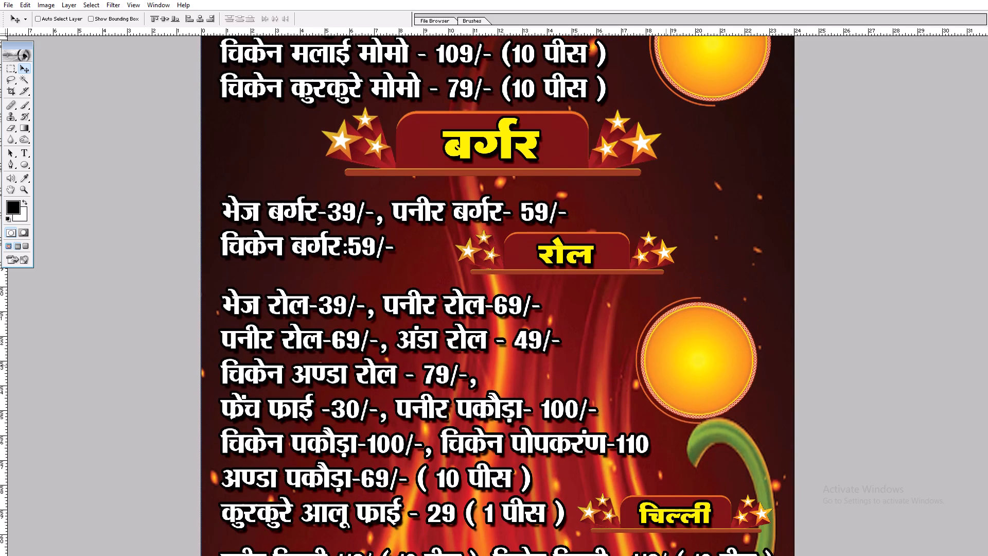
pyautogui.moveTo(666, 368); pyautogui.dragTo(665, 372)
pyautogui.moveTo(671, 353); pyautogui.dragTo(676, 350)
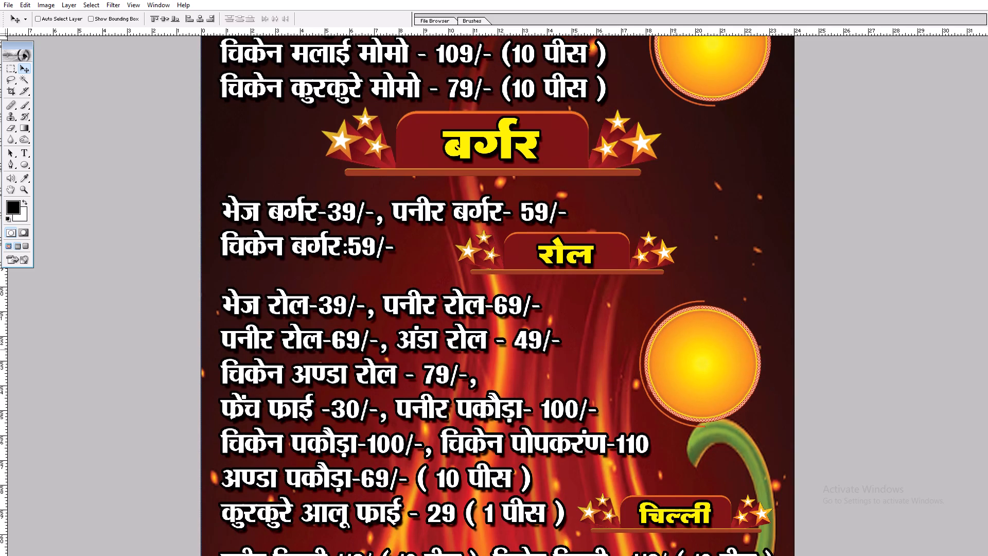
pyautogui.moveTo(676, 350); pyautogui.dragTo(676, 350)
pyautogui.moveTo(662, 340); pyautogui.dragTo(686, 173)
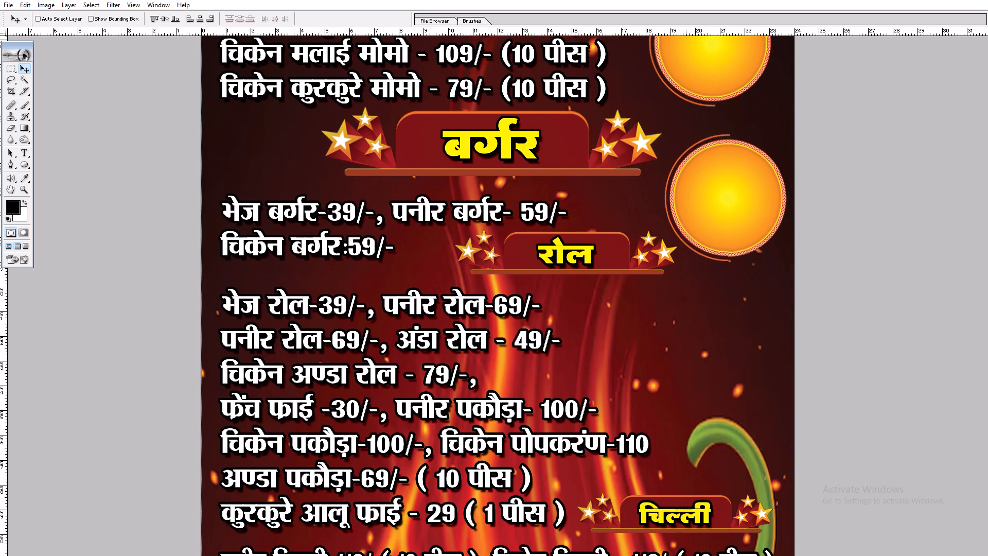
pyautogui.moveTo(686, 173); pyautogui.dragTo(684, 164)
# Copy the orange disc from the small Untitled-2 document into the menu twice, over the बर्गर price lines.
pyautogui.press('f')
pyautogui.press('f')
pyautogui.press('f')
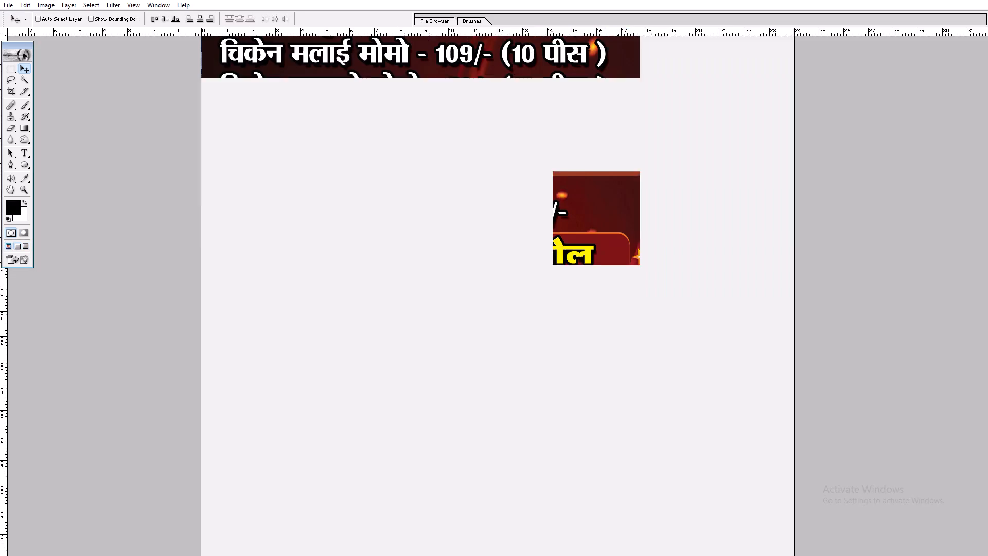
pyautogui.write('ff')
pyautogui.click(178, 170)
pyautogui.moveTo(174, 161); pyautogui.dragTo(533, 224)
pyautogui.click(177, 164)
pyautogui.moveTo(177, 163); pyautogui.dragTo(202, 176)
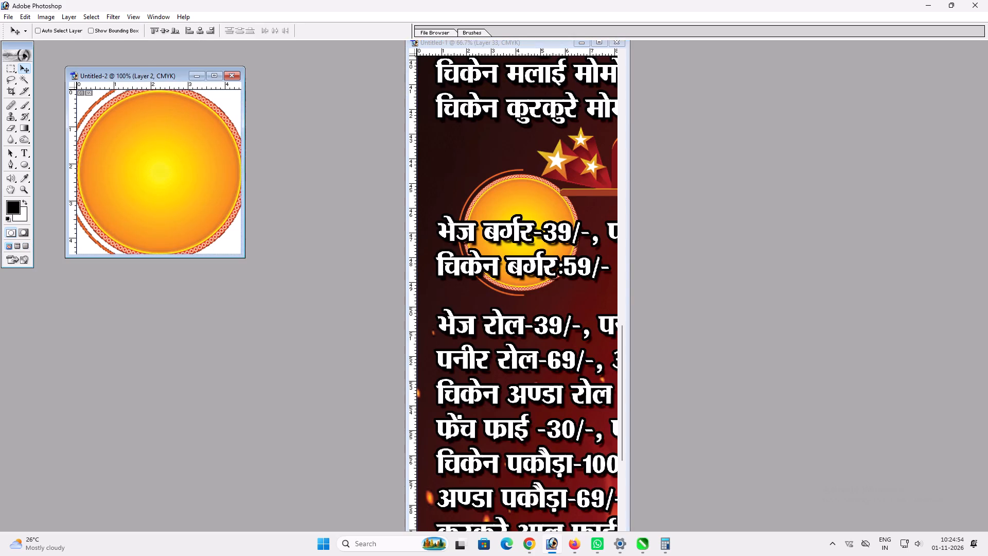
pyautogui.moveTo(202, 176); pyautogui.dragTo(541, 236)
# Move one new disc copy to the menu's right edge, beside the रोल price lines and above the chilli stem.
pyautogui.press('f')
pyautogui.press('space')
pyautogui.moveTo(391, 375); pyautogui.dragTo(386, 214)
pyautogui.moveTo(349, 118); pyautogui.dragTo(805, 321)
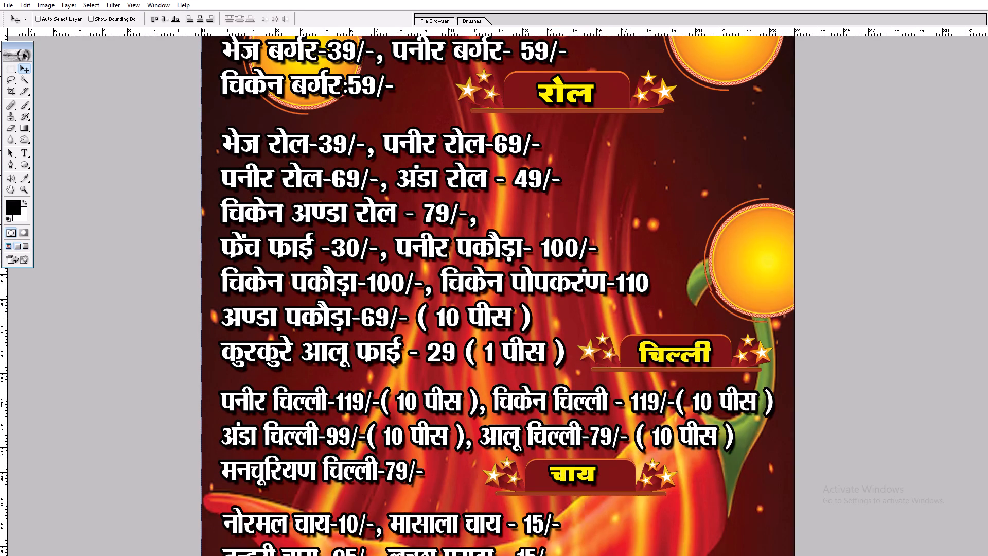
pyautogui.moveTo(805, 321); pyautogui.dragTo(738, 245)
# Move the other new disc copy to the menu's right edge, beside the चाय price lines.
pyautogui.keyDown('ctrl'); pyautogui.click(316, 100); pyautogui.keyUp('ctrl')
pyautogui.moveTo(316, 100); pyautogui.dragTo(670, 350)
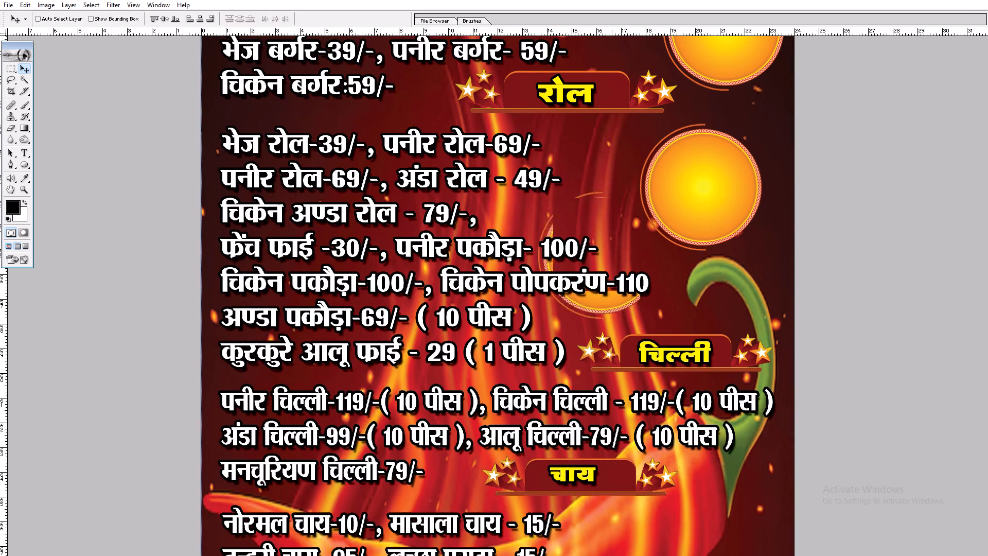
pyautogui.moveTo(670, 350); pyautogui.dragTo(745, 541)
pyautogui.press('space')
pyautogui.press('space')
pyautogui.press('space')
pyautogui.press('space')
pyautogui.moveTo(726, 499); pyautogui.dragTo(698, 225)
pyautogui.moveTo(726, 355); pyautogui.dragTo(719, 420)
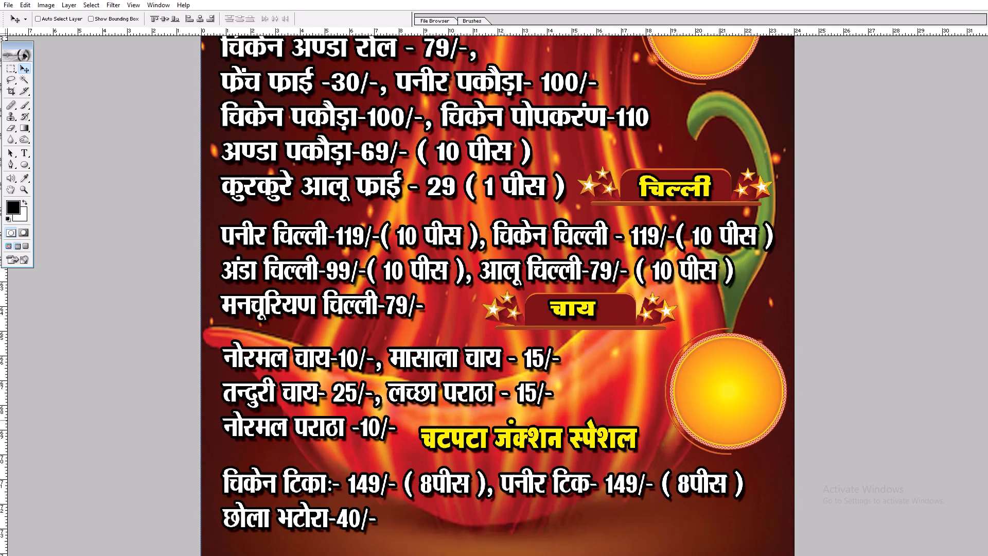
pyautogui.moveTo(719, 420); pyautogui.dragTo(717, 420)
# Review the disc placement across the whole menu, and check the चाउमिन and मोमोस sections up close.
pyautogui.press('space')
pyautogui.press('space')
pyautogui.press('space')
pyautogui.press('space')
pyautogui.press('space')
pyautogui.press('space')
pyautogui.press('space')
pyautogui.press('space')
pyautogui.press('space')
pyautogui.rightClick(701, 418)
pyautogui.moveTo(722, 423); pyautogui.dragTo(735, 426)
pyautogui.press('v')
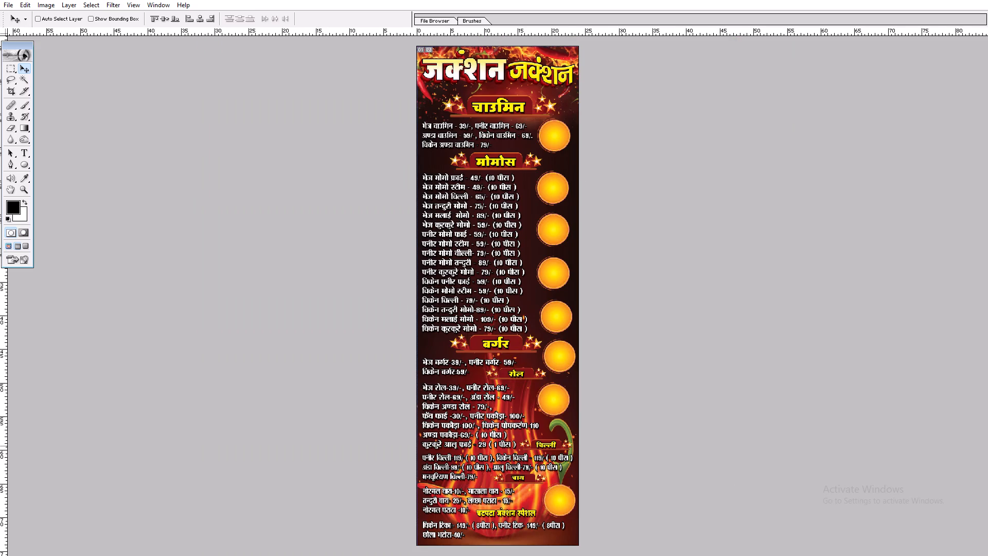
pyautogui.hotkey('ctrl', '+')
pyautogui.hotkey('ctrl', '+')
pyautogui.press('space')
pyautogui.press('space')
pyautogui.press('space')
pyautogui.press('space')
pyautogui.rightClick(599, 389)
pyautogui.moveTo(608, 393); pyautogui.dragTo(622, 398)
pyautogui.press('v')
pyautogui.hotkey('ctrl', '+')
pyautogui.hotkey('ctrl', '+')
pyautogui.press('space')
pyautogui.press('space')
pyautogui.press('space')
pyautogui.press('space')
pyautogui.press('space')
pyautogui.press('space')
pyautogui.press('space')
pyautogui.press('space')
pyautogui.press('space')
pyautogui.moveTo(525, 175); pyautogui.dragTo(526, 362)
pyautogui.press('v')
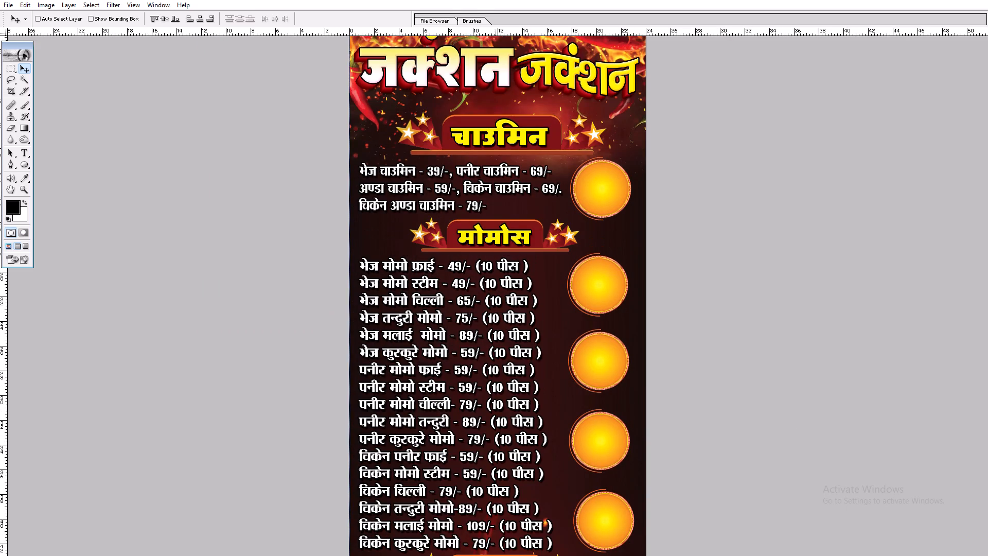
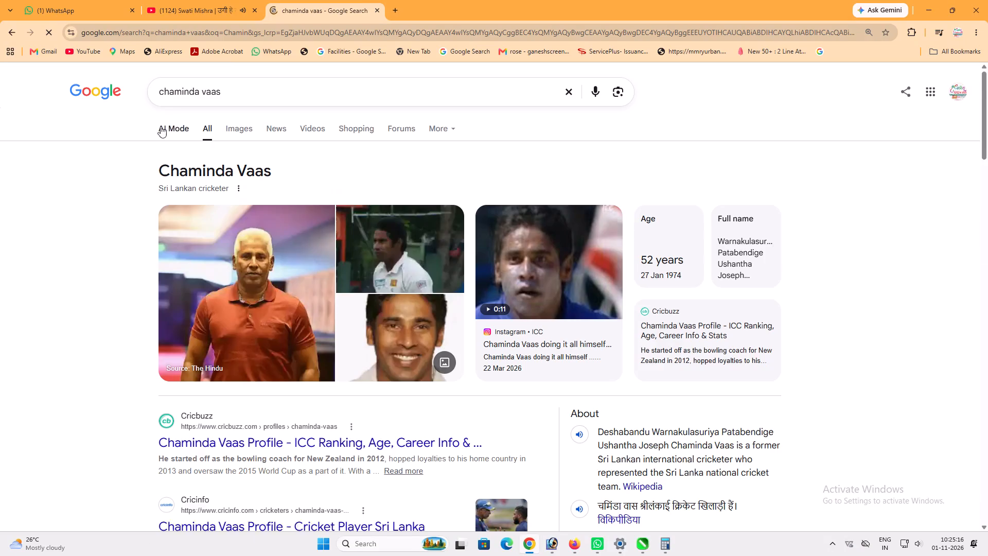
# Switch the image search to chow mein and copy the Easy Chow Mein Recipe picture from Amanda Cooks & Styles.
pyautogui.moveTo(227, 91); pyautogui.dragTo(137, 93)
pyautogui.write('chaw')
pyautogui.write('min')
pyautogui.press('Return')
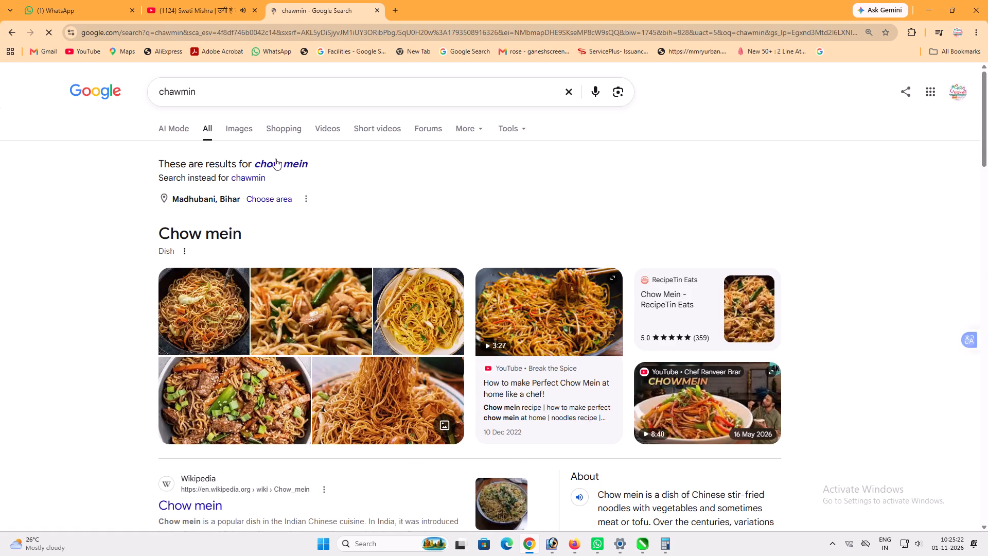
pyautogui.click(275, 160)
pyautogui.click(250, 132)
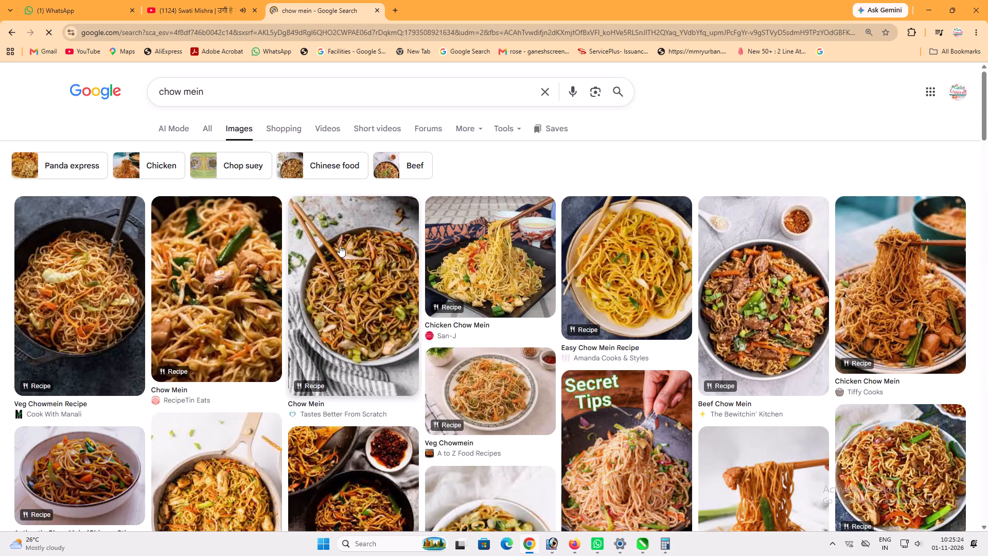
pyautogui.click(627, 259)
pyautogui.rightClick(776, 220)
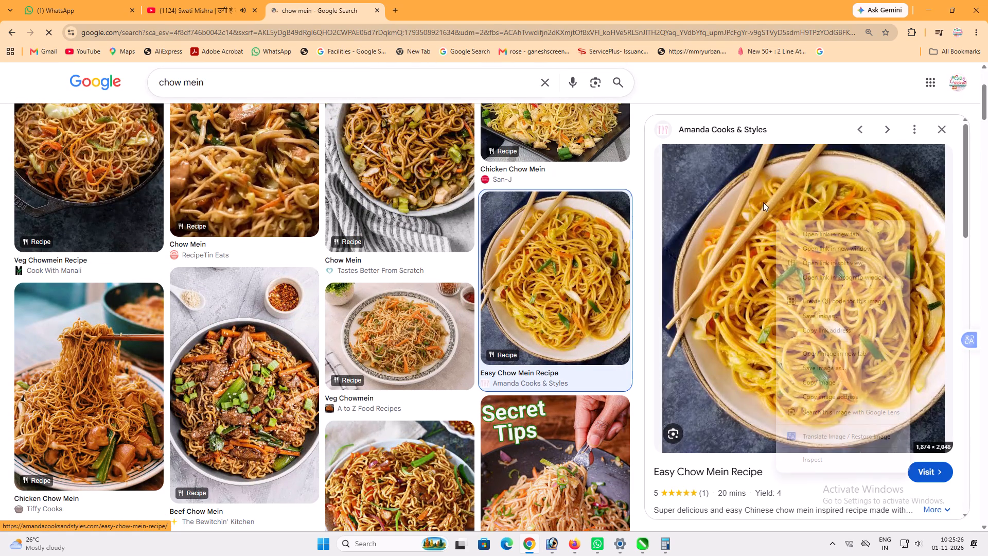
pyautogui.click(837, 382)
# In Photoshop, paste the chow mein picture into the menu in front, shrink it and place it over the चाउमिन disc at 50% opacity.
pyautogui.click(559, 540)
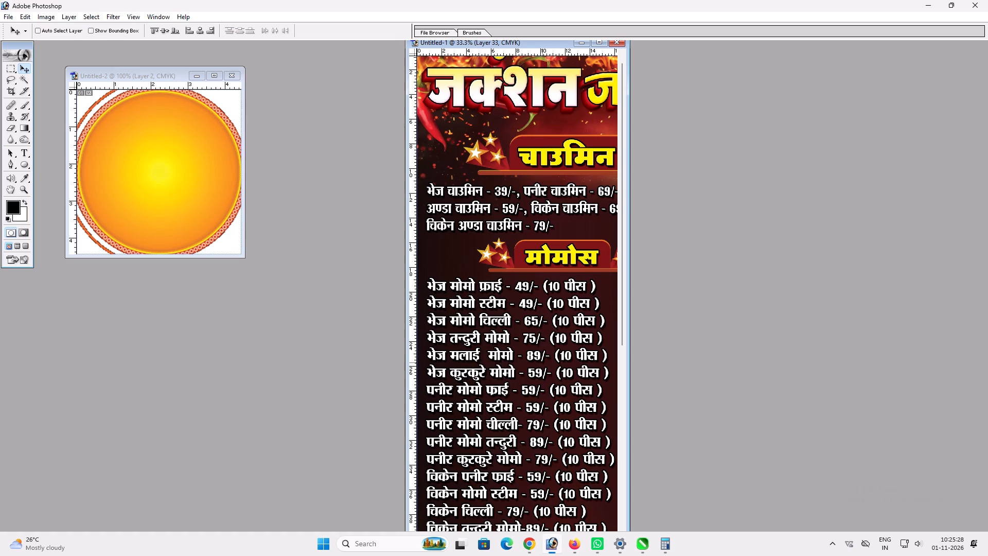
pyautogui.hotkey('ctrl', 'v')
pyautogui.click(594, 43)
pyautogui.moveTo(480, 290); pyautogui.dragTo(608, 246)
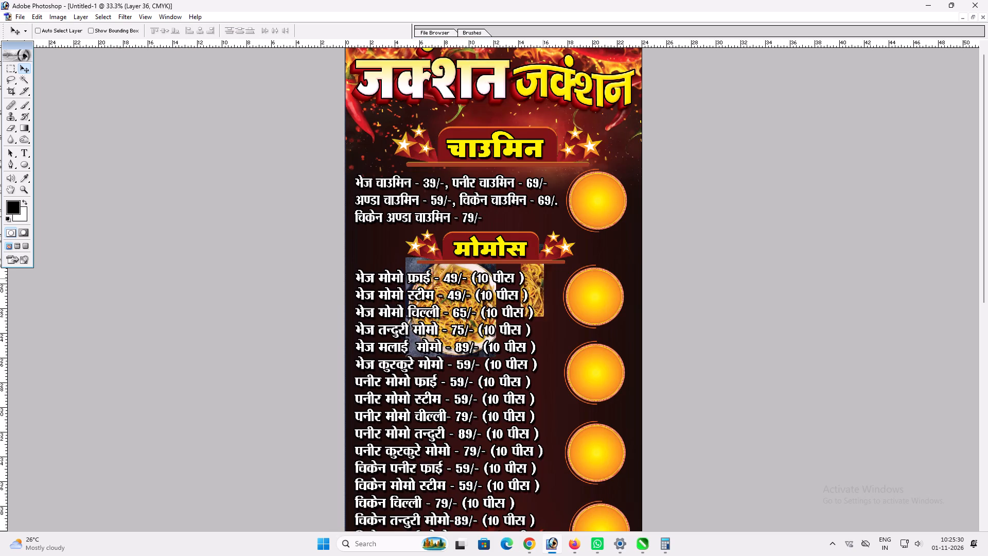
pyautogui.moveTo(608, 246); pyautogui.dragTo(621, 205)
pyautogui.hotkey('ctrl', 'shift', ']')
pyautogui.hotkey('ctrl', 't')
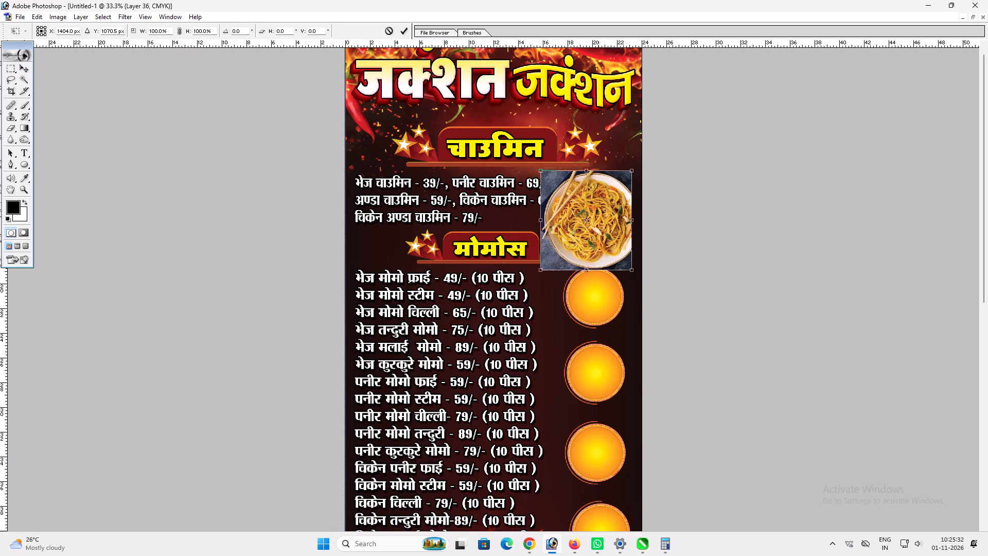
pyautogui.keyDown('alt'); pyautogui.keyDown('shift'); pyautogui.moveTo(626, 273); pyautogui.dragTo(622, 261); pyautogui.keyUp('shift'); pyautogui.keyUp('alt')
pyautogui.hotkey('ctrl', 'z')
pyautogui.keyDown('alt'); pyautogui.keyDown('shift'); pyautogui.moveTo(631, 267); pyautogui.dragTo(622, 249); pyautogui.keyUp('shift'); pyautogui.keyUp('alt')
pyautogui.press('Return')
pyautogui.write('v5vv')
pyautogui.moveTo(606, 248); pyautogui.dragTo(614, 234)
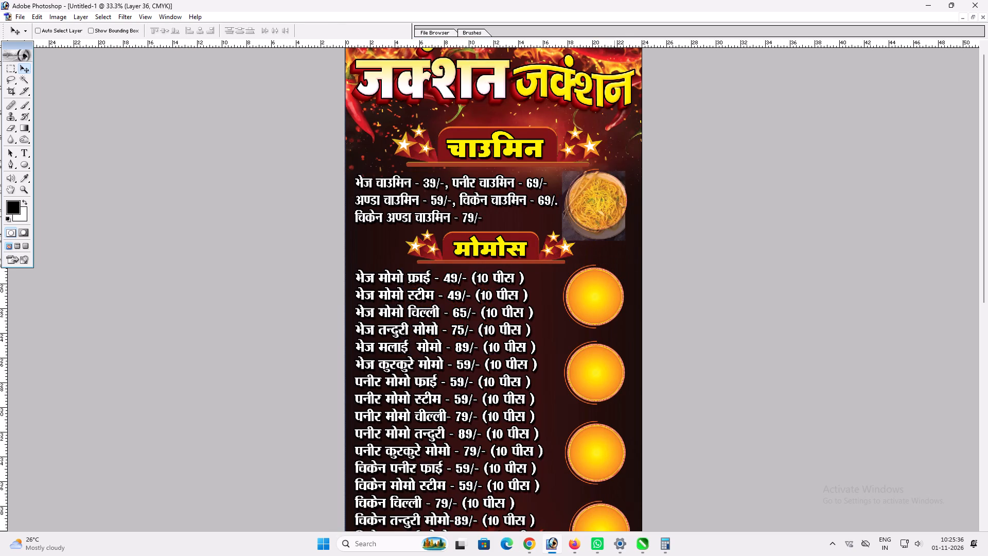
pyautogui.moveTo(614, 234); pyautogui.dragTo(614, 229)
# Trim the chow mein picture to the चाउमिन disc's circle using the disc layer's outline, and set its opacity back to 100%.
pyautogui.rightClick(605, 196)
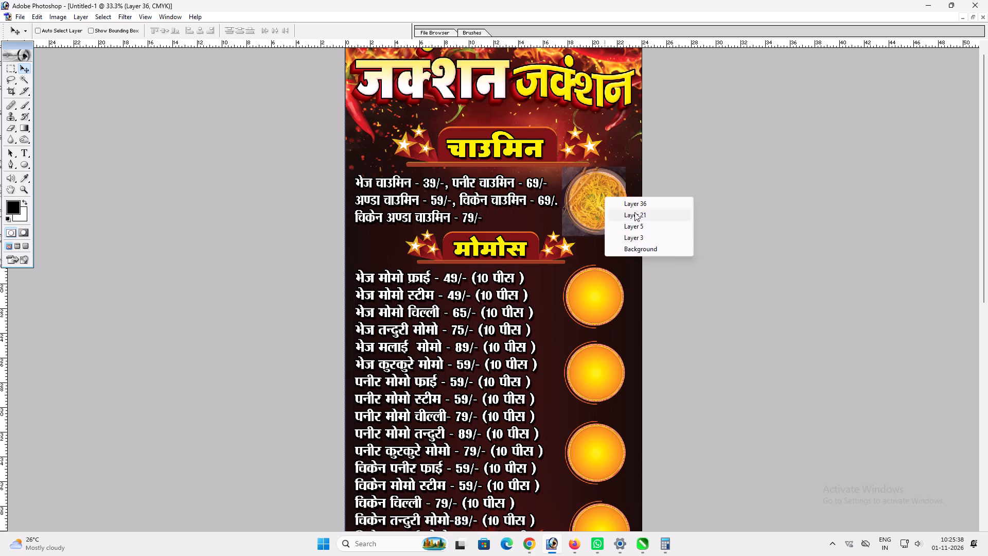
pyautogui.click(634, 212)
pyautogui.press('w')
pyautogui.click(633, 180)
pyautogui.press('v')
pyautogui.rightClick(617, 195)
pyautogui.click(630, 198)
pyautogui.press('Delete')
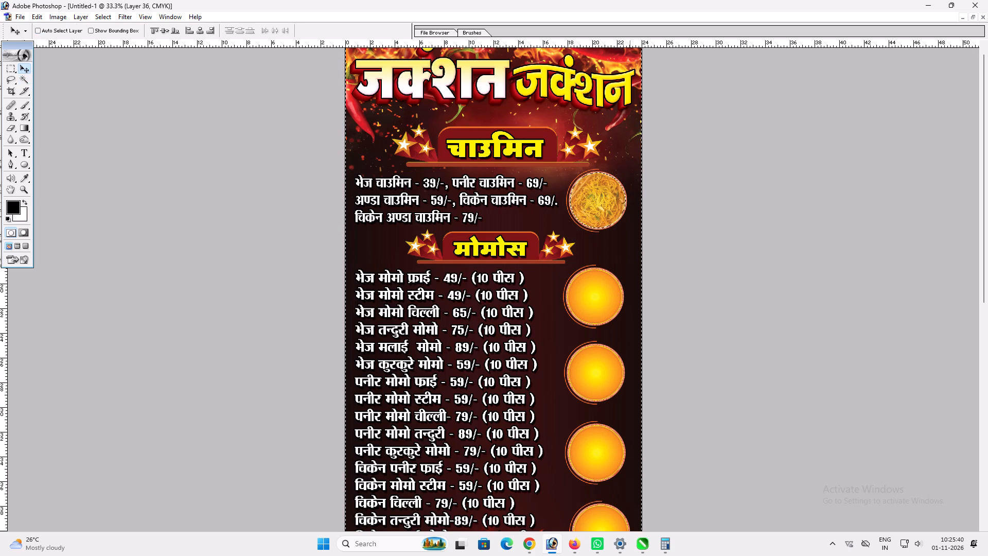
pyautogui.hotkey('ctrl', 'd')
pyautogui.press('0')
# Search Google Images for momos and copy the Tibetan Vegetable Momos picture from The Curious Chickpea.
pyautogui.hotkey('ctrl', '+')
pyautogui.hotkey('ctrl', '+')
pyautogui.press('space')
pyautogui.press('space')
pyautogui.press('space')
pyautogui.press('space')
pyautogui.press('space')
pyautogui.press('space')
pyautogui.press('space')
pyautogui.press('space')
pyautogui.press('space')
pyautogui.press('space')
pyautogui.press('space')
pyautogui.press('space')
pyautogui.moveTo(628, 250); pyautogui.dragTo(609, 211)
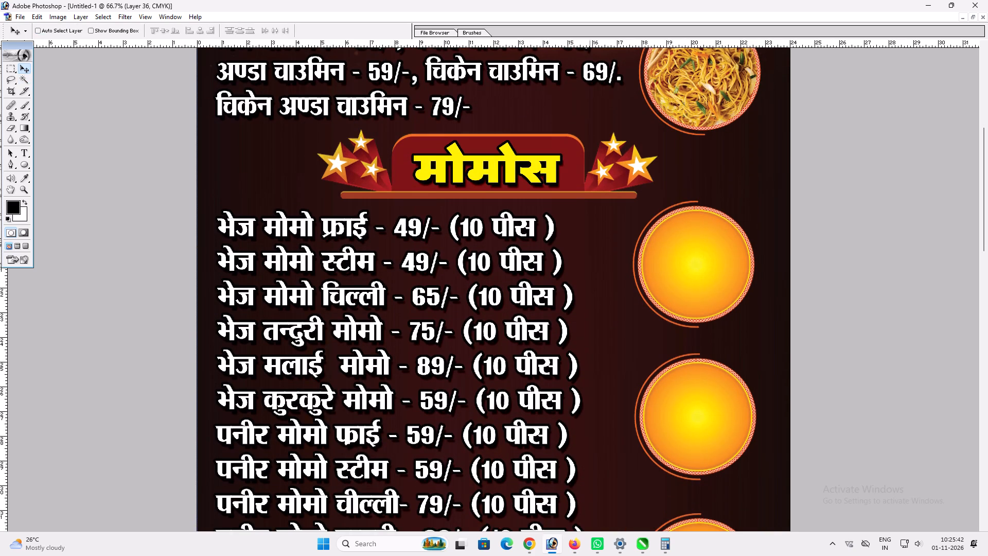
pyautogui.press('v')
pyautogui.press('v')
pyautogui.press('space')
pyautogui.moveTo(520, 309); pyautogui.dragTo(512, 246)
pyautogui.press('v')
pyautogui.press('v')
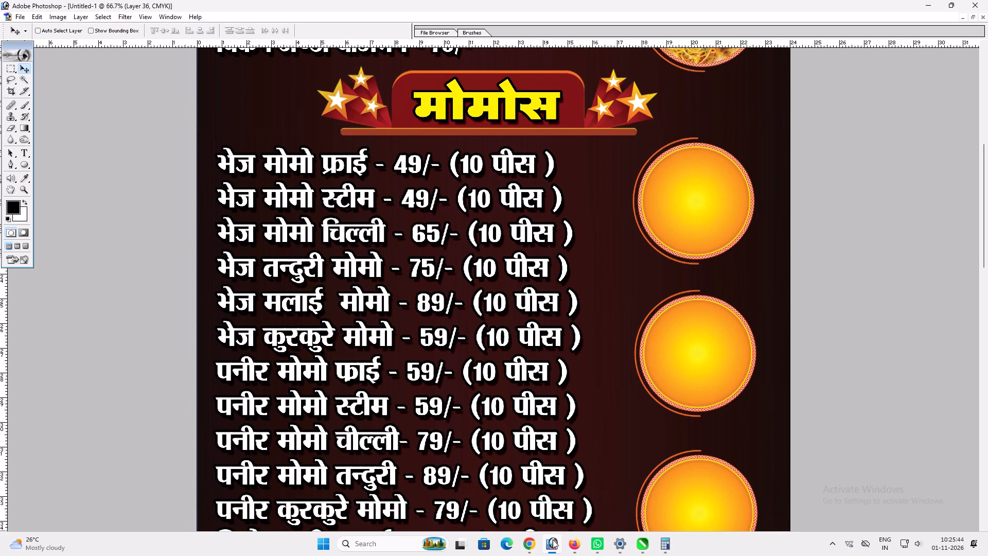
pyautogui.click(528, 539)
pyautogui.click(289, 85)
pyautogui.hotkey('ctrl', 'a')
pyautogui.write('momas')
pyautogui.press('Return')
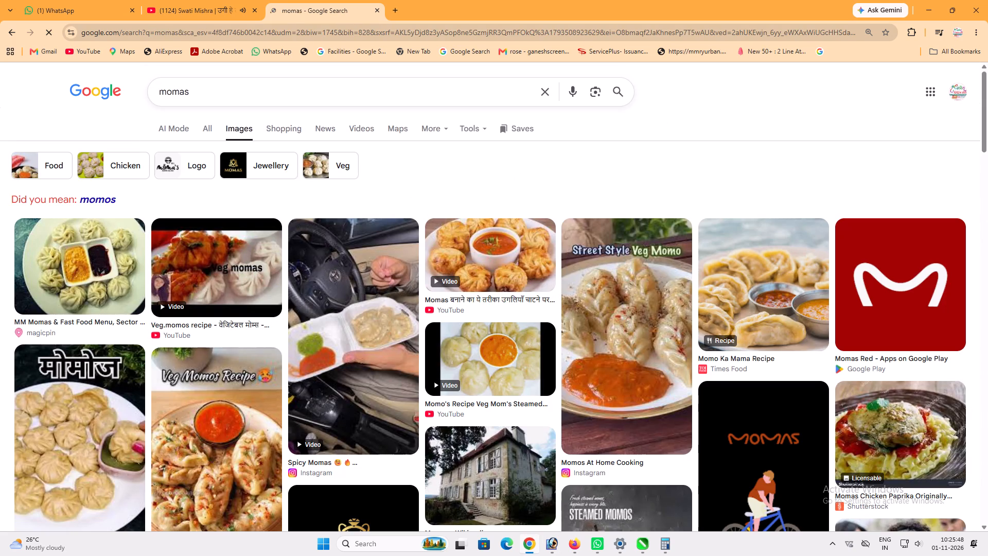
pyautogui.click(94, 205)
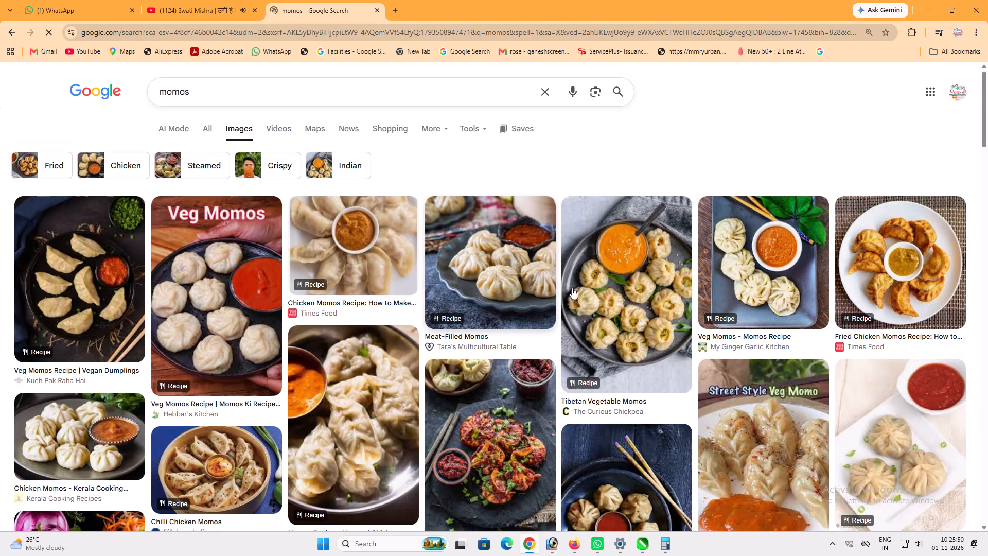
pyautogui.click(647, 262)
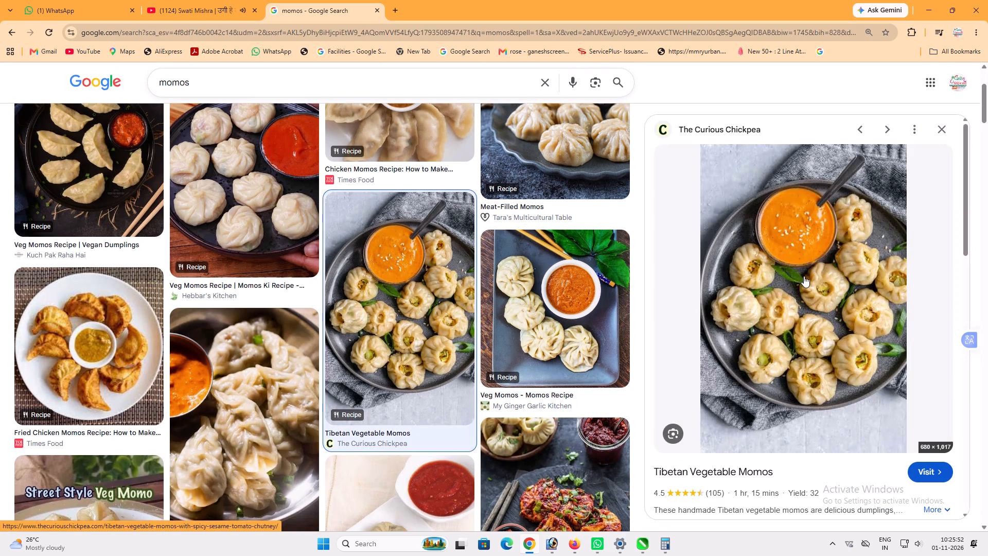
pyautogui.scroll(-1, 329, 316)
pyautogui.rightClick(779, 265)
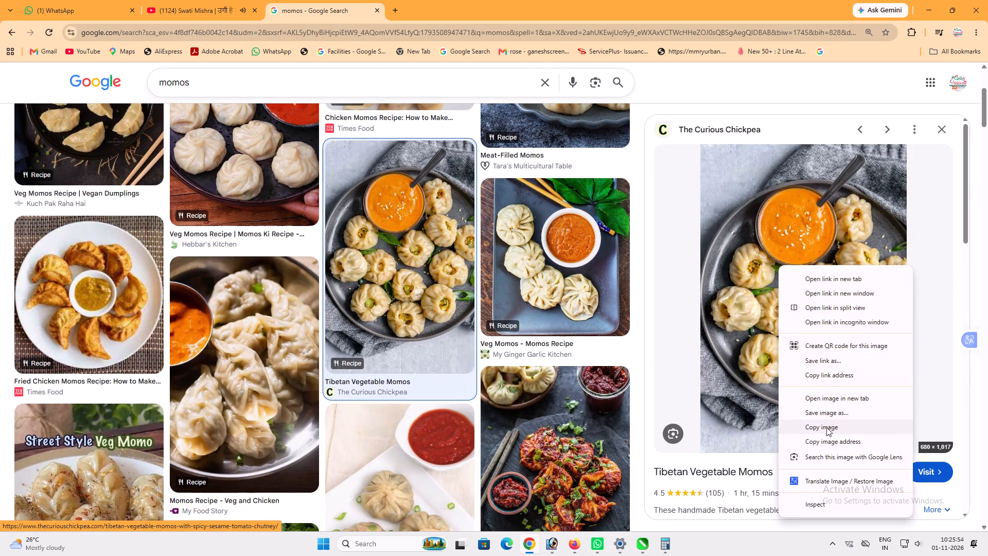
pyautogui.click(826, 427)
# Paste the momos picture into the Photoshop menu at 50% opacity, then scale, position and widen it to cover the first मोमोस disc.
pyautogui.click(556, 544)
pyautogui.hotkey('ctrl', 'v')
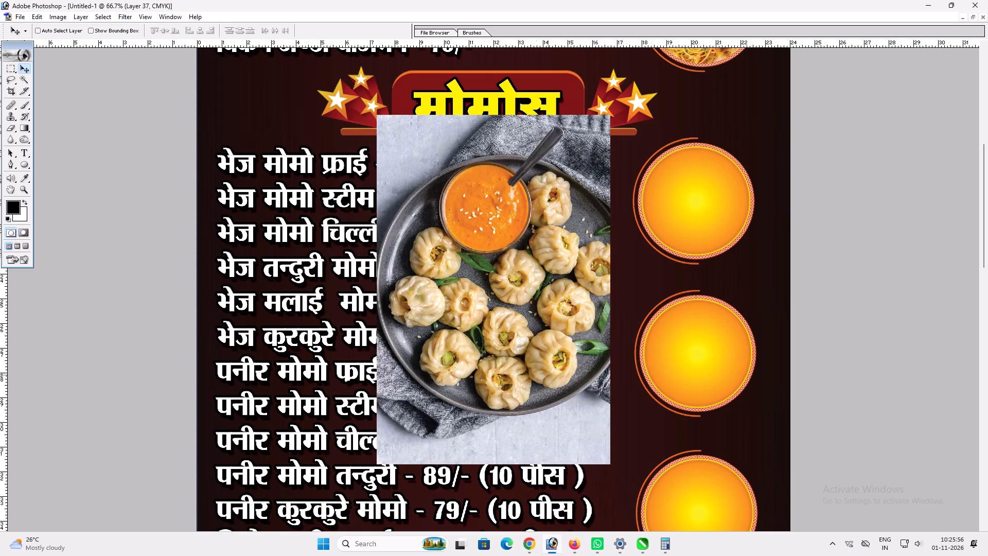
pyautogui.moveTo(531, 348); pyautogui.dragTo(674, 300)
pyautogui.press('5')
pyautogui.hotkey('ctrl', 't')
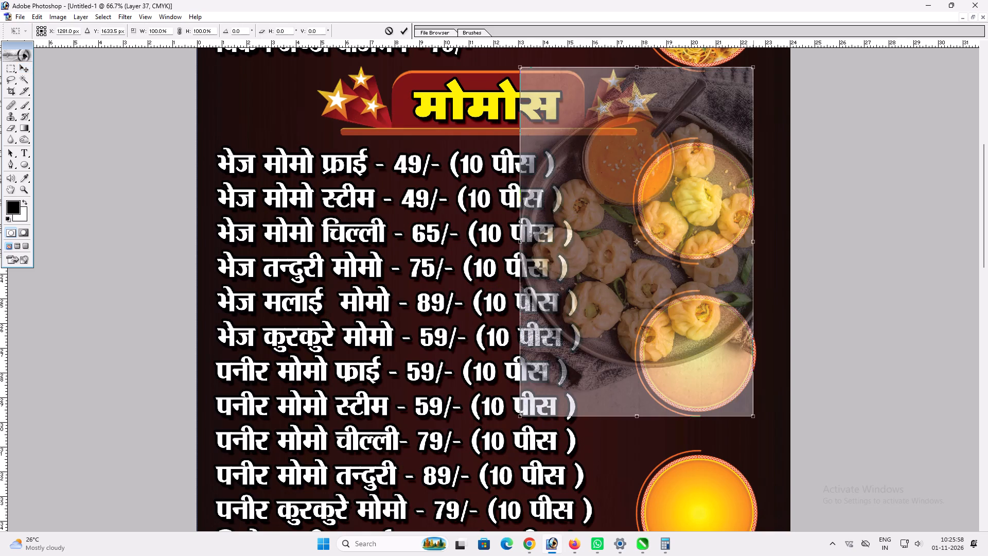
pyautogui.keyDown('alt'); pyautogui.keyDown('shift'); pyautogui.moveTo(753, 417); pyautogui.dragTo(670, 363); pyautogui.keyUp('shift'); pyautogui.keyUp('alt')
pyautogui.press('Return')
pyautogui.press('v')
pyautogui.moveTo(646, 321); pyautogui.dragTo(705, 314)
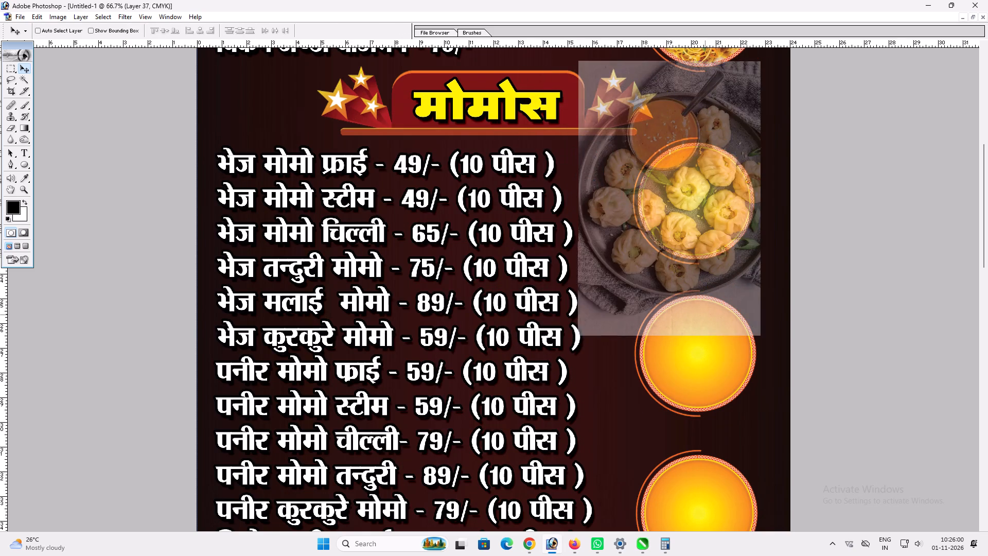
pyautogui.moveTo(705, 314); pyautogui.dragTo(709, 314)
pyautogui.hotkey('ctrl', 't')
pyautogui.keyDown('alt'); pyautogui.keyDown('shift'); pyautogui.moveTo(766, 335); pyautogui.dragTo(727, 284); pyautogui.keyUp('shift'); pyautogui.keyUp('alt')
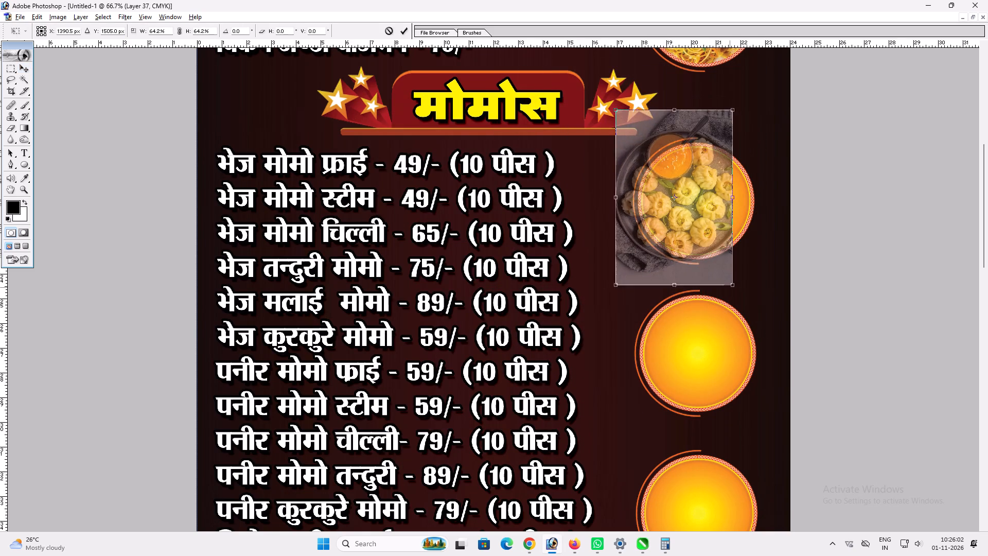
pyautogui.keyDown('alt'); pyautogui.keyDown('shift'); pyautogui.moveTo(727, 284); pyautogui.dragTo(725, 282); pyautogui.keyUp('shift'); pyautogui.keyUp('alt')
pyautogui.press('Return')
pyautogui.press('v')
pyautogui.moveTo(667, 272); pyautogui.dragTo(684, 276)
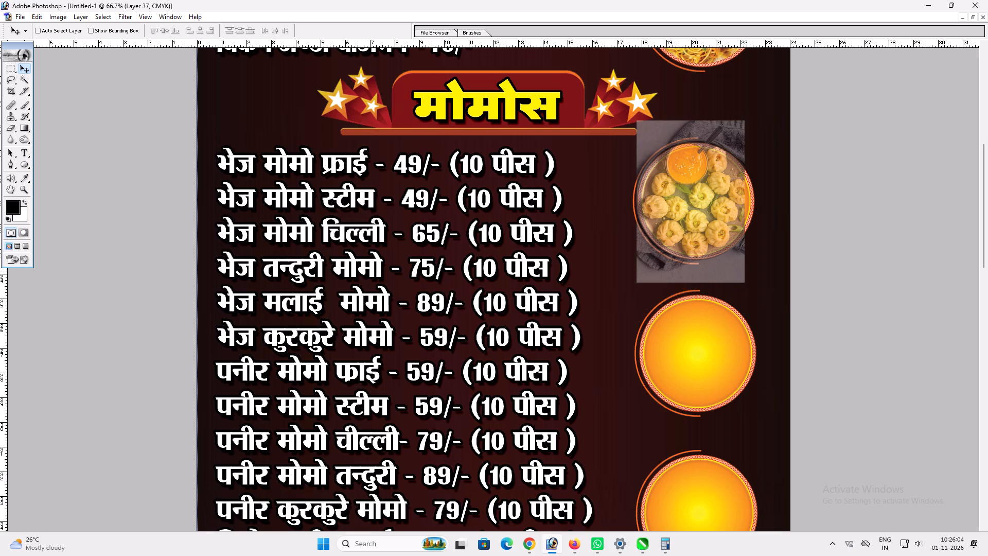
pyautogui.hotkey('ctrl', 't')
pyautogui.keyDown('shift'); pyautogui.moveTo(740, 224); pyautogui.dragTo(750, 221); pyautogui.keyUp('shift')
pyautogui.press('Return')
# Trim the momos picture to the first मोमोस disc's circle using the disc layer's outline, and set its opacity back to 100%.
pyautogui.press('v')
pyautogui.rightClick(691, 202)
pyautogui.click(731, 216)
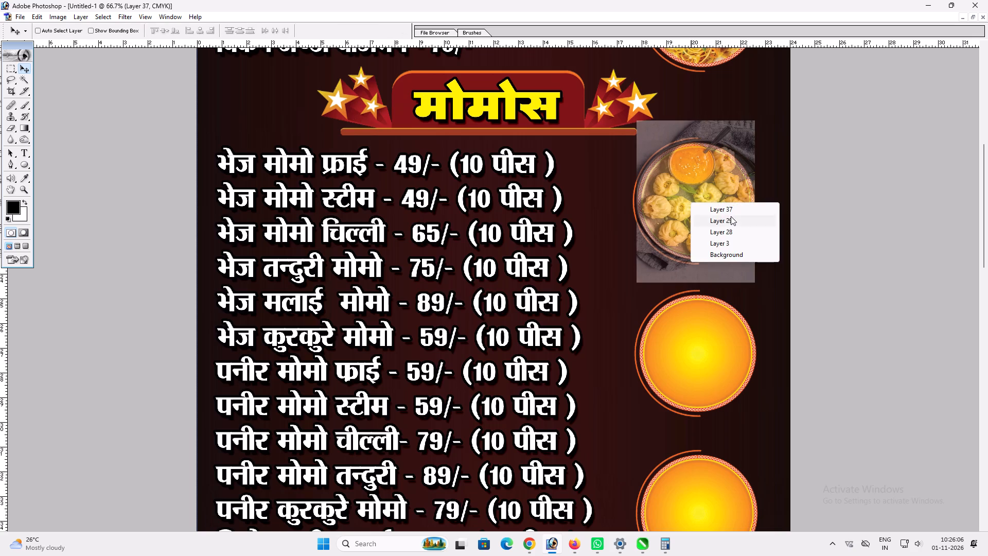
pyautogui.press('w')
pyautogui.click(745, 152)
pyautogui.press('v')
pyautogui.rightClick(722, 170)
pyautogui.moveTo(737, 174); pyautogui.dragTo(742, 173)
pyautogui.press('Delete')
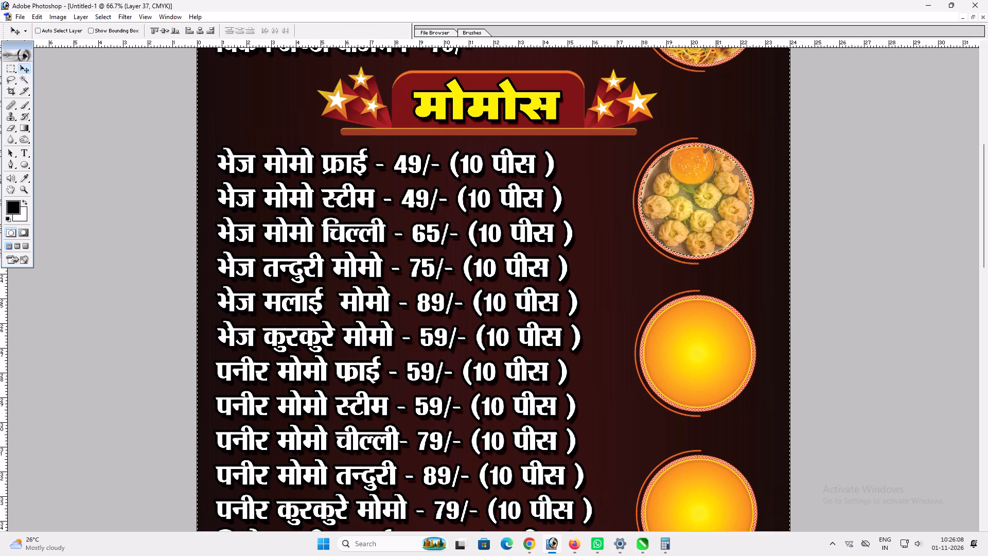
pyautogui.hotkey('ctrl', 'd')
pyautogui.write('0vv')
# Search Google Images for paneer momos, using the corrected spelling.
pyautogui.press('space')
pyautogui.press('space')
pyautogui.moveTo(493, 358); pyautogui.dragTo(489, 339)
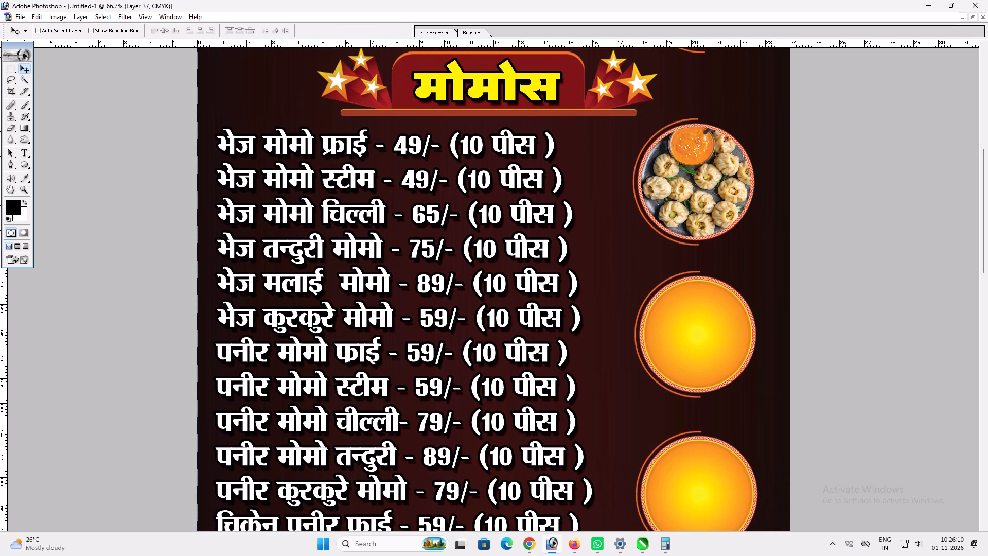
pyautogui.press('v')
pyautogui.press('space')
pyautogui.press('space')
pyautogui.press('space')
pyautogui.press('space')
pyautogui.press('space')
pyautogui.press('space')
pyautogui.press('space')
pyautogui.moveTo(459, 324); pyautogui.dragTo(464, 282)
pyautogui.press('v')
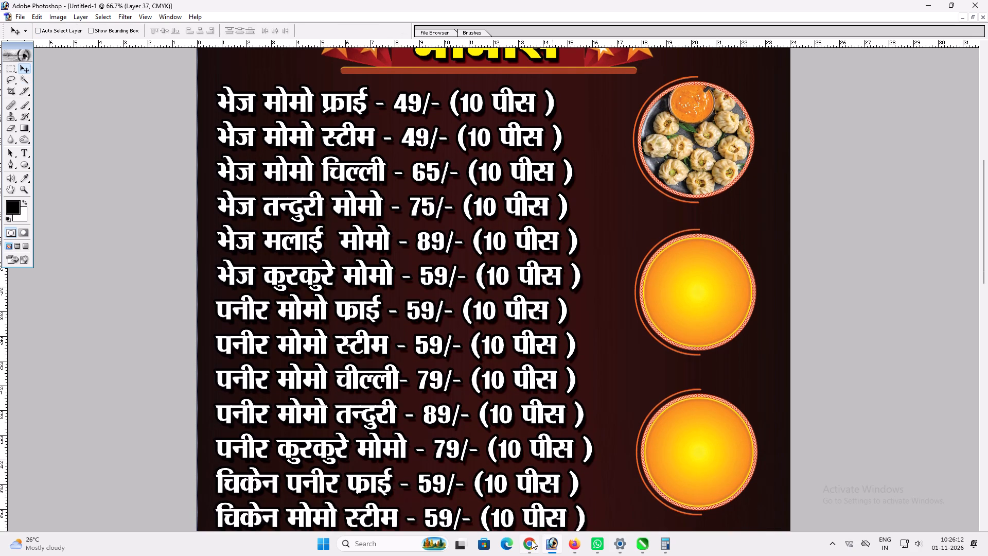
pyautogui.press('space')
pyautogui.press('space')
pyautogui.press('space')
pyautogui.press('space')
pyautogui.press('space')
pyautogui.press('space')
pyautogui.press('space')
pyautogui.press('space')
pyautogui.press('space')
pyautogui.press('space')
pyautogui.press('space')
pyautogui.press('space')
pyautogui.moveTo(654, 265); pyautogui.dragTo(649, 162)
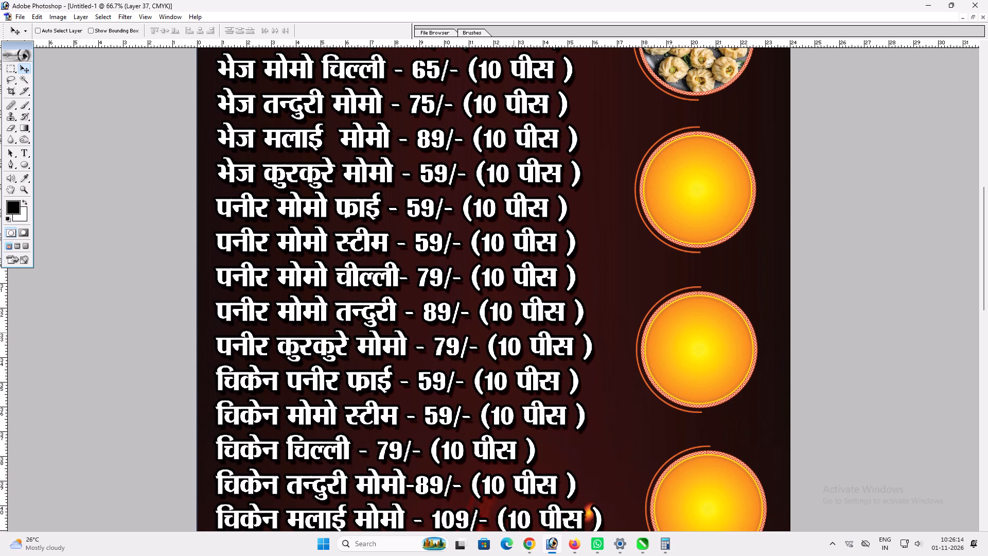
pyautogui.click(535, 542)
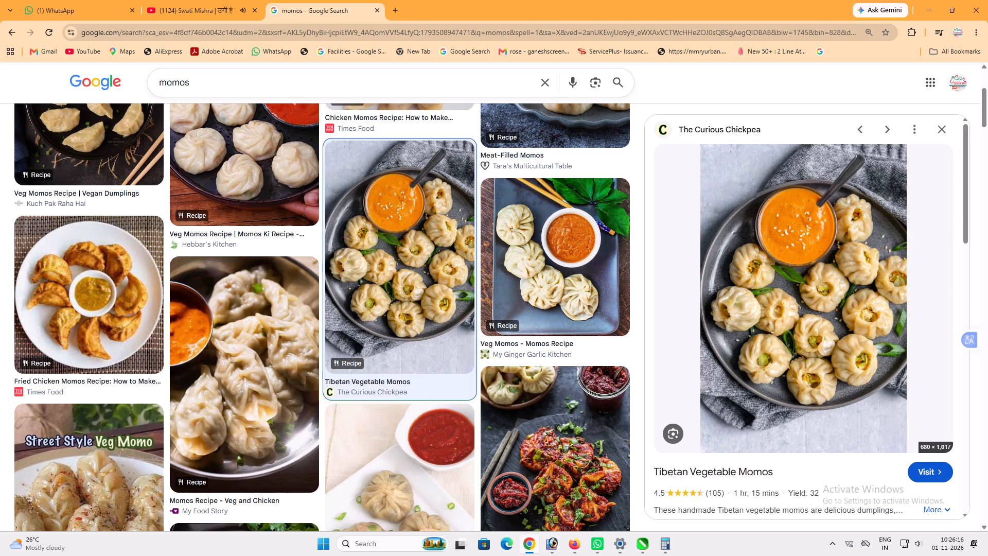
pyautogui.click(162, 82)
pyautogui.write('panir')
pyautogui.press('Return')
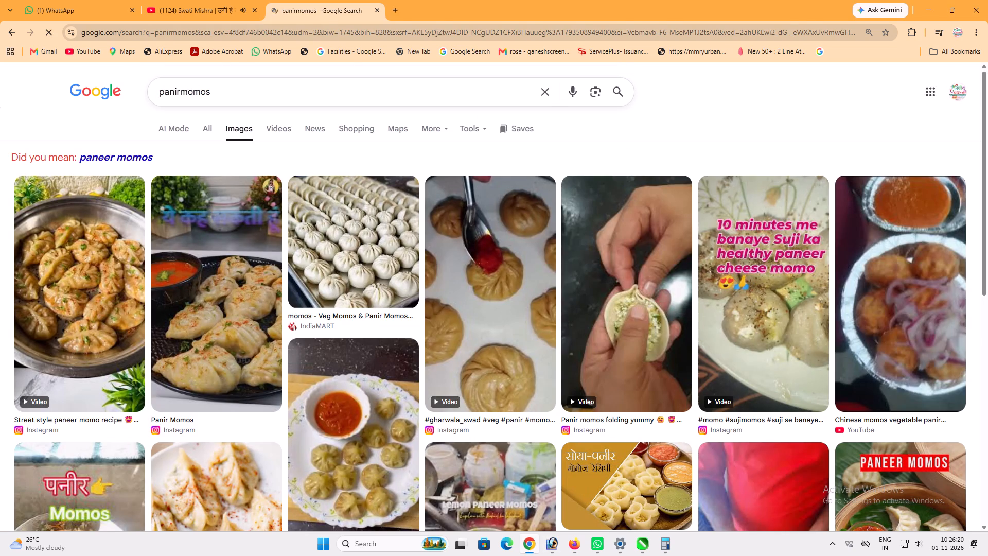
pyautogui.click(132, 157)
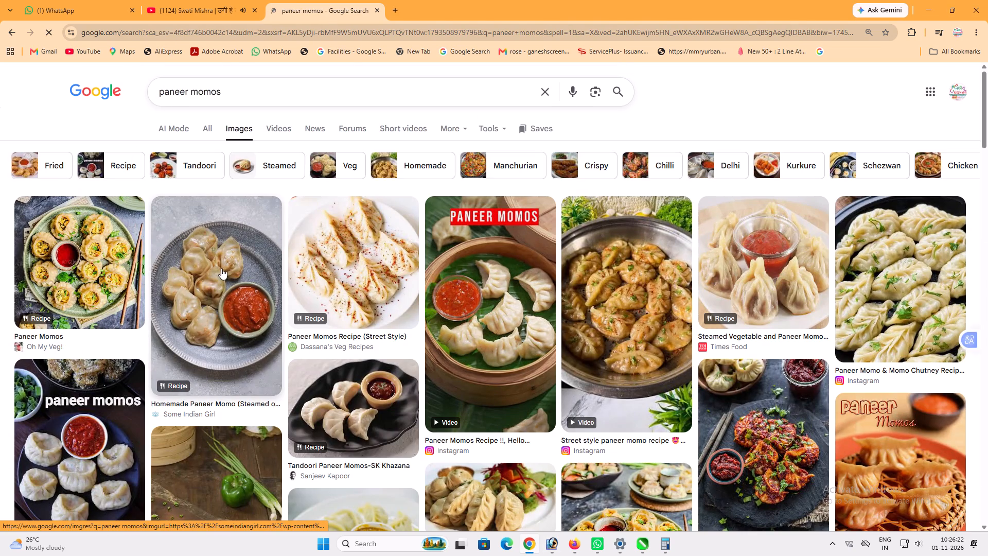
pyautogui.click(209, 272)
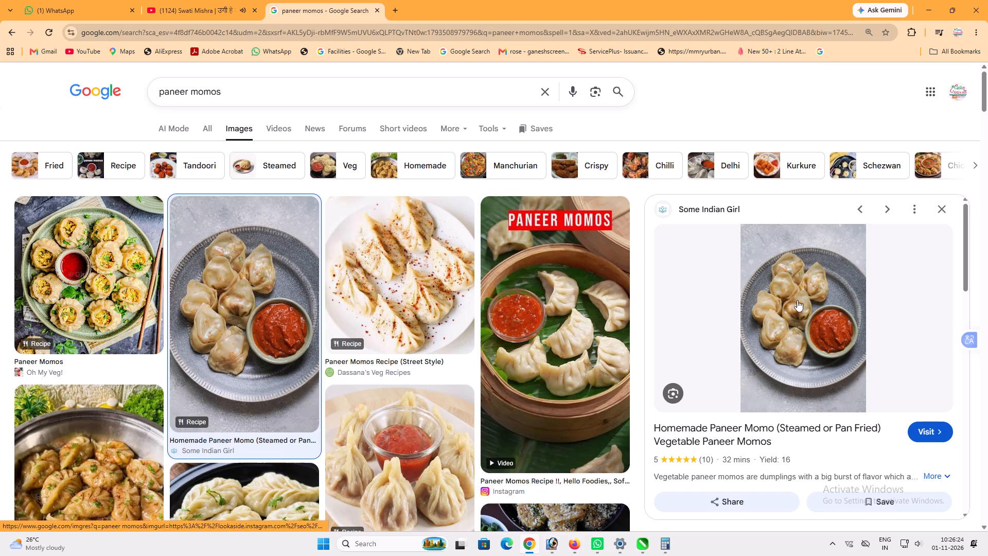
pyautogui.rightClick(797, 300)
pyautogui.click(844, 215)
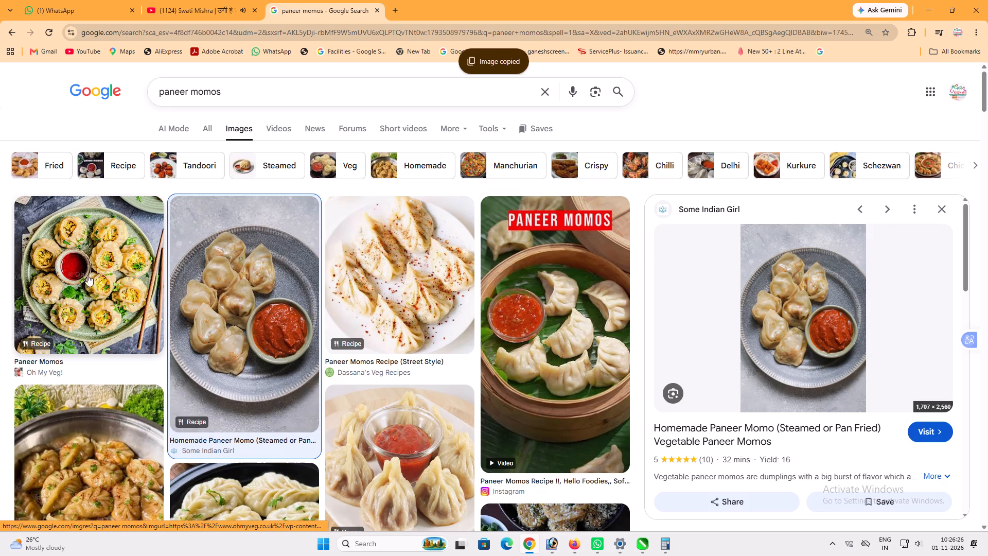
# Copy the Paneer Momos picture from Oh My Veg!, the green plate with the red dip.
pyautogui.click(68, 255)
pyautogui.rightClick(798, 310)
pyautogui.click(831, 225)
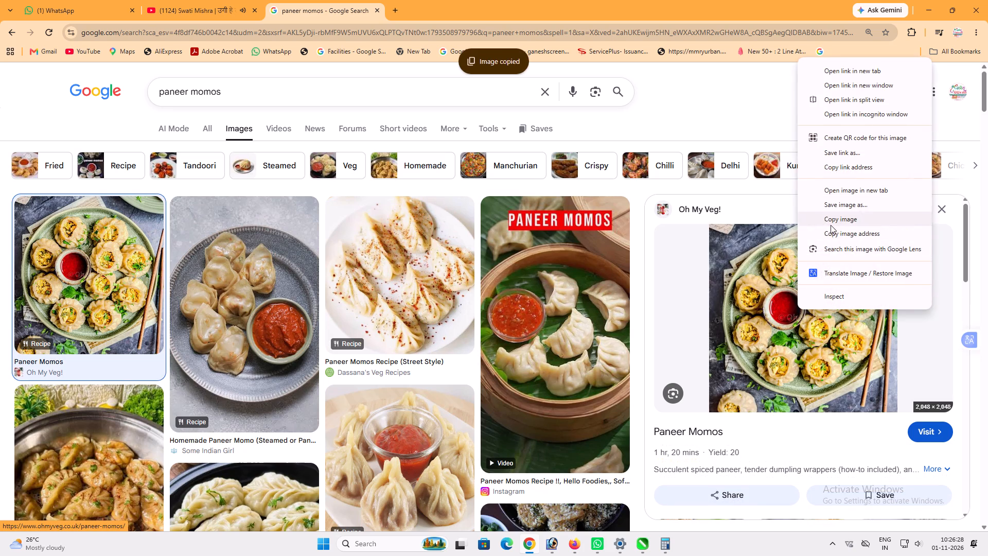
# Paste the Paneer Momos picture into the Photoshop menu, scale it down and move it beside the second मोमोस disc.
pyautogui.click(551, 540)
pyautogui.hotkey('ctrl', 'v')
pyautogui.press('v')
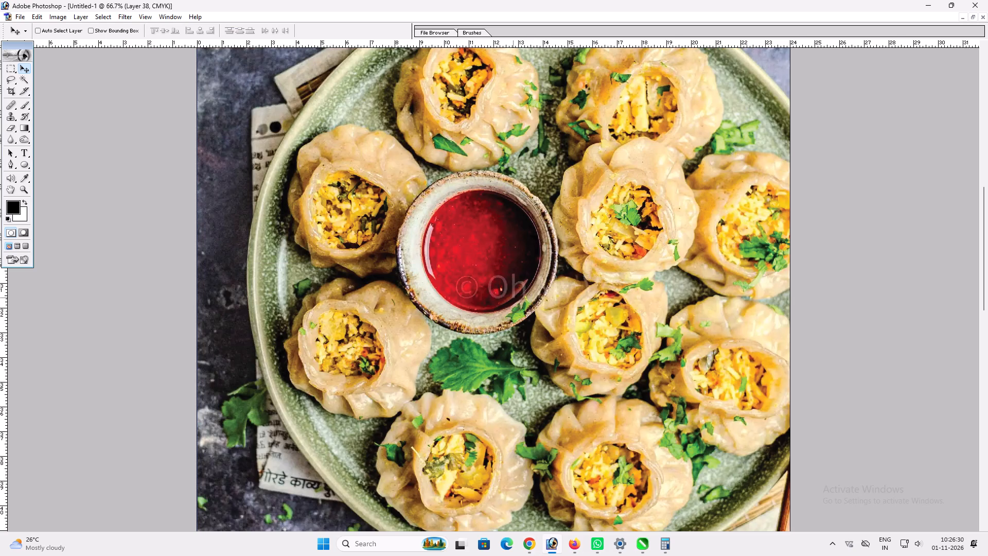
pyautogui.press('space')
pyautogui.rightClick(513, 293)
pyautogui.click(527, 294)
pyautogui.hotkey('ctrl', 't')
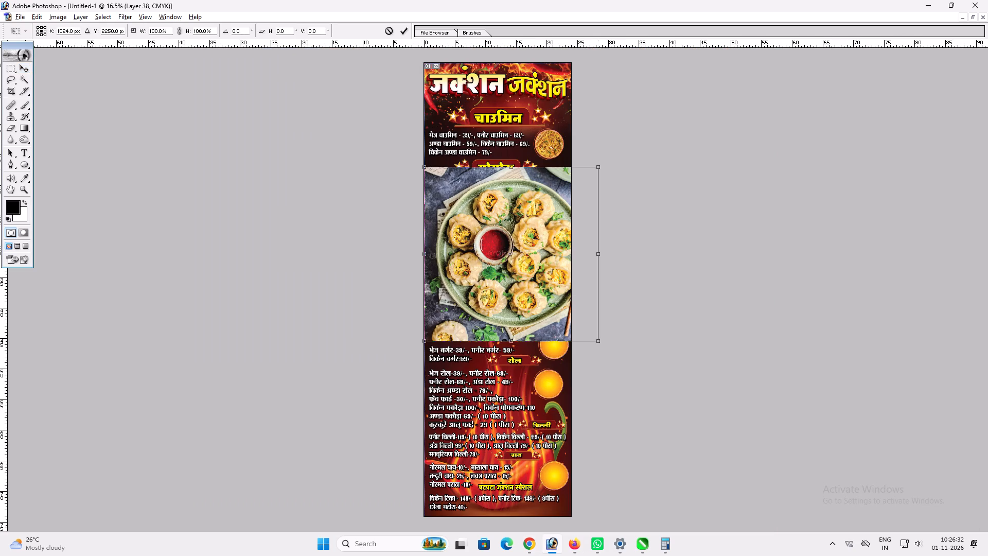
pyautogui.keyDown('alt'); pyautogui.keyDown('shift'); pyautogui.moveTo(598, 169); pyautogui.dragTo(537, 231); pyautogui.keyUp('shift'); pyautogui.keyUp('alt')
pyautogui.press('Return')
pyautogui.hotkey('ctrl', '+')
pyautogui.hotkey('ctrl', '+')
pyautogui.press('space')
pyautogui.press('v')
pyautogui.moveTo(539, 234); pyautogui.dragTo(566, 217)
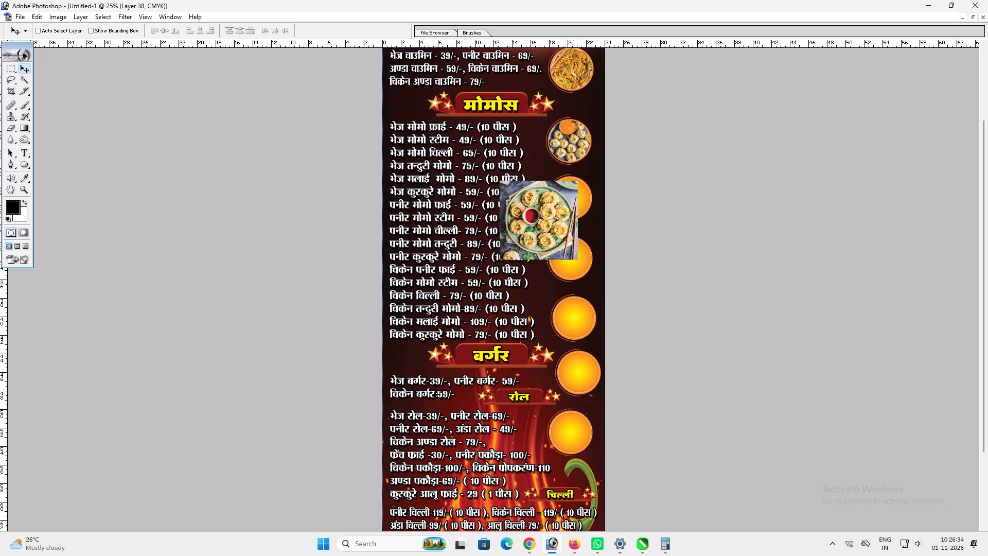
pyautogui.moveTo(566, 217); pyautogui.dragTo(579, 205)
# Set the paneer momos picture to 65% opacity, then shrink and position it to just cover the second मोमोस disc.
pyautogui.hotkey('ctrl', '+')
pyautogui.hotkey('ctrl', '+')
pyautogui.press('space')
pyautogui.moveTo(575, 204); pyautogui.dragTo(538, 234)
pyautogui.write('vv')
pyautogui.press('space')
pyautogui.moveTo(537, 235); pyautogui.dragTo(546, 302)
pyautogui.write('65v')
pyautogui.moveTo(552, 303); pyautogui.dragTo(592, 302)
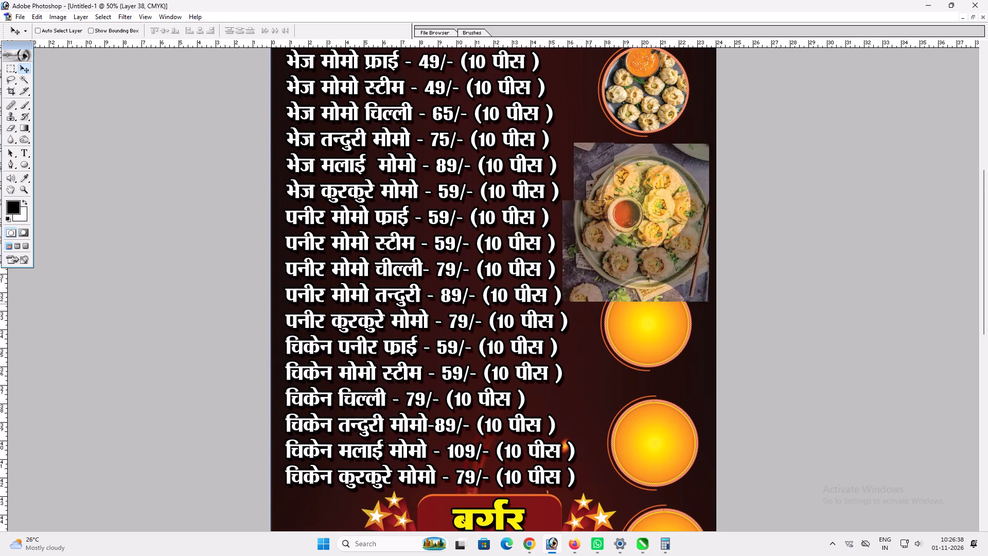
pyautogui.moveTo(592, 302); pyautogui.dragTo(596, 289)
pyautogui.hotkey('ctrl', 't')
pyautogui.keyDown('alt'); pyautogui.keyDown('shift'); pyautogui.moveTo(740, 132); pyautogui.dragTo(722, 156); pyautogui.keyUp('shift'); pyautogui.keyUp('alt')
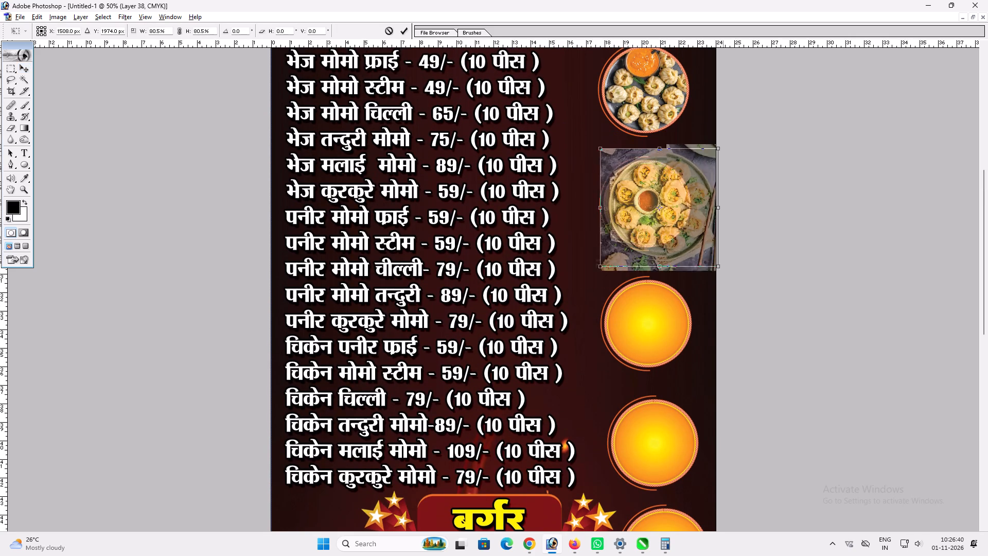
pyautogui.keyDown('alt'); pyautogui.keyDown('shift'); pyautogui.moveTo(722, 156); pyautogui.dragTo(712, 164); pyautogui.keyUp('shift'); pyautogui.keyUp('alt')
pyautogui.press('Return')
pyautogui.press('v')
pyautogui.moveTo(682, 195); pyautogui.dragTo(667, 193)
# Trim the paneer momos picture to the second मोमोस disc's circle using the disc layer's outline, and set its opacity back to 100%.
pyautogui.rightClick(664, 194)
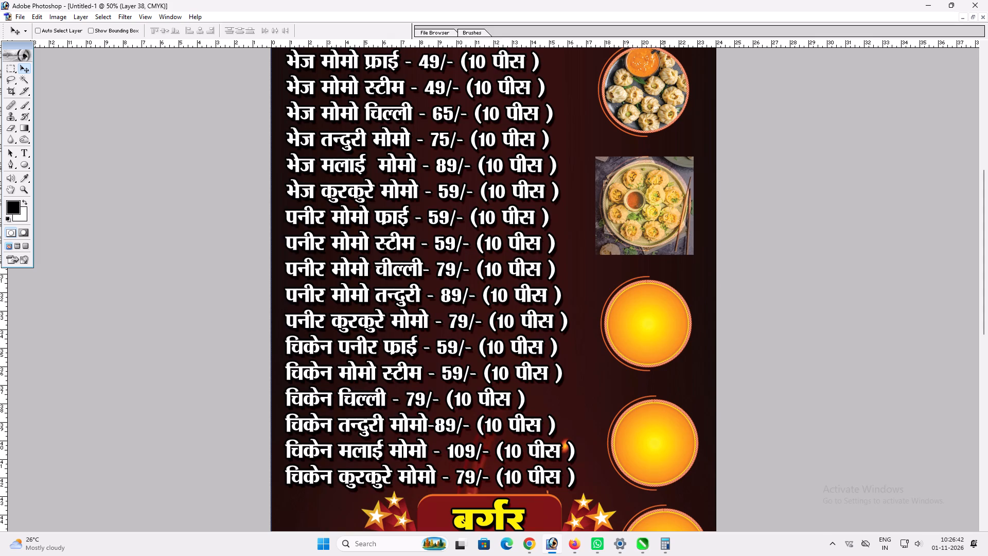
pyautogui.click(680, 211)
pyautogui.press('w')
pyautogui.click(693, 196)
pyautogui.press('v')
pyautogui.rightClick(669, 195)
pyautogui.moveTo(676, 204); pyautogui.dragTo(681, 205)
pyautogui.press('Delete')
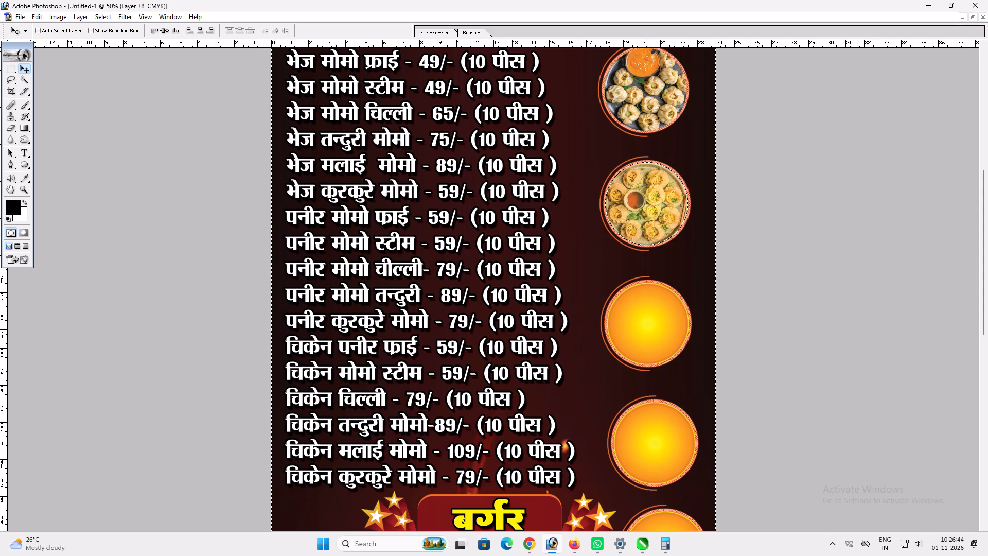
pyautogui.hotkey('ctrl', 'd')
pyautogui.write('0')
# Search Google Images for chicken paneer momos.
pyautogui.press('space')
pyautogui.moveTo(667, 203); pyautogui.dragTo(656, 165)
pyautogui.press('v')
pyautogui.press('v')
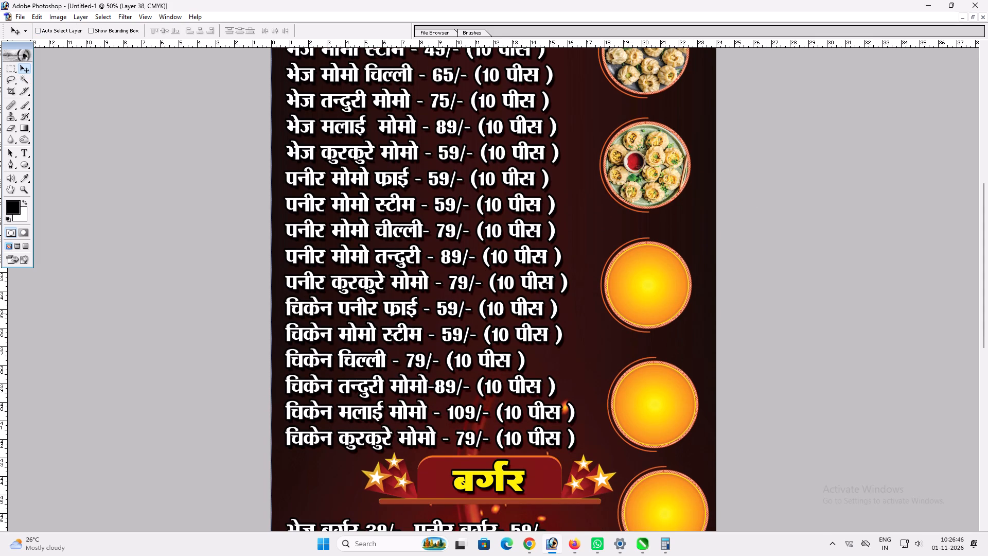
pyautogui.moveTo(530, 542); pyautogui.dragTo(530, 535)
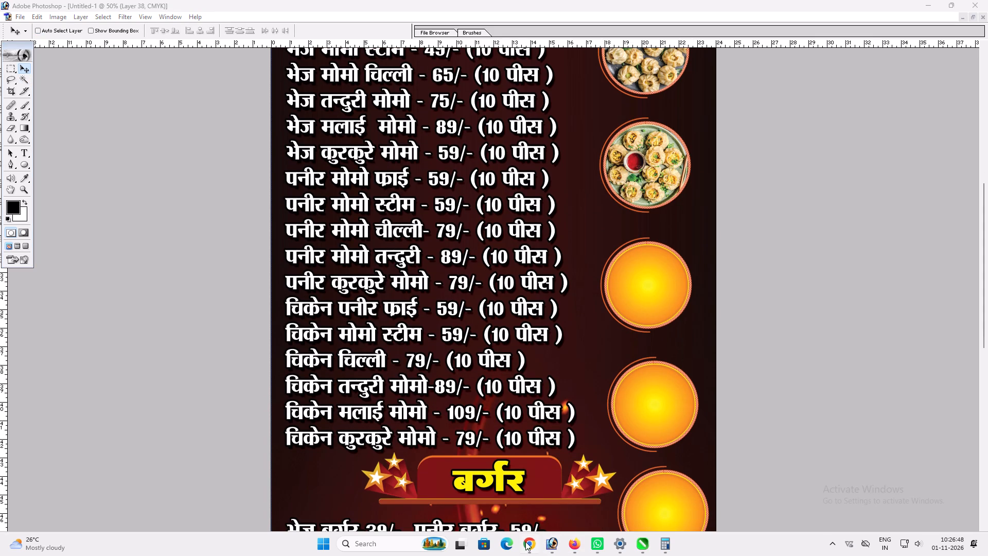
pyautogui.moveTo(525, 542); pyautogui.dragTo(526, 537)
pyautogui.click(535, 550)
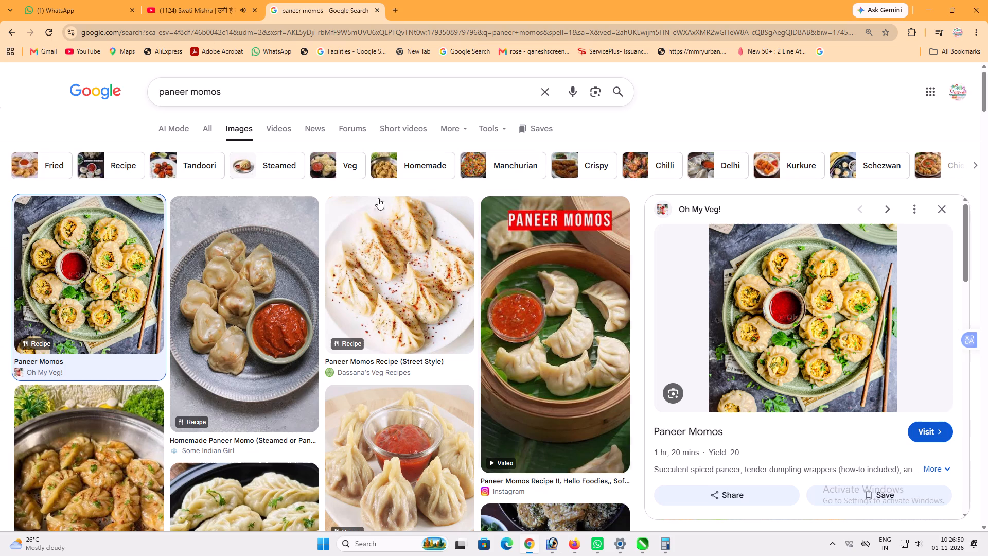
pyautogui.click(287, 81)
pyautogui.press('Insert')
pyautogui.press('Home')
pyautogui.write('chicken')
pyautogui.press('space')
pyautogui.press('Return')
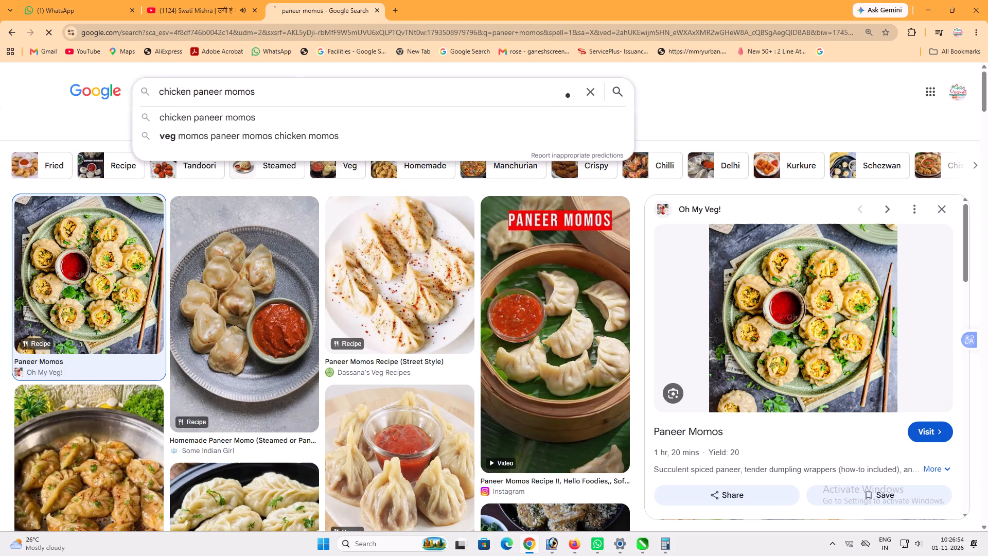
pyautogui.click(262, 249)
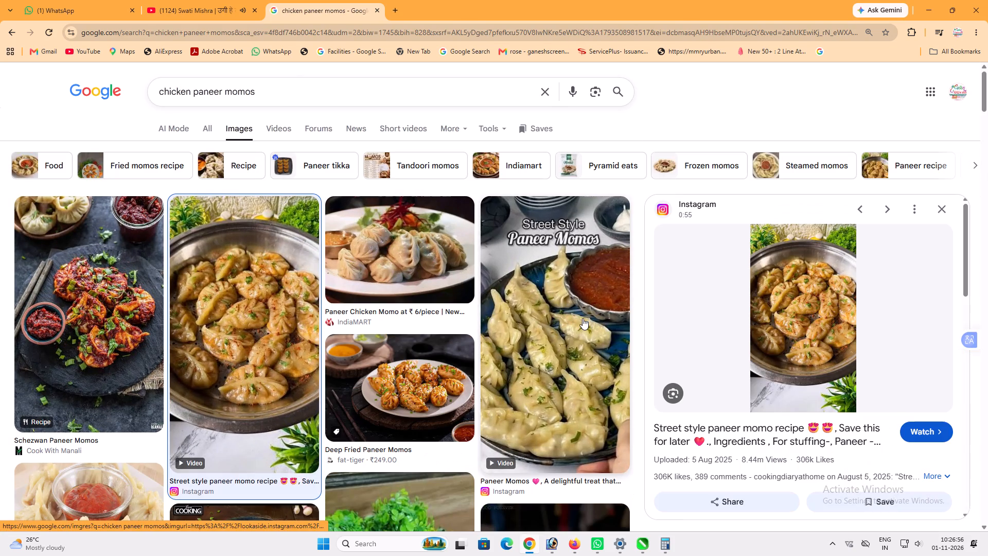
pyautogui.click(299, 94)
pyautogui.press('Return')
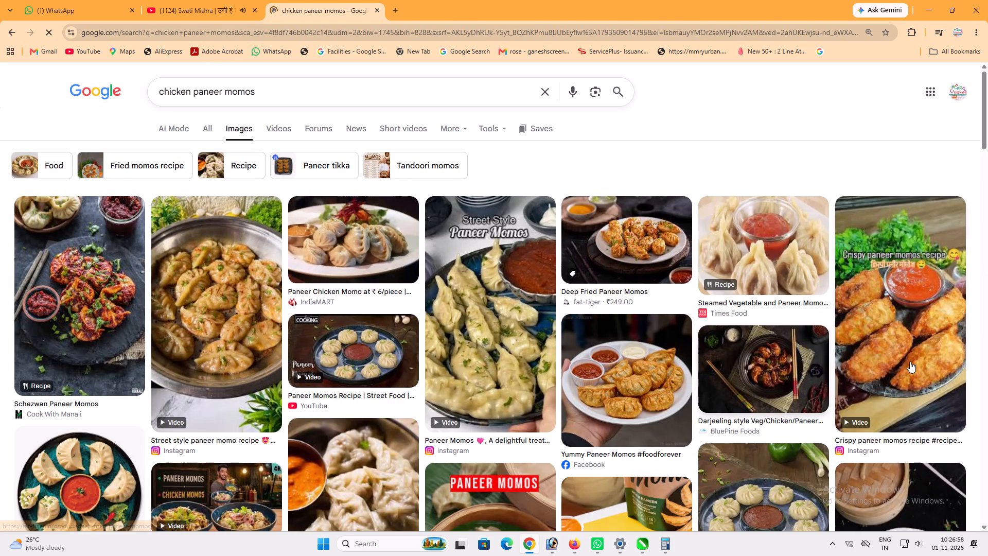
# Copy the crispy paneer momos recipe picture from Instagram, the fried momos with red sauce and green herbs.
pyautogui.click(916, 343)
pyautogui.rightClick(778, 248)
pyautogui.click(853, 409)
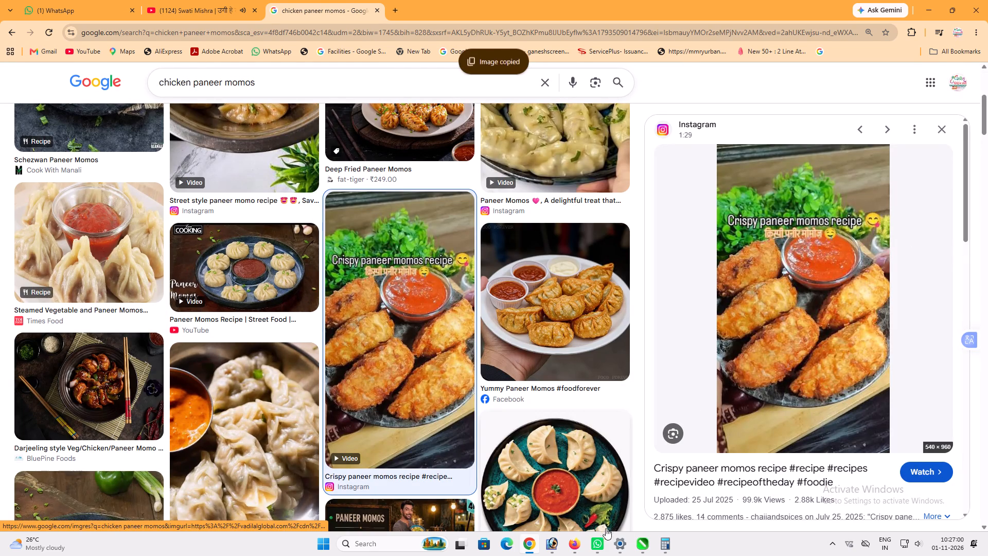
# Paste the crispy momos picture into the Photoshop menu at 50% opacity and position it over the third मोमोस disc.
pyautogui.click(557, 538)
pyautogui.hotkey('ctrl', 'v')
pyautogui.press('v')
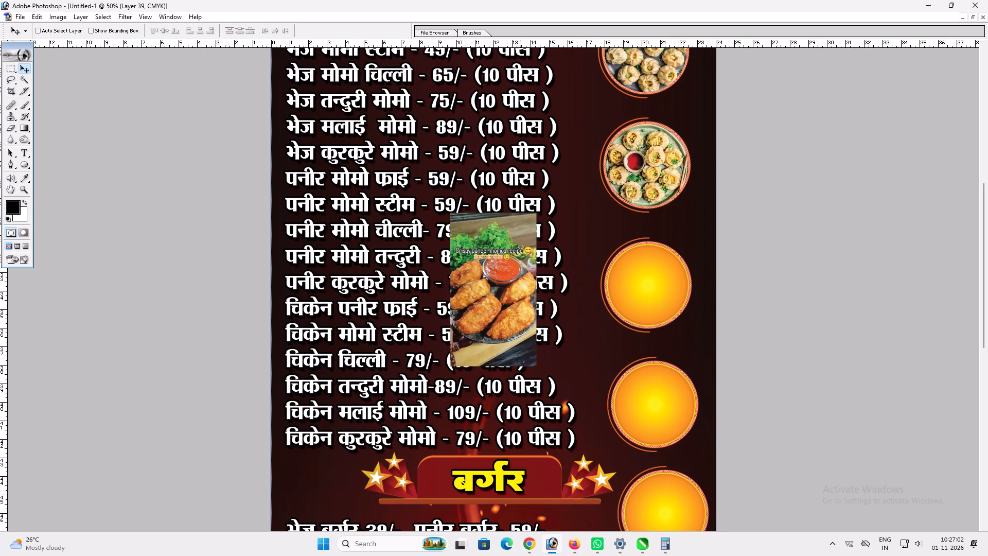
pyautogui.moveTo(520, 322); pyautogui.dragTo(678, 312)
pyautogui.write('5v')
pyautogui.click(678, 312)
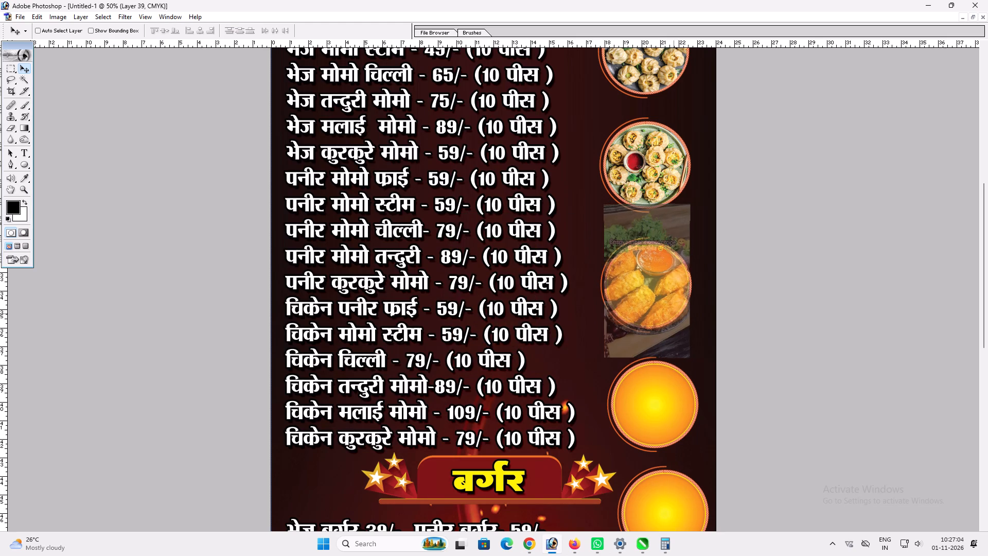
# Trim the crispy momos picture to the third मोमोस disc's circle using the disc layer's outline, and set its opacity back to 100%.
pyautogui.rightClick(661, 292)
pyautogui.moveTo(694, 310); pyautogui.dragTo(699, 311)
pyautogui.press('e')
pyautogui.click(720, 293)
pyautogui.press('v')
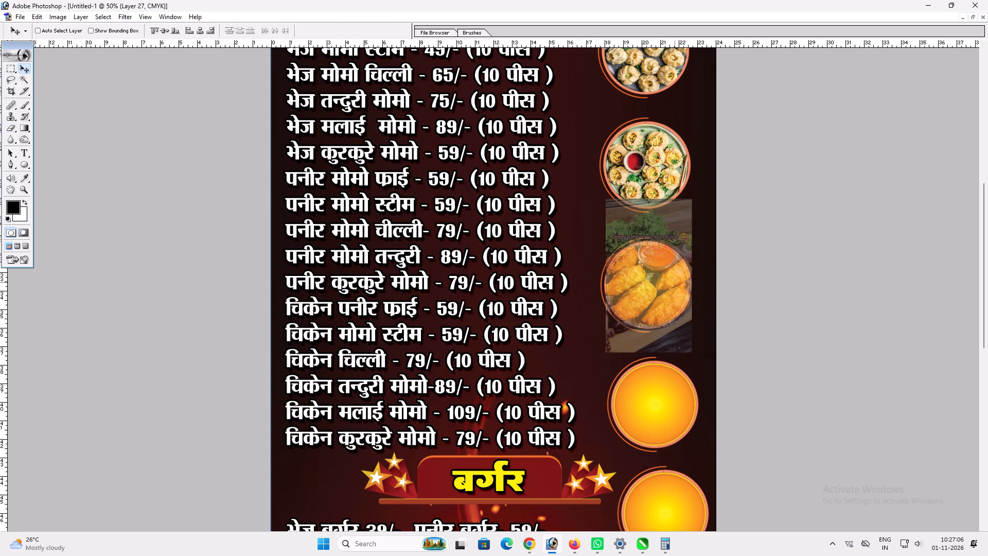
pyautogui.press('w')
pyautogui.click(715, 308)
pyautogui.press('v')
pyautogui.rightClick(665, 291)
pyautogui.click(684, 294)
pyautogui.press('Delete')
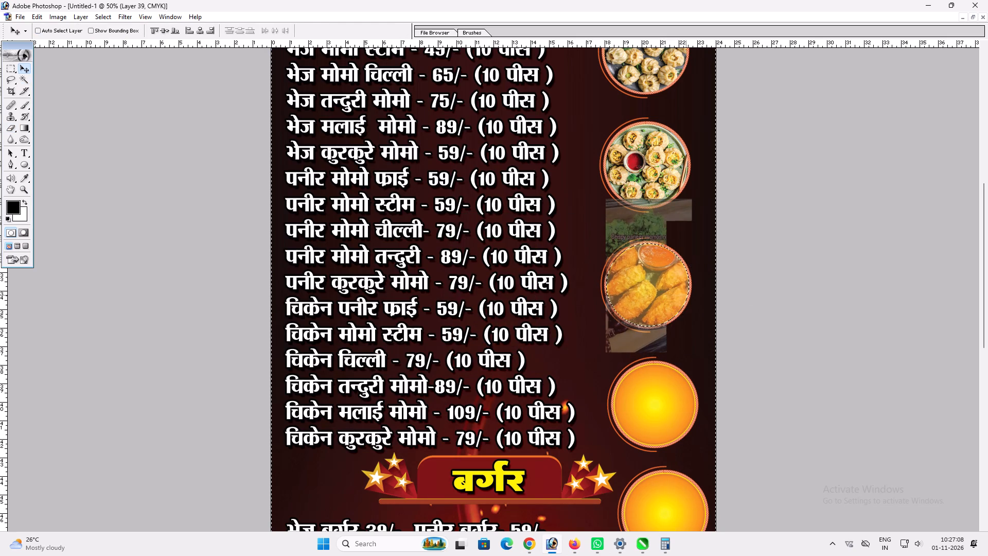
pyautogui.hotkey('ctrl', 'd')
pyautogui.write('0vv')
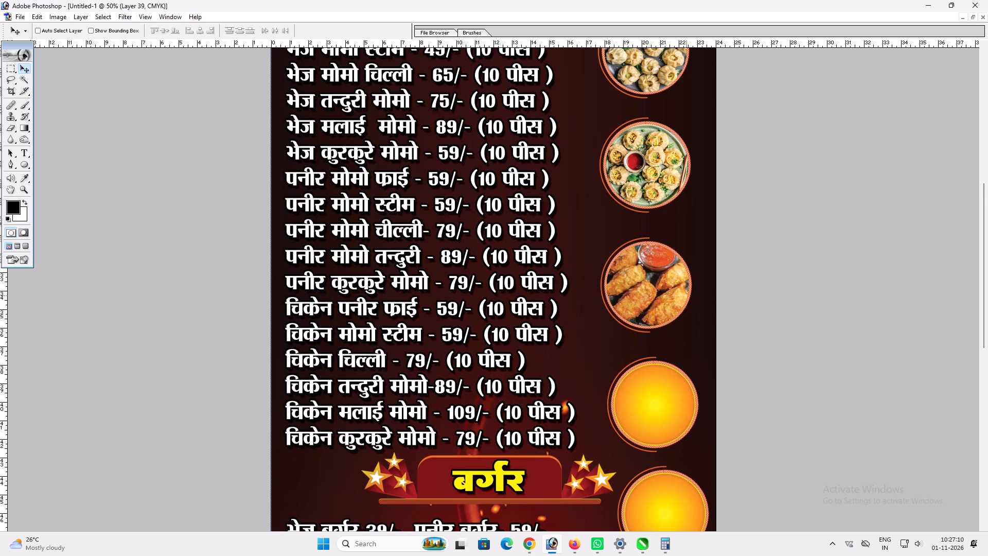
# Search Google Images for Chicken Malai Momo, using the corrected spelling.
pyautogui.press('space')
pyautogui.press('space')
pyautogui.press('space')
pyautogui.press('space')
pyautogui.press('space')
pyautogui.press('space')
pyautogui.press('space')
pyautogui.moveTo(584, 409); pyautogui.dragTo(584, 366)
pyautogui.write('vv')
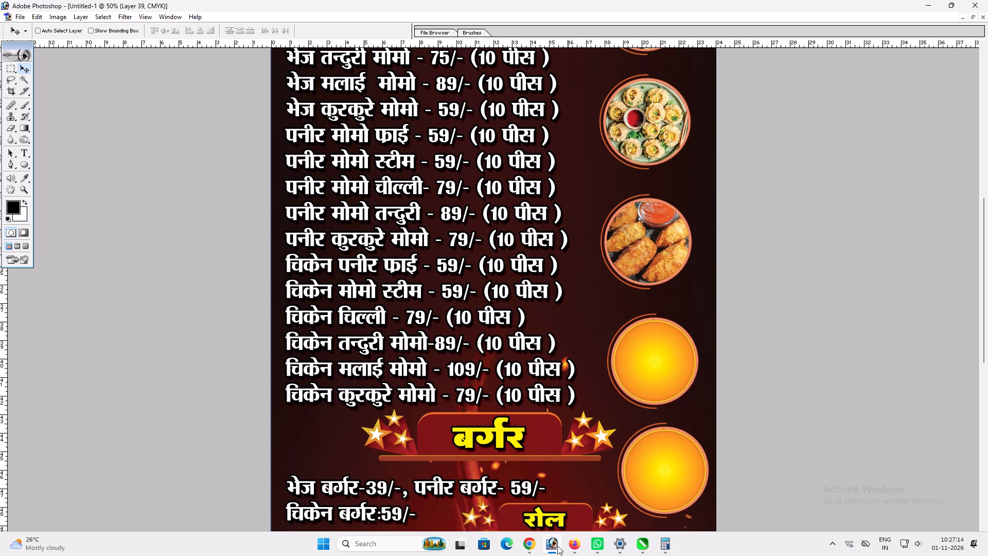
pyautogui.click(529, 542)
pyautogui.click(232, 85)
pyautogui.hotkey('ctrl', 'a')
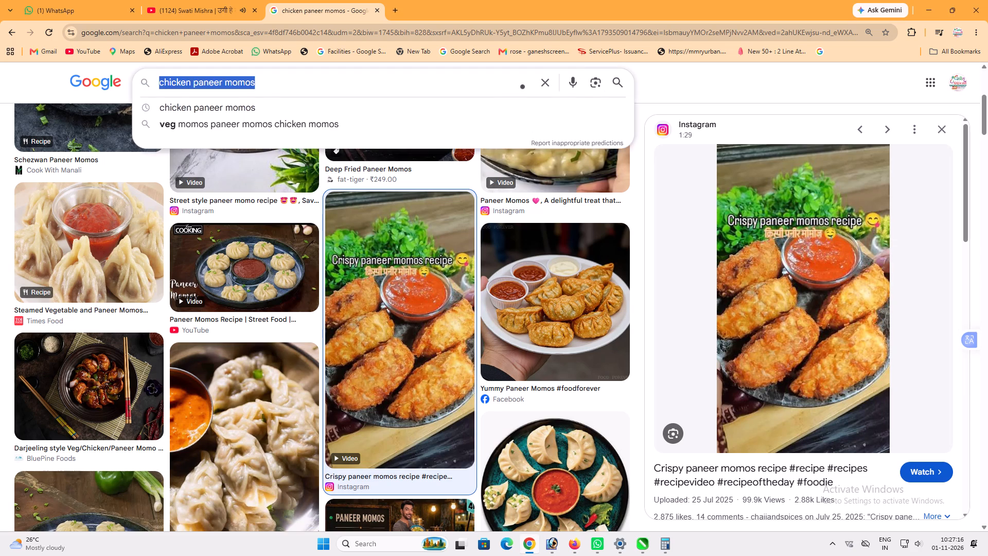
pyautogui.write('Chicken Malia Momo')
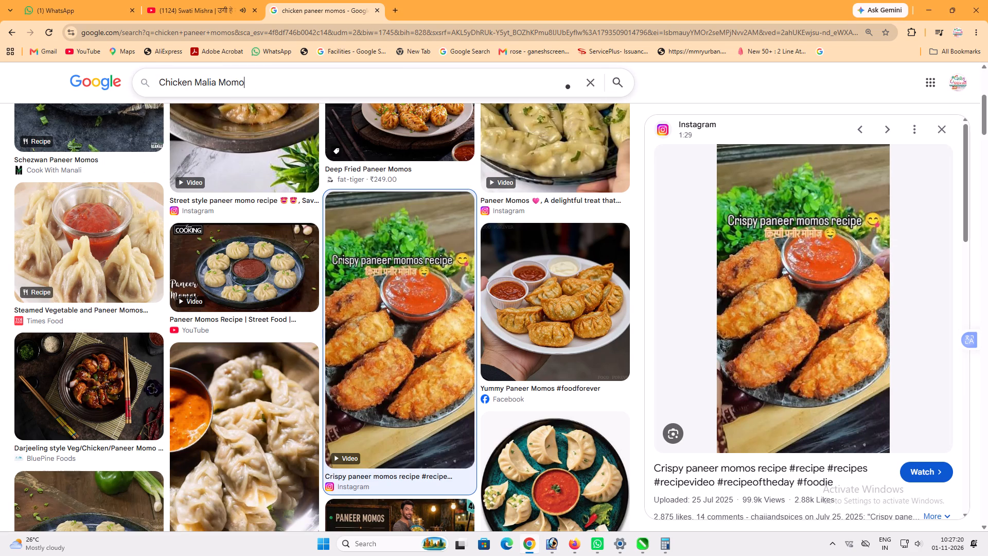
pyautogui.press('Return')
pyautogui.click(161, 156)
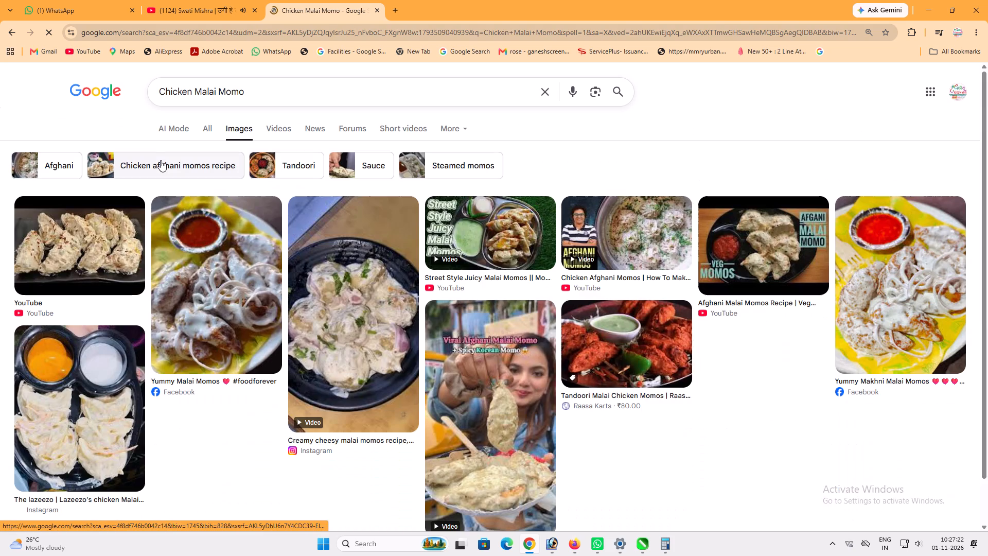
# Browse the malai momo results and copy the YouTube picture of white momos with chilli flakes on a black tray.
pyautogui.scroll(-1, 490, 311)
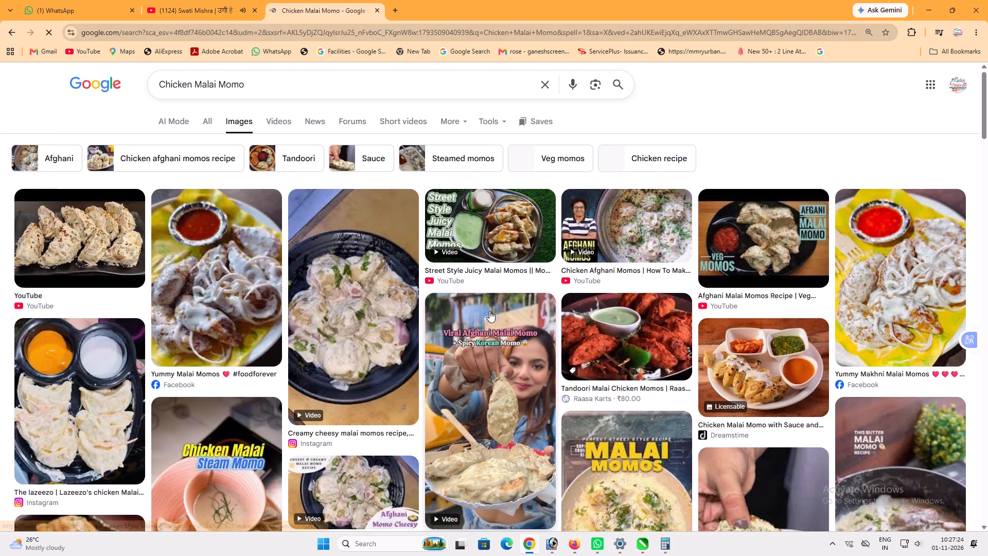
pyautogui.scroll(-1, 489, 311)
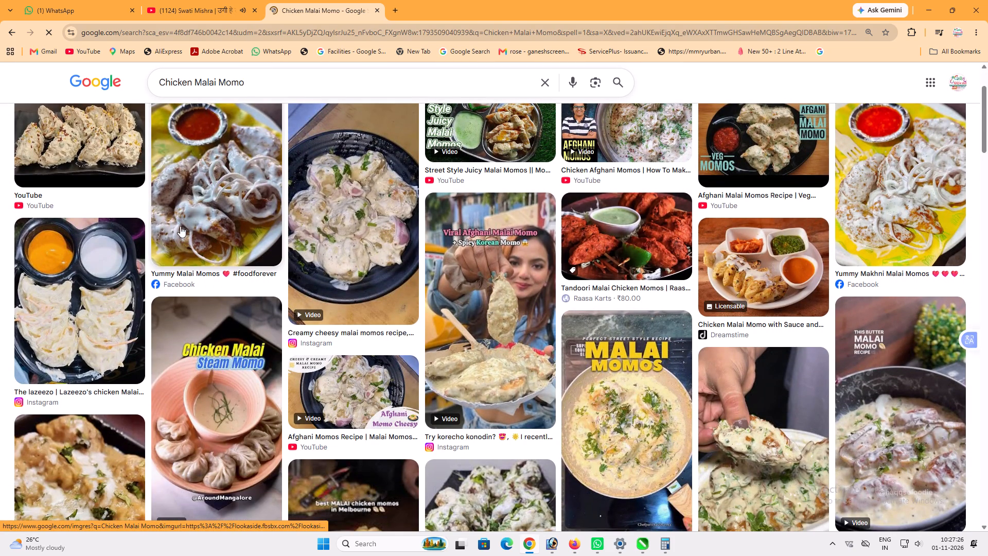
pyautogui.click(94, 144)
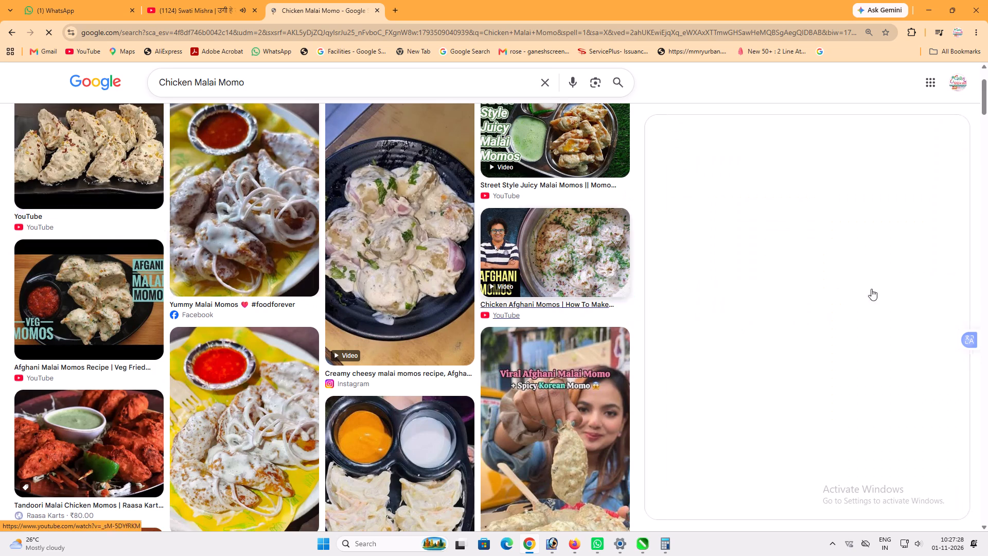
pyautogui.rightClick(808, 253)
pyautogui.click(873, 412)
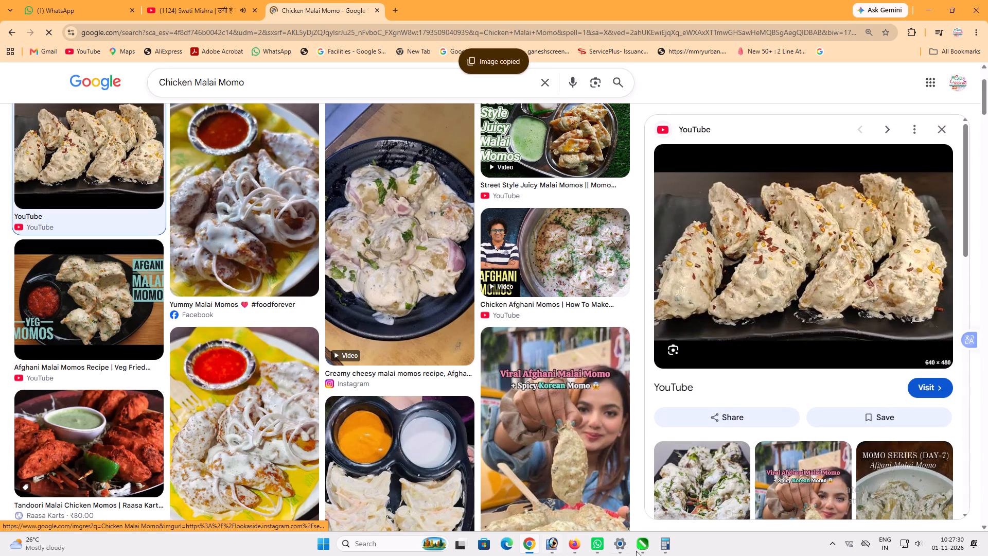
# Paste the malai momo picture into the Photoshop menu at 50% opacity, then scale and position it over the fourth मोमोस disc.
pyautogui.click(555, 549)
pyautogui.hotkey('ctrl', 'v')
pyautogui.press('v')
pyautogui.moveTo(527, 341); pyautogui.dragTo(660, 406)
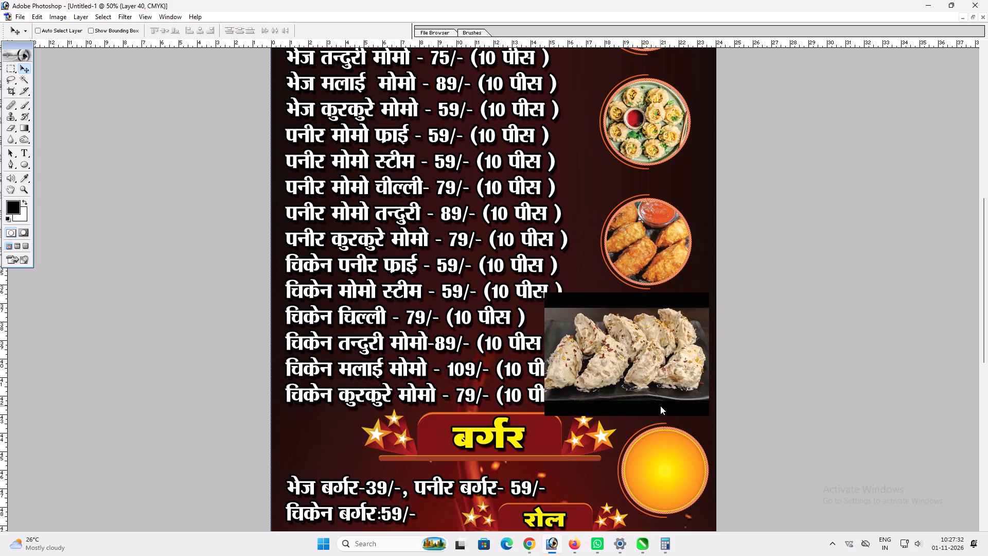
pyautogui.write('5v')
pyautogui.moveTo(651, 406); pyautogui.dragTo(672, 412)
pyautogui.hotkey('ctrl', 't')
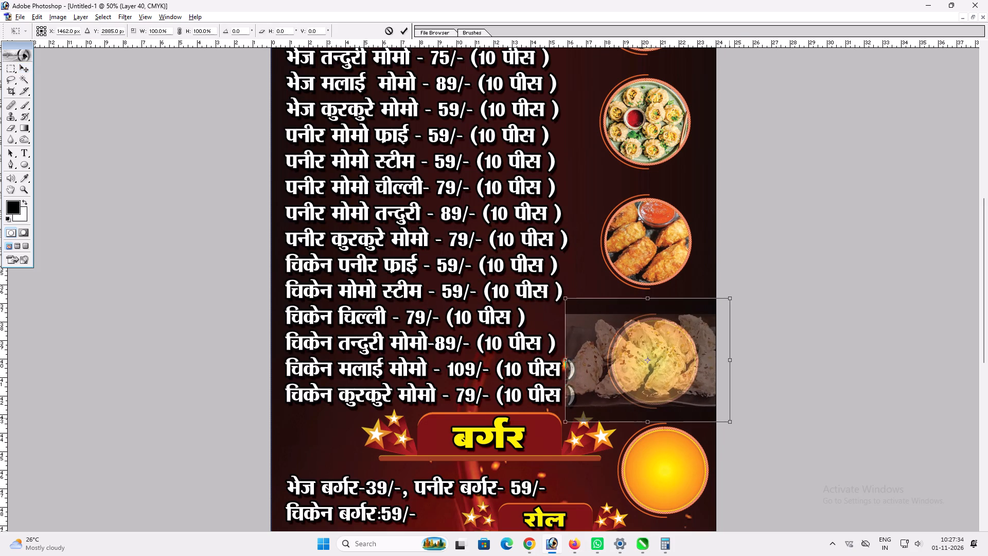
pyautogui.keyDown('alt'); pyautogui.keyDown('shift'); pyautogui.moveTo(730, 424); pyautogui.dragTo(708, 416); pyautogui.keyUp('shift'); pyautogui.keyUp('alt')
pyautogui.keyDown('alt'); pyautogui.keyDown('shift'); pyautogui.moveTo(698, 411); pyautogui.dragTo(694, 423); pyautogui.keyUp('shift'); pyautogui.keyUp('alt')
pyautogui.hotkey('shift', 'Return')
pyautogui.press('v')
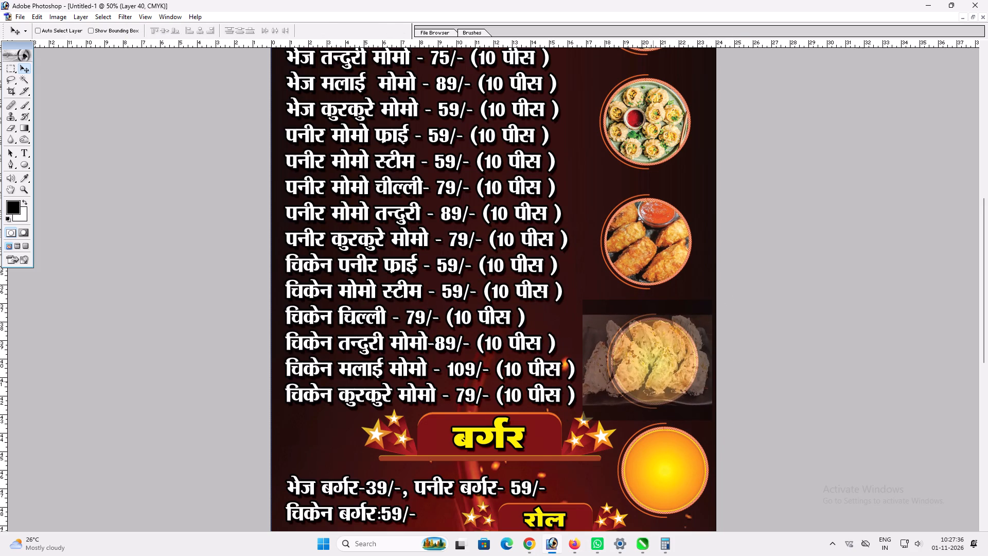
# Trim the malai momo picture to the fourth मोमोस disc's circle using the disc layer's outline, and set its opacity back to 100%.
pyautogui.rightClick(652, 366)
pyautogui.click(685, 382)
pyautogui.press('w')
pyautogui.click(683, 303)
pyautogui.press('v')
pyautogui.rightClick(666, 335)
pyautogui.click(679, 339)
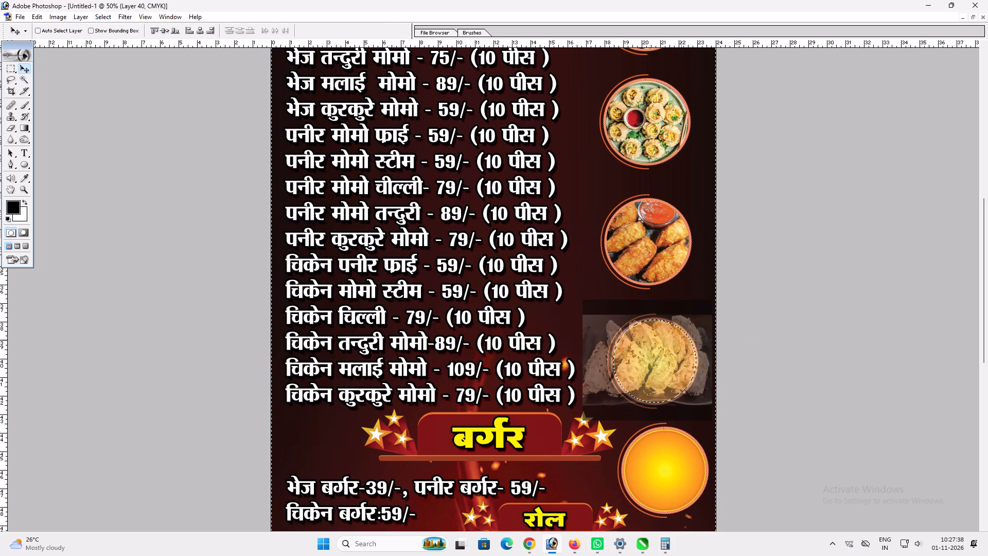
pyautogui.press('Delete')
pyautogui.hotkey('ctrl', 'd')
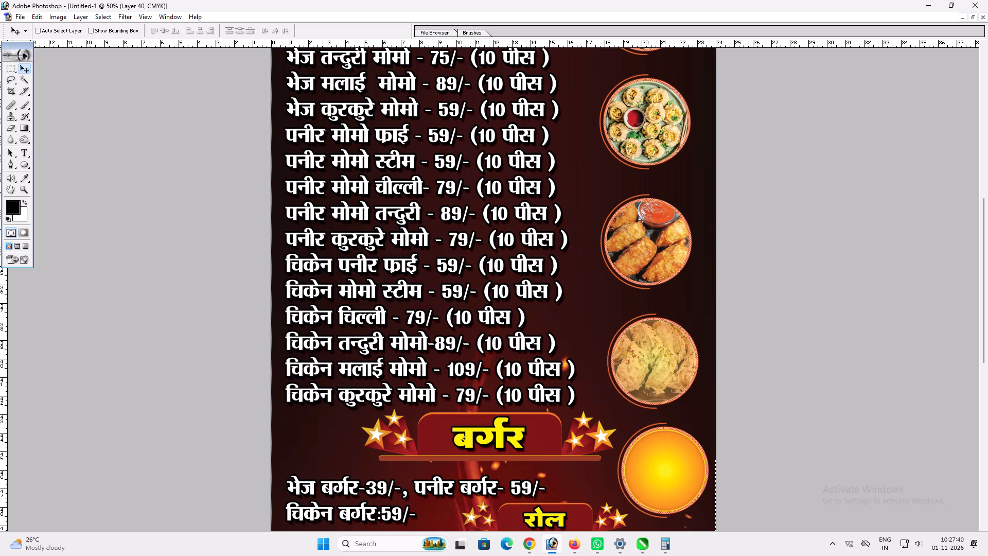
pyautogui.write('0')
# Search Google Images for burger and copy the Delish Chicken Burgers picture.
pyautogui.press('space')
pyautogui.moveTo(662, 351); pyautogui.dragTo(645, 254)
pyautogui.press('v')
pyautogui.press('space')
pyautogui.moveTo(615, 333); pyautogui.dragTo(607, 281)
pyautogui.press('v')
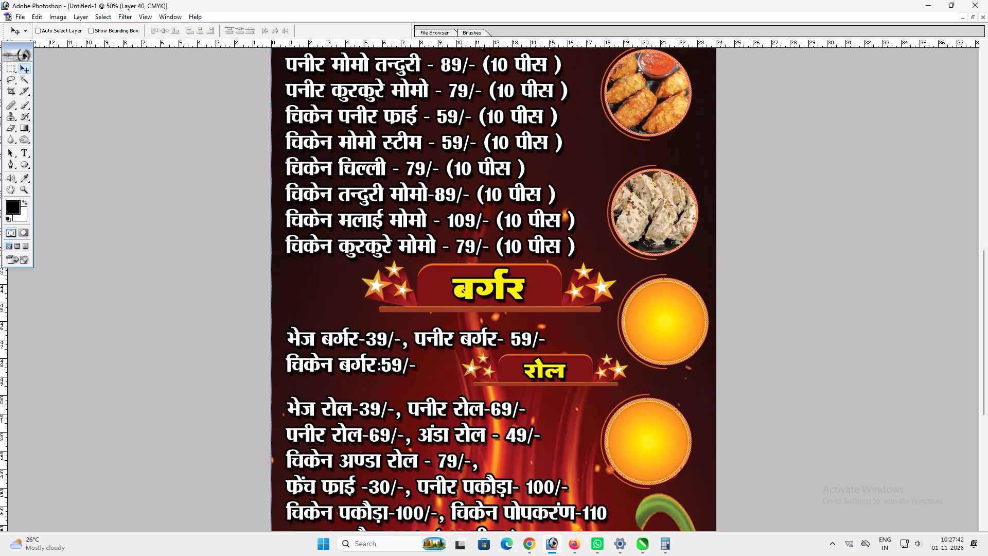
pyautogui.press('v')
pyautogui.click(533, 535)
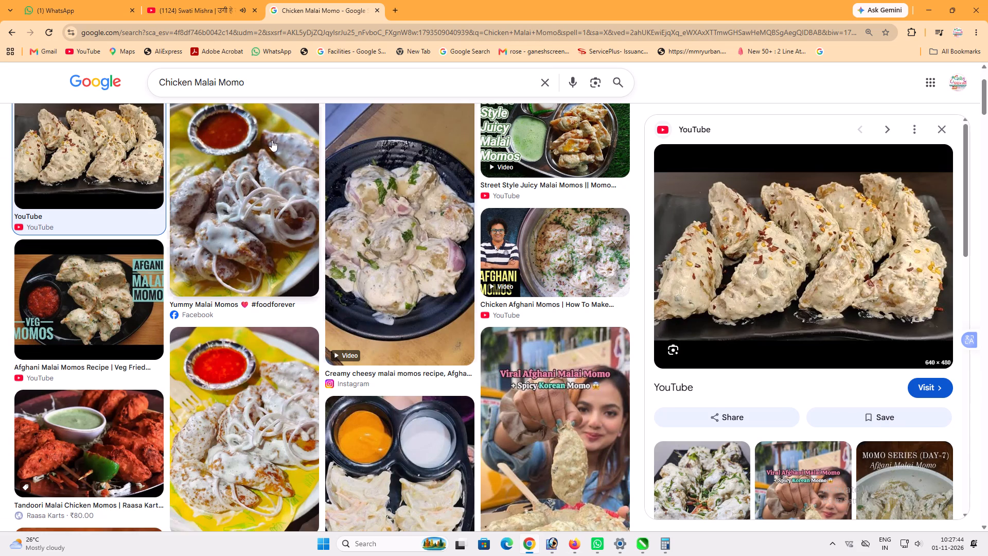
pyautogui.click(221, 78)
pyautogui.hotkey('ctrl', 'a')
pyautogui.write('bur')
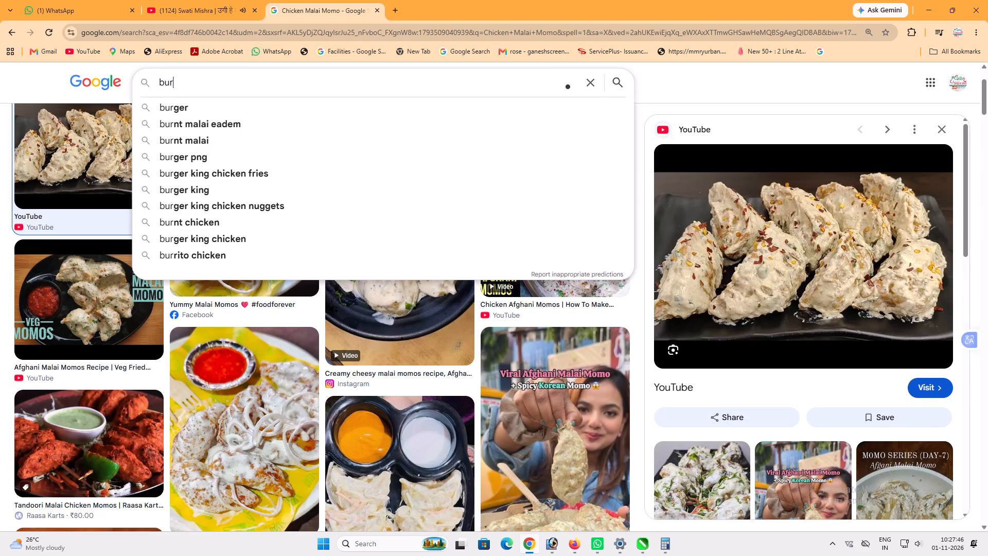
pyautogui.click(214, 105)
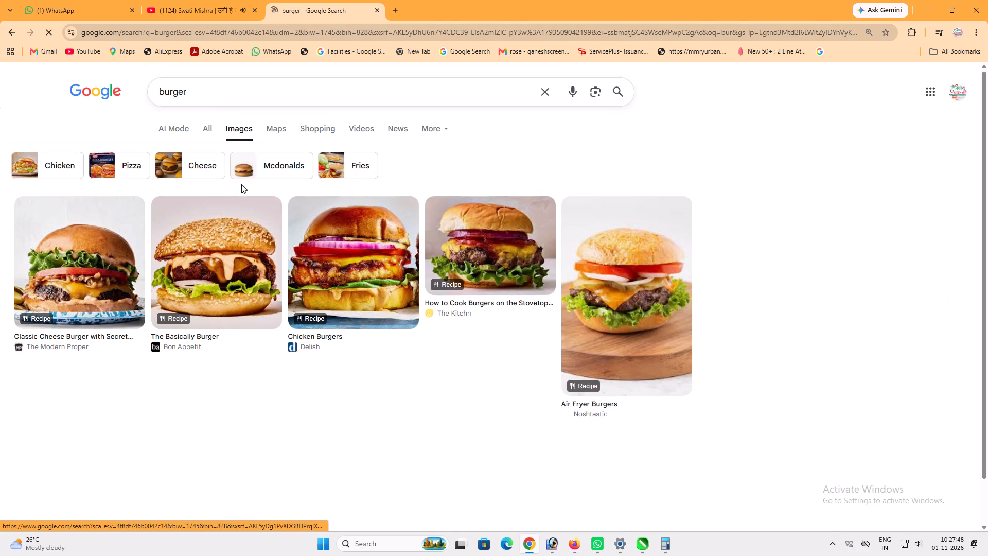
pyautogui.click(366, 253)
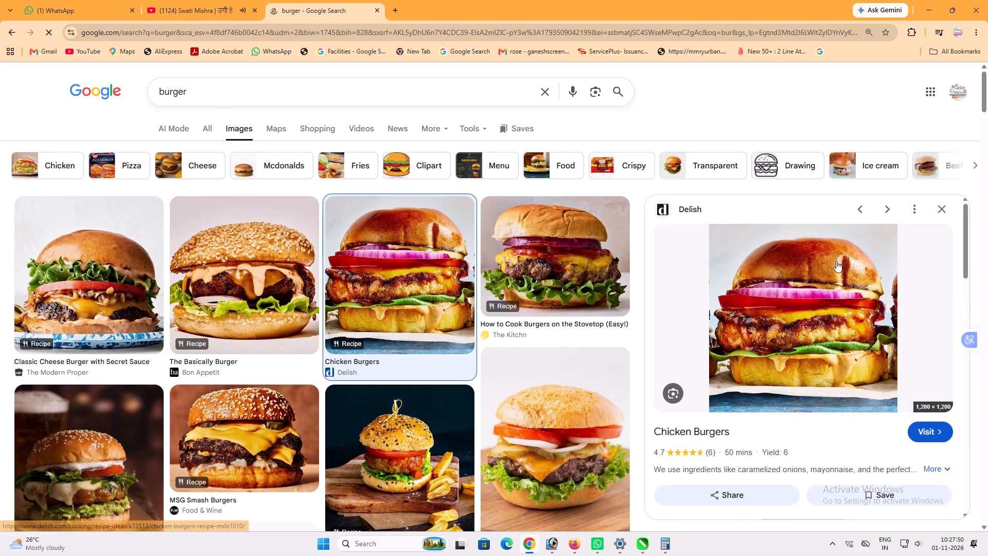
pyautogui.rightClick(821, 263)
pyautogui.click(869, 425)
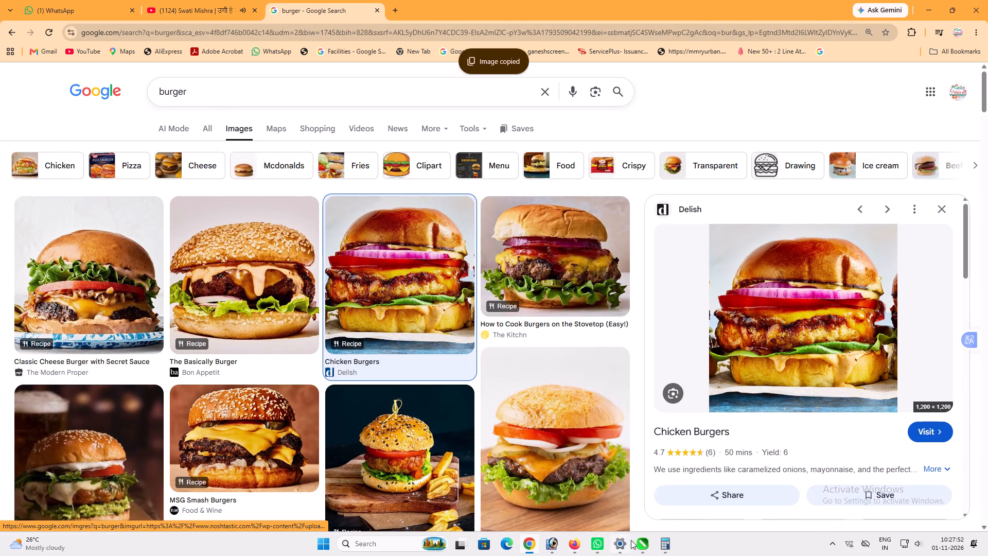
# Paste the burger picture into the Photoshop menu, shrink it, set its opacity to 50% and move it over the बर्गर disc.
pyautogui.click(555, 544)
pyautogui.hotkey('ctrl', 'v')
pyautogui.press('v')
pyautogui.moveTo(578, 341); pyautogui.dragTo(644, 357)
pyautogui.write('65')
pyautogui.hotkey('ctrl', 't')
pyautogui.keyDown('alt'); pyautogui.keyDown('shift'); pyautogui.moveTo(720, 457); pyautogui.dragTo(631, 384); pyautogui.keyUp('shift'); pyautogui.keyUp('alt')
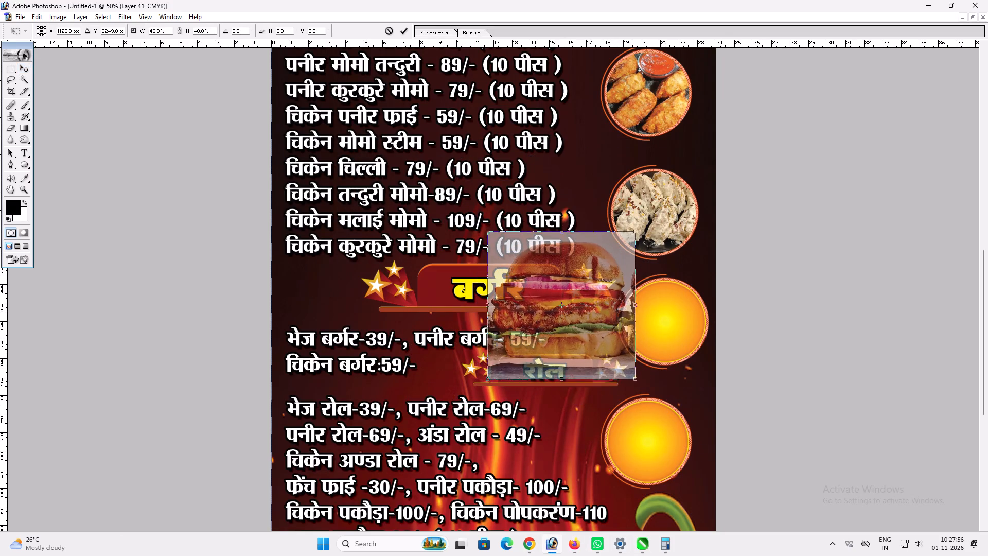
pyautogui.keyDown('alt'); pyautogui.keyDown('shift'); pyautogui.moveTo(631, 384); pyautogui.dragTo(623, 381); pyautogui.keyUp('shift'); pyautogui.keyUp('alt')
pyautogui.hotkey('shift', 'Return')
pyautogui.write('v5v')
pyautogui.moveTo(566, 370); pyautogui.dragTo(657, 383)
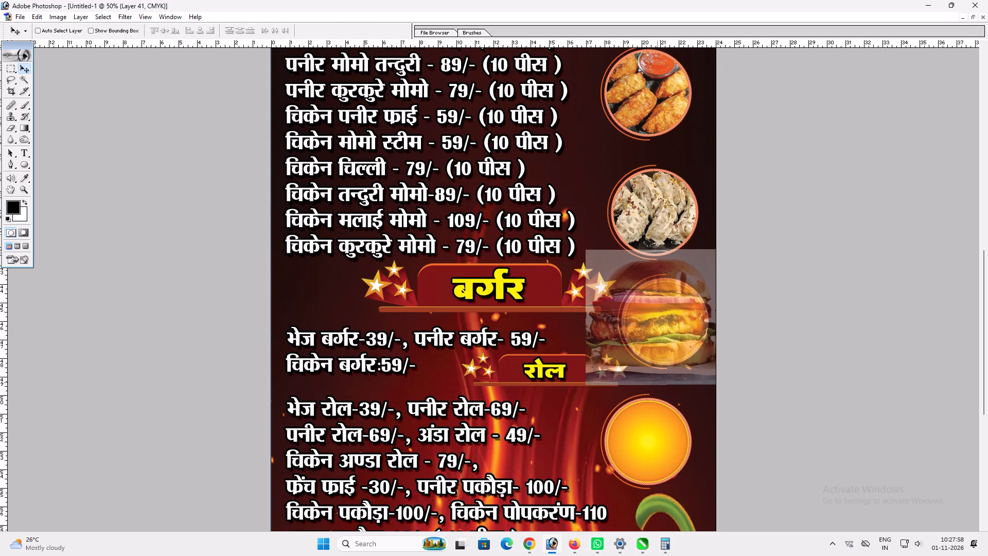
# Scale and position the semi-transparent burger picture so that it just covers the बर्गर disc.
pyautogui.moveTo(657, 383); pyautogui.dragTo(657, 384)
pyautogui.hotkey('ctrl', 't')
pyautogui.keyDown('alt'); pyautogui.keyDown('shift'); pyautogui.moveTo(718, 384); pyautogui.dragTo(690, 364); pyautogui.keyUp('shift'); pyautogui.keyUp('alt')
pyautogui.hotkey('shift', 'Return')
pyautogui.press('v')
pyautogui.moveTo(656, 340); pyautogui.dragTo(661, 342)
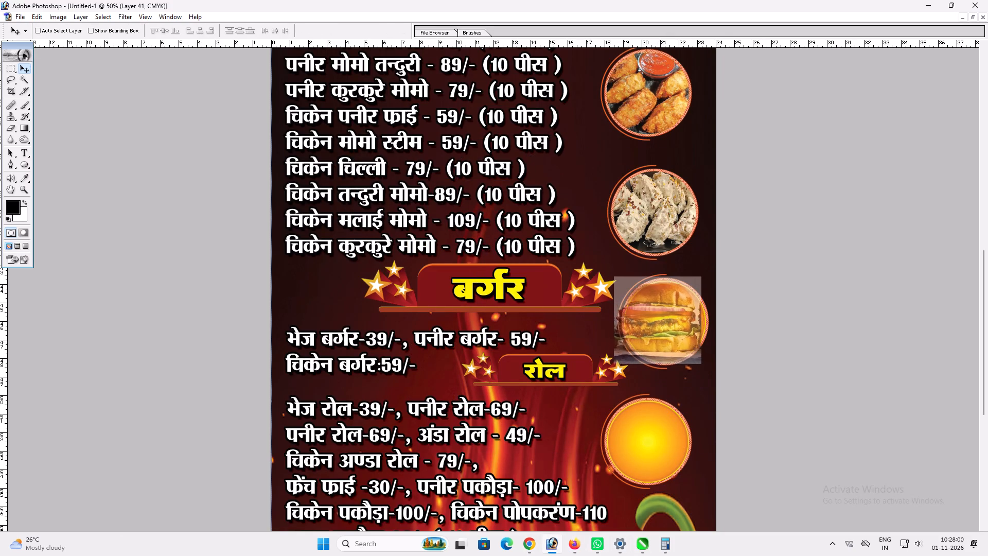
pyautogui.moveTo(661, 342); pyautogui.dragTo(663, 347)
pyautogui.hotkey('ctrl', 't')
pyautogui.keyDown('shift'); pyautogui.moveTo(709, 281); pyautogui.dragTo(714, 279); pyautogui.keyUp('shift')
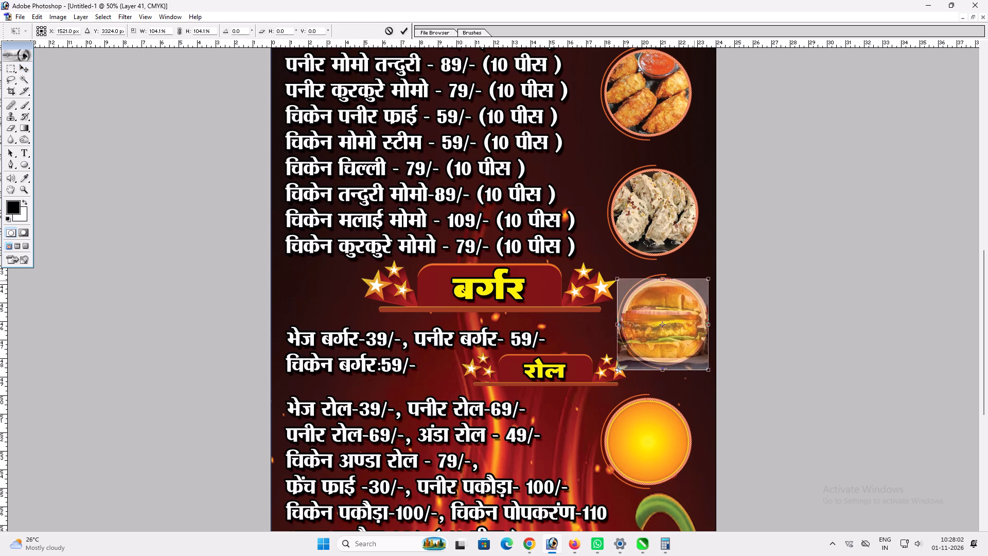
pyautogui.press('Return')
pyautogui.press('v')
# Trim the burger picture to the बर्गर disc's circle using the disc layer's outline, and set its opacity back to 100%.
pyautogui.rightClick(673, 308)
pyautogui.click(705, 323)
pyautogui.press('w')
pyautogui.click(711, 286)
pyautogui.press('v')
pyautogui.rightClick(674, 295)
pyautogui.click(687, 302)
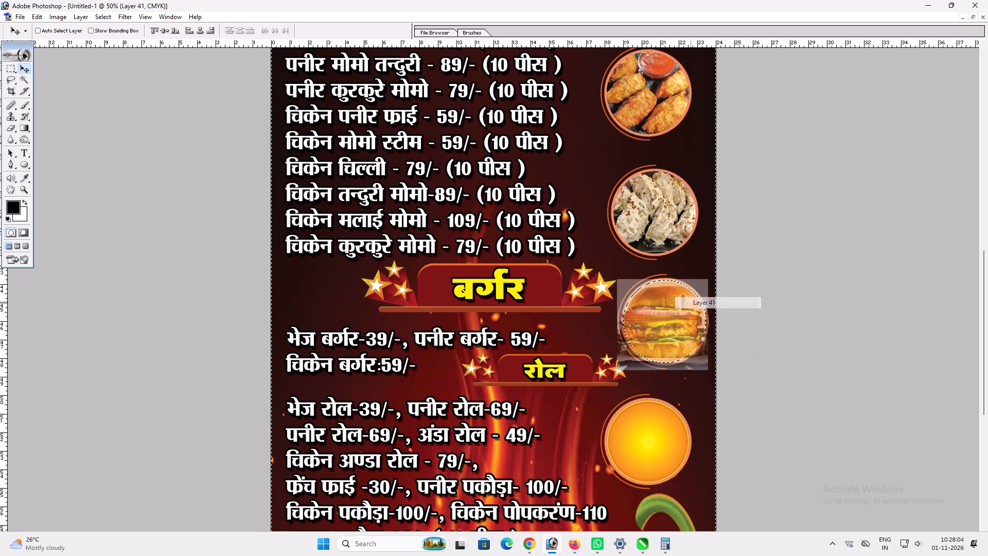
pyautogui.press('Delete')
pyautogui.hotkey('ctrl', 'd')
pyautogui.write('0')
# Search Google Images for Bhej Roll and copy the YouTube Veg Roll Recipe picture of rolls on a white plate.
pyautogui.press('space')
pyautogui.moveTo(685, 303); pyautogui.dragTo(674, 248)
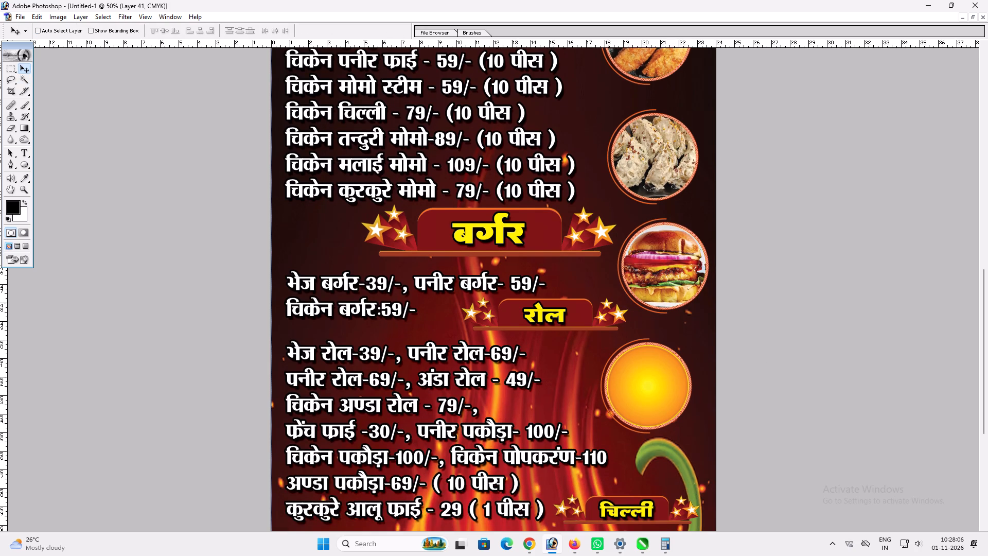
pyautogui.press('v')
pyautogui.write('vv')
pyautogui.click(520, 546)
pyautogui.click(331, 91)
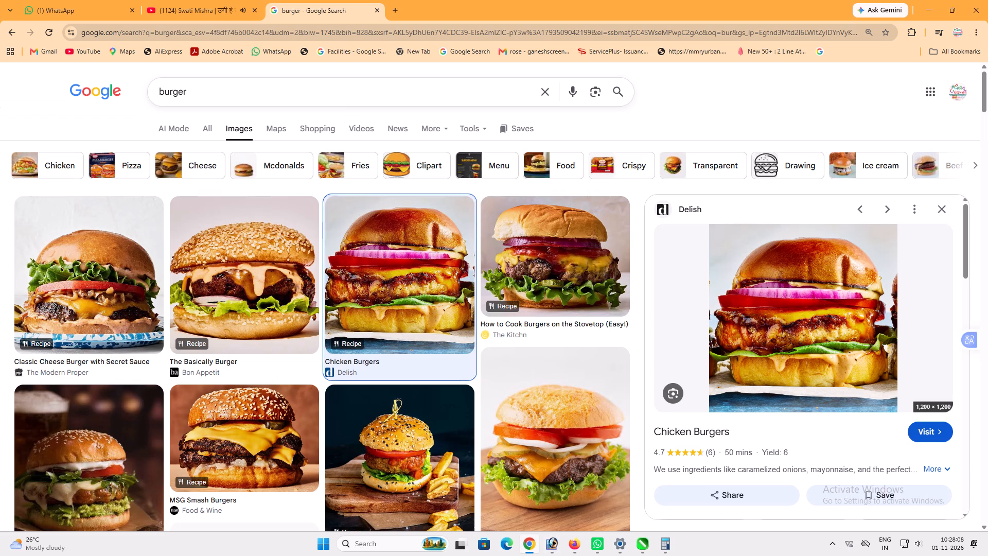
pyautogui.hotkey('ctrl', 'a')
pyautogui.write('Bhej Roll')
pyautogui.press('Return')
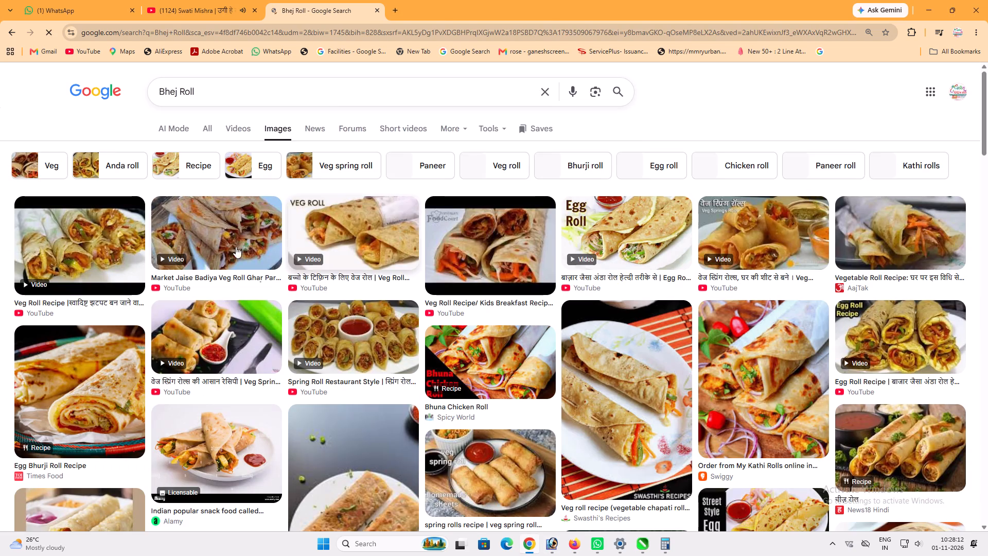
pyautogui.click(121, 241)
pyautogui.rightClick(763, 312)
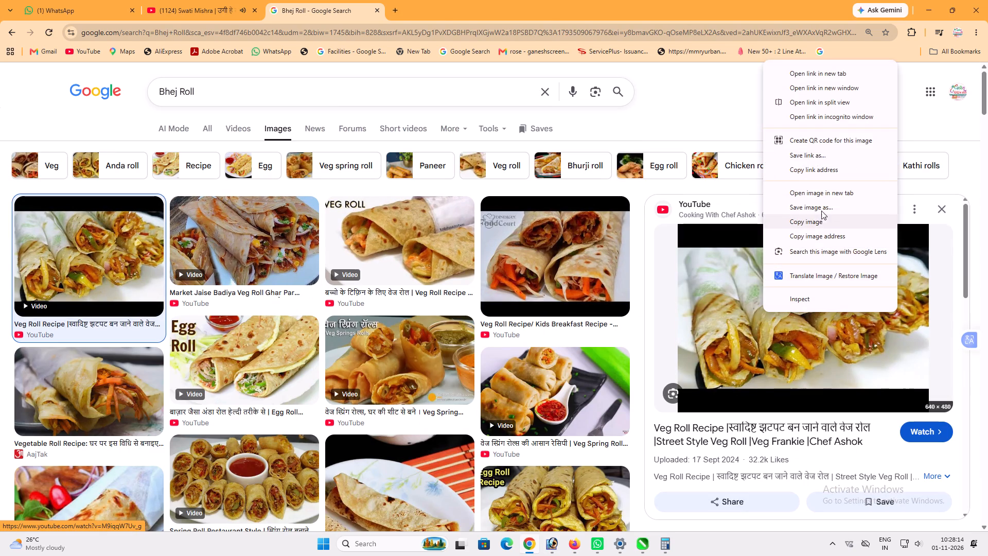
pyautogui.click(818, 218)
# Paste the veg roll picture into the Photoshop menu at 50% opacity, then scale and position it over the रोल disc.
pyautogui.click(556, 536)
pyautogui.hotkey('ctrl', 'v')
pyautogui.moveTo(548, 326); pyautogui.dragTo(681, 416)
pyautogui.write('5v')
pyautogui.moveTo(673, 413); pyautogui.dragTo(689, 420)
pyautogui.hotkey('ctrl', 't')
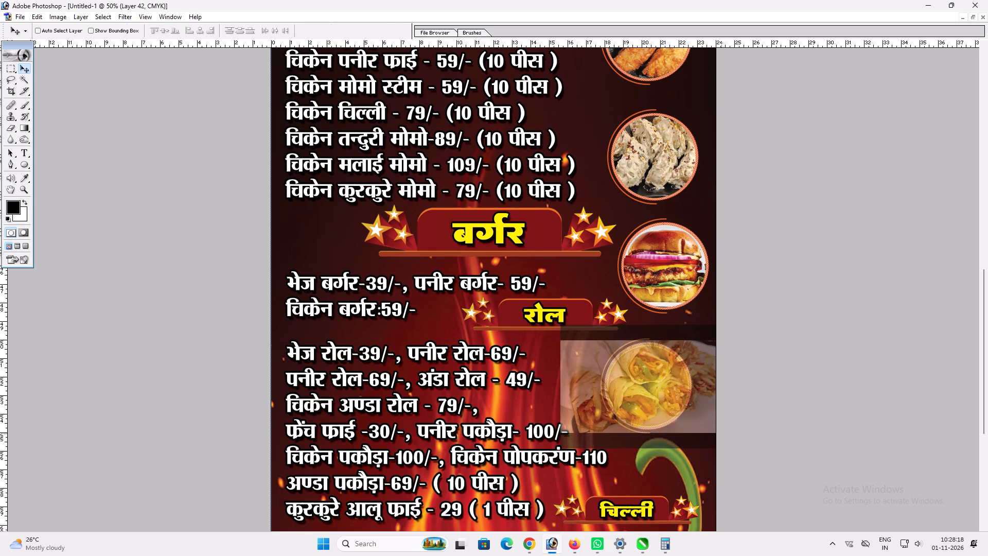
pyautogui.keyDown('alt'); pyautogui.keyDown('shift'); pyautogui.moveTo(729, 454); pyautogui.dragTo(713, 449); pyautogui.keyUp('shift'); pyautogui.keyUp('alt')
pyautogui.hotkey('shift', 'Return')
pyautogui.press('v')
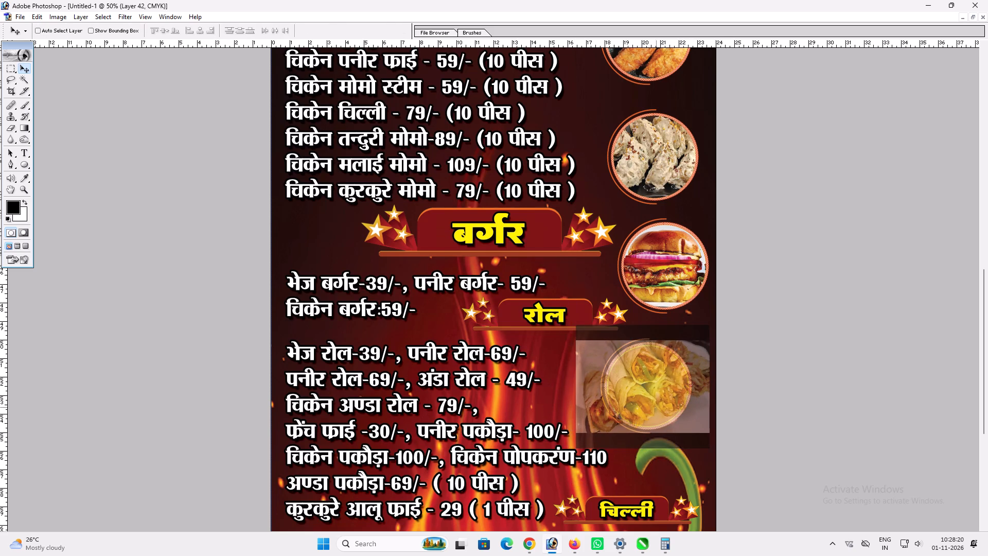
# Trim the veg roll picture to the रोल disc's circle using the disc layer's outline, and set its opacity back to 100%.
pyautogui.rightClick(651, 375)
pyautogui.click(689, 391)
pyautogui.press('e')
pyautogui.click(698, 375)
pyautogui.press('v')
pyautogui.press('w')
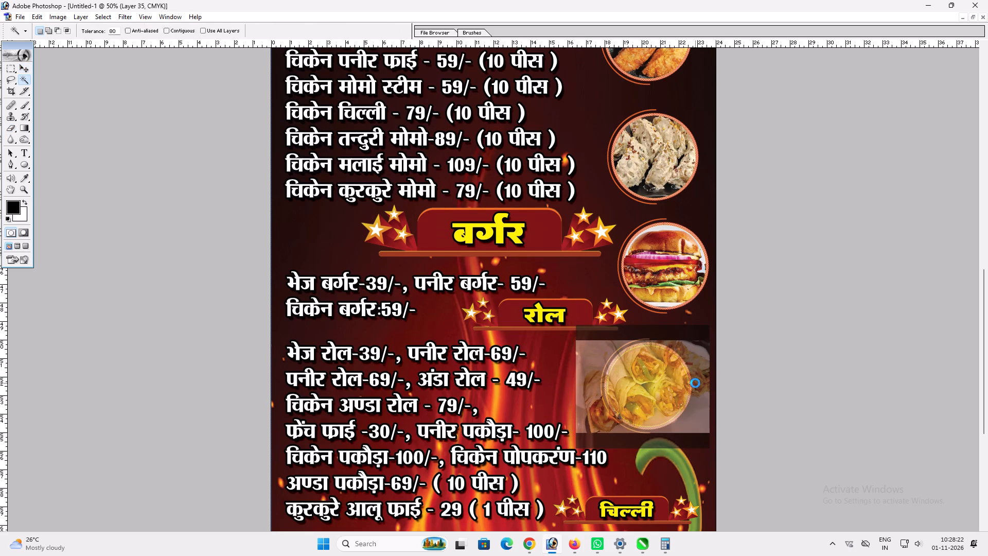
pyautogui.click(695, 383)
pyautogui.press('v')
pyautogui.rightClick(663, 379)
pyautogui.click(680, 386)
pyautogui.press('Delete')
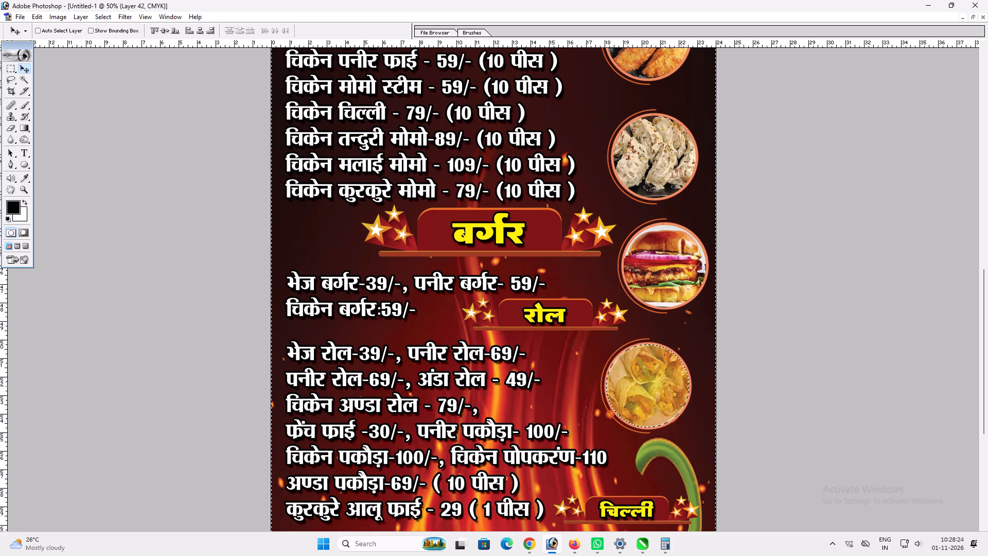
pyautogui.hotkey('ctrl', 'd')
pyautogui.write('0')
# Search Google Images for Kullar Tea, for the empty disc beside the चाय items.
pyautogui.press('space')
pyautogui.moveTo(681, 386); pyautogui.dragTo(671, 253)
pyautogui.moveTo(648, 349); pyautogui.dragTo(641, 250)
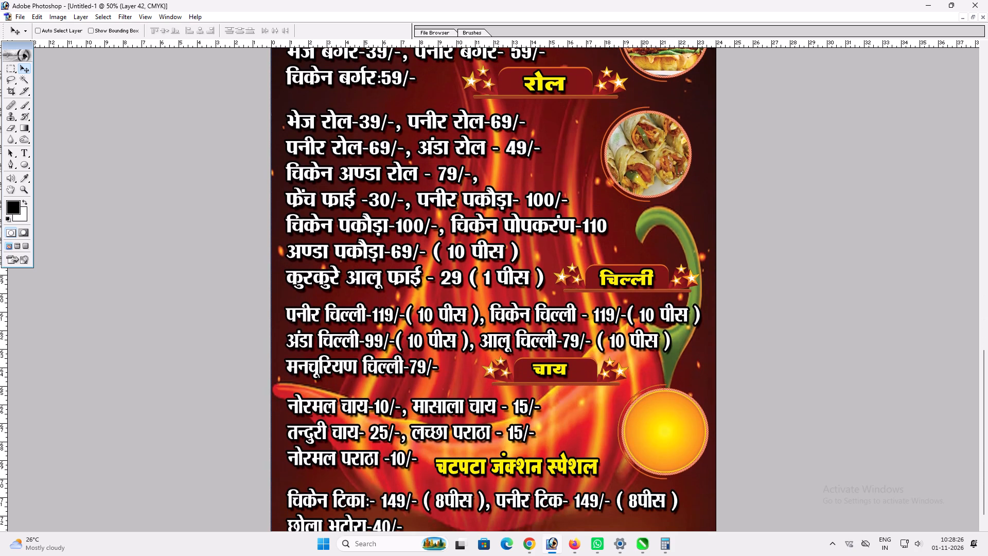
pyautogui.press('v')
pyautogui.write('v')
pyautogui.press('space')
pyautogui.moveTo(567, 412); pyautogui.dragTo(565, 332)
pyautogui.press('v')
pyautogui.press('v')
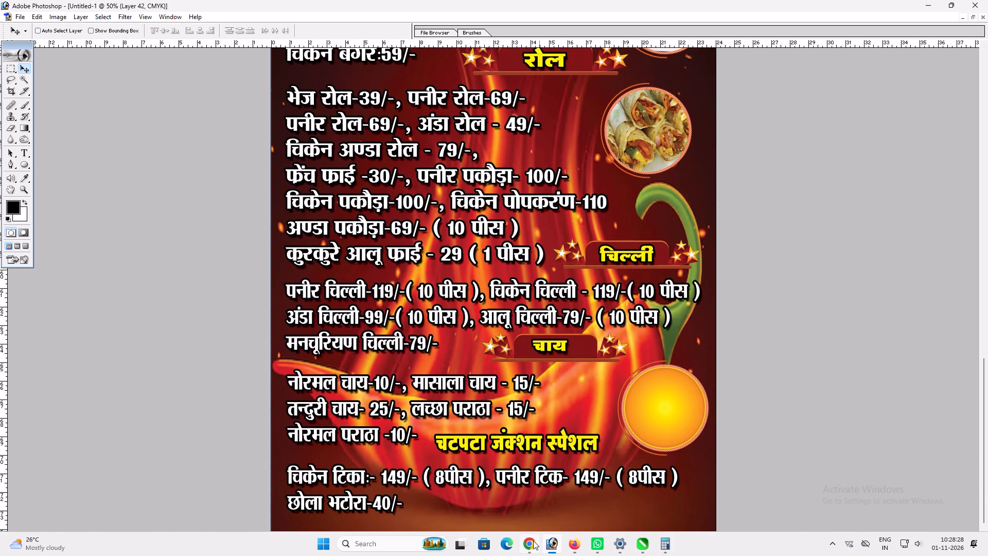
pyautogui.click(533, 541)
pyautogui.click(268, 102)
pyautogui.hotkey('ctrl', 'a')
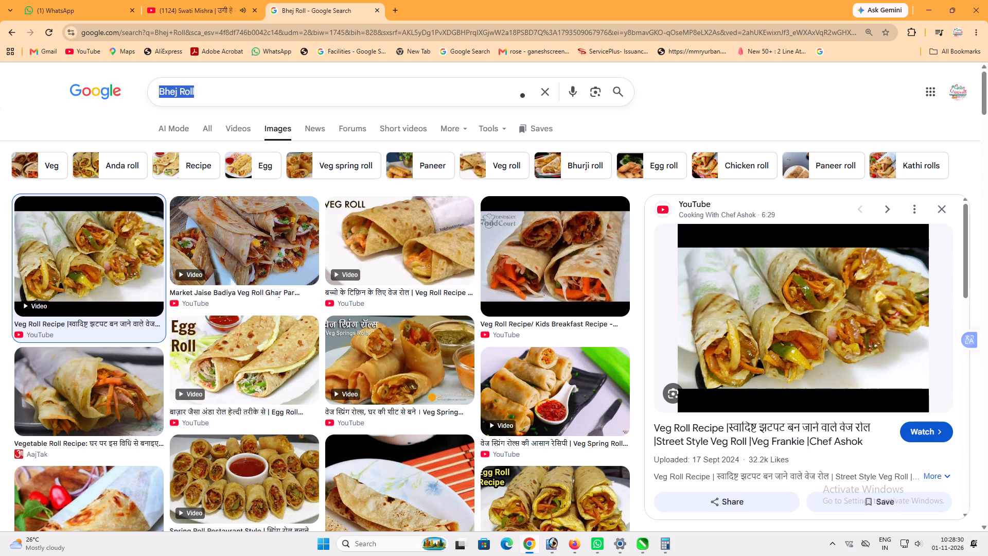
pyautogui.write('Kullar Tea')
pyautogui.press('Return')
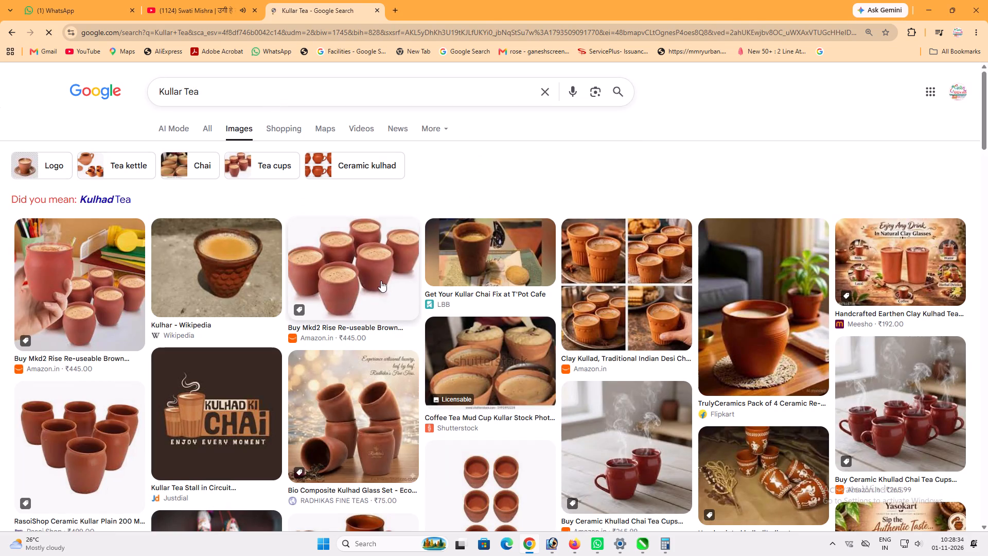
# Switch to the suggested spelling Kulhad Tea and copy the Tularam Sweets picture of tea poured into a clay cup.
pyautogui.click(57, 269)
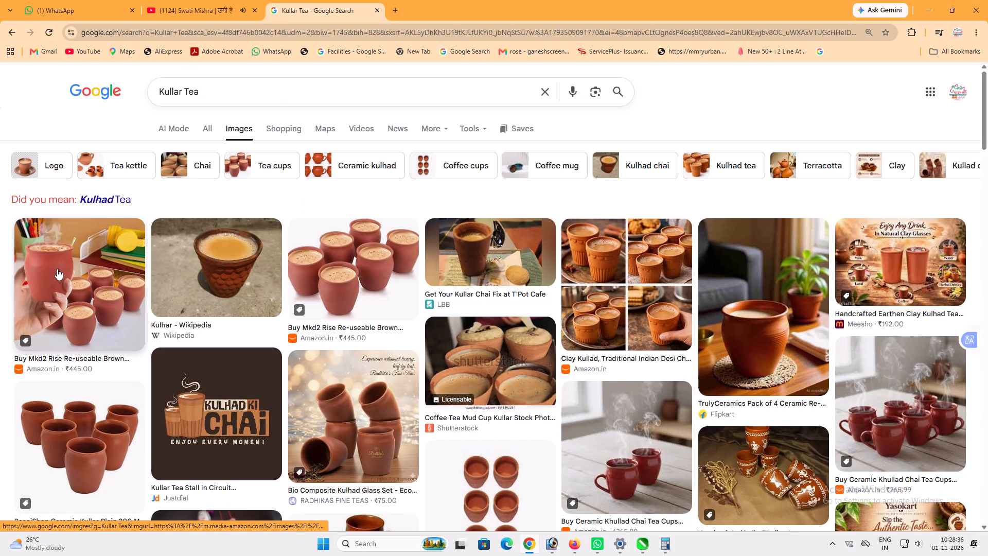
pyautogui.click(118, 192)
pyautogui.click(117, 198)
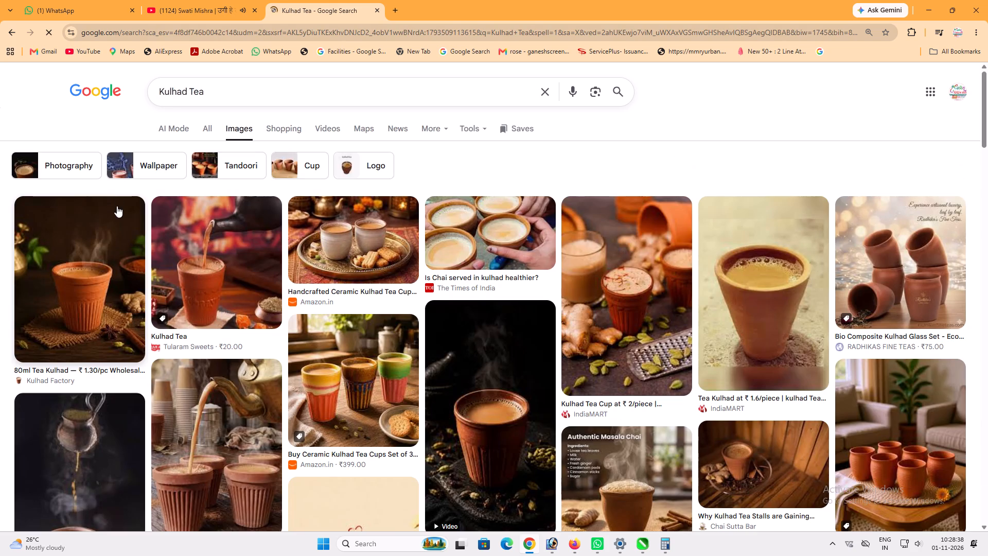
pyautogui.click(234, 272)
pyautogui.rightClick(789, 312)
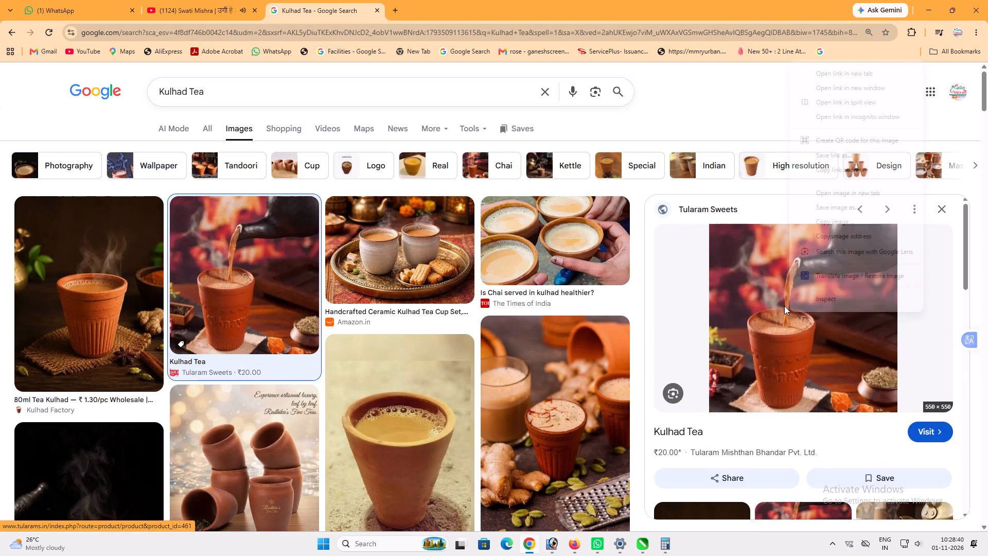
pyautogui.click(837, 227)
# Paste the kulhad tea picture into the Photoshop menu at 50% opacity, then scale and position it over the चाय disc.
pyautogui.click(548, 537)
pyautogui.hotkey('ctrl', 'v')
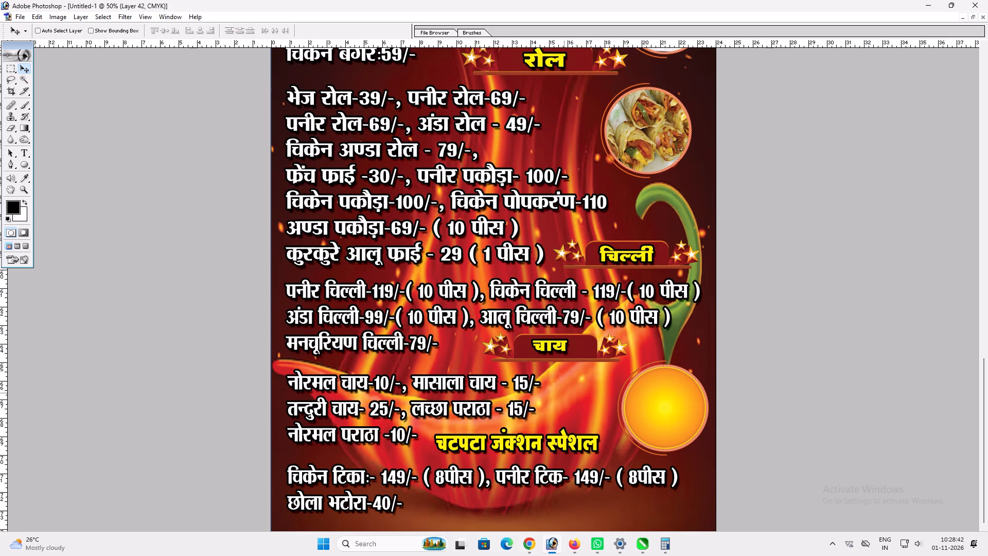
pyautogui.press('v')
pyautogui.moveTo(519, 331); pyautogui.dragTo(696, 447)
pyautogui.write('5v')
pyautogui.press('v')
pyautogui.moveTo(689, 447); pyautogui.dragTo(689, 446)
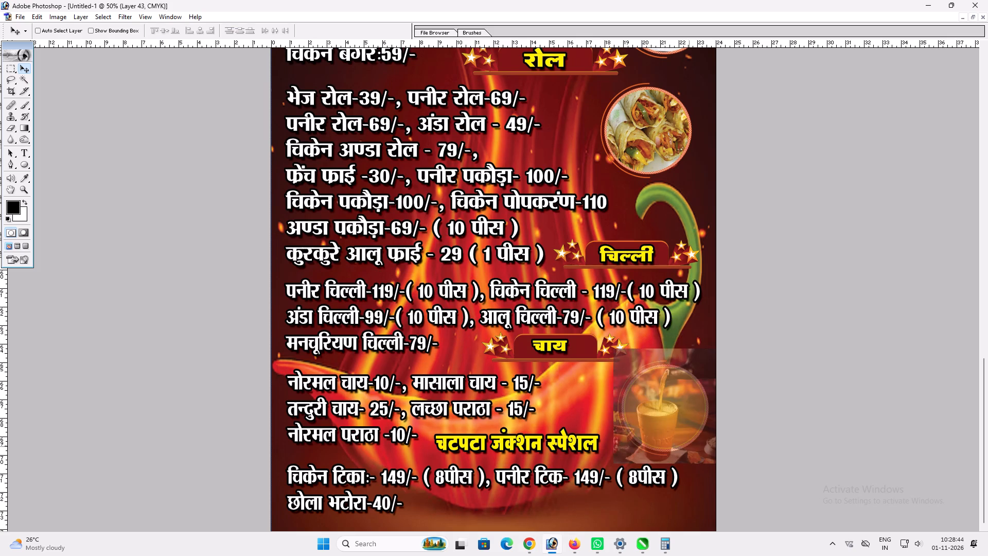
pyautogui.moveTo(689, 446); pyautogui.dragTo(693, 430)
pyautogui.hotkey('ctrl', 't')
pyautogui.keyDown('shift'); pyautogui.moveTo(690, 329); pyautogui.dragTo(685, 336); pyautogui.keyUp('shift')
pyautogui.hotkey('shift', 'Return')
pyautogui.press('v')
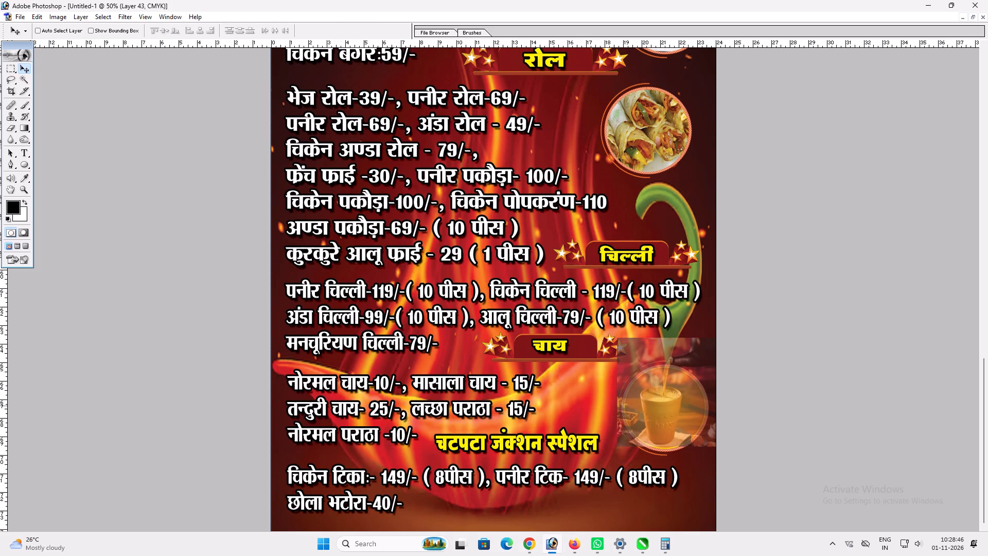
# Trim the kulhad tea picture to the चाय disc's circle using the disc layer's outline, and set its opacity back to 100%.
pyautogui.click(659, 402)
pyautogui.rightClick(660, 405)
pyautogui.click(698, 422)
pyautogui.press('w')
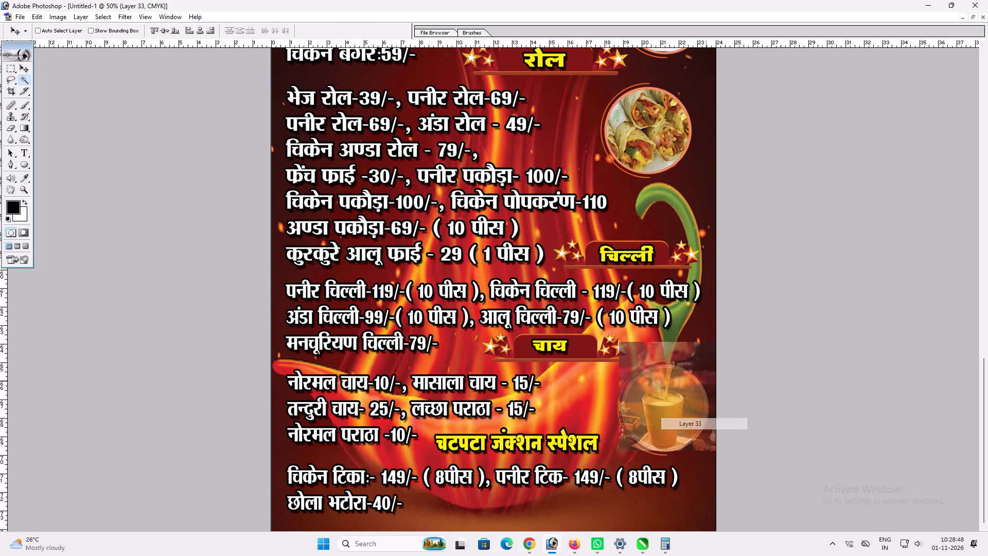
pyautogui.click(702, 373)
pyautogui.press('v')
pyautogui.rightClick(652, 394)
pyautogui.click(676, 402)
pyautogui.press('Delete')
pyautogui.hotkey('ctrl', 'd')
pyautogui.write('0')
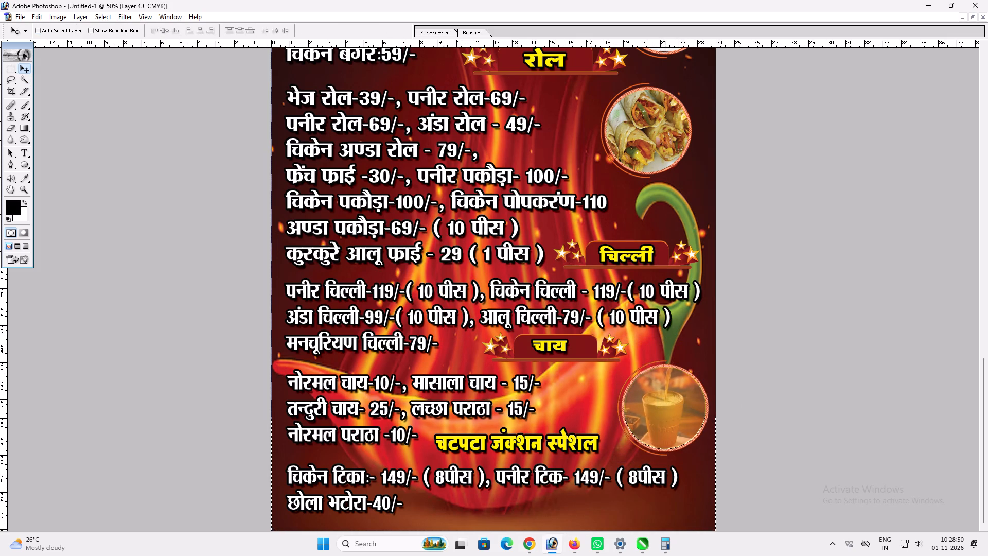
# Review the whole menu banner from the जंक्शन heading to the last line, including all the disc photos.
pyautogui.press('space')
pyautogui.rightClick(676, 401)
pyautogui.click(691, 405)
pyautogui.press('v')
pyautogui.hotkey('ctrl', '+')
pyautogui.hotkey('ctrl', '+')
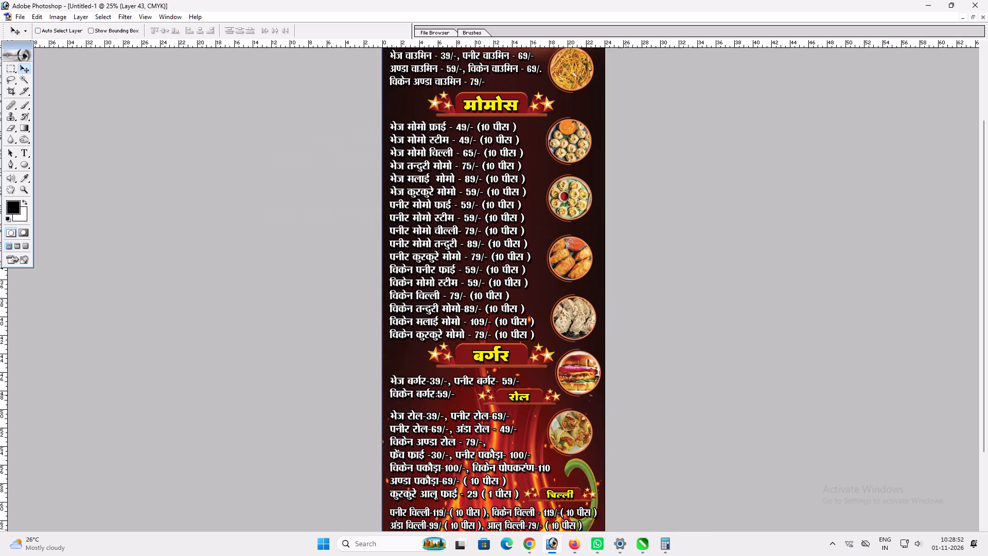
pyautogui.press('space')
pyautogui.press('space')
pyautogui.press('space')
pyautogui.press('space')
pyautogui.press('space')
pyautogui.press('space')
pyautogui.press('space')
pyautogui.press('space')
pyautogui.press('space')
pyautogui.press('space')
pyautogui.press('space')
pyautogui.rightClick(558, 300)
pyautogui.moveTo(580, 303); pyautogui.dragTo(586, 305)
# Start saving the menu banner as a new file and browse up from Ok Print to the october folder.
pyautogui.hotkey('ctrl', 'shift', 's')
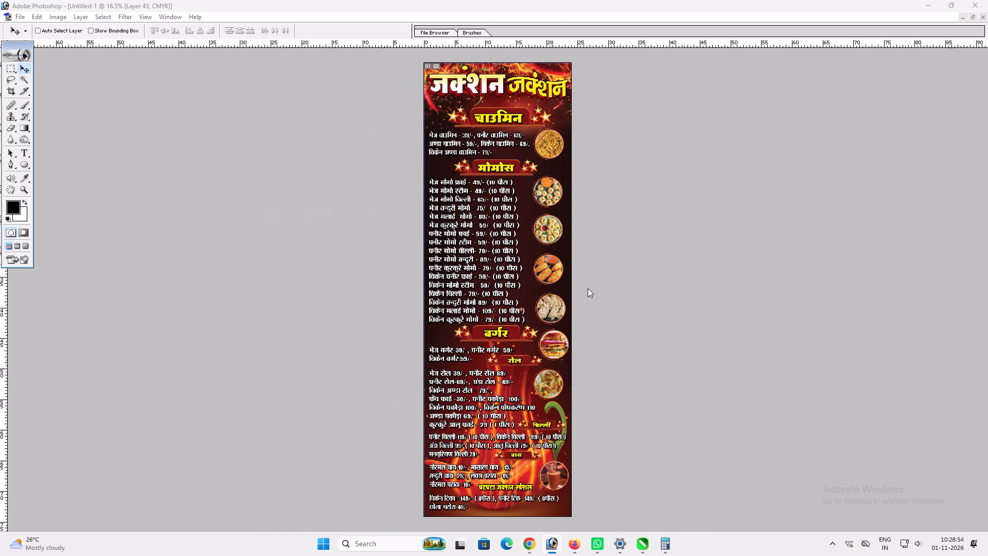
pyautogui.click(213, 25)
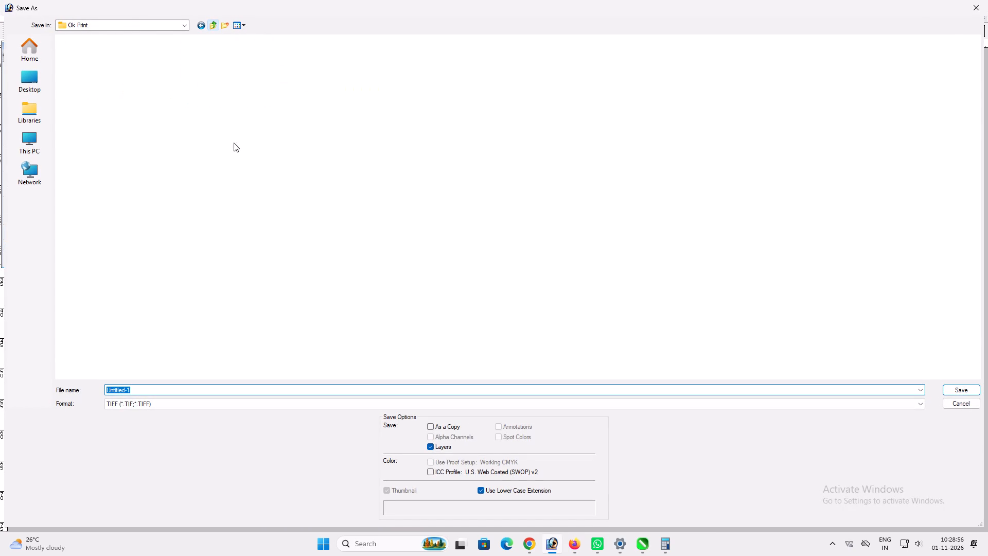
pyautogui.click(210, 27)
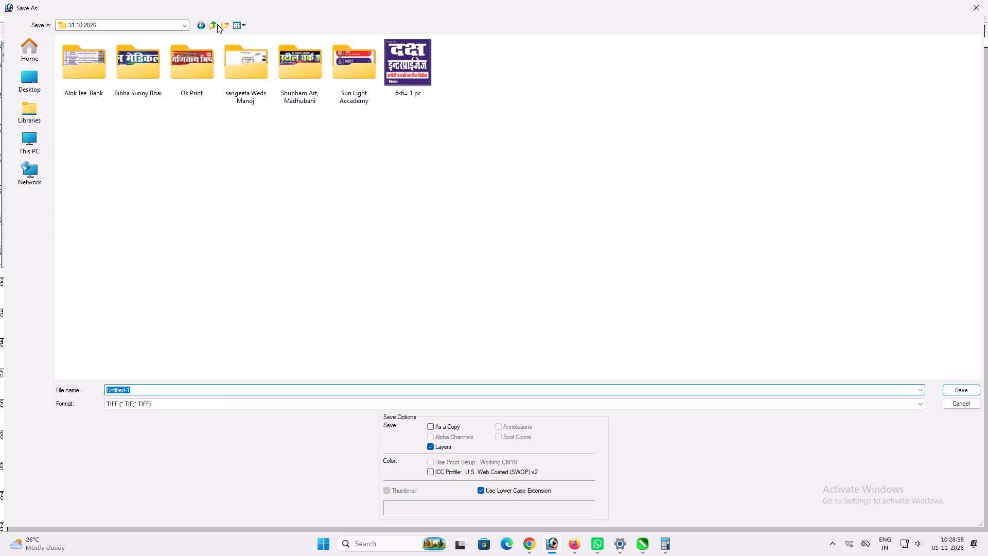
pyautogui.click(217, 24)
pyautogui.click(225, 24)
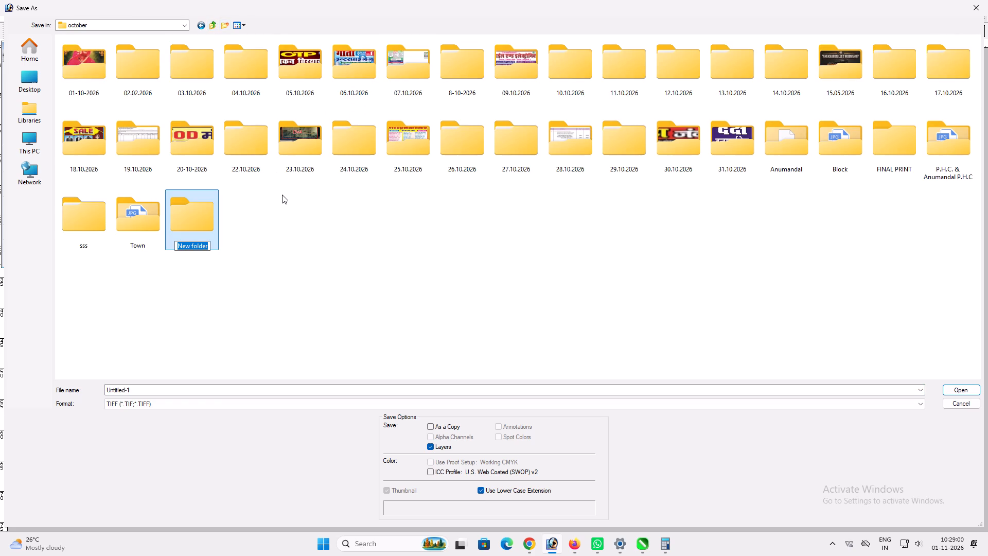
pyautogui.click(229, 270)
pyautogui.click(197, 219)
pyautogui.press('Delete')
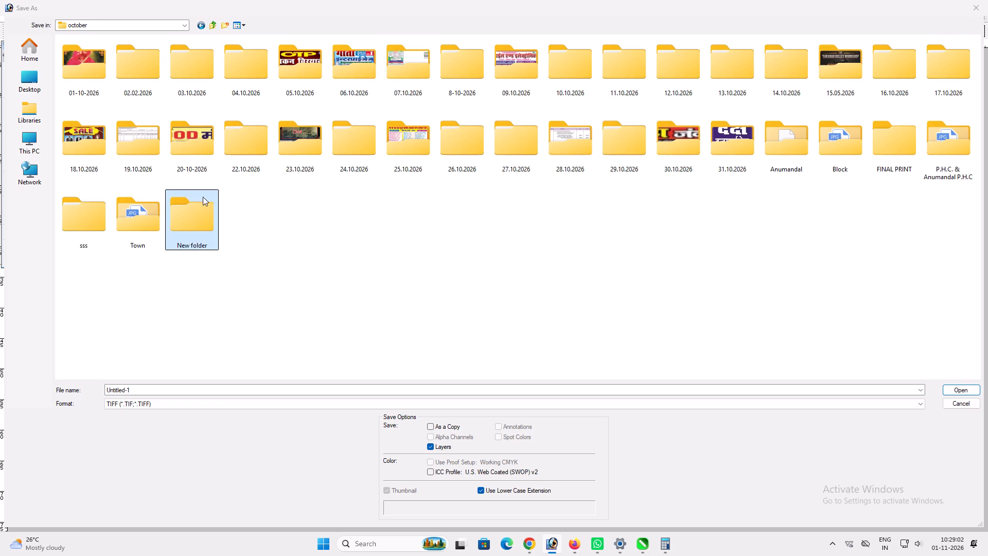
# Create a folder named November inside the 2026 folder and open it as the save location.
pyautogui.click(212, 23)
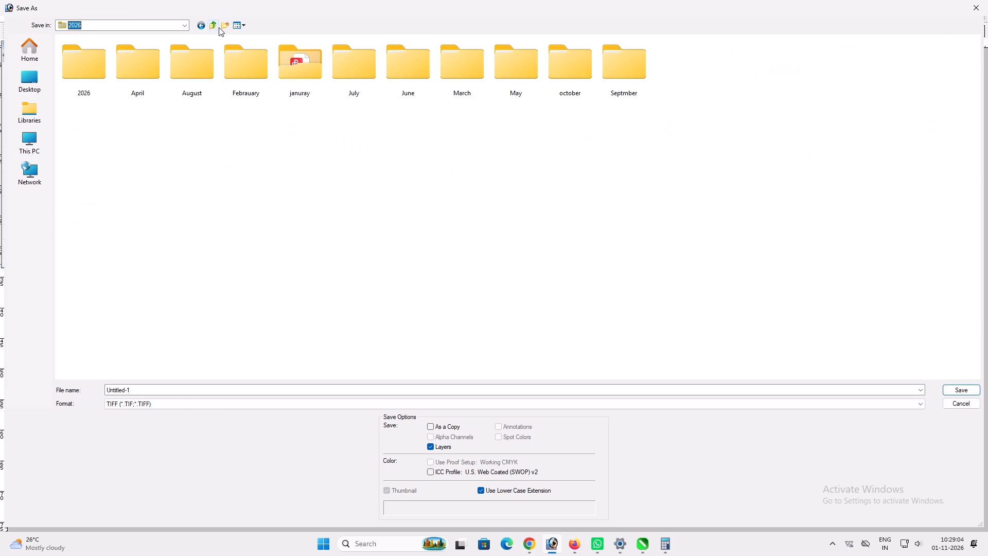
pyautogui.click(224, 25)
pyautogui.write('Nove')
pyautogui.write('mber')
pyautogui.press('space')
pyautogui.press('Return')
pyautogui.press('Return')
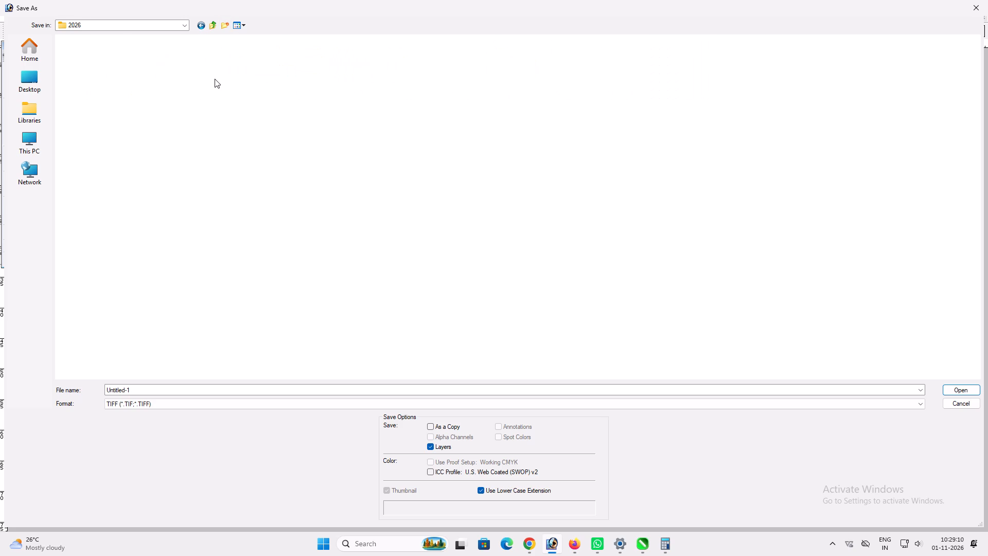
# Create a folder named 01.11.2026 inside November and open it, with folder contents shown as large icons.
pyautogui.click(245, 25)
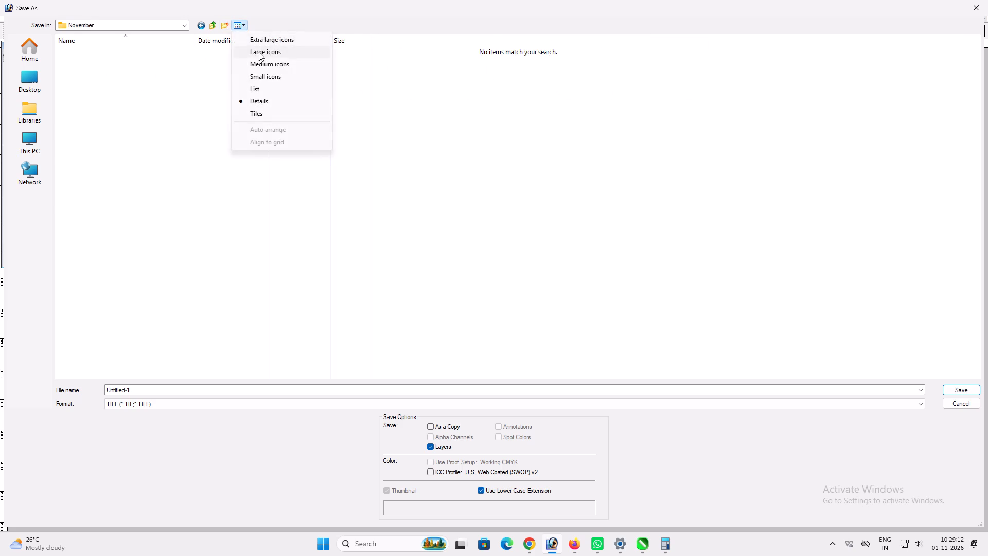
pyautogui.click(259, 53)
pyautogui.click(221, 30)
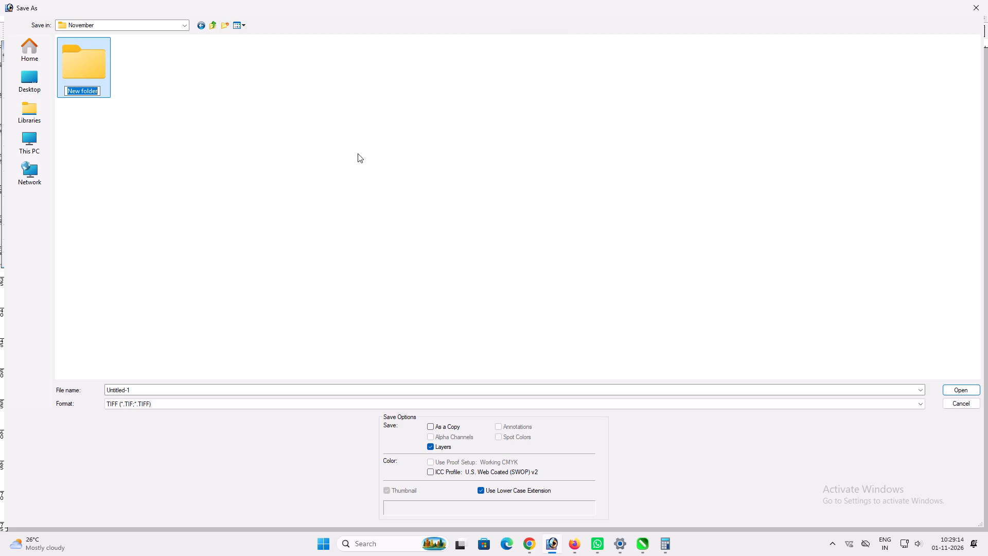
pyautogui.write('01.11.2026')
pyautogui.press('Return')
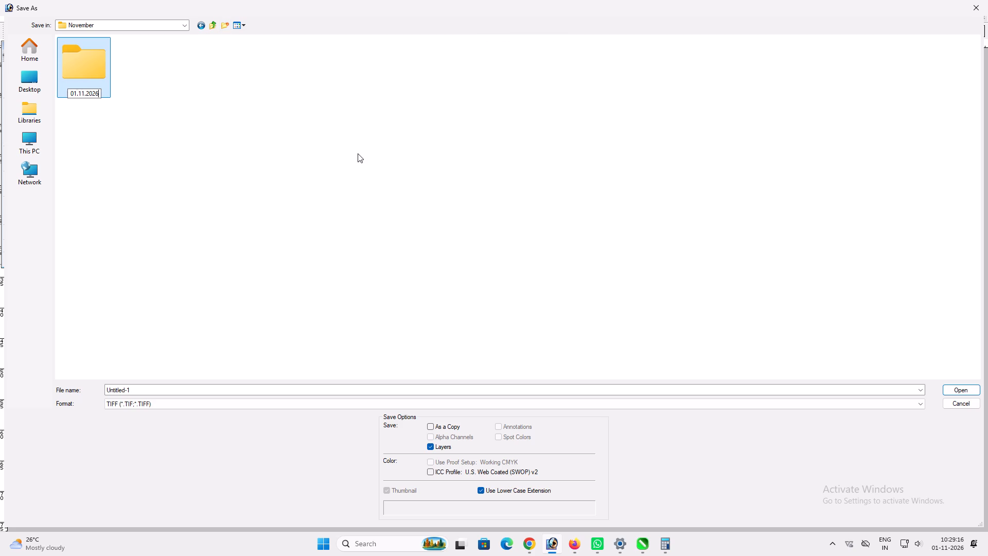
pyautogui.press('Return')
pyautogui.click(283, 162)
# Save the menu banner as a TIFF with layers, named Chatpatta Juctaion 2x6= 1 pc Dstr, in the 01.11.2026 folder.
pyautogui.click(173, 392)
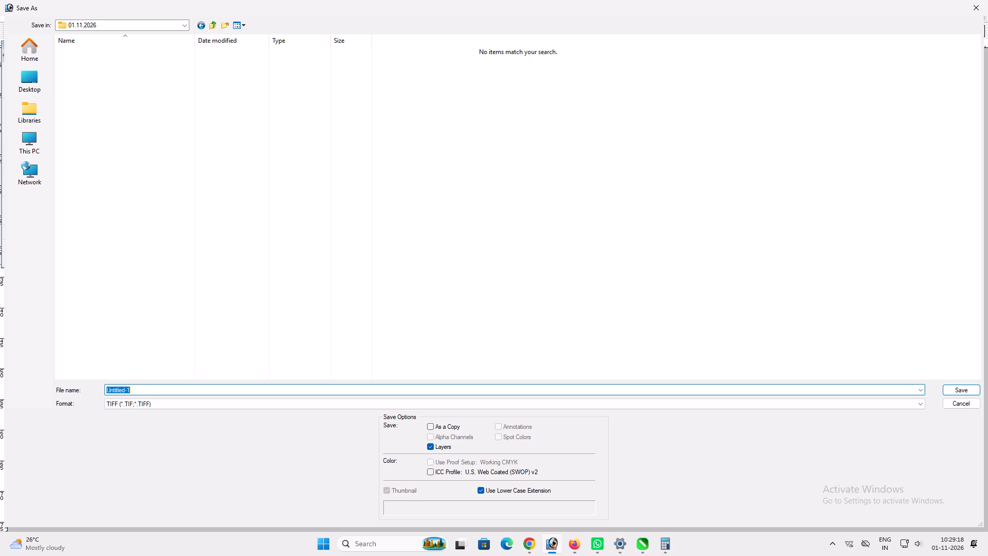
pyautogui.write('Chap')
pyautogui.press('BackSpace')
pyautogui.write('tpatta Juctaion')
pyautogui.press('space')
pyautogui.press('2')
pyautogui.press('6')
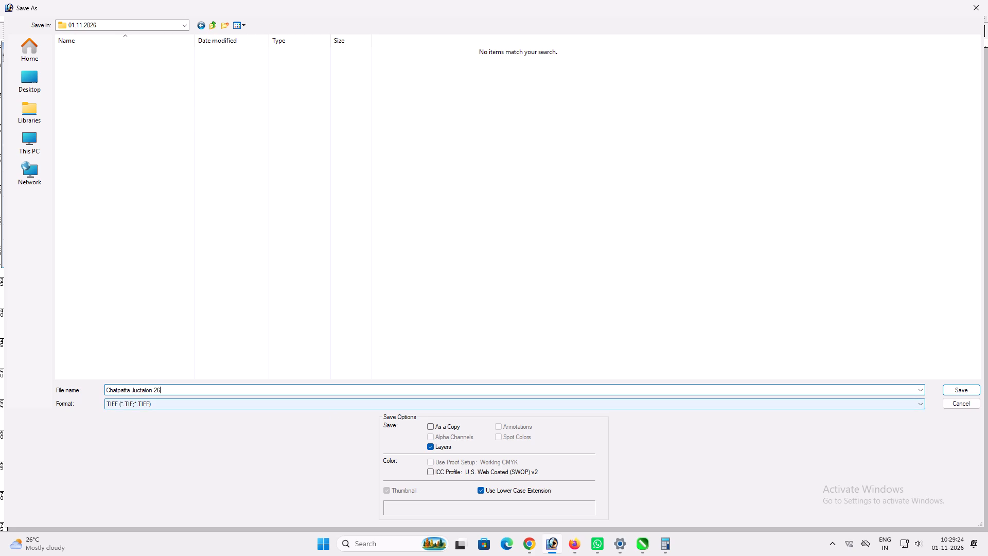
pyautogui.press('BackSpace')
pyautogui.press('x')
pyautogui.press('6')
pyautogui.write('= 1 c')
pyautogui.press('space')
pyautogui.press('BackSpace')
pyautogui.press('BackSpace')
pyautogui.write('pc Dstr')
pyautogui.press('space')
pyautogui.press('Return')
pyautogui.press('Return')
pyautogui.press('Return')
pyautogui.press('Return')
pyautogui.press('Return')
pyautogui.press('Return')
pyautogui.press('Return')
pyautogui.press('Return')
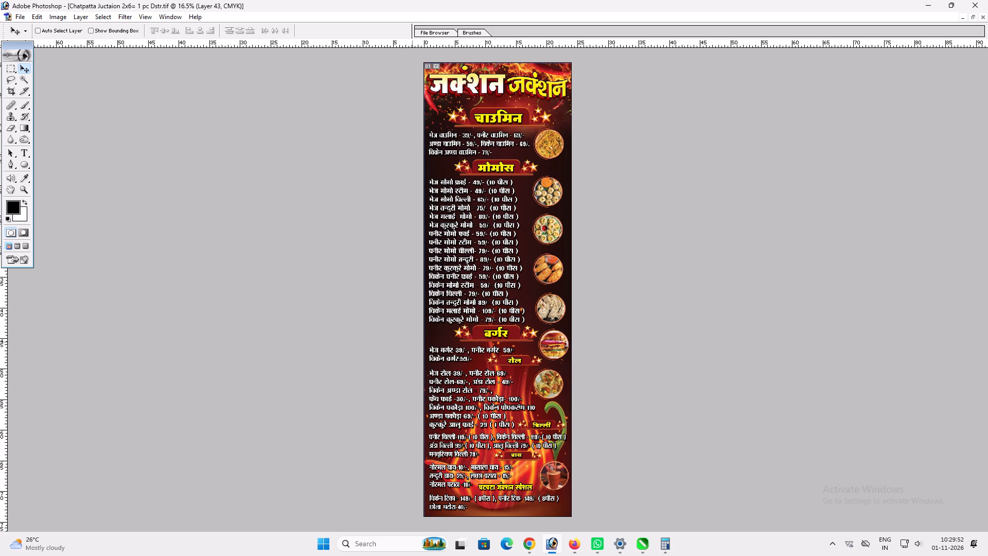
# Set the menu banner's image height to 72 inches.
pyautogui.hotkey('ctrl', 'shift', 's')
pyautogui.click(987, 0)
pyautogui.hotkey('alt', 'i')
pyautogui.hotkey('alt', 'i')
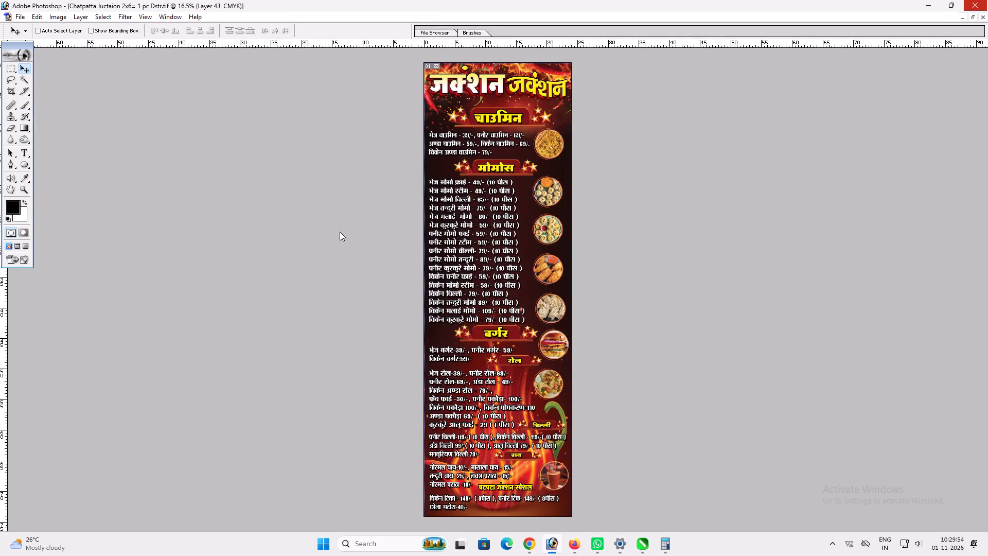
pyautogui.press('Tab')
pyautogui.press('Tab')
pyautogui.press('Tab')
pyautogui.press('Tab')
pyautogui.press('Tab')
pyautogui.press('Tab')
pyautogui.write('72')
pyautogui.press('Return')
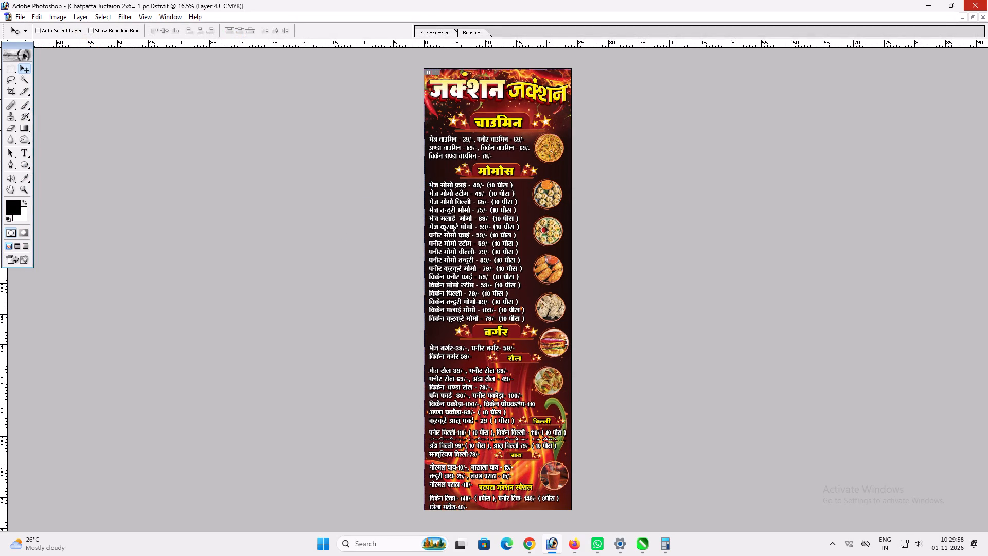
# Save the resized menu banner, including a JPEG copy in the 01.11.2026 folder.
pyautogui.hotkey('ctrl', 's')
pyautogui.hotkey('ctrl', 'shift', 's')
pyautogui.press('Tab')
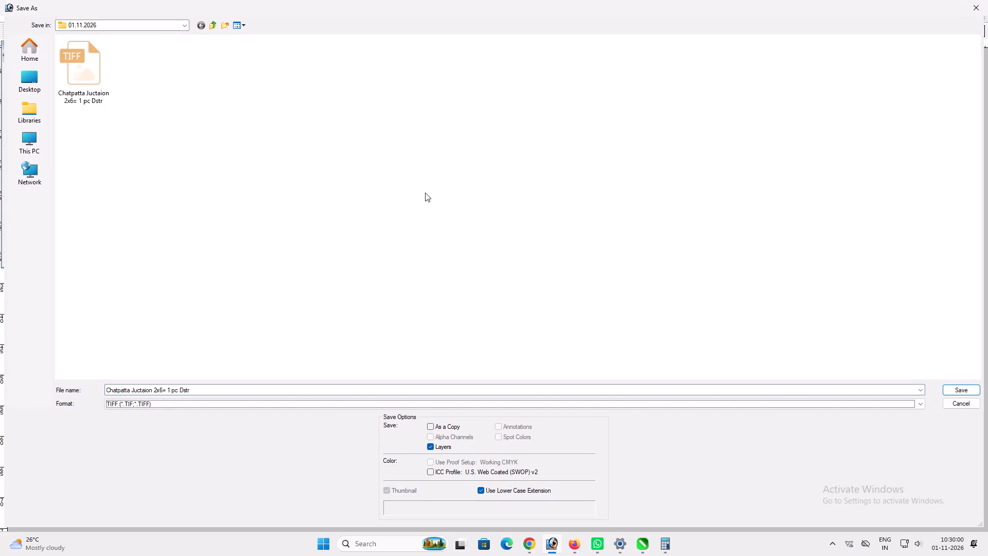
pyautogui.press('j')
pyautogui.press('Return')
pyautogui.press('Return')
pyautogui.press('Return')
# Close the menu banner and close the orange disc document Untitled-2 without saving its changes.
pyautogui.hotkey('ctrl', 'w')
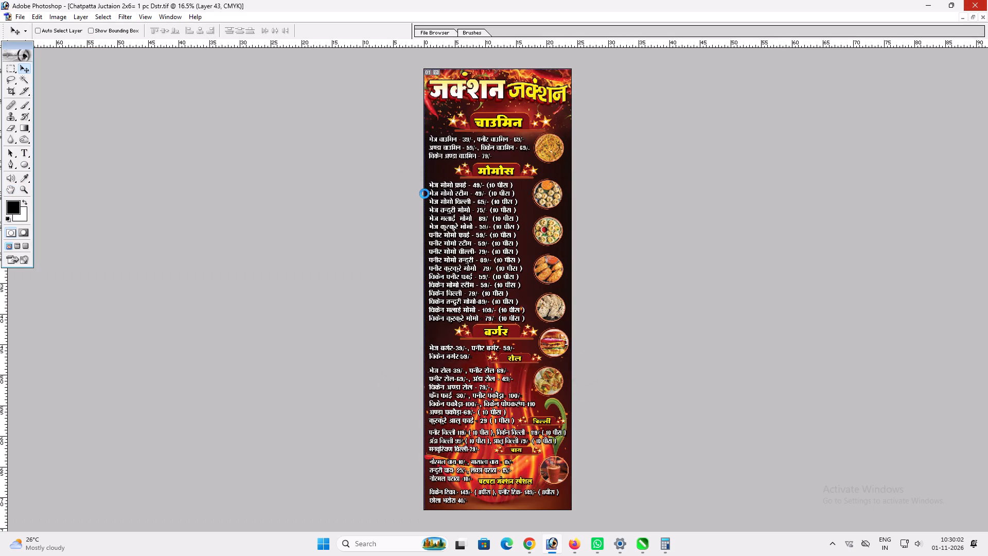
pyautogui.click(425, 194)
pyautogui.hotkey('ctrl', 'w')
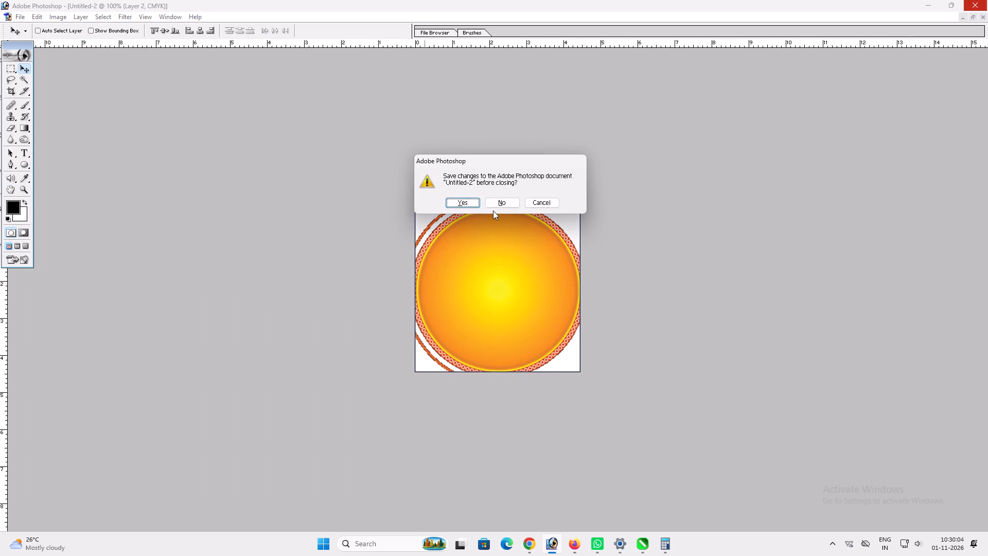
pyautogui.click(499, 206)
# Start opening a file from the 01.11.2026 folder.
pyautogui.doubleClick(479, 199)
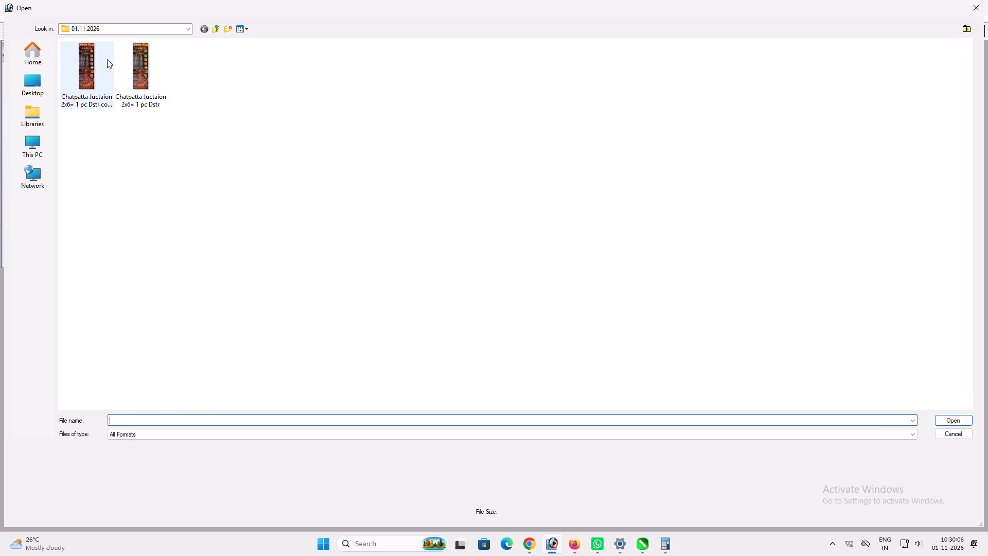
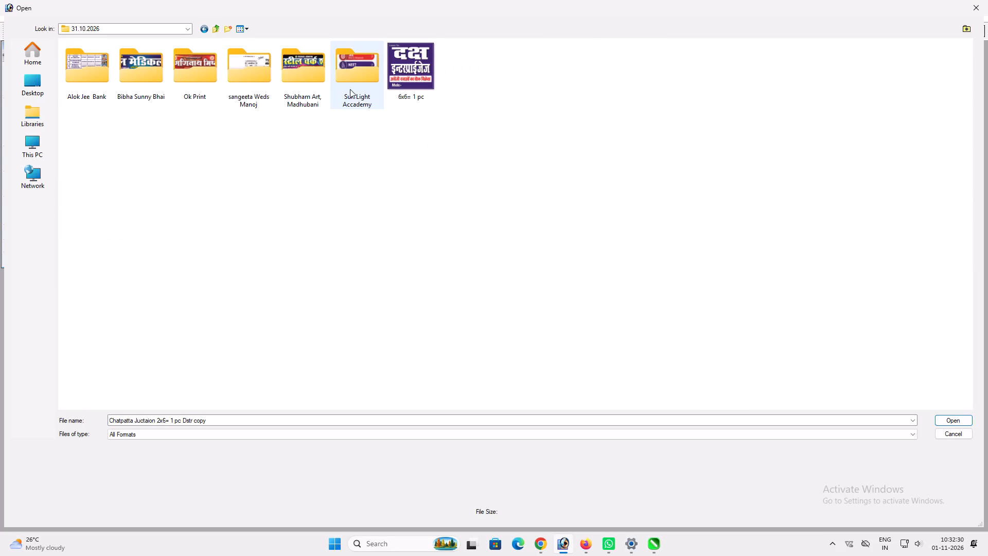
# Move everything except the Ok Print folder from the 31.10.2026 folder into the November folder.
pyautogui.click(350, 88)
pyautogui.click(302, 71)
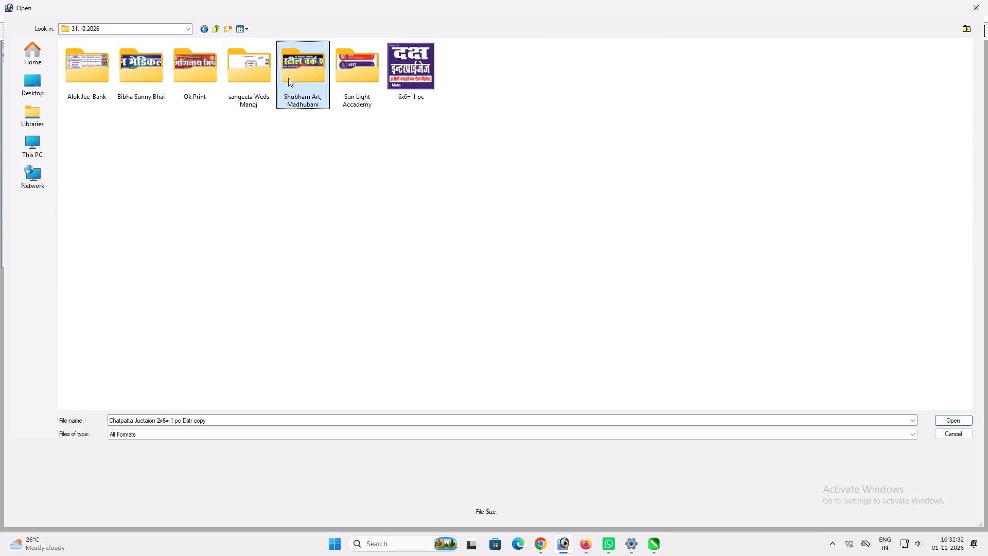
pyautogui.hotkey('ctrl', 'a')
pyautogui.keyDown('ctrl'); pyautogui.click(201, 80); pyautogui.keyUp('ctrl')
pyautogui.hotkey('ctrl', 'x')
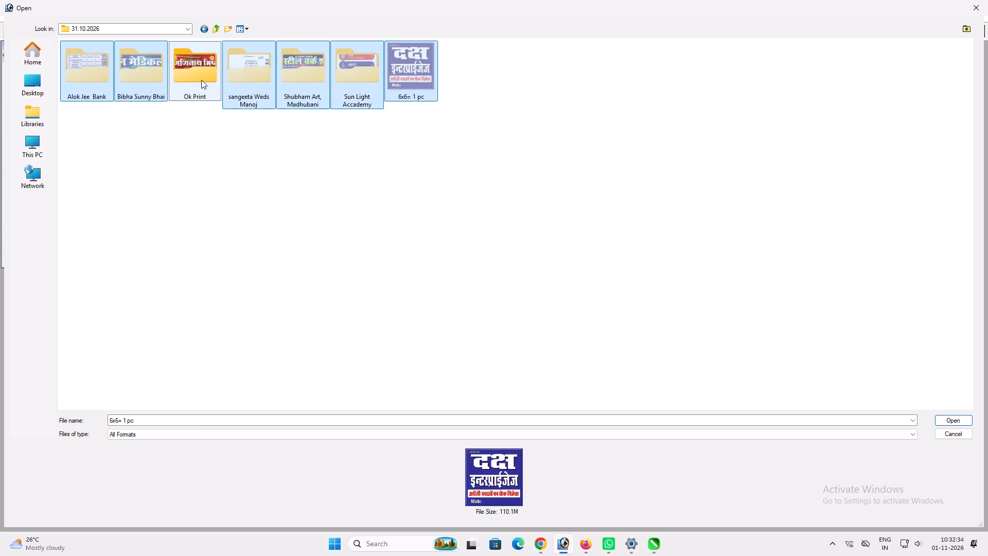
pyautogui.click(217, 25)
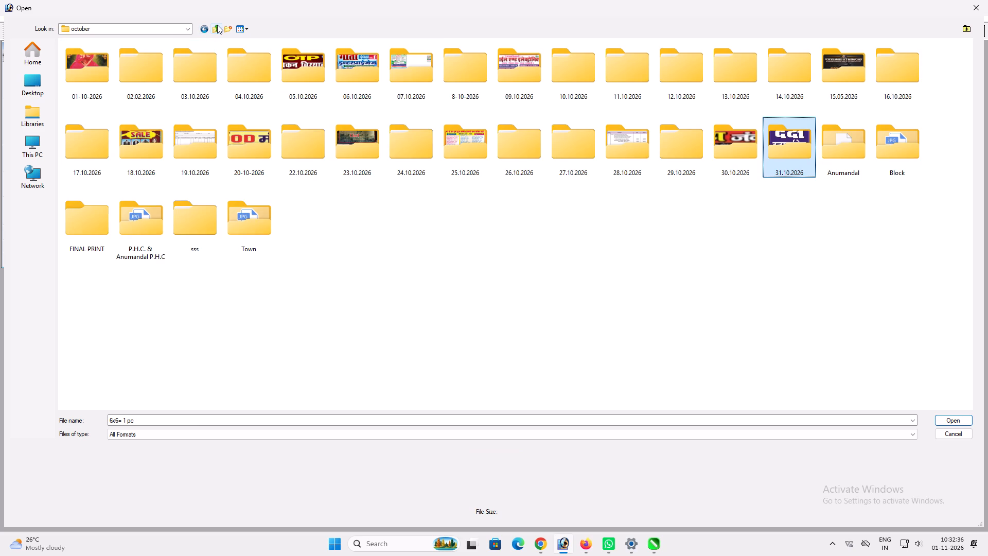
pyautogui.click(216, 32)
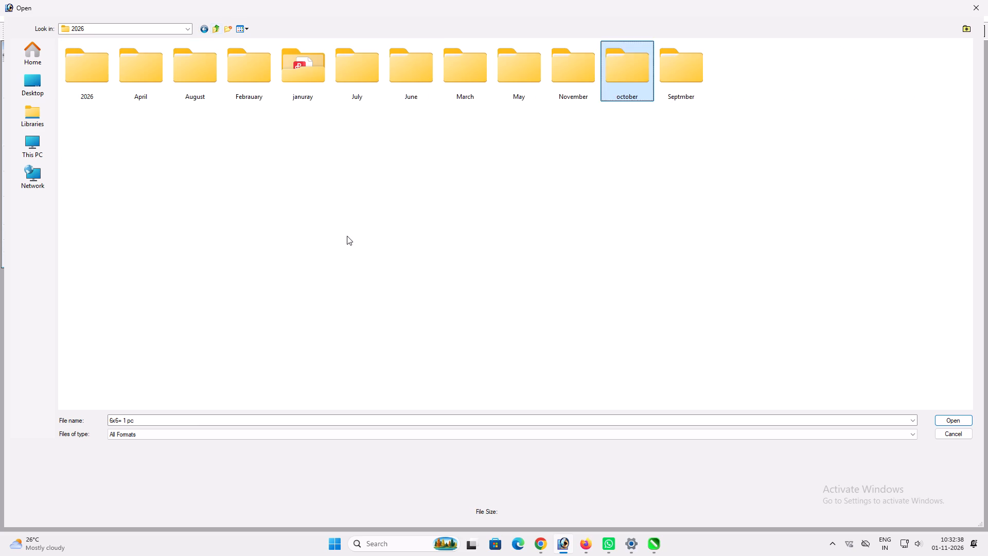
pyautogui.click(347, 236)
pyautogui.doubleClick(590, 81)
pyautogui.click(592, 117)
pyautogui.hotkey('ctrl', 'v')
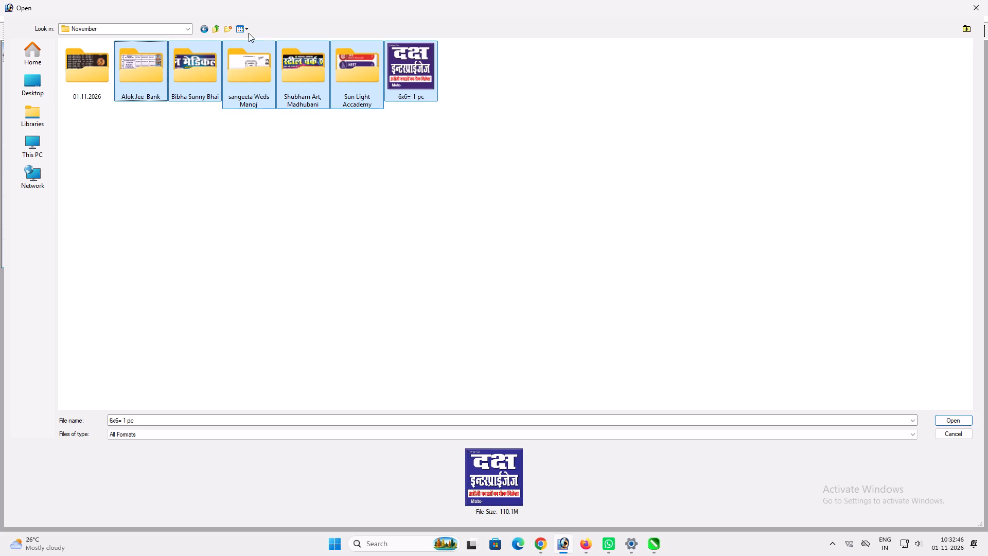
# Move the Chatpata Juction 15x2= 1 pc dstar file from the 30.10.2026 folder into the Ok Print folder of 31.10.2026.
pyautogui.click(217, 25)
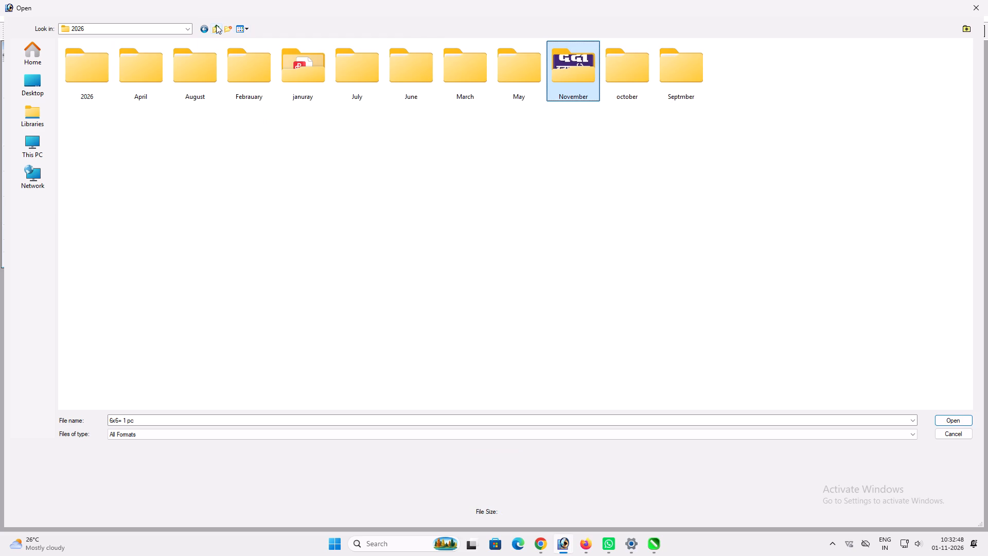
pyautogui.doubleClick(633, 67)
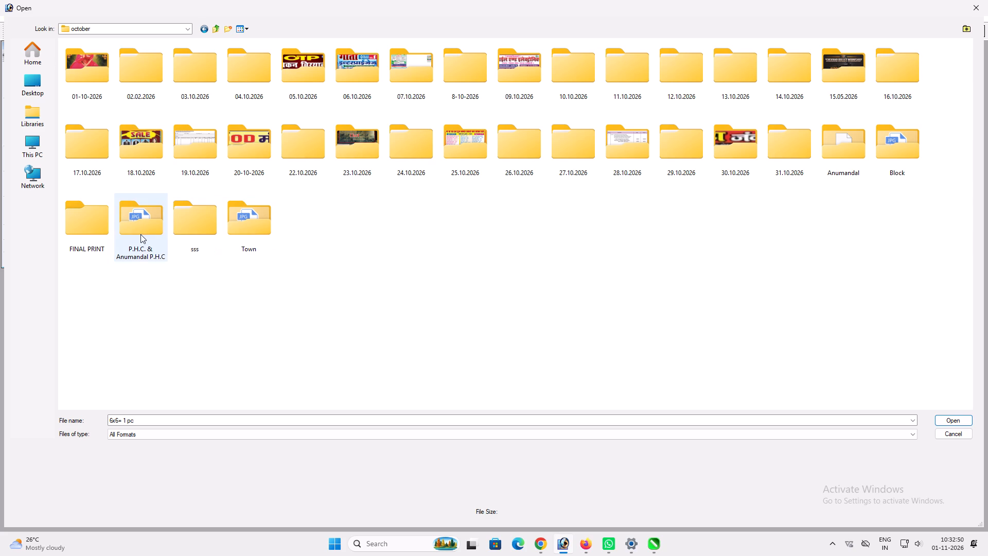
pyautogui.click(149, 235)
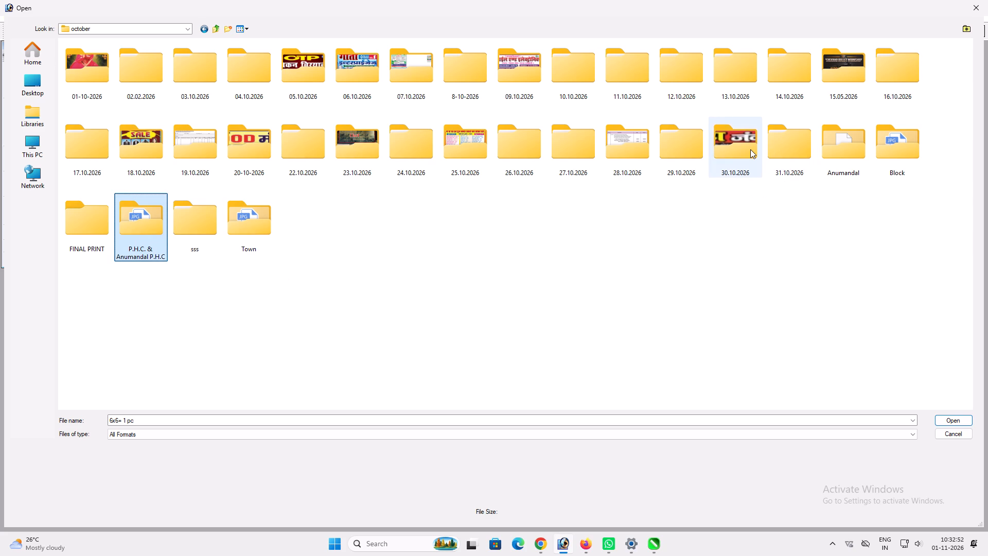
pyautogui.doubleClick(750, 149)
pyautogui.click(162, 91)
pyautogui.hotkey('ctrl', 'x')
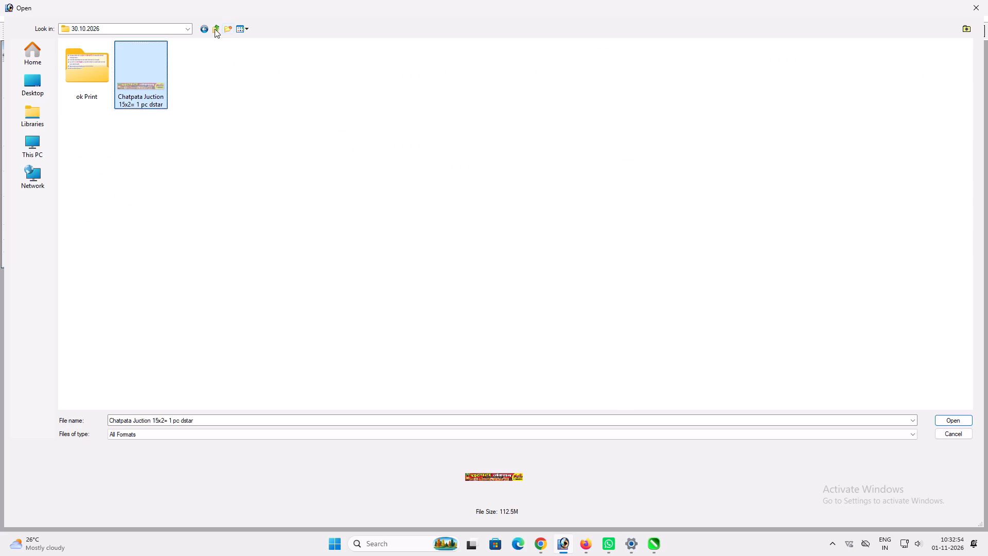
pyautogui.click(215, 29)
pyautogui.tripleClick(781, 166)
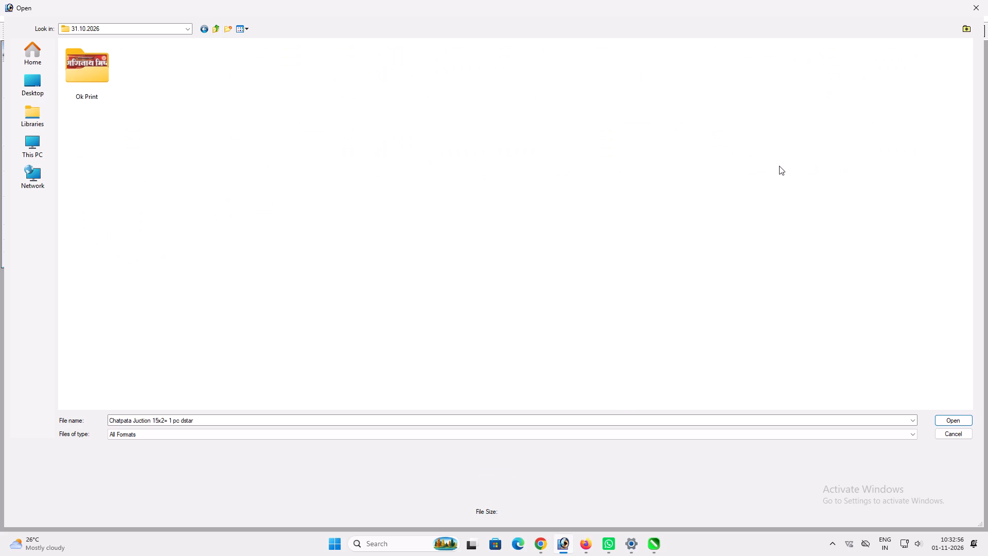
pyautogui.click(91, 66)
pyautogui.moveTo(91, 66); pyautogui.dragTo(103, 80)
pyautogui.keyDown('ctrl'); pyautogui.click(324, 232); pyautogui.keyUp('ctrl')
pyautogui.hotkey('ctrl', 'v')
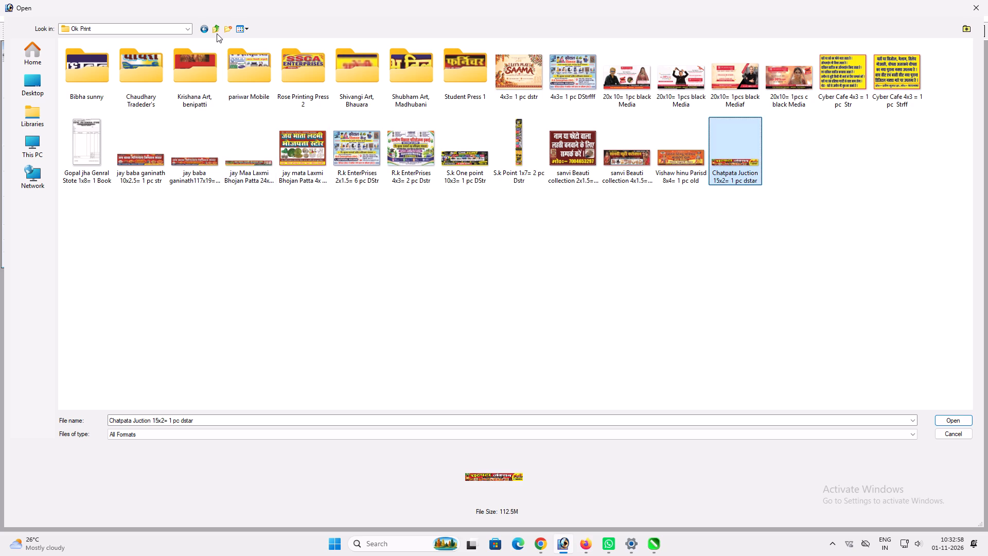
# Open the Pariwar Mobile 40x4= 1 pc satr banner from Ok Print's pariwar Mobile folder and fit it in a maximized window.
pyautogui.click(217, 29)
pyautogui.click(217, 31)
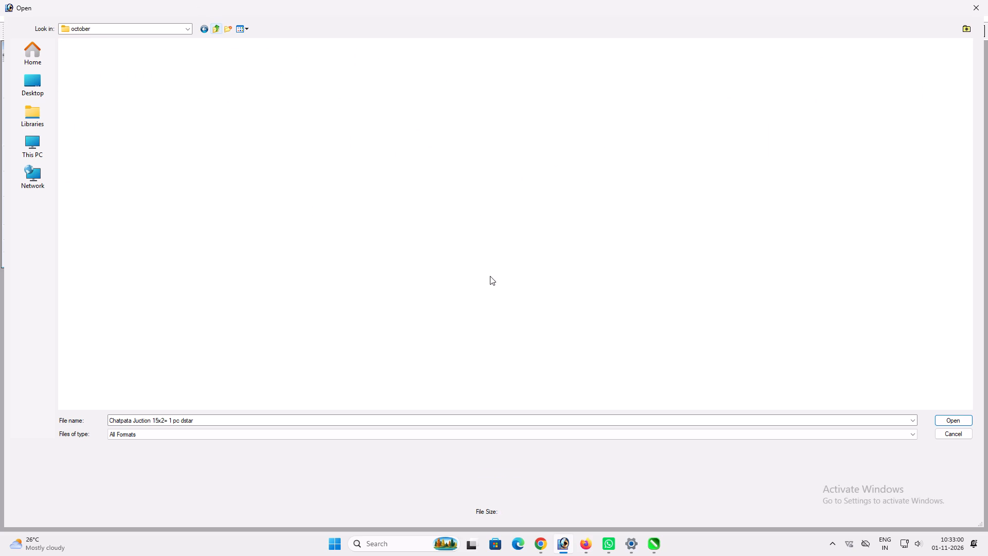
pyautogui.doubleClick(739, 149)
pyautogui.press('BackSpace')
pyautogui.doubleClick(773, 153)
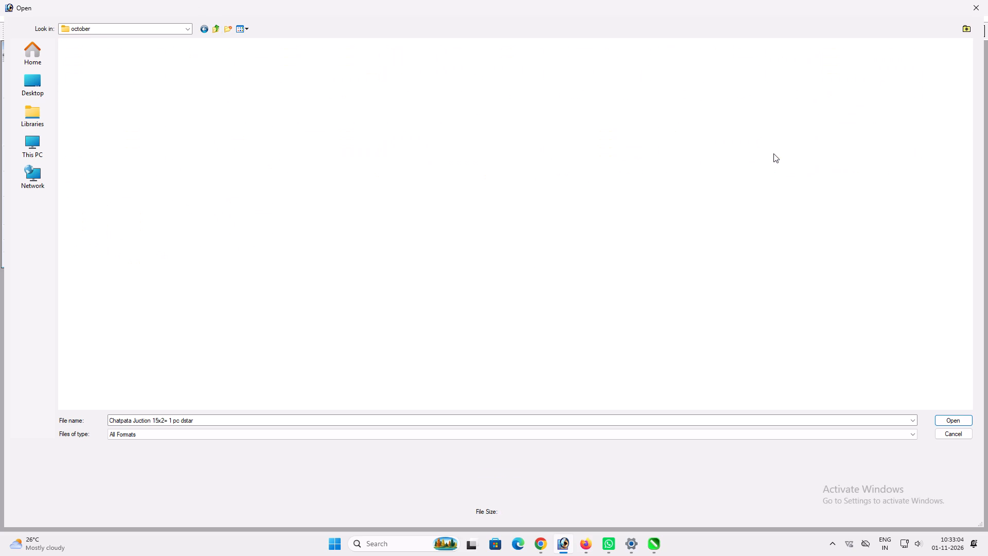
pyautogui.doubleClick(92, 80)
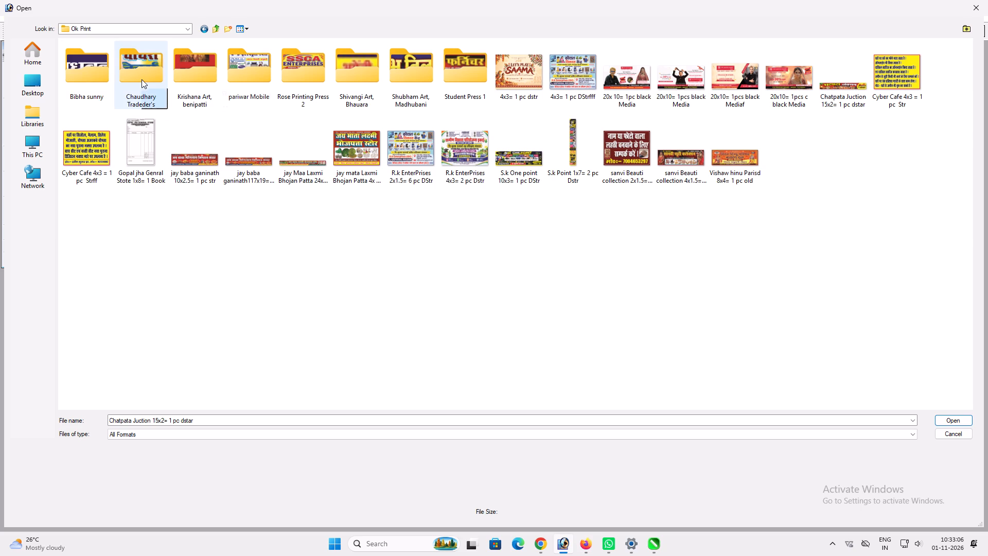
pyautogui.click(142, 79)
pyautogui.click(224, 84)
pyautogui.click(228, 82)
pyautogui.click(226, 93)
pyautogui.doubleClick(228, 92)
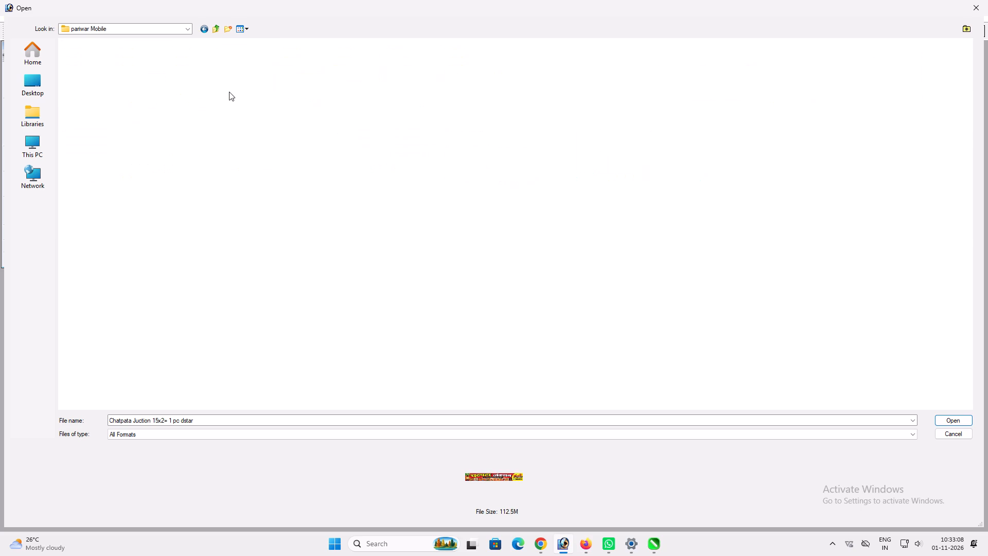
pyautogui.click(516, 94)
pyautogui.press('Return')
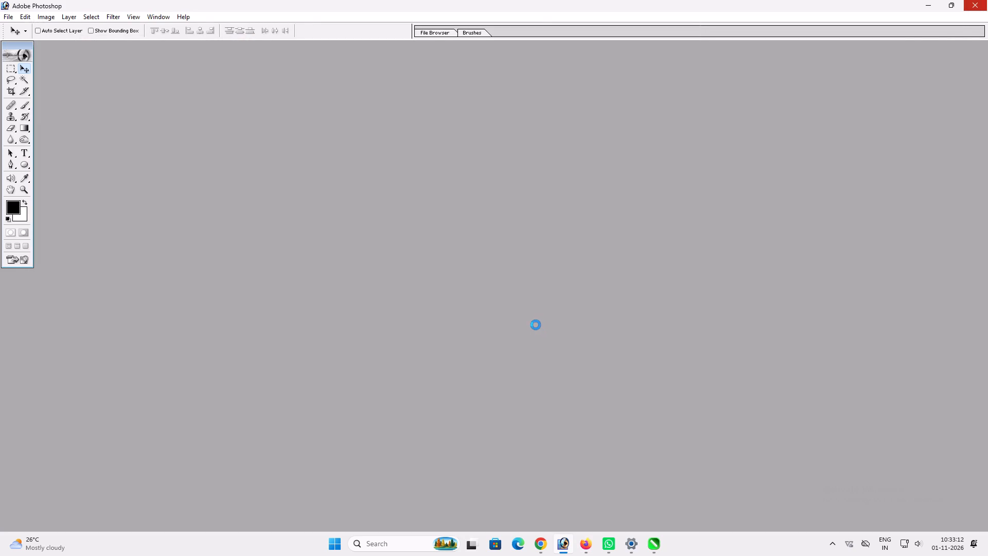
pyautogui.doubleClick(450, 50)
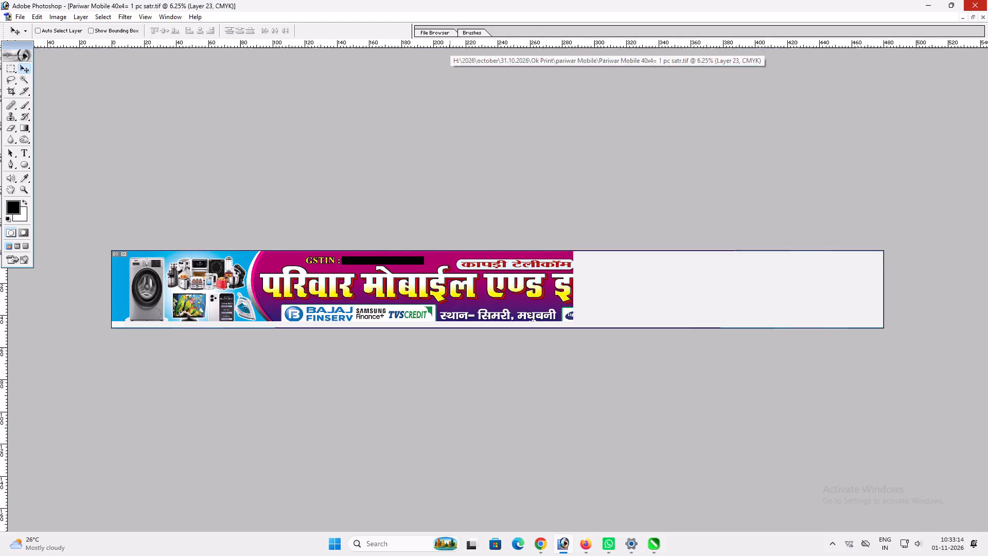
pyautogui.hotkey('ctrl', '0')
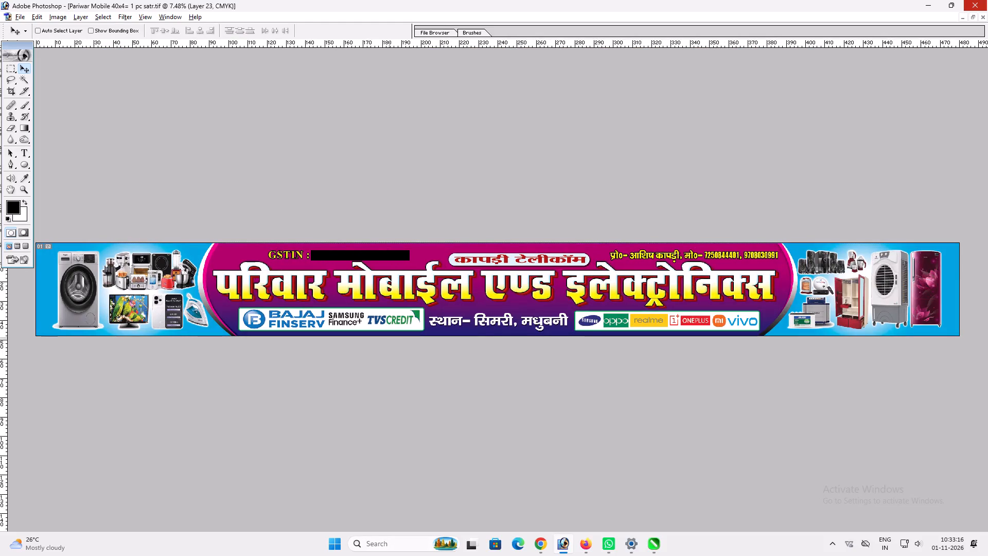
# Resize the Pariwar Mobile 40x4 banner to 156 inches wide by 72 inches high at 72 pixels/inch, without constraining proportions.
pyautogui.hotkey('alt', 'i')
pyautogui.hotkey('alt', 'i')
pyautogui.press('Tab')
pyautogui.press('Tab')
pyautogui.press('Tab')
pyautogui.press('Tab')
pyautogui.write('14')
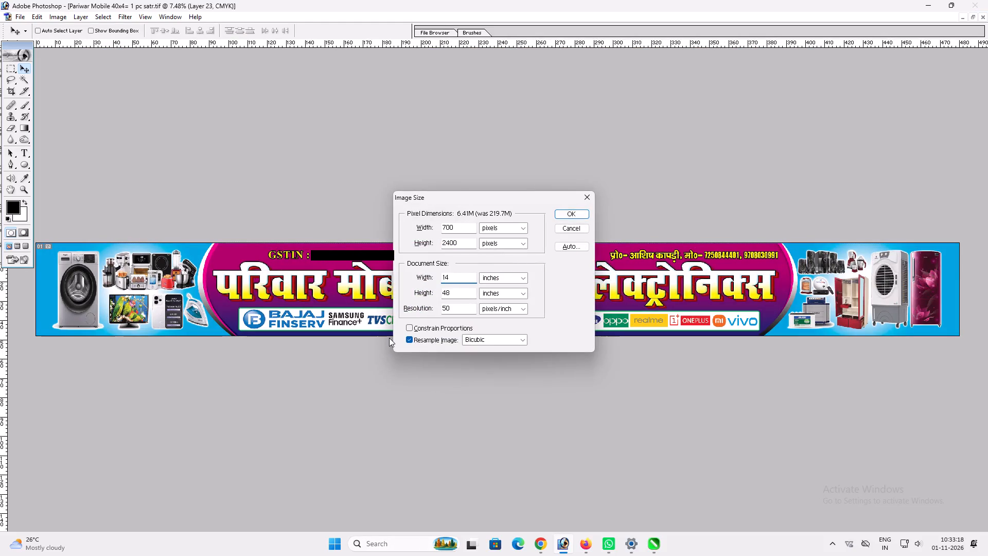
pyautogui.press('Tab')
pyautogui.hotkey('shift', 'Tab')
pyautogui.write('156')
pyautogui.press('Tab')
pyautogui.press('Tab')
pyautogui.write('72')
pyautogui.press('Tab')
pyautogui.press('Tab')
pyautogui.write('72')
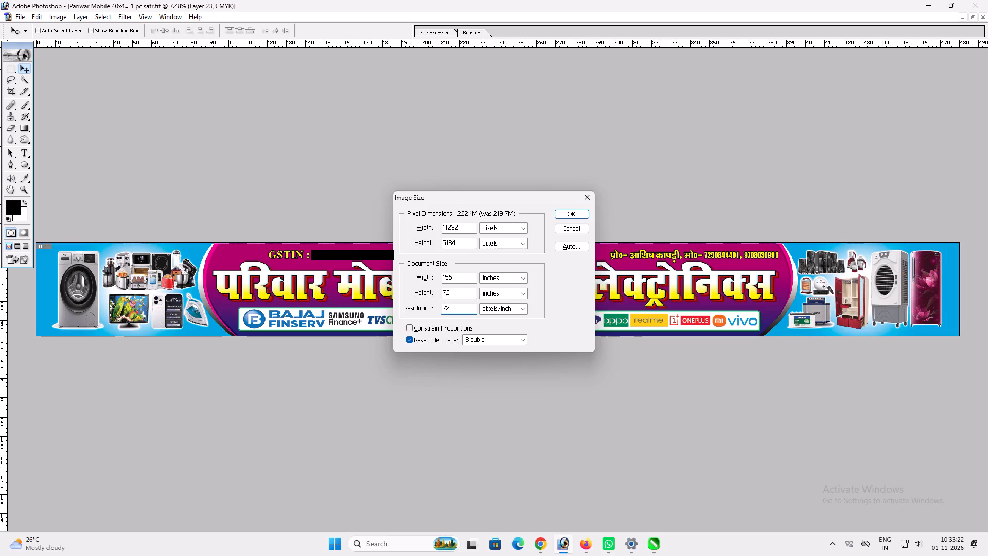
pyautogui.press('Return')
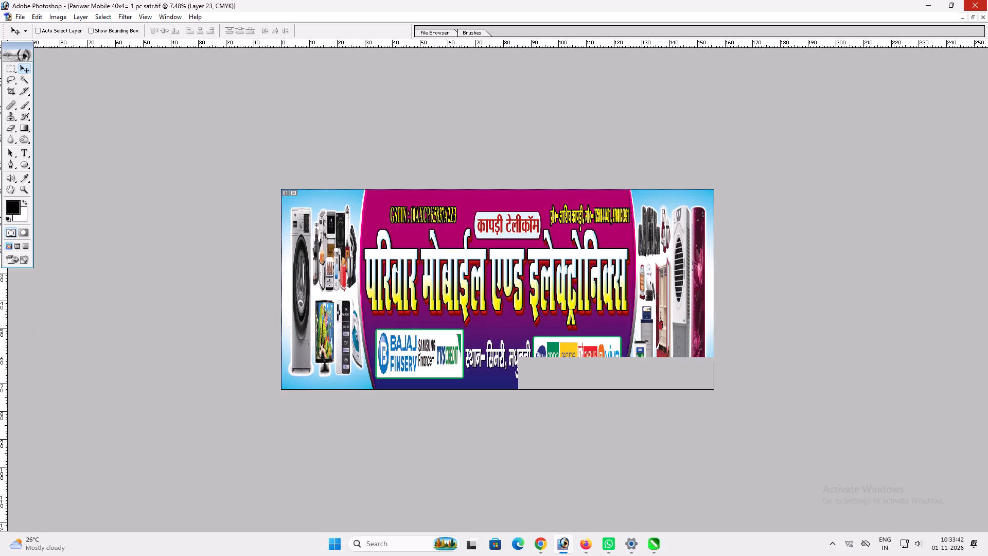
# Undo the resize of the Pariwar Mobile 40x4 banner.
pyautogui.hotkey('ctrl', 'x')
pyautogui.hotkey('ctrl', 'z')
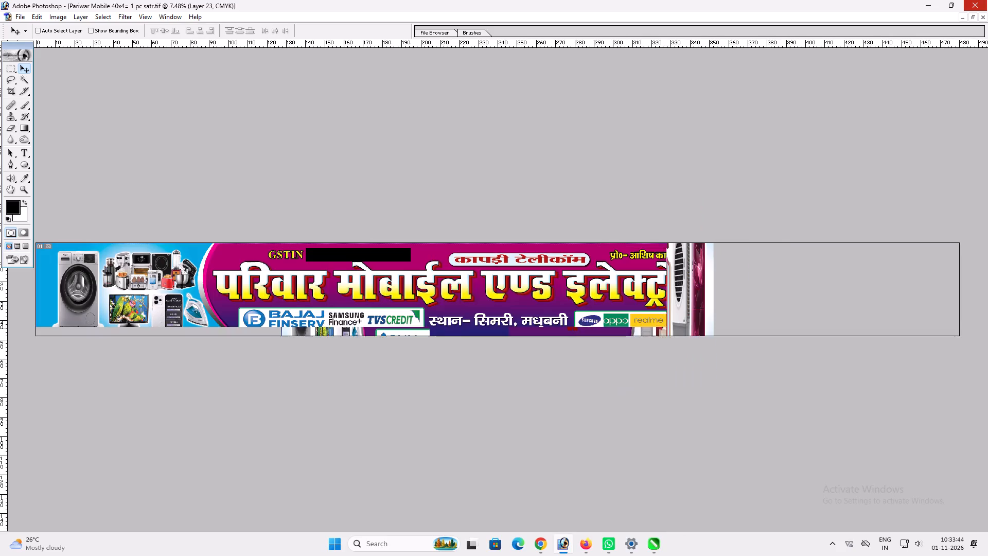
# Switch to the desktop and look through the deleted files in the Recycle Bin as icon previews.
pyautogui.press('d')
pyautogui.press('super+d')
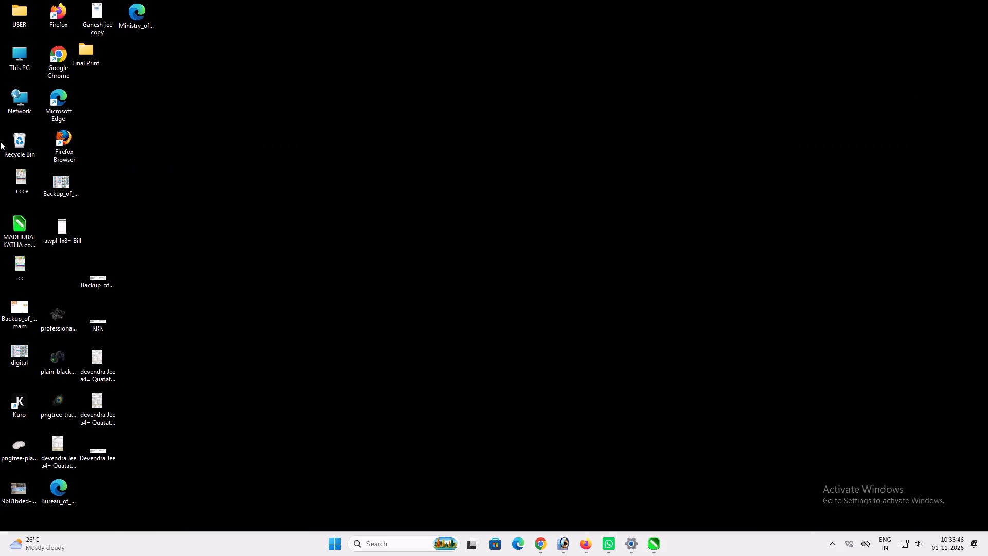
pyautogui.doubleClick(13, 137)
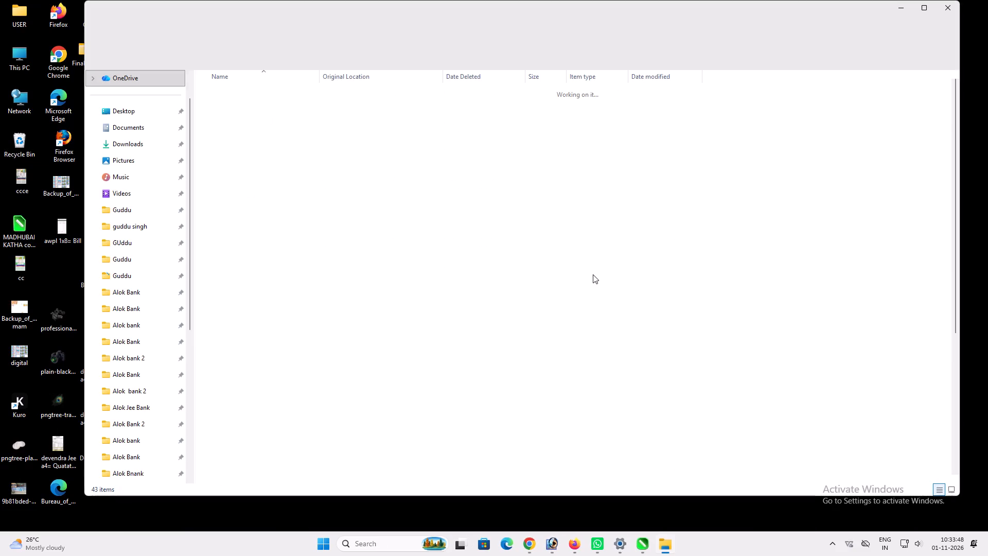
pyautogui.scroll(-17, 509, 255)
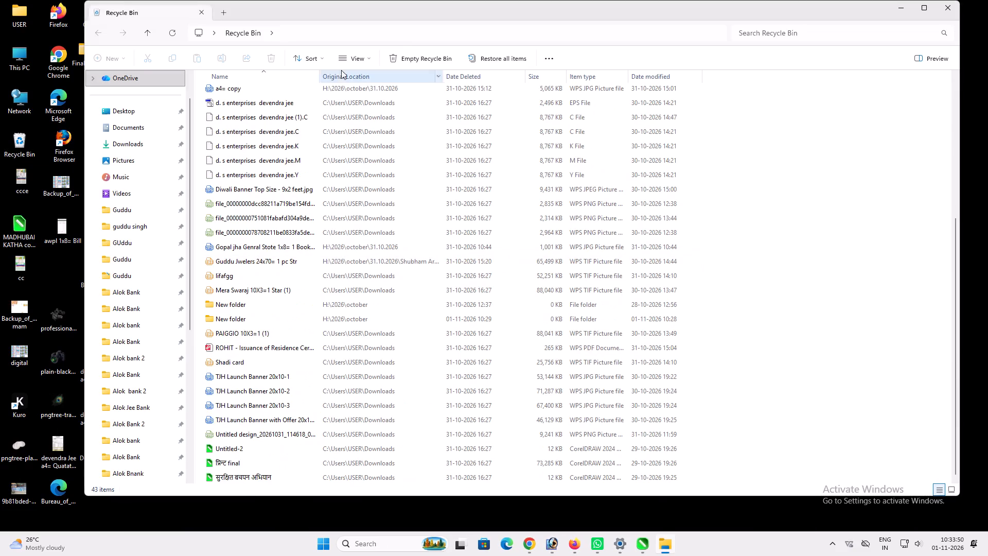
pyautogui.click(366, 57)
pyautogui.click(383, 93)
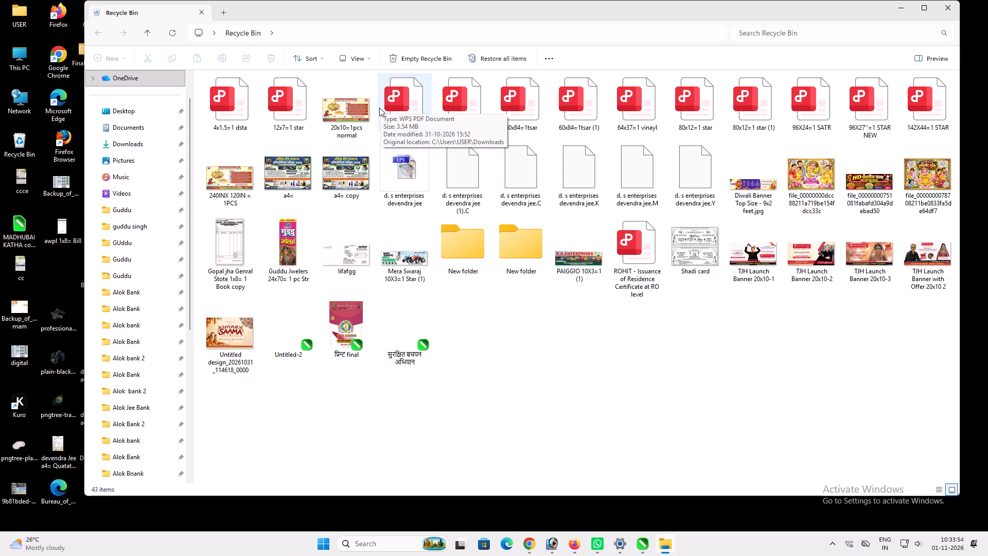
pyautogui.scroll(-6, 364, 153)
pyautogui.scroll(2, 364, 153)
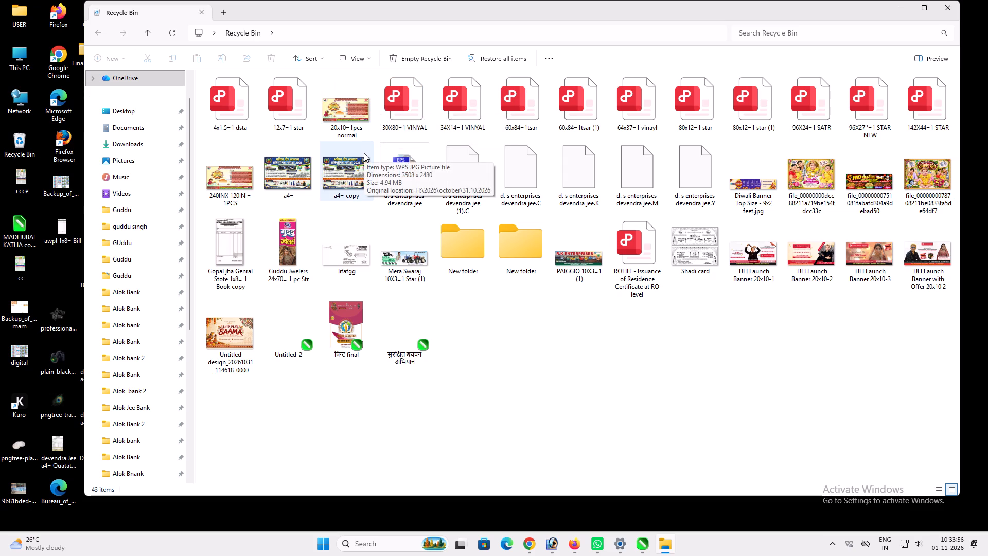
pyautogui.scroll(5, 364, 153)
pyautogui.click(516, 299)
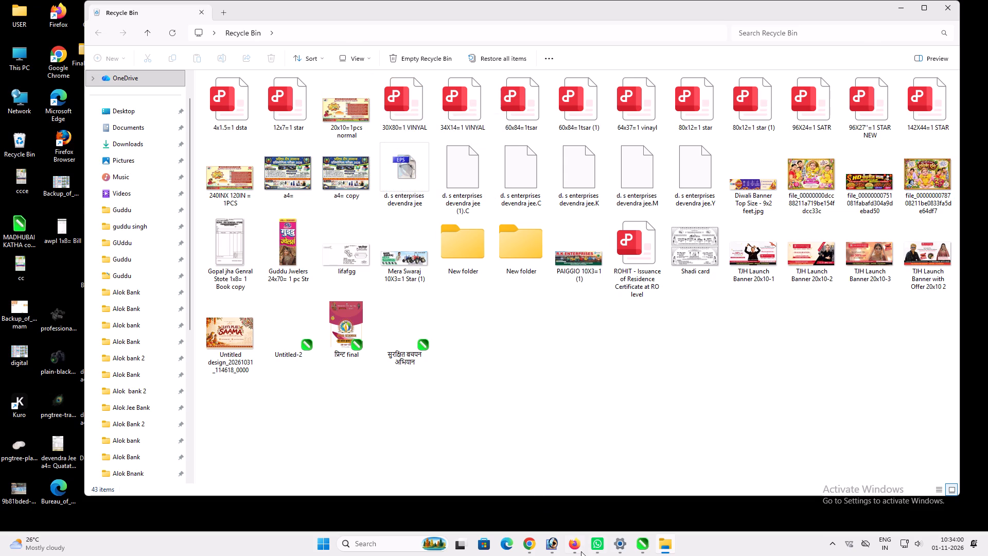
# Return to Photoshop and open the Pariwar Mobile 7x5= 2 pic D Star banner in a maximized window.
pyautogui.click(546, 546)
pyautogui.hotkey('ctrl', 'o')
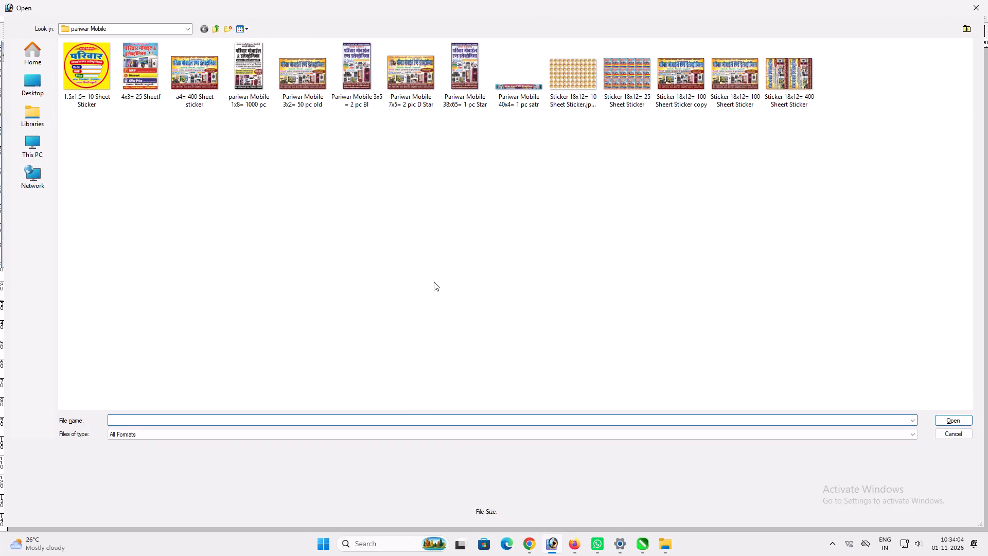
pyautogui.click(744, 87)
pyautogui.click(414, 85)
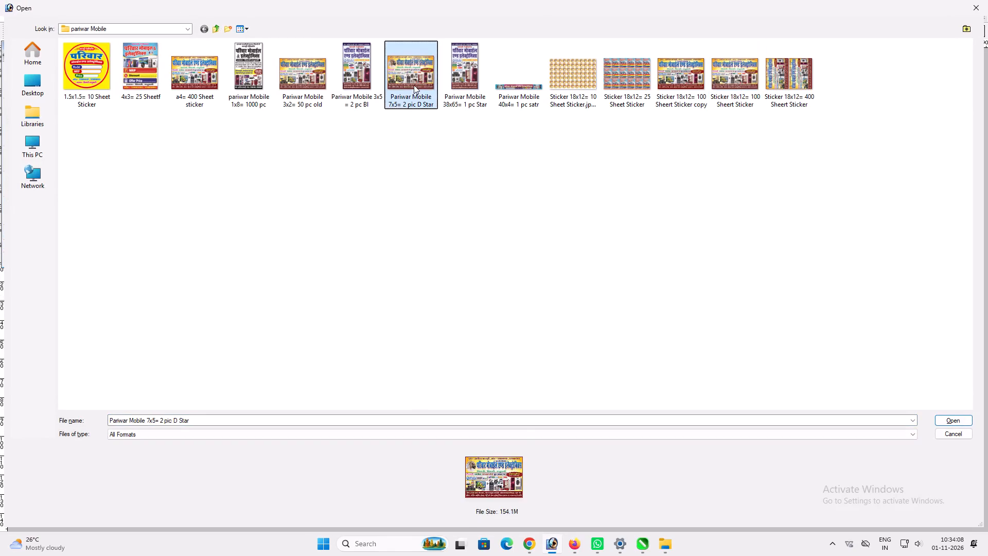
pyautogui.press('Return')
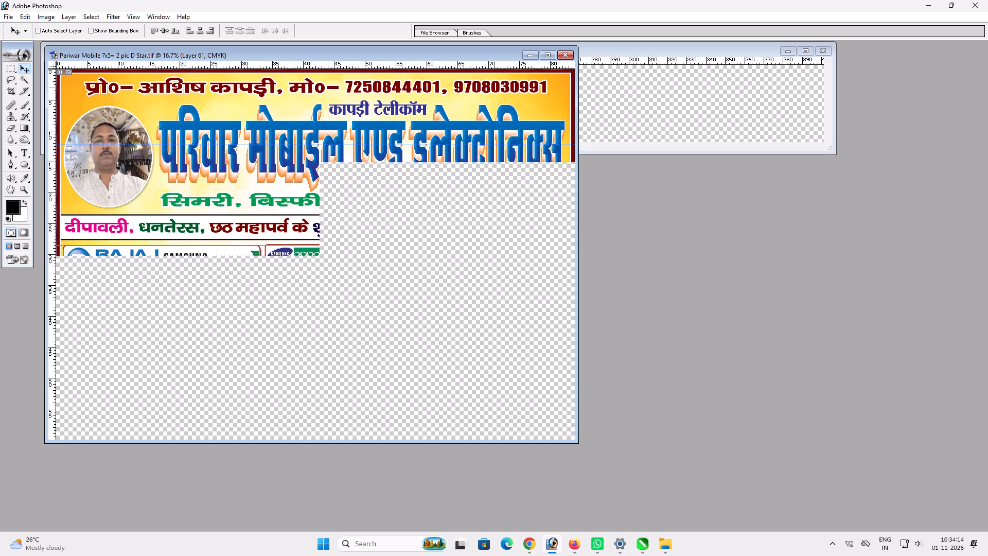
pyautogui.keyDown('ctrl'); pyautogui.click(405, 53); pyautogui.keyUp('ctrl')
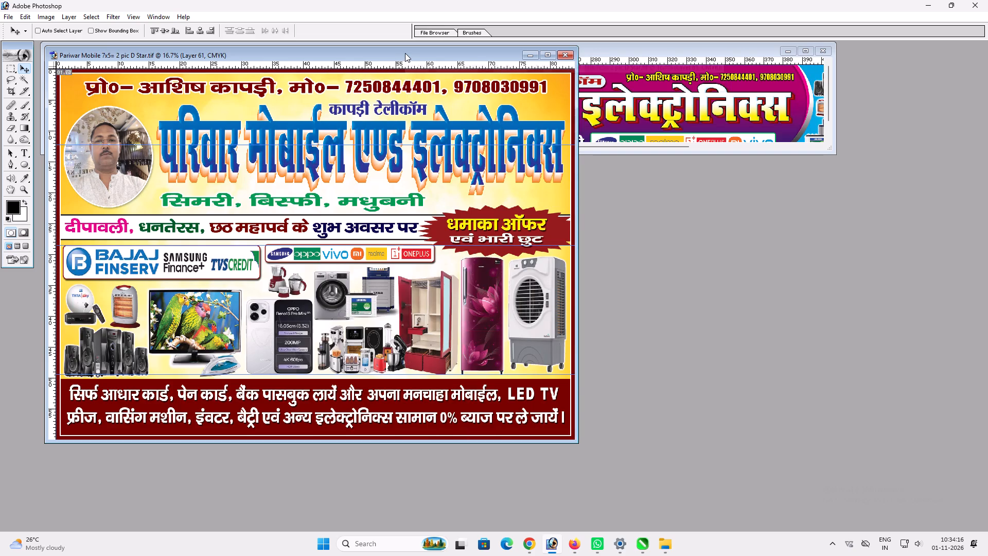
pyautogui.doubleClick(405, 53)
# Delete the round portrait photo and its remaining backing layer beside the shop name.
pyautogui.keyDown('ctrl'); pyautogui.click(316, 183); pyautogui.keyUp('ctrl')
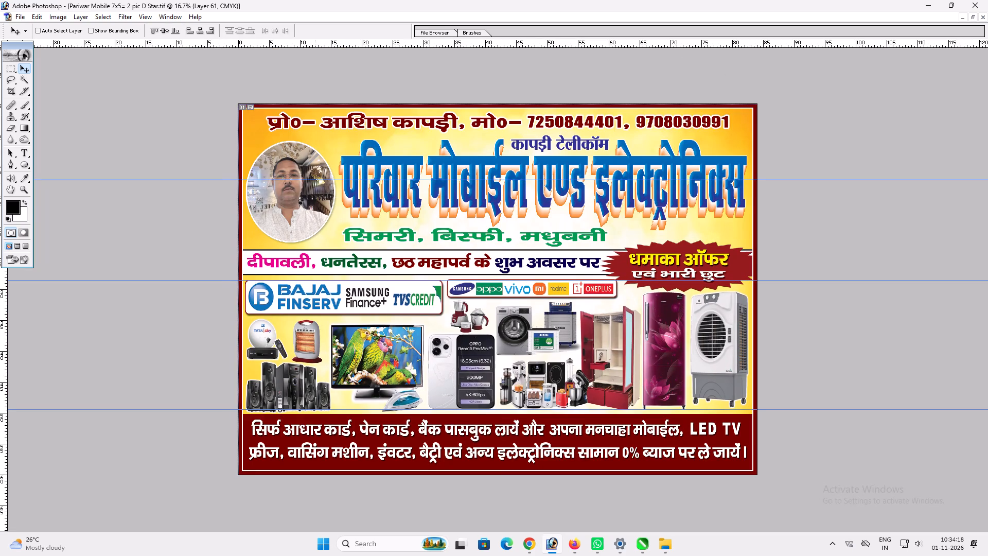
pyautogui.hotkey('alt', 'l')
pyautogui.hotkey('alt', 'l')
pyautogui.hotkey('alt', 'l')
pyautogui.press('v')
pyautogui.keyDown('ctrl'); pyautogui.click(315, 183); pyautogui.keyUp('ctrl')
pyautogui.hotkey('alt', 'l')
pyautogui.hotkey('alt', 'l')
pyautogui.hotkey('alt', 'l')
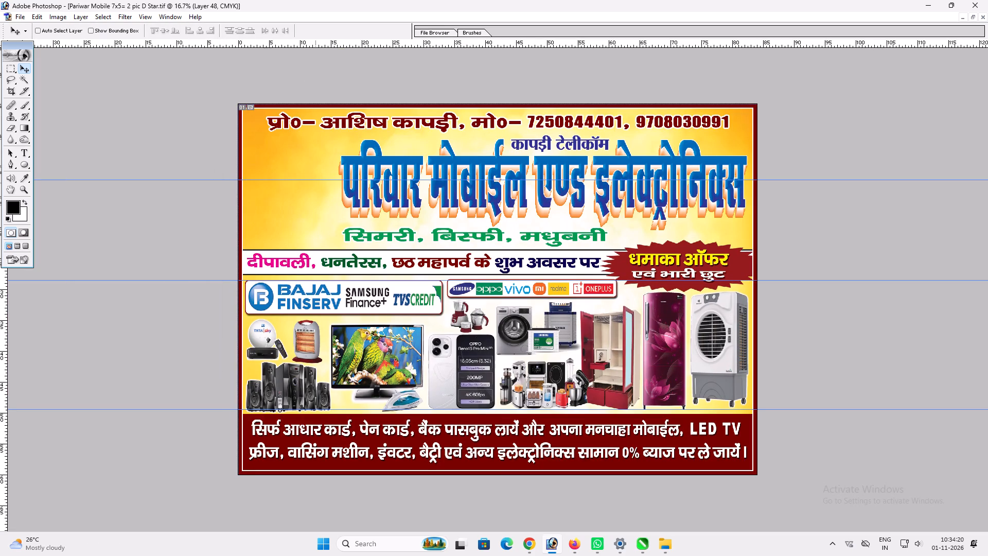
pyautogui.press('v')
# Stretch the blue shop-name heading and its shadow copy leftward over the emptied portrait area, up to the border.
pyautogui.moveTo(374, 197); pyautogui.dragTo(368, 199)
pyautogui.rightClick(351, 197)
pyautogui.hotkey('ctrl', 'z')
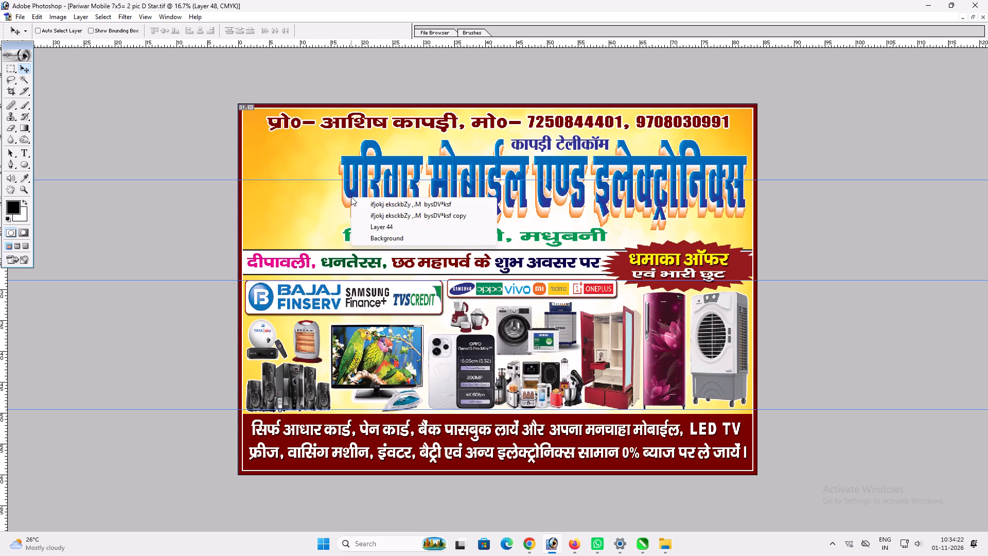
pyautogui.click(351, 191)
pyautogui.hotkey('ctrl', 'z')
pyautogui.keyDown('ctrl'); pyautogui.rightClick(351, 191); pyautogui.keyUp('ctrl')
pyautogui.moveTo(368, 192); pyautogui.dragTo(375, 194)
pyautogui.hotkey('ctrl', 't')
pyautogui.keyDown('shift'); pyautogui.moveTo(339, 174); pyautogui.dragTo(250, 165); pyautogui.keyUp('shift')
pyautogui.press('Return')
pyautogui.press('v')
pyautogui.press('v')
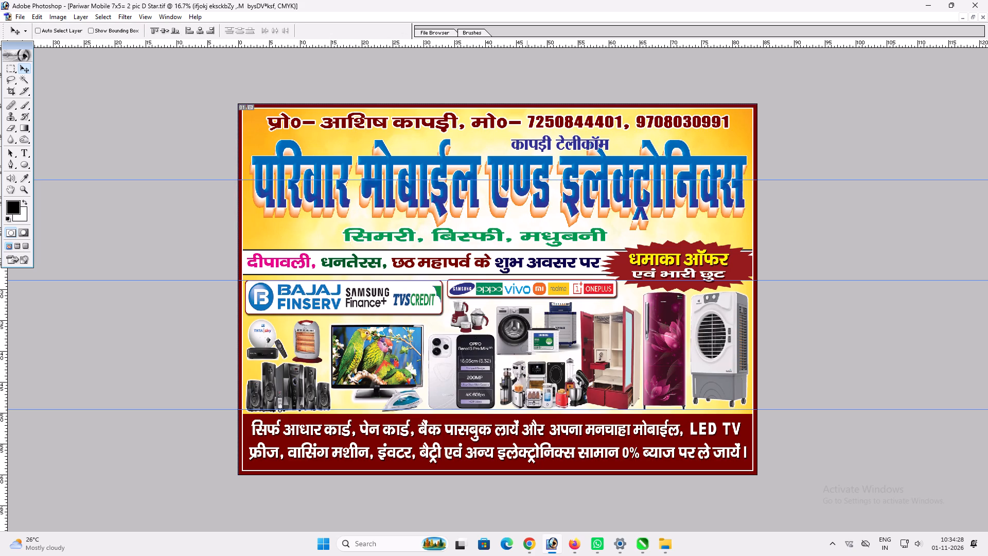
# Move the कापड़ी टेलीकॉम line left to sit centred above the shop name and widen it slightly.
pyautogui.keyDown('ctrl'); pyautogui.click(526, 145); pyautogui.keyUp('ctrl')
pyautogui.moveTo(526, 145); pyautogui.dragTo(474, 151)
pyautogui.hotkey('ctrl', 't')
pyautogui.keyDown('shift'); pyautogui.moveTo(555, 139); pyautogui.dragTo(563, 137); pyautogui.keyUp('shift')
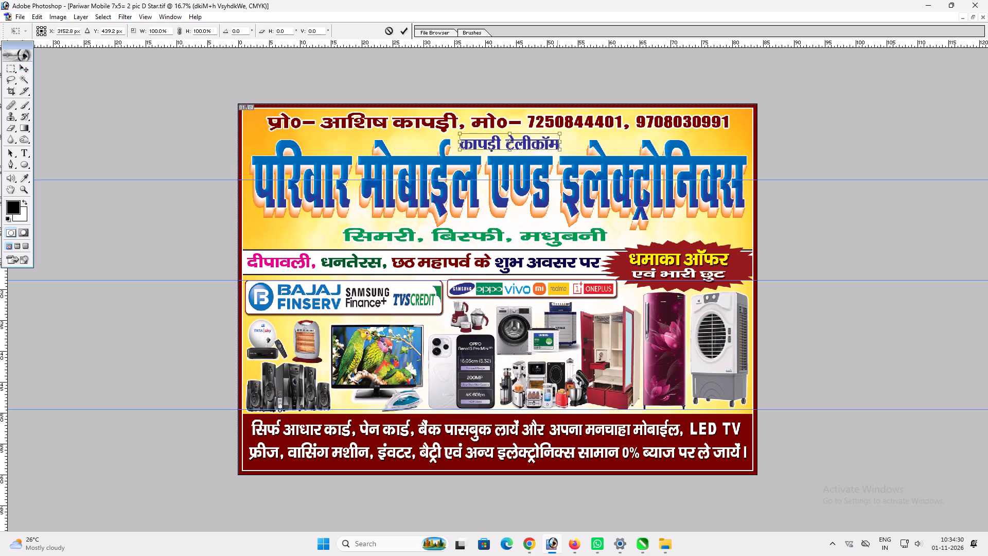
pyautogui.keyDown('shift'); pyautogui.moveTo(563, 137); pyautogui.dragTo(576, 136); pyautogui.keyUp('shift')
pyautogui.hotkey('shift', 'Return')
pyautogui.press('v')
# Resize the image to 156 inches wide by 72 inches high without constraining proportions.
pyautogui.hotkey('alt', 'i')
pyautogui.hotkey('alt', 'i')
pyautogui.press('Tab')
pyautogui.press('Tab')
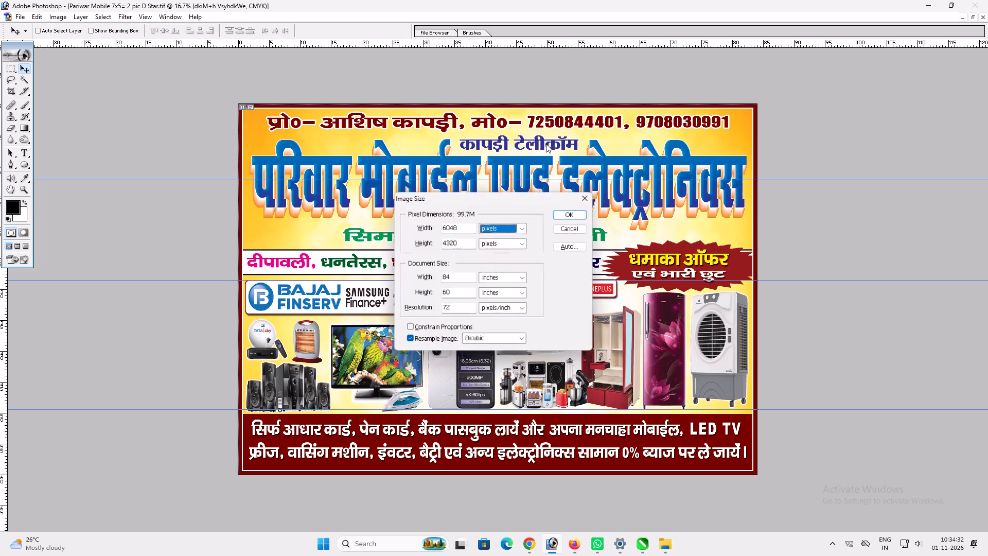
pyautogui.press('Tab')
pyautogui.press('Tab')
pyautogui.write('156')
pyautogui.press('Tab')
pyautogui.press('Tab')
pyautogui.write('72')
pyautogui.press('Return')
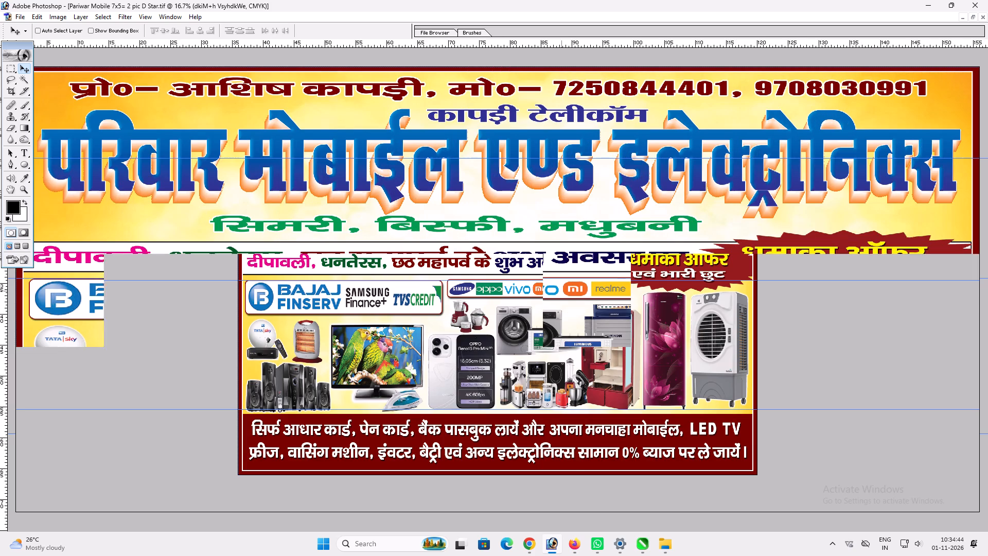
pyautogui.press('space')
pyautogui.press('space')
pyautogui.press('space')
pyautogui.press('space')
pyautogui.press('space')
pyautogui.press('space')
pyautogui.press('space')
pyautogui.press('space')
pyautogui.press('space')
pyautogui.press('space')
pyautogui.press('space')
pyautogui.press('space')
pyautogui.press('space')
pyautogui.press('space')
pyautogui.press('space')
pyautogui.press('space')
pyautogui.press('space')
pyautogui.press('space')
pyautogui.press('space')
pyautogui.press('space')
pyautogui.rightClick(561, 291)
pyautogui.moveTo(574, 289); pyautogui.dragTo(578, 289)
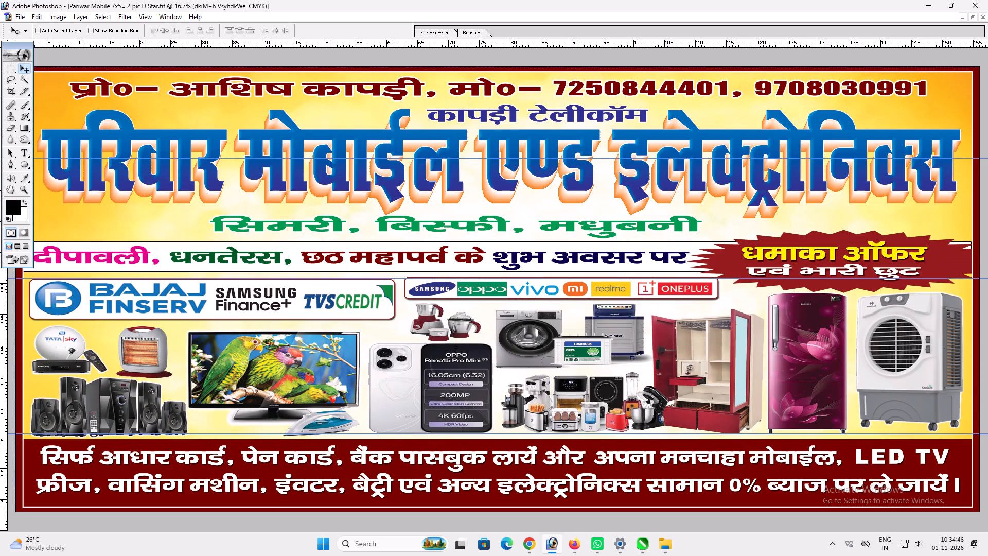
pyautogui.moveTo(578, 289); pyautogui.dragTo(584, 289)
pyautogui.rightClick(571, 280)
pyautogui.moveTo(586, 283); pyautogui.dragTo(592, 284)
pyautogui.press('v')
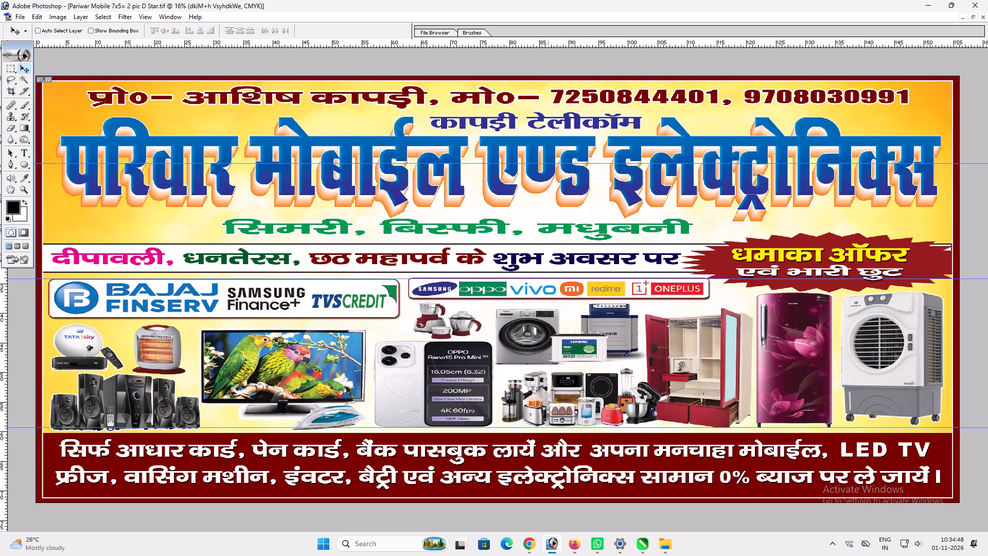
# Copy the layer style of the old border frame and delete the distorted border layers.
pyautogui.keyDown('ctrl'); pyautogui.click(548, 79); pyautogui.keyUp('ctrl')
pyautogui.hotkey('alt', 'l')
pyautogui.hotkey('alt', 'y')
pyautogui.press('c')
pyautogui.hotkey('alt', 'l')
pyautogui.hotkey('alt', 'l')
pyautogui.hotkey('alt', 'l')
# Stroke the whole canvas edge at 90 px, centred, on a new layer and apply the copied border layer style.
pyautogui.hotkey('ctrl', 'a')
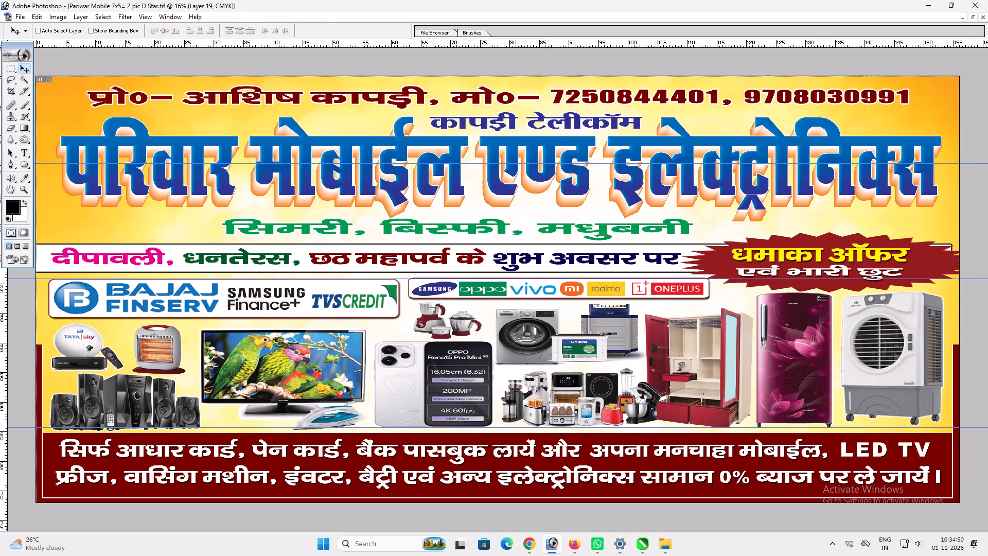
pyautogui.hotkey('alt', 'l')
pyautogui.hotkey('alt', 'w')
pyautogui.hotkey('alt', 'l')
pyautogui.hotkey('alt', 'e')
pyautogui.hotkey('alt', 's')
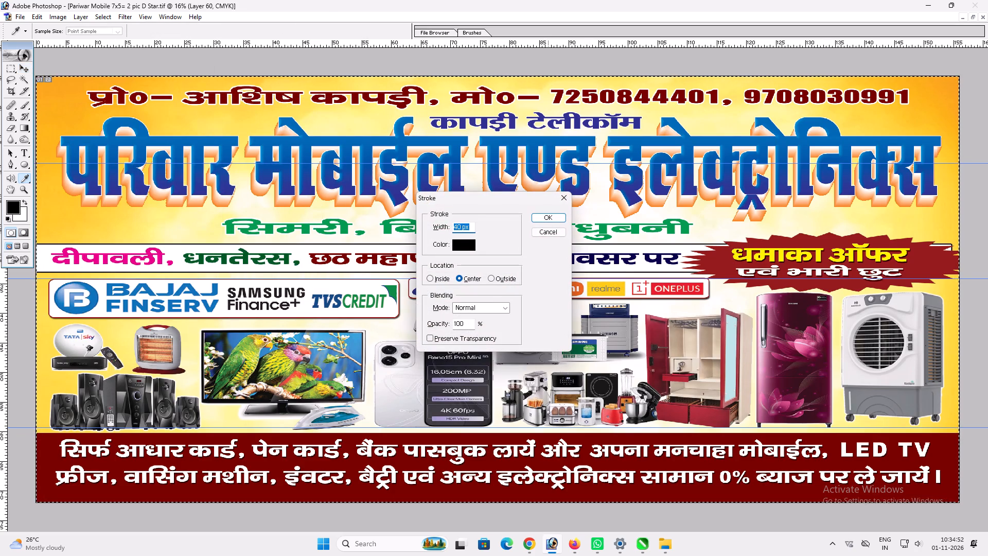
pyautogui.press('9')
pyautogui.press('0')
pyautogui.press('Return')
pyautogui.hotkey('ctrl', 'd')
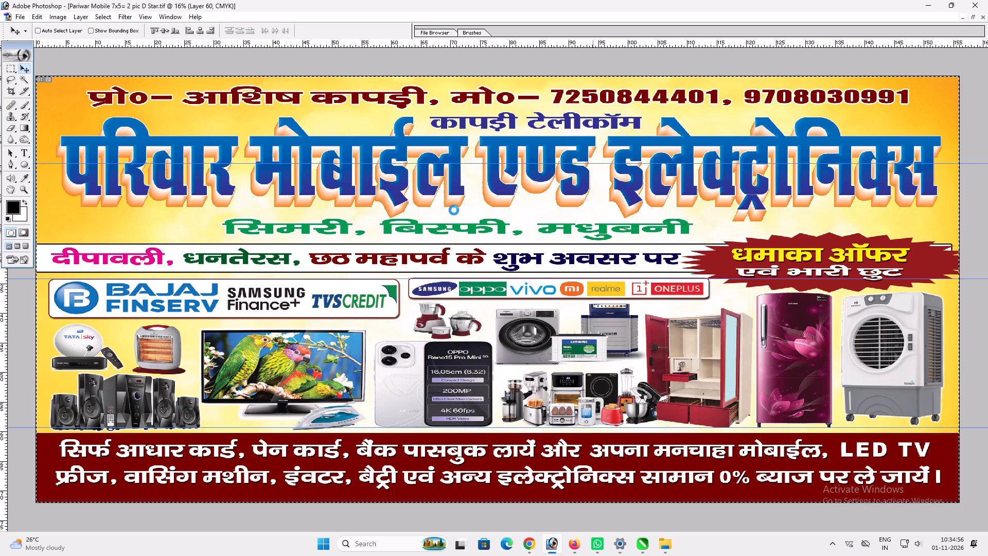
pyautogui.hotkey('alt', 'l')
pyautogui.hotkey('alt', 'y')
pyautogui.press('p')
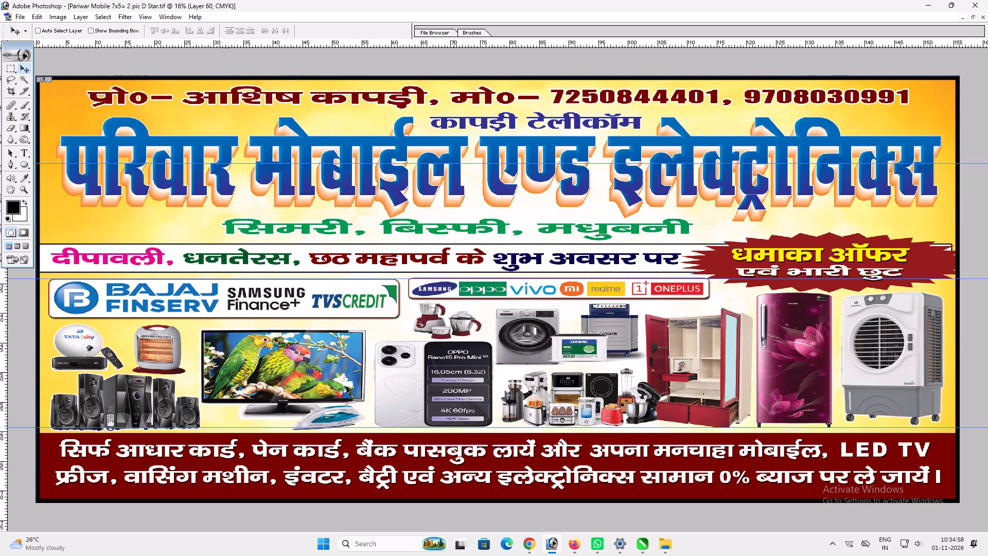
pyautogui.press('v')
pyautogui.press('v')
# Move the dark red starburst behind the offer text slightly right, against the banner's right border.
pyautogui.keyDown('ctrl'); pyautogui.click(925, 257); pyautogui.keyUp('ctrl')
pyautogui.moveTo(925, 257); pyautogui.dragTo(931, 257)
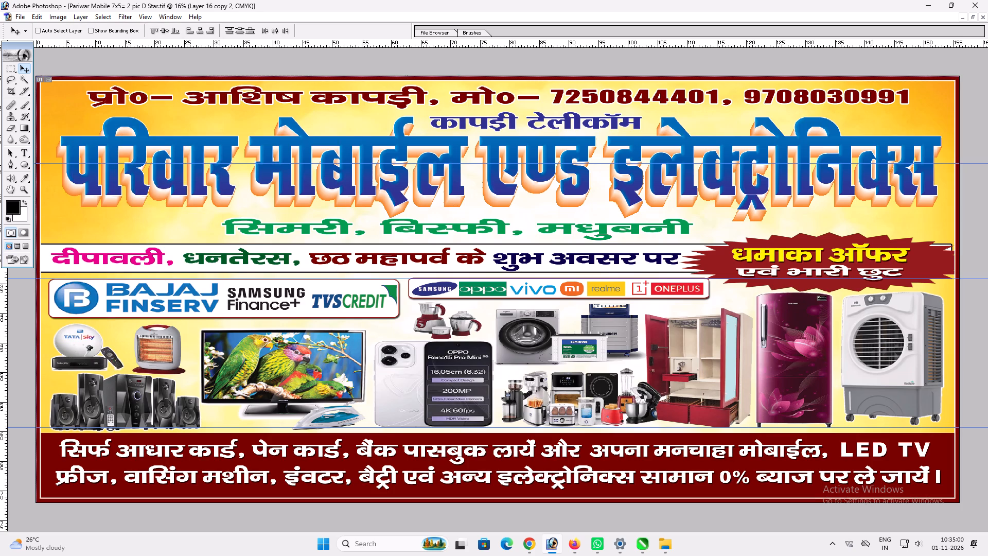
pyautogui.moveTo(931, 257); pyautogui.dragTo(946, 255)
pyautogui.hotkey('ctrl', 'z')
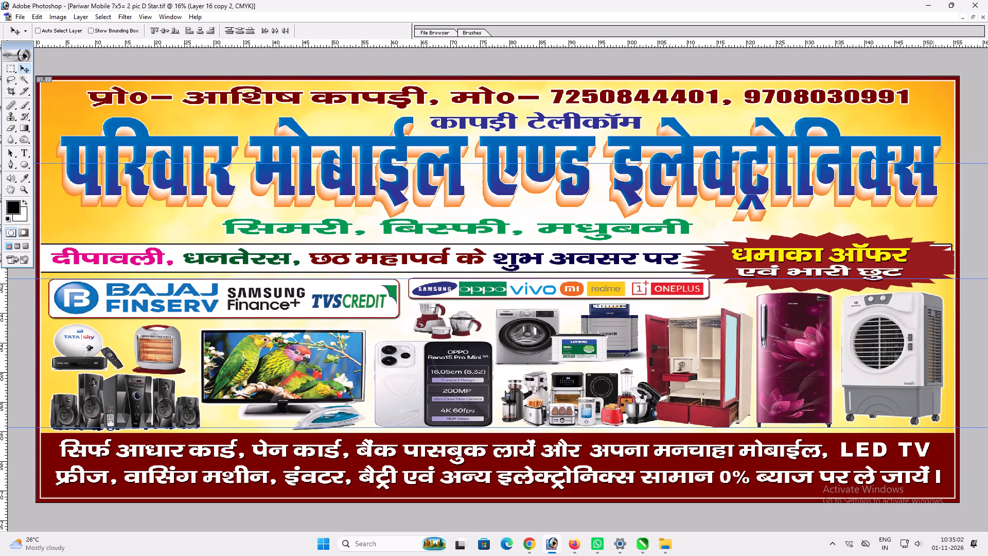
pyautogui.press('v')
pyautogui.rightClick(928, 266)
pyautogui.click(937, 268)
pyautogui.keyDown('ctrl'); pyautogui.keyDown('shift'); pyautogui.rightClick(930, 255); pyautogui.keyUp('shift'); pyautogui.keyUp('ctrl')
pyautogui.keyDown('ctrl'); pyautogui.keyDown('shift'); pyautogui.moveTo(938, 258); pyautogui.dragTo(943, 261); pyautogui.keyUp('shift'); pyautogui.keyUp('ctrl')
pyautogui.moveTo(942, 262); pyautogui.dragTo(956, 257)
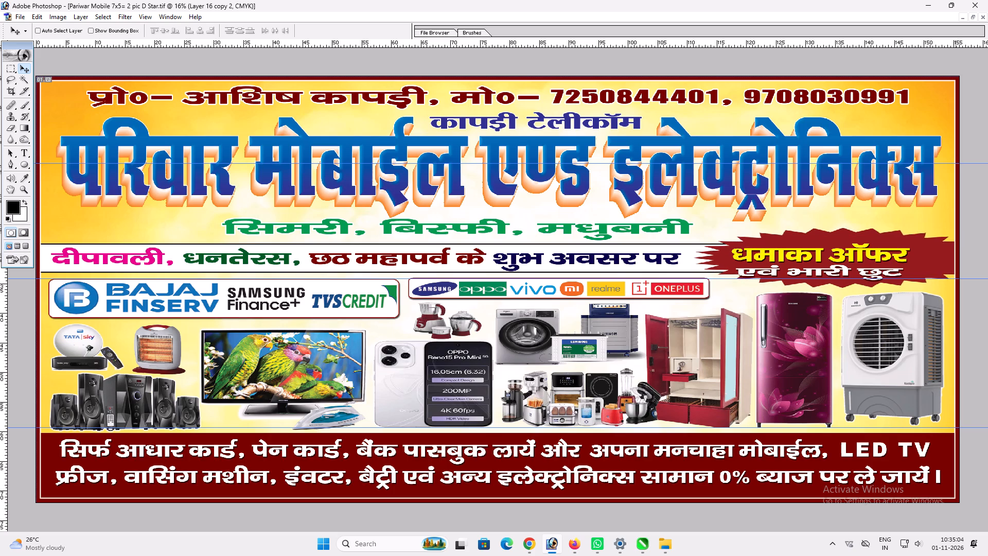
pyautogui.moveTo(956, 257); pyautogui.dragTo(963, 257)
# Move the offer text धमाका ऑफर एवं भारी छुट right so it sits centred on the starburst.
pyautogui.keyDown('ctrl'); pyautogui.click(905, 250); pyautogui.keyUp('ctrl')
pyautogui.moveTo(905, 250); pyautogui.dragTo(931, 247)
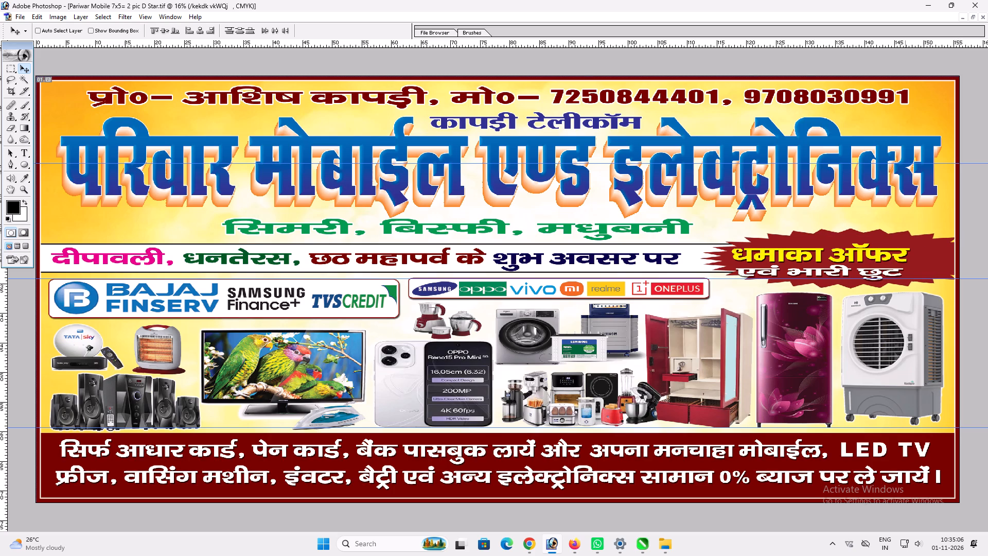
pyautogui.moveTo(931, 247); pyautogui.dragTo(933, 247)
pyautogui.hotkey('ctrl', 'z')
pyautogui.keyDown('ctrl'); pyautogui.keyDown('shift'); pyautogui.rightClick(904, 251); pyautogui.keyUp('shift'); pyautogui.keyUp('ctrl')
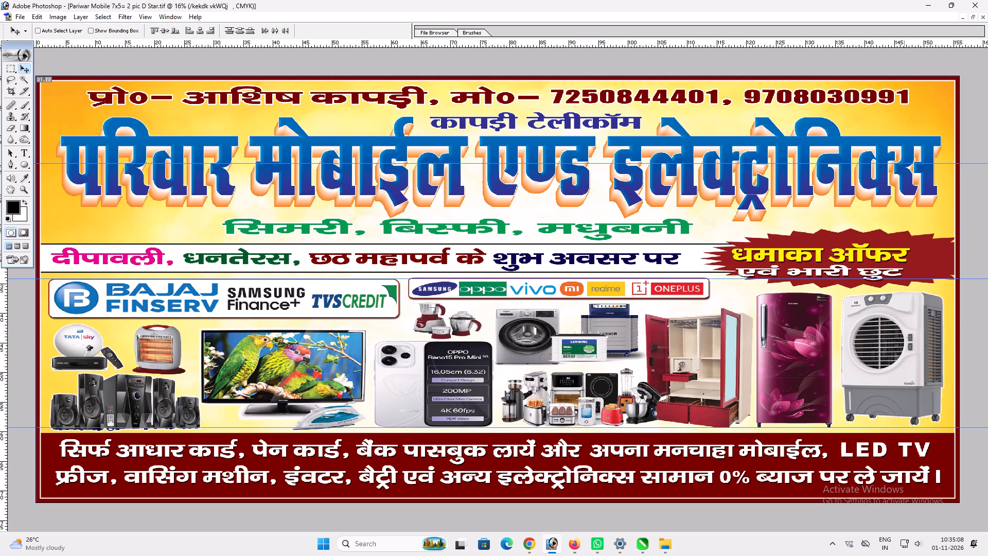
pyautogui.keyDown('ctrl'); pyautogui.keyDown('shift'); pyautogui.click(914, 253); pyautogui.keyUp('shift'); pyautogui.keyUp('ctrl')
pyautogui.keyDown('shift'); pyautogui.moveTo(907, 251); pyautogui.dragTo(916, 253); pyautogui.keyUp('shift')
pyautogui.hotkey('ctrl', 'z')
pyautogui.keyDown('ctrl'); pyautogui.keyDown('shift'); pyautogui.click(886, 273); pyautogui.keyUp('shift'); pyautogui.keyUp('ctrl')
pyautogui.moveTo(886, 273); pyautogui.dragTo(896, 270)
pyautogui.moveTo(896, 270); pyautogui.dragTo(912, 267)
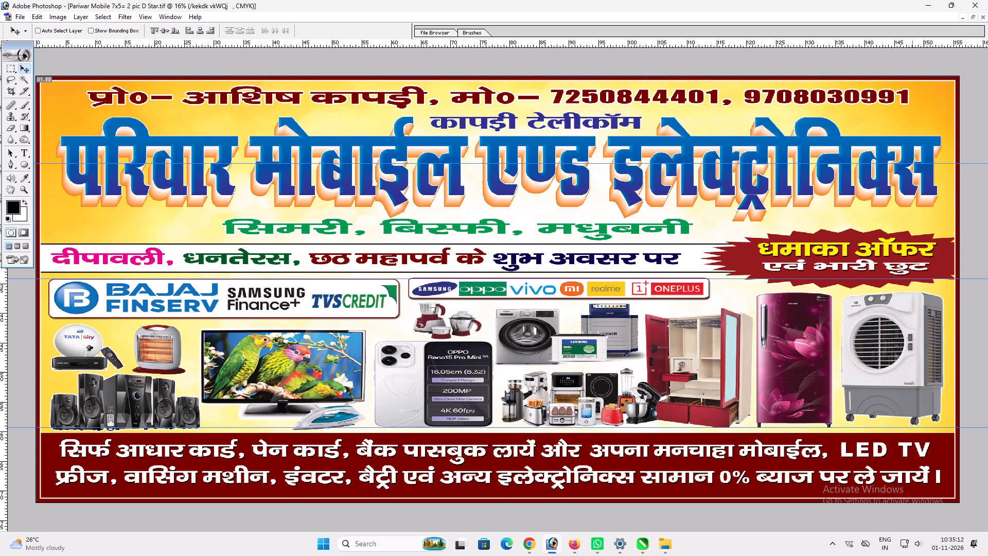
# Widen the festival greeting line slightly to fill the white strip up to the starburst.
pyautogui.press('v')
pyautogui.keyDown('ctrl'); pyautogui.click(675, 254); pyautogui.keyUp('ctrl')
pyautogui.hotkey('ctrl', 't')
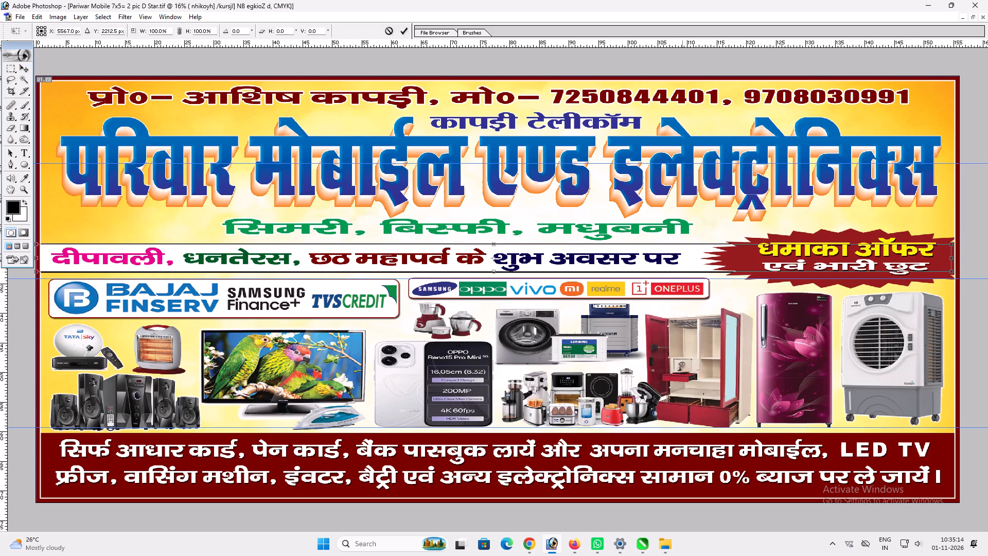
pyautogui.press('Return')
pyautogui.press('v')
pyautogui.keyDown('ctrl'); pyautogui.keyDown('shift'); pyautogui.rightClick(675, 259); pyautogui.keyUp('shift'); pyautogui.keyUp('ctrl')
pyautogui.keyDown('ctrl'); pyautogui.keyDown('shift'); pyautogui.rightClick(675, 255); pyautogui.keyUp('shift'); pyautogui.keyUp('ctrl')
pyautogui.keyDown('ctrl'); pyautogui.keyDown('shift'); pyautogui.moveTo(686, 257); pyautogui.dragTo(691, 258); pyautogui.keyUp('shift'); pyautogui.keyUp('ctrl')
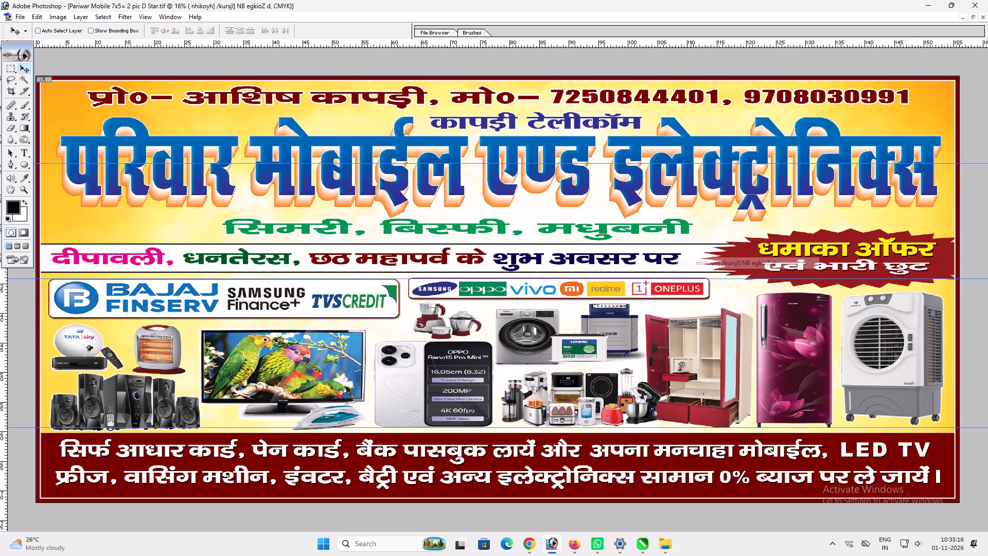
pyautogui.hotkey('ctrl', 't')
pyautogui.keyDown('shift'); pyautogui.moveTo(682, 255); pyautogui.dragTo(696, 251); pyautogui.keyUp('shift')
pyautogui.hotkey('shift', 'Return')
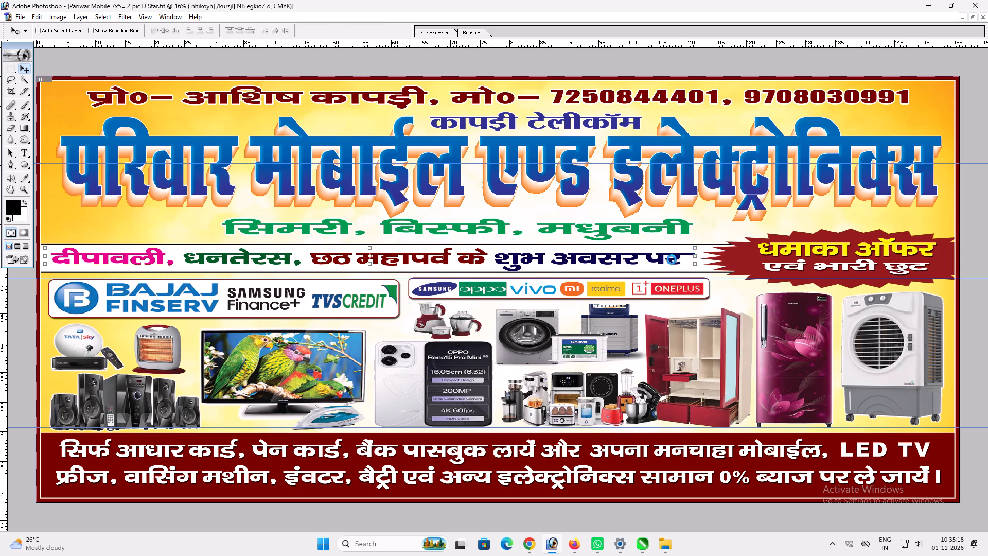
# Insert the word एवं before छठ in the festival greeting line.
pyautogui.press('t')
pyautogui.click(316, 263)
pyautogui.write(',oa')
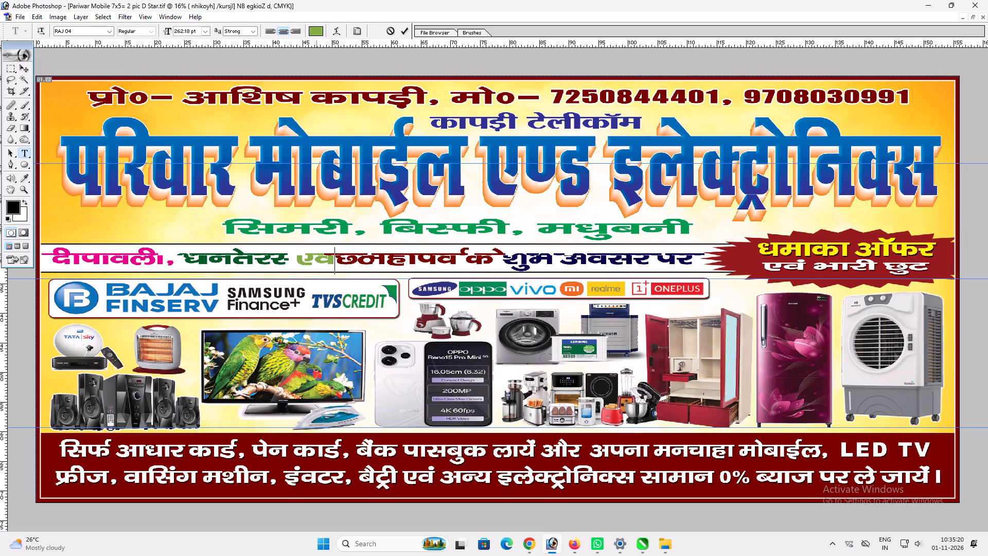
pyautogui.press('space')
pyautogui.press('Return')
# Narrow the lengthened festival greeting line so it fits between the left border and the starburst.
pyautogui.hotkey('ctrl', 't')
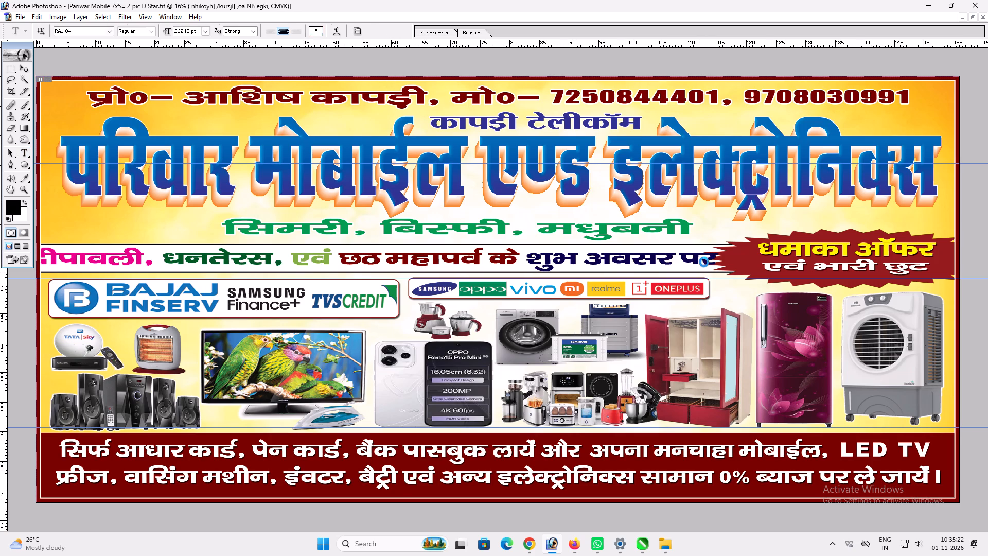
pyautogui.keyDown('alt'); pyautogui.keyDown('shift'); pyautogui.moveTo(718, 257); pyautogui.dragTo(696, 261); pyautogui.keyUp('shift'); pyautogui.keyUp('alt')
pyautogui.press('Return')
pyautogui.press('v')
pyautogui.press('v')
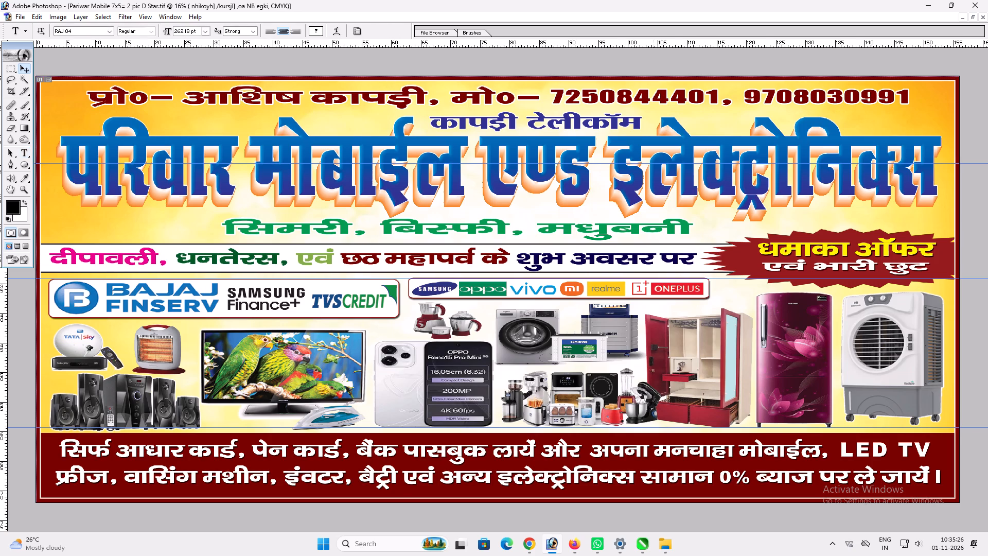
# Hide the guides on the banner.
pyautogui.press('v')
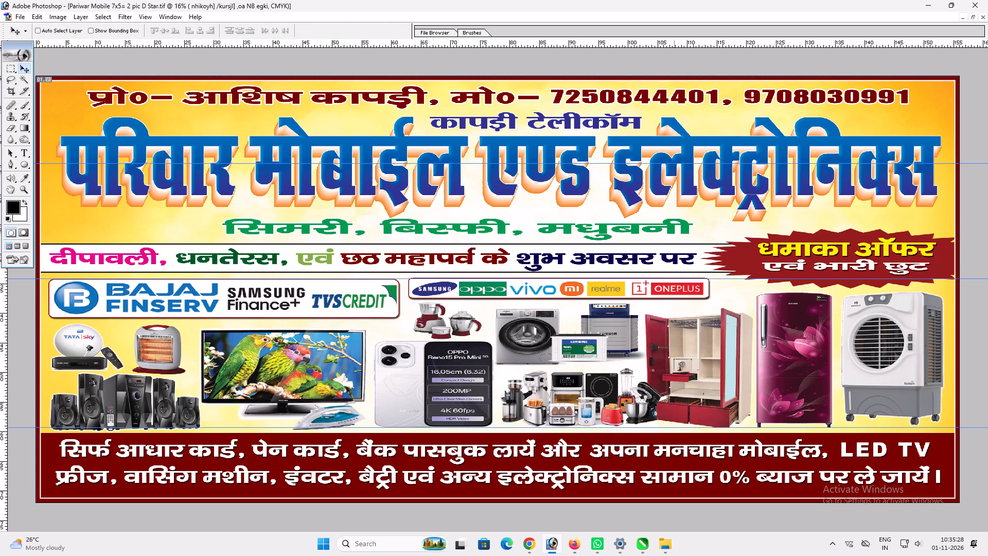
pyautogui.hotkey('ctrl', 'h')
pyautogui.scroll(1, 535, 115)
pyautogui.press('v')
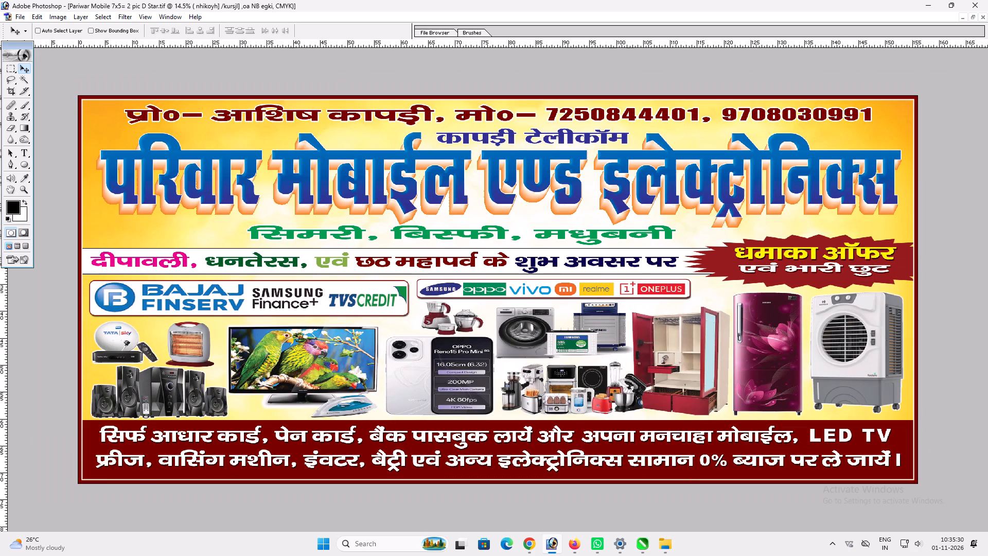
# Stretch the proprietor contact line at the banner's top to about 103% of its height.
pyautogui.keyDown('ctrl'); pyautogui.click(568, 114); pyautogui.keyUp('ctrl')
pyautogui.hotkey('ctrl', 't')
pyautogui.keyDown('shift'); pyautogui.click(583, 106); pyautogui.keyUp('shift')
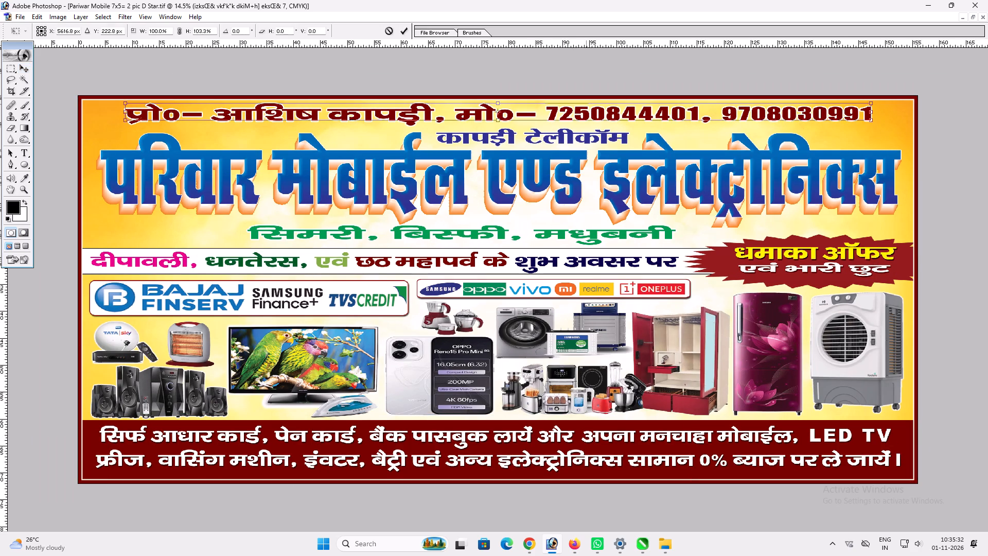
pyautogui.hotkey('shift', 'Return')
pyautogui.press('v')
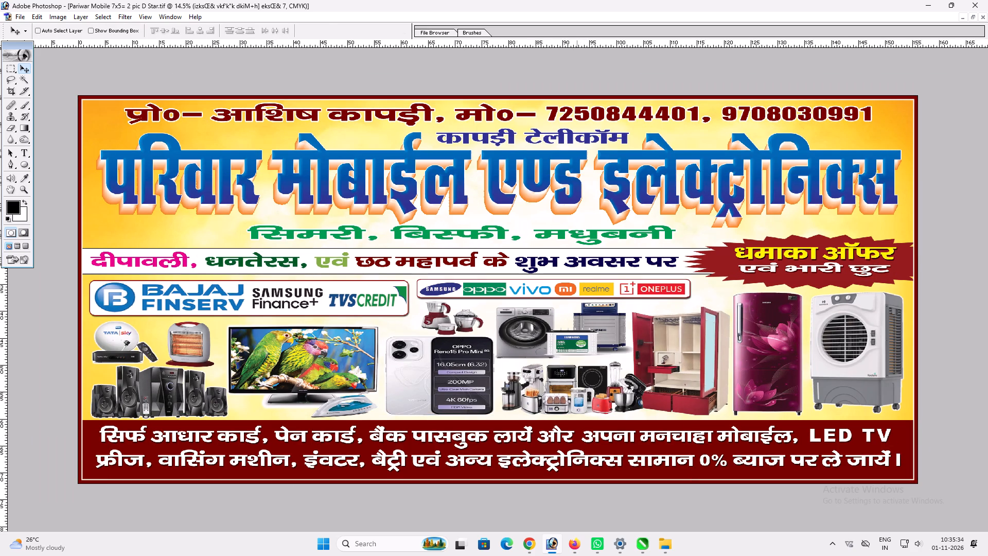
# Enlarge the two-line white text in the bottom maroon band slightly downward and widen it toward both sides.
pyautogui.keyDown('ctrl'); pyautogui.click(678, 460); pyautogui.keyUp('ctrl')
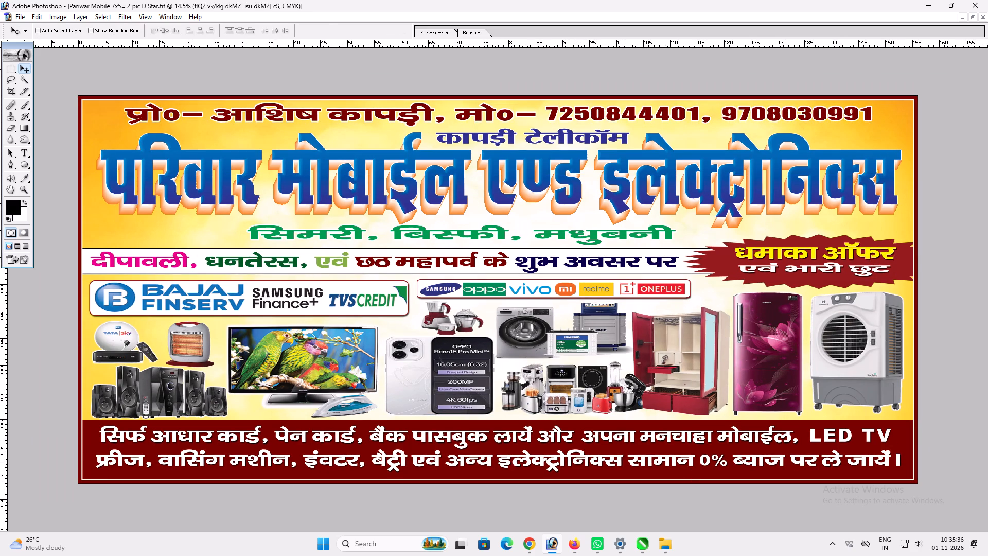
pyautogui.hotkey('ctrl', 't')
pyautogui.keyDown('shift'); pyautogui.moveTo(676, 461); pyautogui.dragTo(668, 466); pyautogui.keyUp('shift')
pyautogui.hotkey('shift', 'Return')
pyautogui.press('v')
pyautogui.keyDown('shift'); pyautogui.click(663, 469); pyautogui.keyUp('shift')
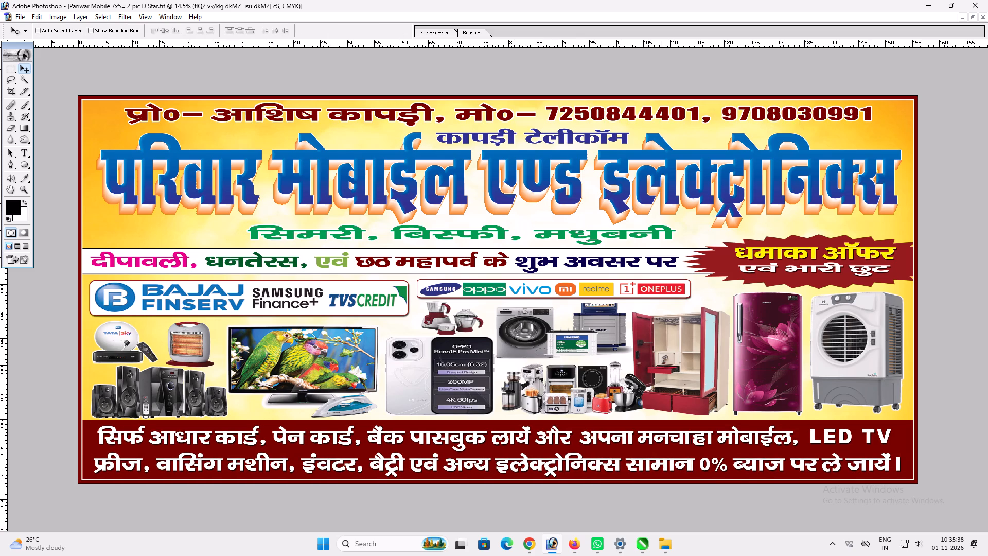
pyautogui.hotkey('ctrl', 't')
pyautogui.keyDown('shift'); pyautogui.moveTo(897, 449); pyautogui.dragTo(900, 446); pyautogui.keyUp('shift')
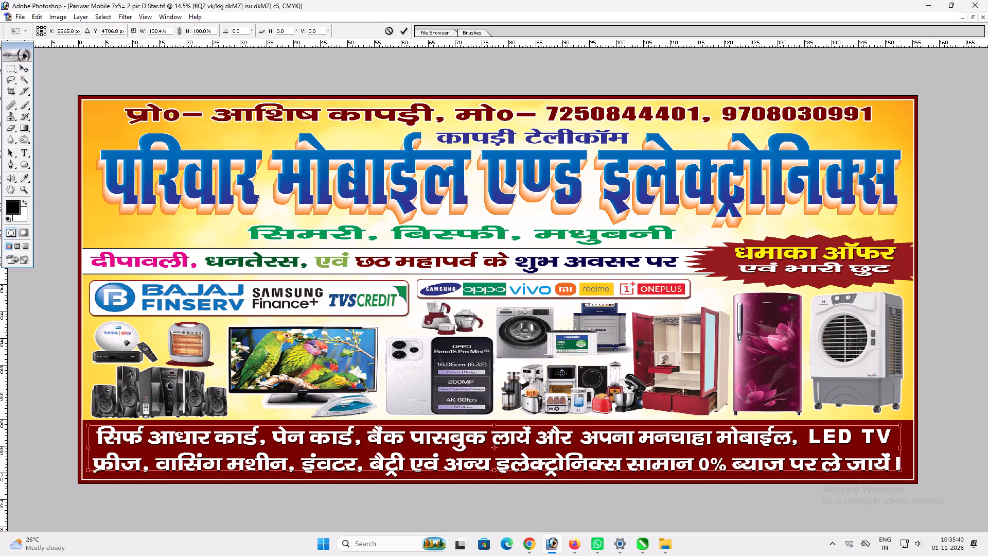
pyautogui.keyDown('shift'); pyautogui.moveTo(900, 446); pyautogui.dragTo(904, 445); pyautogui.keyUp('shift')
pyautogui.hotkey('shift', 'Return')
pyautogui.press('v')
# Increase the drop shadow distance of the white text in the bottom maroon band.
pyautogui.hotkey('alt', 'l')
pyautogui.write('yd')
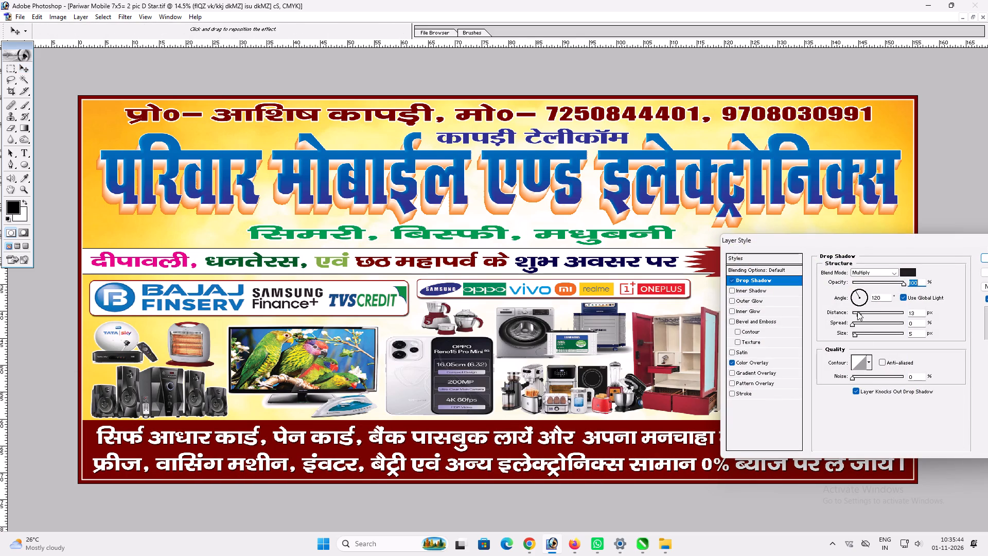
pyautogui.moveTo(857, 311); pyautogui.dragTo(864, 309)
pyautogui.press('Return')
pyautogui.press('v')
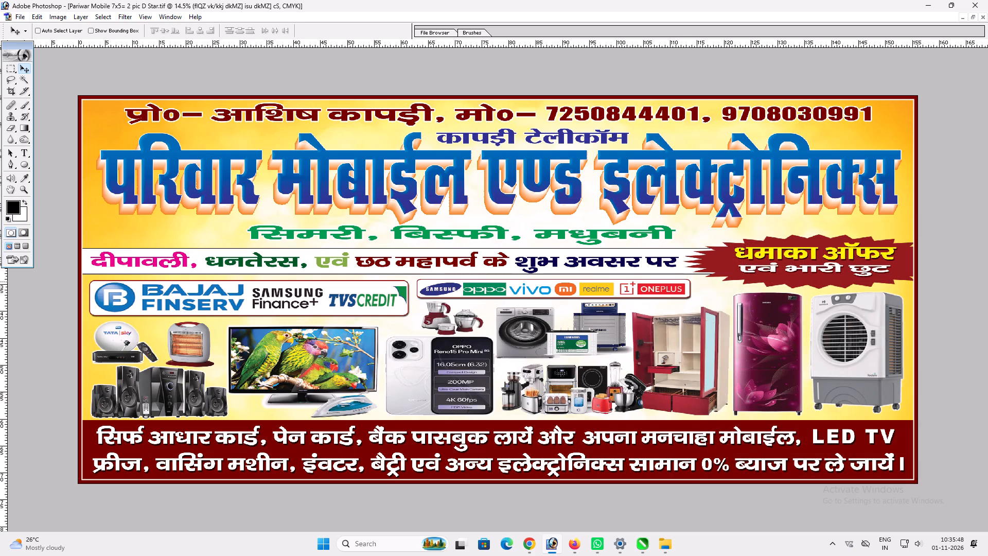
# For saving a new copy of the banner, create and open a folder named "pariwar Mobile" inside the 2026 November folder.
pyautogui.hotkey('ctrl', 'shift', 's')
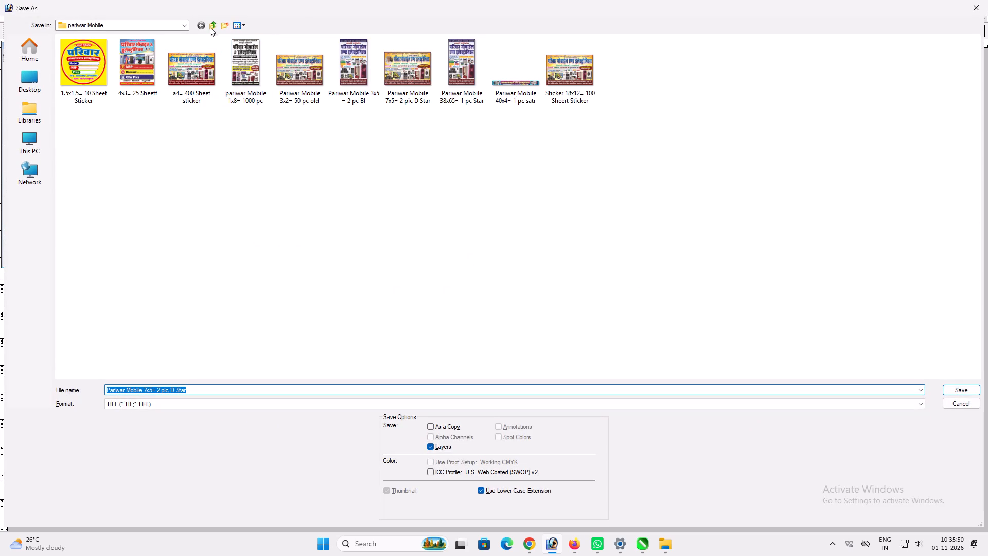
pyautogui.doubleClick(214, 26)
pyautogui.click(215, 26)
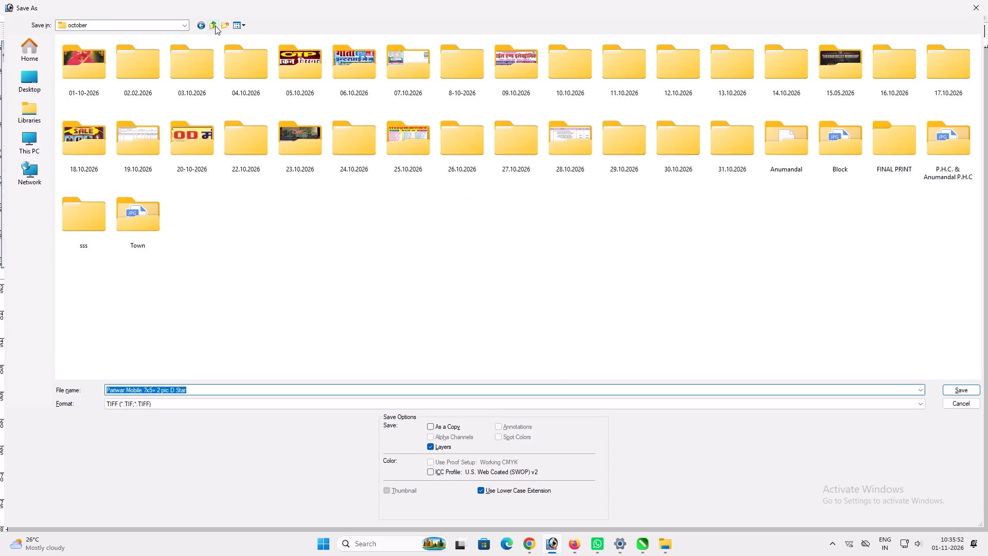
pyautogui.click(215, 26)
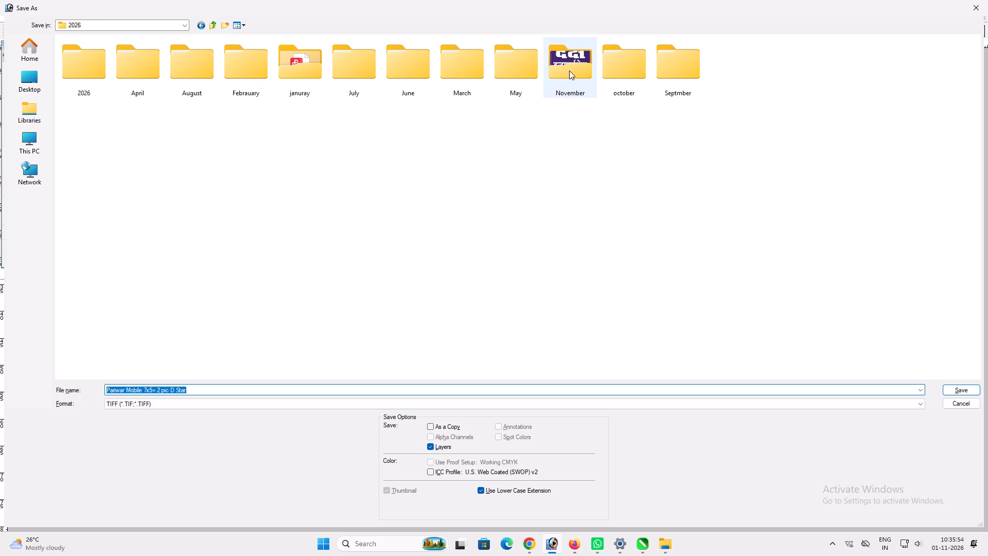
pyautogui.doubleClick(569, 71)
pyautogui.click(228, 27)
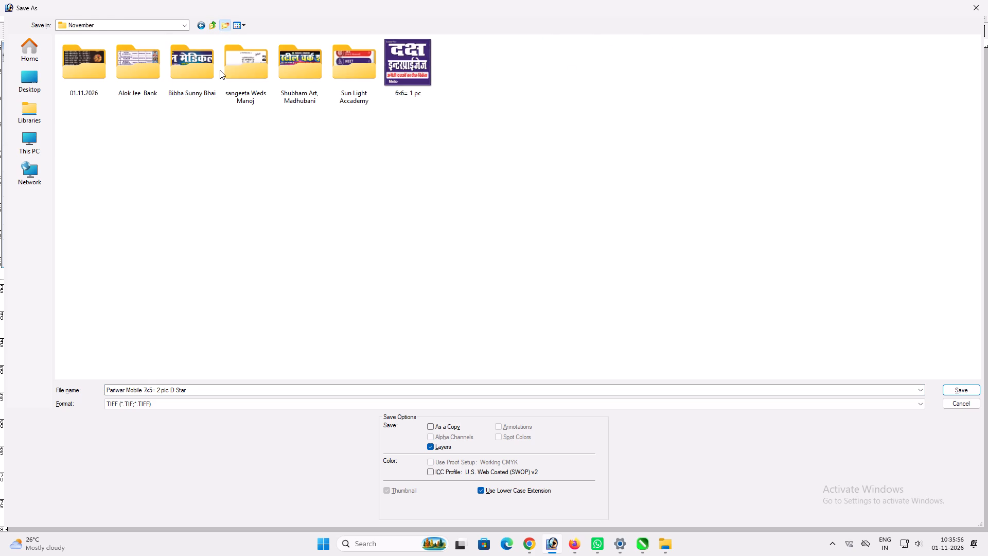
pyautogui.write('pariwar Mobile')
pyautogui.press('space')
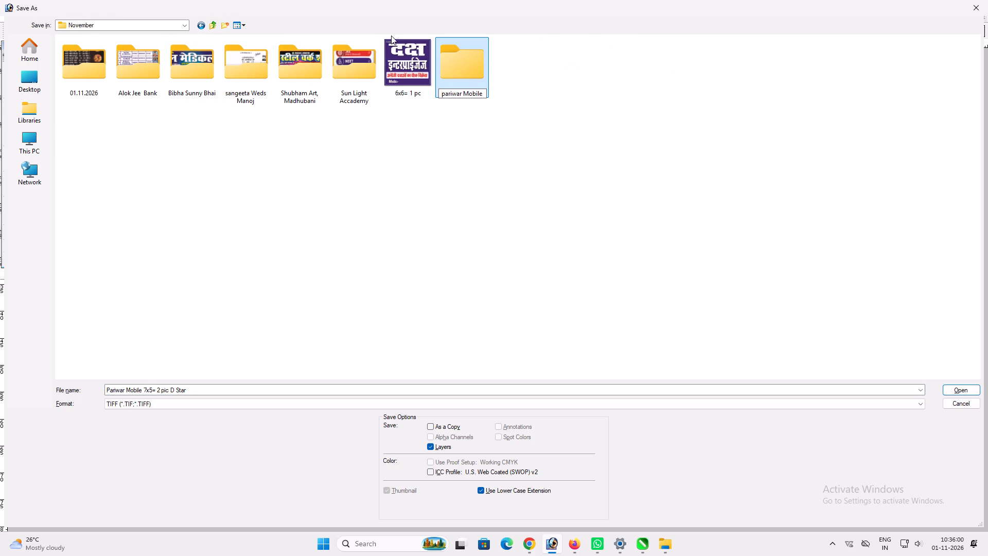
pyautogui.press('Return')
pyautogui.press('Return')
# Name the banner copy "Pariwar Mobile 13x6= 1 pc", keeping the TIFF format.
pyautogui.click(200, 389)
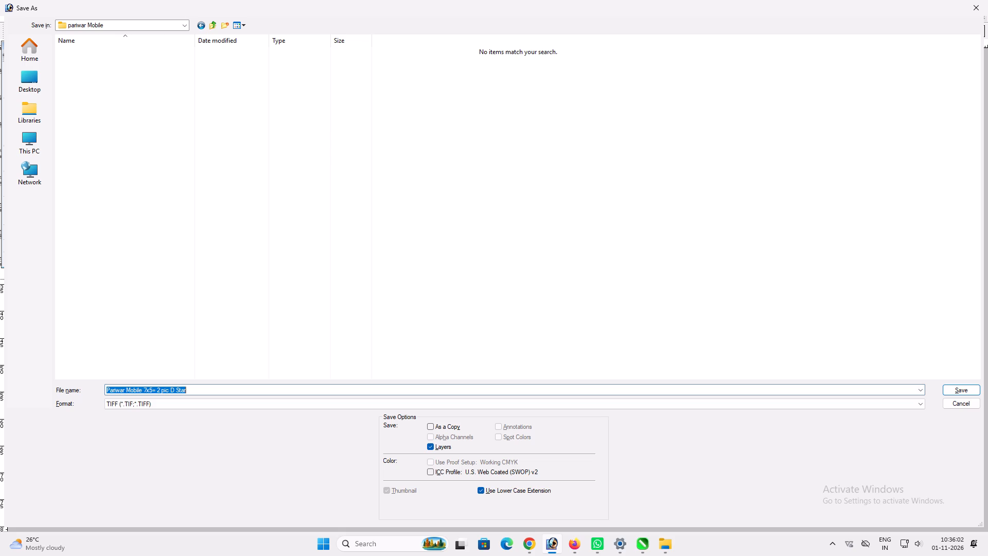
pyautogui.moveTo(200, 389); pyautogui.dragTo(145, 398)
pyautogui.write('1x')
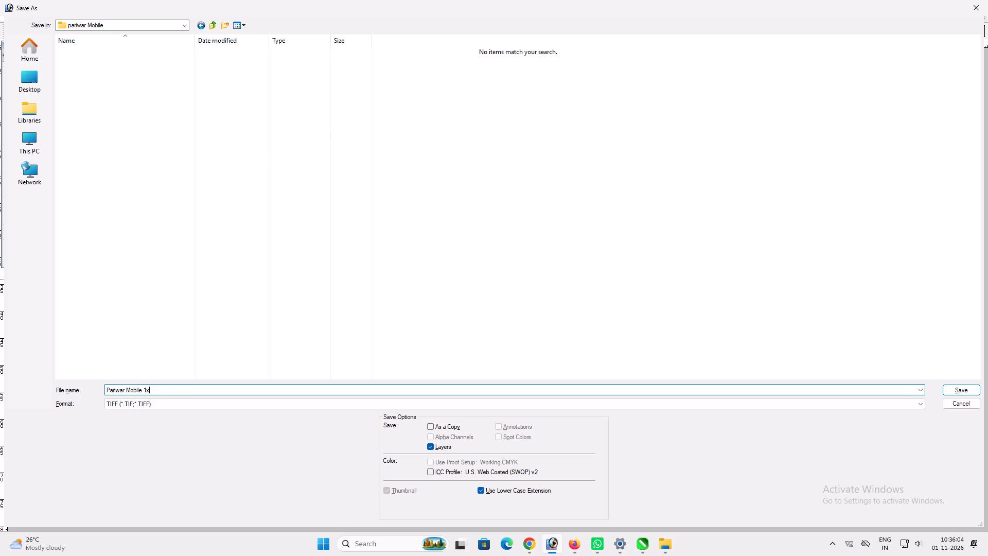
pyautogui.press('BackSpace')
pyautogui.write('3x6')
pyautogui.press('space')
pyautogui.press('BackSpace')
pyautogui.write('= 1 pc')
pyautogui.press('space')
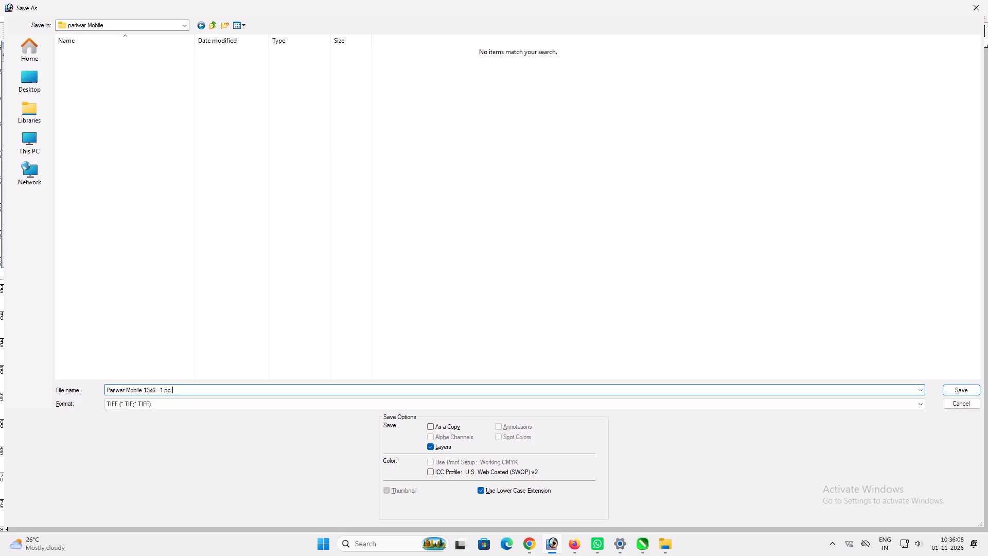
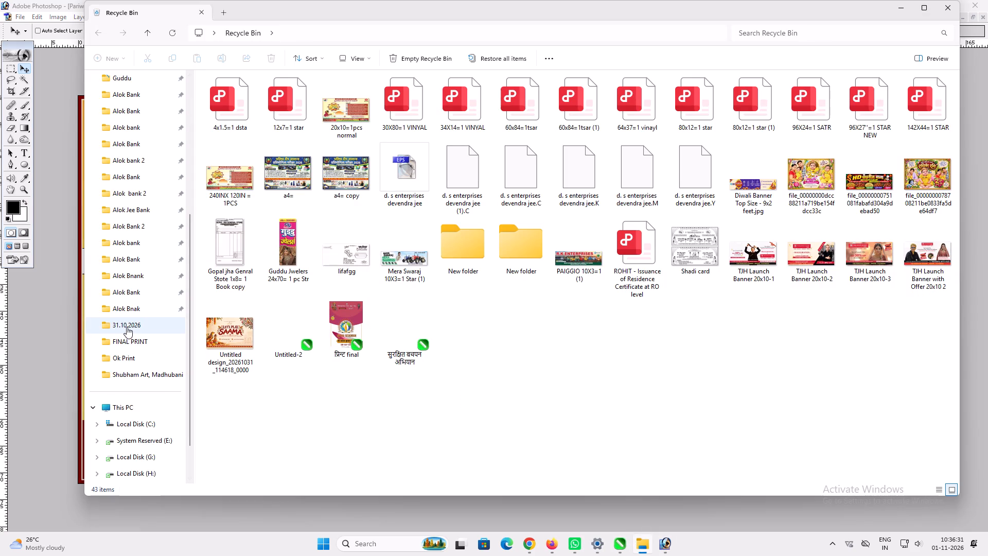
# Open "Pariwar Mobile 3x5 = 2 pc Bl" from the pariwar Mobile folder in 31.10.2026's Ok Print folder in Photoshop.
pyautogui.doubleClick(232, 132)
pyautogui.click(381, 151)
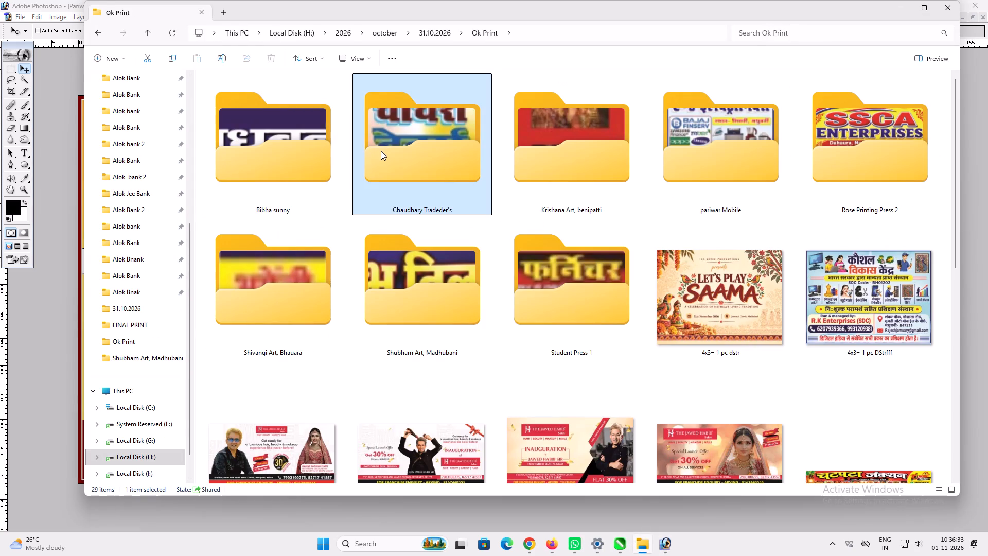
pyautogui.press('p')
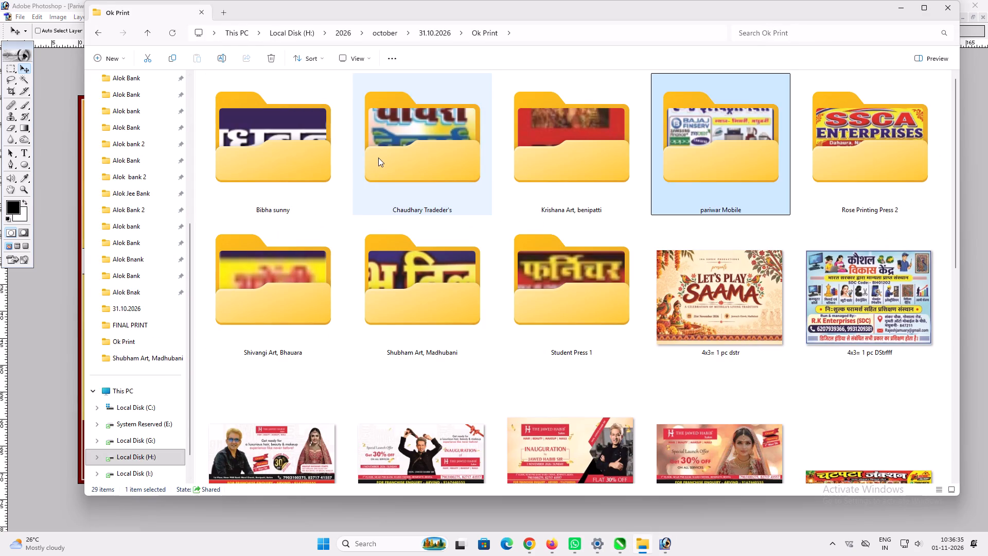
pyautogui.doubleClick(689, 146)
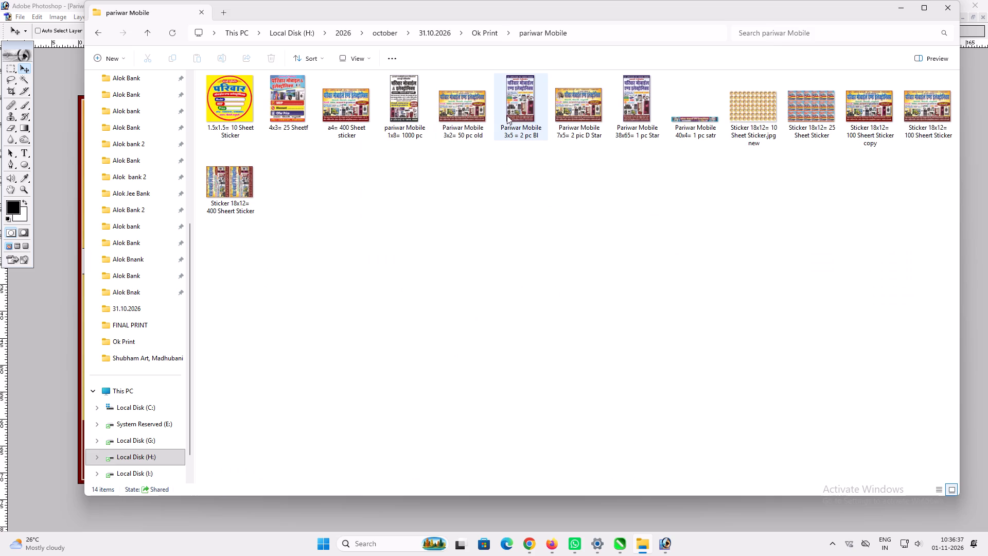
pyautogui.moveTo(522, 91); pyautogui.dragTo(674, 547)
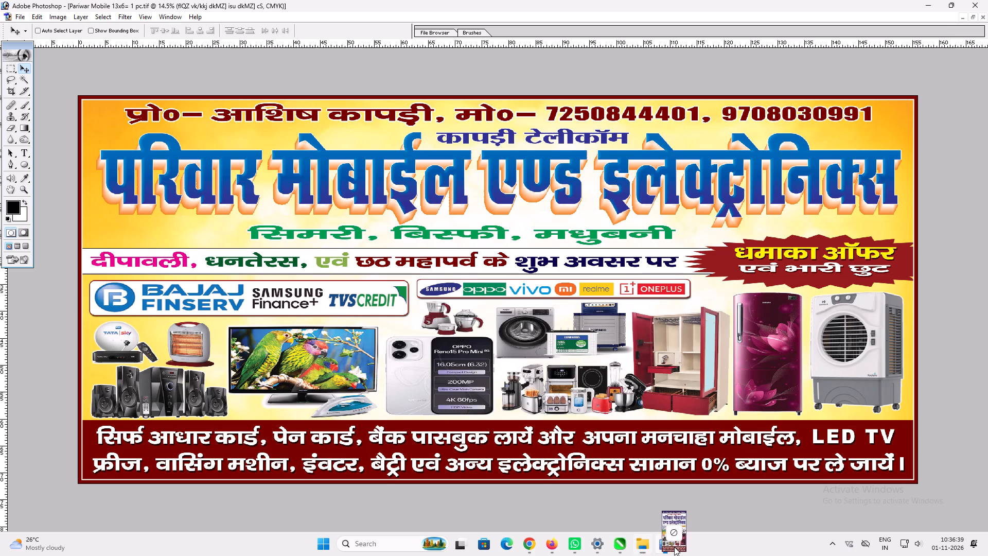
pyautogui.moveTo(674, 547); pyautogui.dragTo(646, 392)
pyautogui.press('v')
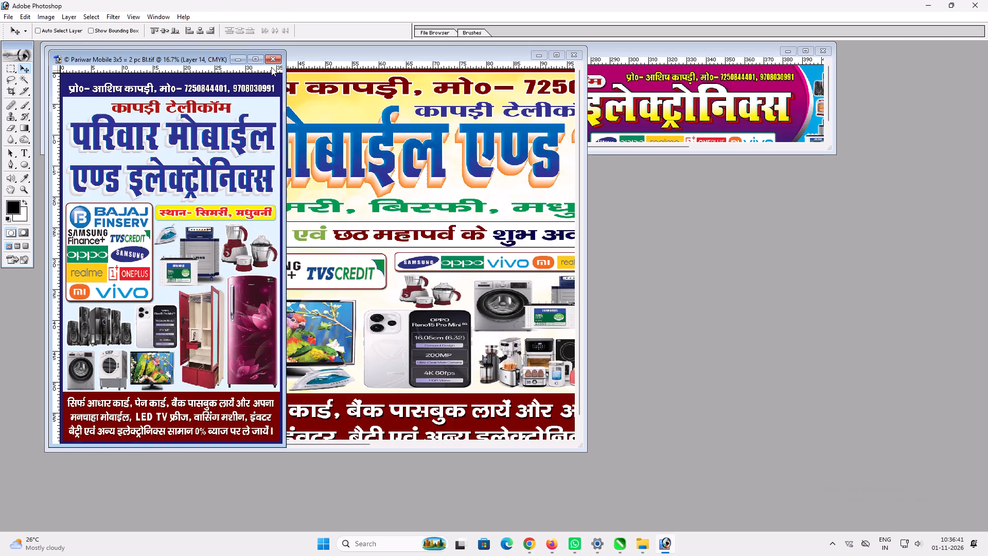
# Resize the 3x5 banner image to 29 inches wide and 59 inches high.
pyautogui.click(261, 57)
pyautogui.hotkey('ctrl', '0')
pyautogui.hotkey('alt', 'i')
pyautogui.hotkey('alt', 'i')
pyautogui.press('Tab')
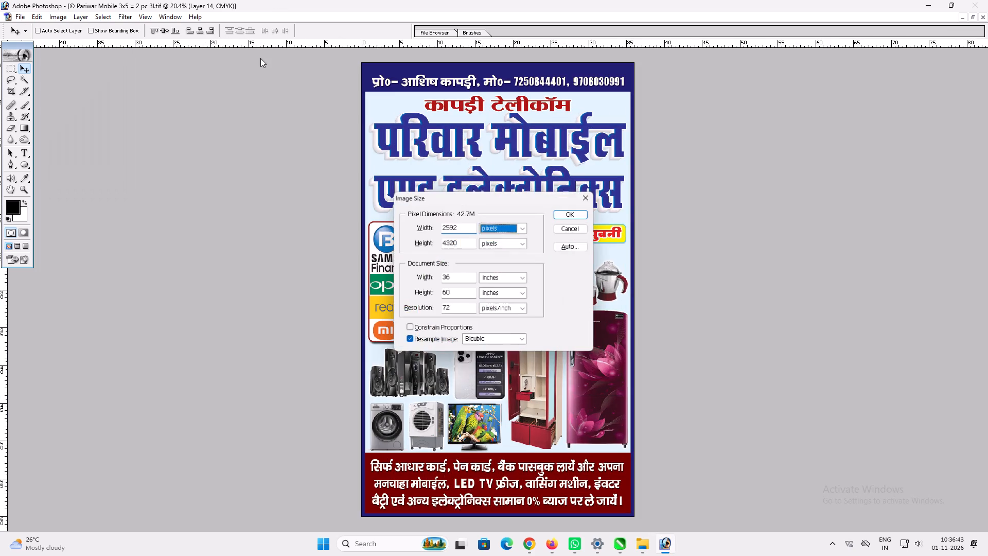
pyautogui.press('Tab')
pyautogui.press('Tab')
pyautogui.press('Tab')
pyautogui.write('29')
pyautogui.press('Tab')
pyautogui.press('Tab')
pyautogui.write('59')
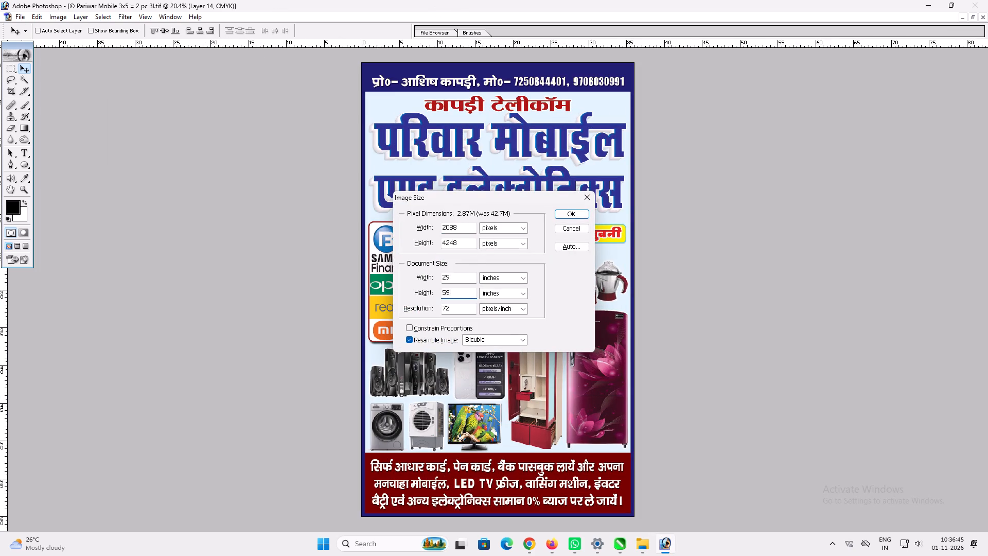
pyautogui.press('Return')
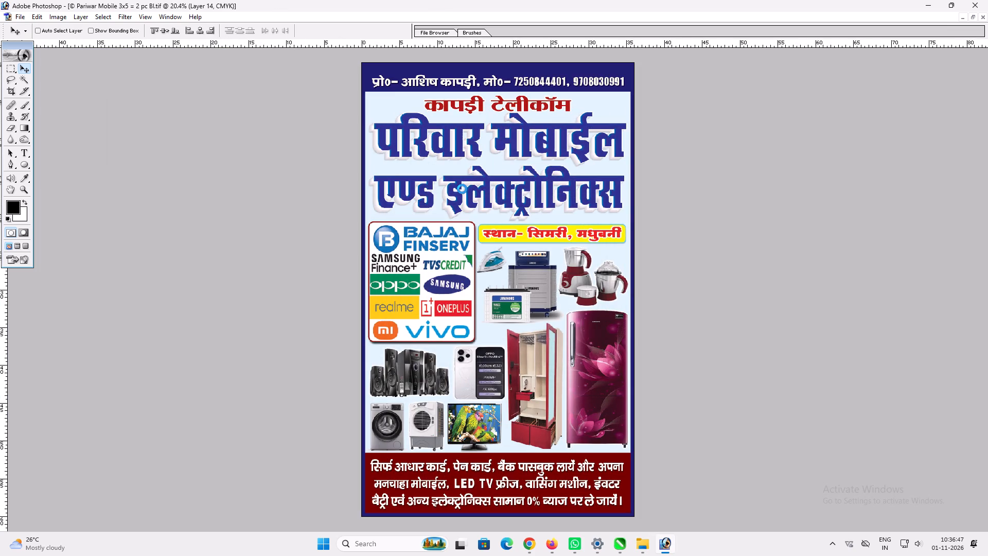
pyautogui.hotkey('ctrl', '0')
# Add a white outside stroke to the dark blue border frame around the banner.
pyautogui.press('v')
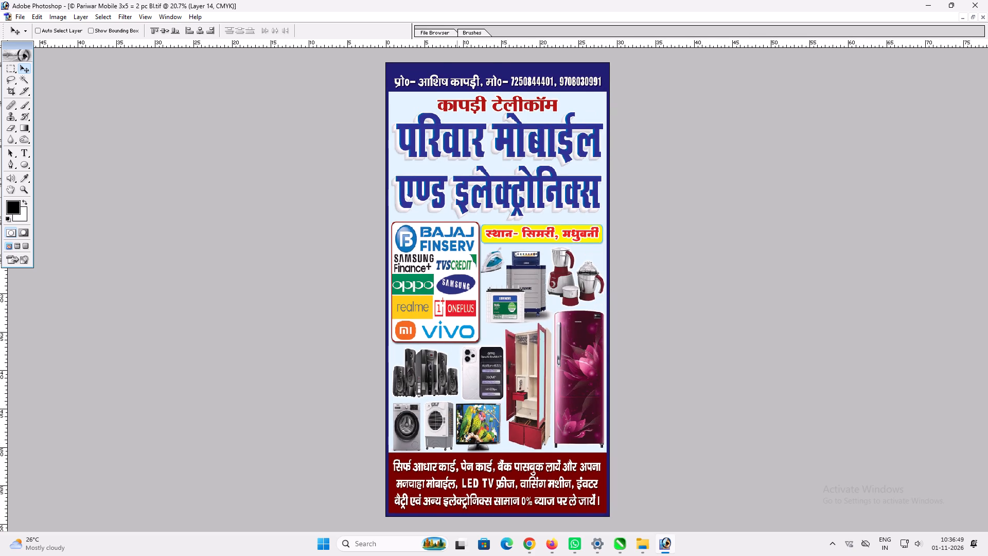
pyautogui.keyDown('ctrl'); pyautogui.click(608, 120); pyautogui.keyUp('ctrl')
pyautogui.hotkey('alt', 'l')
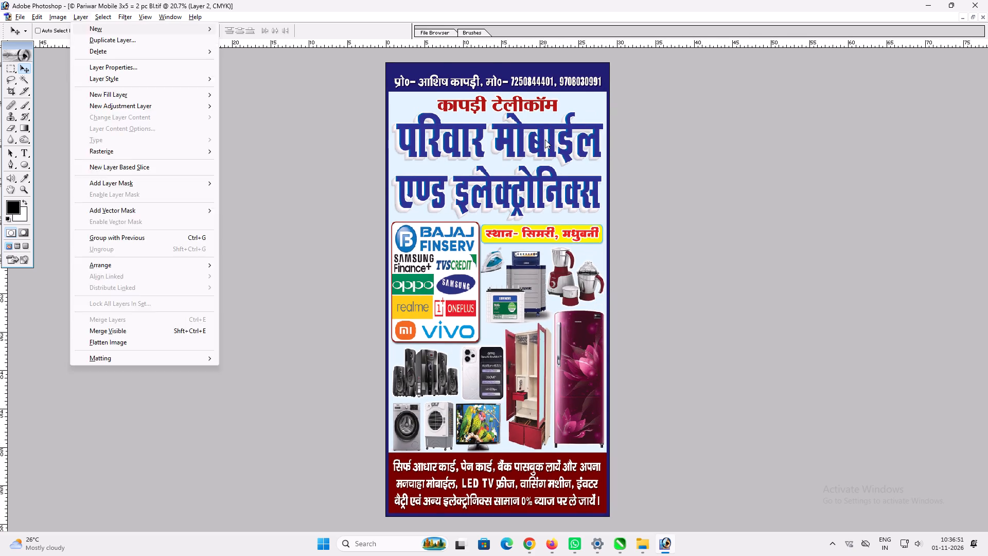
pyautogui.hotkey('alt', 'y')
pyautogui.press('k')
pyautogui.scroll(-1, 825, 334)
pyautogui.scroll(2, 824, 344)
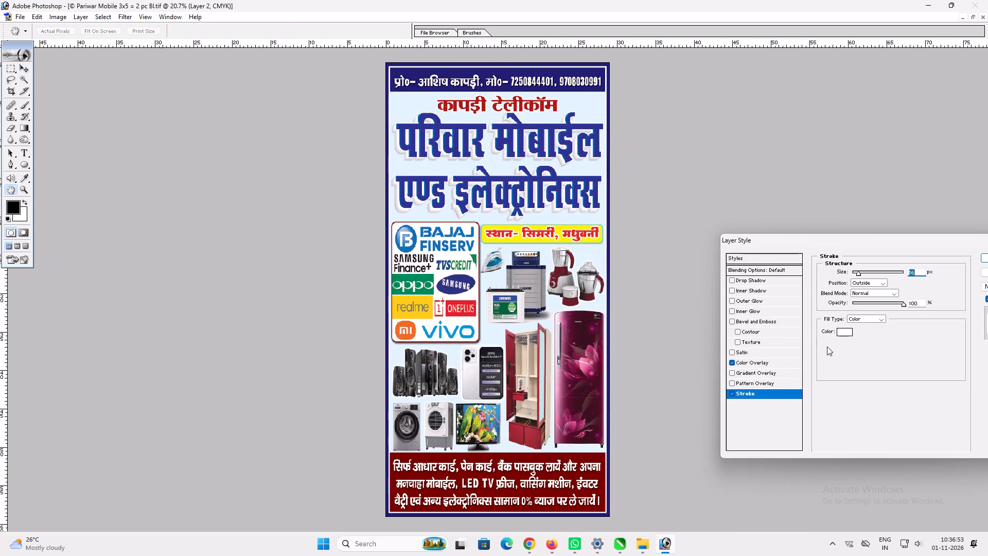
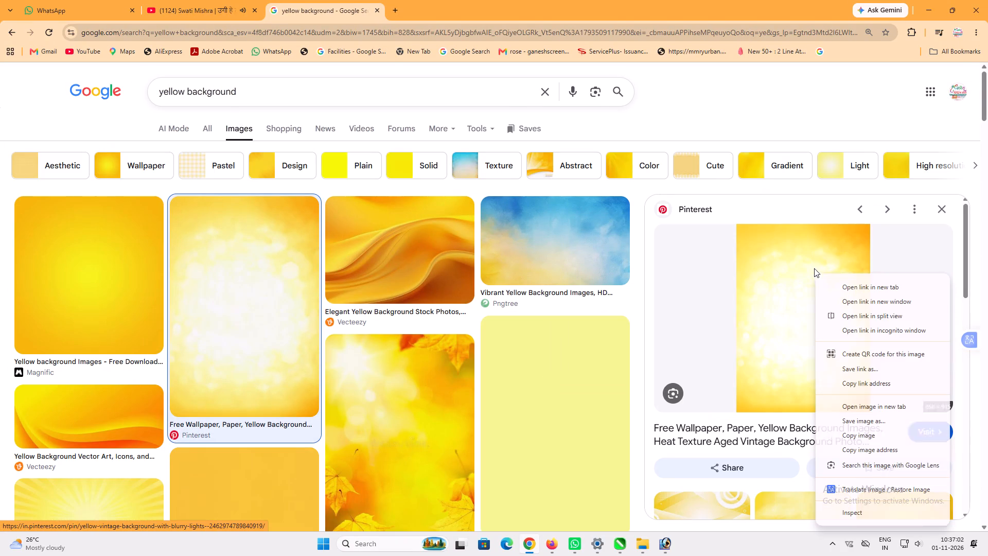
# Copy the glowing yellow-and-white background image from Google Images and paste it into the Pariwar Mobile 3x5 banner in Photoshop.
pyautogui.click(860, 438)
pyautogui.scroll(-6, 751, 365)
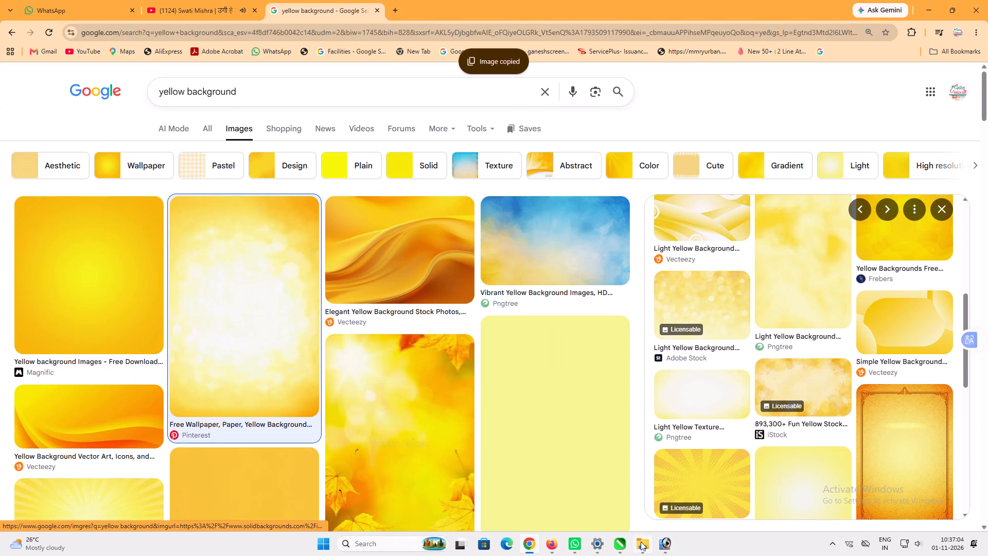
pyautogui.click(670, 545)
pyautogui.hotkey('ctrl', 'v')
# Scale the pasted yellow background image up to the banner's full width and move it up to the top edge.
pyautogui.hotkey('ctrl', 't')
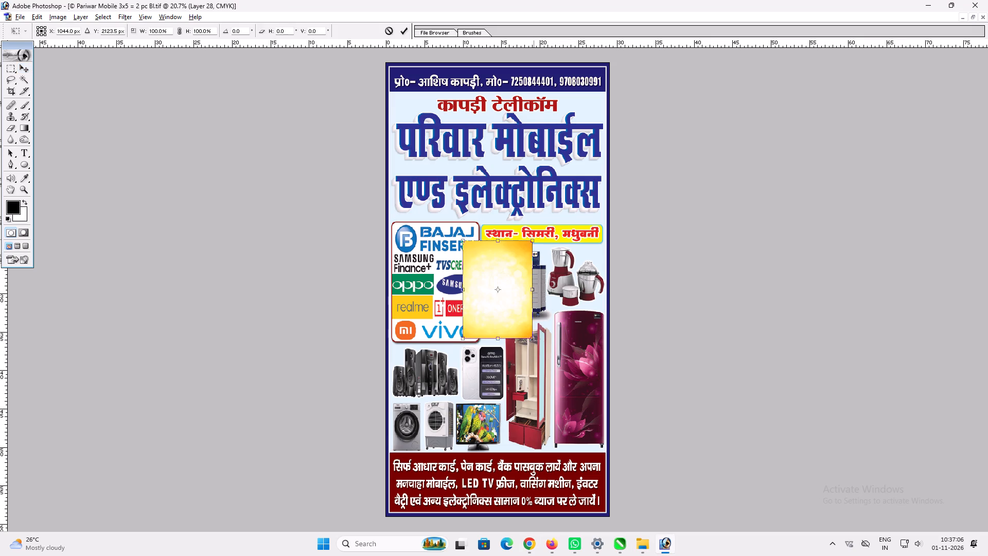
pyautogui.keyDown('alt'); pyautogui.keyDown('shift'); pyautogui.moveTo(534, 239); pyautogui.dragTo(594, 118); pyautogui.keyUp('shift'); pyautogui.keyUp('alt')
pyautogui.press('Return')
pyautogui.press('v')
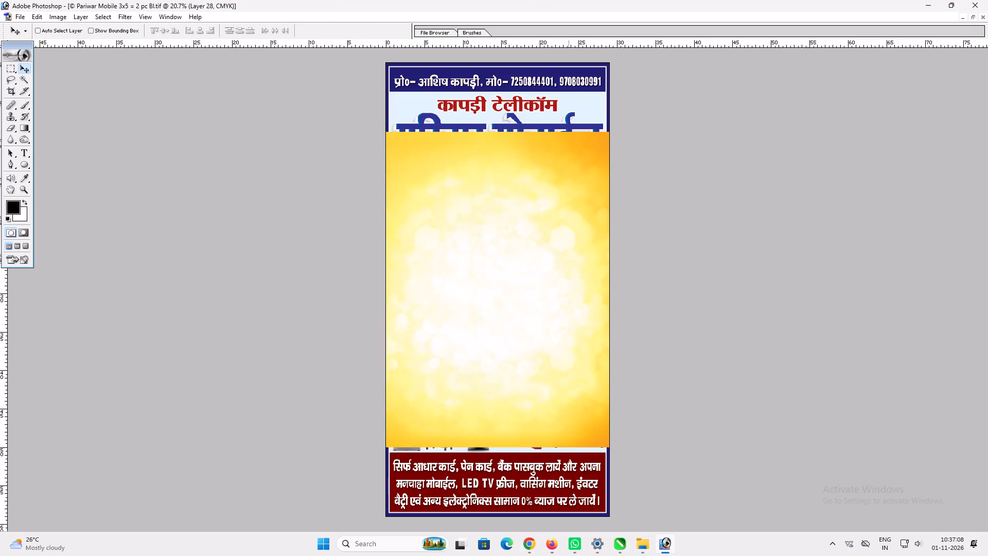
pyautogui.keyDown('shift'); pyautogui.moveTo(566, 197); pyautogui.dragTo(564, 131); pyautogui.keyUp('shift')
# Reorder the yellow background layer so it sits behind the blue header band, text, logos and products but above the light blue background.
pyautogui.hotkey('ctrl', 'shift', '[')
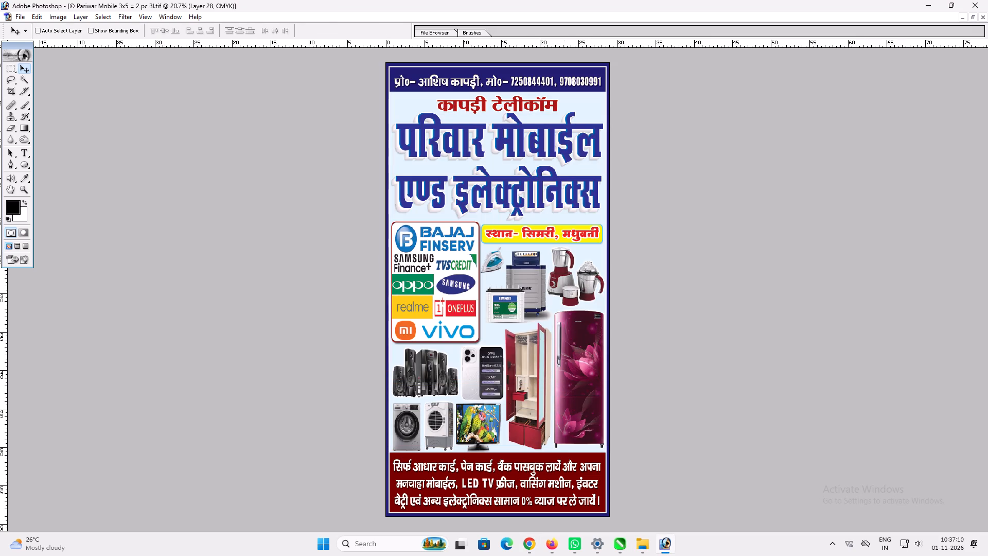
pyautogui.hotkey('ctrl', '[')
pyautogui.hotkey('ctrl', '[')
pyautogui.hotkey('ctrl', '[')
pyautogui.hotkey('ctrl', '[')
pyautogui.hotkey('ctrl', '[')
pyautogui.hotkey('ctrl', '[')
pyautogui.hotkey('ctrl', '[')
pyautogui.hotkey('ctrl', '[')
pyautogui.hotkey('ctrl', '[')
pyautogui.hotkey('ctrl', '[')
pyautogui.hotkey('ctrl', '[')
pyautogui.hotkey('ctrl', '[')
pyautogui.hotkey('ctrl', '[')
pyautogui.hotkey('ctrl', '[')
pyautogui.hotkey('ctrl', '[')
pyautogui.hotkey('ctrl', '[')
pyautogui.hotkey('ctrl', '[')
pyautogui.hotkey('ctrl', '[')
pyautogui.hotkey('ctrl', '[')
pyautogui.hotkey('ctrl', '[')
pyautogui.hotkey('ctrl', '[')
pyautogui.hotkey('ctrl', '[')
pyautogui.hotkey('ctrl', '[')
pyautogui.hotkey('ctrl', '[')
pyautogui.hotkey('ctrl', '[')
pyautogui.hotkey('ctrl', '[')
pyautogui.hotkey('ctrl', '[')
pyautogui.hotkey('ctrl', ']')
pyautogui.hotkey('ctrl', ']')
pyautogui.hotkey('ctrl', ']')
pyautogui.hotkey('ctrl', ']')
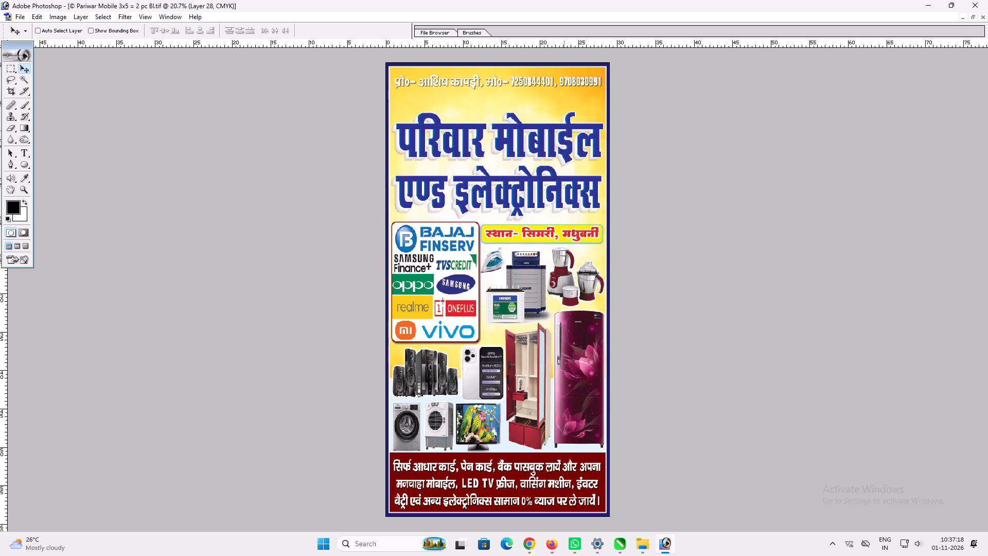
pyautogui.hotkey('ctrl', '[')
pyautogui.hotkey('ctrl', '[')
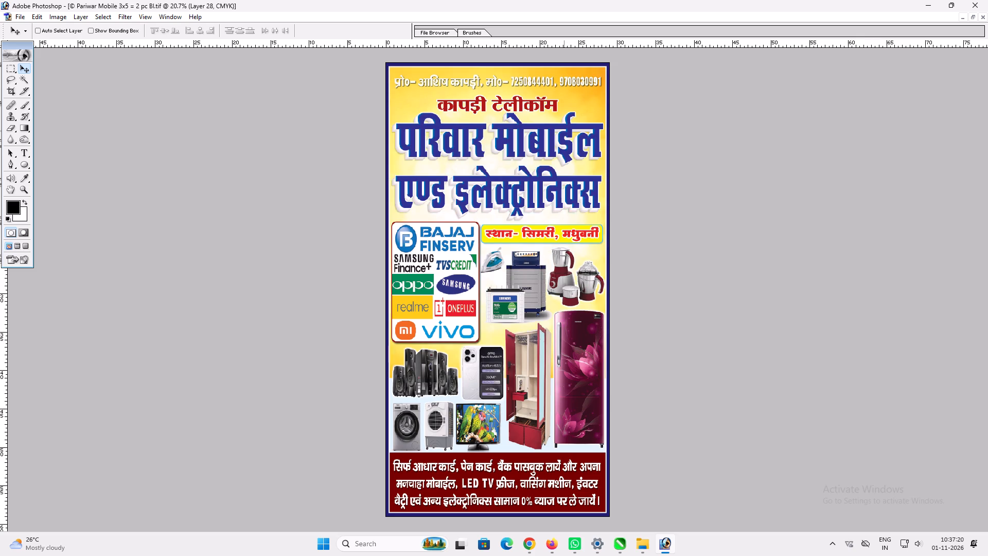
pyautogui.hotkey('ctrl', 'p')
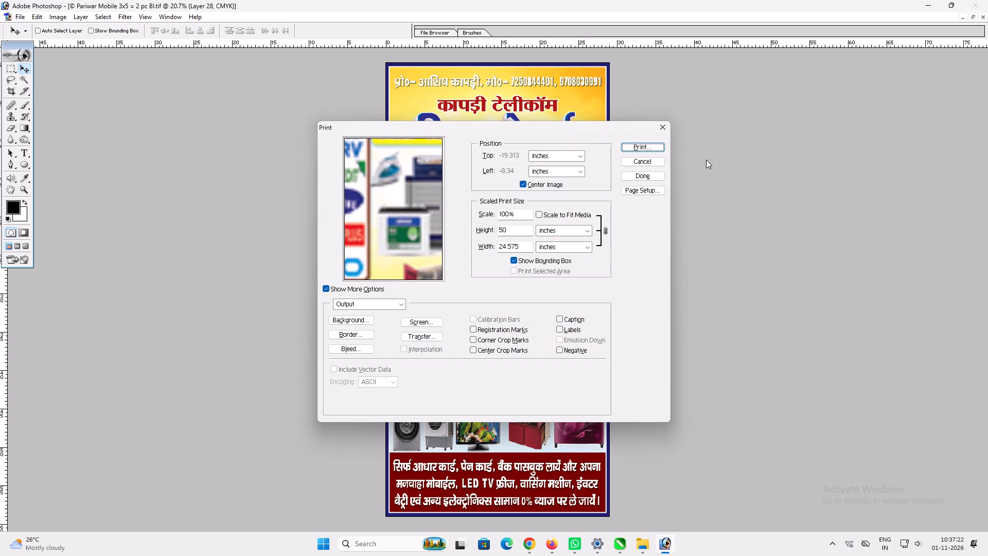
pyautogui.click(663, 159)
pyautogui.press('v')
pyautogui.press('v')
pyautogui.hotkey('ctrl', '[')
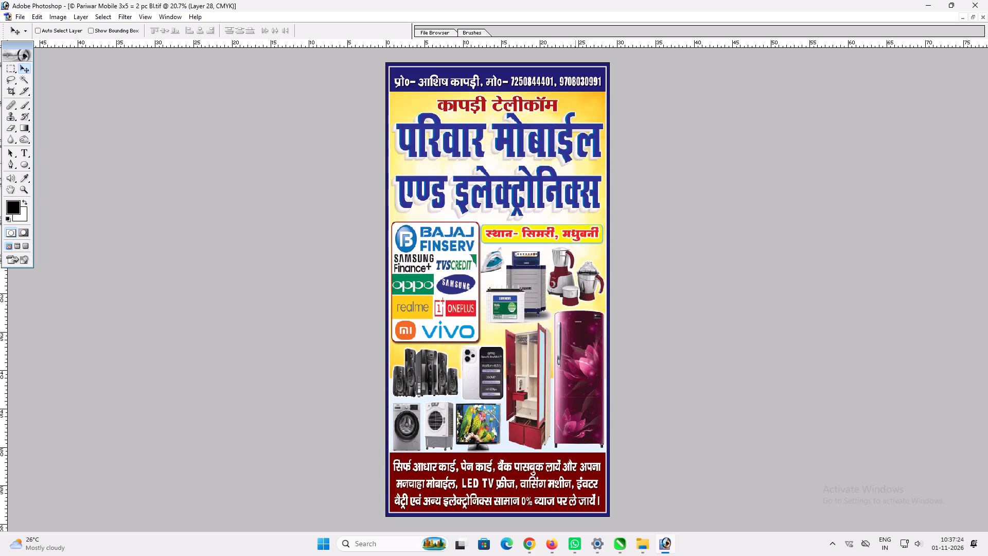
# Examine the heading and the rest of the banner artwork up close against the yellow background.
pyautogui.hotkey('ctrl', '+')
pyautogui.press('space')
pyautogui.press('space')
pyautogui.press('space')
pyautogui.press('space')
pyautogui.press('space')
pyautogui.moveTo(575, 163); pyautogui.dragTo(585, 285)
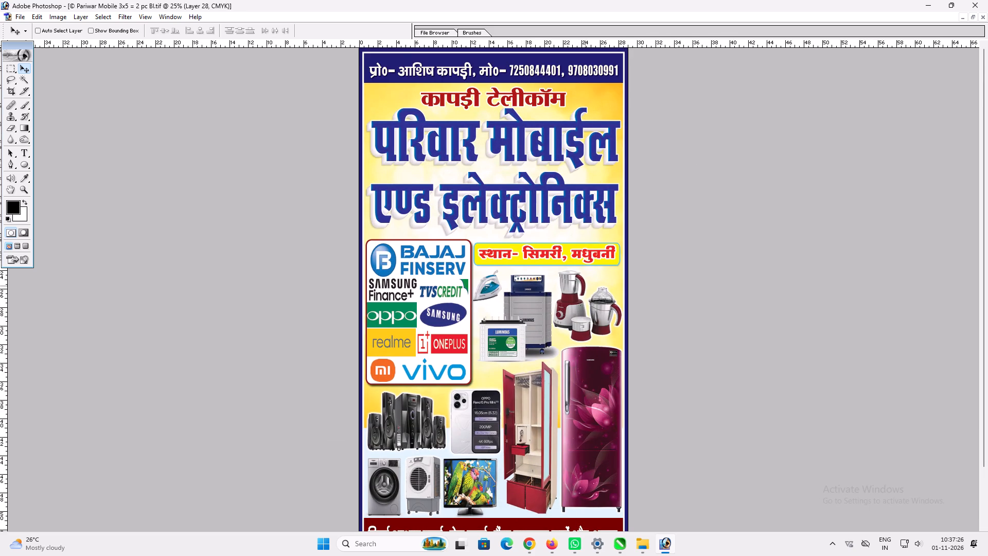
pyautogui.hotkey('ctrl', '+')
pyautogui.press('space')
pyautogui.press('space')
pyautogui.press('space')
pyautogui.press('space')
pyautogui.press('space')
pyautogui.press('space')
pyautogui.press('space')
pyautogui.press('space')
pyautogui.press('space')
pyautogui.press('space')
pyautogui.press('space')
pyautogui.press('space')
pyautogui.press('space')
pyautogui.press('space')
pyautogui.press('space')
pyautogui.press('space')
pyautogui.press('space')
pyautogui.press('space')
pyautogui.press('space')
pyautogui.press('space')
pyautogui.moveTo(579, 271); pyautogui.dragTo(578, 334)
pyautogui.rightClick(553, 284)
pyautogui.moveTo(568, 287); pyautogui.dragTo(576, 289)
pyautogui.press('v')
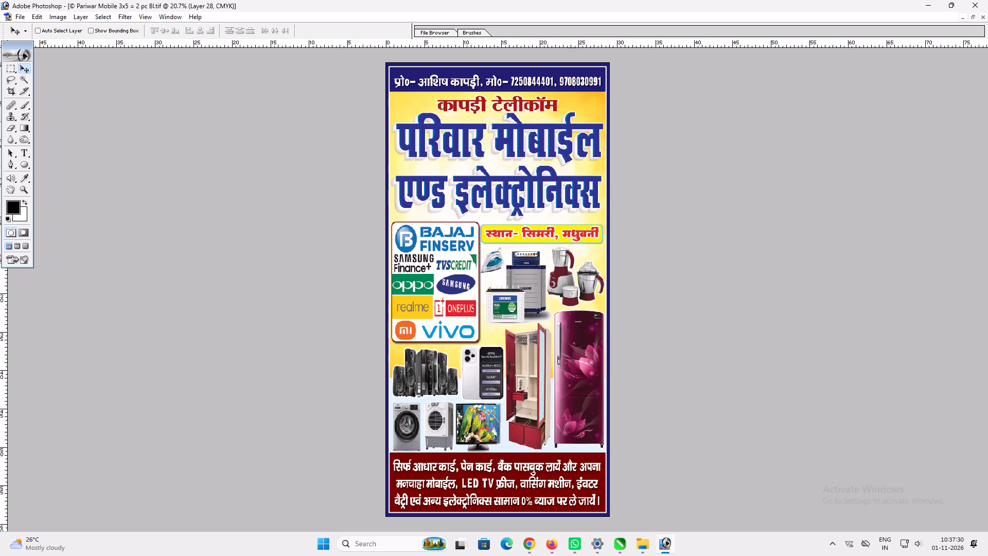
# Copy the layer style of the 13x6 banner's main heading copy layer onto the "एण्ड इलेक्ट्रोनिक्स" copy layer in the 3x5 banner.
pyautogui.hotkey('ctrl', '+')
pyautogui.hotkey('ctrl', '+')
pyautogui.press('space')
pyautogui.press('space')
pyautogui.press('space')
pyautogui.press('space')
pyautogui.press('space')
pyautogui.press('space')
pyautogui.press('space')
pyautogui.moveTo(575, 123); pyautogui.dragTo(583, 349)
pyautogui.write('fff')
pyautogui.click(555, 103)
pyautogui.press('v')
pyautogui.moveTo(497, 54); pyautogui.dragTo(734, 75)
pyautogui.press('v')
pyautogui.rightClick(590, 181)
pyautogui.click(624, 196)
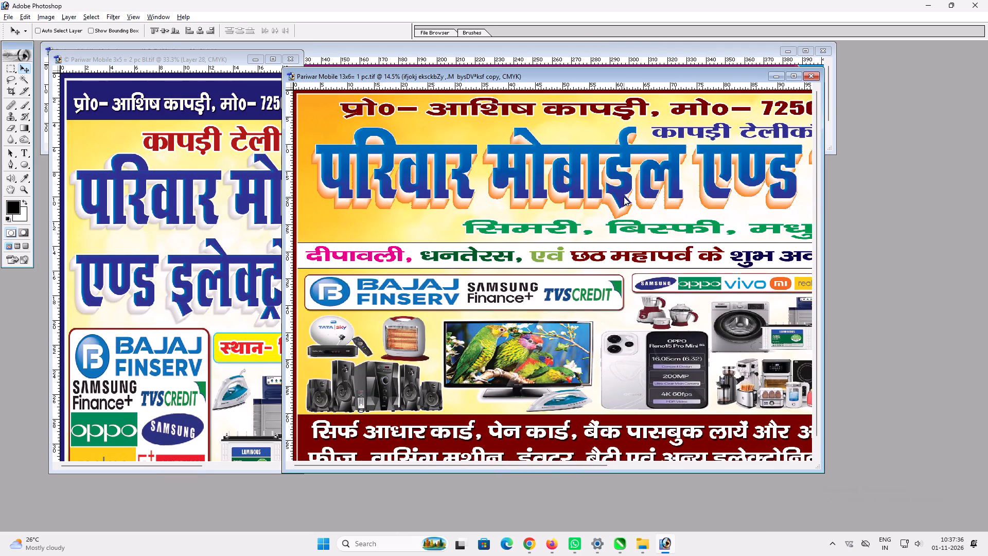
pyautogui.hotkey('alt', 'l')
pyautogui.hotkey('alt', 'y')
pyautogui.hotkey('alt', 'c')
pyautogui.click(215, 277)
pyautogui.press('v')
pyautogui.rightClick(222, 275)
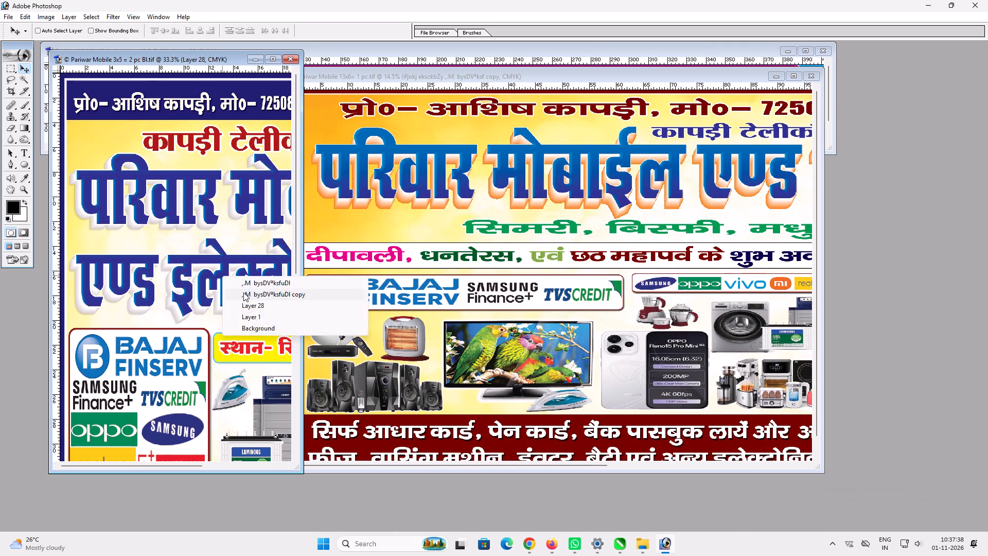
pyautogui.click(243, 292)
pyautogui.hotkey('alt', 'l')
pyautogui.hotkey('alt', 'y')
pyautogui.press('p')
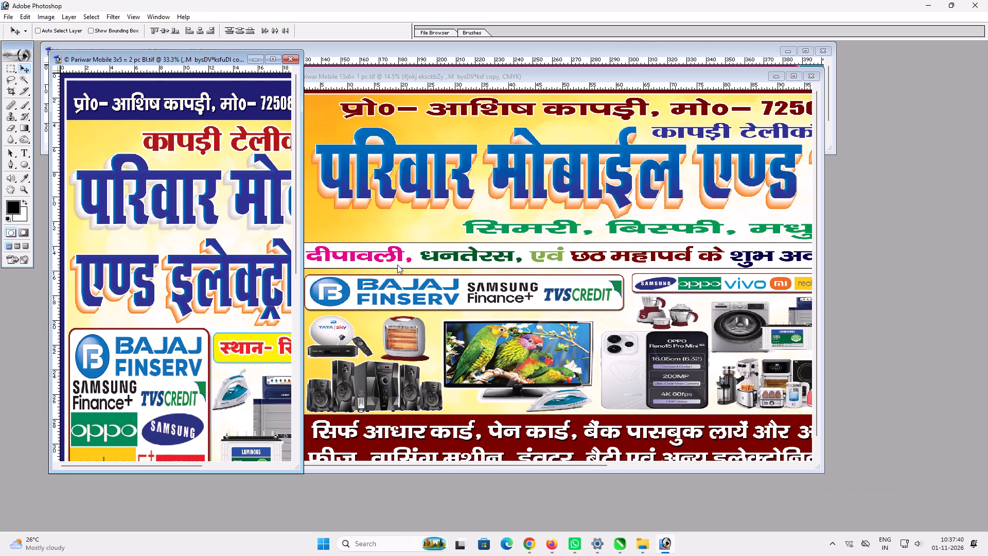
# Add a black drop shadow at 100% opacity to the "एण्ड इलेक्ट्रोनिक्स" copy layer and shorten the shadow's distance.
pyautogui.hotkey('alt', 'l')
pyautogui.write('yd')
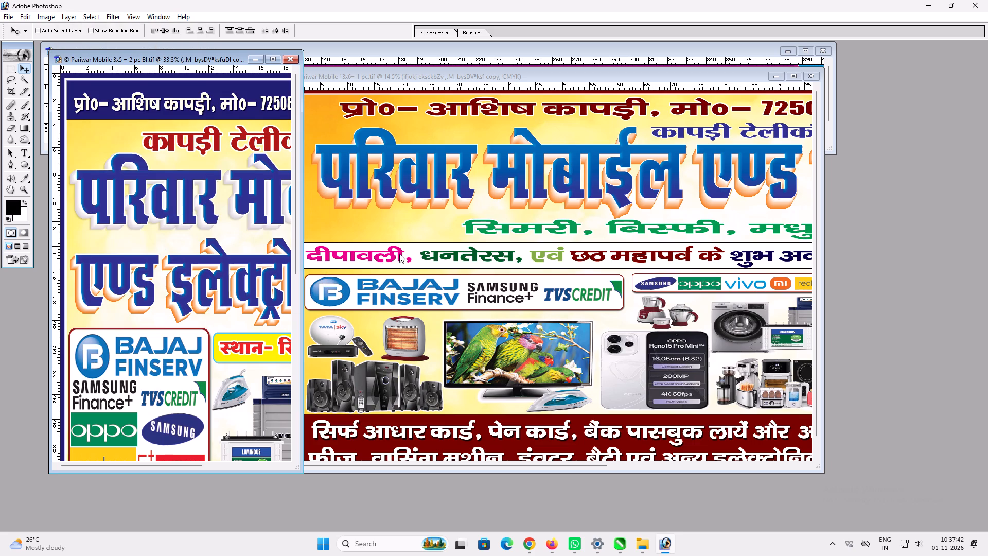
pyautogui.moveTo(896, 283); pyautogui.dragTo(893, 281)
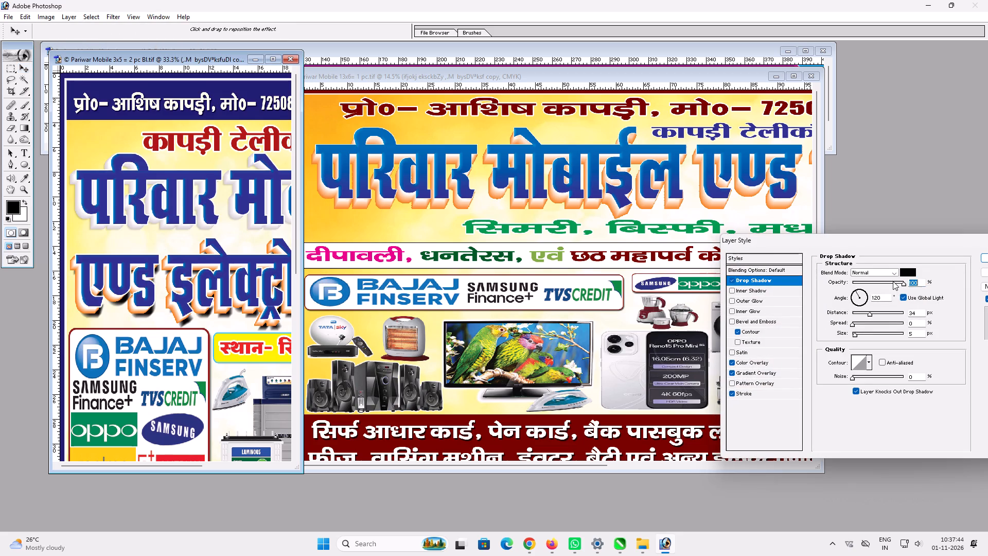
pyautogui.moveTo(893, 281); pyautogui.dragTo(884, 276)
pyautogui.moveTo(869, 314); pyautogui.dragTo(863, 314)
pyautogui.moveTo(863, 314); pyautogui.dragTo(857, 316)
pyautogui.press('Return')
pyautogui.press('Return')
pyautogui.press('v')
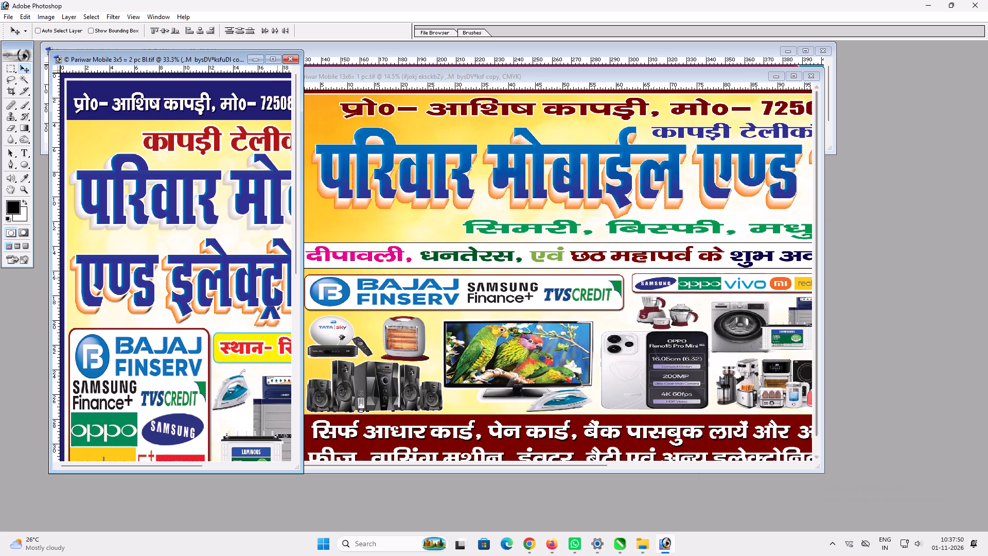
# Copy the layer style of the "एण्ड इलेक्ट्रोनिक्स" copy layer onto the "परिवार मोबाईल" copy layer in the 3x5 banner.
pyautogui.click(273, 60)
pyautogui.press('space')
pyautogui.press('space')
pyautogui.press('space')
pyautogui.press('space')
pyautogui.press('space')
pyautogui.press('space')
pyautogui.press('space')
pyautogui.press('space')
pyautogui.press('space')
pyautogui.press('space')
pyautogui.press('space')
pyautogui.press('space')
pyautogui.press('space')
pyautogui.press('space')
pyautogui.press('space')
pyautogui.moveTo(633, 265); pyautogui.dragTo(633, 271)
pyautogui.hotkey('alt', 'l')
pyautogui.hotkey('alt', 'y')
pyautogui.hotkey('alt', 'c')
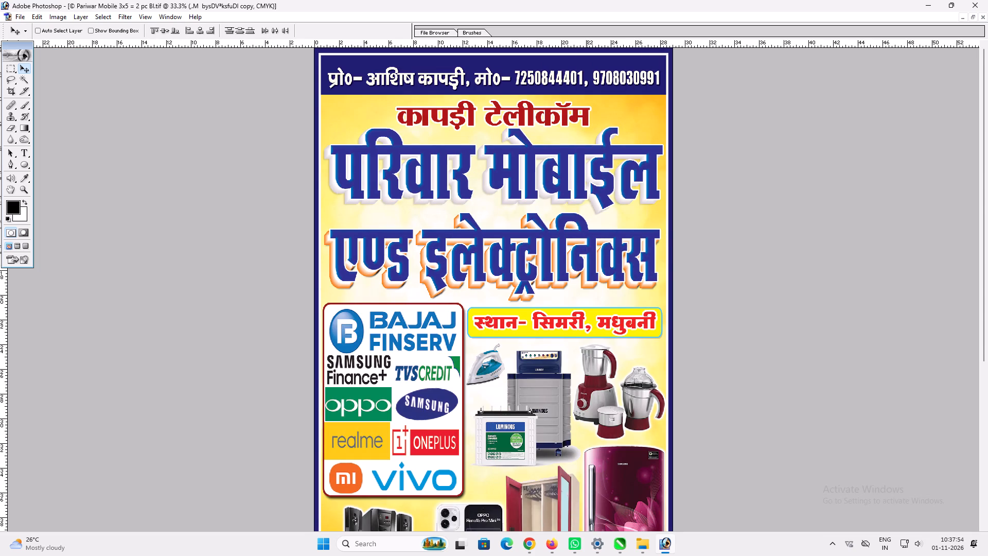
pyautogui.rightClick(600, 190)
pyautogui.click(624, 203)
pyautogui.hotkey('alt', 'l')
pyautogui.hotkey('alt', 'y')
pyautogui.write('pvv')
pyautogui.press('space')
pyautogui.press('space')
pyautogui.press('space')
pyautogui.press('space')
pyautogui.press('space')
pyautogui.press('space')
pyautogui.press('space')
pyautogui.press('space')
pyautogui.press('space')
pyautogui.moveTo(547, 259); pyautogui.dragTo(554, 260, button='right')
pyautogui.moveTo(560, 262); pyautogui.dragTo(568, 264)
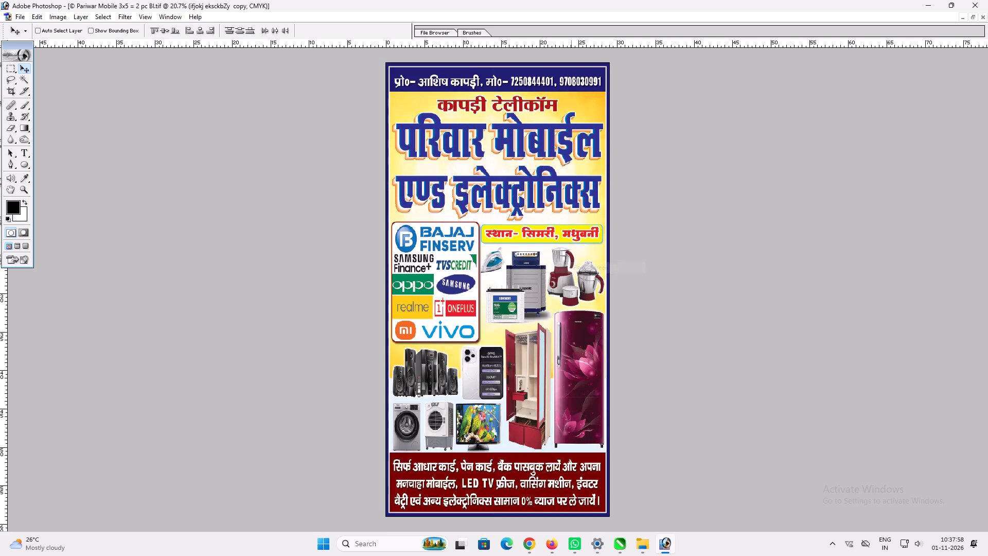
# Examine the brand logos, product pictures and bottom offer text of the restyled banner up close, and check the full layout.
pyautogui.press('v')
pyautogui.hotkey('ctrl', '+')
pyautogui.hotkey('ctrl', '+')
pyautogui.press('space')
pyautogui.press('space')
pyautogui.press('space')
pyautogui.press('space')
pyautogui.press('space')
pyautogui.press('space')
pyautogui.press('space')
pyautogui.press('space')
pyautogui.press('space')
pyautogui.press('space')
pyautogui.press('space')
pyautogui.press('space')
pyautogui.press('space')
pyautogui.press('space')
pyautogui.press('space')
pyautogui.press('space')
pyautogui.press('space')
pyautogui.press('space')
pyautogui.press('space')
pyautogui.press('space')
pyautogui.press('space')
pyautogui.moveTo(541, 329); pyautogui.dragTo(535, 131)
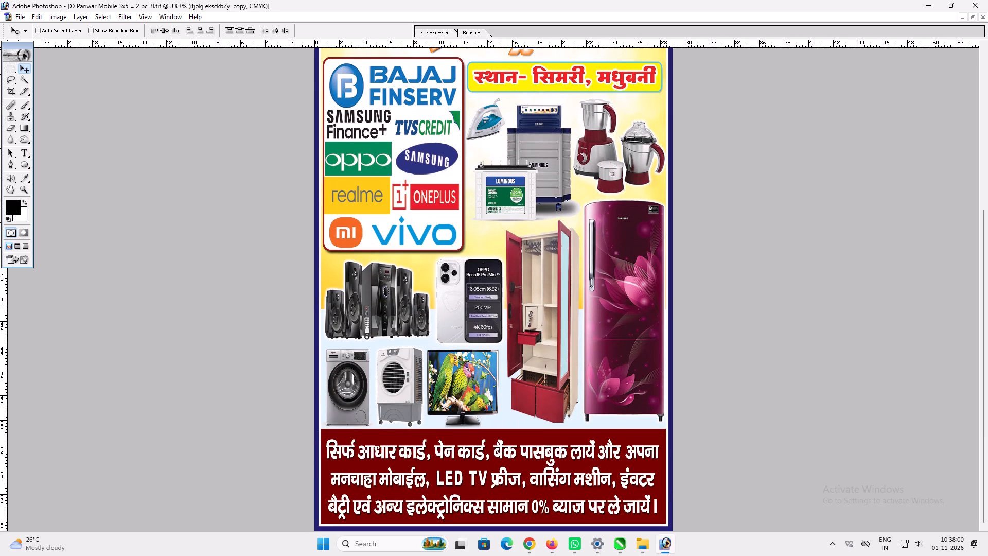
pyautogui.rightClick(482, 336)
pyautogui.moveTo(497, 340); pyautogui.dragTo(506, 341)
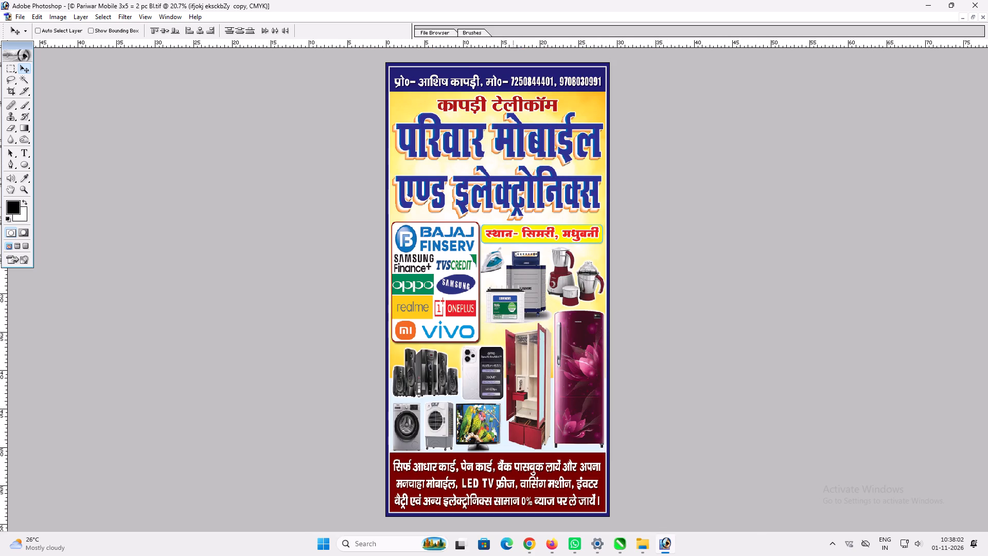
pyautogui.hotkey('ctrl', '+')
pyautogui.press('space')
pyautogui.press('space')
pyautogui.moveTo(491, 203); pyautogui.dragTo(501, 204, button='right')
pyautogui.moveTo(514, 208); pyautogui.dragTo(520, 210)
# Save the restyled banner as a layered TIFF named "Pariwar Mobile 29x59= 1 pc" in the pariwar Mobile folder.
pyautogui.hotkey('ctrl', 'shift', 's')
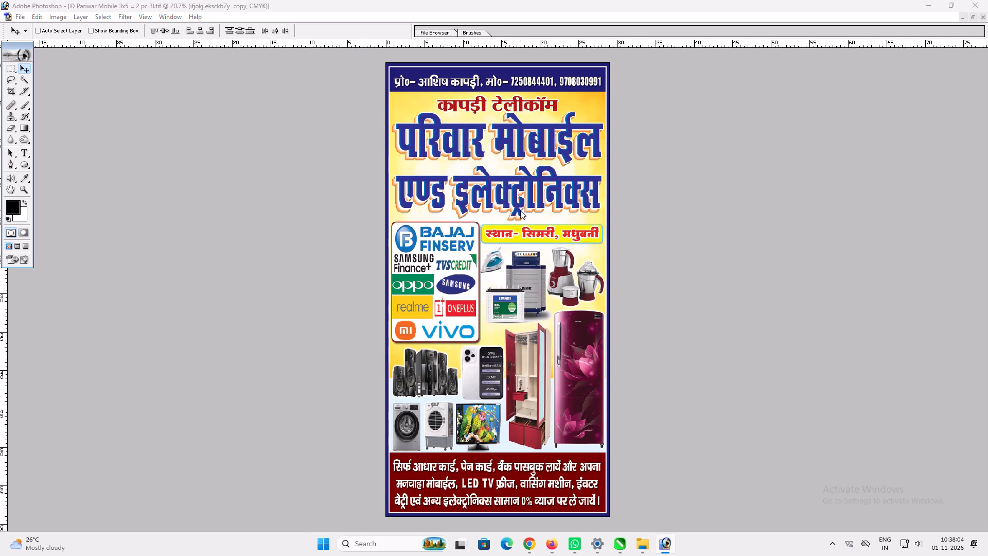
pyautogui.doubleClick(212, 22)
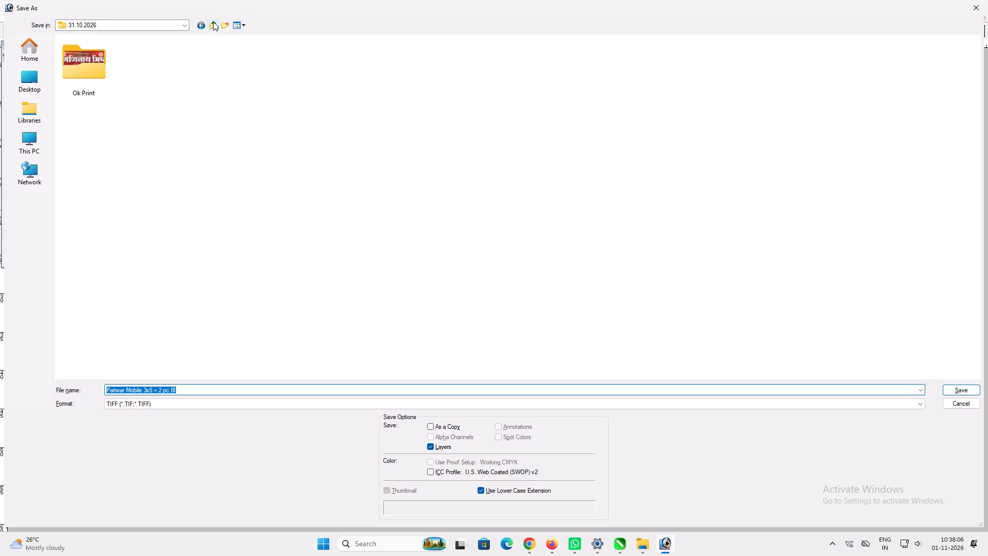
pyautogui.click(213, 22)
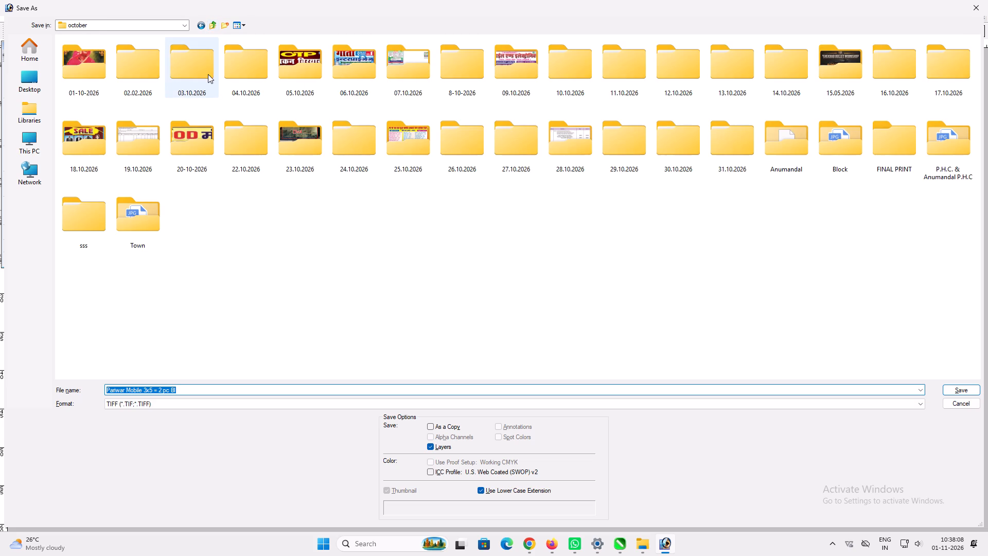
pyautogui.click(214, 21)
pyautogui.doubleClick(672, 78)
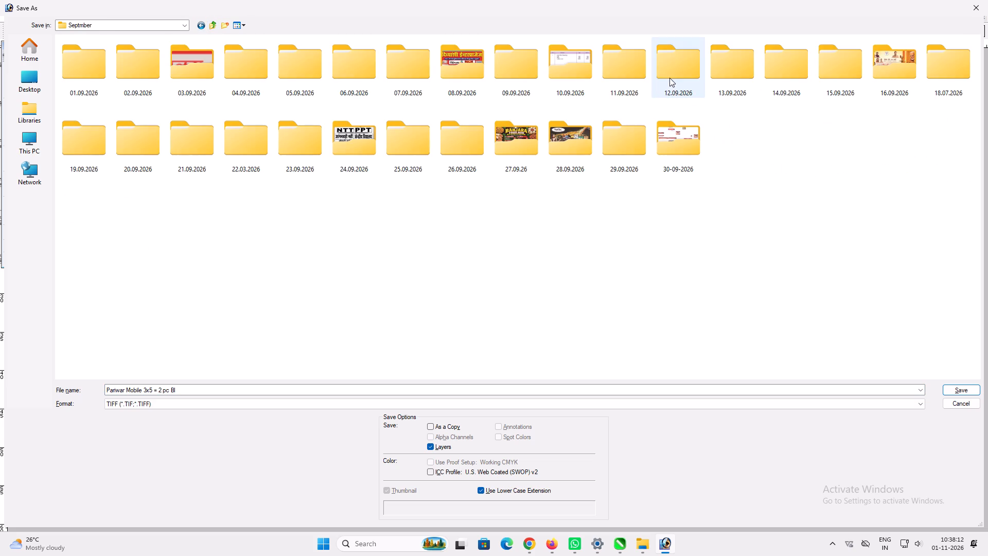
pyautogui.press('BackSpace')
pyautogui.doubleClick(558, 76)
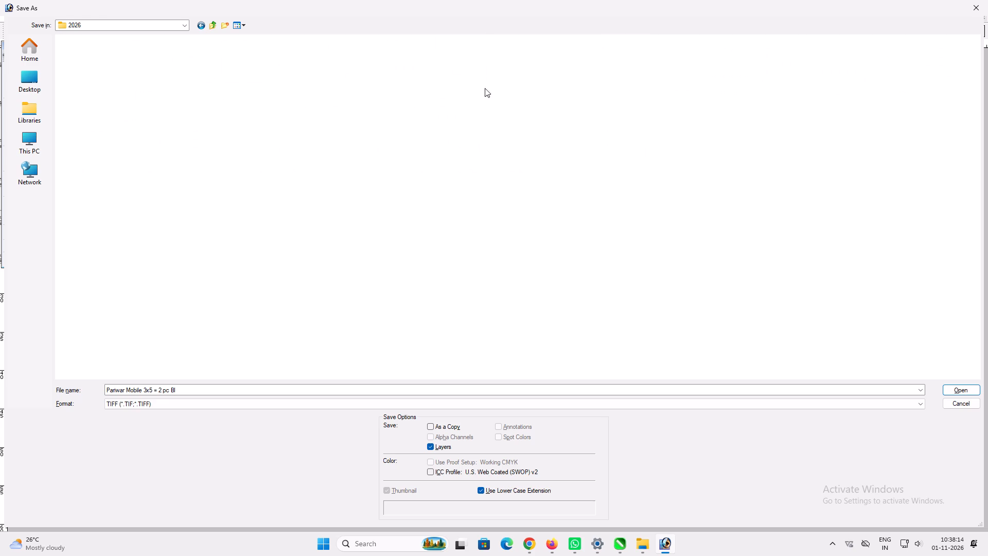
pyautogui.doubleClick(236, 80)
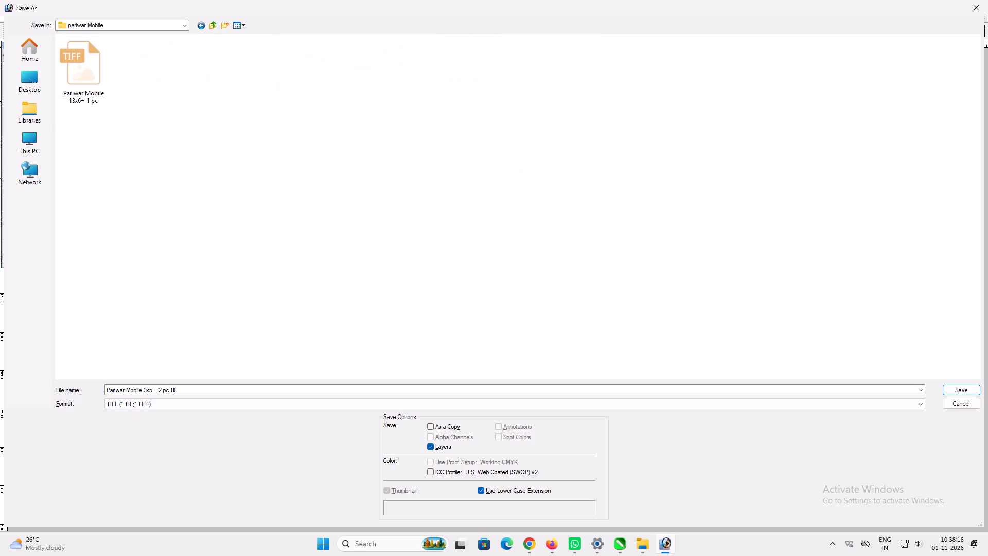
pyautogui.click(197, 392)
pyautogui.click(197, 392)
pyautogui.moveTo(197, 392); pyautogui.dragTo(178, 397)
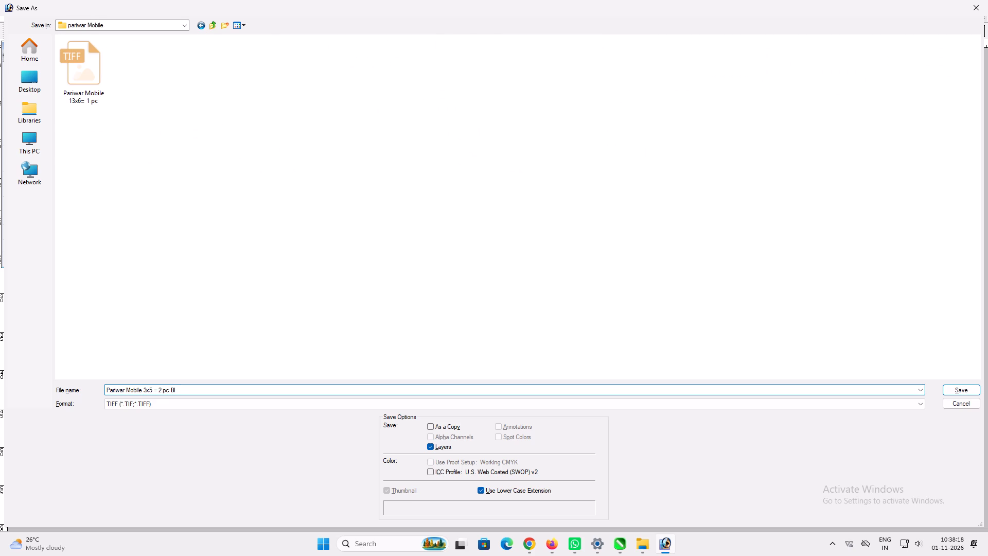
pyautogui.moveTo(178, 397); pyautogui.dragTo(144, 397)
pyautogui.press('2')
pyautogui.press('9')
pyautogui.write('x59= 1 pc')
pyautogui.press('space')
pyautogui.press('Return')
pyautogui.press('Return')
pyautogui.press('Return')
pyautogui.press('Return')
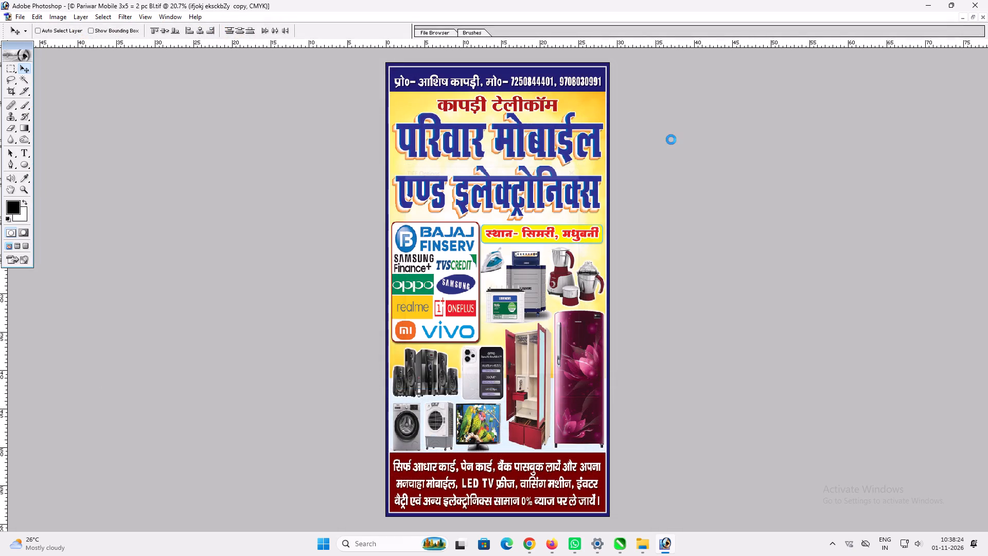
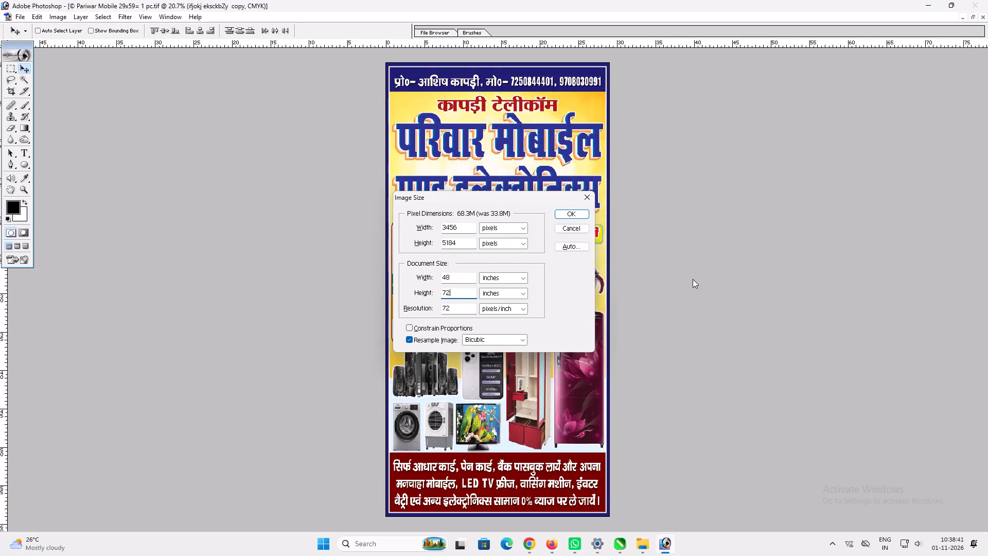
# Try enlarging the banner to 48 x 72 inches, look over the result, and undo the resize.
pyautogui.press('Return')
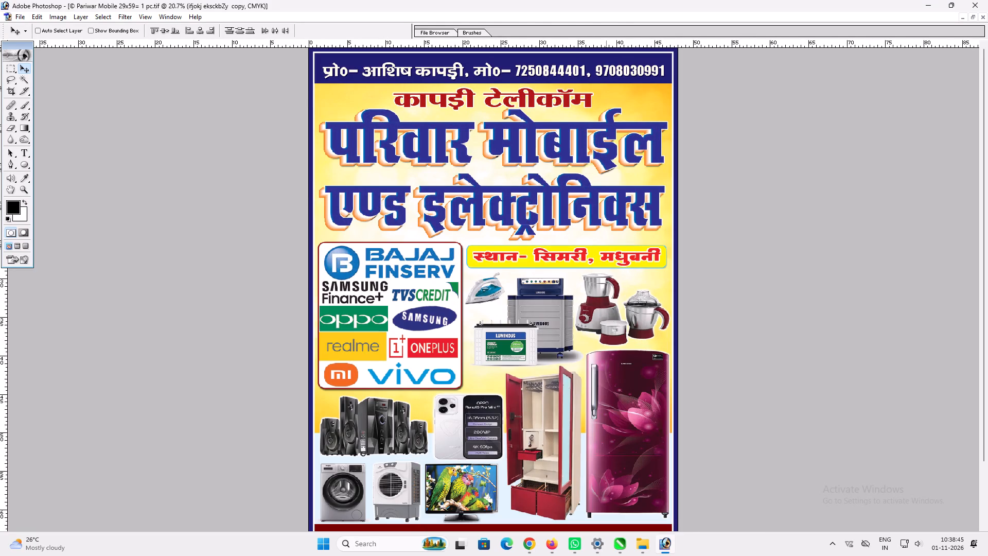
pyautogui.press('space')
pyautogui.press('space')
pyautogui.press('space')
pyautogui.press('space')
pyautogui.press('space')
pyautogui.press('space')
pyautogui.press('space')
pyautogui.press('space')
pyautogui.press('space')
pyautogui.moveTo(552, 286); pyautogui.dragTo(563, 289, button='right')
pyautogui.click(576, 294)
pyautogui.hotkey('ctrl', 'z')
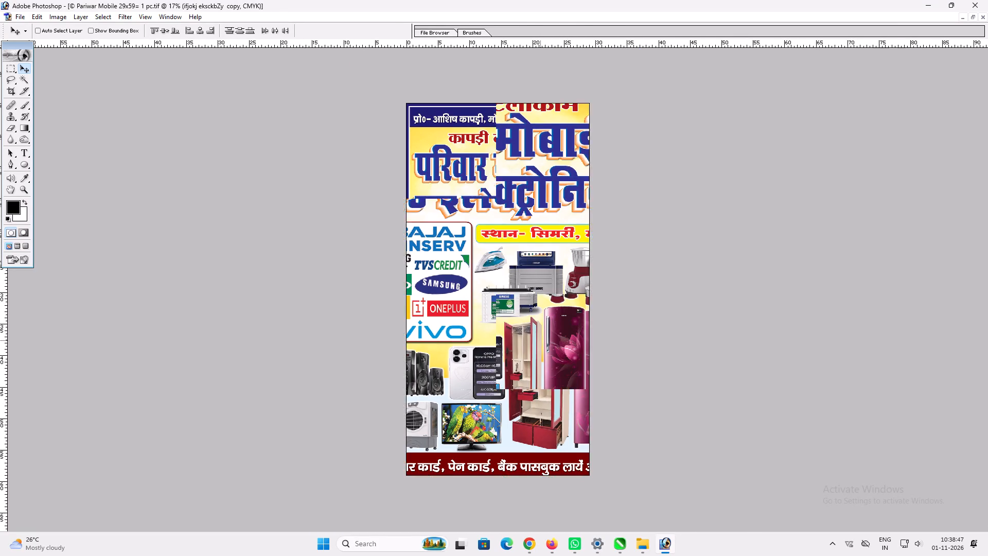
# Stretch the yellow background on Layer 28 down to the banner's bottom edge with Free Transform.
pyautogui.keyDown('ctrl'); pyautogui.click(465, 350); pyautogui.keyUp('ctrl')
pyautogui.hotkey('ctrl', 't')
pyautogui.keyDown('shift'); pyautogui.moveTo(478, 360); pyautogui.dragTo(480, 396); pyautogui.keyUp('shift')
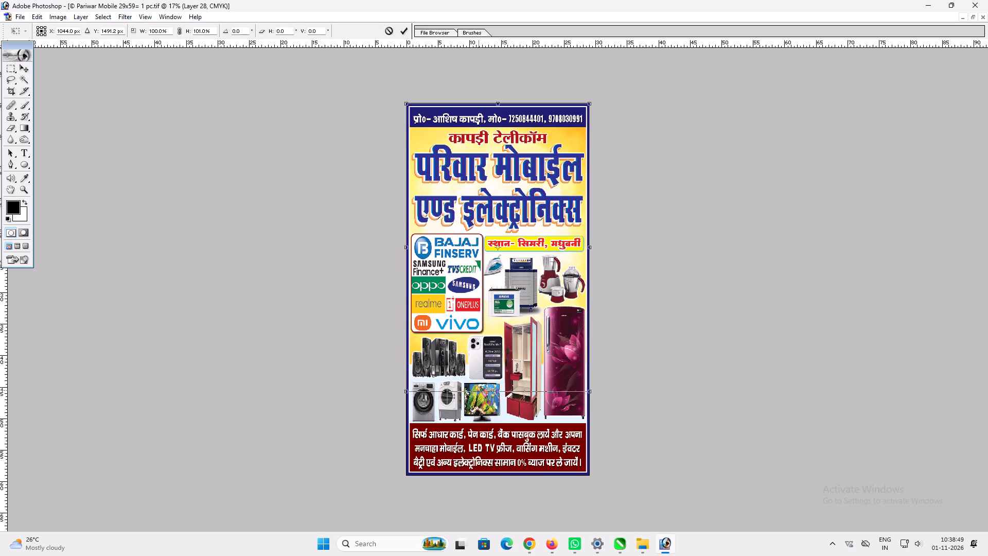
pyautogui.keyDown('shift'); pyautogui.moveTo(480, 396); pyautogui.dragTo(483, 426); pyautogui.keyUp('shift')
pyautogui.hotkey('shift', 'Return')
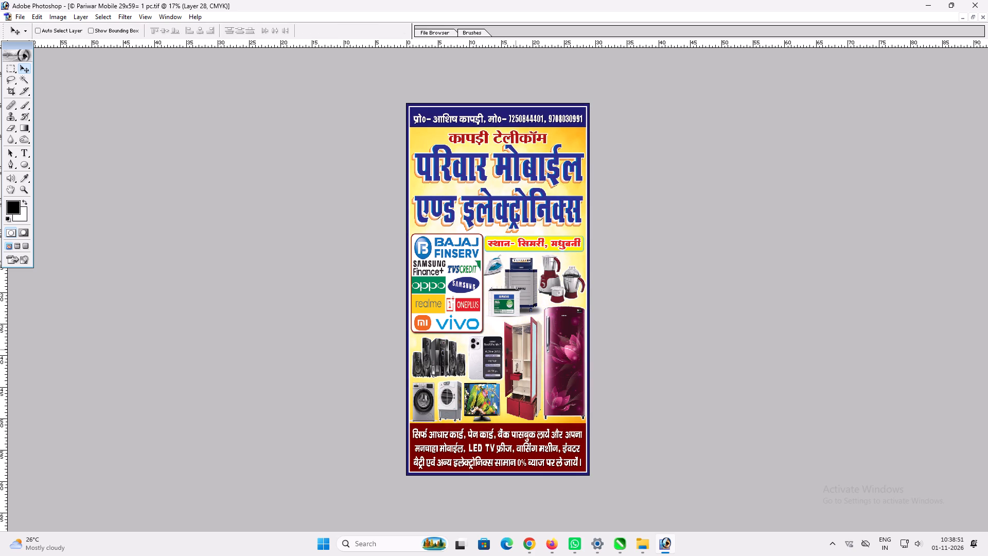
# Save the 29x59 banner with its extended background.
pyautogui.hotkey('ctrl', 's')
pyautogui.hotkey('ctrl', 's')
# Resize the image to 48 inches wide and 72 inches high.
pyautogui.hotkey('alt', 'i')
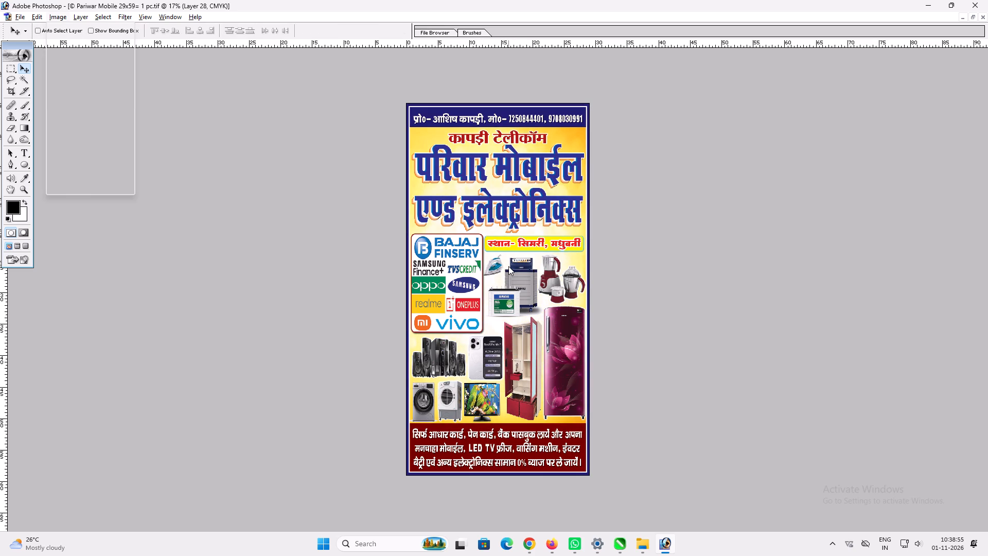
pyautogui.hotkey('alt', 'i')
pyautogui.hotkey('alt', 'i')
pyautogui.press('Tab')
pyautogui.press('Tab')
pyautogui.press('Tab')
pyautogui.press('Tab')
pyautogui.press('4')
pyautogui.press('8')
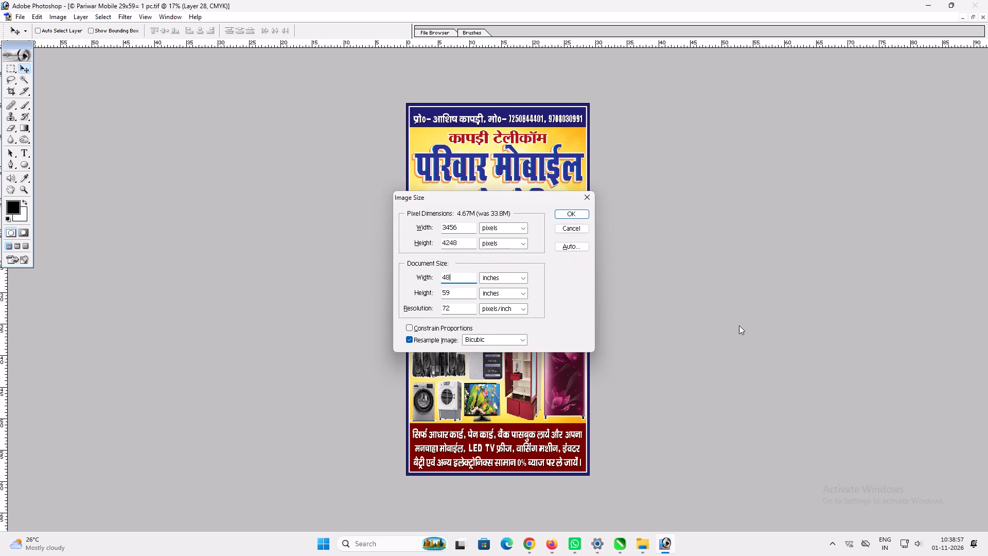
pyautogui.press('Tab')
pyautogui.press('Tab')
pyautogui.write('72')
pyautogui.press('Return')
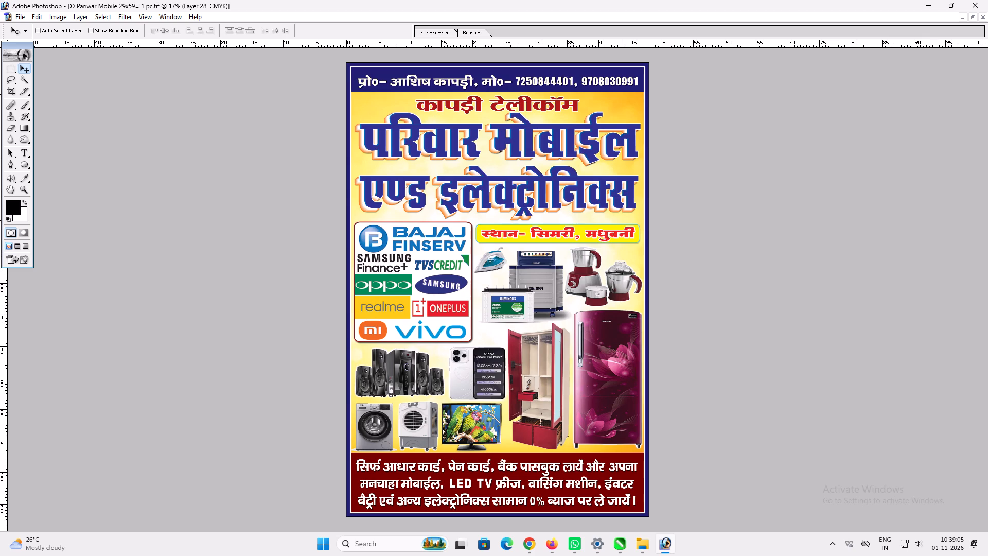
# Examine the resized banner's headline, brand logos and product pictures up close, and check the full layout.
pyautogui.hotkey('ctrl', '0')
pyautogui.press('v')
pyautogui.hotkey('ctrl', '+')
pyautogui.press('space')
pyautogui.press('space')
pyautogui.press('space')
pyautogui.press('space')
pyautogui.press('space')
pyautogui.press('space')
pyautogui.press('space')
pyautogui.press('space')
pyautogui.press('space')
pyautogui.press('space')
pyautogui.press('space')
pyautogui.press('space')
pyautogui.press('space')
pyautogui.press('space')
pyautogui.press('space')
pyautogui.press('space')
pyautogui.press('space')
pyautogui.press('space')
pyautogui.press('space')
pyautogui.press('space')
pyautogui.moveTo(601, 206); pyautogui.dragTo(601, 227)
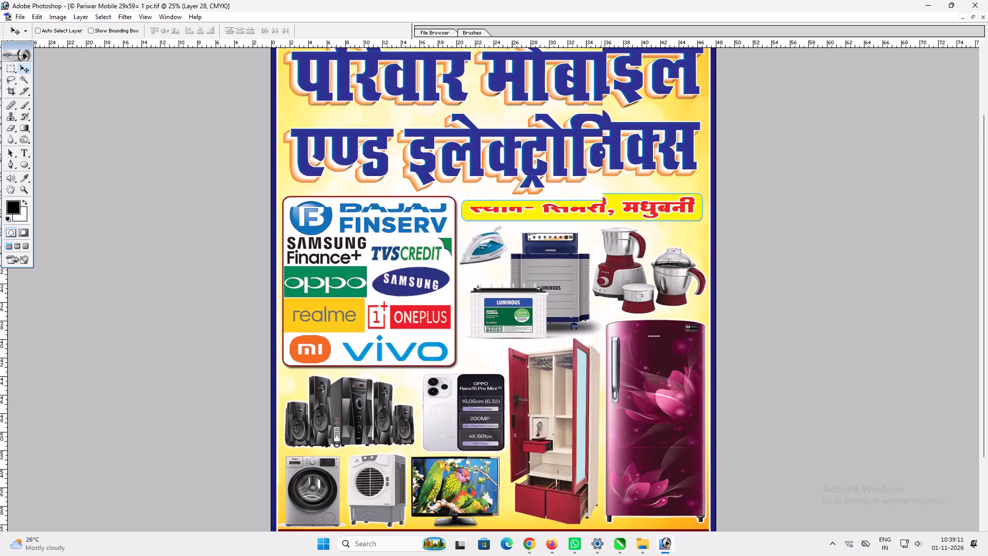
pyautogui.moveTo(601, 227); pyautogui.dragTo(601, 290)
pyautogui.rightClick(575, 212)
pyautogui.moveTo(583, 214); pyautogui.dragTo(589, 216)
# Save the resized banner as a separate layered TIFF named "Pariwar Mobile 48x72= 2 pc" in the pariwar Mobile folder.
pyautogui.hotkey('ctrl', 'shift', 's')
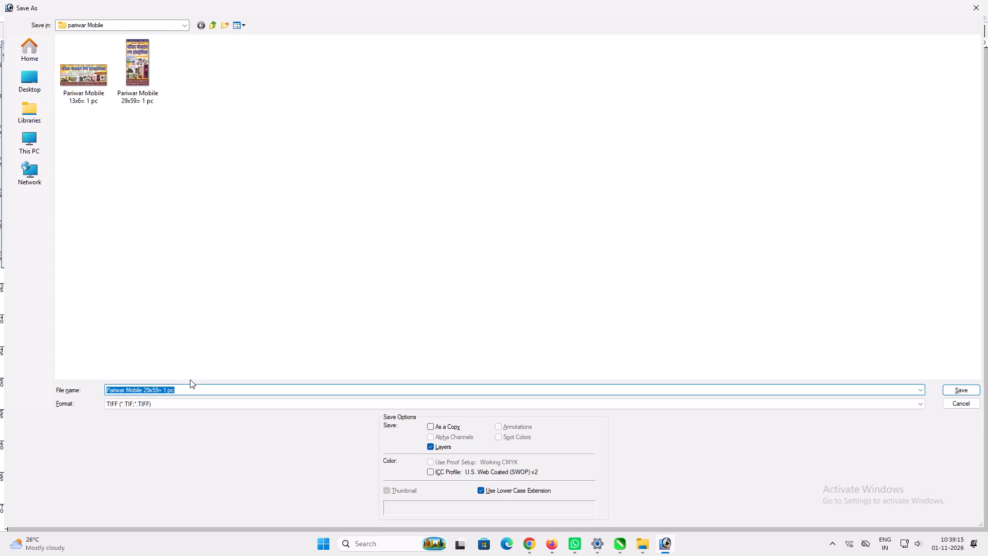
pyautogui.click(187, 387)
pyautogui.moveTo(185, 388); pyautogui.dragTo(145, 393)
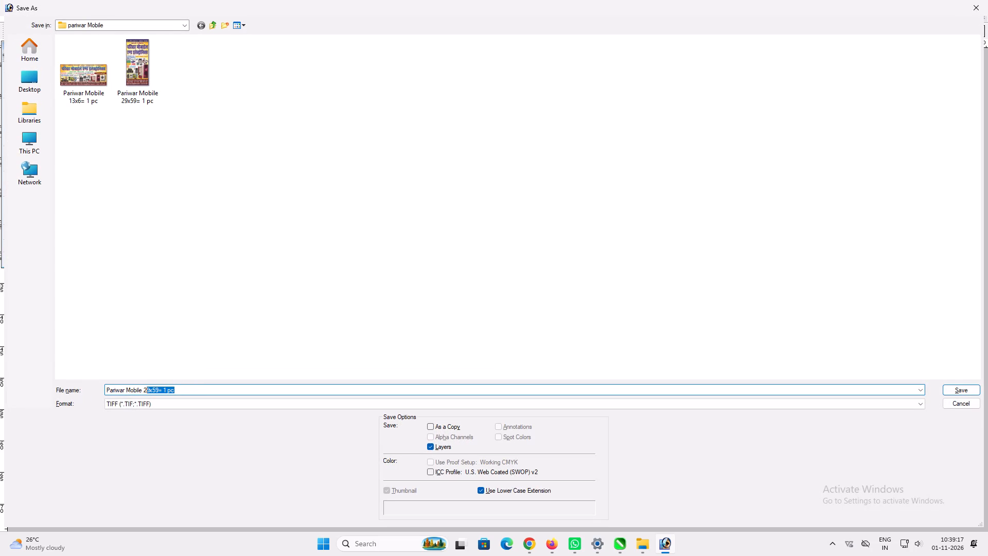
pyautogui.moveTo(145, 393); pyautogui.dragTo(144, 394)
pyautogui.write('48x')
pyautogui.press('7')
pyautogui.write('2= 2 pc')
pyautogui.press('space')
pyautogui.press('Return')
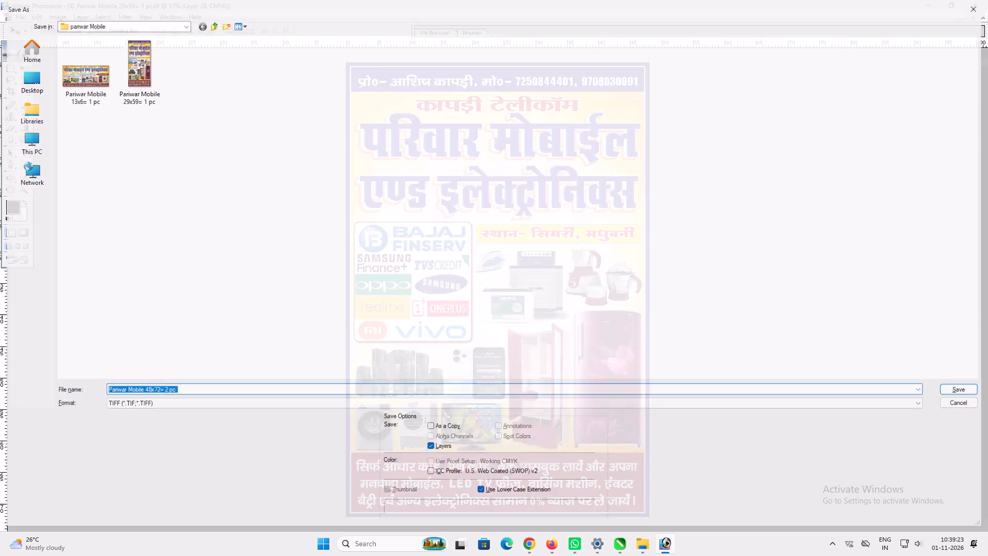
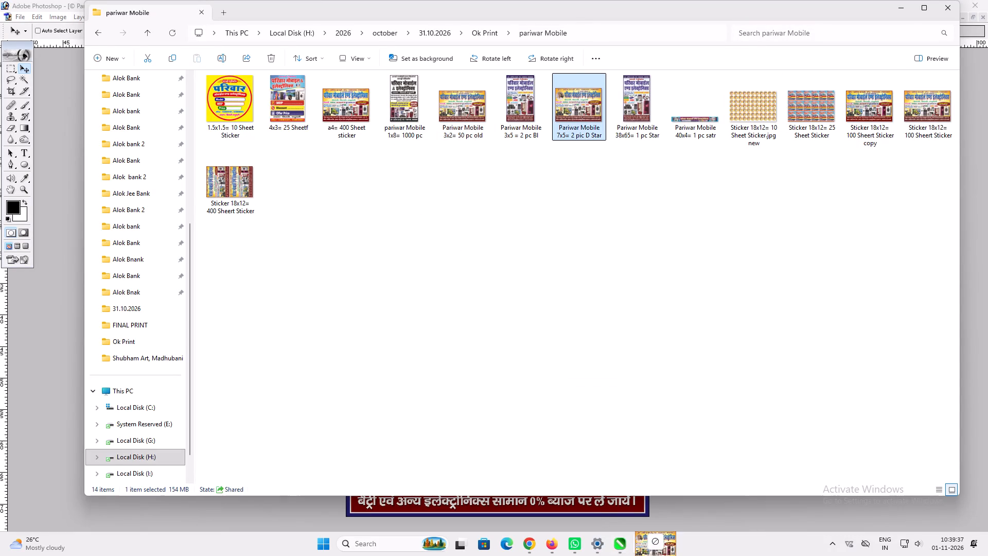
# Open the "Pariwar Mobile 7x5= 2 pic D Star" banner in Photoshop and maximize its document window.
pyautogui.moveTo(656, 555); pyautogui.dragTo(639, 288)
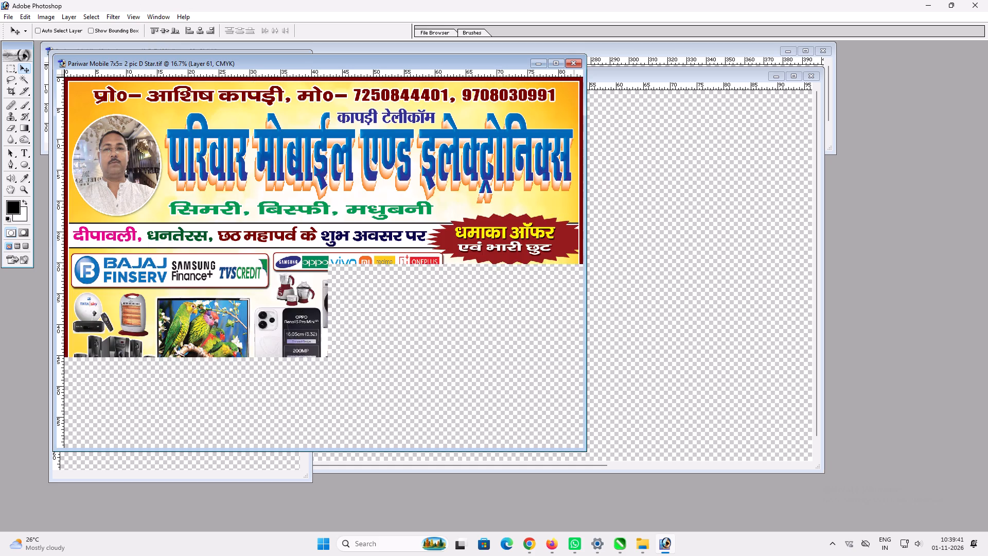
pyautogui.click(554, 60)
# Delete the circular portrait photo and its backing from beside the banner's main headline.
pyautogui.keyDown('ctrl'); pyautogui.click(271, 186); pyautogui.keyUp('ctrl')
pyautogui.hotkey('alt', 'l')
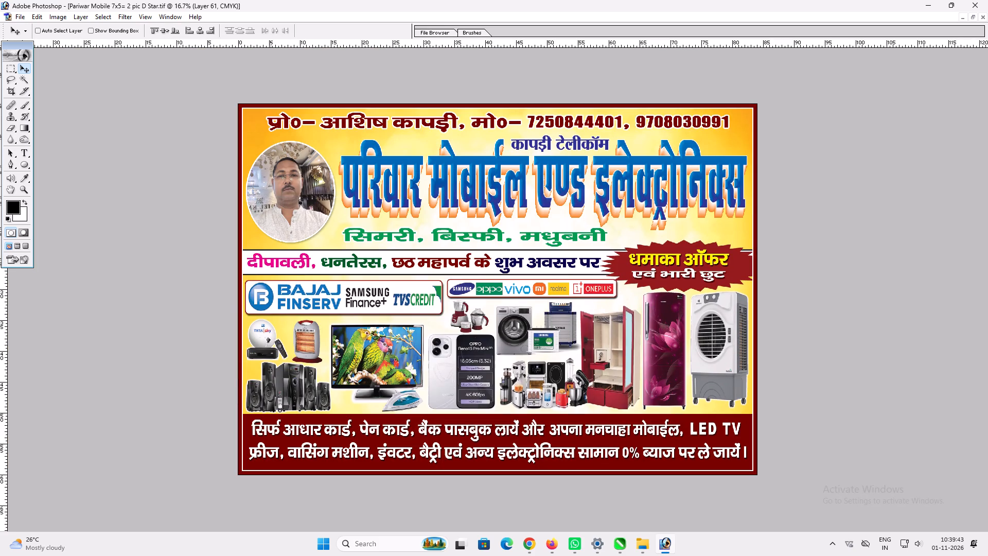
pyautogui.hotkey('alt', 'l')
pyautogui.hotkey('alt', 'l')
pyautogui.keyDown('ctrl'); pyautogui.click(271, 186); pyautogui.keyUp('ctrl')
pyautogui.hotkey('alt', 'l')
pyautogui.hotkey('alt', 'l')
pyautogui.hotkey('alt', 'l')
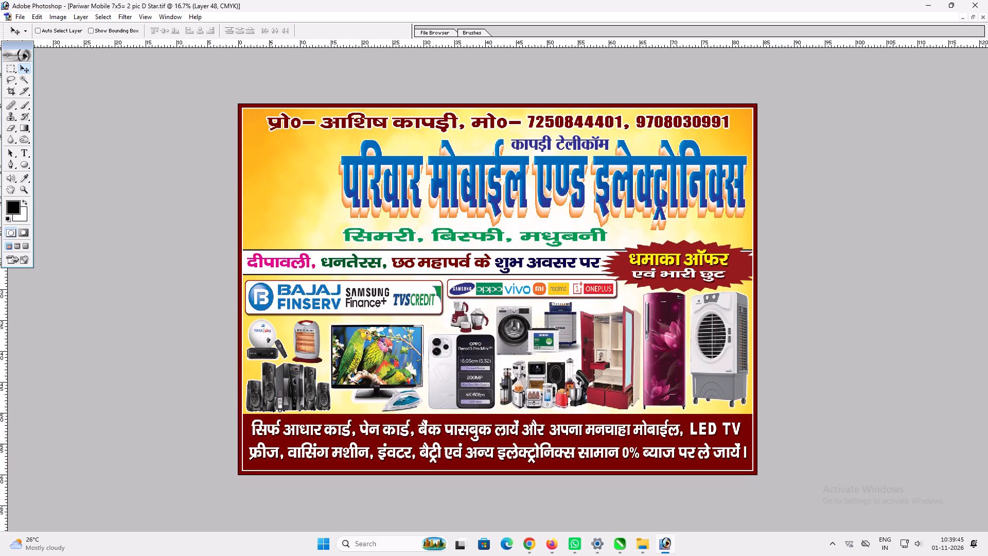
# Stretch the main blue headline to about 122% width so it fills the space where the portrait was.
pyautogui.press('v')
pyautogui.keyDown('ctrl'); pyautogui.click(355, 193); pyautogui.keyUp('ctrl')
pyautogui.hotkey('ctrl', 't')
pyautogui.keyDown('shift'); pyautogui.moveTo(335, 176); pyautogui.dragTo(280, 170); pyautogui.keyUp('shift')
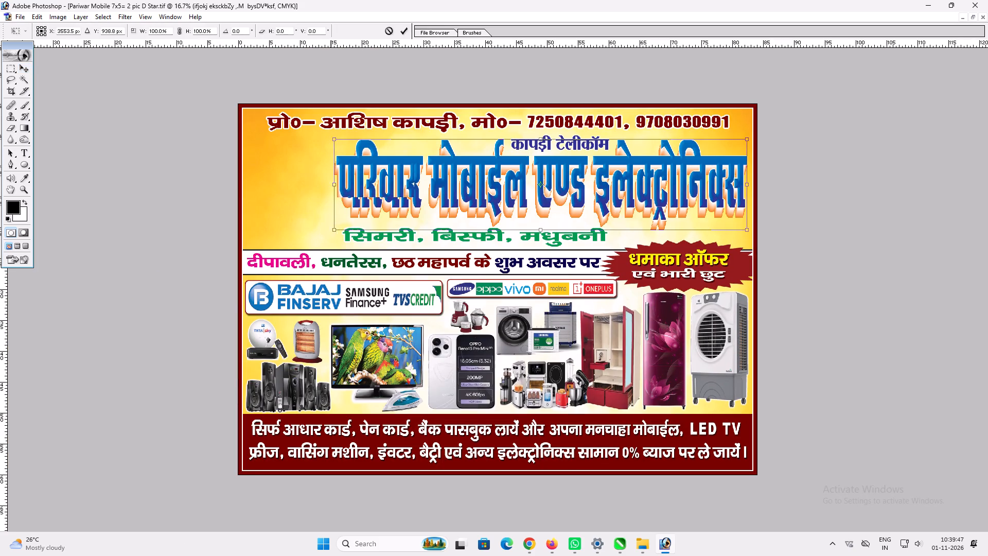
pyautogui.keyDown('shift'); pyautogui.moveTo(280, 170); pyautogui.dragTo(246, 163); pyautogui.keyUp('shift')
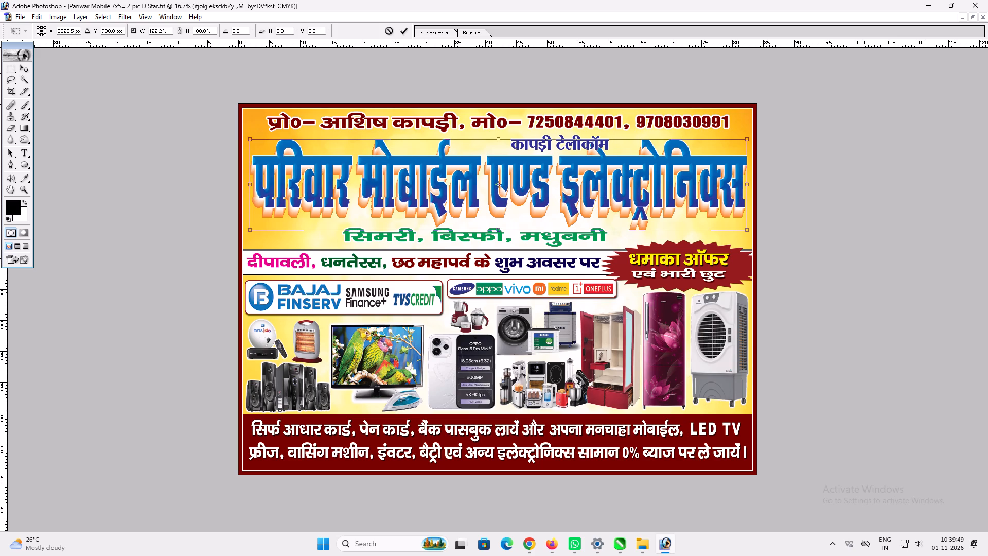
pyautogui.keyDown('shift'); pyautogui.moveTo(246, 163); pyautogui.dragTo(246, 163); pyautogui.keyUp('shift')
pyautogui.hotkey('shift', 'Return')
pyautogui.press('v')
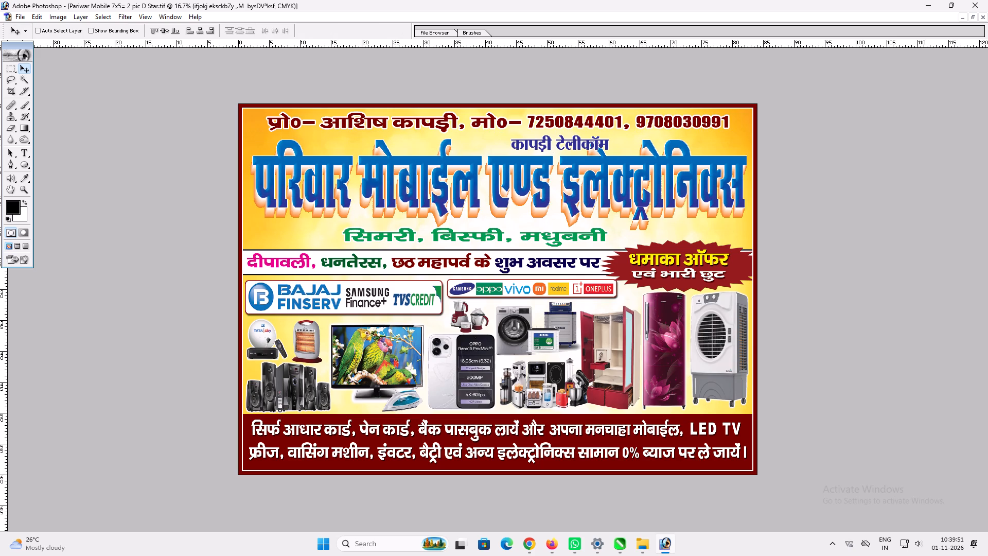
# Move the "कापड़ी टेलीकॉम" line toward the banner's centre above the headline and enlarge it slightly.
pyautogui.keyDown('ctrl'); pyautogui.click(548, 142); pyautogui.keyUp('ctrl')
pyautogui.moveTo(548, 142); pyautogui.dragTo(498, 143)
pyautogui.hotkey('ctrl', 't')
pyautogui.keyDown('shift'); pyautogui.moveTo(560, 139); pyautogui.dragTo(585, 132); pyautogui.keyUp('shift')
pyautogui.press('Return')
pyautogui.press('v')
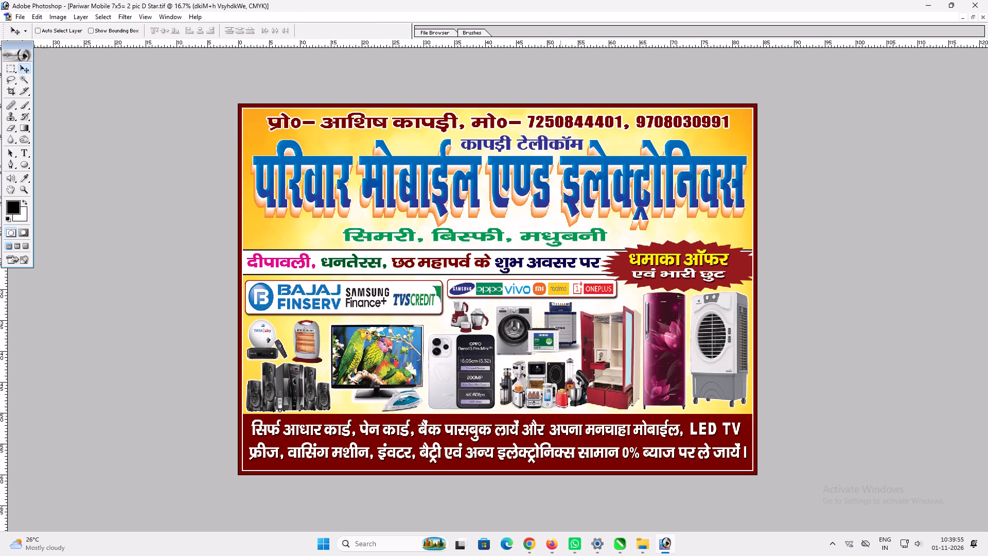
pyautogui.click(556, 140)
# Resize the image to 72 inches wide and 60 inches high.
pyautogui.hotkey('alt', 'i')
pyautogui.hotkey('alt', 'i')
pyautogui.press('Tab')
pyautogui.press('Tab')
pyautogui.press('Tab')
pyautogui.press('Tab')
pyautogui.press('Tab')
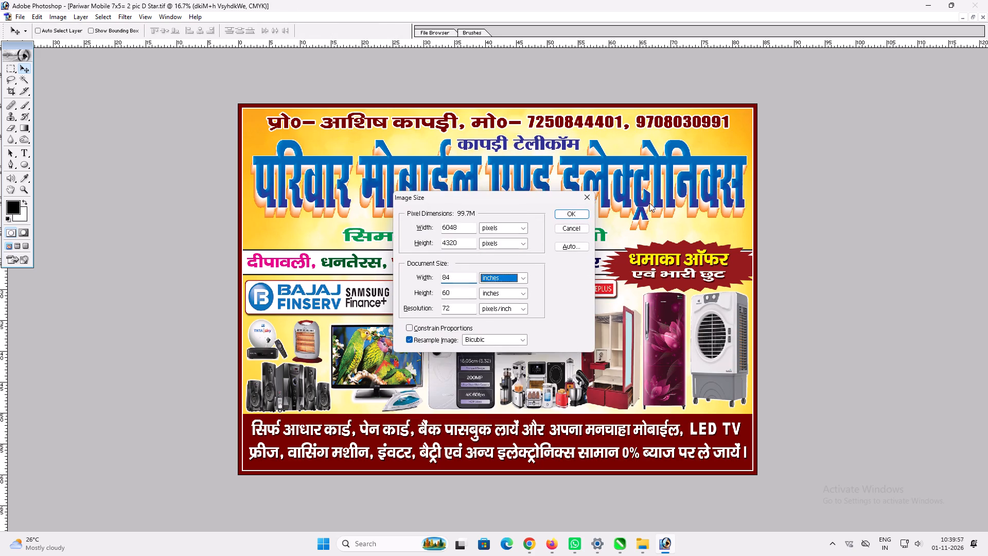
pyautogui.hotkey('shift', 'Tab')
pyautogui.write('60')
pyautogui.press('Tab')
pyautogui.press('Tab')
pyautogui.hotkey('shift', 'Tab')
pyautogui.hotkey('shift', 'Tab')
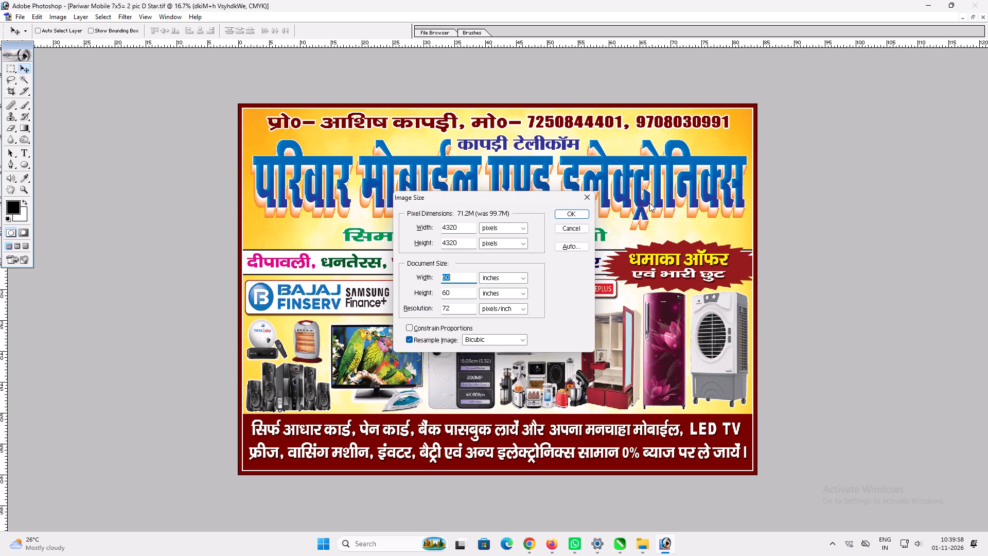
pyautogui.write('72')
pyautogui.press('Tab')
pyautogui.press('Tab')
pyautogui.write('60')
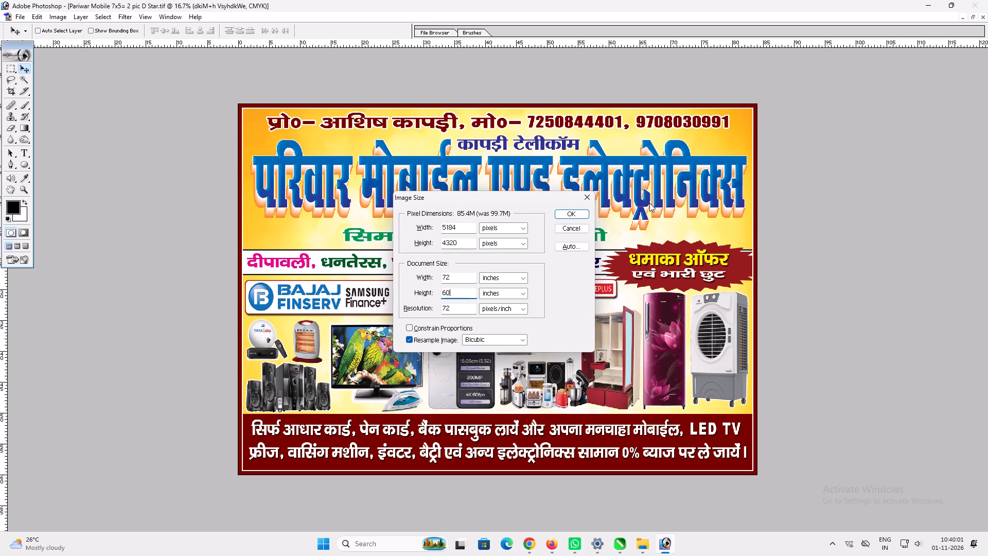
pyautogui.press('Return')
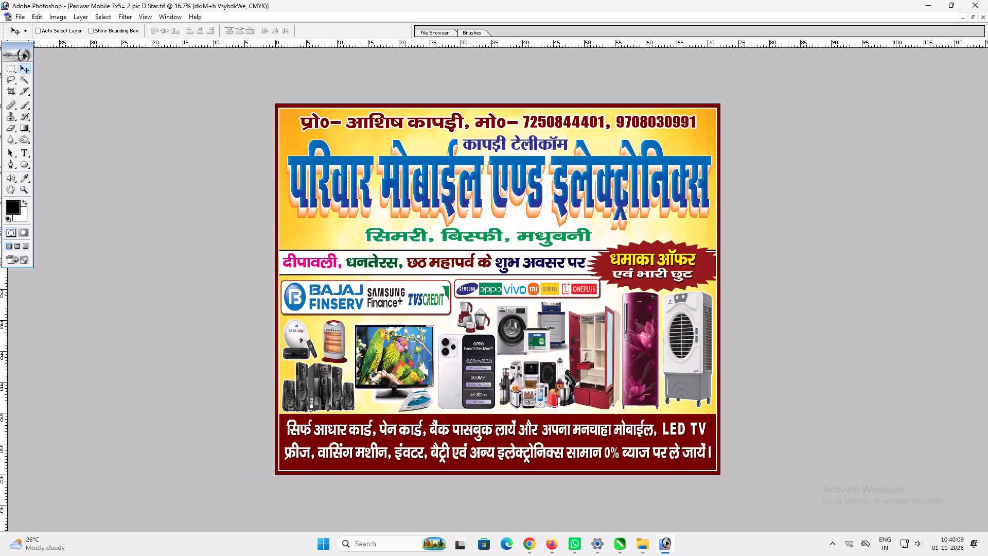
# Shift the dark red starburst behind the offer text slightly up and toward the banner's right border.
pyautogui.hotkey('ctrl', '0')
pyautogui.press('v')
pyautogui.rightClick(757, 268)
pyautogui.click(768, 271)
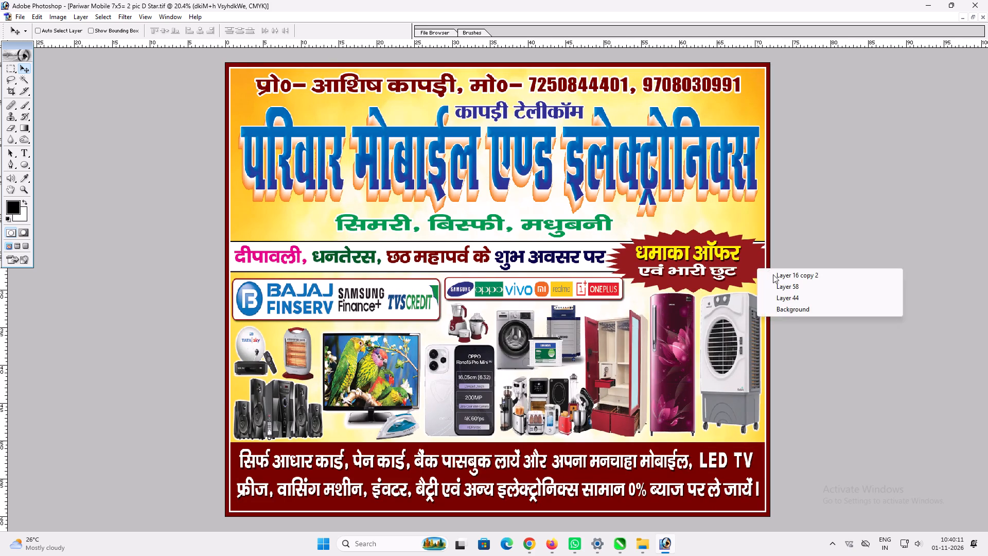
pyautogui.keyDown('ctrl'); pyautogui.keyDown('shift'); pyautogui.rightClick(752, 265); pyautogui.keyUp('shift'); pyautogui.keyUp('ctrl')
pyautogui.keyDown('ctrl'); pyautogui.keyDown('shift'); pyautogui.moveTo(762, 269); pyautogui.dragTo(769, 271); pyautogui.keyUp('shift'); pyautogui.keyUp('ctrl')
pyautogui.moveTo(758, 267); pyautogui.dragTo(767, 263)
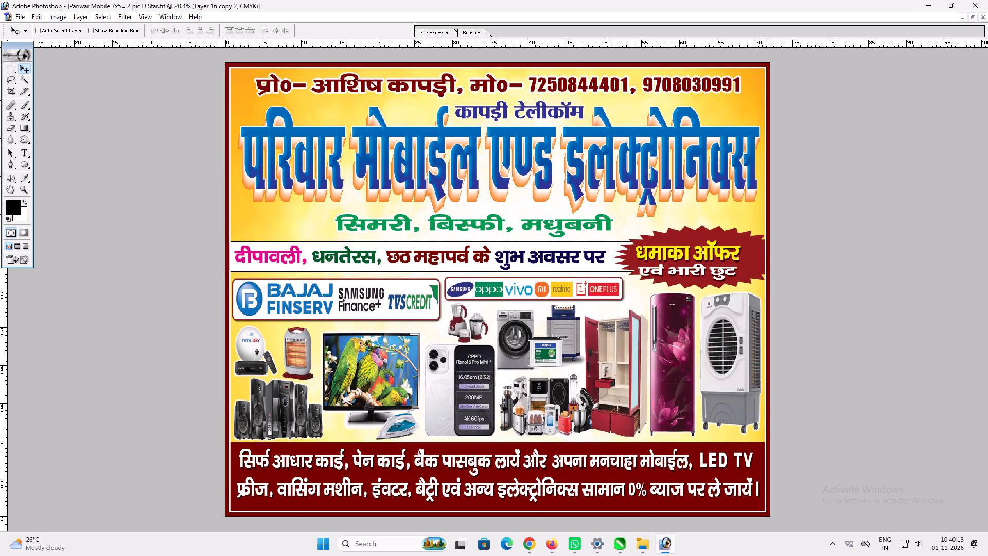
pyautogui.moveTo(767, 263); pyautogui.dragTo(766, 262)
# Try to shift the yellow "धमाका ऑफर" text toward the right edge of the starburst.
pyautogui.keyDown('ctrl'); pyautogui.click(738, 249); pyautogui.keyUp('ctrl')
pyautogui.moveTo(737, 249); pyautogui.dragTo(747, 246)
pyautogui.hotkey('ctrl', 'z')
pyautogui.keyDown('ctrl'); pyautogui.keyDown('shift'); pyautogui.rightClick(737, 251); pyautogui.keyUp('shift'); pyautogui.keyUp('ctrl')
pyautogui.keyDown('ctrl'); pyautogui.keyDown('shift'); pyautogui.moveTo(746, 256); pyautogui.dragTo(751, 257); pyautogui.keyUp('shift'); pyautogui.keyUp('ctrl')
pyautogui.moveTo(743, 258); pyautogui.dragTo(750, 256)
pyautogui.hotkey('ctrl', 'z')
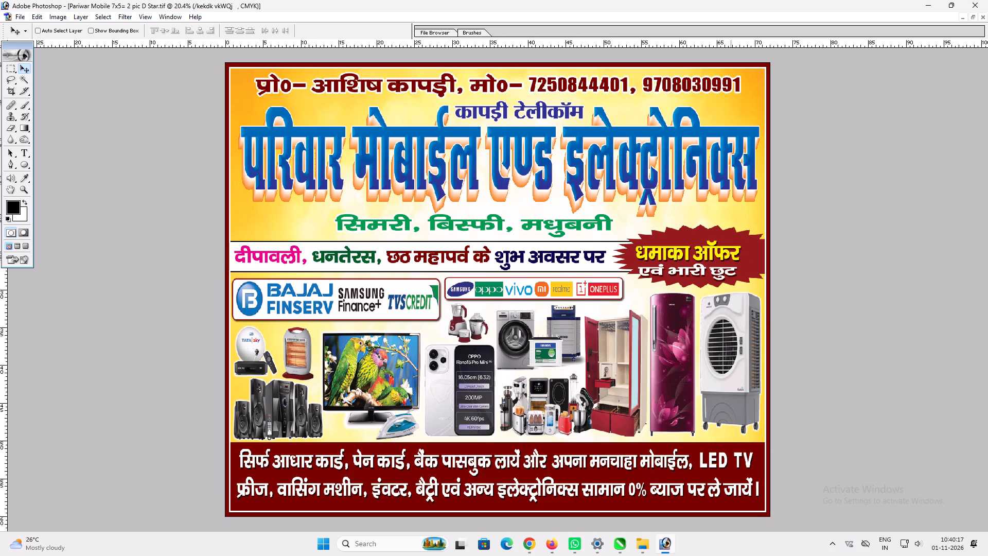
# Shift the white "एवं भारी छुट" line slightly right and up inside the starburst.
pyautogui.keyDown('ctrl'); pyautogui.keyDown('shift'); pyautogui.click(732, 268); pyautogui.keyUp('shift'); pyautogui.keyUp('ctrl')
pyautogui.moveTo(732, 268); pyautogui.dragTo(745, 263)
# Save the banner as a layered TIFF named "Pariwar Mobile 6x5= 1 pc" in November's pariwar Mobile folder.
pyautogui.hotkey('ctrl', 'shift', 's')
pyautogui.doubleClick(216, 22)
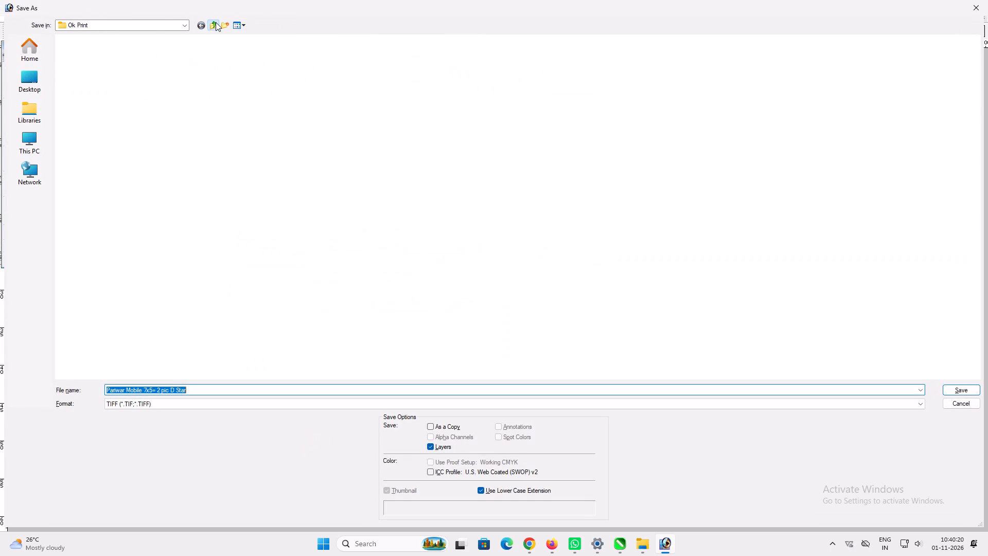
pyautogui.click(216, 22)
pyautogui.click(543, 138)
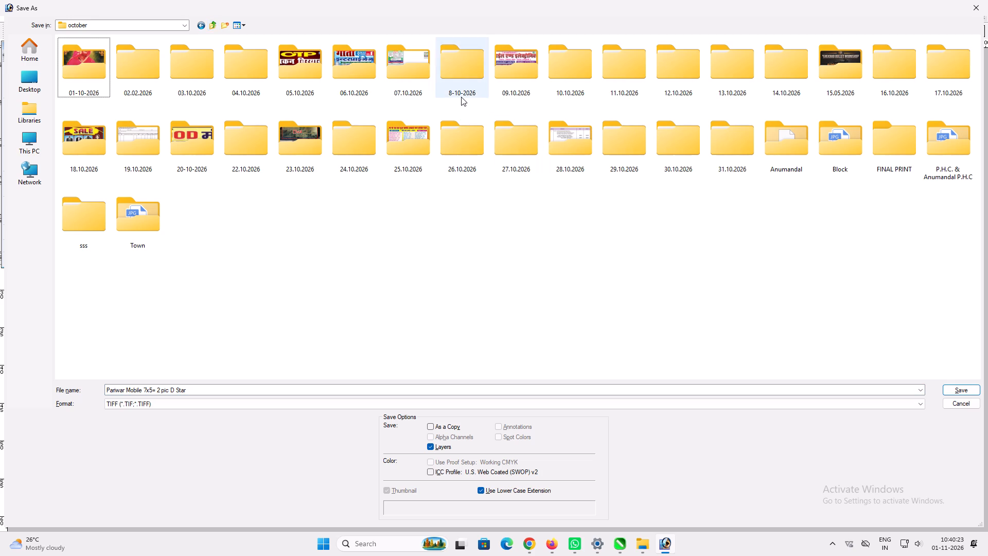
pyautogui.press('BackSpace')
pyautogui.doubleClick(572, 81)
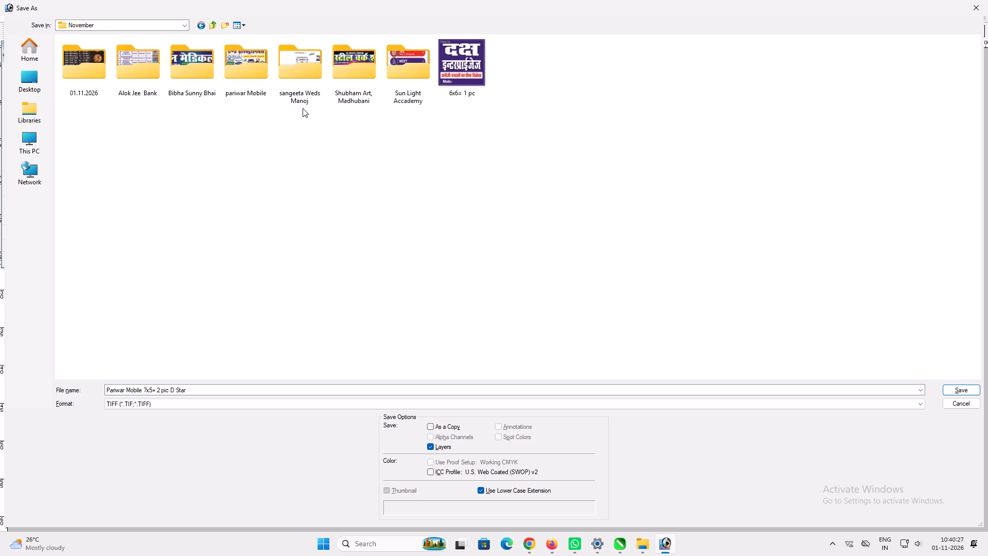
pyautogui.doubleClick(260, 64)
pyautogui.click(190, 389)
pyautogui.moveTo(190, 389); pyautogui.dragTo(152, 386)
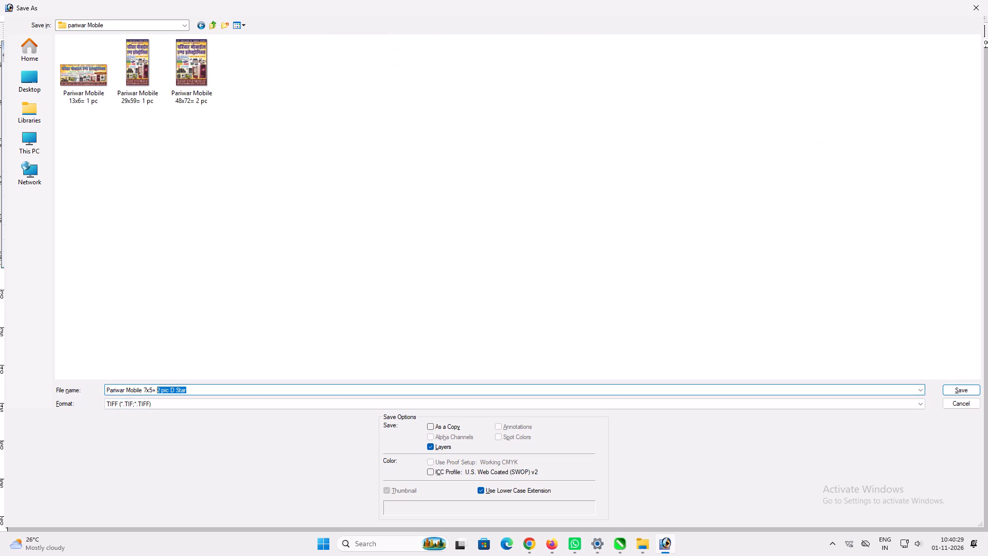
pyautogui.moveTo(152, 386); pyautogui.dragTo(144, 389)
pyautogui.write('6x4')
pyautogui.press('BackSpace')
pyautogui.press('5')
pyautogui.write('= 1 pc')
pyautogui.press('space')
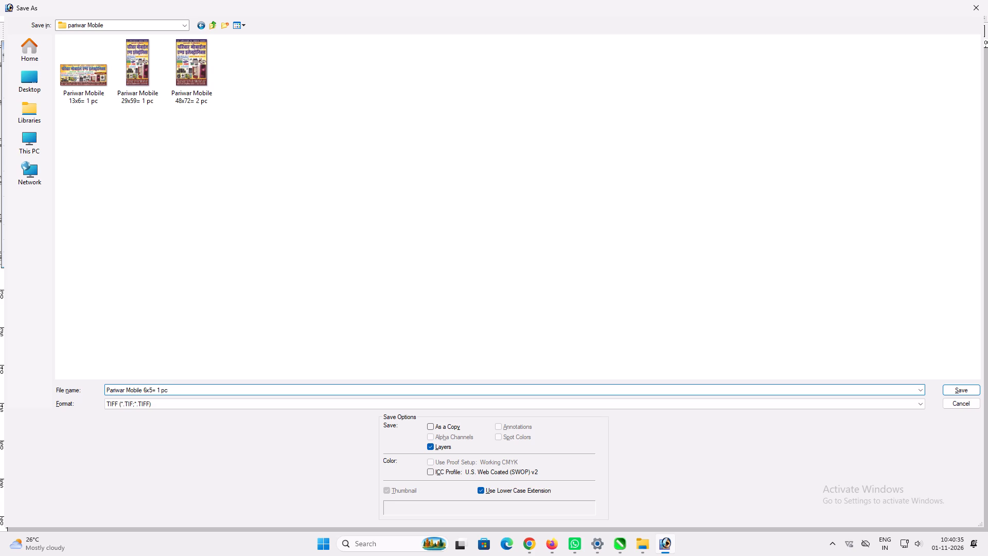
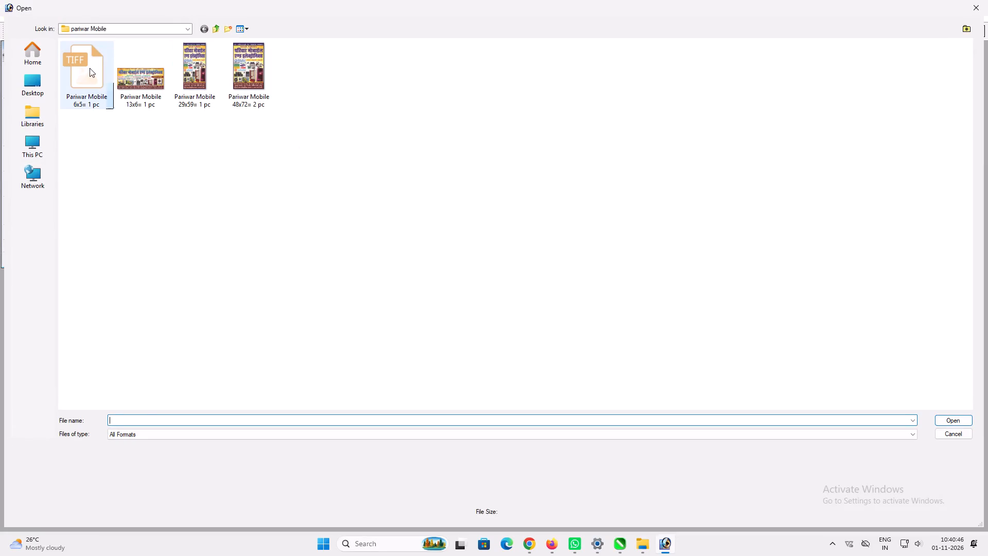
# Open all four Pariwar Mobile banners (6x5, 13x6, 29x59 and 48x72) together from the pariwar Mobile folder.
pyautogui.keyDown('shift'); pyautogui.click(236, 83); pyautogui.keyUp('shift')
pyautogui.press('Return')
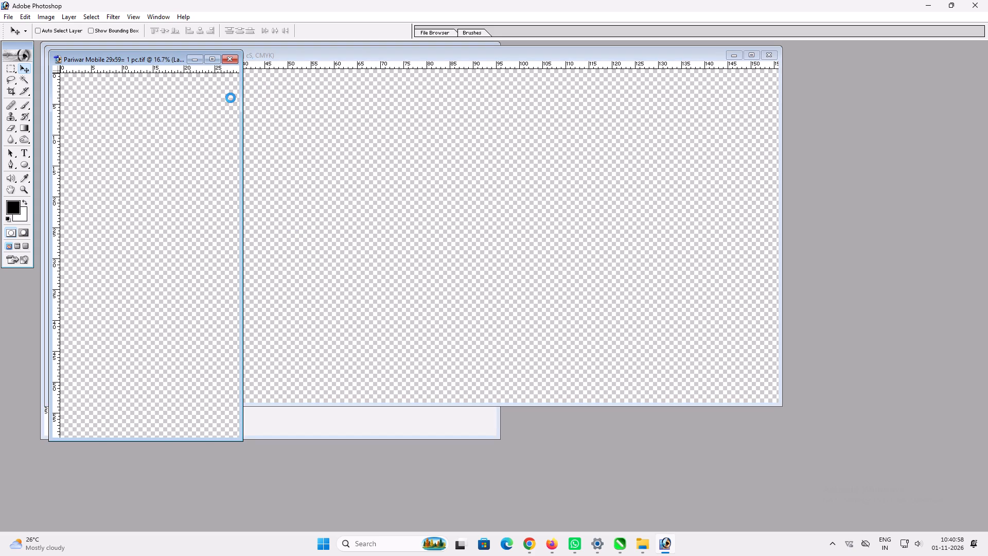
# Bring up the 13x6 banner in a maximized window, hide its guides and check the whole layout.
pyautogui.click(329, 62)
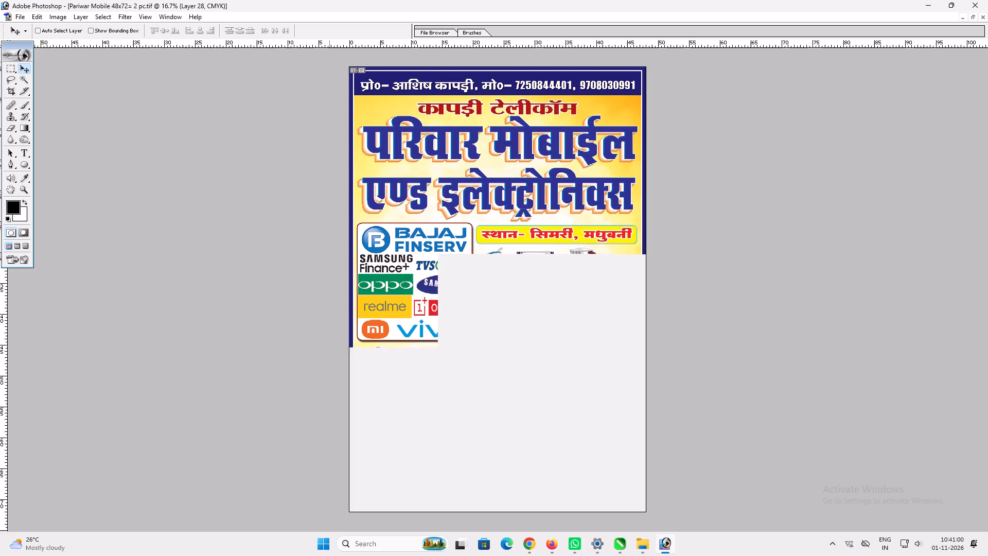
pyautogui.hotkey('ctrl', '0')
pyautogui.hotkey('ctrl', 'Tab')
pyautogui.hotkey('ctrl', 'Tab')
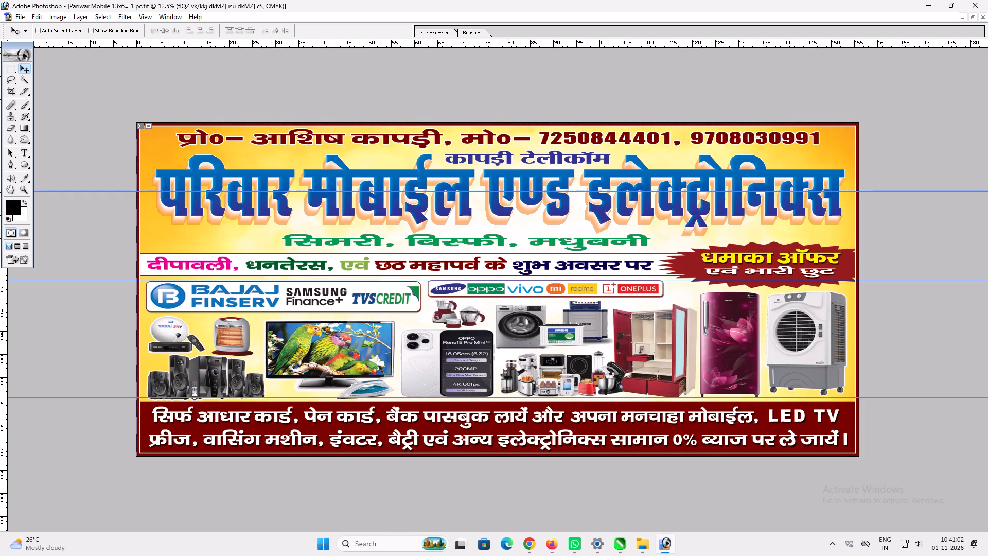
pyautogui.hotkey('ctrl', '0')
pyautogui.hotkey('ctrl', 'h')
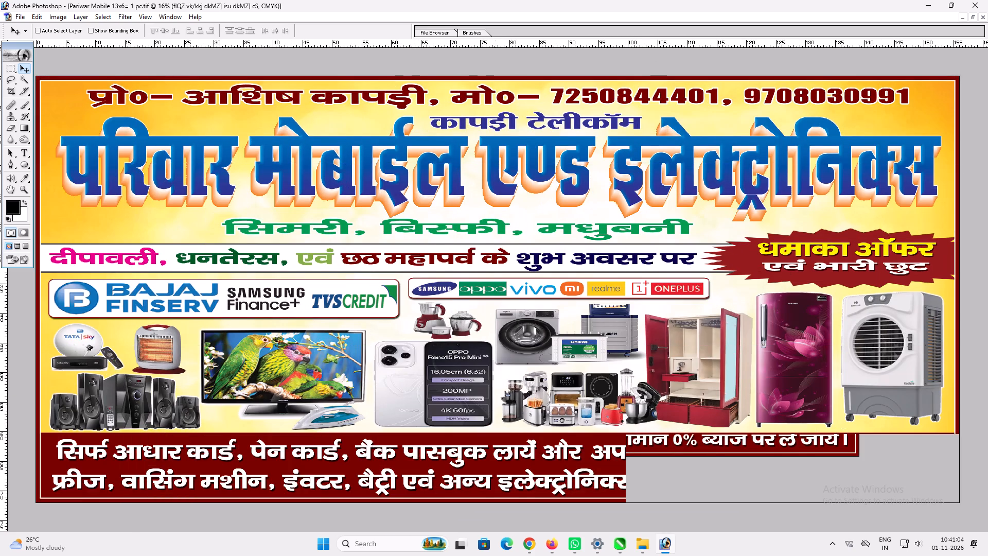
pyautogui.scroll(1, 493, 224)
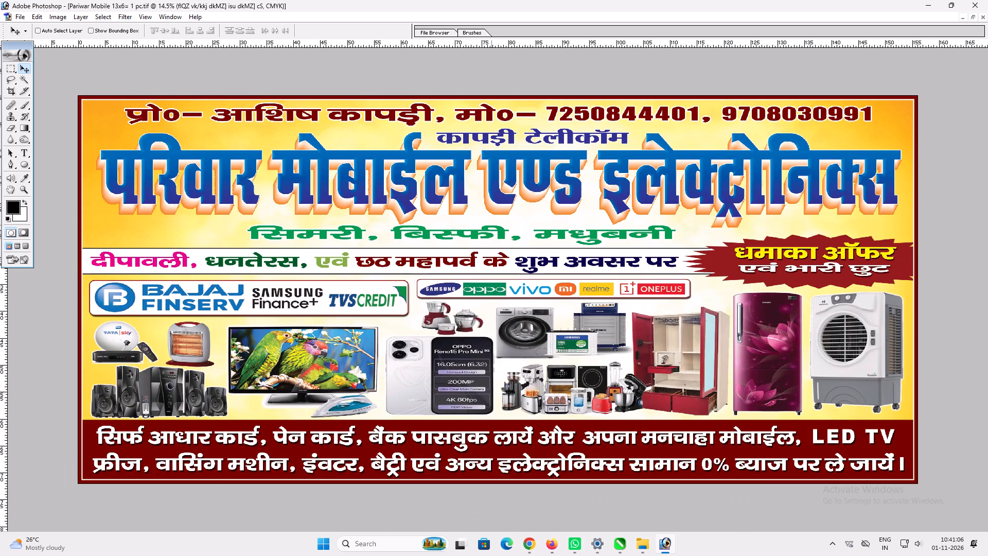
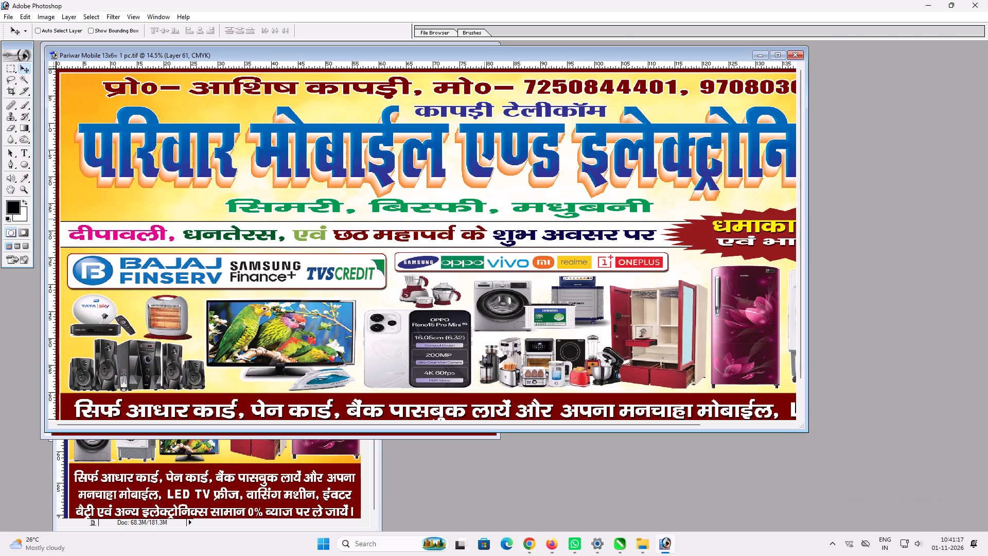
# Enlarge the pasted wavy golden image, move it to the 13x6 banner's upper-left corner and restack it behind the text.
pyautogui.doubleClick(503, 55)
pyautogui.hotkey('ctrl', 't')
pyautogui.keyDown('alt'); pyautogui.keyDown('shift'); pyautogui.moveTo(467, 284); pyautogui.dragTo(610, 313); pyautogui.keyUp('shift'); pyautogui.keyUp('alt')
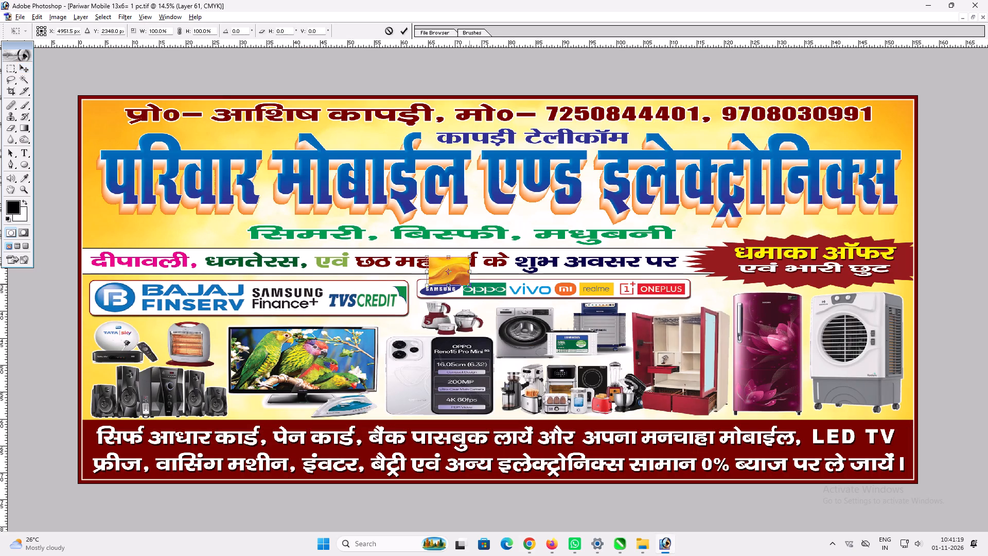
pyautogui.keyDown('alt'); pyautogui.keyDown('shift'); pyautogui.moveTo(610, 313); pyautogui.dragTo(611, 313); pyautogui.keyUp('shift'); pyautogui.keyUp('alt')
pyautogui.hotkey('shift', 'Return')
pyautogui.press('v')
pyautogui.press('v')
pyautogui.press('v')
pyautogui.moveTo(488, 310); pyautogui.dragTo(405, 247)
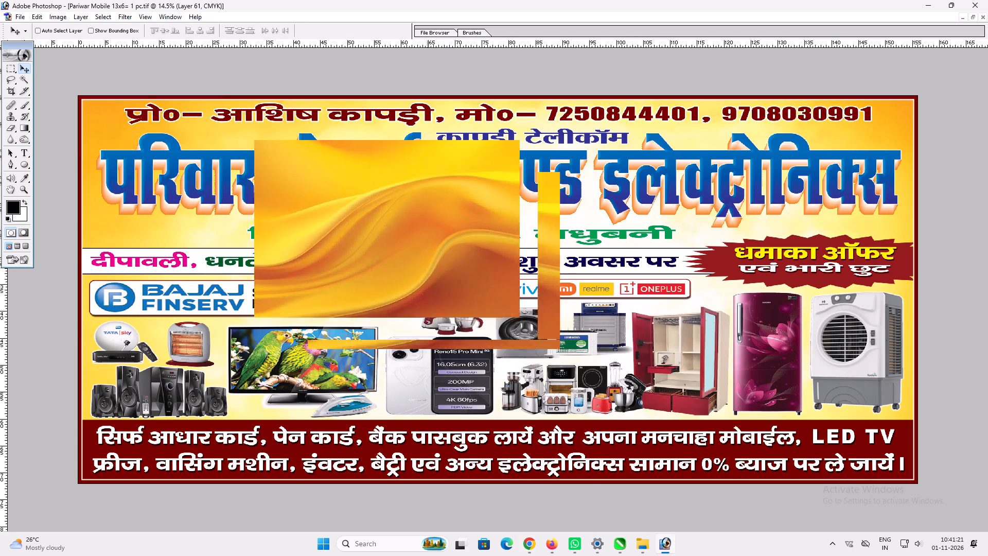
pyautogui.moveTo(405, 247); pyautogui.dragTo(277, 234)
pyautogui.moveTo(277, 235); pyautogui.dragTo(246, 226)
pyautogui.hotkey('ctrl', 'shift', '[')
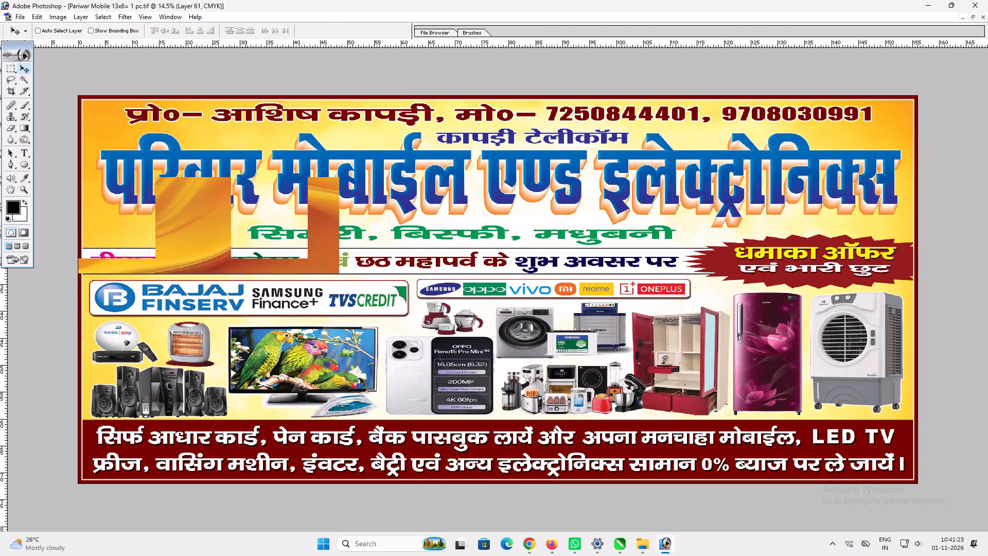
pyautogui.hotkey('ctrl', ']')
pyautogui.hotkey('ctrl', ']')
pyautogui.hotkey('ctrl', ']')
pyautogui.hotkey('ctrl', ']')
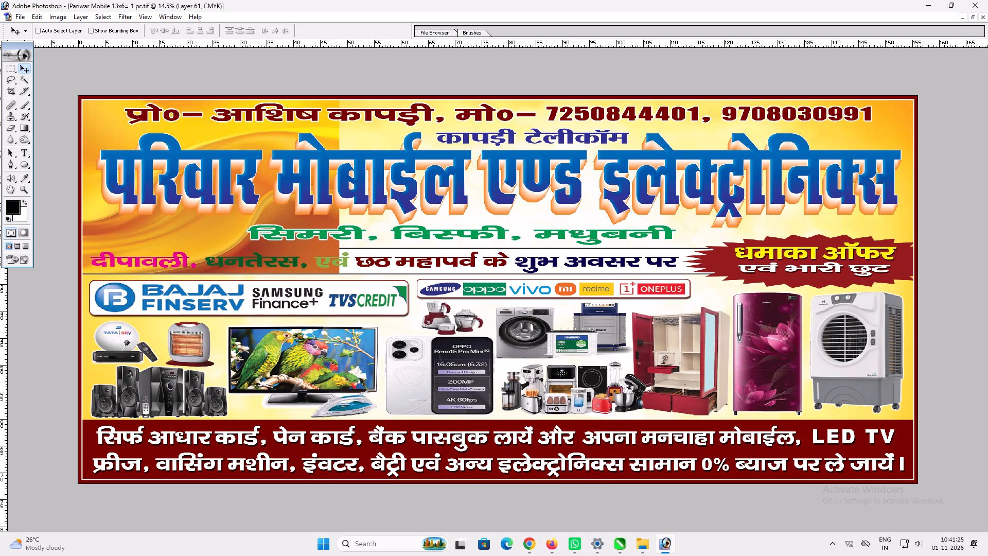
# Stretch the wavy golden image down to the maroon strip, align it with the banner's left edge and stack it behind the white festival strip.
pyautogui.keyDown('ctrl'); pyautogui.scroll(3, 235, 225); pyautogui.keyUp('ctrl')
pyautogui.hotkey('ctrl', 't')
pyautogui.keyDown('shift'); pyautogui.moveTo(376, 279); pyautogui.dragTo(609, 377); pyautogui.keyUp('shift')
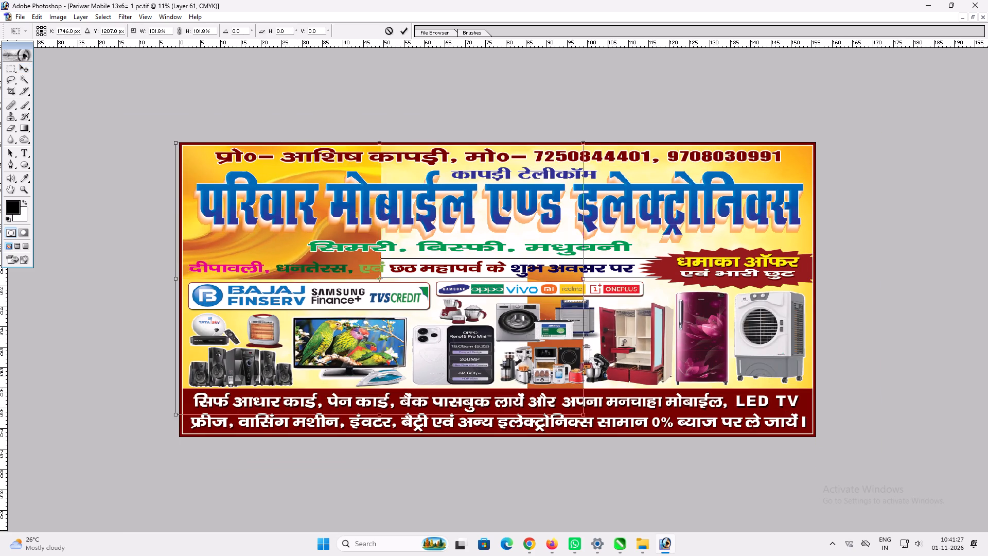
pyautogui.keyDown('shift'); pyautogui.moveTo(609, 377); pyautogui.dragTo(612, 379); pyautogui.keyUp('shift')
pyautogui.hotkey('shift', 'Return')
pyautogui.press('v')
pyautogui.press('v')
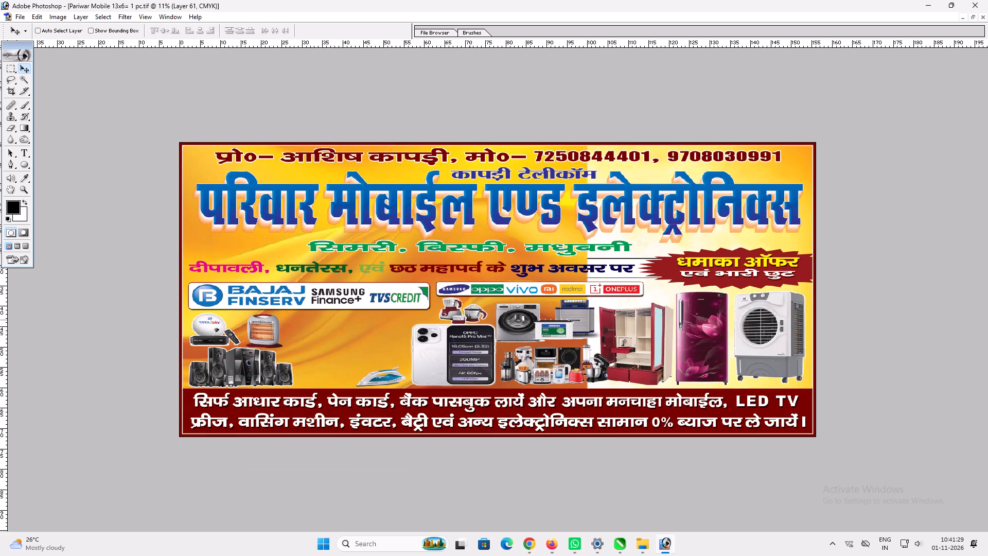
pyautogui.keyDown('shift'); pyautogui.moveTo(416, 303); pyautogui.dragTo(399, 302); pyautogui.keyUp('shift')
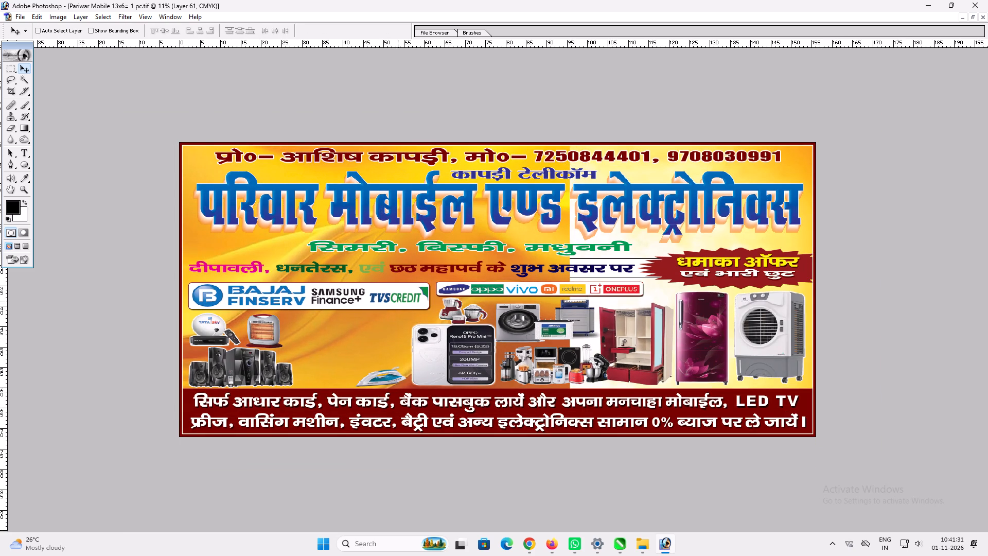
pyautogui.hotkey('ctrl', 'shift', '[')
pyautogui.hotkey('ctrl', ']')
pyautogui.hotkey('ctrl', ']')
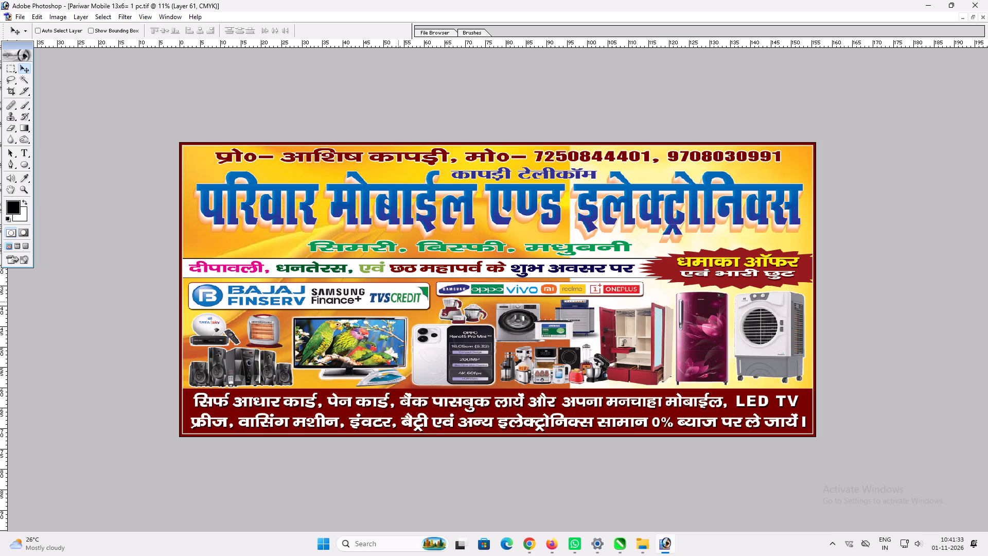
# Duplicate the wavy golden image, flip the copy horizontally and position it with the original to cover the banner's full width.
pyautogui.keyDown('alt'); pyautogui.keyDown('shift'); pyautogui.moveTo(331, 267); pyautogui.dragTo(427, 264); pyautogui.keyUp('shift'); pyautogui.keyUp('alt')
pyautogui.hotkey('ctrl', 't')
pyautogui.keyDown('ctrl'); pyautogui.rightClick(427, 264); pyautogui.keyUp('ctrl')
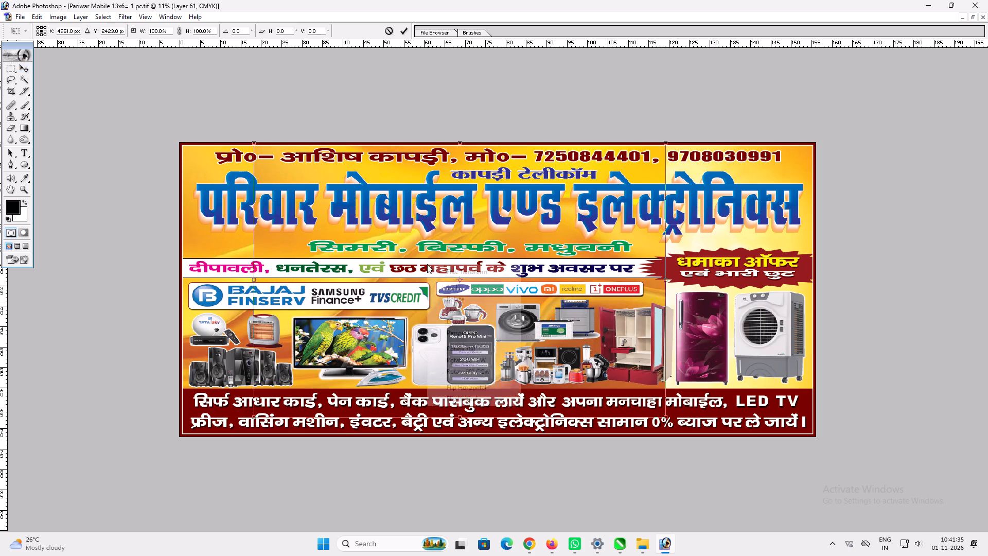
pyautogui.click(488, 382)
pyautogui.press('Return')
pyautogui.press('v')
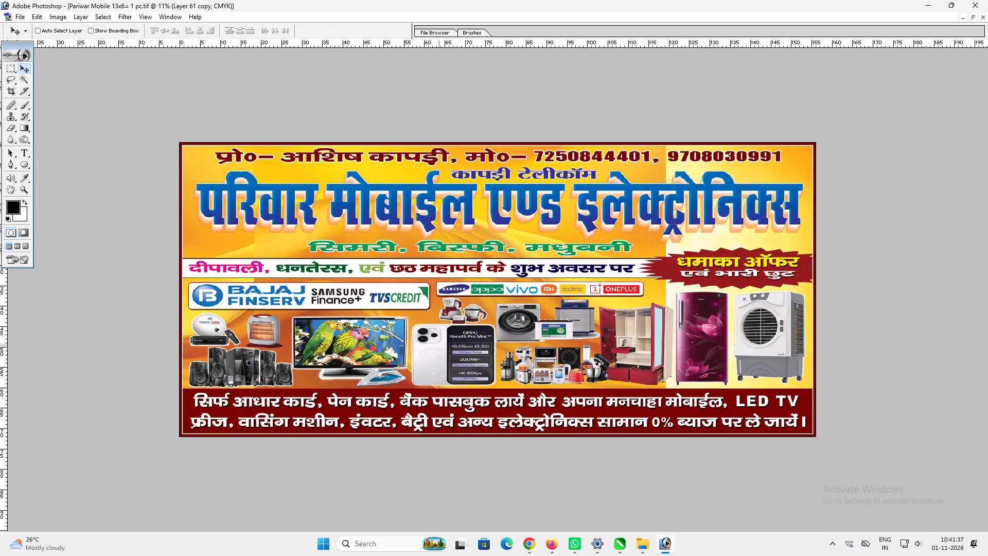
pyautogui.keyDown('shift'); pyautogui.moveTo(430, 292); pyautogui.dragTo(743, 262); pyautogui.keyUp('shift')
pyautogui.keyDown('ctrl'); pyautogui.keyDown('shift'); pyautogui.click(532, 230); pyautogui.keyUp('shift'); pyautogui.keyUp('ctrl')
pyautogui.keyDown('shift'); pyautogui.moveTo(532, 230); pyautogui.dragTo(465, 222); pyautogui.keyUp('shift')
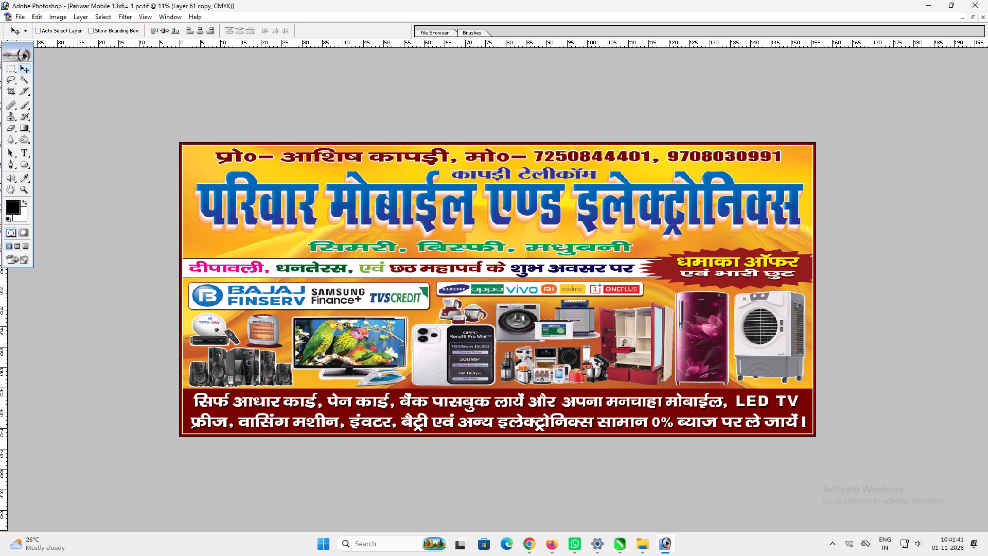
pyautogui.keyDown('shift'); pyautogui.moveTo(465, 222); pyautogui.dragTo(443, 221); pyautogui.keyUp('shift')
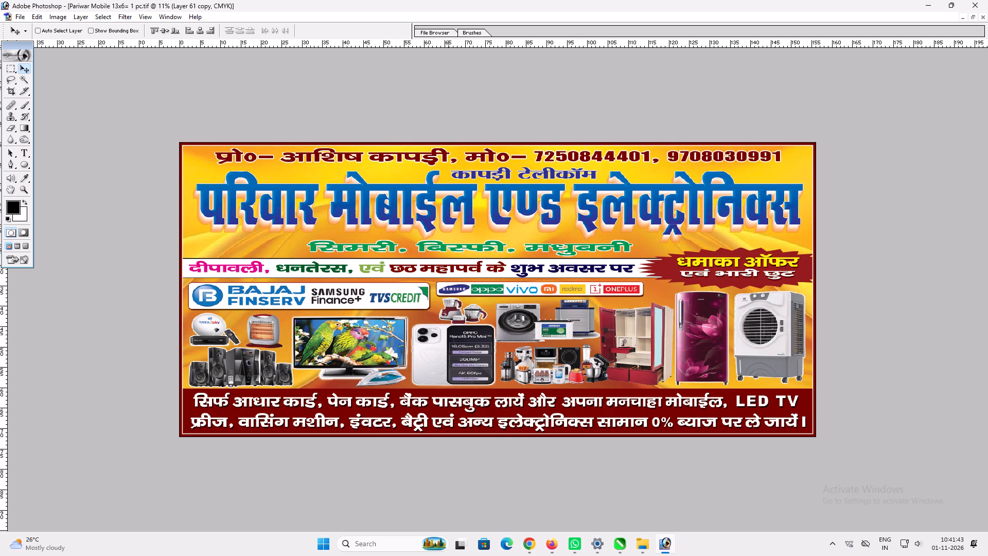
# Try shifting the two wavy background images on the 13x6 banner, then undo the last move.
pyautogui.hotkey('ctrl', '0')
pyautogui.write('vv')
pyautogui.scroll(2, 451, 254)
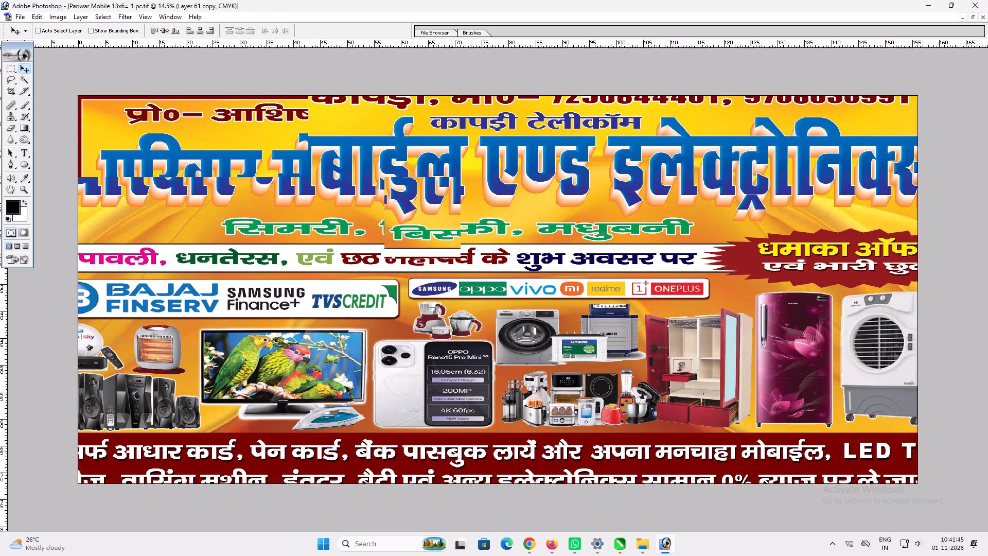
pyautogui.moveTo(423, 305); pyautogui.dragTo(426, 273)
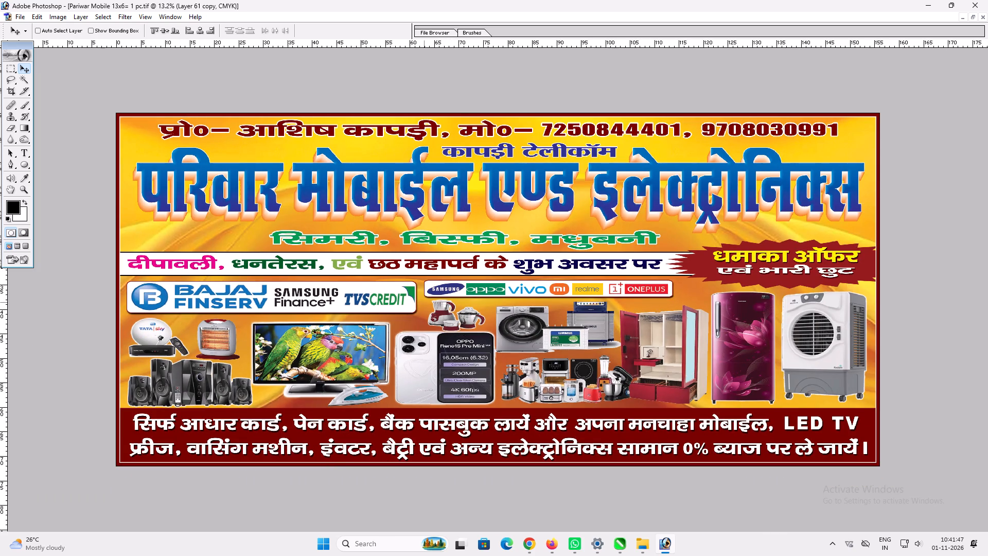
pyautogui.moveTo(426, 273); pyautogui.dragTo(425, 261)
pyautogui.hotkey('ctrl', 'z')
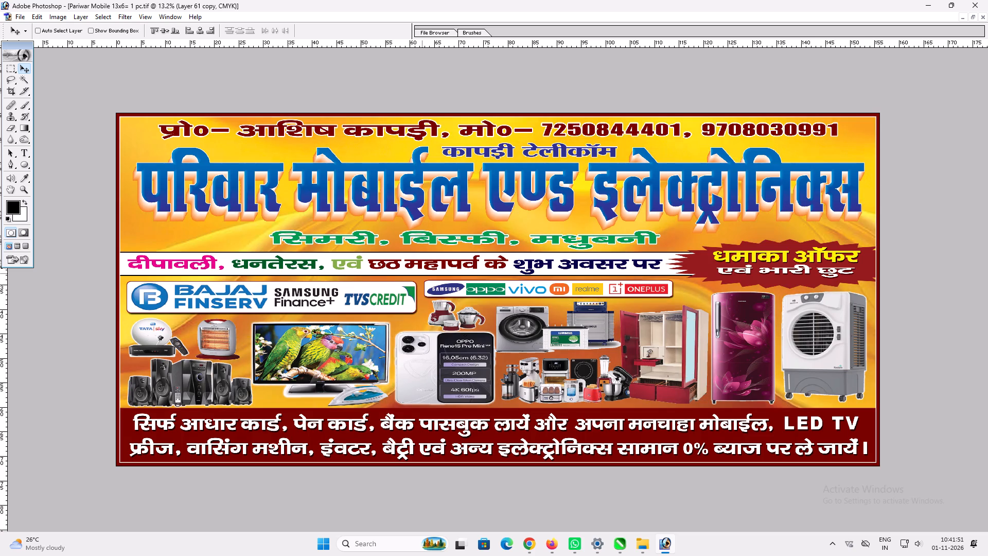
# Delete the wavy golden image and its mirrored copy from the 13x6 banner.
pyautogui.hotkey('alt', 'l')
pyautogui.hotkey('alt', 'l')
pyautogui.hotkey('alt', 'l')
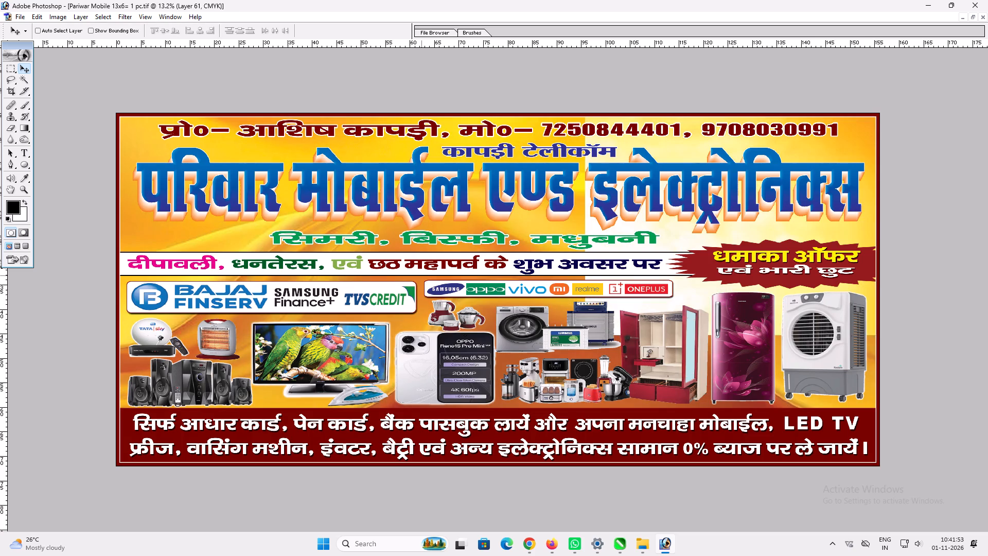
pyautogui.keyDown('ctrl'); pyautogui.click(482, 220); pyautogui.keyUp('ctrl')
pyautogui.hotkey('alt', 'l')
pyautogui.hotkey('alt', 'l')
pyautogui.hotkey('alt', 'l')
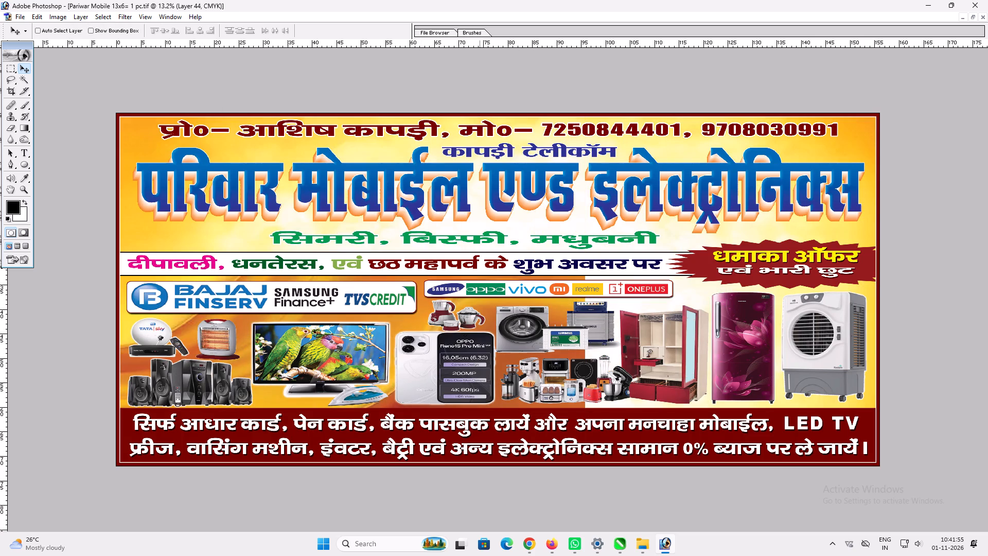
# Switch to Chrome, browse the yellow background results and copy the Wallpaper Safari image with white wave lines and sparkles.
pyautogui.scroll(1, 480, 220)
pyautogui.click(531, 539)
pyautogui.scroll(-6, 777, 331)
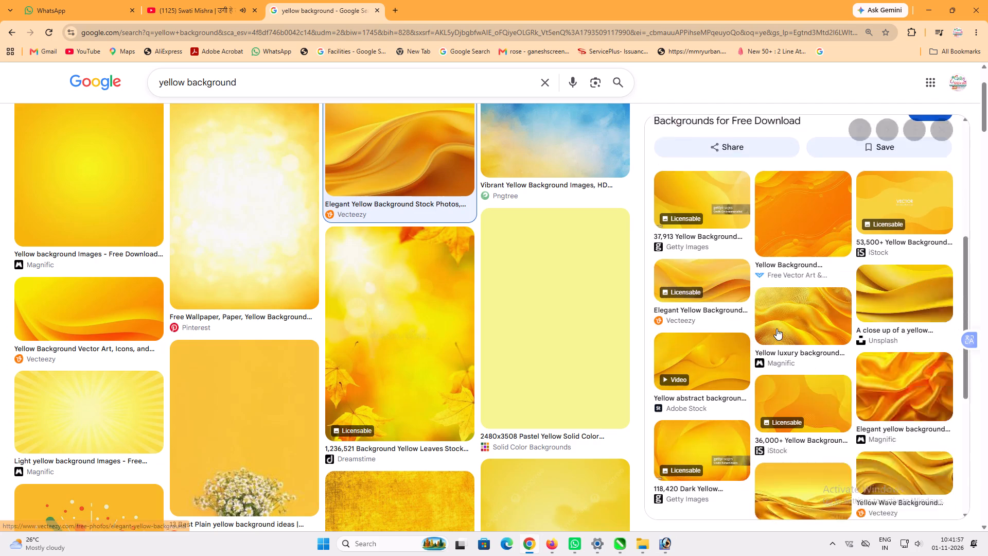
pyautogui.scroll(-5, 513, 286)
pyautogui.scroll(1, 513, 286)
pyautogui.scroll(-1, 321, 282)
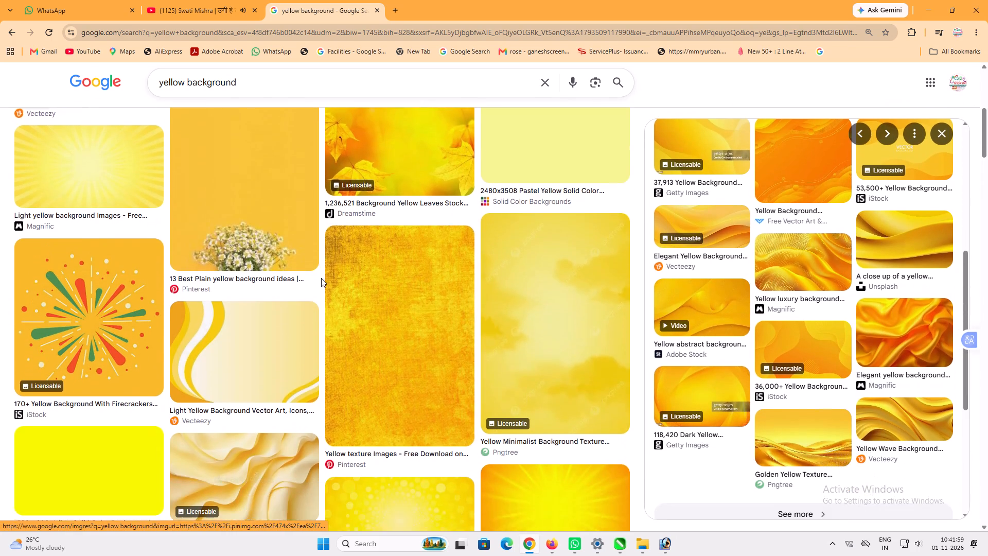
pyautogui.scroll(-7, 246, 282)
pyautogui.scroll(-4, 170, 274)
pyautogui.scroll(2, 359, 283)
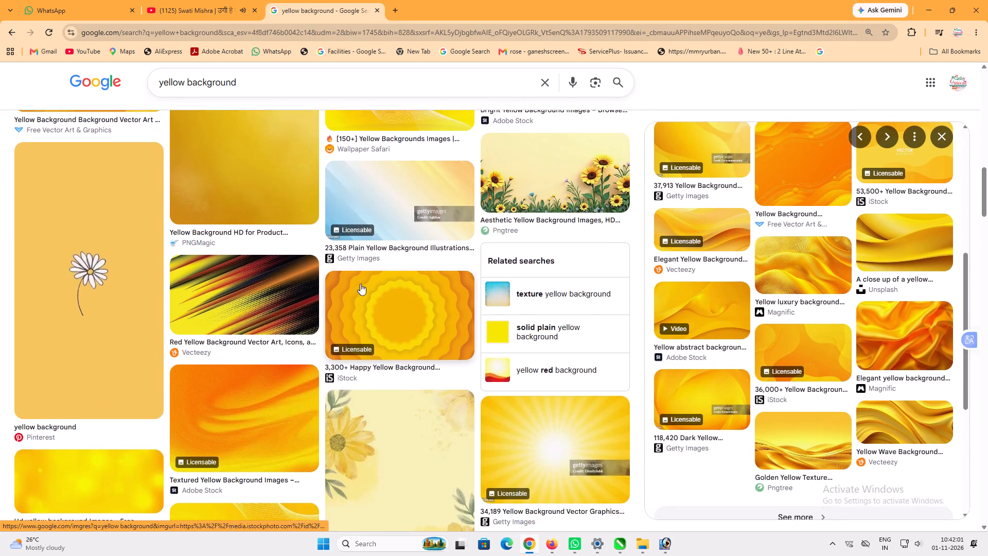
pyautogui.scroll(1, 360, 284)
pyautogui.scroll(-4, 360, 284)
pyautogui.scroll(3, 360, 284)
pyautogui.click(367, 282)
pyautogui.click(395, 197)
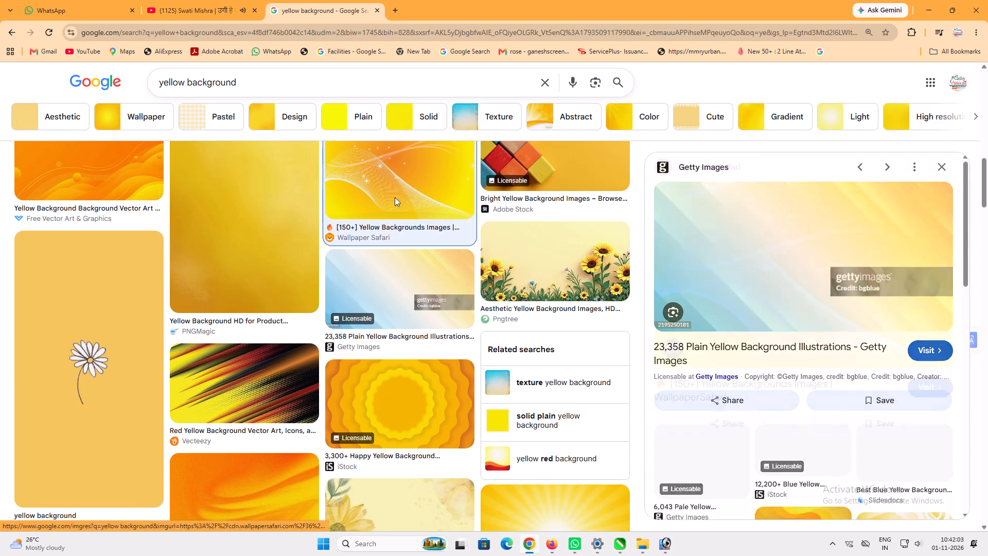
pyautogui.scroll(-6, 751, 283)
pyautogui.scroll(6, 751, 283)
pyautogui.rightClick(747, 275)
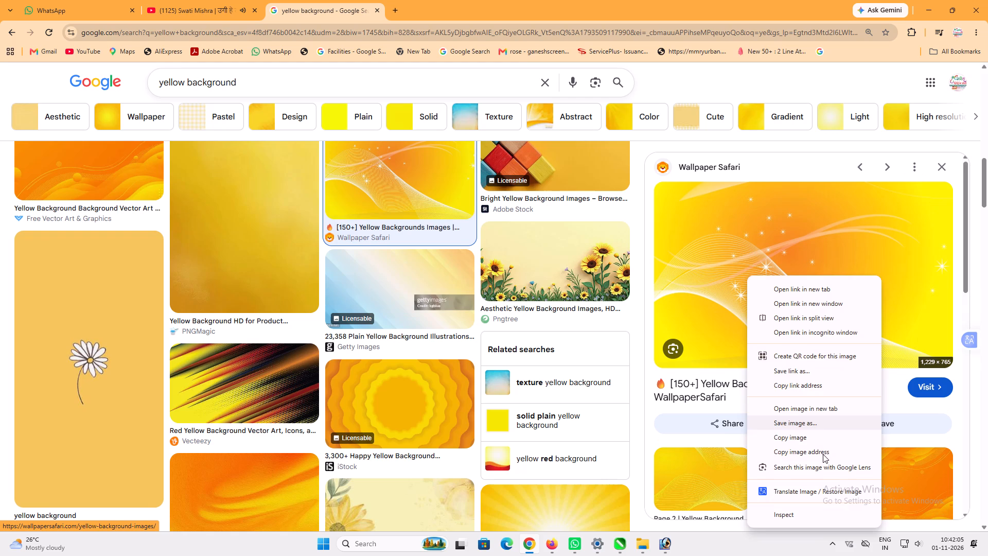
pyautogui.click(797, 439)
# Paste the copied background into the 13x6 banner in Photoshop, align it to the upper-left corner and enlarge it down to the maroon strip.
pyautogui.click(665, 547)
pyautogui.hotkey('ctrl', 'v')
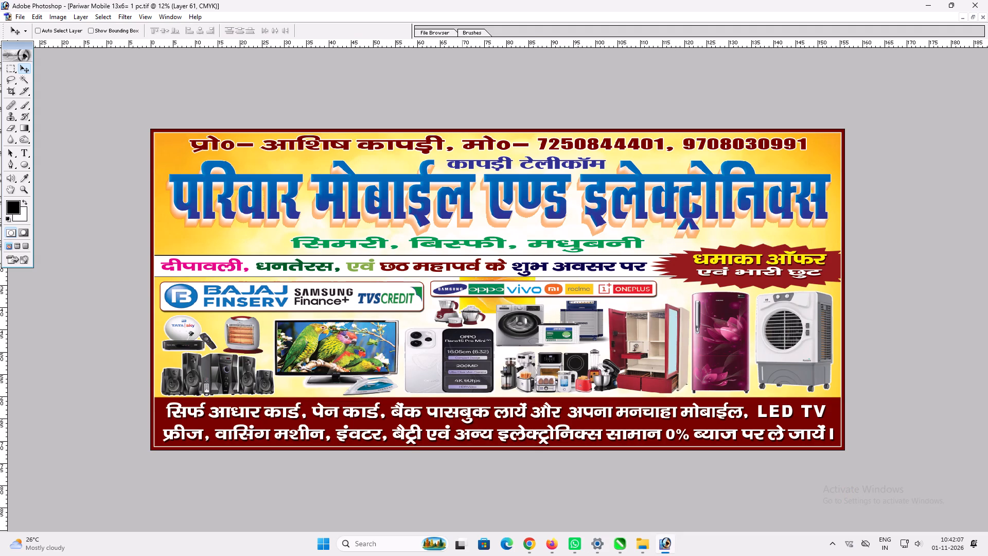
pyautogui.moveTo(496, 299); pyautogui.dragTo(229, 183)
pyautogui.moveTo(271, 182); pyautogui.dragTo(227, 166)
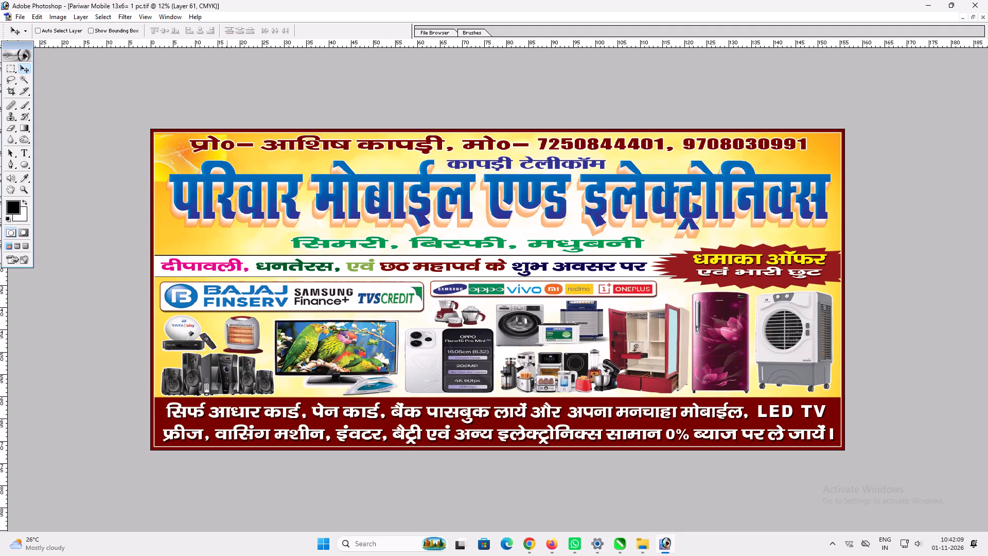
pyautogui.moveTo(227, 166); pyautogui.dragTo(226, 165)
pyautogui.hotkey('ctrl', 't')
pyautogui.keyDown('shift'); pyautogui.moveTo(228, 175); pyautogui.dragTo(466, 306); pyautogui.keyUp('shift')
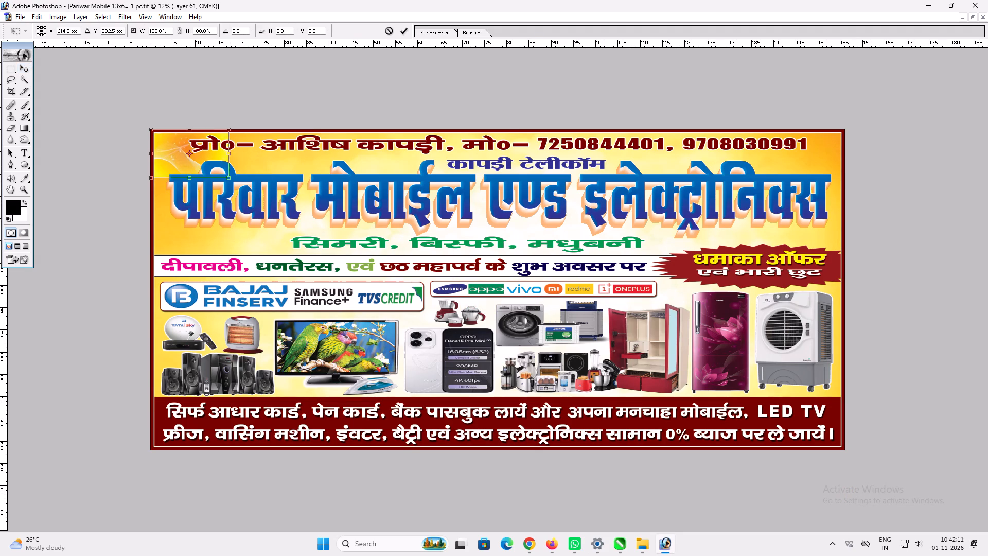
pyautogui.keyDown('shift'); pyautogui.moveTo(466, 306); pyautogui.dragTo(523, 343); pyautogui.keyUp('shift')
pyautogui.keyDown('shift'); pyautogui.moveTo(480, 356); pyautogui.dragTo(474, 395); pyautogui.keyUp('shift')
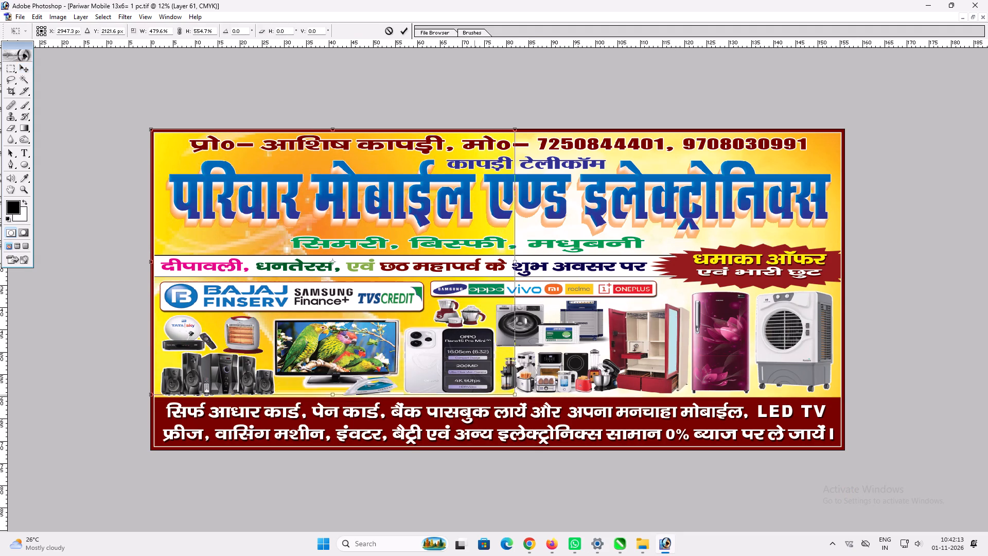
pyautogui.keyDown('shift'); pyautogui.moveTo(474, 395); pyautogui.dragTo(473, 401); pyautogui.keyUp('shift')
pyautogui.hotkey('shift', 'Return')
pyautogui.press('v')
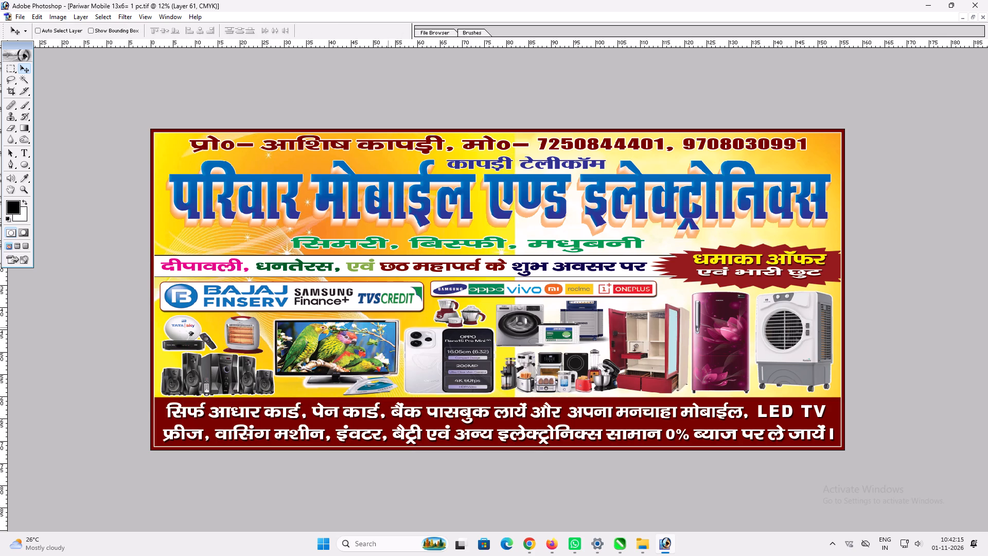
# Duplicate the new background onto the banner's right half, butt it against the original and flip the copy horizontally.
pyautogui.keyDown('alt'); pyautogui.keyDown('shift'); pyautogui.moveTo(380, 317); pyautogui.dragTo(729, 292); pyautogui.keyUp('shift'); pyautogui.keyUp('alt')
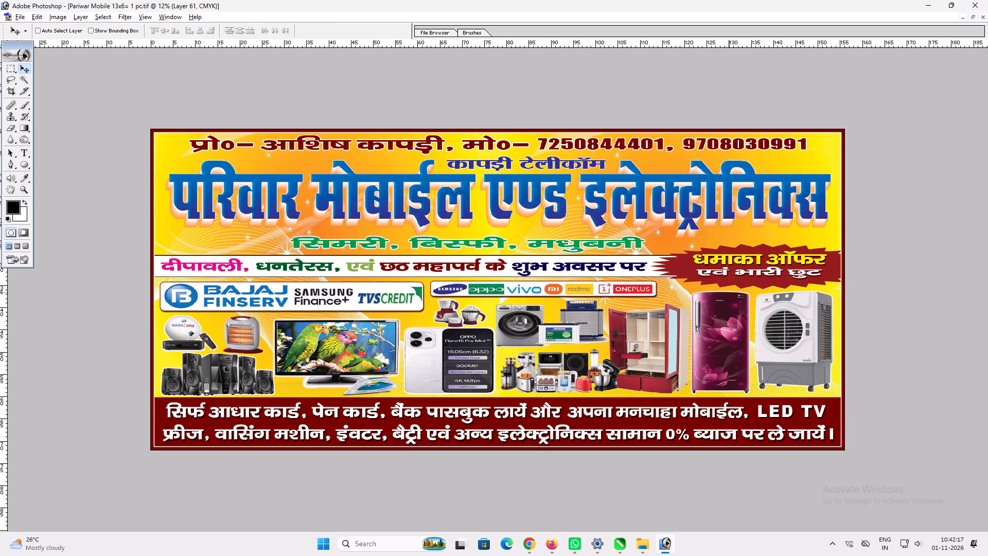
pyautogui.keyDown('alt'); pyautogui.keyDown('shift'); pyautogui.moveTo(729, 292); pyautogui.dragTo(748, 288); pyautogui.keyUp('shift'); pyautogui.keyUp('alt')
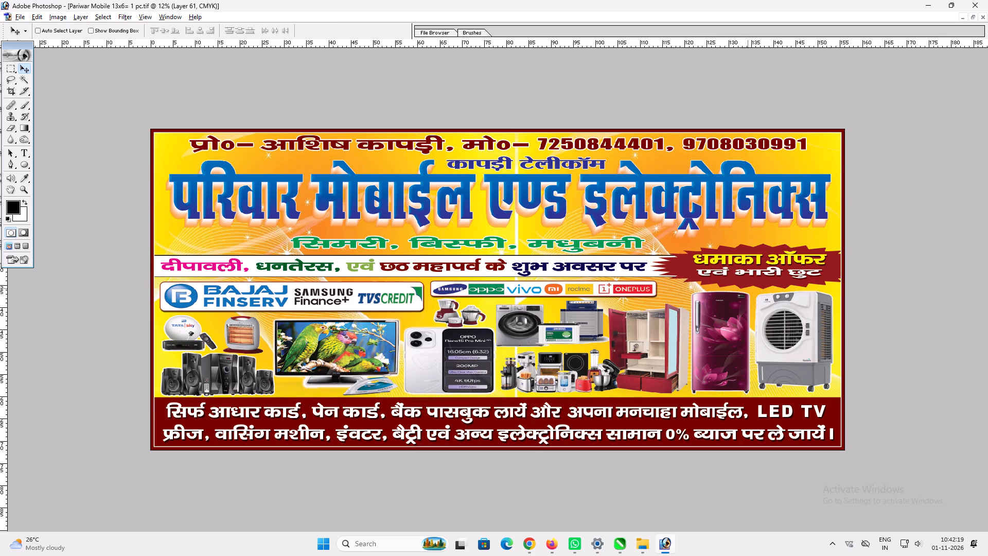
pyautogui.keyDown('alt'); pyautogui.keyDown('shift'); pyautogui.moveTo(748, 288); pyautogui.dragTo(747, 289); pyautogui.keyUp('shift'); pyautogui.keyUp('alt')
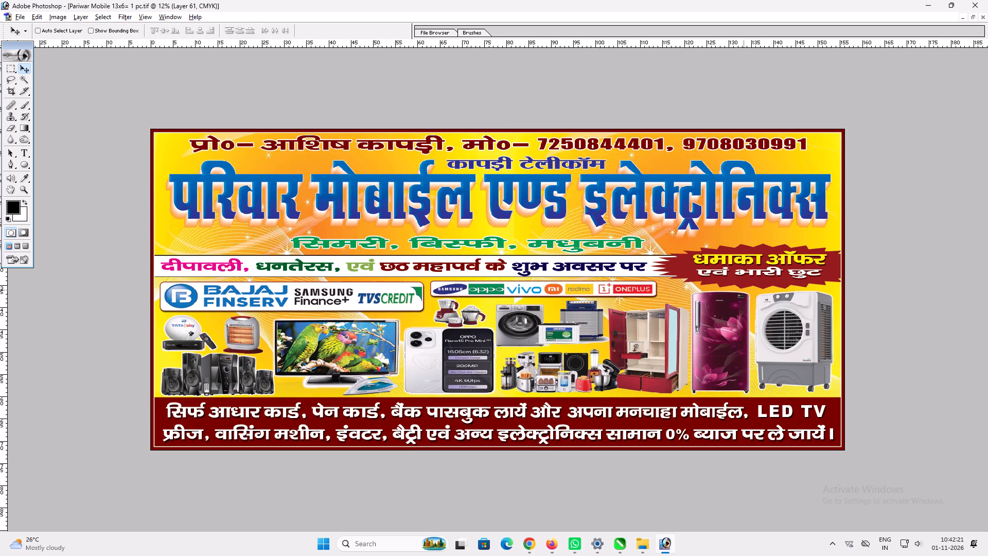
pyautogui.keyDown('alt'); pyautogui.keyDown('shift'); pyautogui.moveTo(747, 289); pyautogui.dragTo(743, 289); pyautogui.keyUp('shift'); pyautogui.keyUp('alt')
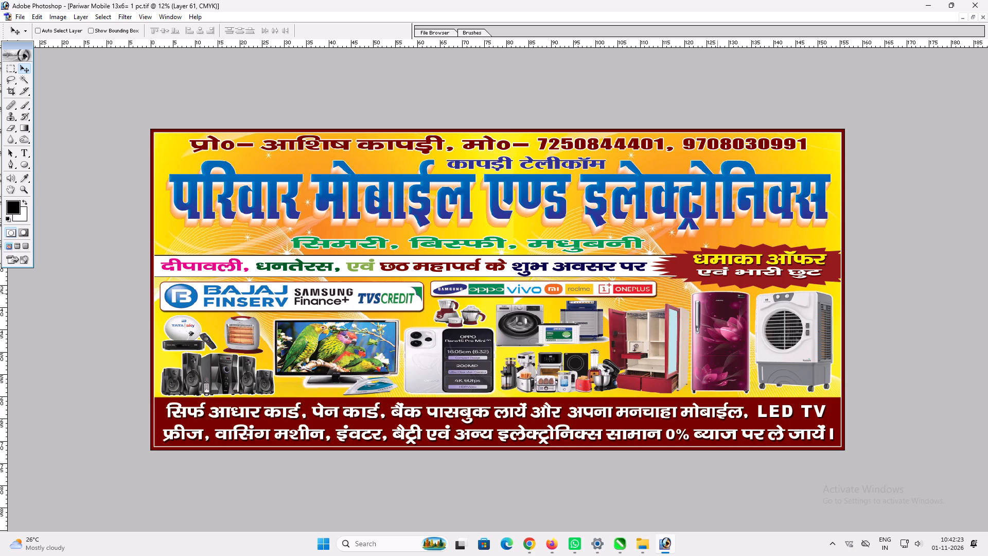
pyautogui.hotkey('ctrl', 't')
pyautogui.keyDown('ctrl'); pyautogui.rightClick(678, 288); pyautogui.keyUp('ctrl')
pyautogui.click(734, 413)
pyautogui.press('Return')
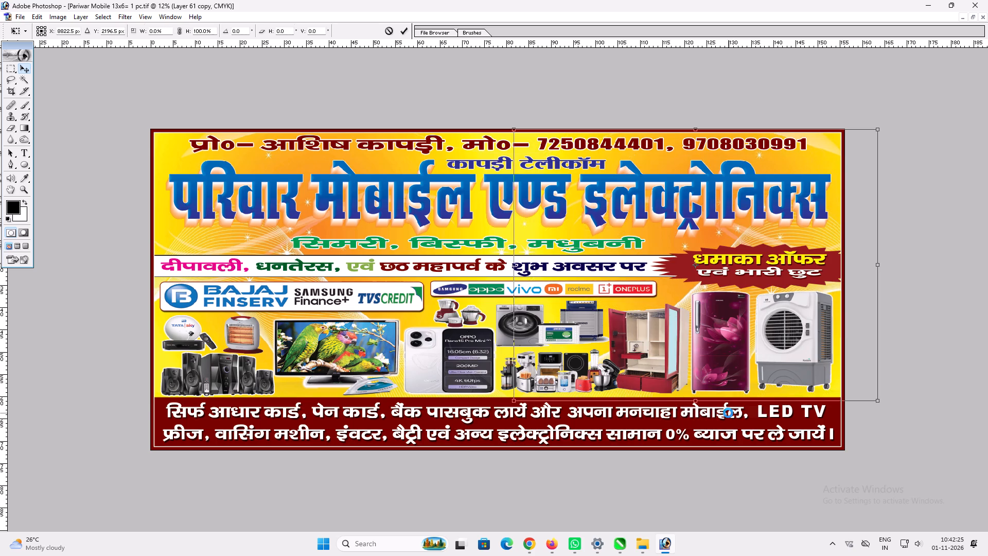
pyautogui.press('v')
# Link the two background halves and apply a free transform to them together at 100% scale.
pyautogui.keyDown('shift'); pyautogui.click(639, 298); pyautogui.keyUp('shift')
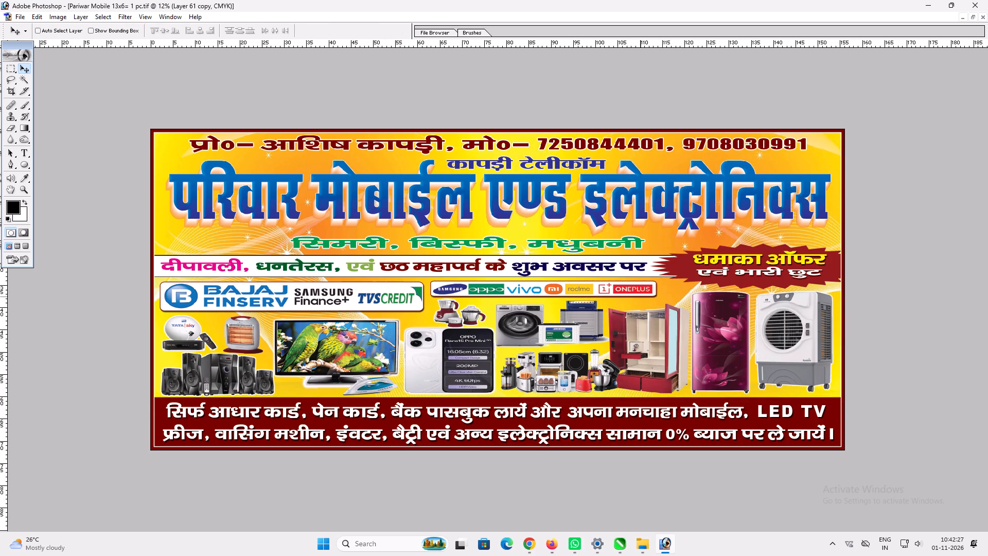
pyautogui.keyDown('ctrl'); pyautogui.keyDown('shift'); pyautogui.click(478, 226); pyautogui.keyUp('shift'); pyautogui.keyUp('ctrl')
pyautogui.scroll(1, 479, 226)
pyautogui.hotkey('ctrl', 't')
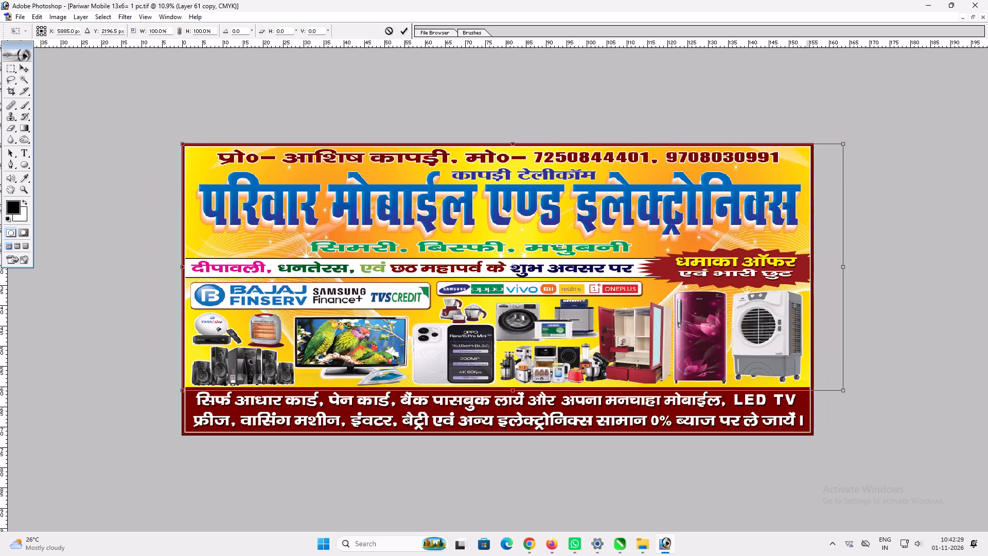
pyautogui.press('Return')
pyautogui.press('v')
# Return the 13x6 banner to a floating window and bring the 48x72 banner to the front.
pyautogui.press('f')
pyautogui.write('ff')
pyautogui.click(303, 467)
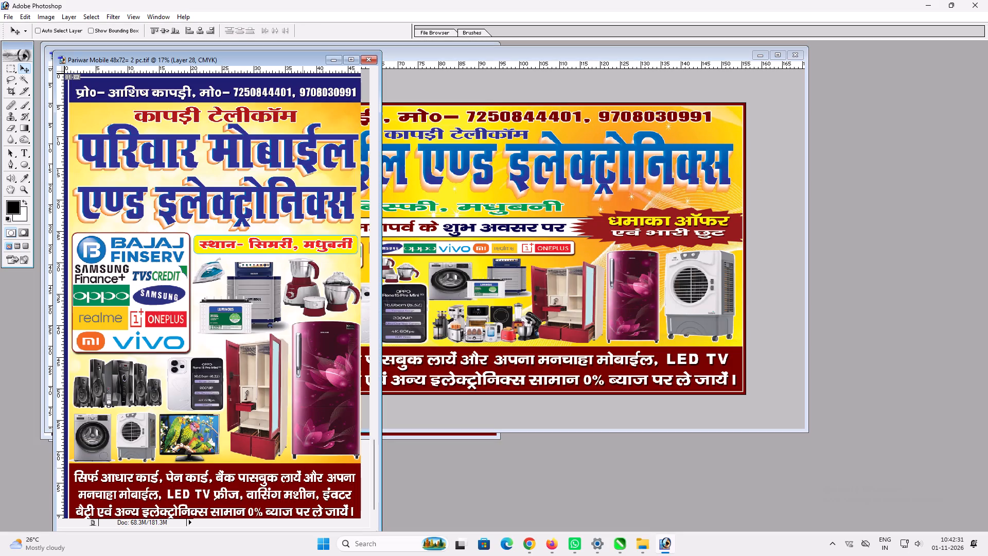
# Copy the layer style of the 48x72 banner's duplicate title layer and paste it onto the 13x6 banner's duplicate title layer.
pyautogui.press('v')
pyautogui.press('v')
pyautogui.rightClick(298, 211)
pyautogui.click(334, 225)
pyautogui.hotkey('alt', 'l')
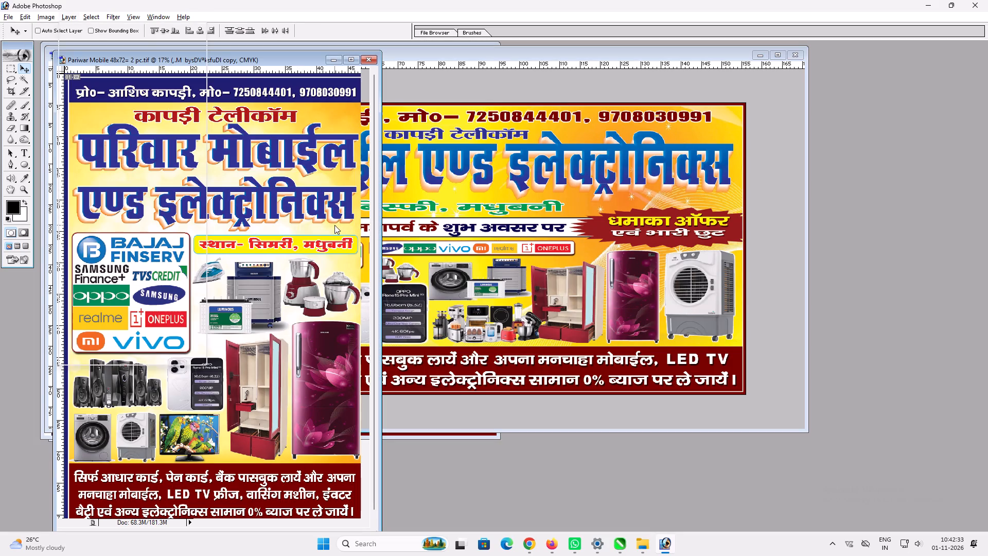
pyautogui.hotkey('alt', 'y')
pyautogui.press('c')
pyautogui.click(486, 190)
pyautogui.press('v')
pyautogui.rightClick(482, 182)
pyautogui.click(510, 198)
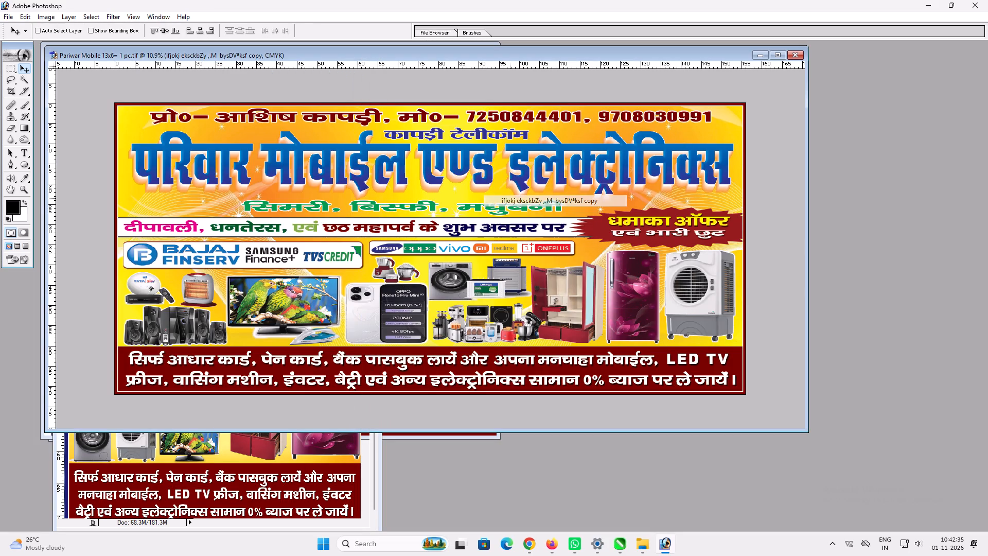
pyautogui.hotkey('alt', 'l')
pyautogui.hotkey('alt', 'y')
pyautogui.press('p')
pyautogui.press('v')
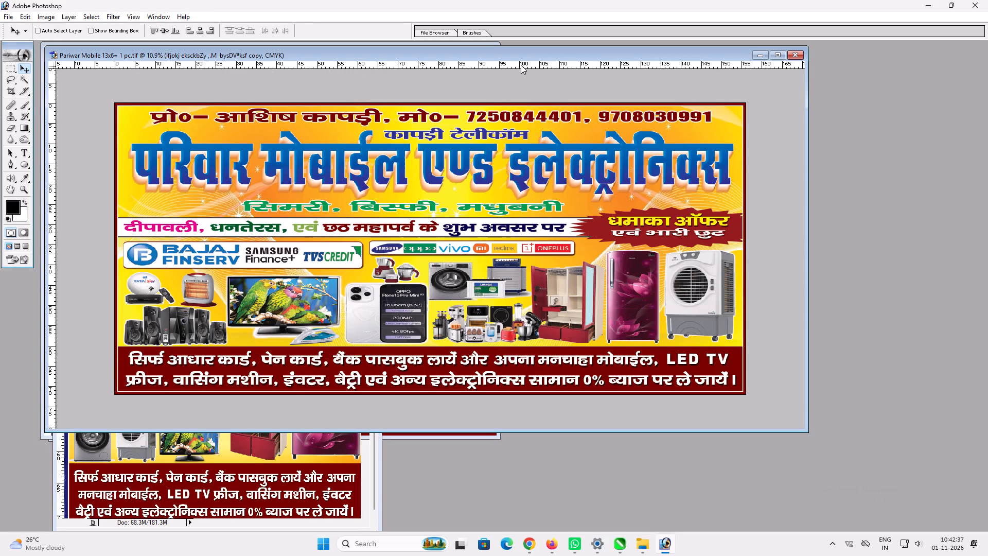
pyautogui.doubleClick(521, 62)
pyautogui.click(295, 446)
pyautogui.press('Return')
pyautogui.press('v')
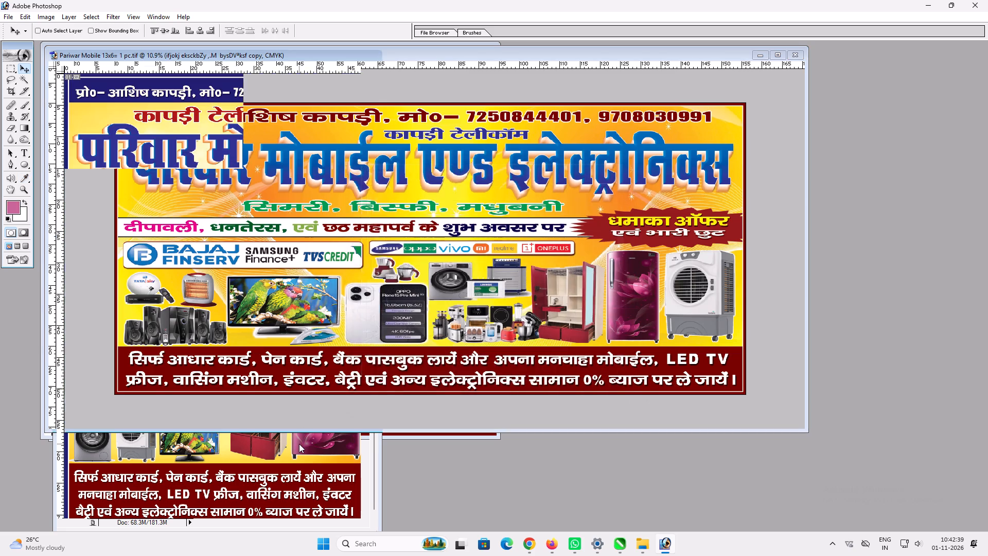
# Copy the layer style of the 48x72 banner's front title lettering and paste it onto the 13x6 banner's front title lettering.
pyautogui.click(299, 444)
pyautogui.press('v')
pyautogui.rightClick(298, 216)
pyautogui.click(315, 225)
pyautogui.hotkey('alt', 'l')
pyautogui.hotkey('alt', 'y')
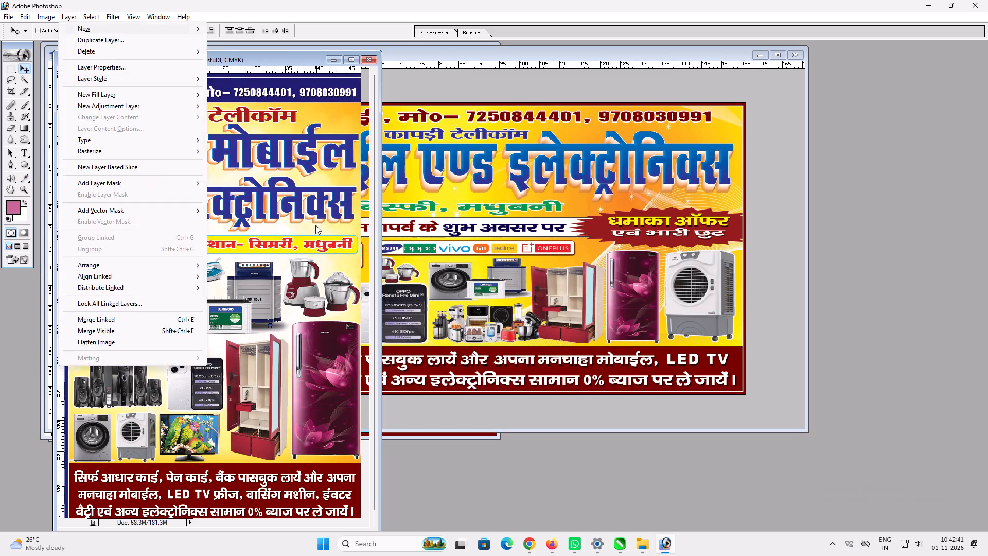
pyautogui.hotkey('alt', 'c')
pyautogui.click(453, 231)
pyautogui.keyDown('ctrl'); pyautogui.click(457, 169); pyautogui.keyUp('ctrl')
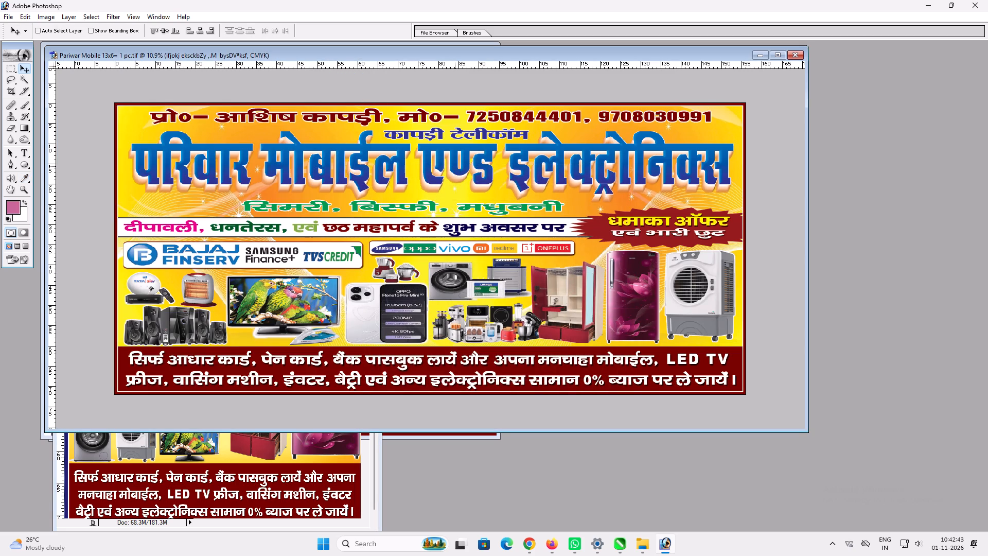
pyautogui.keyDown('ctrl'); pyautogui.click(455, 166); pyautogui.keyUp('ctrl')
pyautogui.hotkey('alt', 'l')
pyautogui.hotkey('alt', 'y')
pyautogui.press('p')
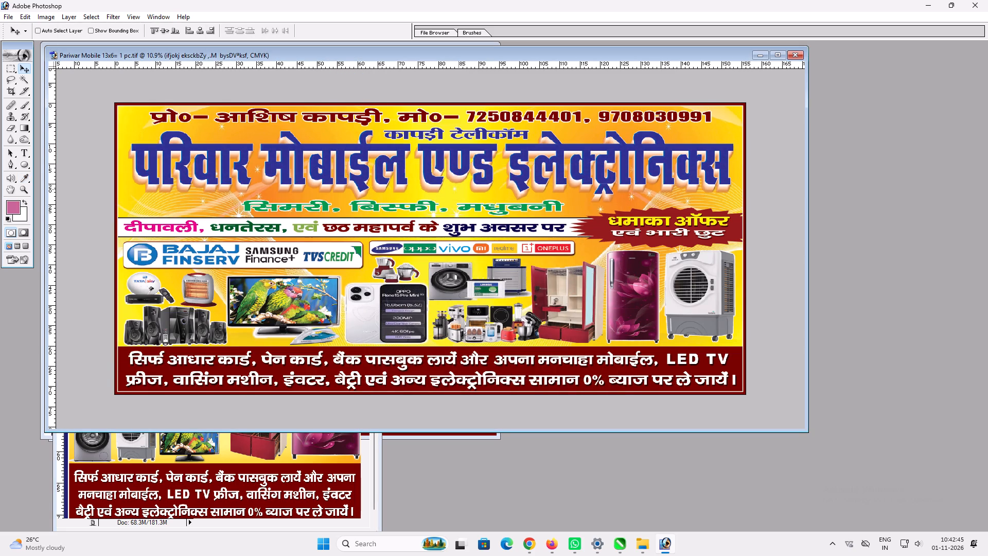
# Adjust the size of the white outside stroke on the 13x6 banner's main title.
pyautogui.hotkey('alt', 'l')
pyautogui.hotkey('alt', 'y')
pyautogui.press('k')
pyautogui.scroll(1, 733, 354)
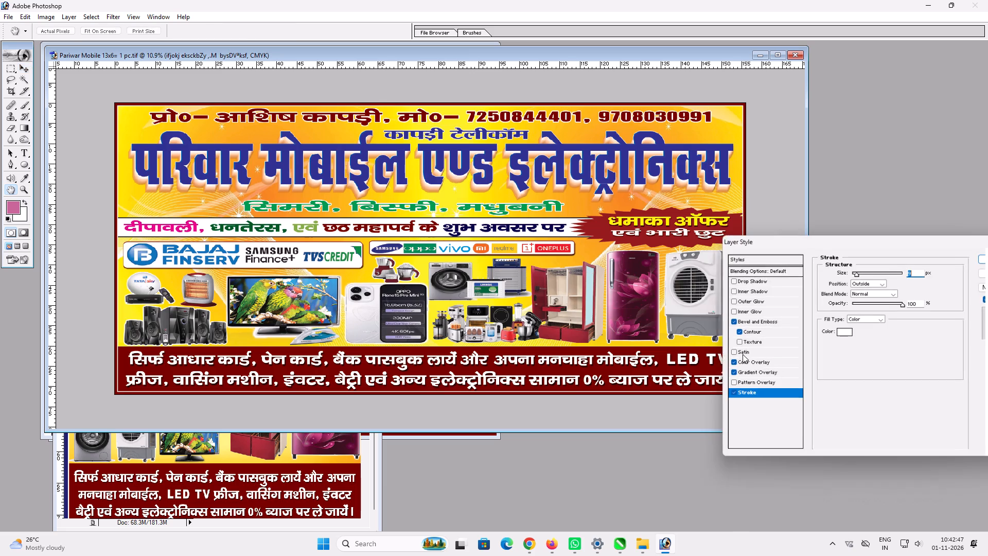
pyautogui.scroll(7, 743, 354)
pyautogui.scroll(4, 897, 406)
pyautogui.press('Return')
pyautogui.press('v')
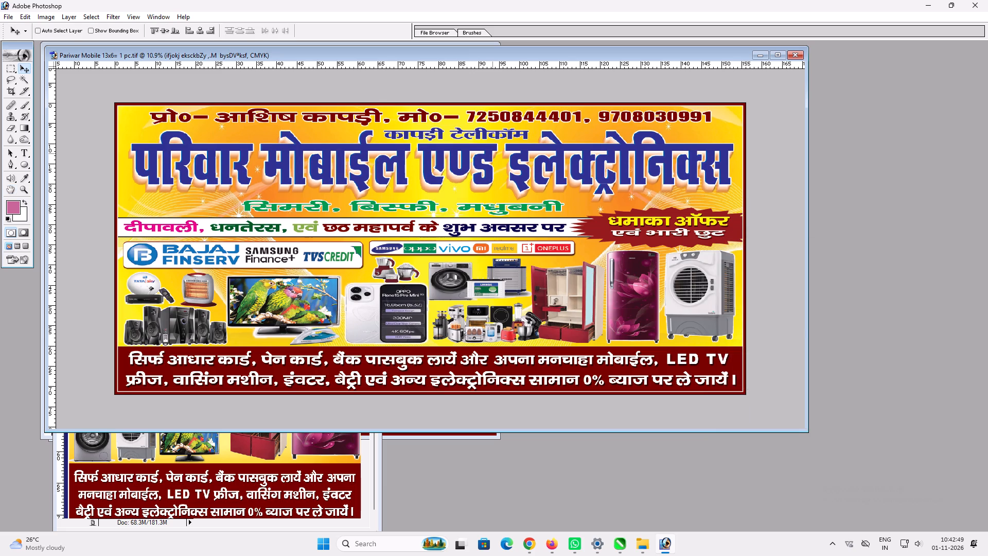
# Adjust the stroke of the proprietor and phone line in the 13x6 banner and set its colour overlay to red FF0909.
pyautogui.keyDown('ctrl'); pyautogui.click(473, 110); pyautogui.keyUp('ctrl')
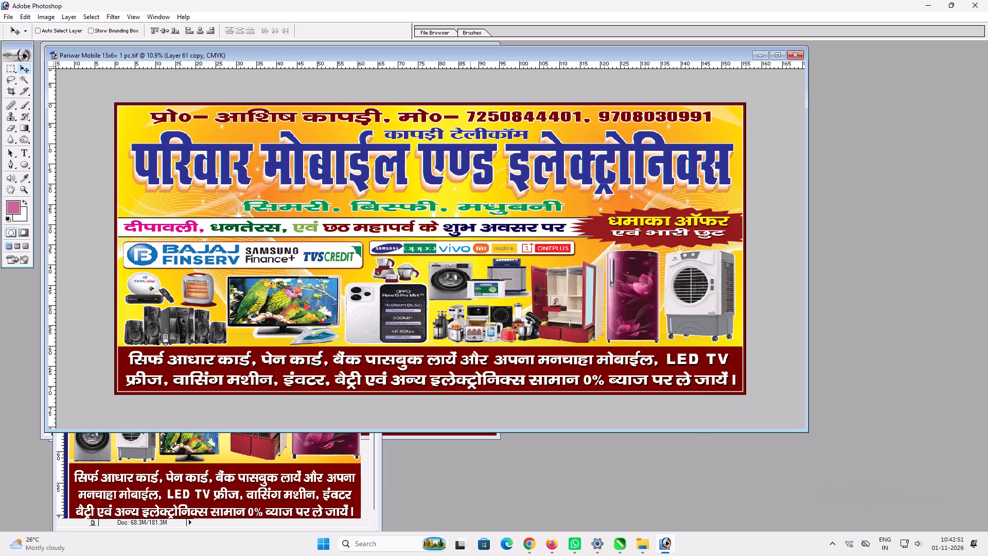
pyautogui.keyDown('ctrl'); pyautogui.click(470, 119); pyautogui.keyUp('ctrl')
pyautogui.hotkey('alt', 'l')
pyautogui.hotkey('alt', 'y')
pyautogui.press('k')
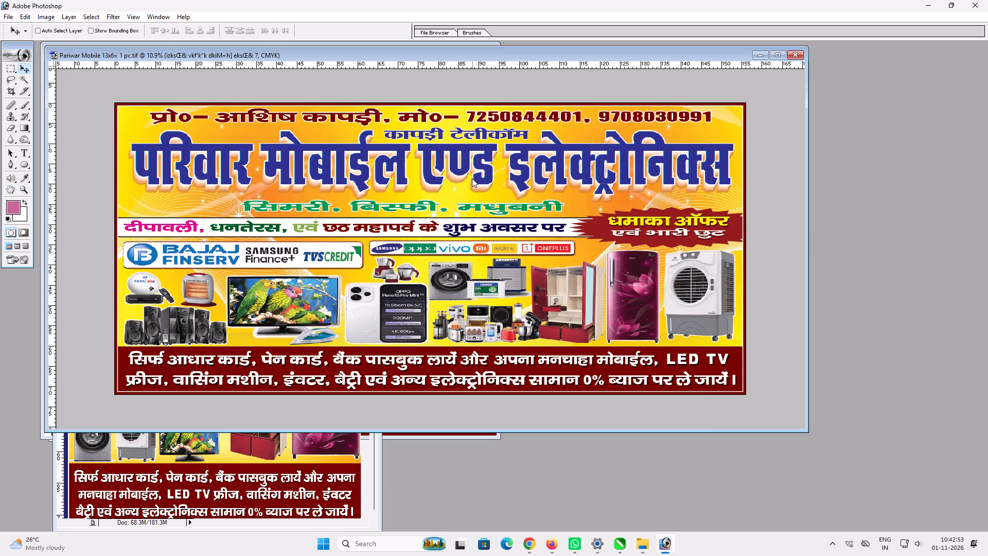
pyautogui.scroll(10, 850, 383)
pyautogui.click(770, 363)
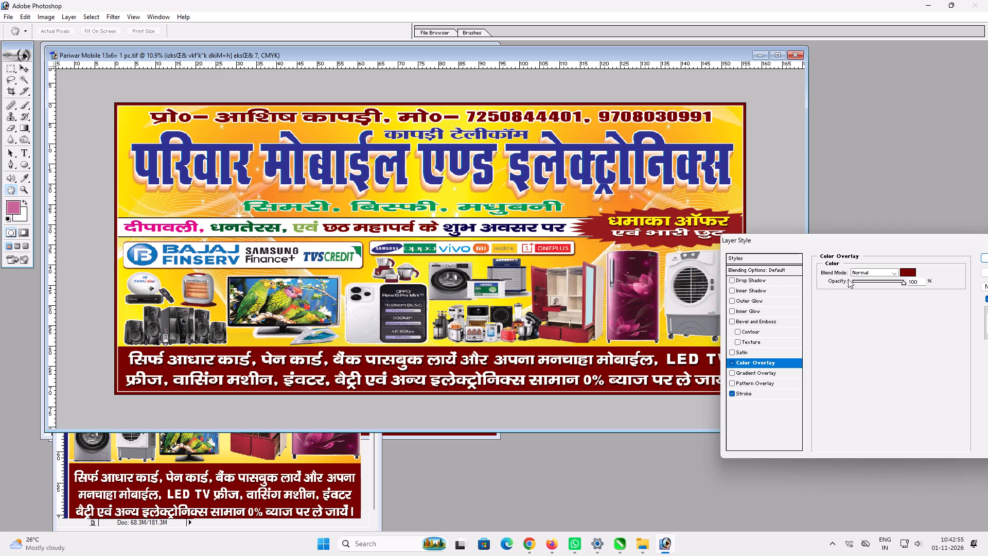
pyautogui.click(904, 267)
pyautogui.click(904, 271)
pyautogui.moveTo(348, 264); pyautogui.dragTo(358, 179)
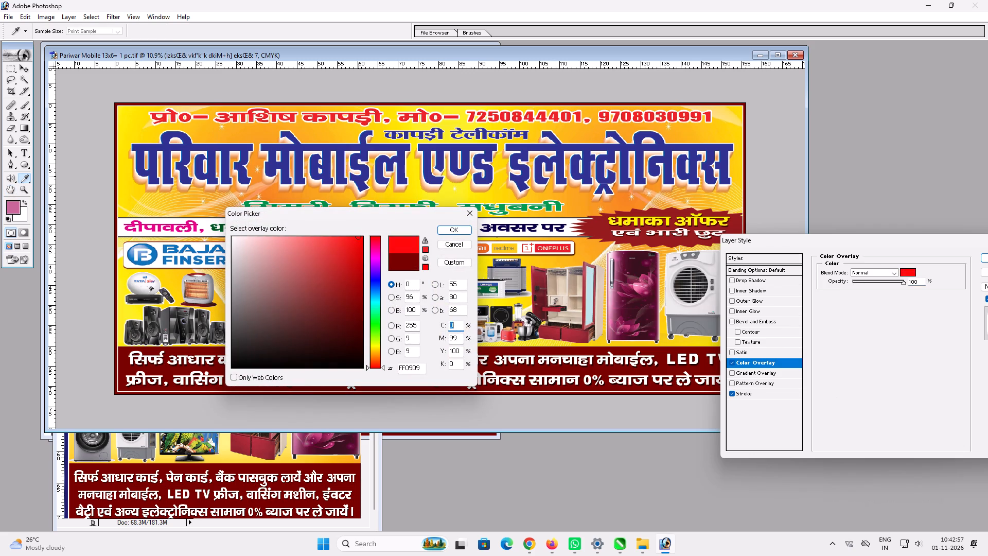
pyautogui.press('Return')
pyautogui.press('Return')
# Maximize the 13x6 banner, copy the main title's layer style and paste it onto the banner's outer border.
pyautogui.doubleClick(381, 54)
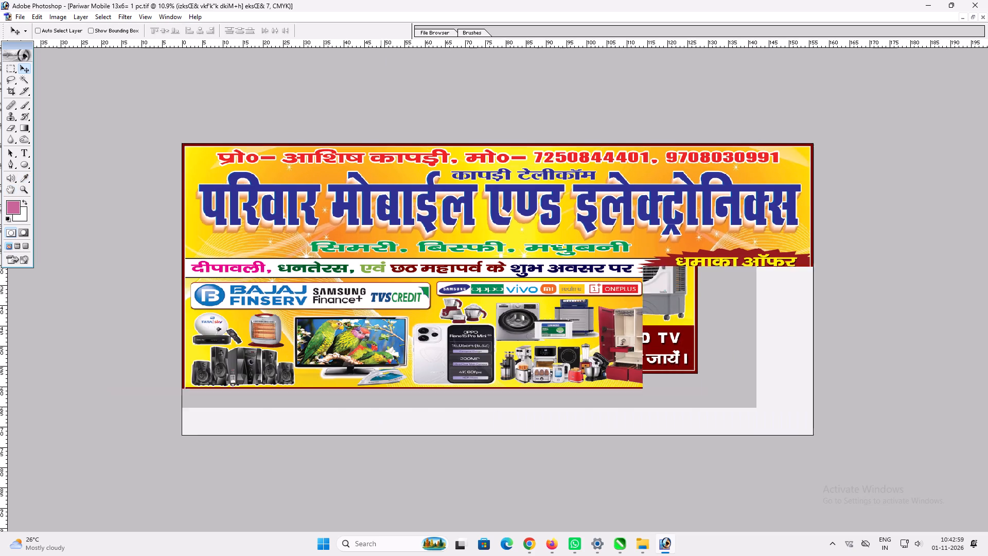
pyautogui.keyDown('ctrl'); pyautogui.click(431, 214); pyautogui.keyUp('ctrl')
pyautogui.hotkey('alt', 'l')
pyautogui.hotkey('alt', 'y')
pyautogui.press('c')
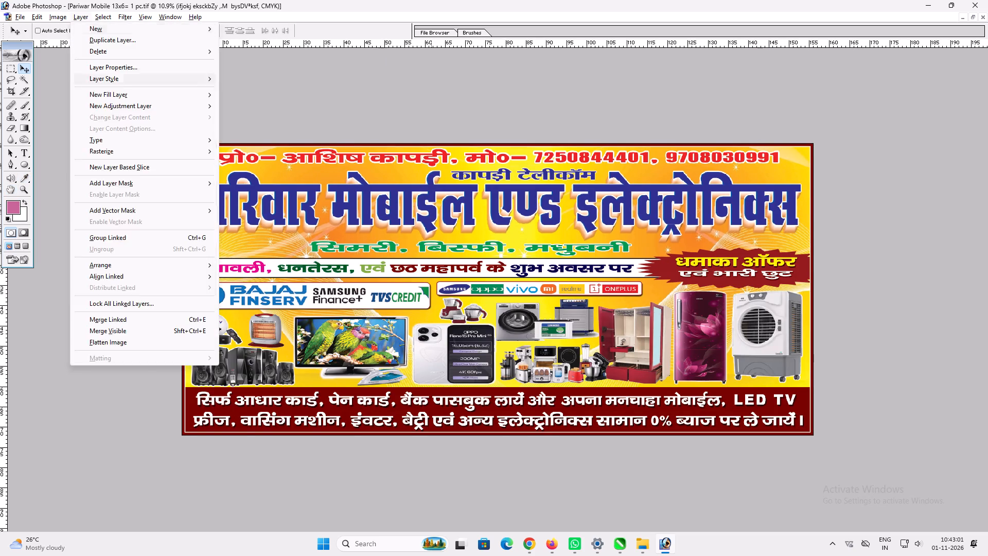
pyautogui.keyDown('ctrl'); pyautogui.click(451, 145); pyautogui.keyUp('ctrl')
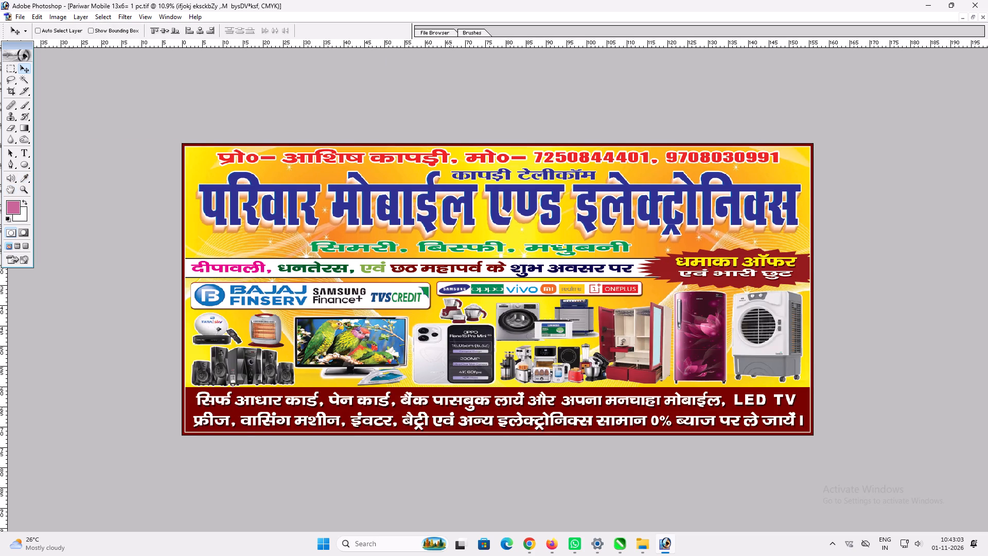
pyautogui.hotkey('alt', 'l')
pyautogui.hotkey('alt', 'y')
pyautogui.press('p')
pyautogui.hotkey('ctrl', '+')
pyautogui.press('space')
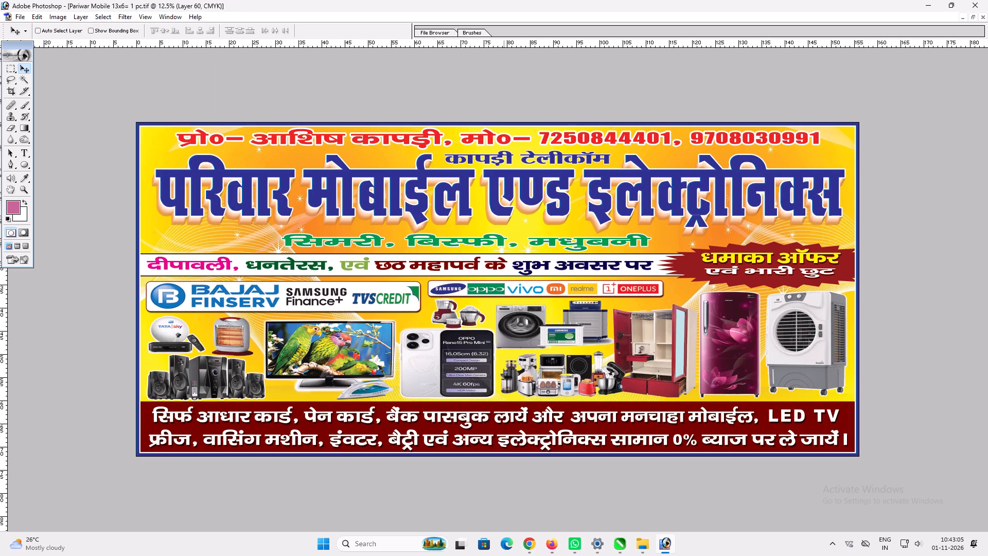
pyautogui.press('v')
pyautogui.hotkey('alt', 'l')
pyautogui.hotkey('alt', 'y')
pyautogui.hotkey('alt', 'b')
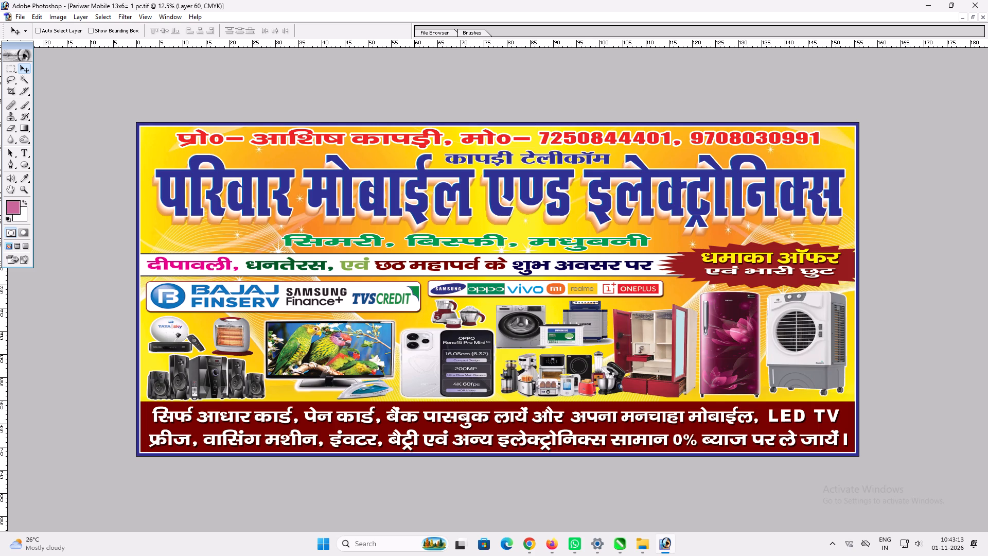
# Nudge the second text line in the maroon strip slightly upward with a free transform.
pyautogui.scroll(1, 615, 237)
pyautogui.keyDown('ctrl'); pyautogui.click(578, 429); pyautogui.keyUp('ctrl')
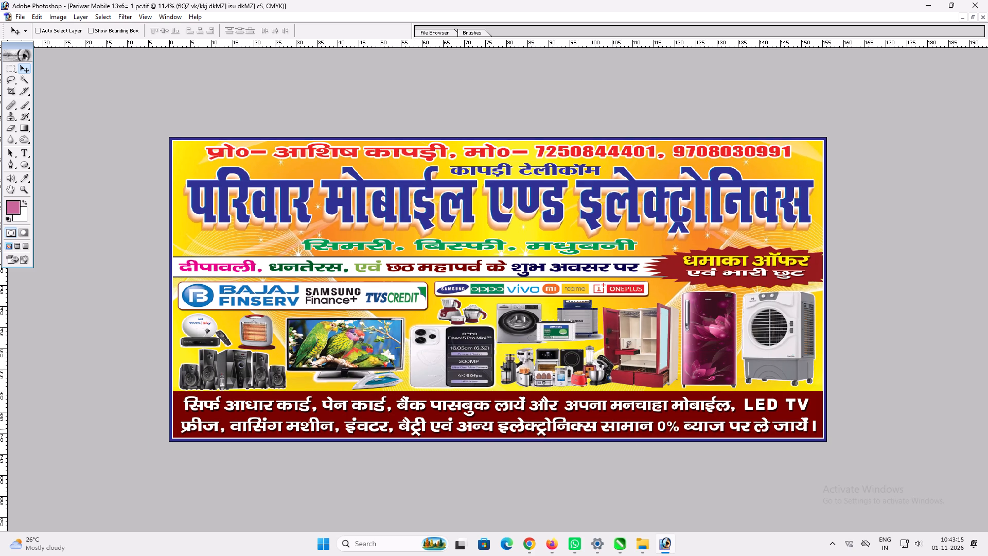
pyautogui.hotkey('ctrl', 't')
pyautogui.keyDown('shift'); pyautogui.moveTo(583, 430); pyautogui.dragTo(587, 428); pyautogui.keyUp('shift')
pyautogui.hotkey('shift', 'Return')
pyautogui.press('v')
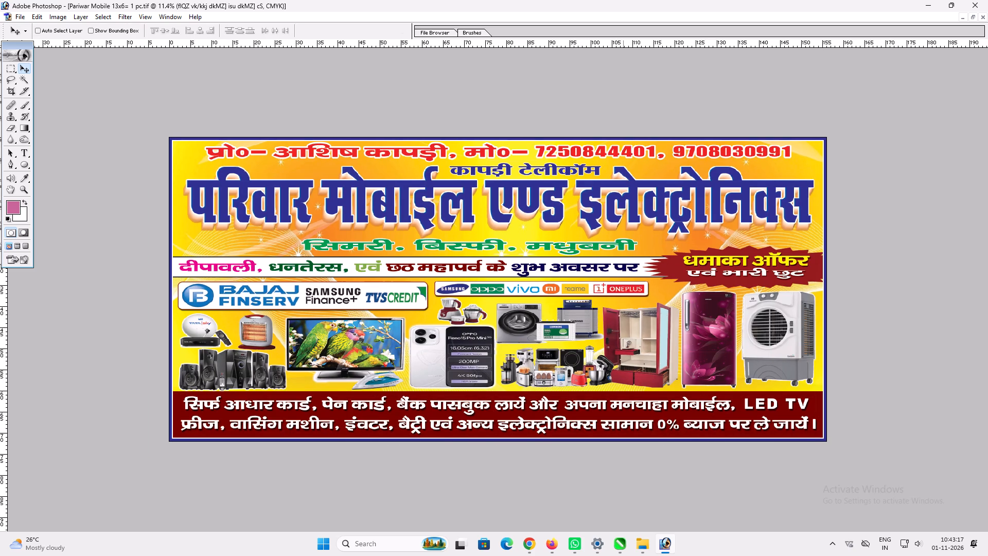
# Darken the green colour overlay of the सिमरी, बिस्फी, मधुबनी line by setting magenta to 0% and black to 60%.
pyautogui.keyDown('ctrl'); pyautogui.click(595, 245); pyautogui.keyUp('ctrl')
pyautogui.hotkey('alt', 'l')
pyautogui.hotkey('alt', 'y')
pyautogui.press('n')
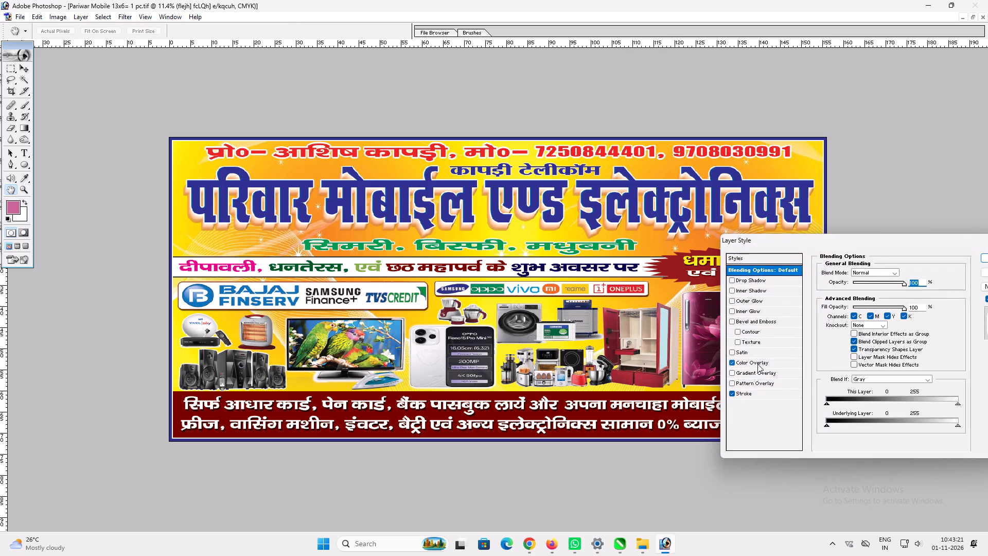
pyautogui.click(757, 364)
pyautogui.click(904, 272)
pyautogui.press('Tab')
pyautogui.press('Tab')
pyautogui.press('Tab')
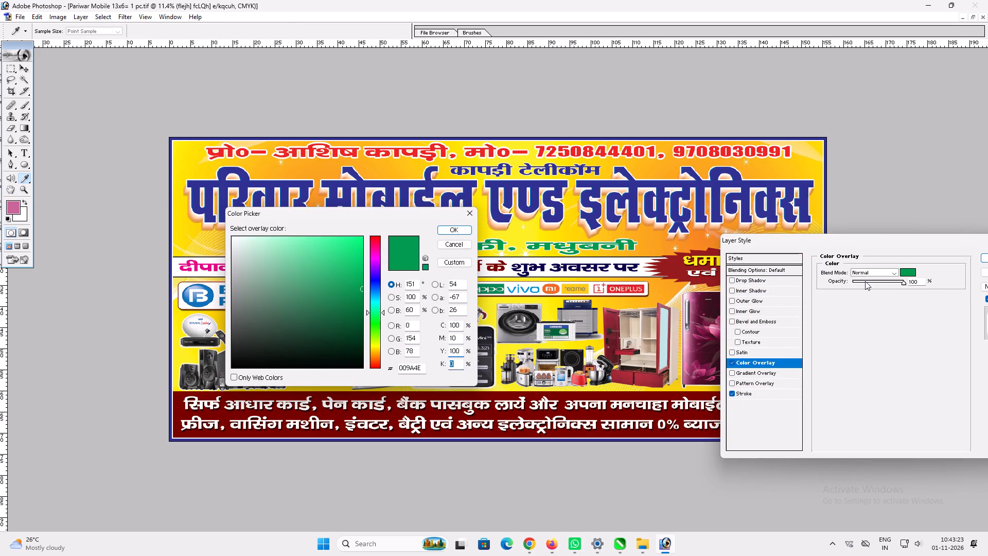
pyautogui.write('60')
pyautogui.hotkey('shift', 'Tab')
pyautogui.hotkey('shift', 'Tab')
pyautogui.press('0')
pyautogui.press('Return')
pyautogui.press('Return')
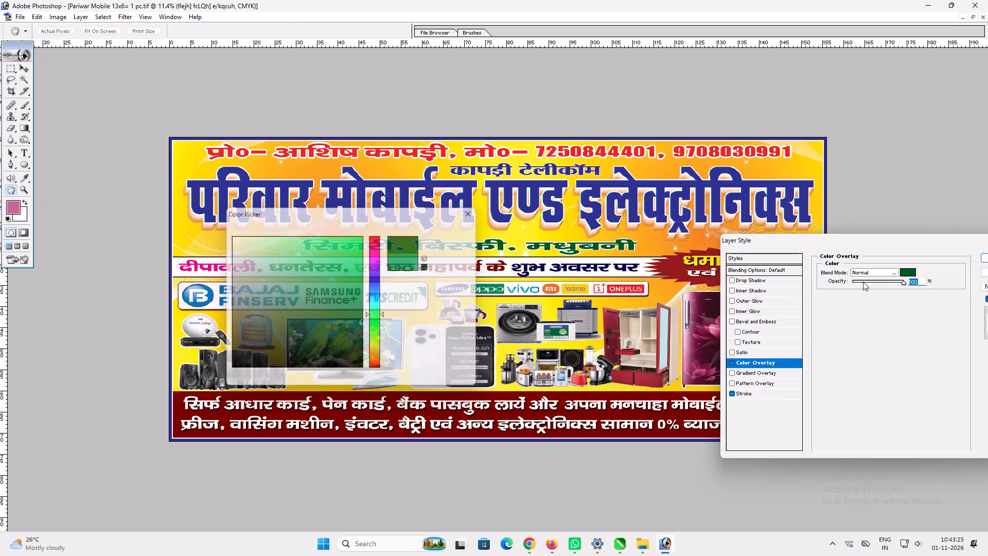
pyautogui.press('Return')
# Apply a white outside stroke to the कापड़ी टेलीकॉम line above the main title.
pyautogui.hotkey('ctrl', '0')
pyautogui.press('v')
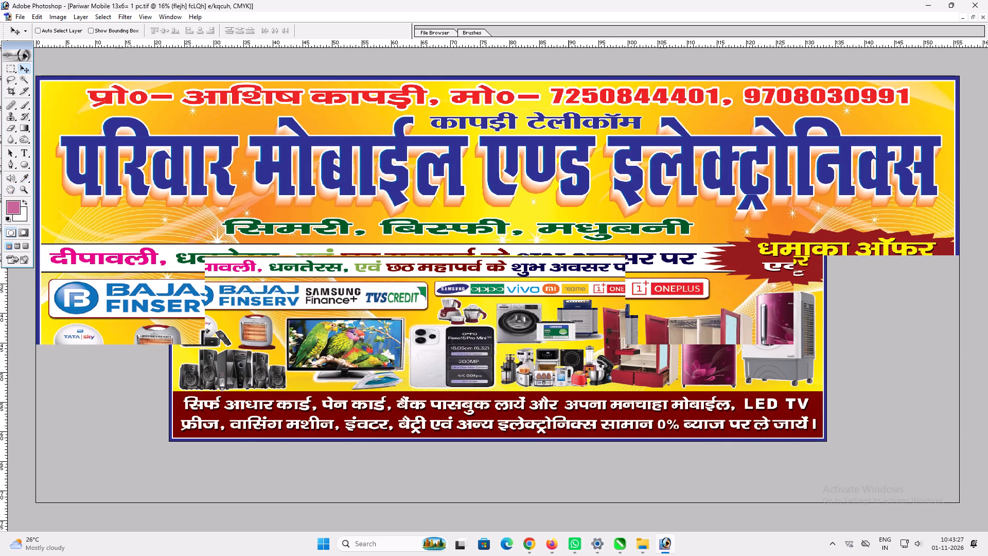
pyautogui.keyDown('ctrl'); pyautogui.click(566, 120); pyautogui.keyUp('ctrl')
pyautogui.hotkey('alt', 'l')
pyautogui.hotkey('alt', 'y')
pyautogui.press('k')
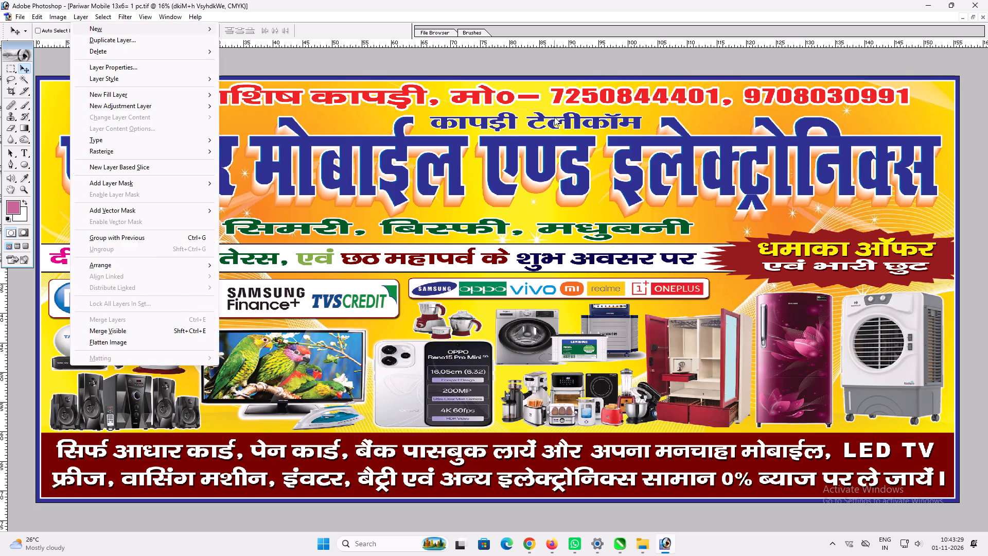
pyautogui.scroll(5, 876, 411)
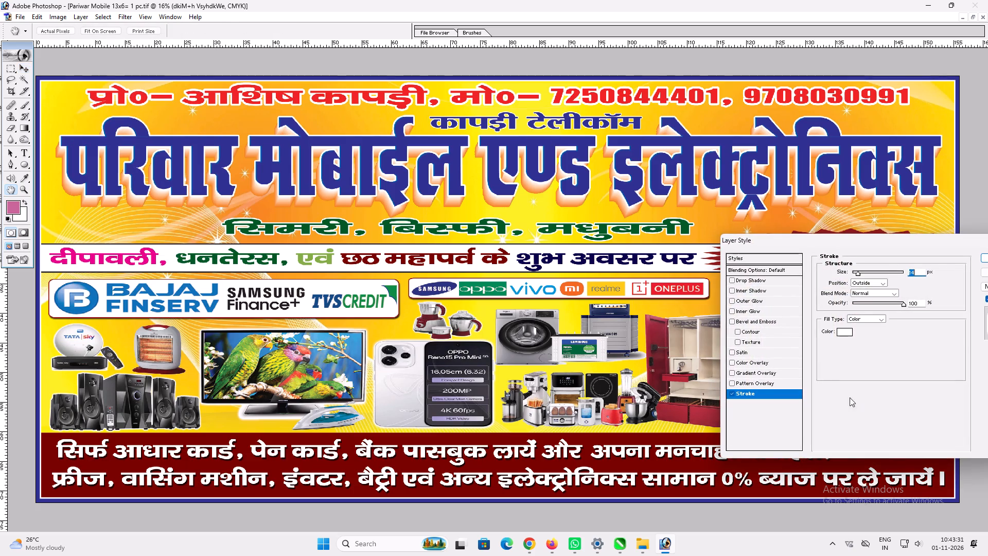
pyautogui.press('Return')
pyautogui.press('v')
pyautogui.press('v')
# Collapse the toolbox and capture a screen snip of the whole 13x6 banner.
pyautogui.doubleClick(17, 45)
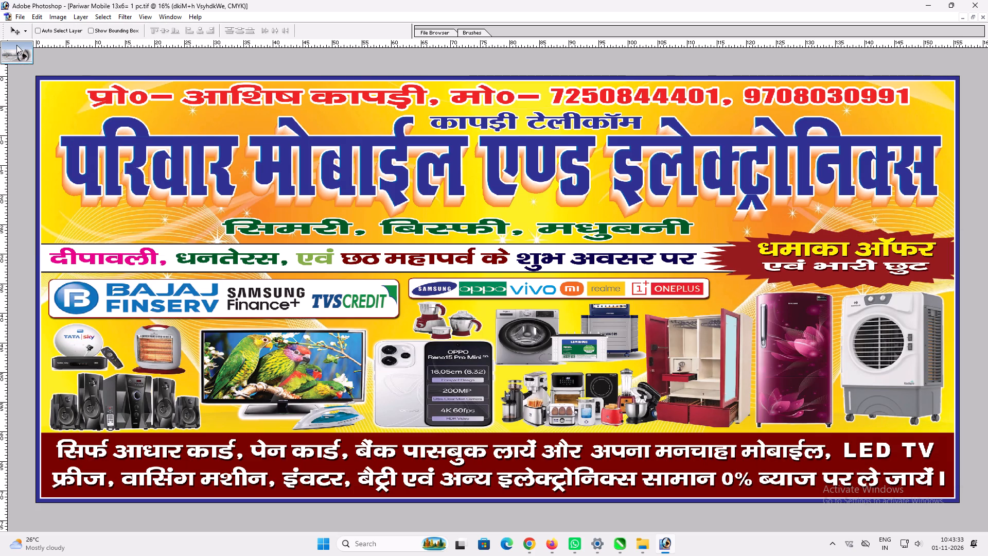
pyautogui.press('Print')
pyautogui.moveTo(30, 71); pyautogui.dragTo(184, 158)
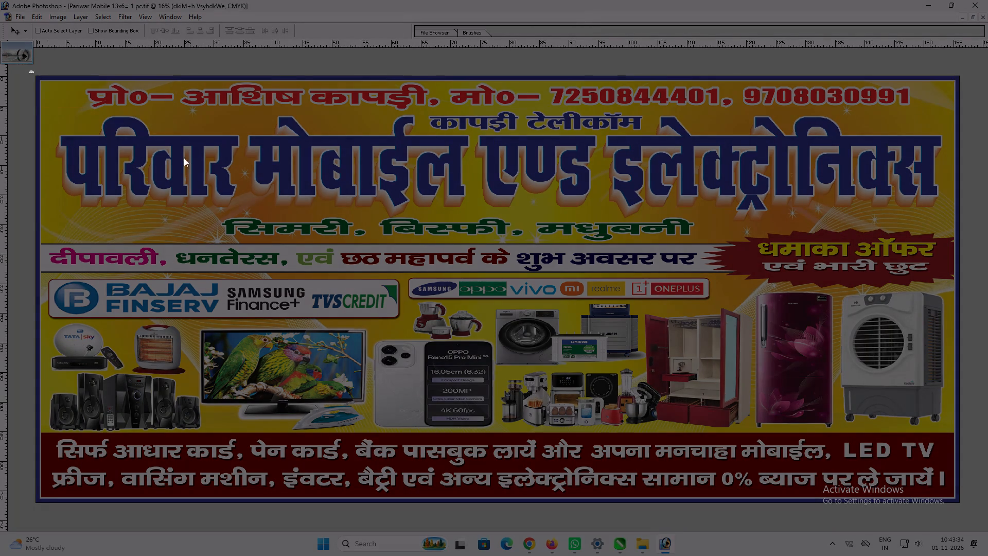
pyautogui.moveTo(184, 158); pyautogui.dragTo(968, 511)
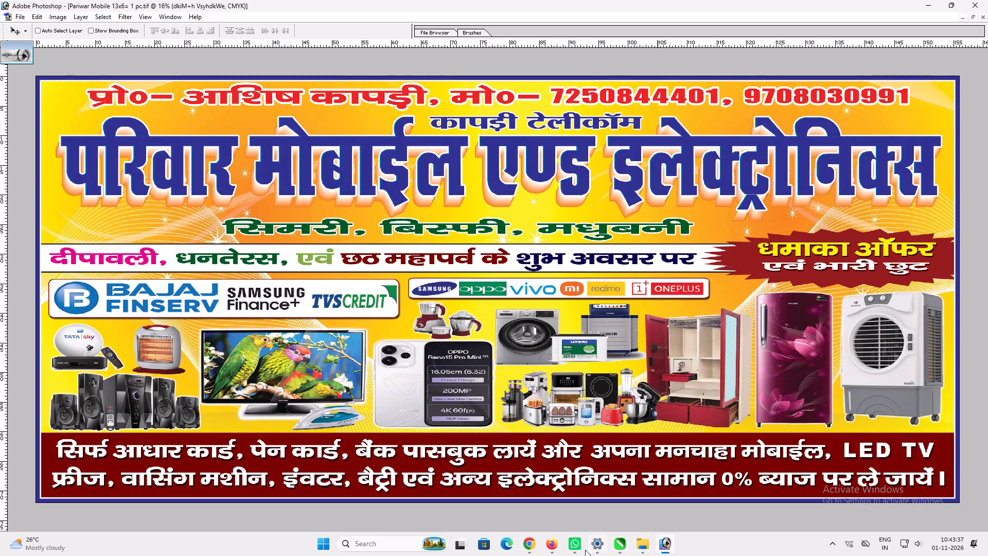
# Switch to Firefox.
pyautogui.click(541, 541)
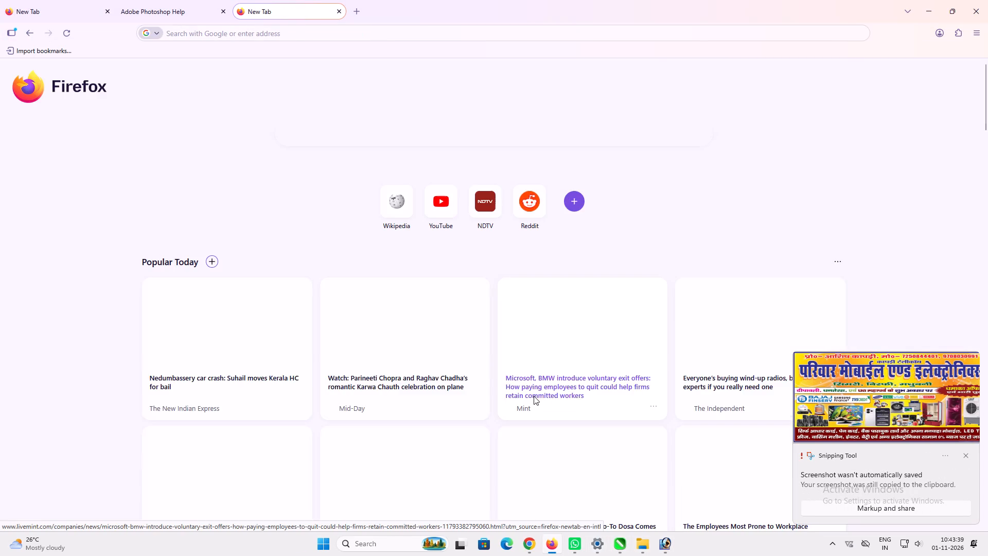
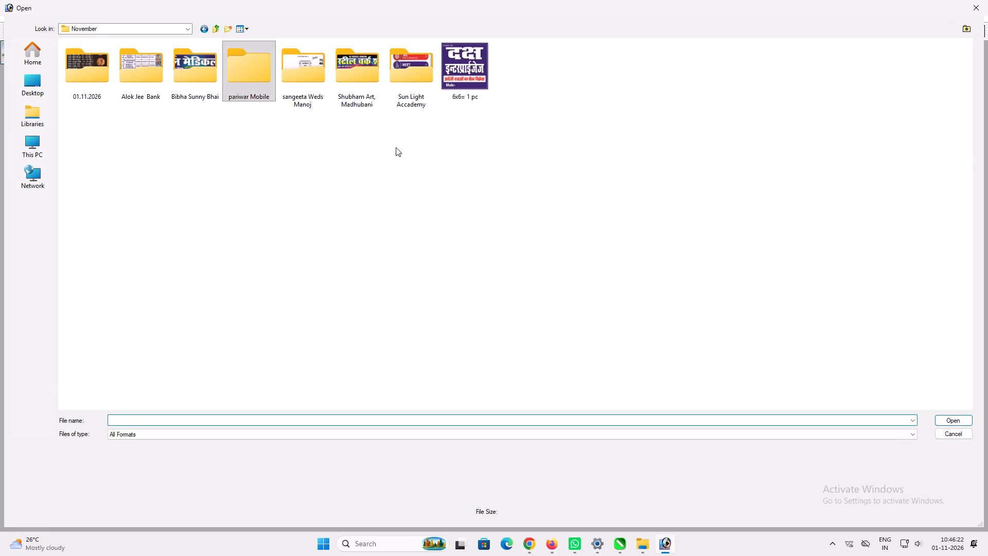
# Move everything in the November folder except 01.11.2026, including the 6x6= 1 pc file, into the 01.11.2026 folder.
pyautogui.click(95, 90)
pyautogui.moveTo(563, 234); pyautogui.dragTo(397, 165)
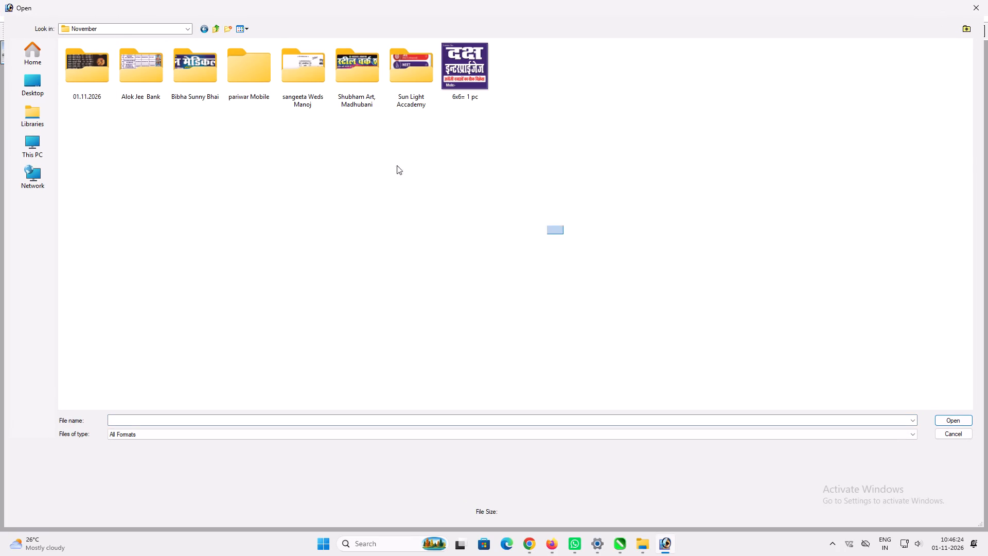
pyautogui.moveTo(397, 165); pyautogui.dragTo(143, 61)
pyautogui.hotkey('ctrl', 'x')
pyautogui.doubleClick(86, 68)
pyautogui.click(158, 130)
pyautogui.hotkey('ctrl', 'v')
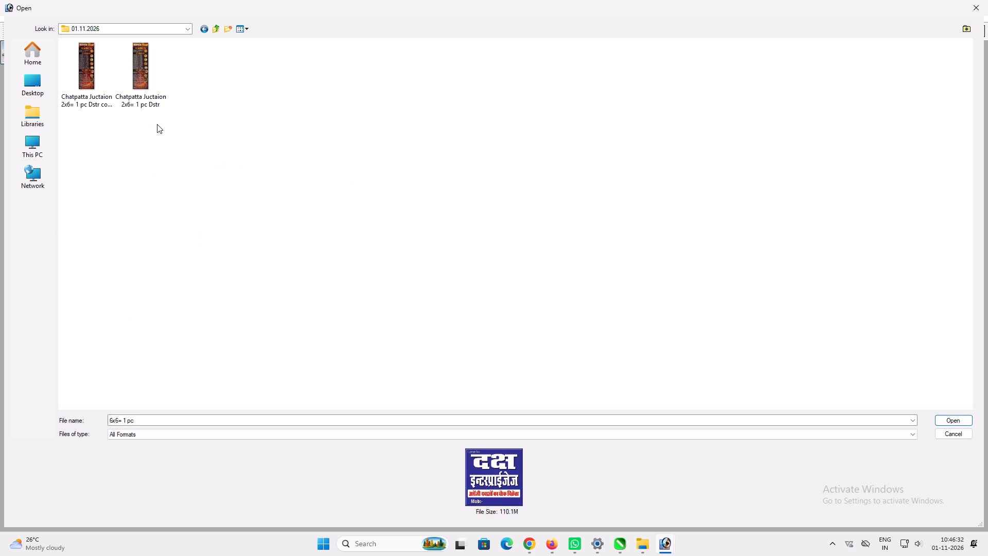
pyautogui.click(153, 145)
# Delete the file Chatpatta Juctaion 2x6= 1 pc Dstr copy from the 01.11.2026 folder.
pyautogui.click(126, 87)
pyautogui.click(89, 73)
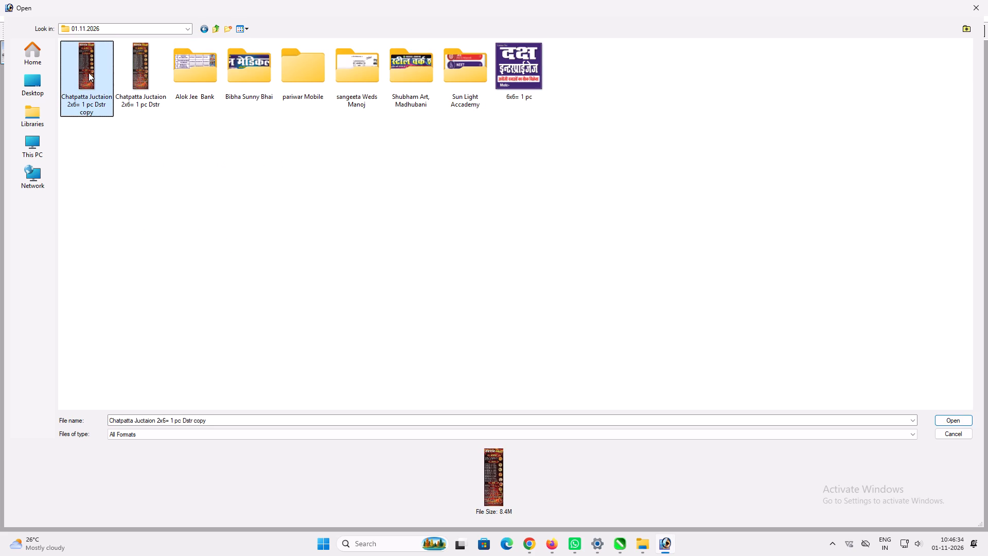
pyautogui.press('Delete')
# Open Chatpatta Juctaion 2x6= 1 pc Dstr and maximize its document window.
pyautogui.click(105, 69)
pyautogui.press('Return')
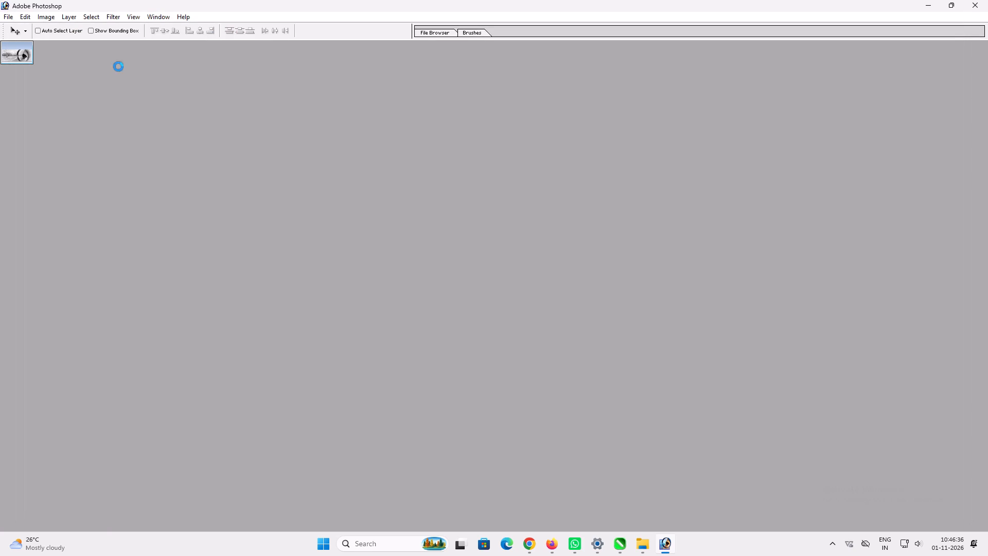
pyautogui.click(163, 50)
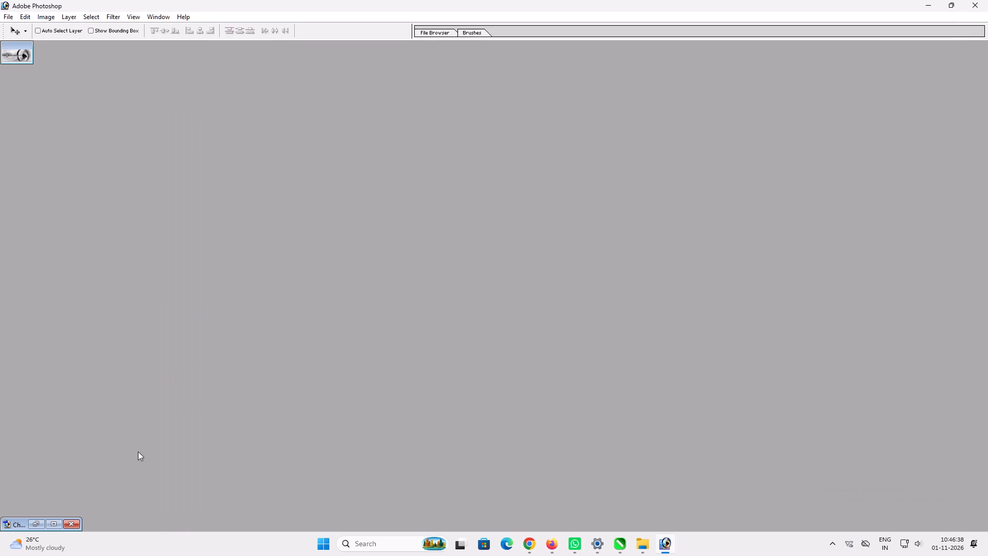
pyautogui.click(57, 523)
# Remove the red shadow behind the white जंक्शन heading word using its tDa'ku layer.
pyautogui.hotkey('ctrl', '+')
pyautogui.press('space')
pyautogui.write('+')
pyautogui.hotkey('ctrl', '+')
pyautogui.press('space')
pyautogui.press('space')
pyautogui.press('space')
pyautogui.press('space')
pyautogui.moveTo(464, 203); pyautogui.dragTo(456, 553)
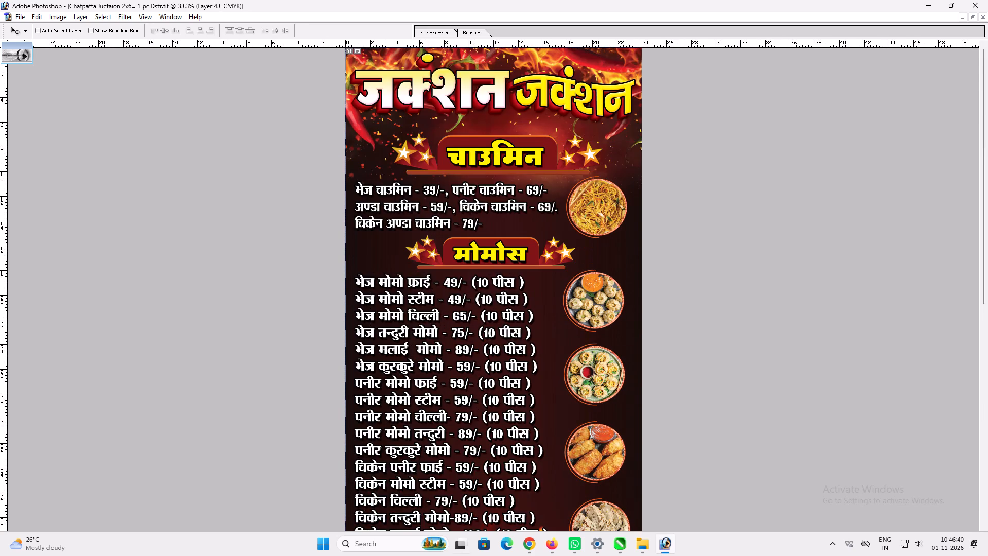
pyautogui.press('v')
pyautogui.hotkey('ctrl', '+')
pyautogui.press('space')
pyautogui.moveTo(435, 243); pyautogui.dragTo(457, 554)
pyautogui.press('v')
pyautogui.press('v')
pyautogui.press('v')
pyautogui.rightClick(450, 131)
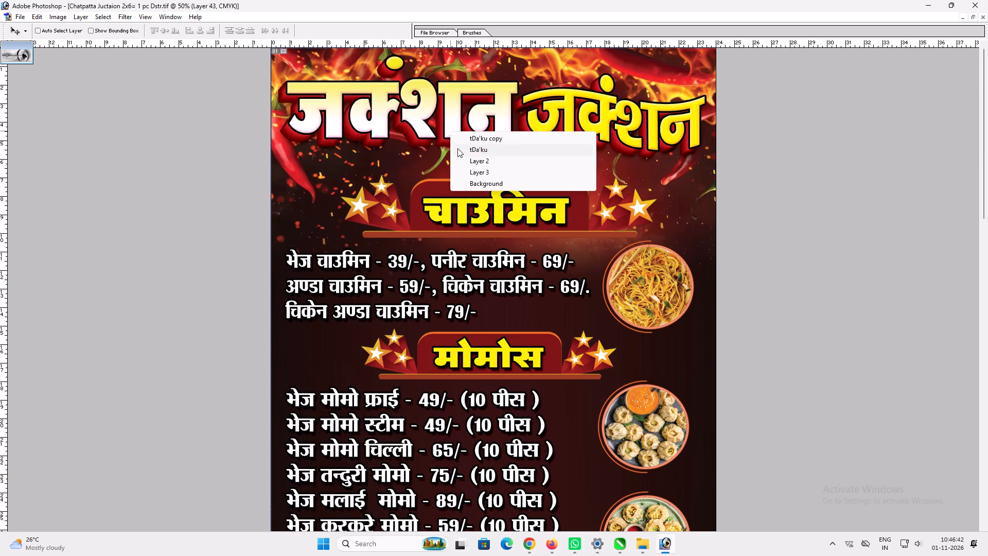
pyautogui.click(457, 148)
pyautogui.hotkey('alt', 'l')
pyautogui.hotkey('alt', 'y')
pyautogui.press('c')
pyautogui.hotkey('alt', 'l')
pyautogui.hotkey('alt', 'l')
pyautogui.hotkey('alt', 'l')
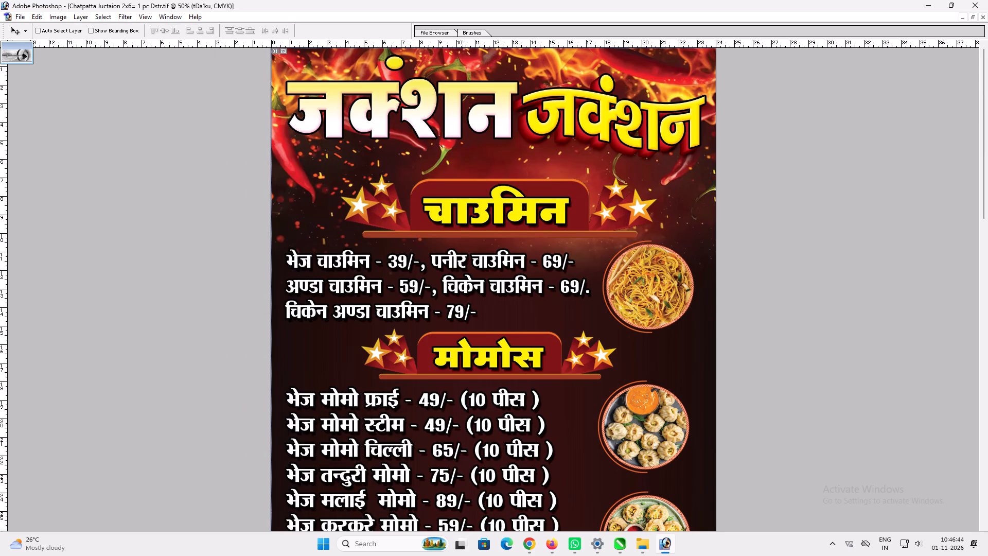
# Replace the white जंक्शन word in the top heading with चटपट.
pyautogui.press('t')
pyautogui.click(433, 140)
pyautogui.hotkey('ctrl', 'a')
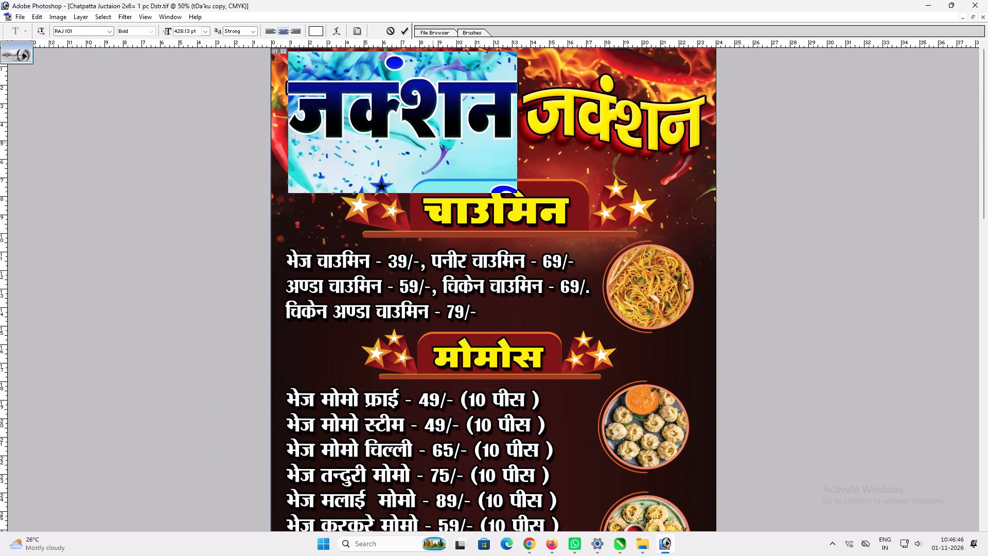
pyautogui.press('p')
pyautogui.hotkey('shift', 'Return')
pyautogui.hotkey('shift', 'v')
pyautogui.press('BackSpace')
pyautogui.press('BackSpace')
pyautogui.write('ViV')
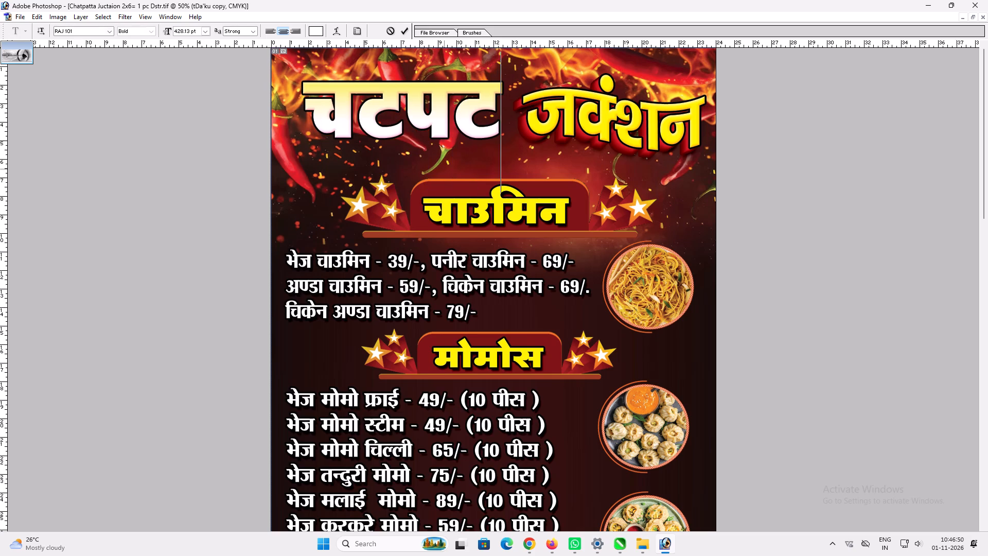
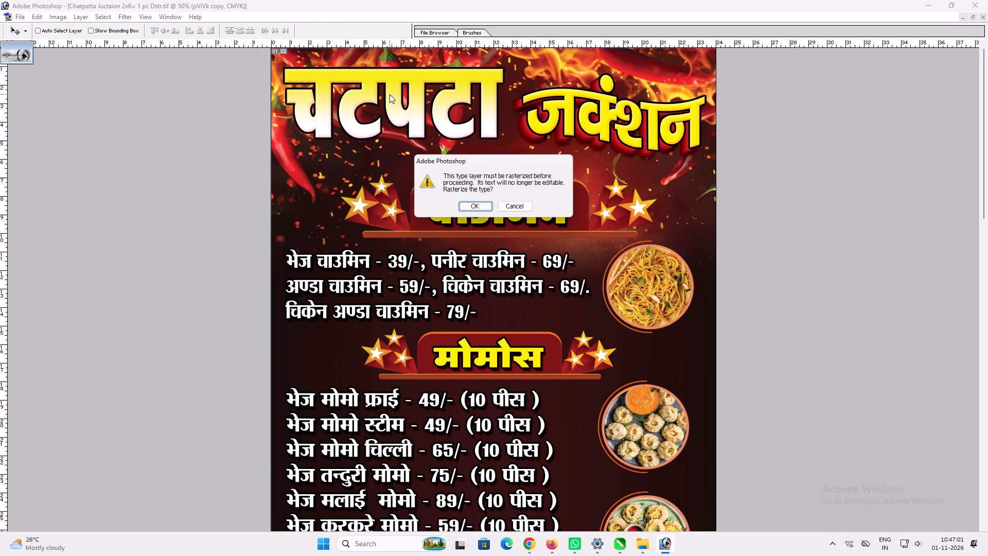
# Rasterize the चटपटा heading copy and motion-blur it at 37°, distance 35 pixels, as a red shadow behind the word.
pyautogui.press('Return')
pyautogui.press('Return')
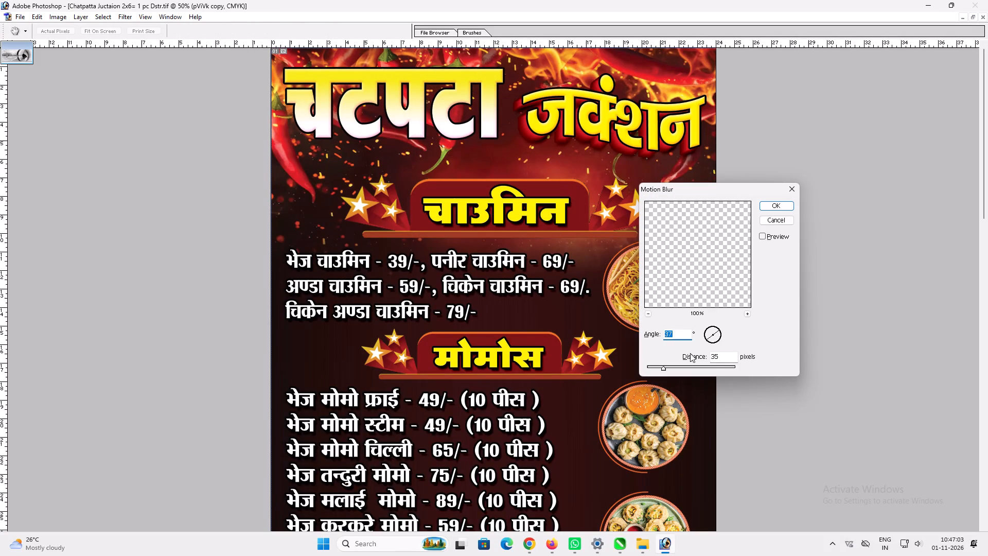
pyautogui.hotkey('ctrl', '[')
pyautogui.hotkey('alt', 'l')
pyautogui.hotkey('alt', 'y')
pyautogui.write('pv')
pyautogui.click(570, 206)
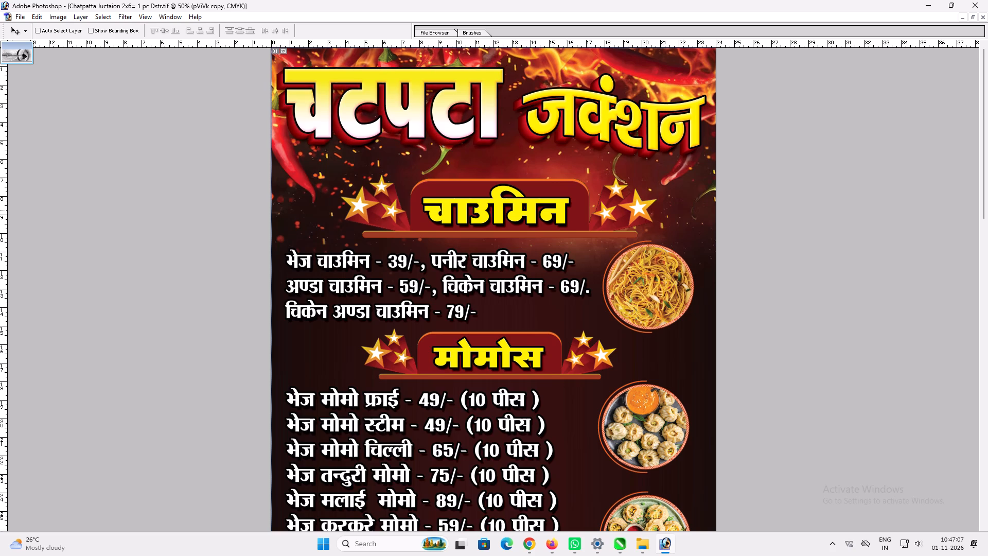
# Stretch the red shadow behind the चटपटा heading word slightly wider on its right side.
pyautogui.press('v')
pyautogui.press('space')
pyautogui.keyDown('ctrl'); pyautogui.keyDown('shift'); pyautogui.rightClick(486, 117); pyautogui.keyUp('shift'); pyautogui.keyUp('ctrl')
pyautogui.keyDown('ctrl'); pyautogui.keyDown('shift'); pyautogui.click(507, 121); pyautogui.keyUp('shift'); pyautogui.keyUp('ctrl')
pyautogui.hotkey('ctrl', 't')
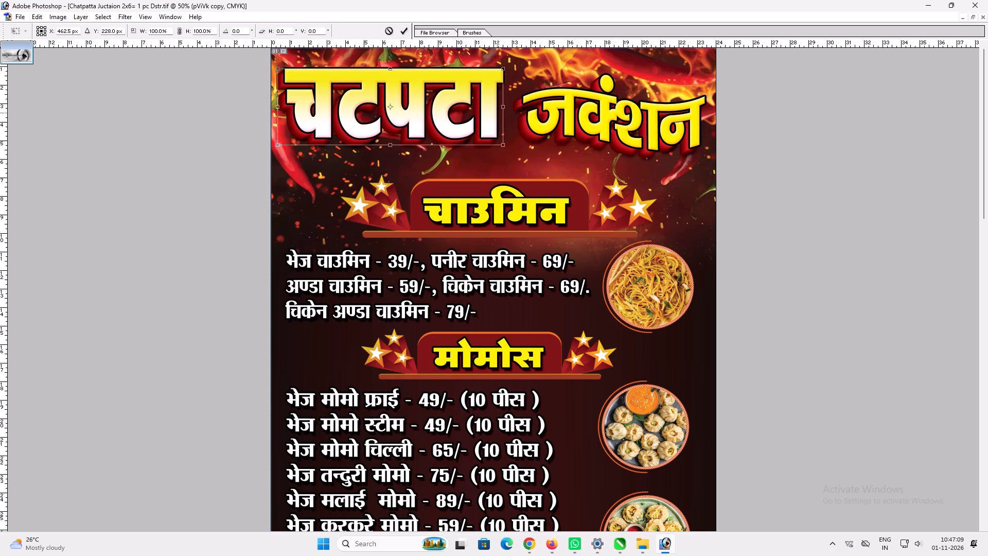
pyautogui.keyDown('shift'); pyautogui.moveTo(504, 111); pyautogui.dragTo(511, 111); pyautogui.keyUp('shift')
pyautogui.hotkey('shift', 'Return')
pyautogui.press('space')
pyautogui.press('space')
pyautogui.press('space')
pyautogui.press('space')
pyautogui.press('space')
pyautogui.press('space')
pyautogui.rightClick(468, 120)
pyautogui.click(479, 123)
# Save the corrected banner along with a JPEG copy in the 01.11.2026 folder, and close the document.
pyautogui.hotkey('ctrl', 's')
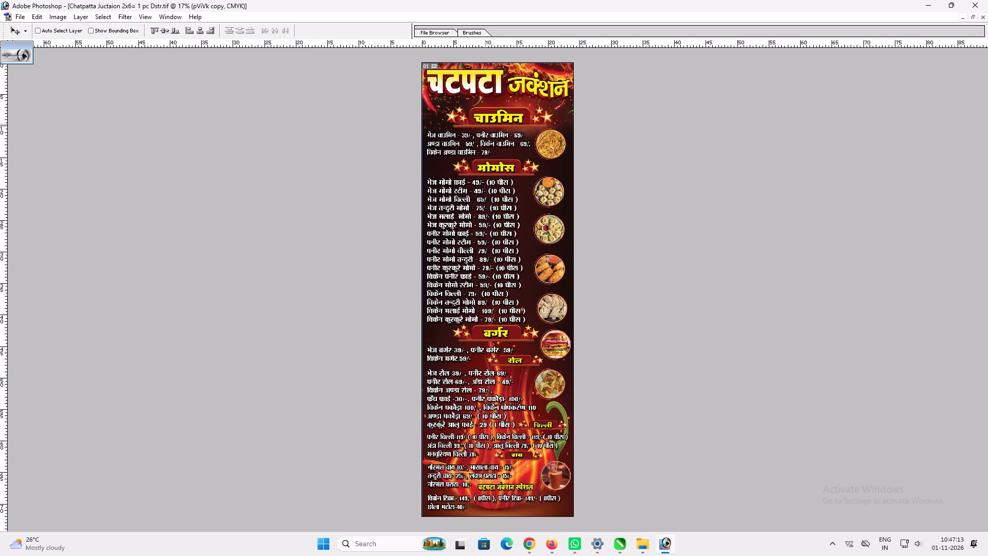
pyautogui.hotkey('ctrl', 'shift', 's')
pyautogui.press('Tab')
pyautogui.press('j')
pyautogui.press('Return')
pyautogui.press('Return')
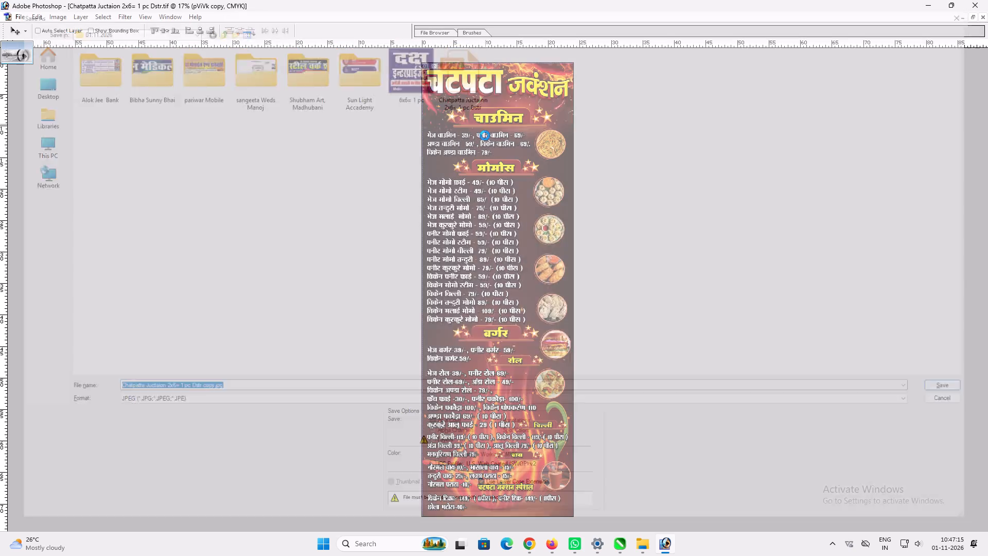
pyautogui.press('Return')
pyautogui.hotkey('ctrl', 'w')
# Bring up the dialog for opening another image file.
pyautogui.doubleClick(484, 142)
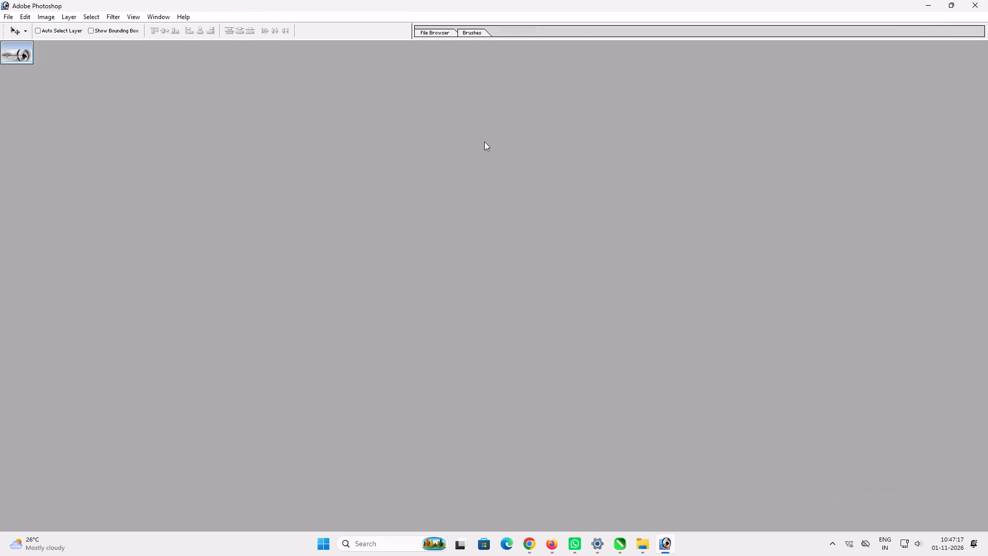
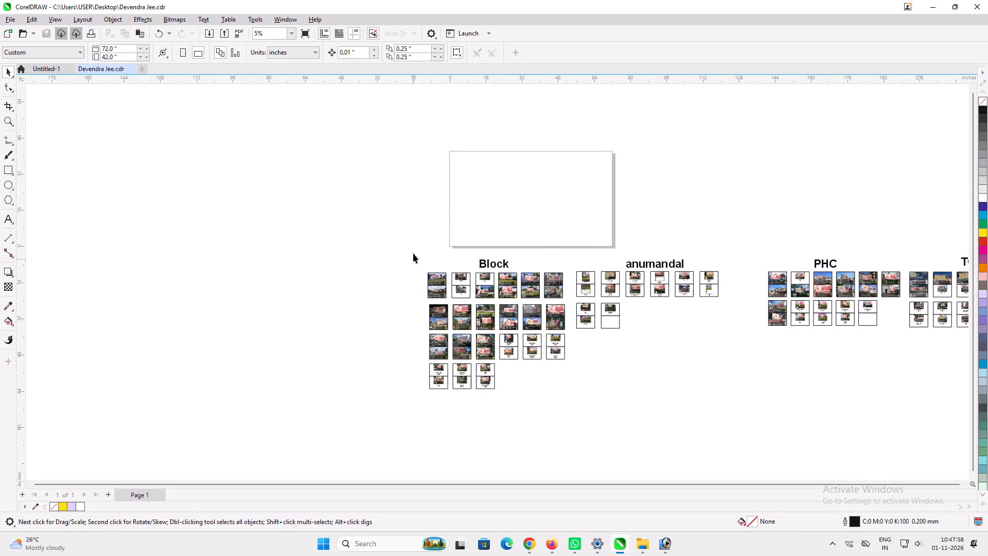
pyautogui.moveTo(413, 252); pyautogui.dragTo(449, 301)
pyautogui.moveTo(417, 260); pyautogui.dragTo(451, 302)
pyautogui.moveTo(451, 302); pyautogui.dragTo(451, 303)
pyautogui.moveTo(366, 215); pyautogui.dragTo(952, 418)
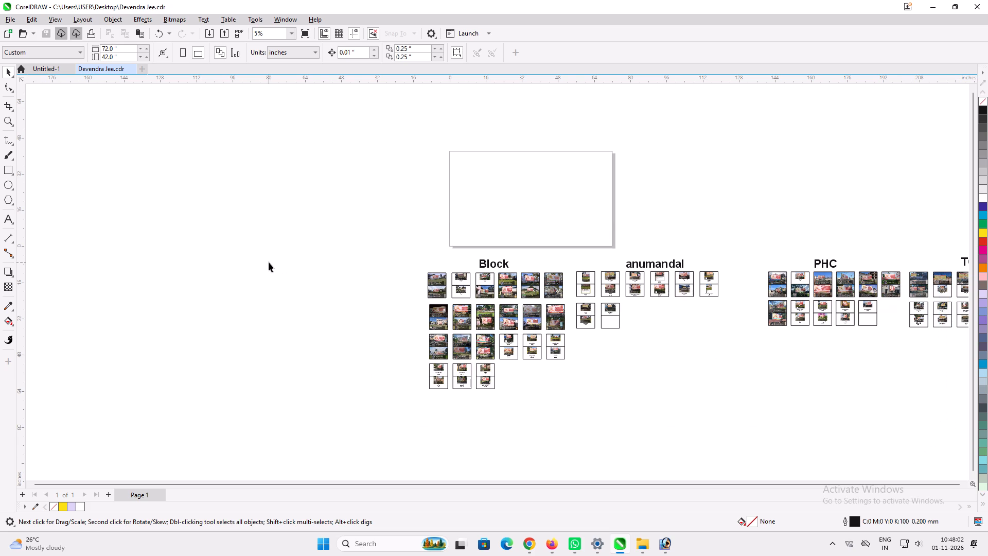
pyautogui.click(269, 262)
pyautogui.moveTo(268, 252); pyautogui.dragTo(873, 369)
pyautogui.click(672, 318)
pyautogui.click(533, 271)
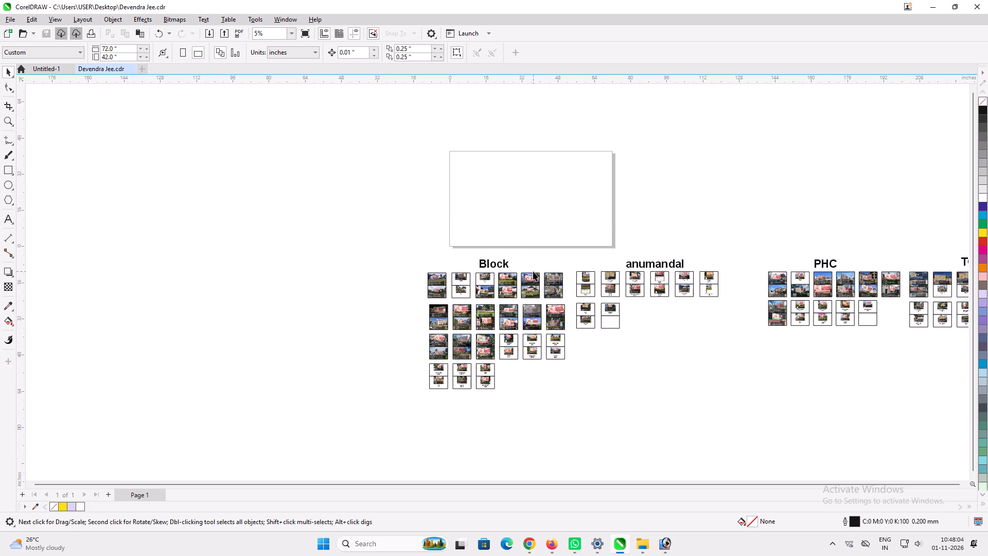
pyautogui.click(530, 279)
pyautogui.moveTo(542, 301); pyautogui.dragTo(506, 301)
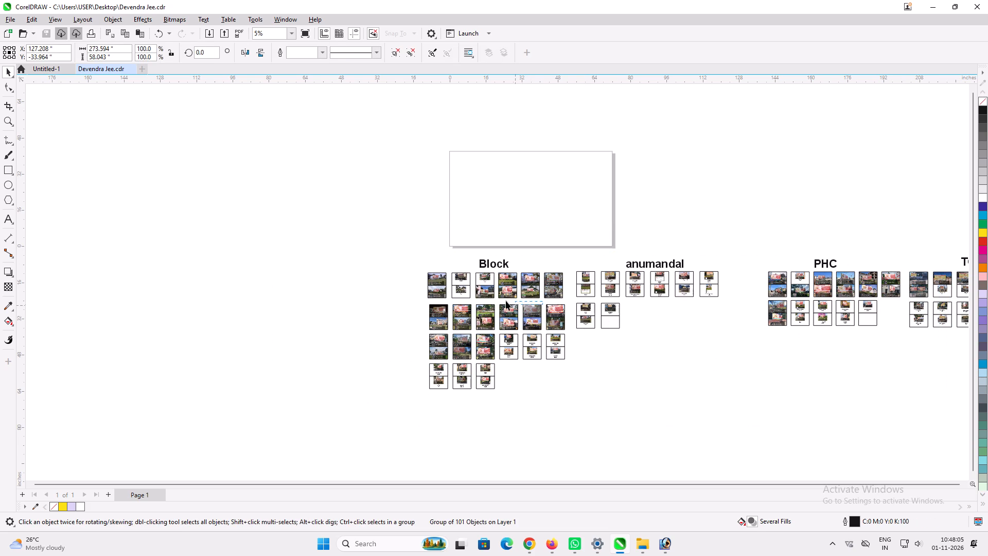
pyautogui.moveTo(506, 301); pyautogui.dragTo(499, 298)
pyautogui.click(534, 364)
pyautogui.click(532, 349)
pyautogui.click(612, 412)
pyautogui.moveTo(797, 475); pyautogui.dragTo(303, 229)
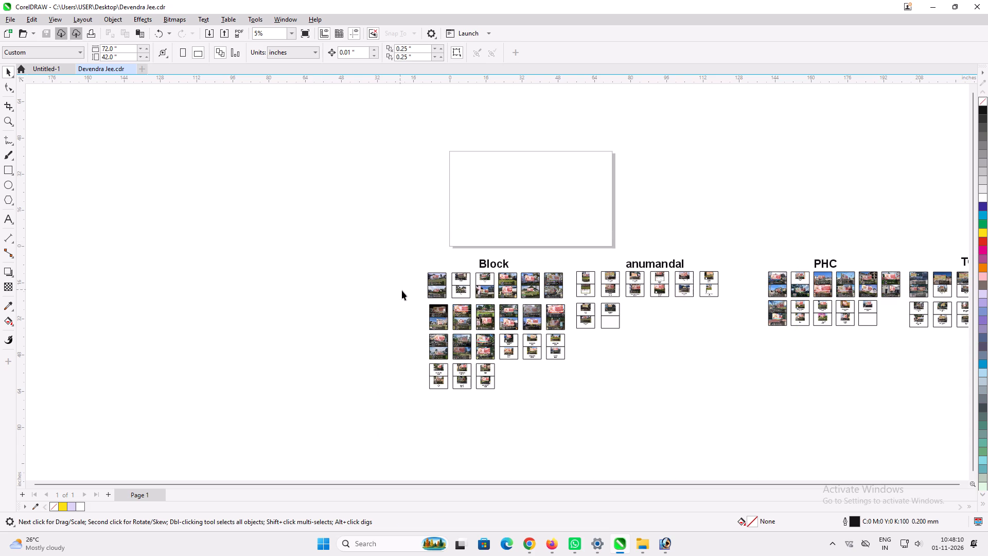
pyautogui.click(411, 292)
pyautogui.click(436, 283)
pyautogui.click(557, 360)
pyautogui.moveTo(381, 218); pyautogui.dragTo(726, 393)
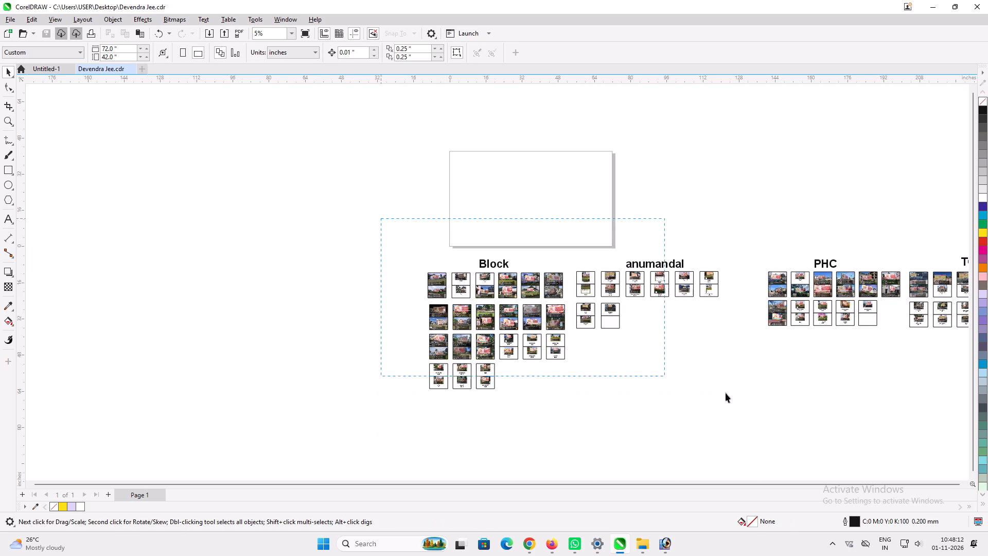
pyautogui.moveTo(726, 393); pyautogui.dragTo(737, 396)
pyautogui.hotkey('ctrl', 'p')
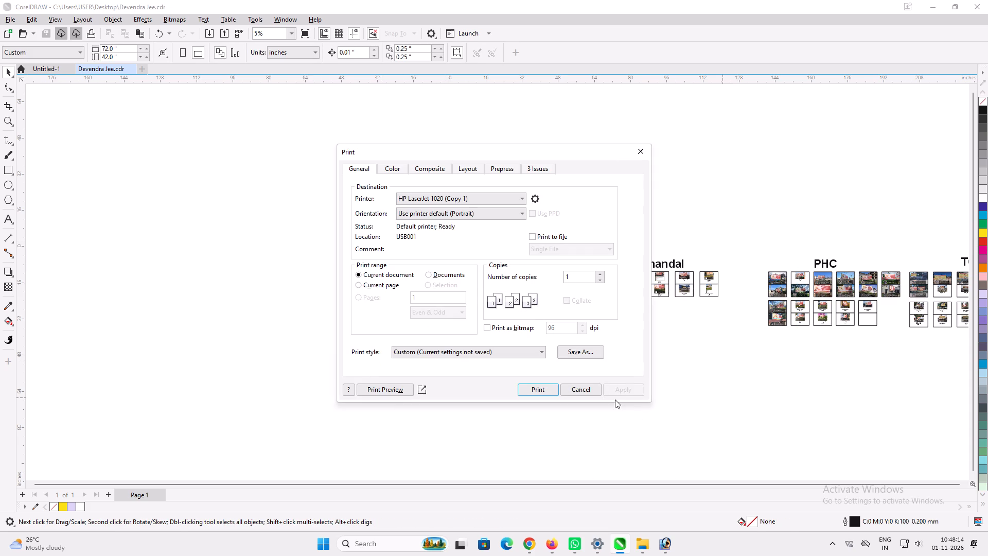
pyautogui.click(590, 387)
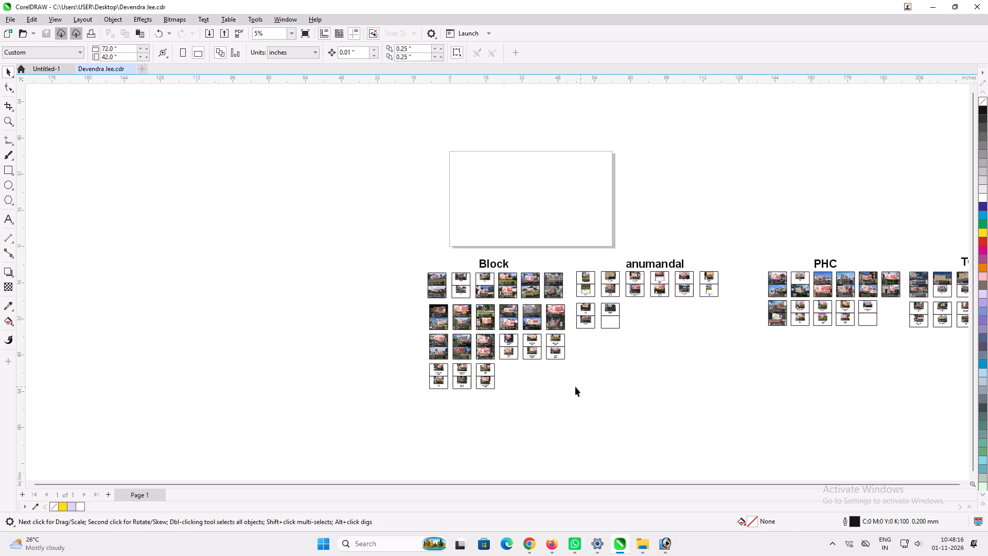
# Ungroup the large group holding all the photo sheets and their Block, anumandal, PHC and TOWN headings.
pyautogui.click(431, 303)
pyautogui.click(431, 298)
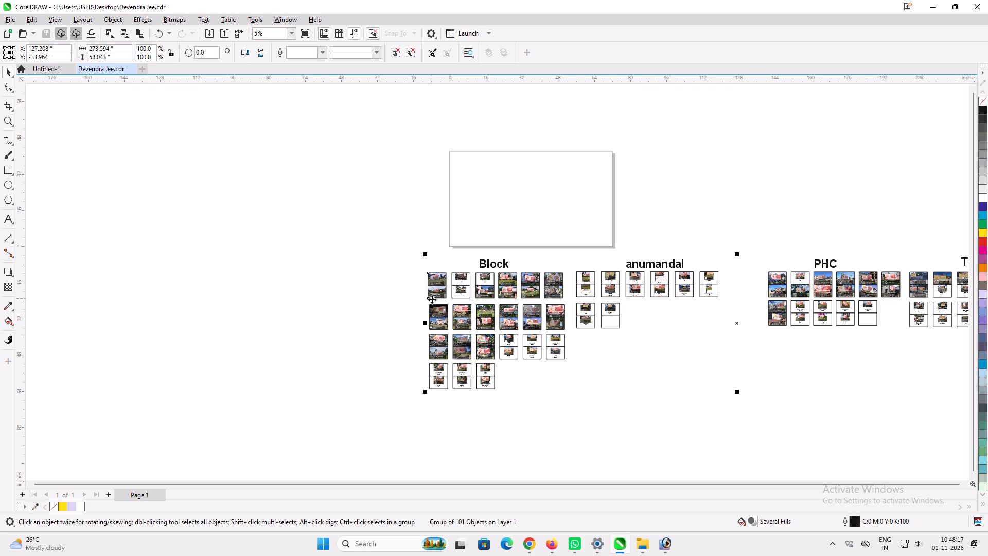
pyautogui.click(606, 415)
pyautogui.moveTo(378, 241); pyautogui.dragTo(445, 303)
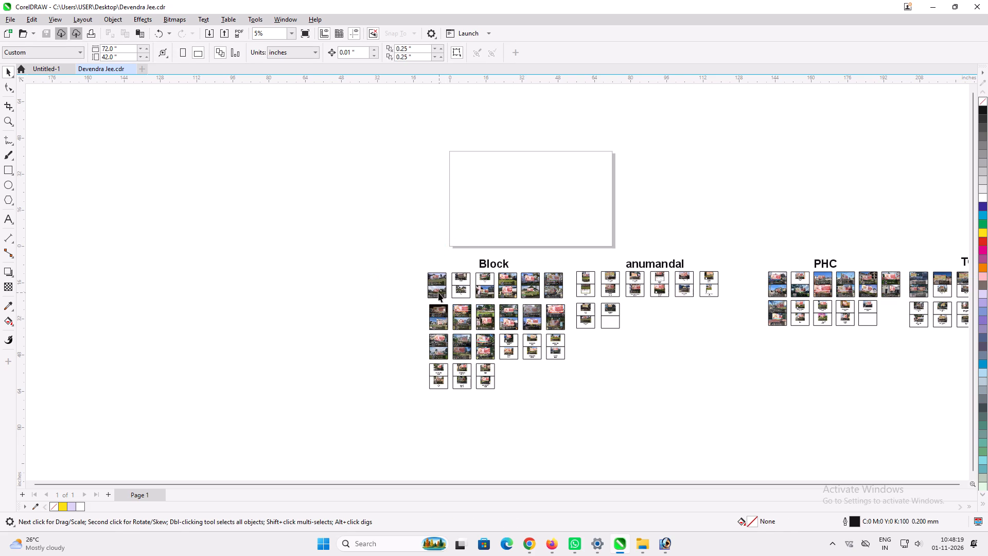
pyautogui.click(438, 292)
pyautogui.moveTo(408, 245); pyautogui.dragTo(448, 302)
pyautogui.click(443, 294)
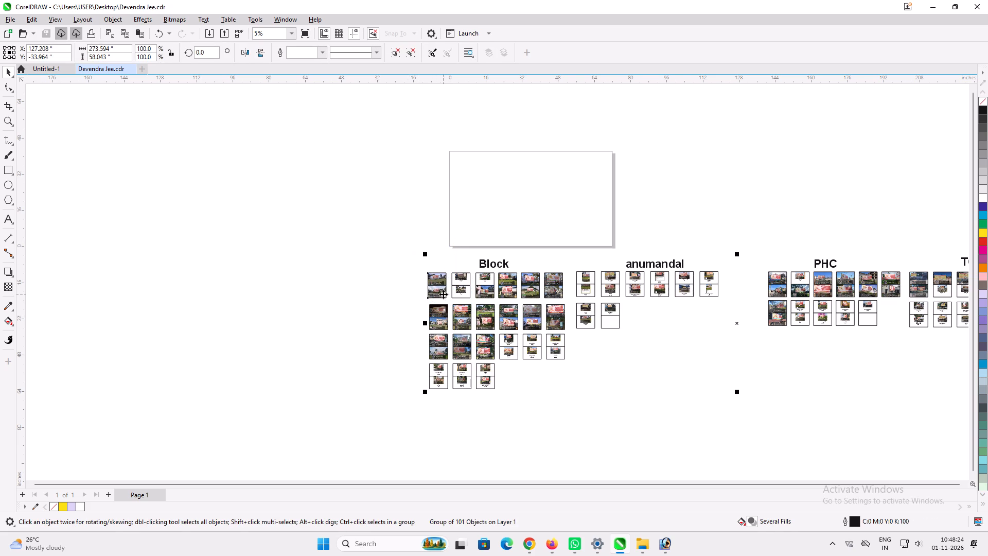
pyautogui.rightClick(443, 294)
pyautogui.click(477, 256)
# Move the first two-photo sheet of the Block set into the empty area far left of the page, about X -134.6, Y 3.0 inches.
pyautogui.click(322, 229)
pyautogui.moveTo(322, 227); pyautogui.dragTo(448, 290)
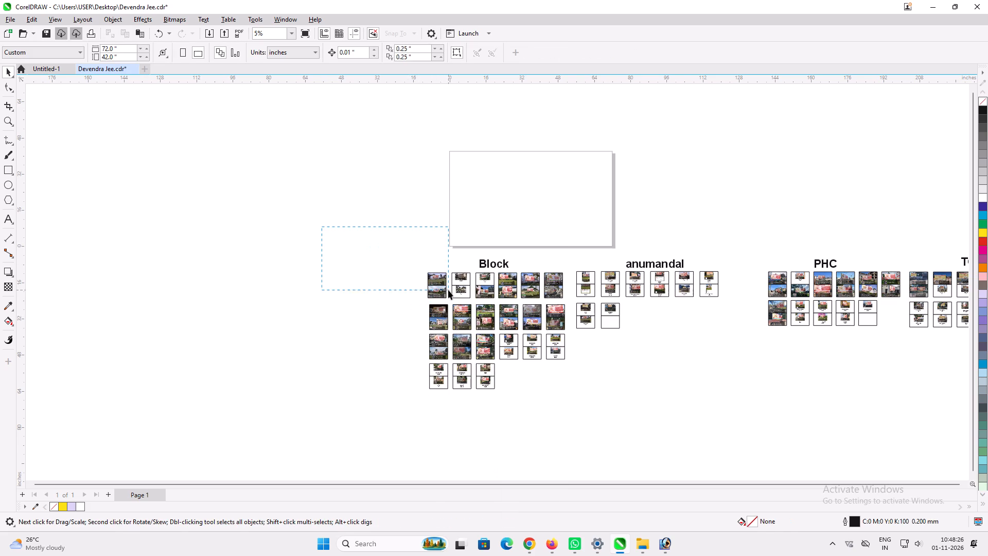
pyautogui.moveTo(448, 290); pyautogui.dragTo(448, 302)
pyautogui.moveTo(442, 292); pyautogui.dragTo(150, 246)
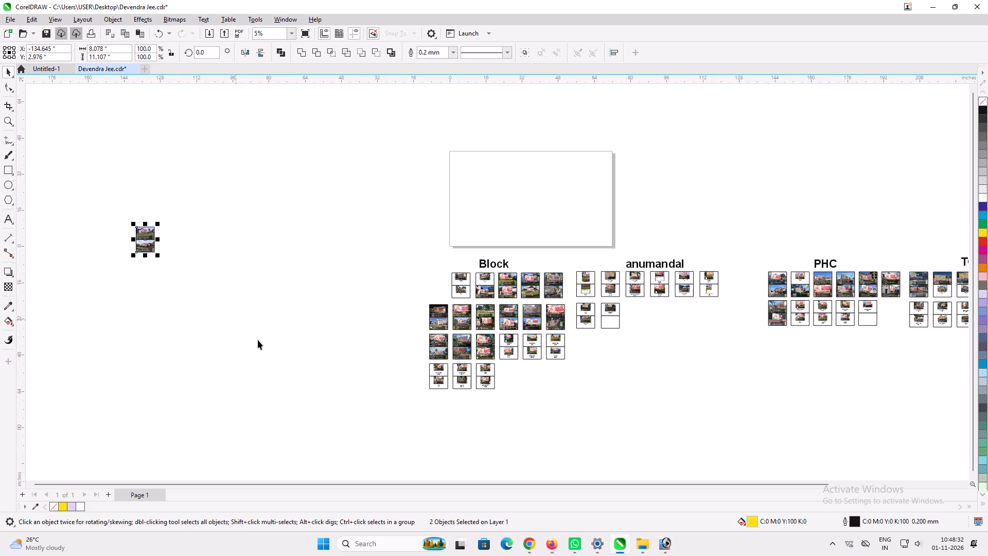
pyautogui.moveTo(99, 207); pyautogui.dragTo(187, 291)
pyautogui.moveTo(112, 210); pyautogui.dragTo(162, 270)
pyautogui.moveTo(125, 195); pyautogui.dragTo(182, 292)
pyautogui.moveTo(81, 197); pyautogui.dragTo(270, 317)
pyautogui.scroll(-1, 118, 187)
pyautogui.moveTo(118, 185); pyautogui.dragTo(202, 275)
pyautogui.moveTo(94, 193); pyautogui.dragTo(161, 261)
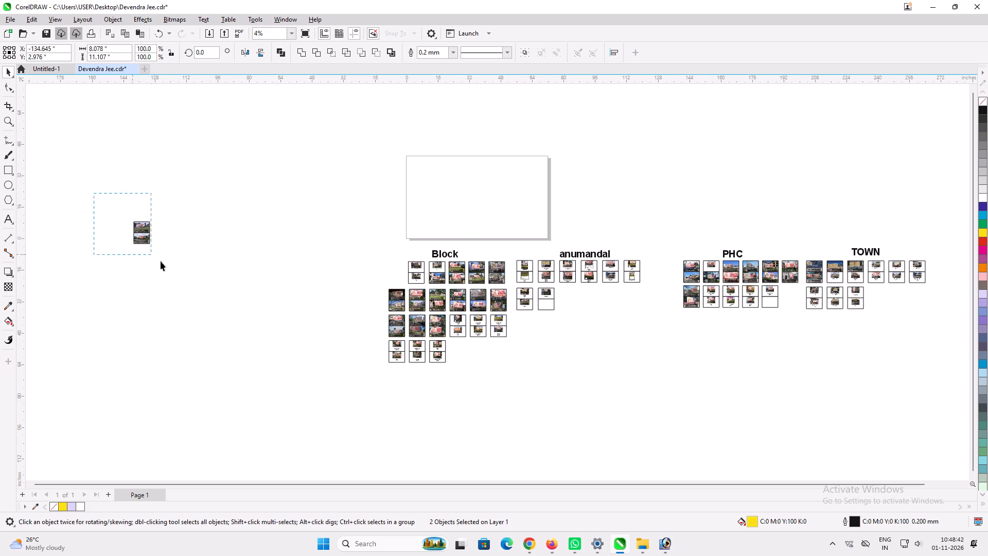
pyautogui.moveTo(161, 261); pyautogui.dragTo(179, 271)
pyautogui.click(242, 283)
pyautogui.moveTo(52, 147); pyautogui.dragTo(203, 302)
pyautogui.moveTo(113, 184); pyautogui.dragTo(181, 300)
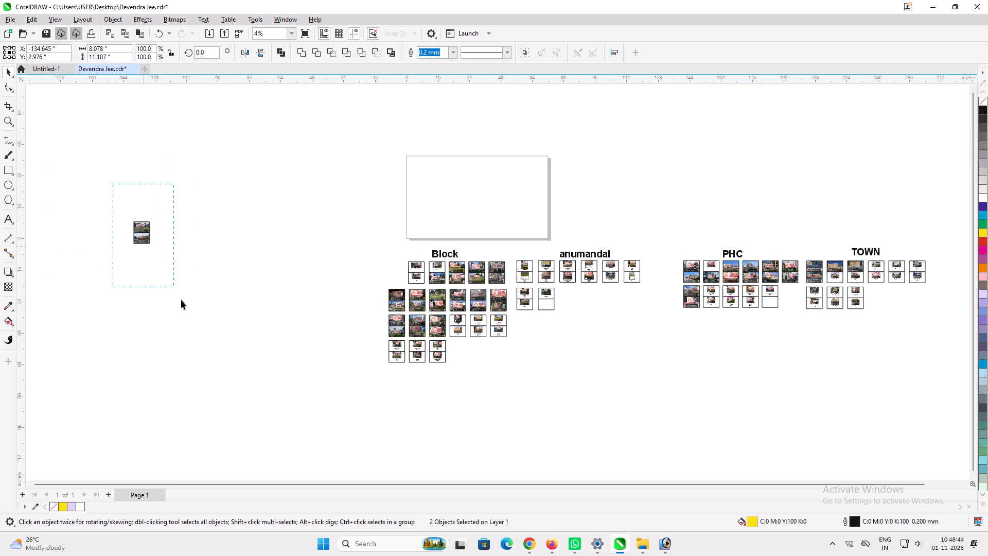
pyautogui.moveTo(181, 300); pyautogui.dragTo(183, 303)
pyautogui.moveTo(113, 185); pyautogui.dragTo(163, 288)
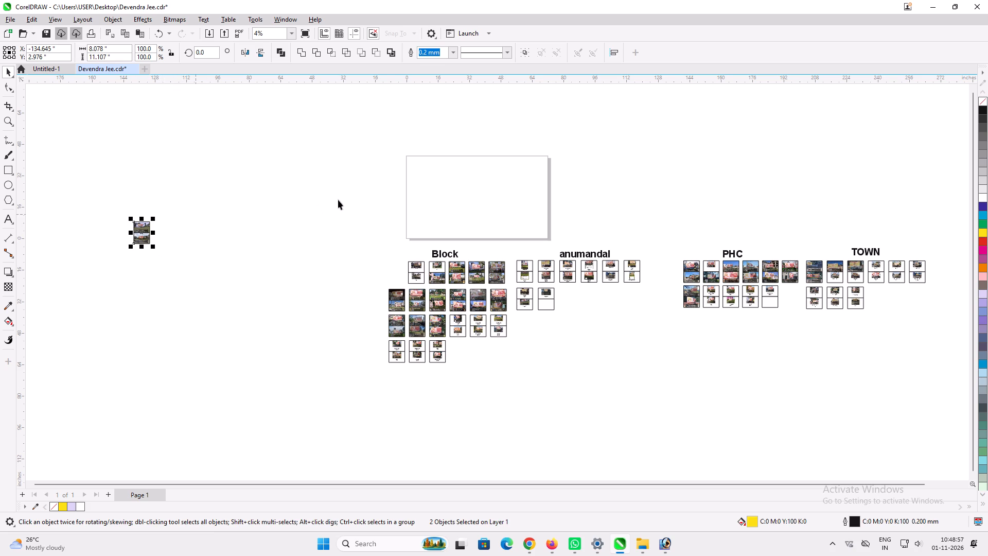
# Create a new blank document with the default settings.
pyautogui.click(145, 68)
pyautogui.press('Return')
pyautogui.press('+')
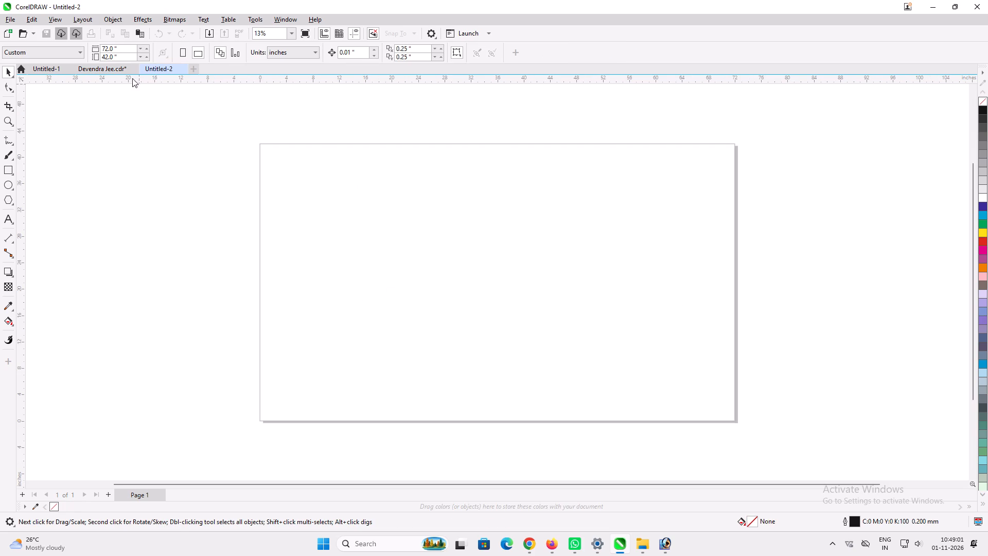
# Copy the separated two-photo sheet from the original photo document for use in the new one.
pyautogui.click(116, 68)
pyautogui.moveTo(111, 189); pyautogui.dragTo(211, 324)
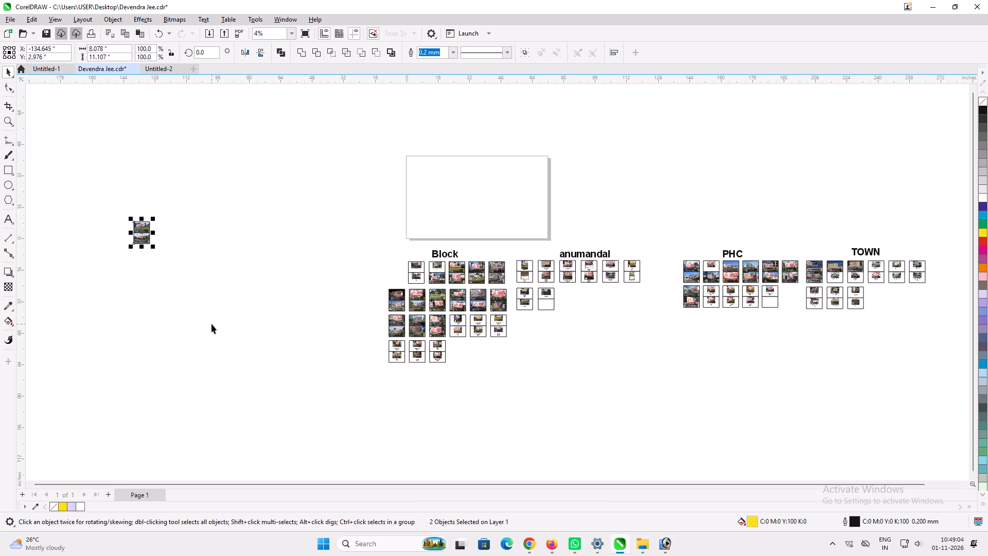
pyautogui.hotkey('ctrl', 'c')
pyautogui.click(147, 69)
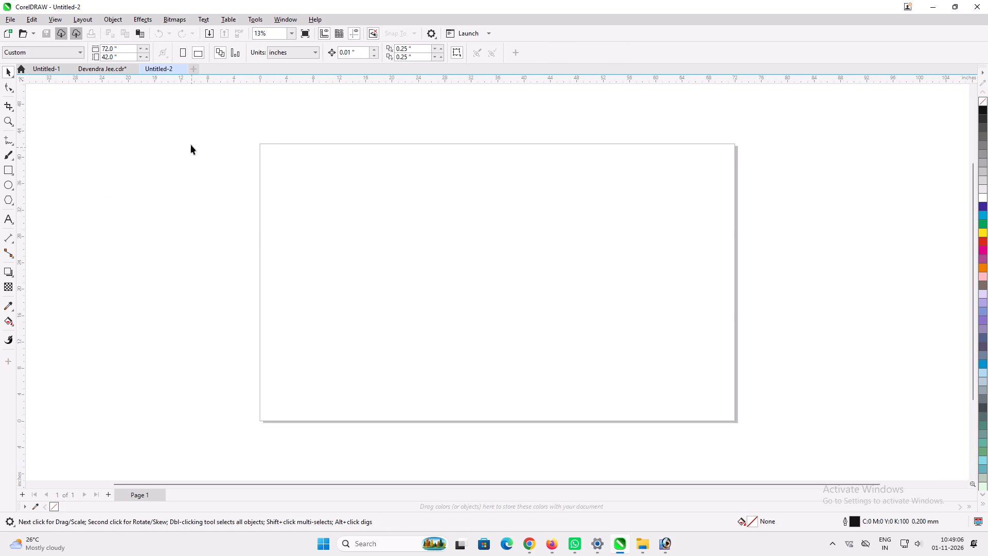
# Set the new document's page size to 8 inches wide by 11 inches high.
pyautogui.click(120, 47)
pyautogui.hotkey('ctrl', 'a')
pyautogui.press('8')
pyautogui.press('Tab')
pyautogui.write('11')
pyautogui.press('Return')
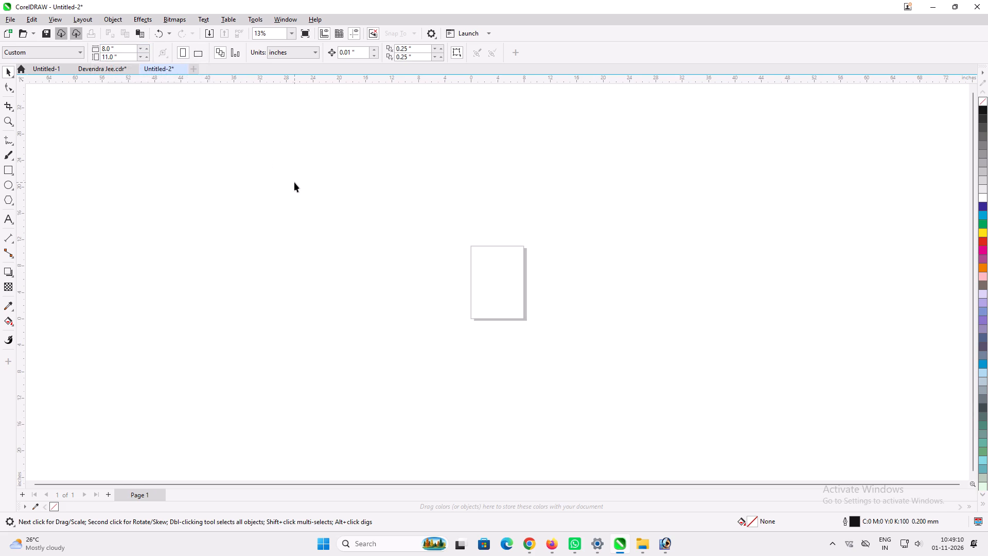
# Paste the two-photo sheet into the new document, group its two objects and centre the group on the page.
pyautogui.click(294, 182)
pyautogui.hotkey('ctrl', 'v')
pyautogui.scroll(-15, 328, 266)
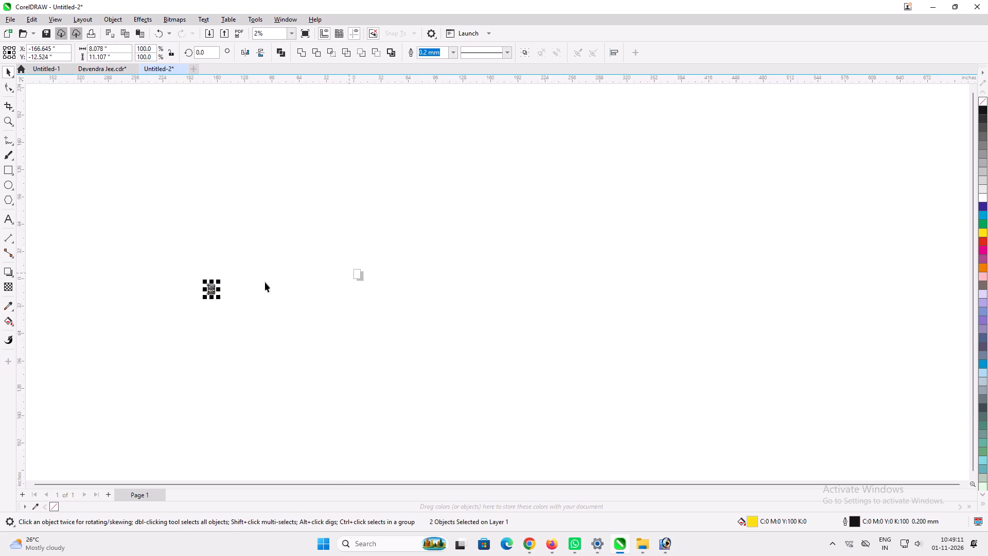
pyautogui.scroll(4, 225, 275)
pyautogui.hotkey('ctrl', 'g')
pyautogui.press('p')
pyautogui.click(235, 256)
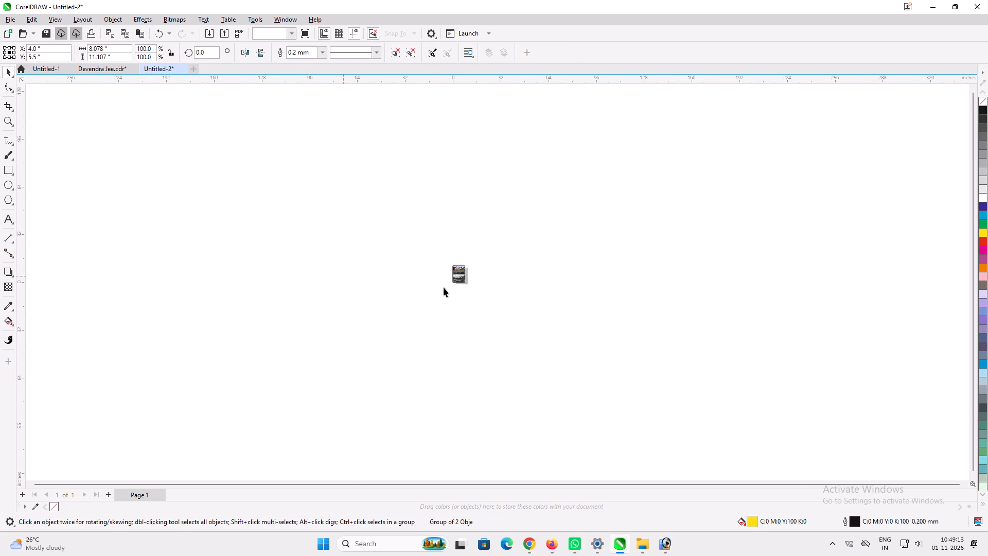
pyautogui.scroll(6, 445, 287)
pyautogui.scroll(4, 527, 231)
pyautogui.scroll(4, 376, 293)
pyautogui.moveTo(361, 180); pyautogui.dragTo(619, 380)
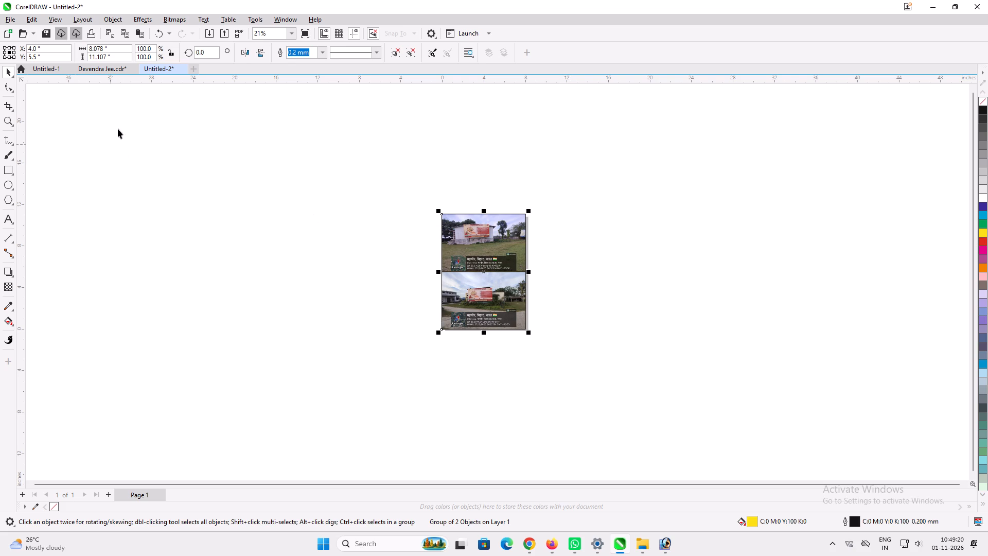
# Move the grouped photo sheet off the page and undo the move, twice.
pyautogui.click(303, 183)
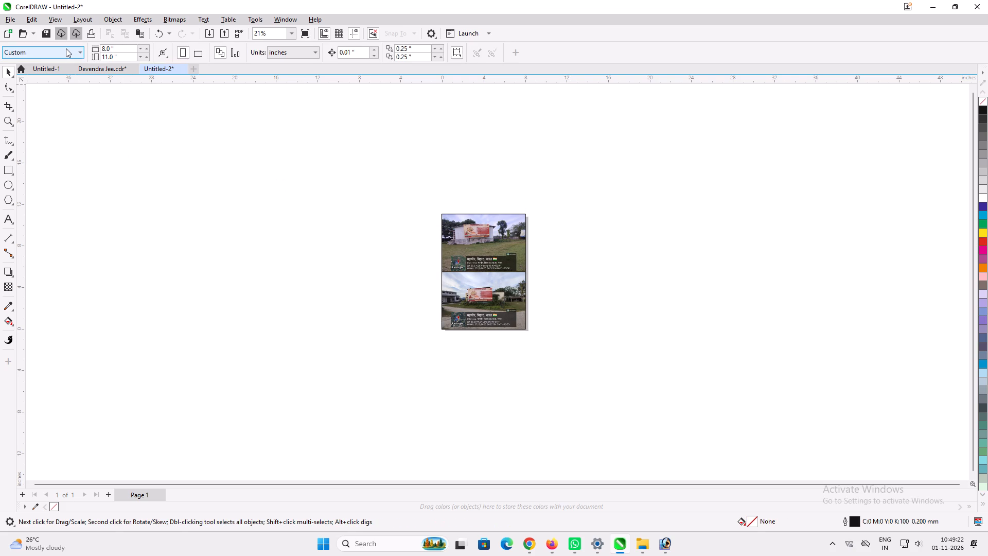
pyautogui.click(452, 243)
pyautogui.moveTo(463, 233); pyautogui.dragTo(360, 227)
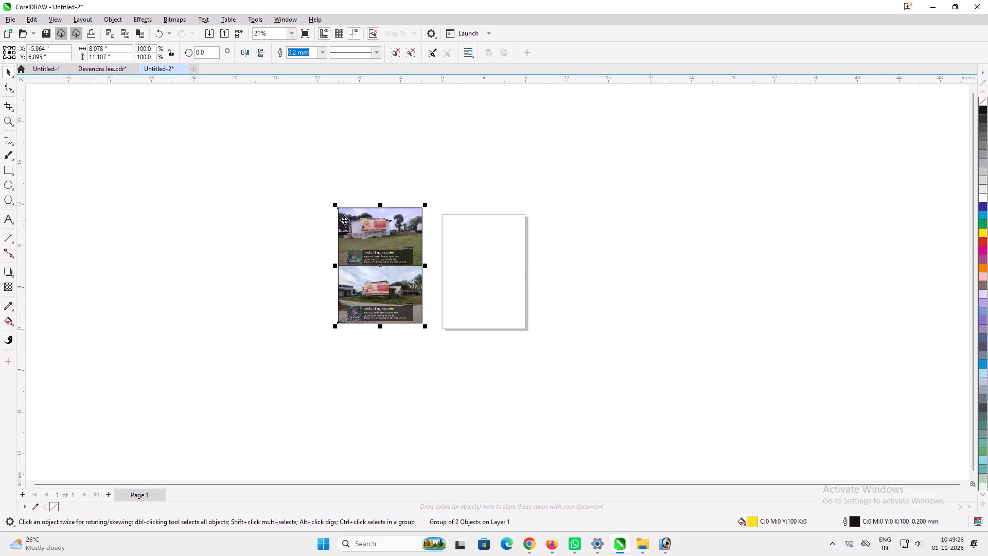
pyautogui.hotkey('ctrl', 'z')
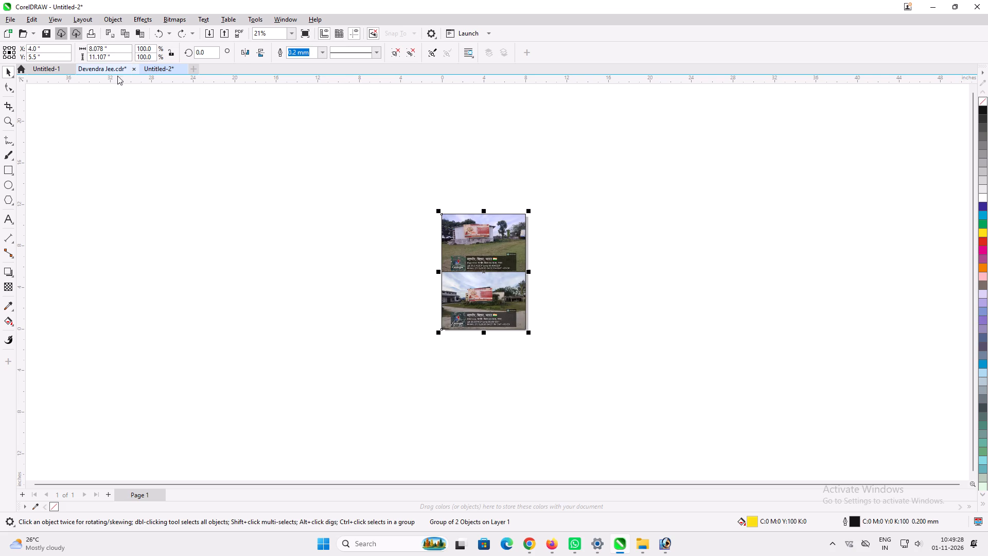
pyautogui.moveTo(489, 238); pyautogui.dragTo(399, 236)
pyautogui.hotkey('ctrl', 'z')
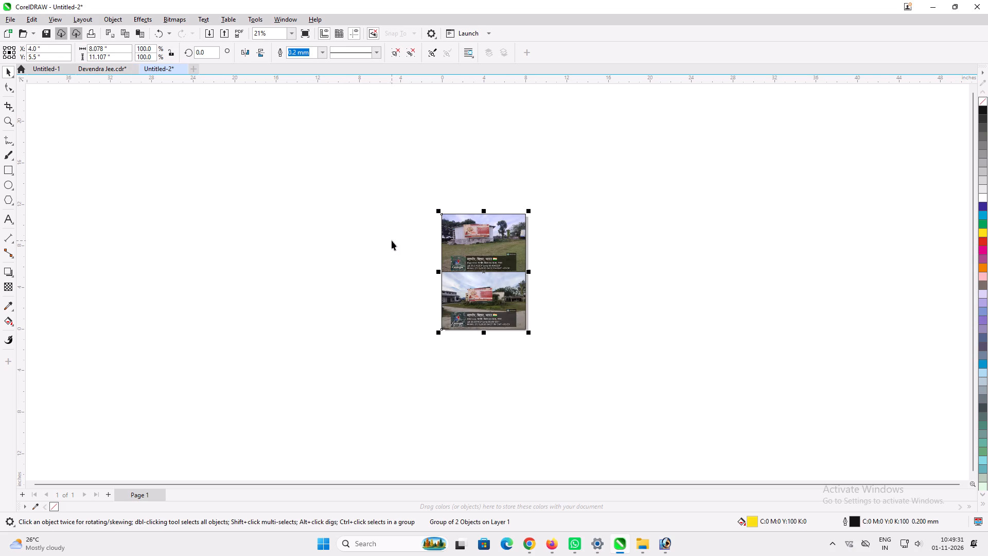
# Compare the separated two-photo sheet in the original photo document with its centred copy in the new document.
pyautogui.click(108, 72)
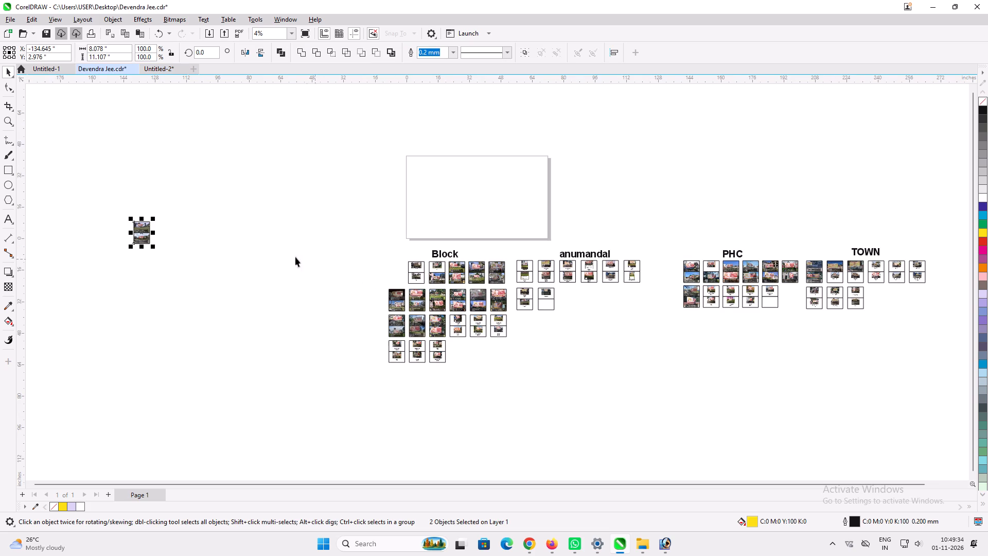
pyautogui.scroll(3, 146, 222)
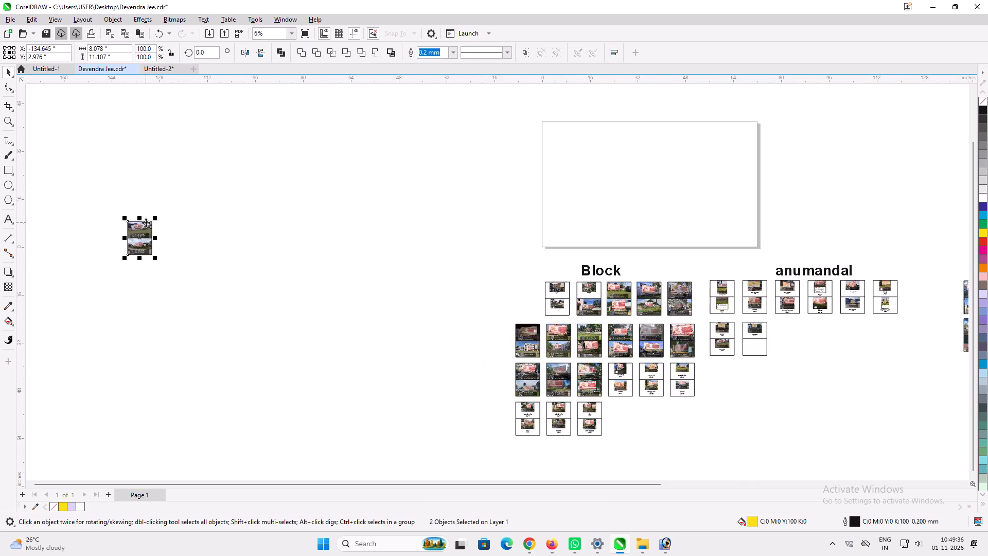
pyautogui.scroll(15, 146, 222)
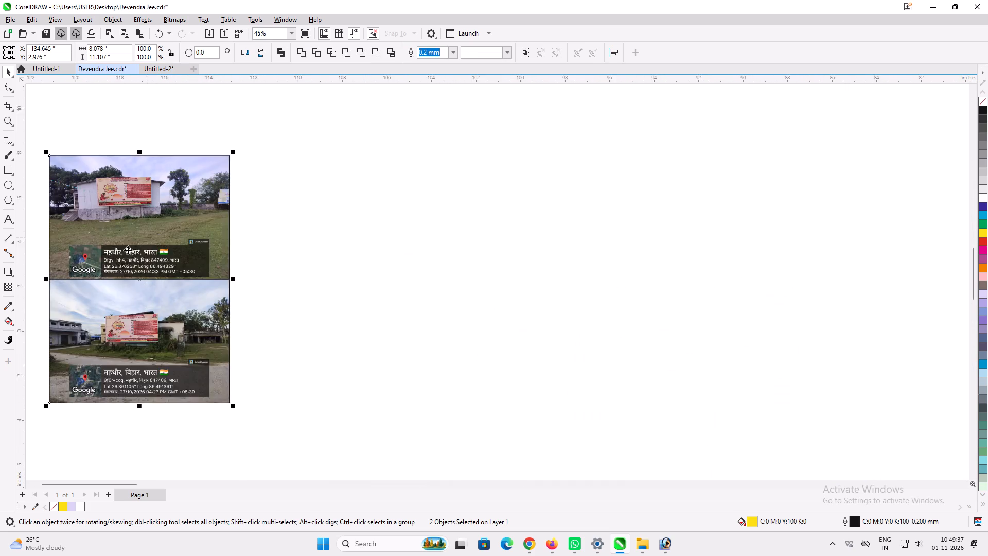
pyautogui.scroll(4, 128, 250)
pyautogui.click(153, 72)
pyautogui.scroll(5, 409, 262)
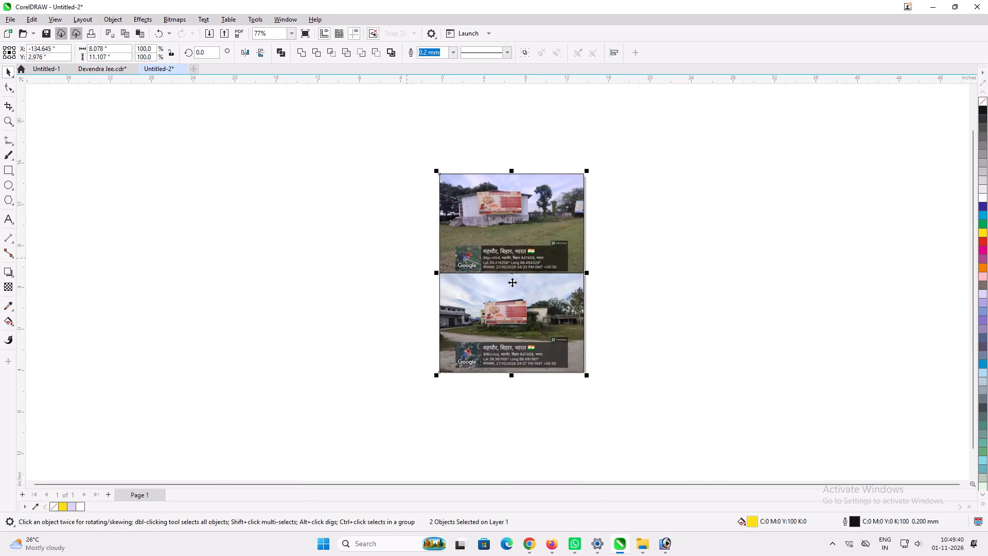
pyautogui.scroll(4, 509, 259)
pyautogui.scroll(-4, 342, 309)
# Add a second page to the new document.
pyautogui.click(141, 492)
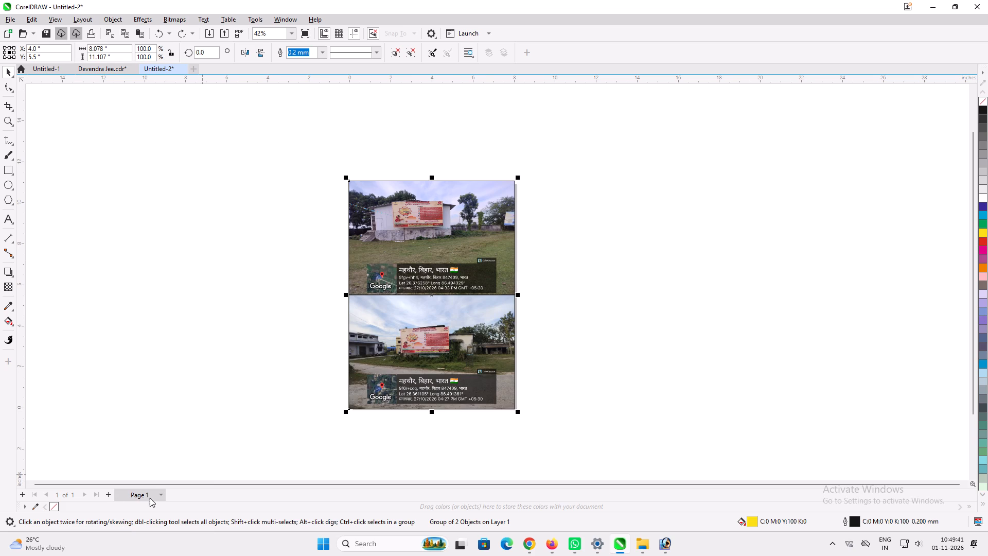
pyautogui.click(109, 497)
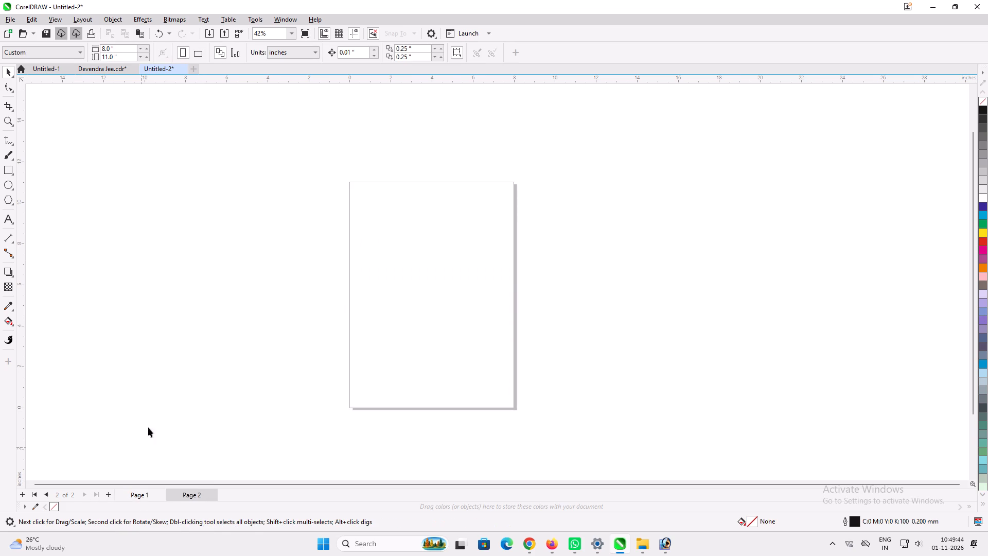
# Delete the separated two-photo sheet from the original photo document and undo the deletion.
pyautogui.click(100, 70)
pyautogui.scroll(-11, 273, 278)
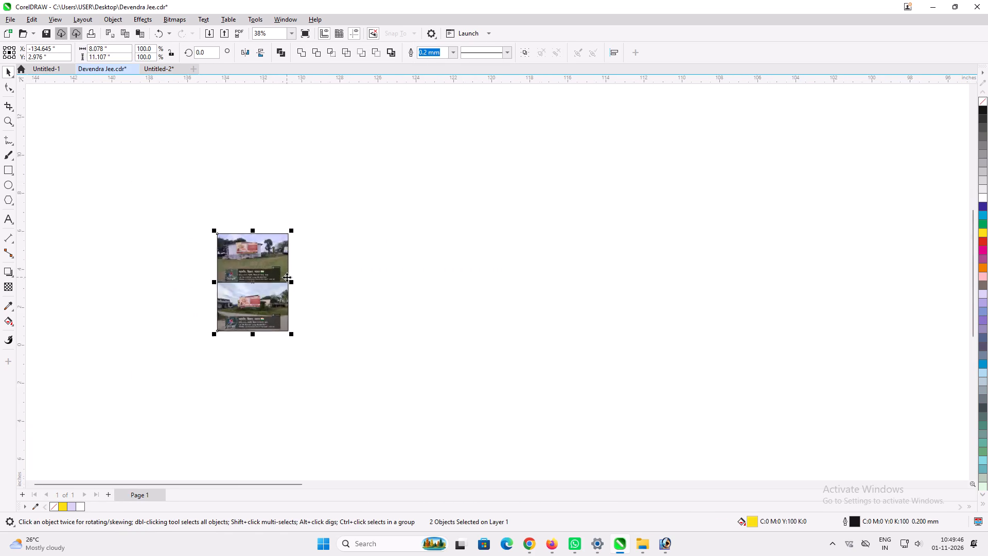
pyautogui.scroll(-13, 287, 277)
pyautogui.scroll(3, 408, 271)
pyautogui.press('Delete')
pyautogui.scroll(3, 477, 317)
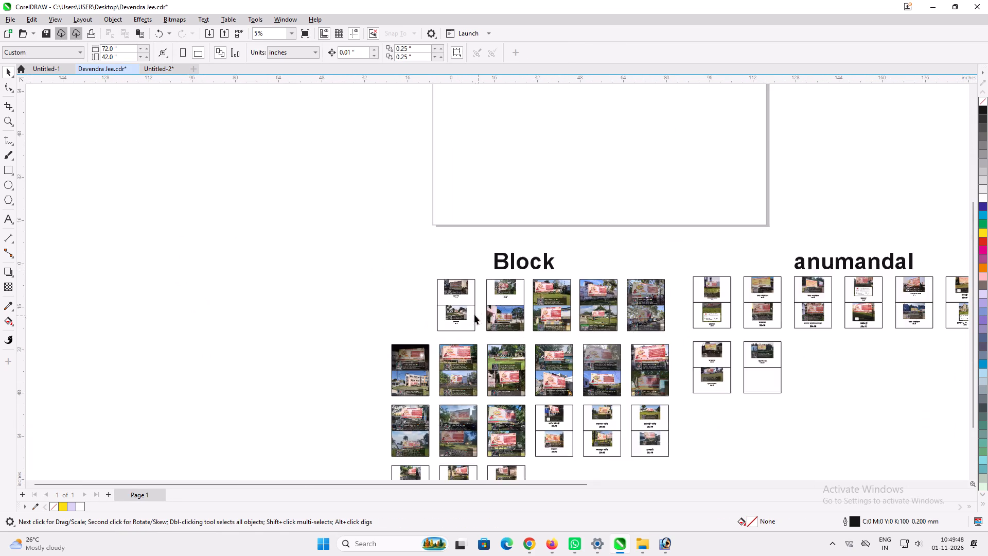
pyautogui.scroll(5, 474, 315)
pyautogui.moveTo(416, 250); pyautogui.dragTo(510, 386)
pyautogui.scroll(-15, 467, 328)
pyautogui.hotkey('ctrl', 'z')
# Move the separated two-photo sheet back beside the start of the first row of sheets under the Block heading.
pyautogui.moveTo(288, 294); pyautogui.dragTo(365, 311)
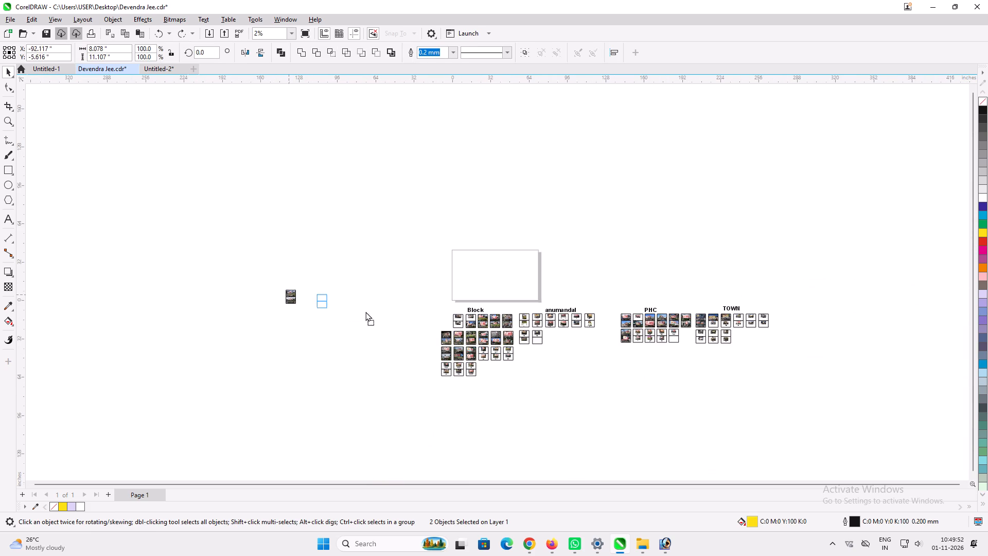
pyautogui.moveTo(365, 311); pyautogui.dragTo(444, 318)
pyautogui.scroll(9, 471, 312)
pyautogui.moveTo(428, 325); pyautogui.dragTo(422, 328)
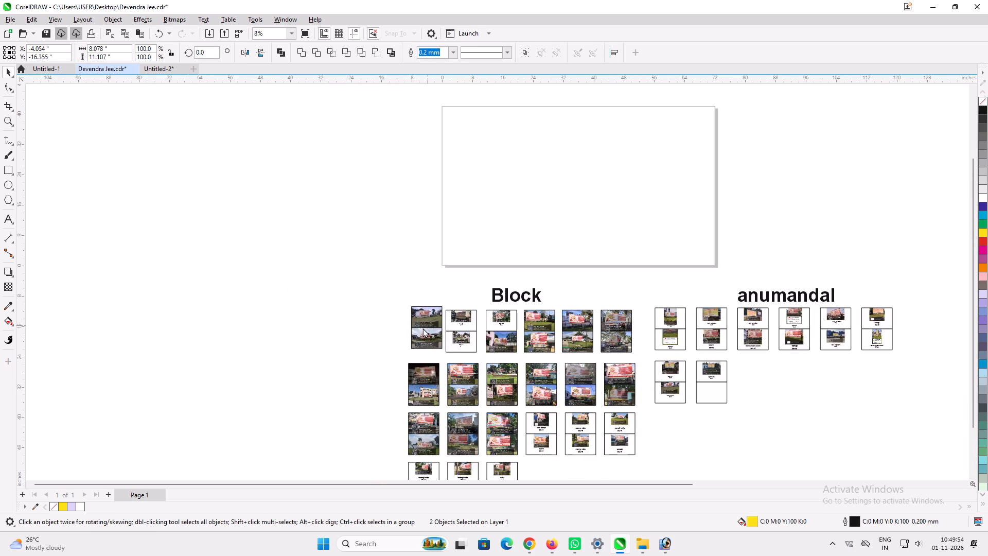
pyautogui.moveTo(422, 328); pyautogui.dragTo(416, 333)
# Copy all the sheets under the Block heading and paste them onto page 2 of the new document.
pyautogui.scroll(-5, 422, 317)
pyautogui.moveTo(396, 291); pyautogui.dragTo(544, 435)
pyautogui.click(541, 435)
pyautogui.moveTo(548, 437); pyautogui.dragTo(365, 298)
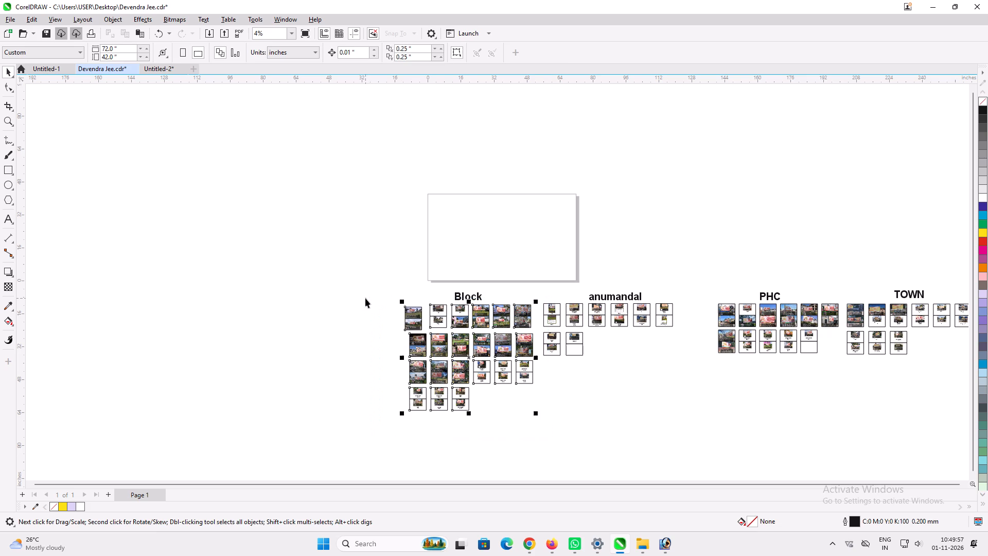
pyautogui.hotkey('ctrl', 'c')
pyautogui.click(171, 70)
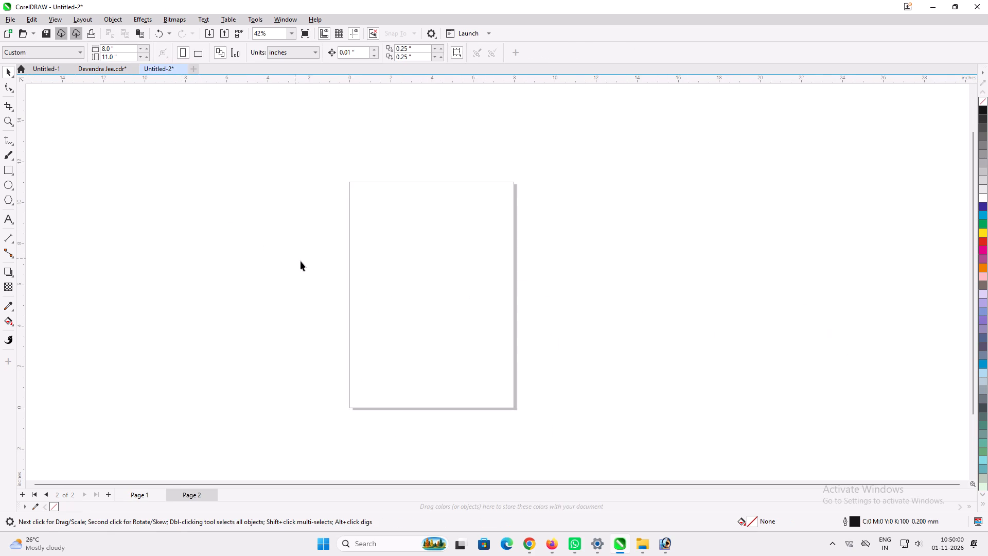
pyautogui.click(301, 261)
pyautogui.hotkey('ctrl', 'b')
pyautogui.scroll(-20, 298, 301)
pyautogui.scroll(-14, 298, 301)
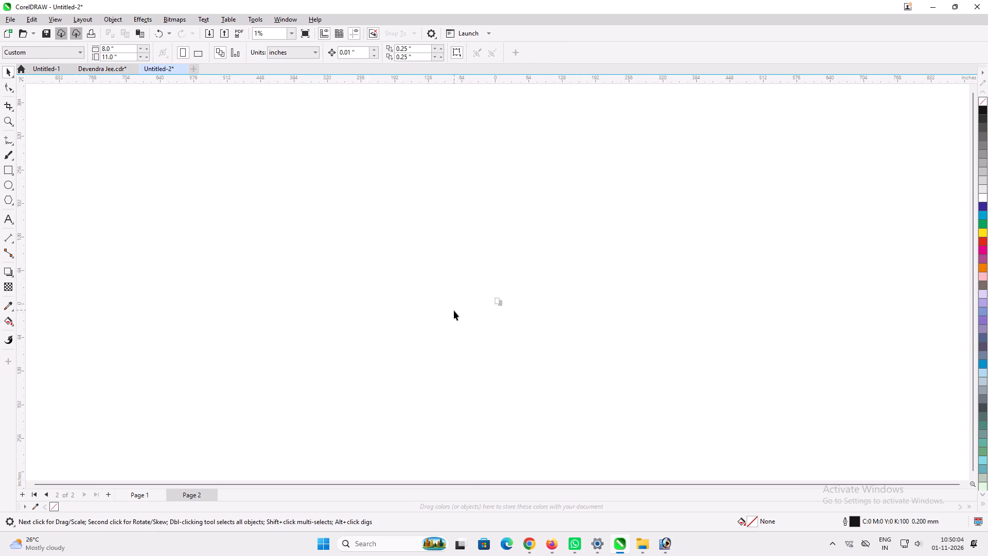
pyautogui.hotkey('ctrl', 'v')
pyautogui.scroll(6, 501, 329)
pyautogui.scroll(10, 356, 320)
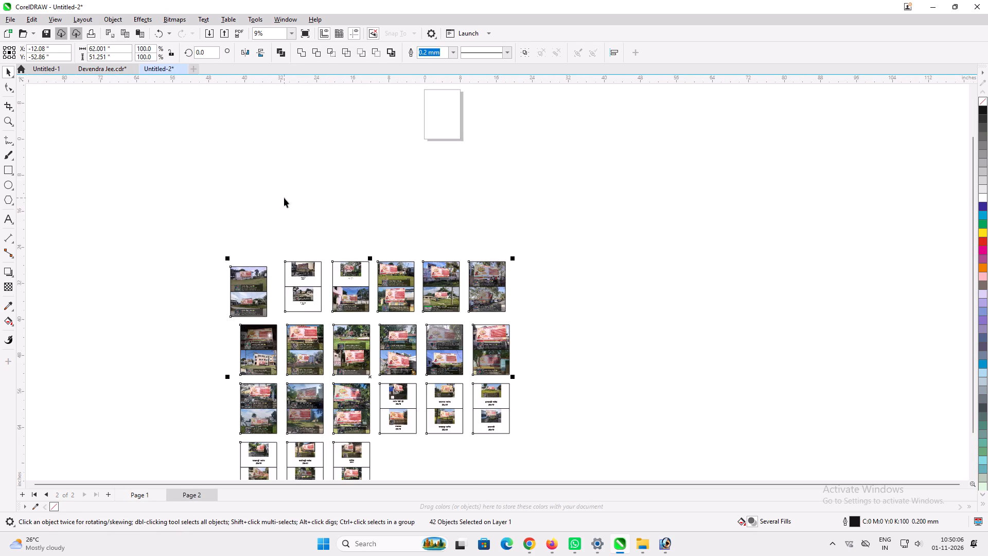
# Group the second sheet of the pasted top row and centre the group on page 2.
pyautogui.click(284, 198)
pyautogui.scroll(-4, 348, 281)
pyautogui.scroll(3, 349, 176)
pyautogui.scroll(1, 418, 151)
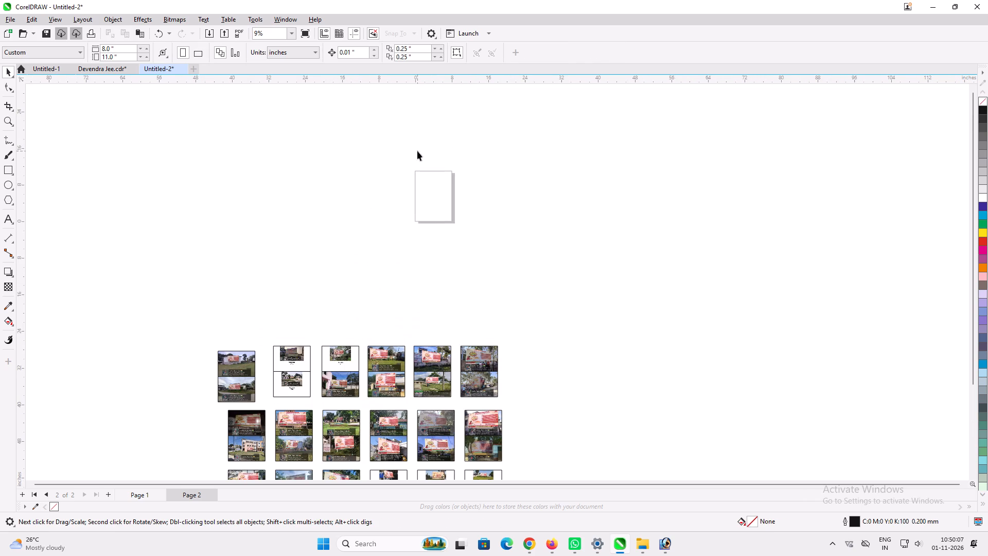
pyautogui.moveTo(249, 296); pyautogui.dragTo(330, 412)
pyautogui.hotkey('ctrl', 'g')
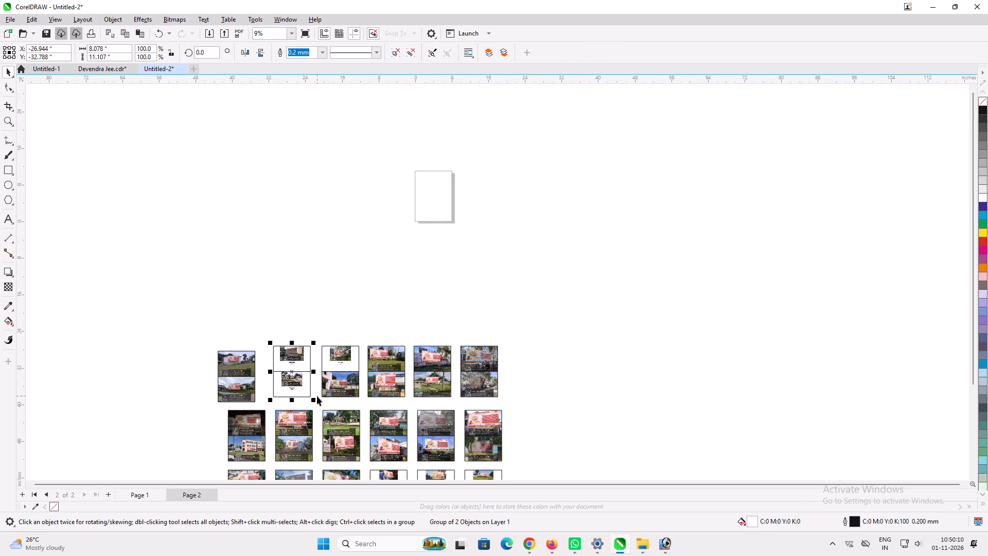
pyautogui.press('p')
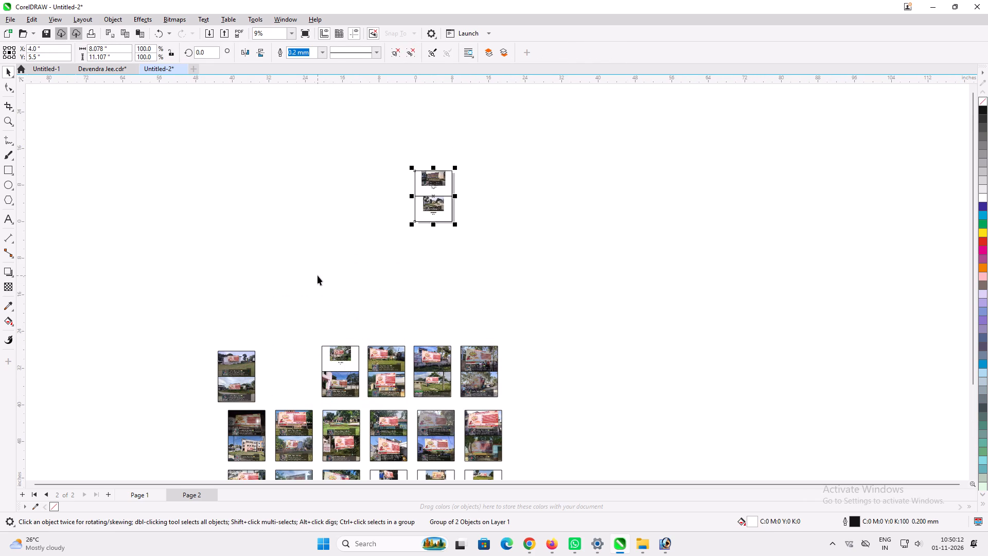
pyautogui.click(317, 275)
# Group the third sheet of the top row and add a third page to the document.
pyautogui.moveTo(292, 299); pyautogui.dragTo(368, 414)
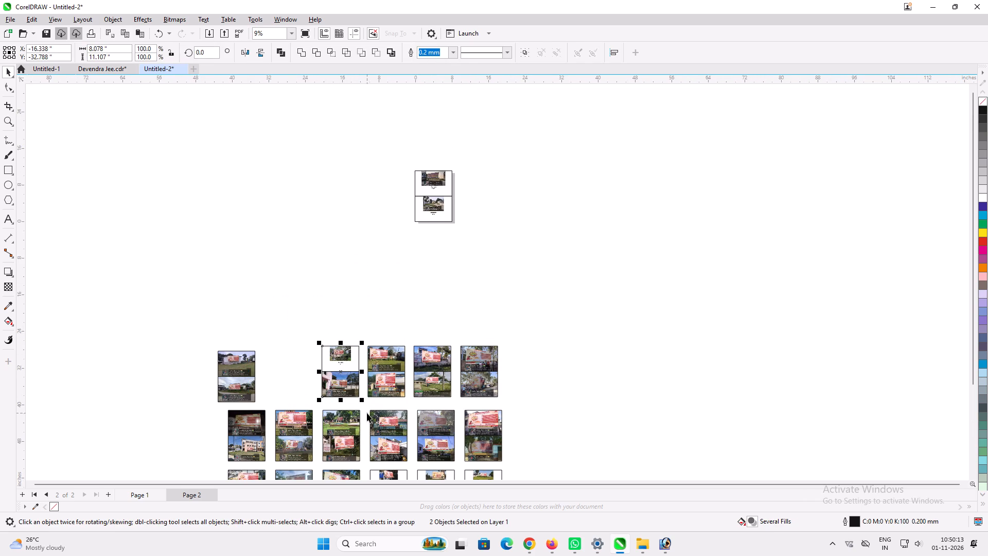
pyautogui.hotkey('ctrl', 'g')
pyautogui.click(107, 492)
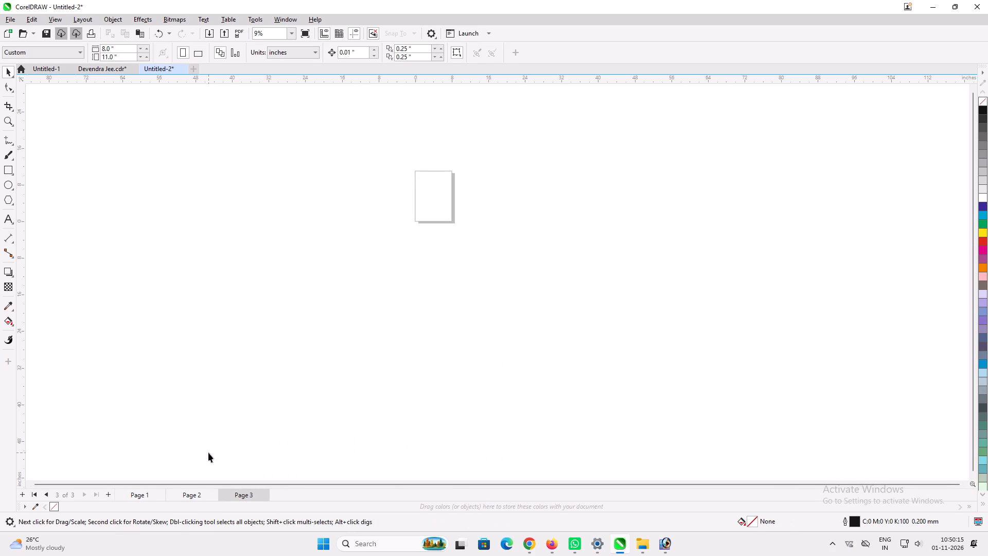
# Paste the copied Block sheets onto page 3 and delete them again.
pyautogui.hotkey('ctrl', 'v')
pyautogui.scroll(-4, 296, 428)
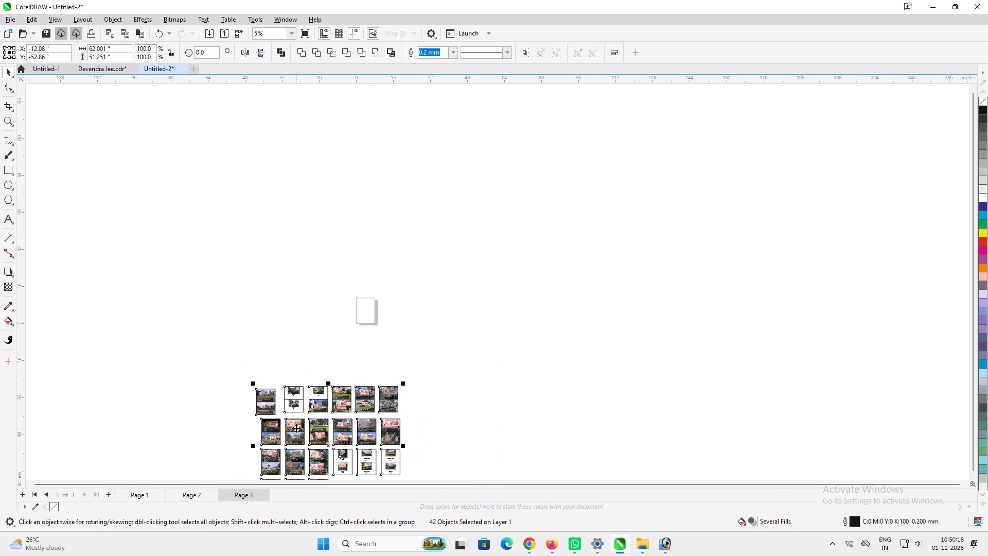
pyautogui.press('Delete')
# Paste the copied Block sheets onto page 2 again and check the second sheet of the top row.
pyautogui.click(184, 495)
pyautogui.scroll(3, 379, 346)
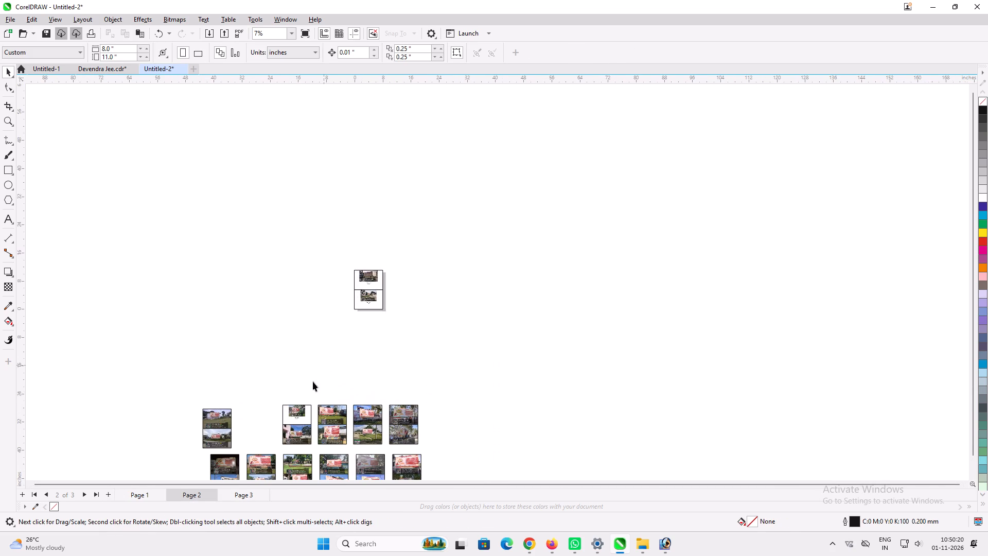
pyautogui.click(267, 393)
pyautogui.moveTo(266, 387); pyautogui.dragTo(323, 449)
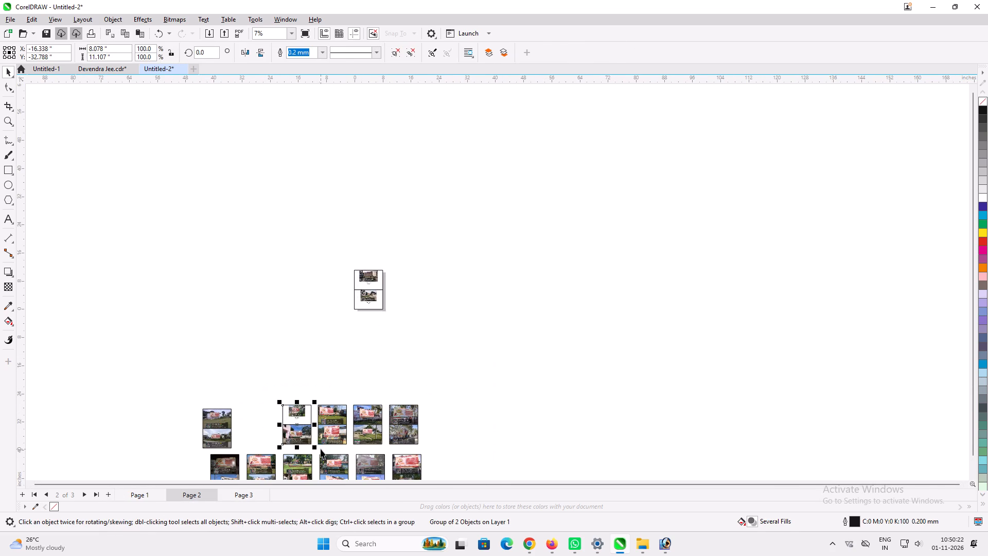
pyautogui.hotkey('ctrl', 'v')
pyautogui.click(269, 392)
pyautogui.click(258, 425)
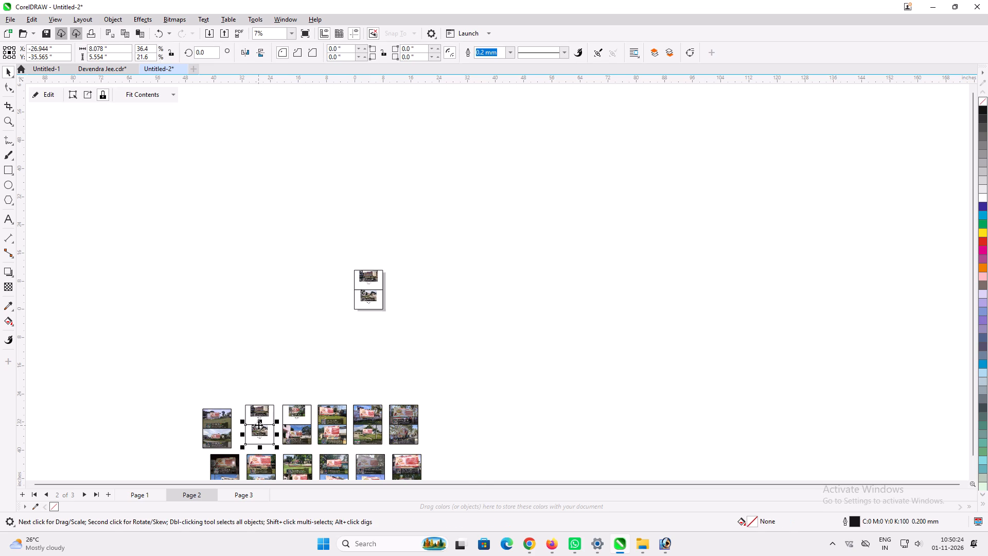
pyautogui.scroll(4, 258, 425)
pyautogui.click(262, 413)
pyautogui.scroll(1, 390, 255)
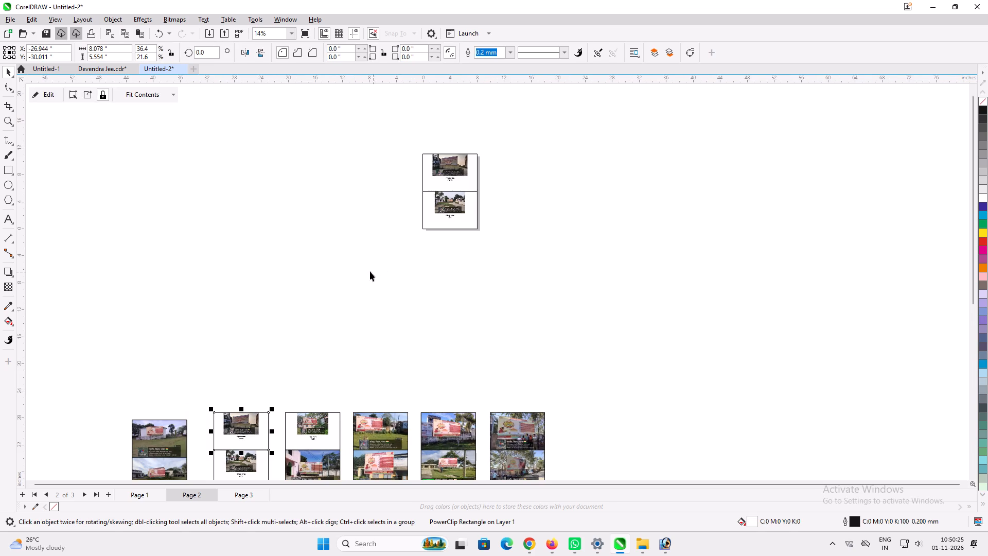
pyautogui.scroll(-3, 370, 271)
pyautogui.click(371, 303)
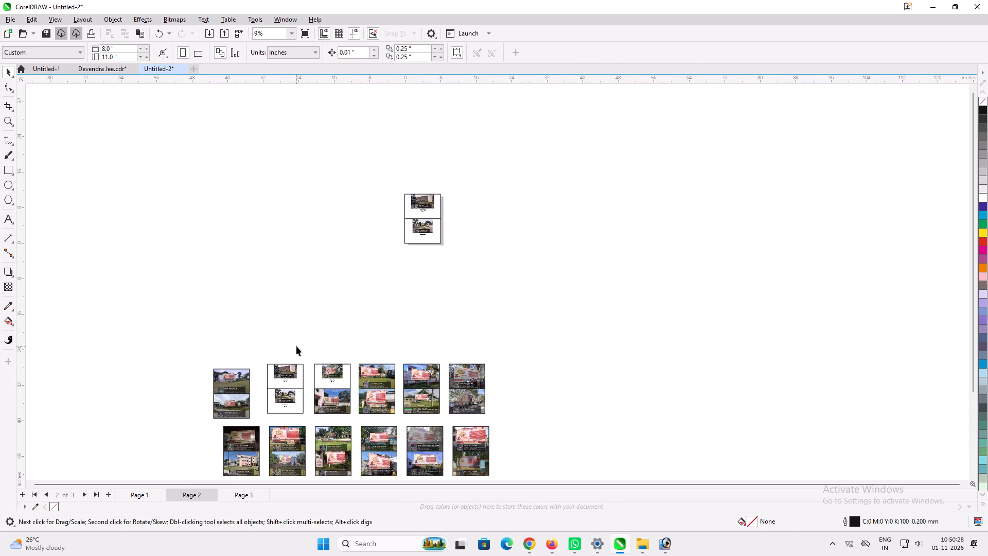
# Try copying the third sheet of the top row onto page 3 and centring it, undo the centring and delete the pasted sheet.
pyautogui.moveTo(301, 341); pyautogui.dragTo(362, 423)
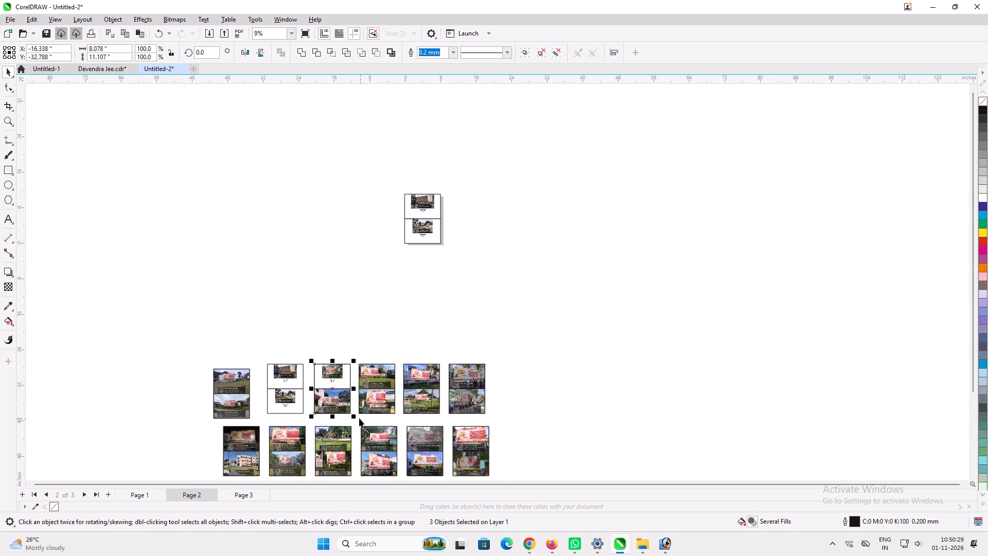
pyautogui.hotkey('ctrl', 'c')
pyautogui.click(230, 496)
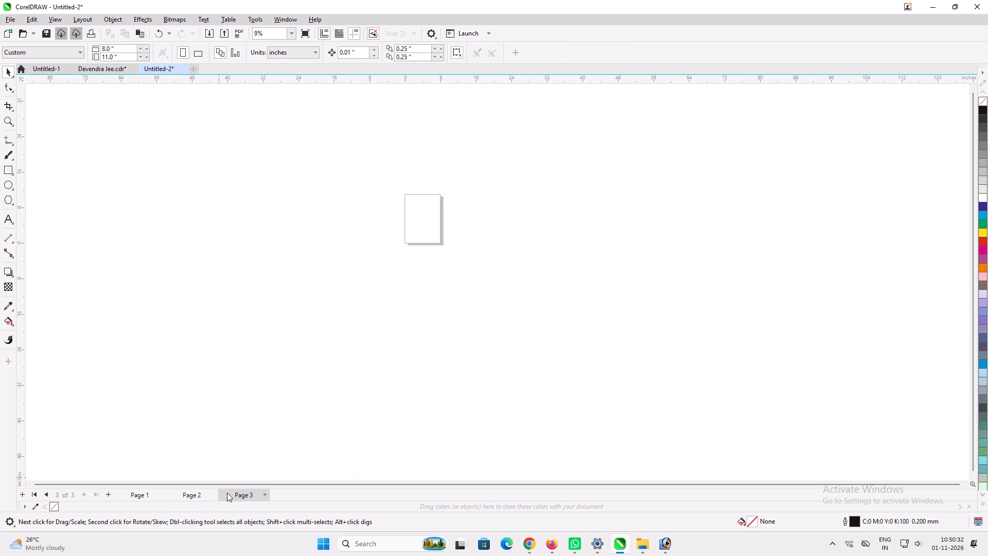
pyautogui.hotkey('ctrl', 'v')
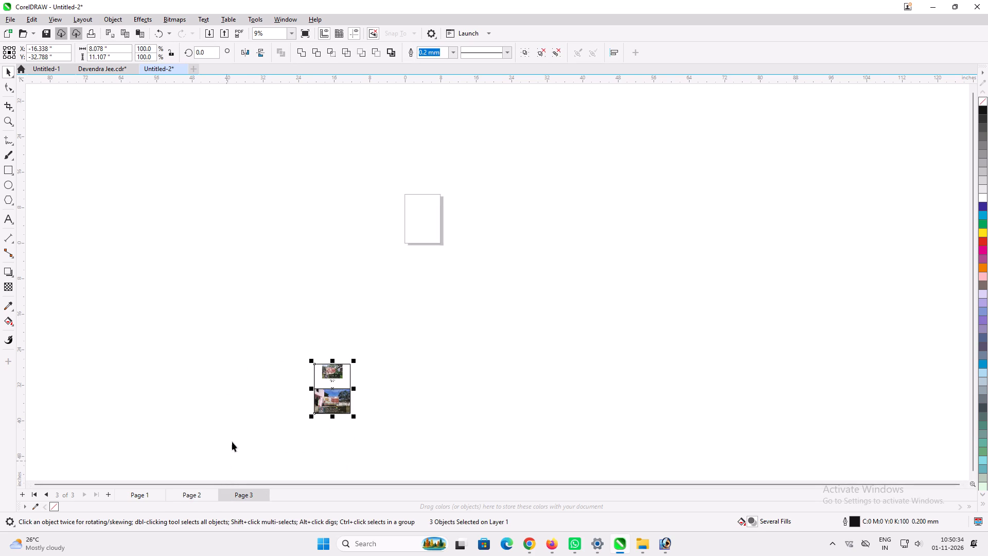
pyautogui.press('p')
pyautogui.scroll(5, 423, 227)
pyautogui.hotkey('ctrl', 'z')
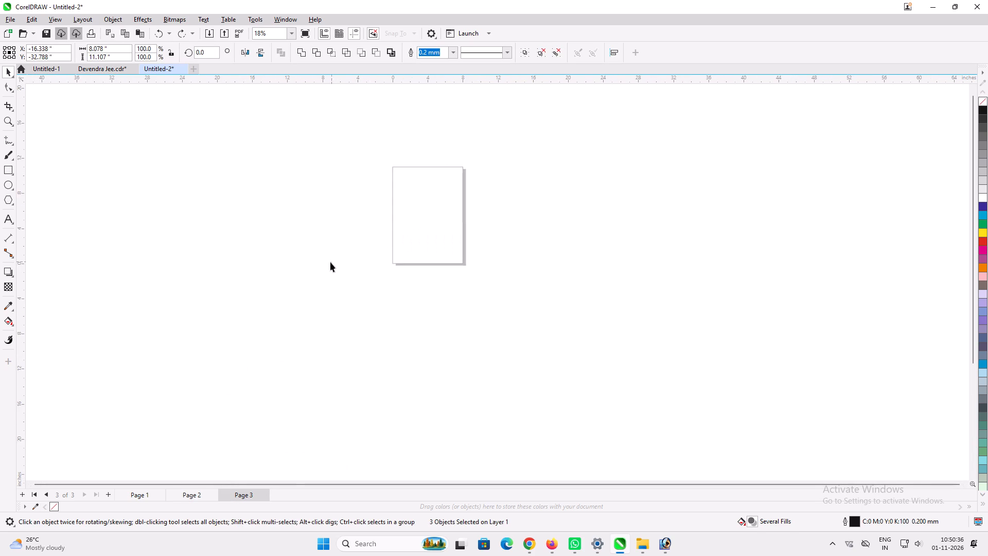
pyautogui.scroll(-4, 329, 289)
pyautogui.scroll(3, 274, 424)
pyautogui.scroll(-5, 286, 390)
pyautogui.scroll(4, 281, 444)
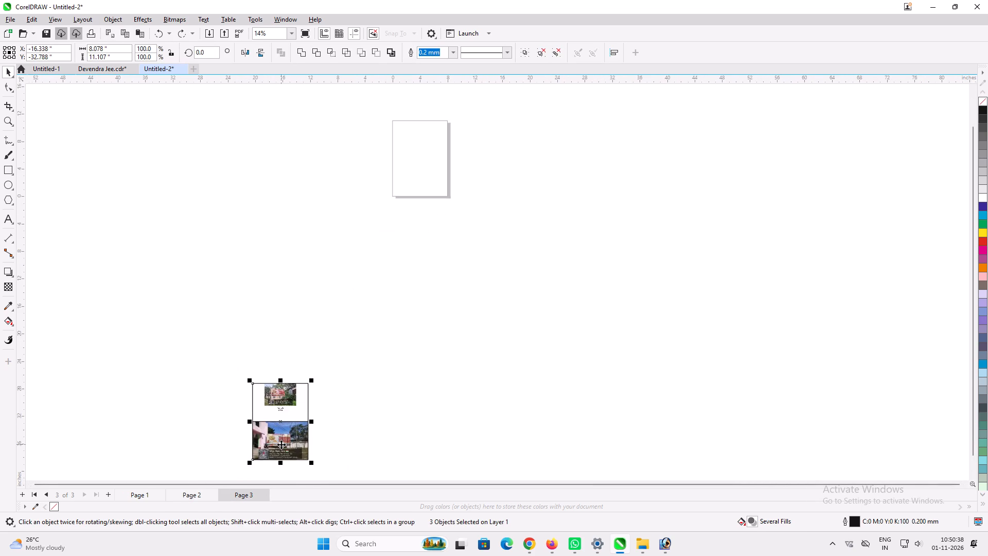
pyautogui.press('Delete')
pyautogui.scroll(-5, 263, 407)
# Return to page 2, check the captioned sheets against the one on the page, and copy the third sheet of the top row.
pyautogui.click(195, 494)
pyautogui.scroll(1, 330, 370)
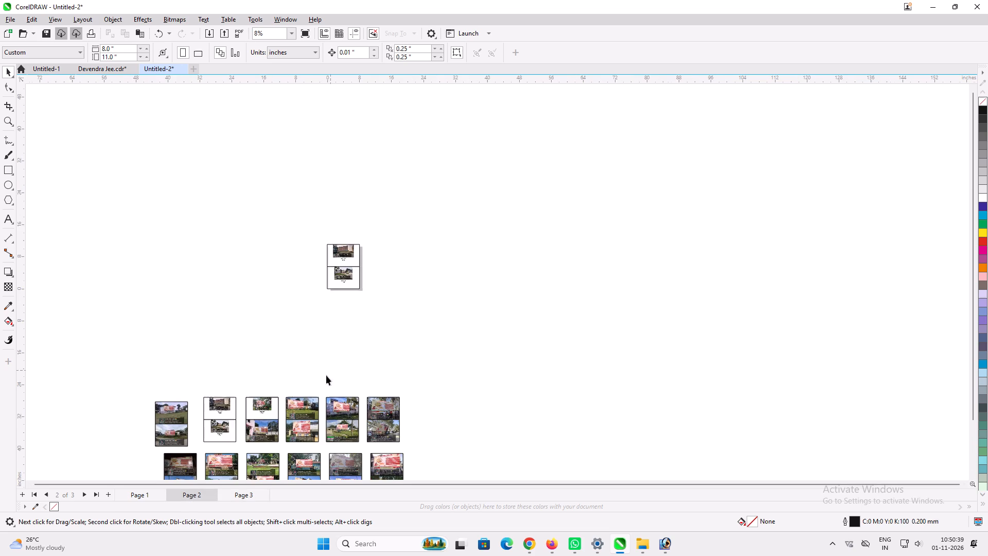
pyautogui.scroll(-1, 299, 318)
pyautogui.scroll(14, 255, 392)
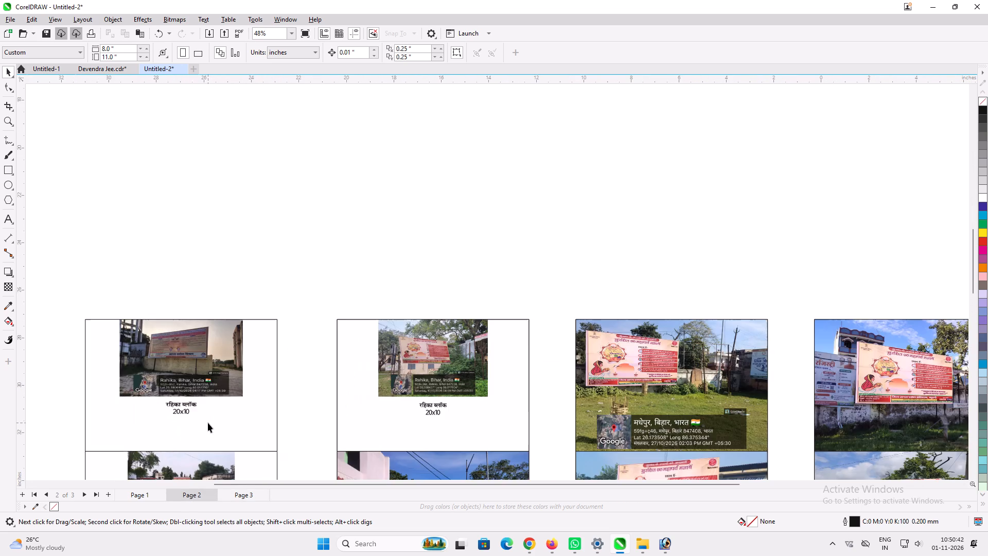
pyautogui.scroll(-6, 224, 405)
pyautogui.scroll(-6, 384, 300)
pyautogui.scroll(11, 480, 116)
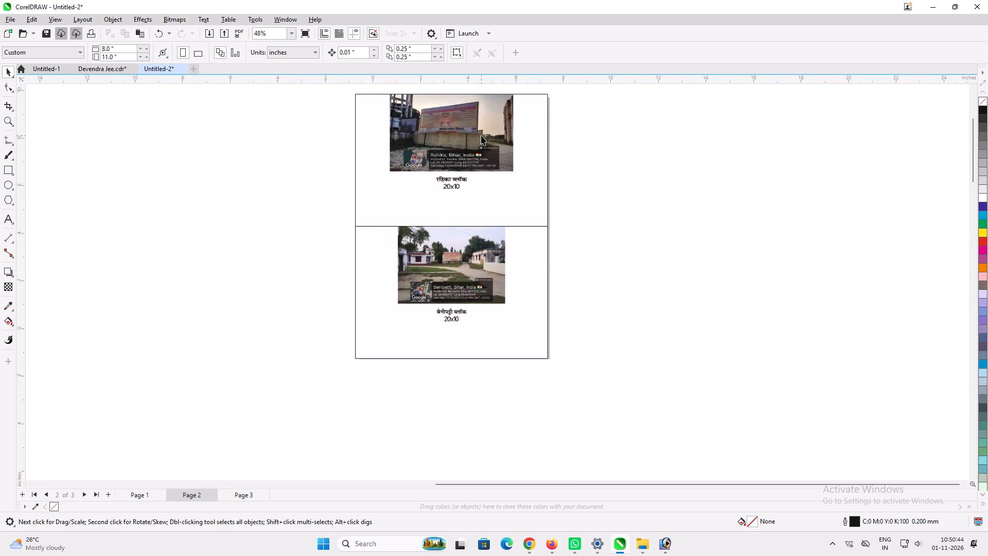
pyautogui.scroll(-18, 464, 166)
pyautogui.scroll(5, 319, 367)
pyautogui.moveTo(288, 327); pyautogui.dragTo(342, 422)
pyautogui.hotkey('ctrl', 'c')
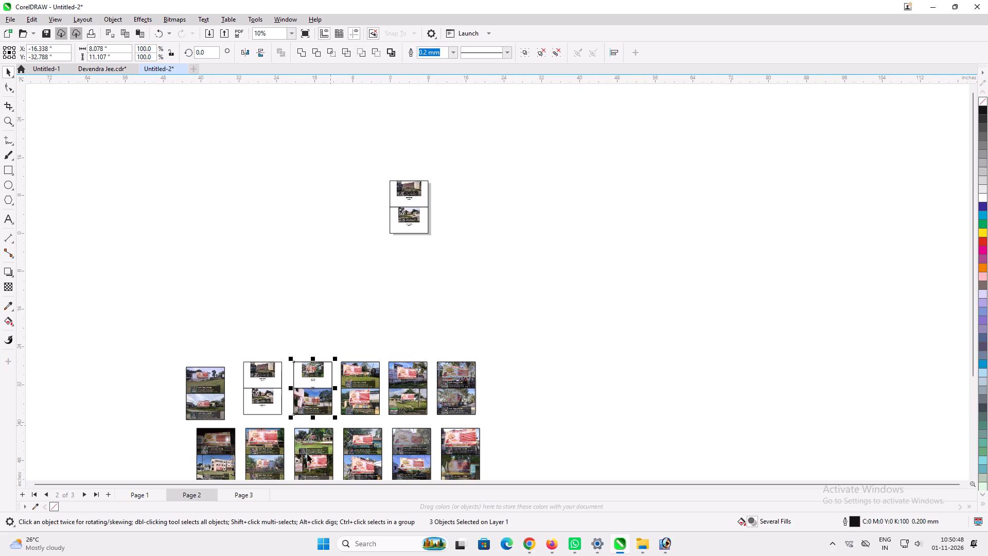
# Paste the copied third sheet of the top row onto page 3 and centre it on the page.
pyautogui.click(231, 499)
pyautogui.hotkey('ctrl', 'v')
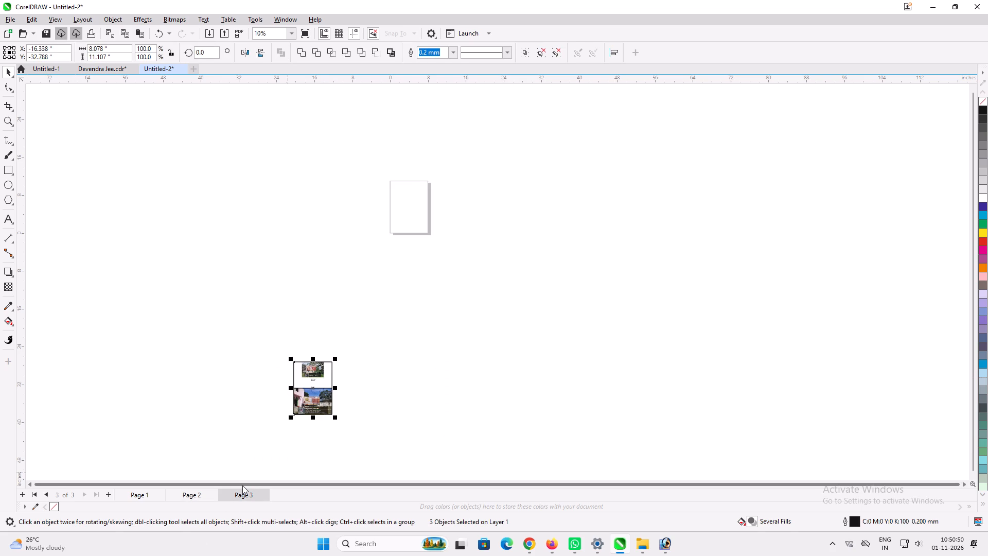
pyautogui.press('p')
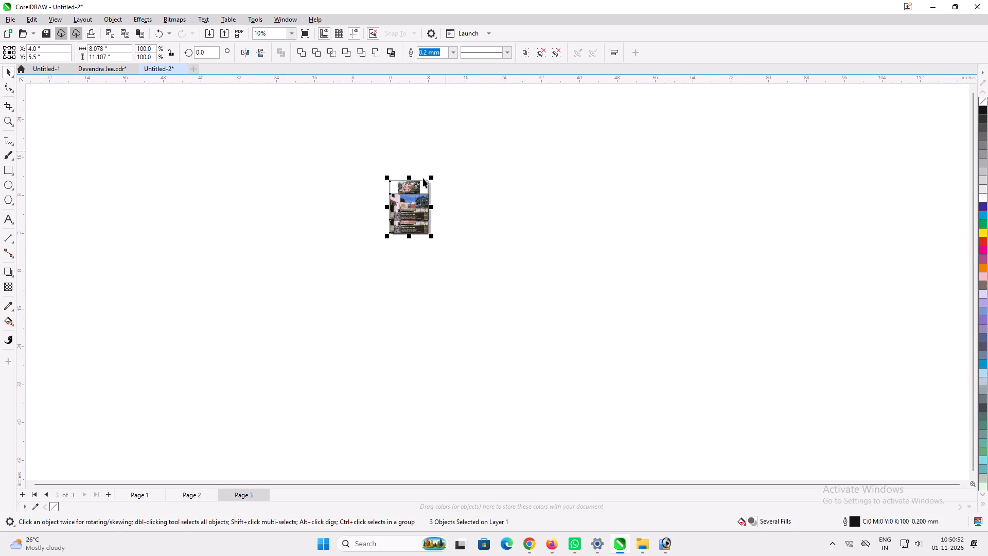
pyautogui.scroll(13, 414, 193)
pyautogui.scroll(-4, 400, 225)
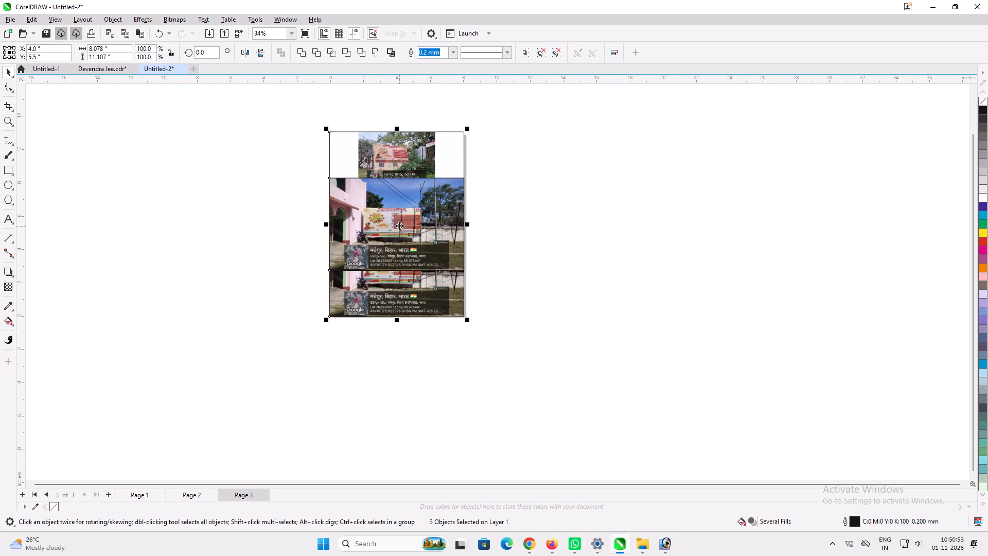
# Move the pasted pieces off page 3 and pull the grouped two-panel sheet clear of the loose duplicate panels.
pyautogui.moveTo(399, 225); pyautogui.dragTo(516, 275)
pyautogui.scroll(3, 509, 274)
pyautogui.click(617, 254)
pyautogui.click(560, 255)
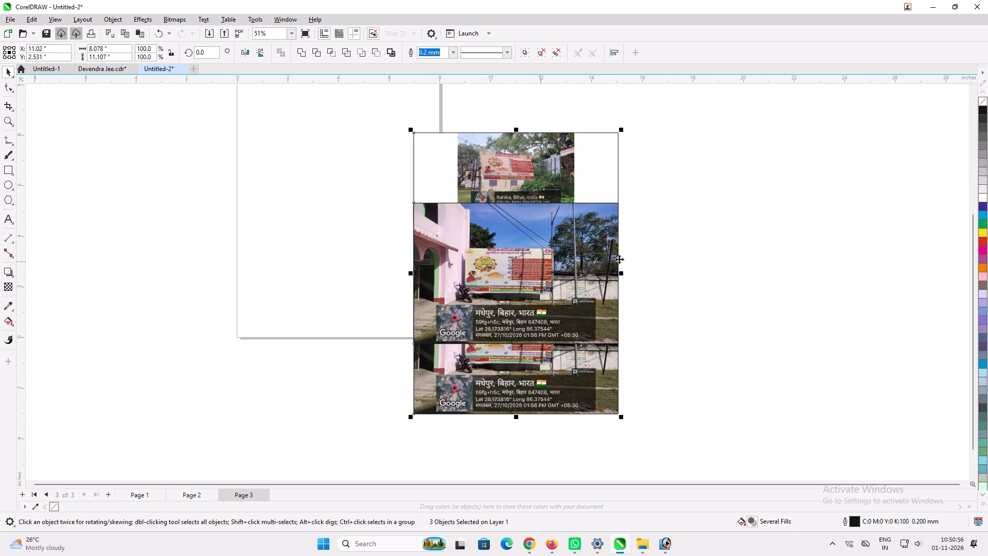
pyautogui.click(641, 254)
pyautogui.click(513, 374)
pyautogui.moveTo(488, 382); pyautogui.dragTo(640, 425)
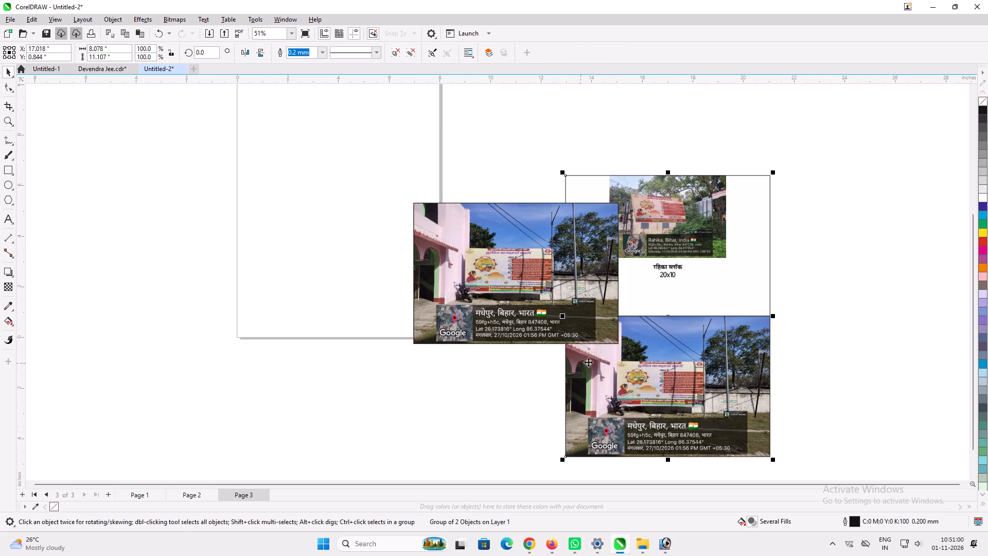
# Delete the loose duplicate photo and the loose duplicate captioned panel beside page 3.
pyautogui.scroll(3, 682, 448)
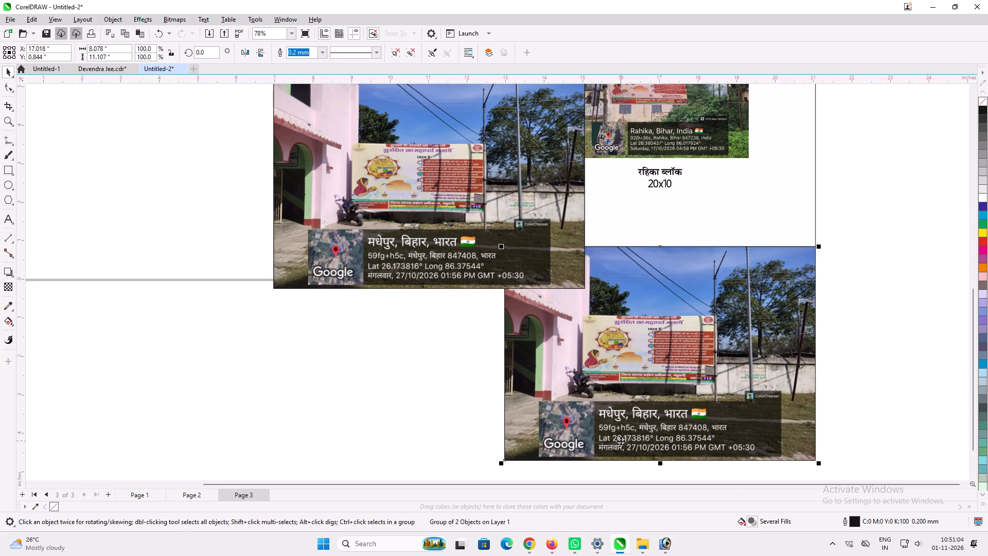
pyautogui.click(423, 391)
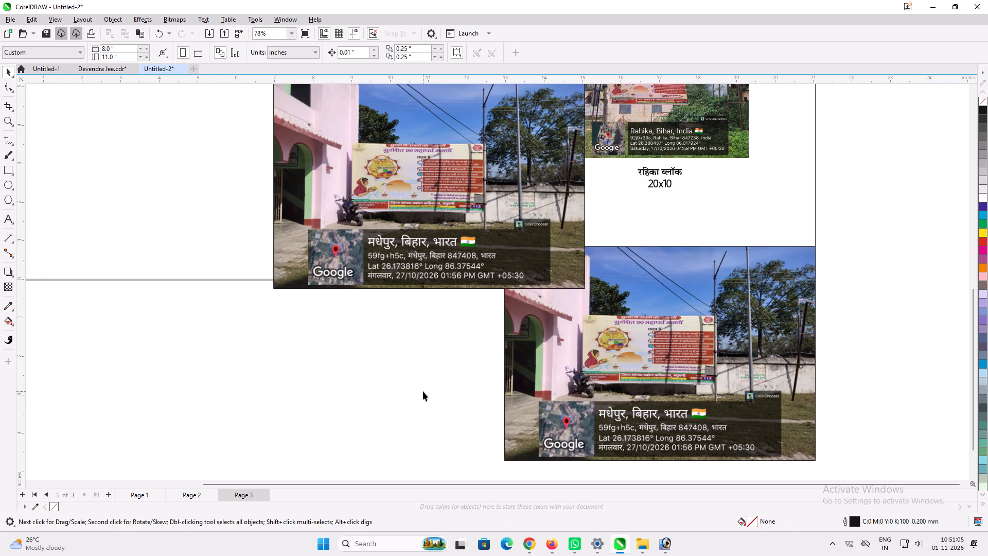
pyautogui.click(393, 225)
pyautogui.press('Delete')
pyautogui.scroll(-6, 544, 342)
pyautogui.scroll(1, 544, 341)
pyautogui.scroll(-1, 541, 324)
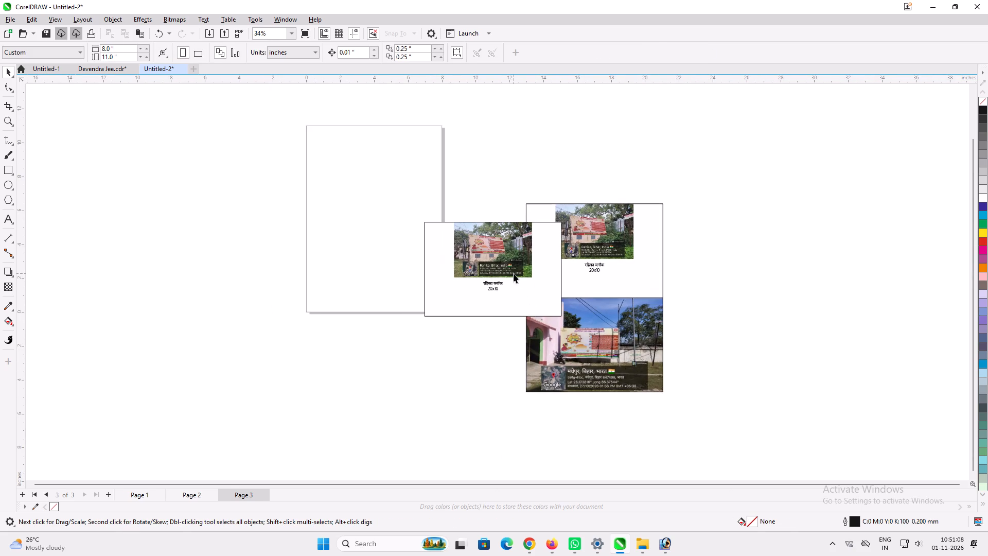
pyautogui.click(514, 273)
pyautogui.scroll(5, 514, 272)
pyautogui.press('Delete')
pyautogui.scroll(-5, 513, 288)
# Group the remaining two-panel sheet and centre it on page 3.
pyautogui.moveTo(508, 179); pyautogui.dragTo(513, 184)
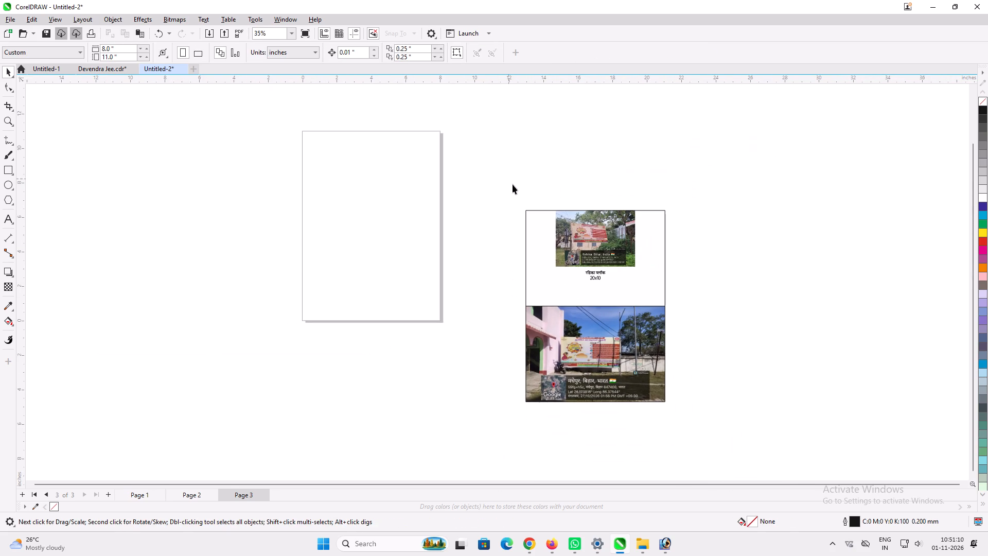
pyautogui.moveTo(513, 184); pyautogui.dragTo(761, 513)
pyautogui.hotkey('ctrl', 'g')
pyautogui.press('p')
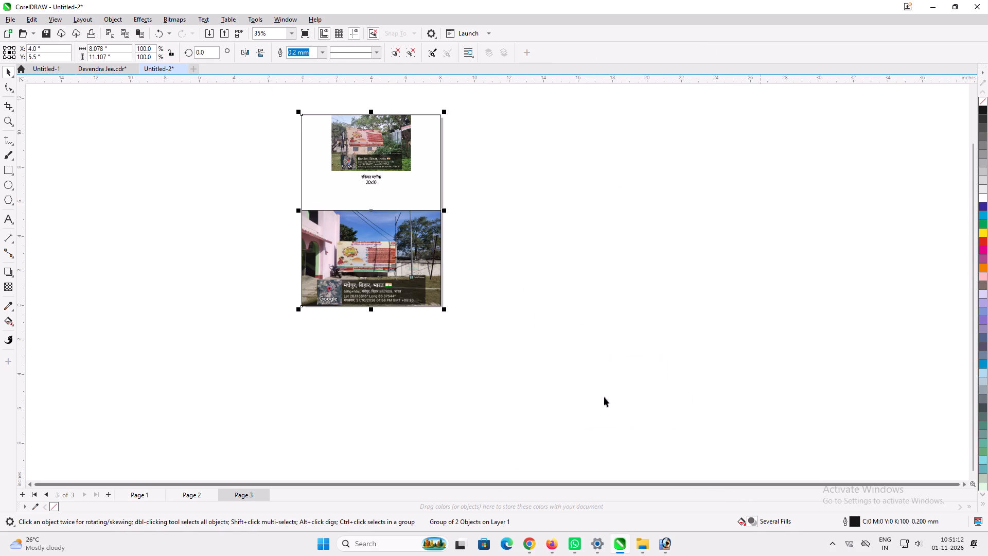
pyautogui.click(556, 371)
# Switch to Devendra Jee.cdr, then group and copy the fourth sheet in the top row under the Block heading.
pyautogui.click(88, 69)
pyautogui.scroll(-3, 285, 319)
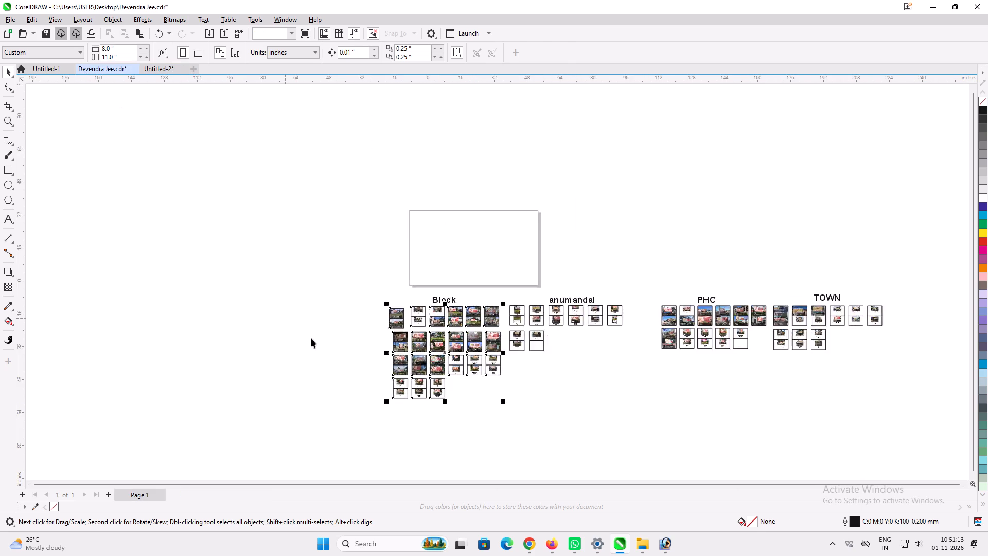
pyautogui.scroll(13, 474, 308)
pyautogui.click(379, 262)
pyautogui.scroll(3, 309, 303)
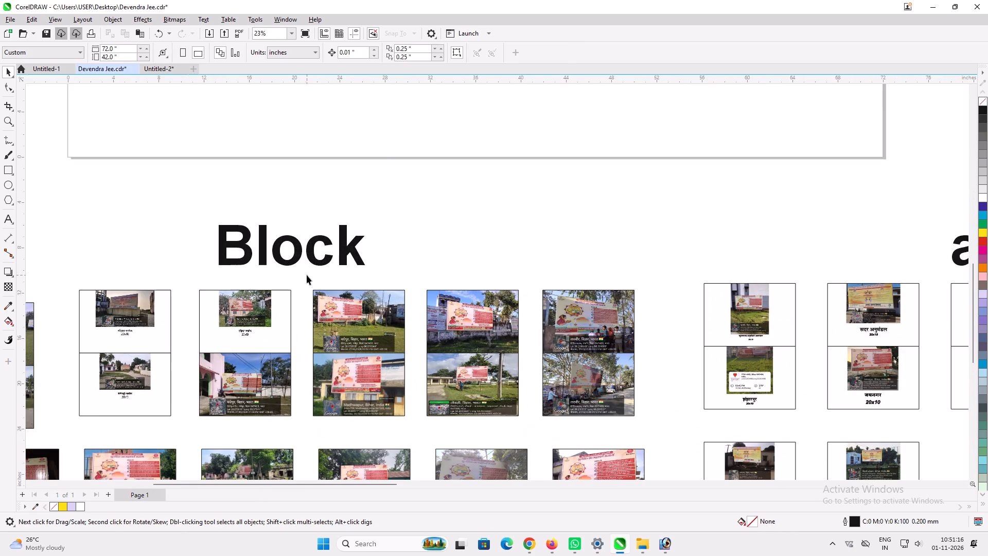
pyautogui.moveTo(306, 272); pyautogui.dragTo(430, 432)
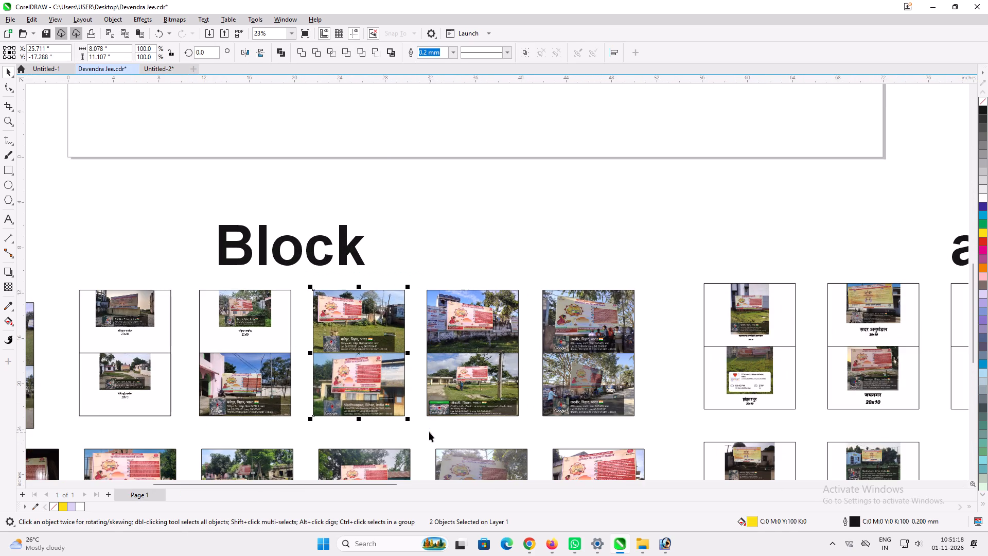
pyautogui.hotkey('ctrl', 'g')
pyautogui.hotkey('ctrl', 'c')
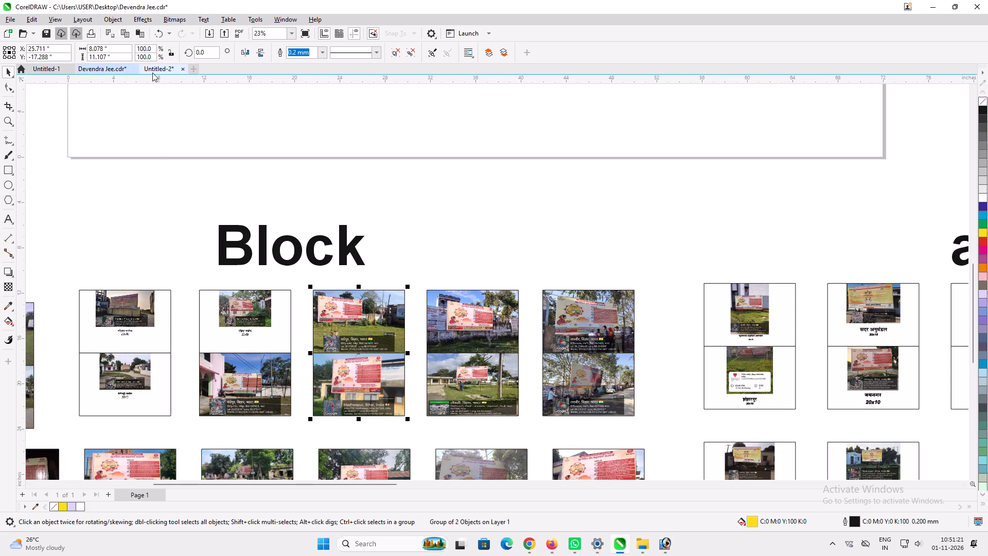
pyautogui.scroll(-3, 230, 346)
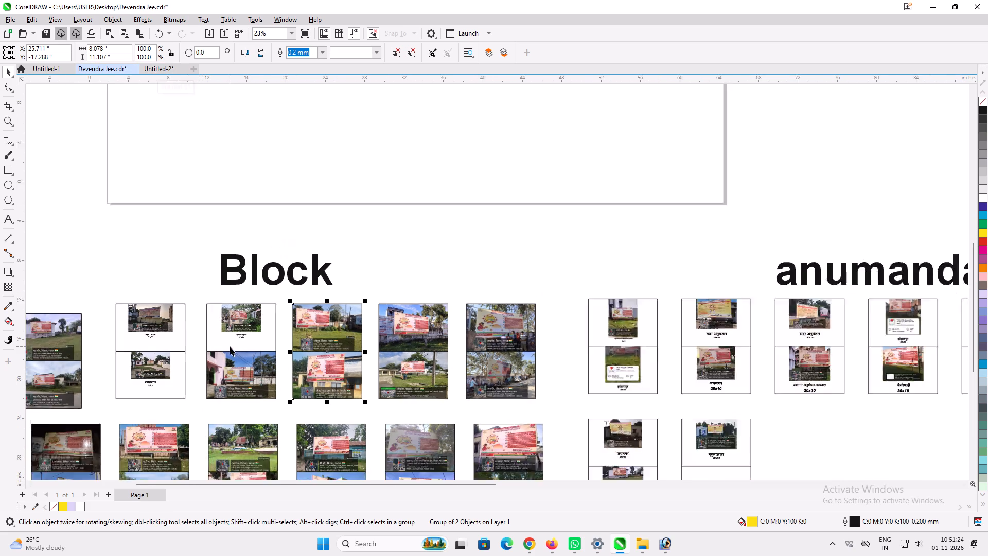
# Add page 4 to Untitled-2 and paste the copied fourth sheet centred on it.
pyautogui.click(153, 68)
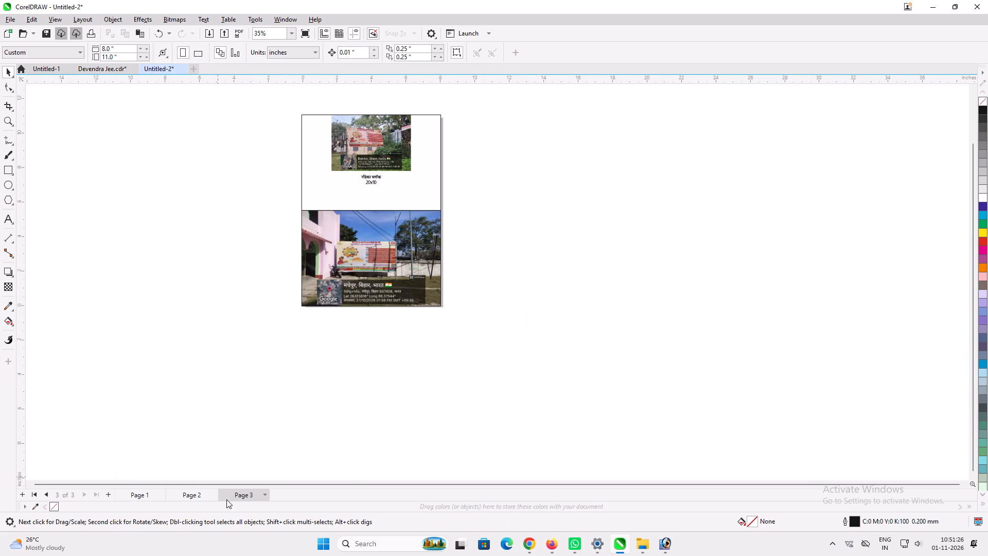
pyautogui.scroll(2, 203, 506)
pyautogui.scroll(-3, 272, 463)
pyautogui.scroll(2, 201, 494)
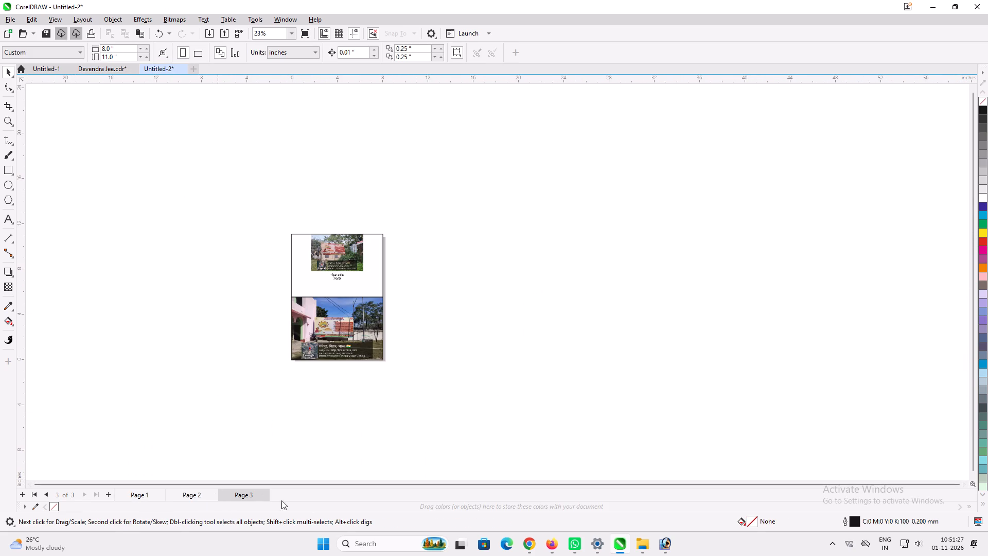
pyautogui.click(106, 495)
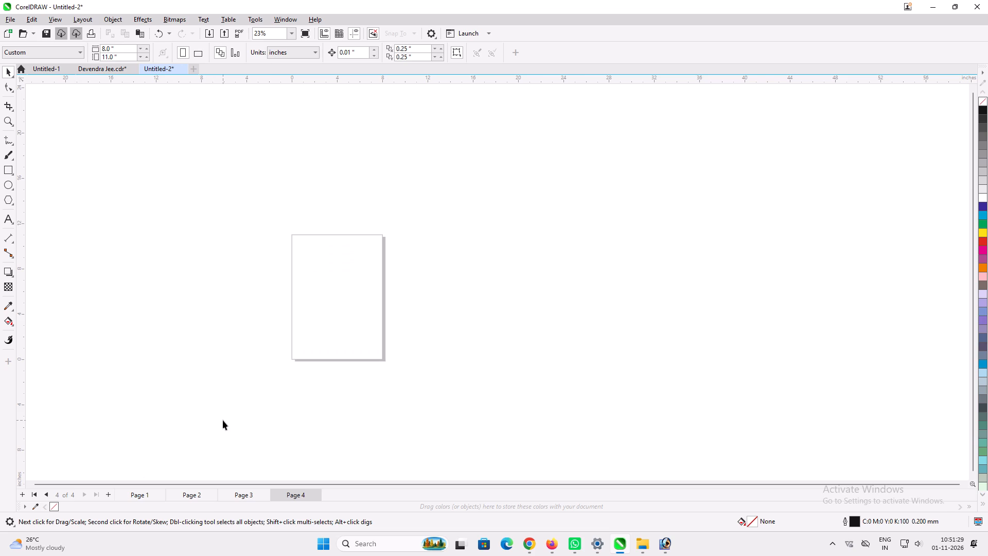
pyautogui.hotkey('ctrl', 'v')
pyautogui.scroll(-13, 287, 400)
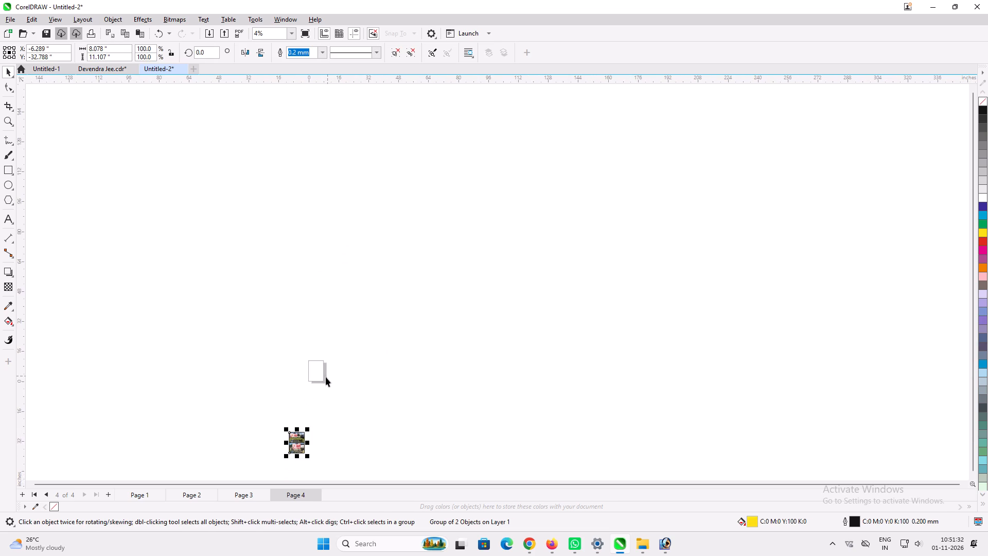
pyautogui.press('p')
pyautogui.scroll(8, 314, 404)
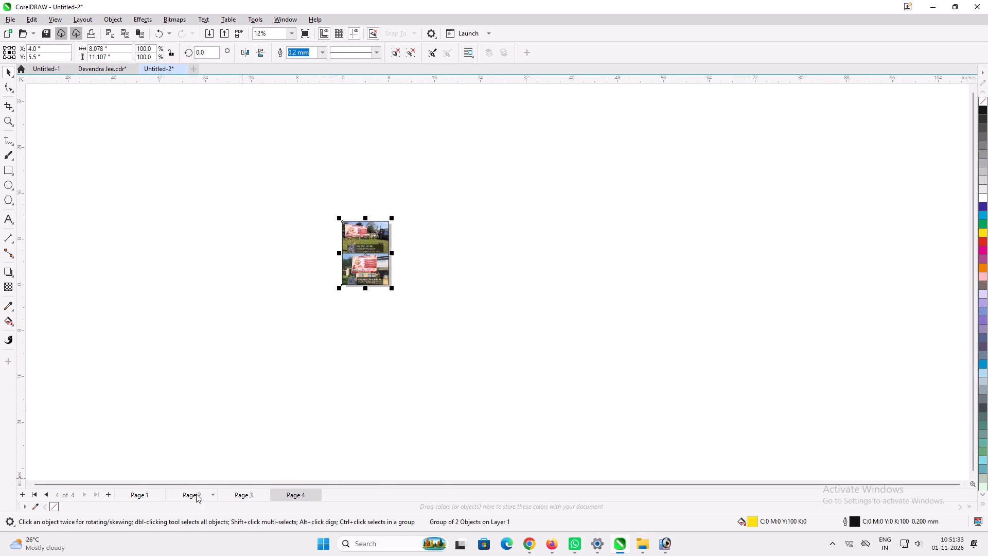
# Copy the fifth sheet of the top row on page 2.
pyautogui.click(196, 494)
pyautogui.scroll(-4, 282, 356)
pyautogui.scroll(4, 293, 444)
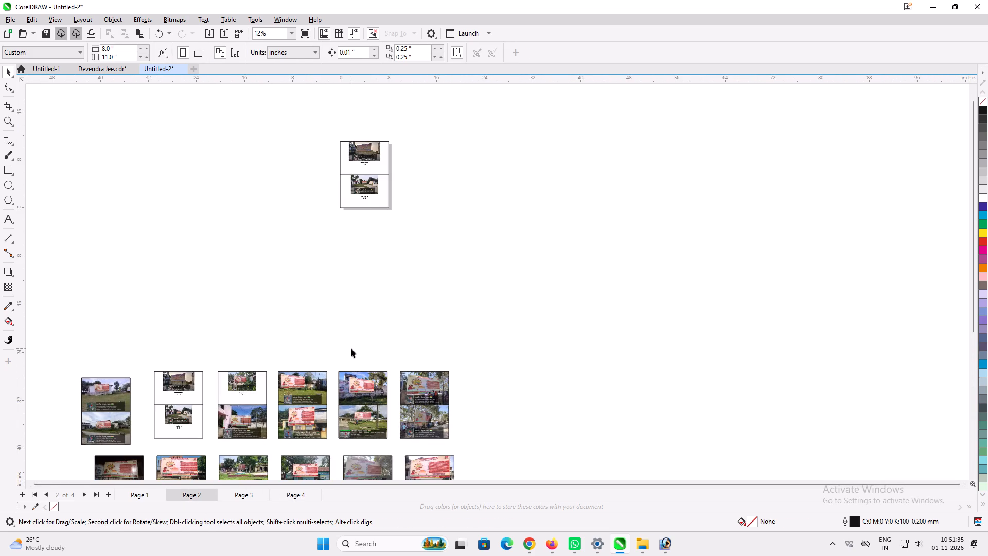
pyautogui.scroll(3, 325, 356)
pyautogui.moveTo(326, 348); pyautogui.dragTo(421, 440)
pyautogui.hotkey('ctrl', 'c')
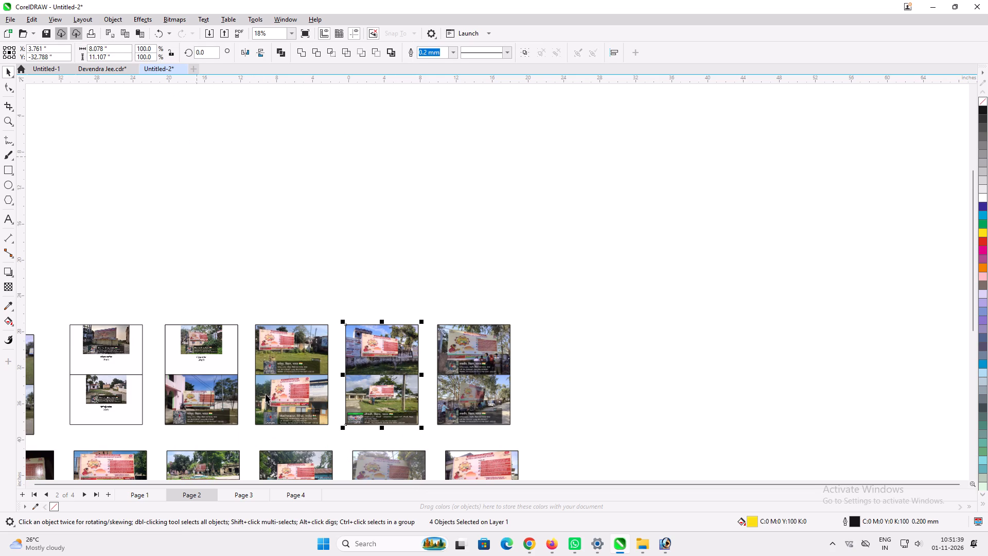
# Add page 5, paste the copied fifth sheet and centre it on the page as one group.
pyautogui.click(300, 499)
pyautogui.scroll(-4, 324, 439)
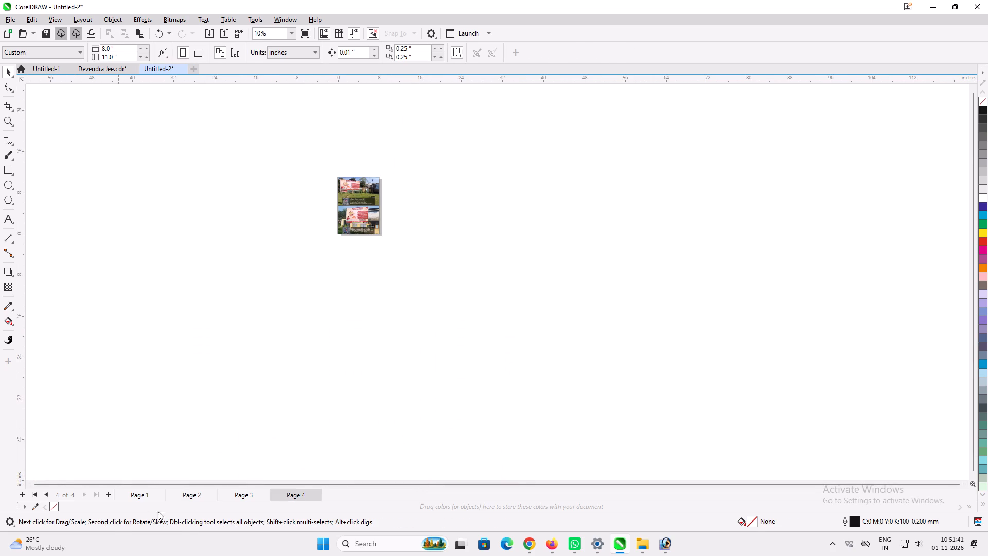
pyautogui.click(111, 496)
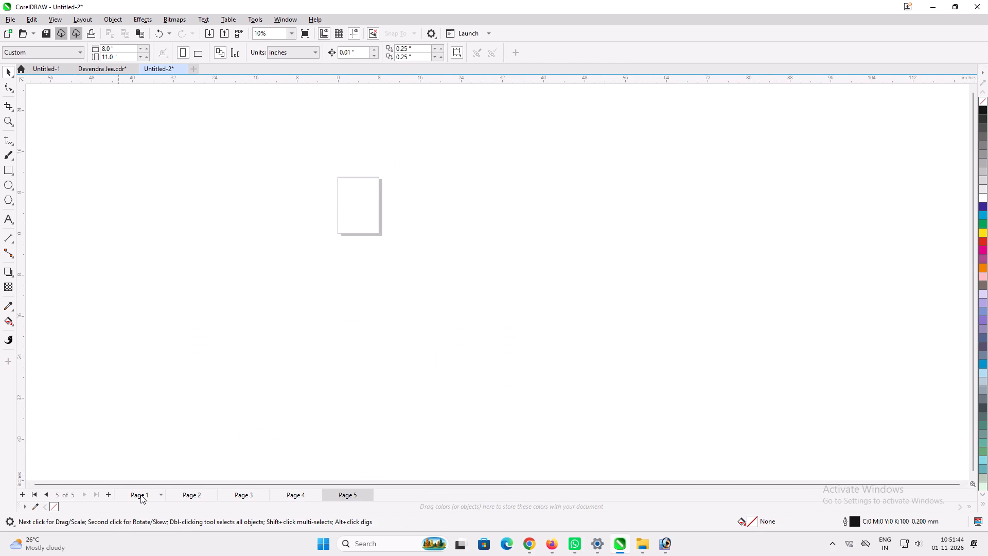
pyautogui.hotkey('ctrl', 'v')
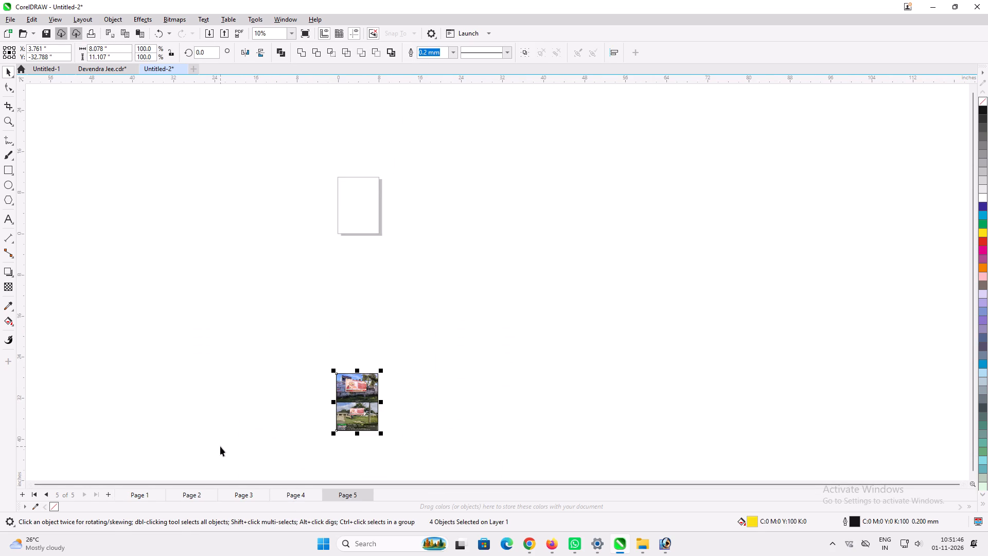
pyautogui.press('p')
pyautogui.hotkey('ctrl', 'z')
pyautogui.hotkey('ctrl', 'g')
pyautogui.press('space')
pyautogui.press('p')
pyautogui.click(313, 385)
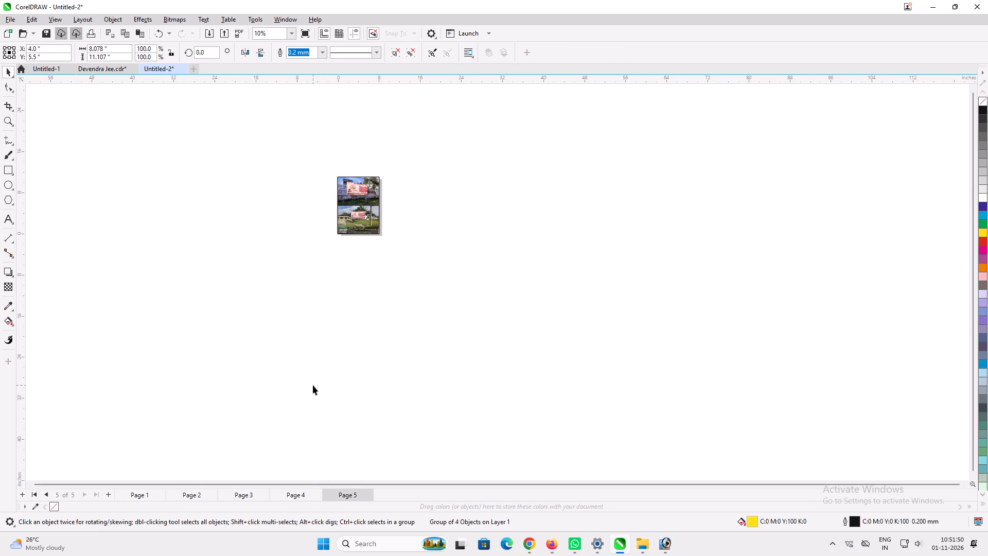
# Add page 6 and place a grouped copy of page 2's sixth top-row sheet centred on it.
pyautogui.click(110, 492)
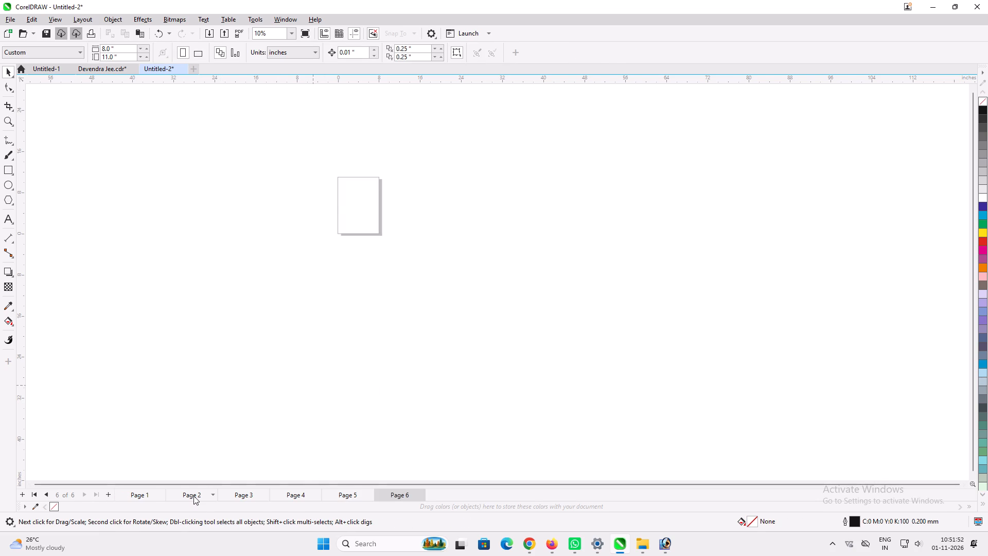
pyautogui.click(193, 496)
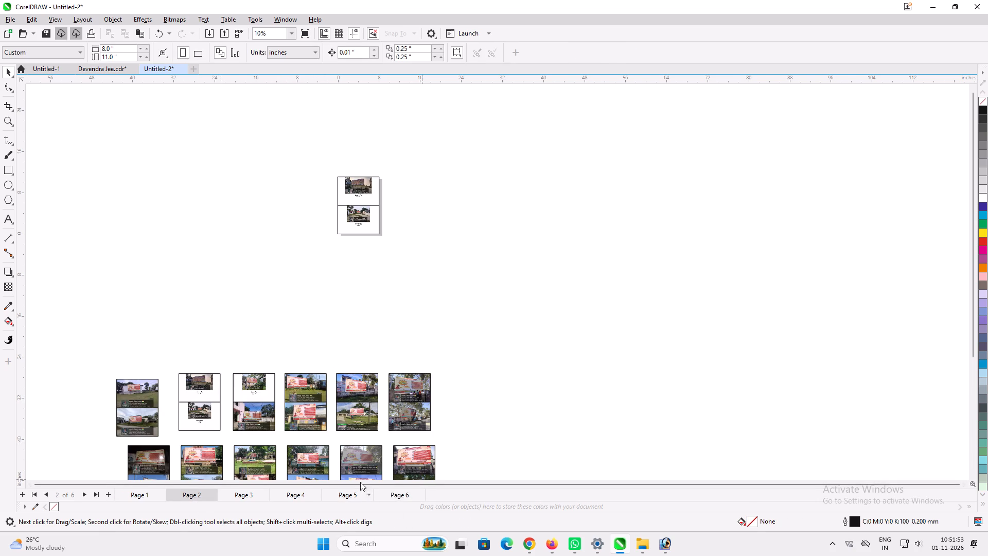
pyautogui.moveTo(380, 357); pyautogui.dragTo(391, 369)
pyautogui.moveTo(391, 369); pyautogui.dragTo(445, 445)
pyautogui.hotkey('ctrl', 'c')
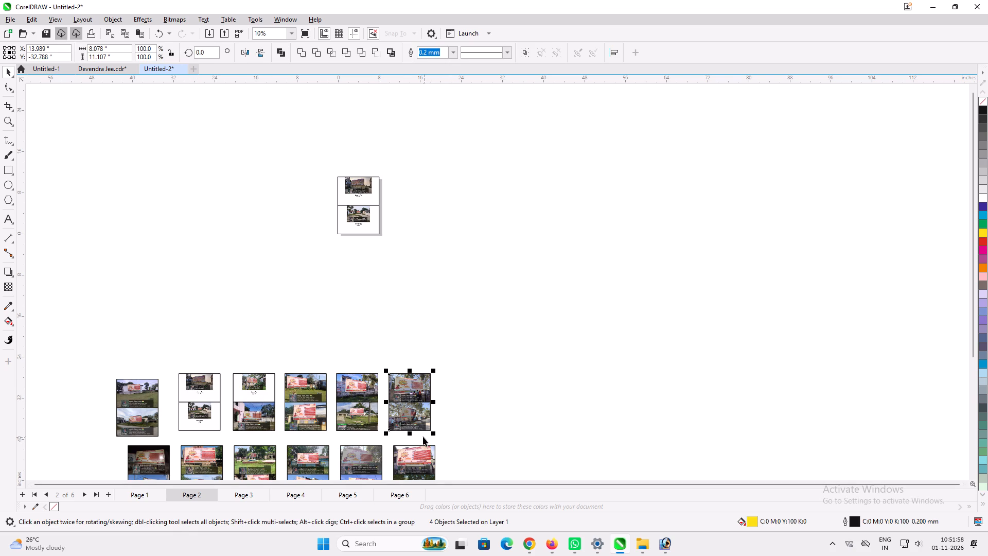
pyautogui.hotkey('ctrl', 'g')
pyautogui.hotkey('ctrl', 'c')
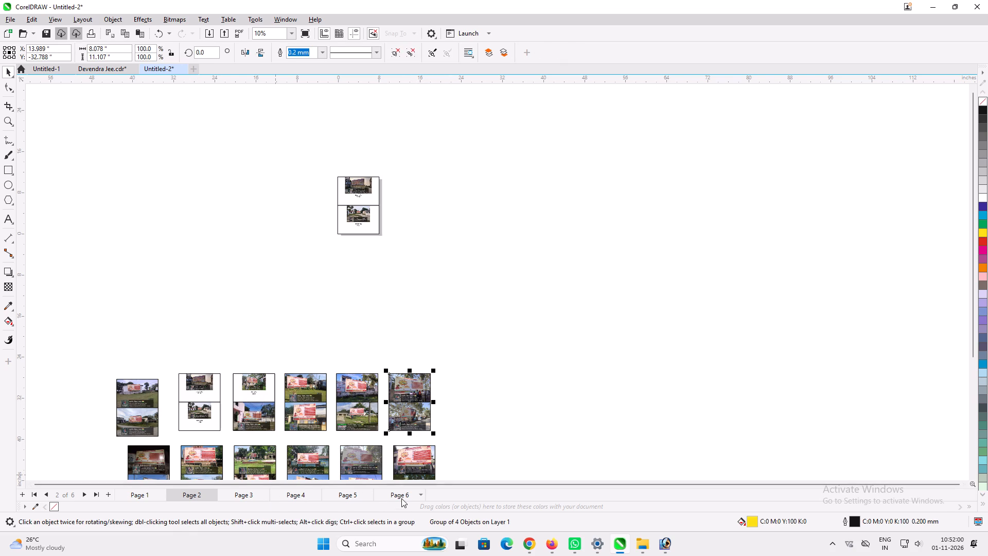
pyautogui.click(399, 497)
pyautogui.hotkey('ctrl', 'v')
pyautogui.press('p')
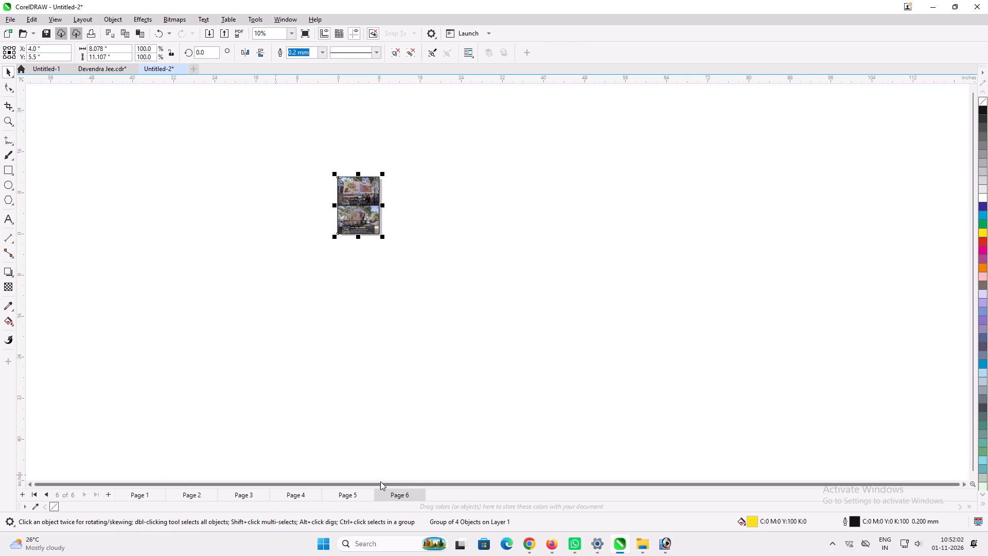
# Add page 7 and place a grouped copy of the first sheet in page 2's second row centred on it.
pyautogui.click(108, 496)
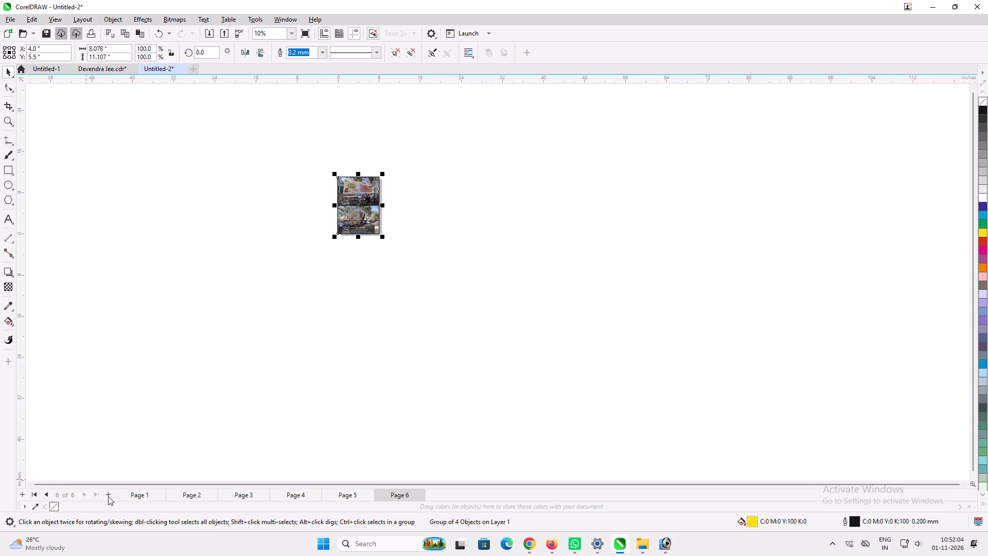
pyautogui.click(194, 494)
pyautogui.scroll(-2, 373, 391)
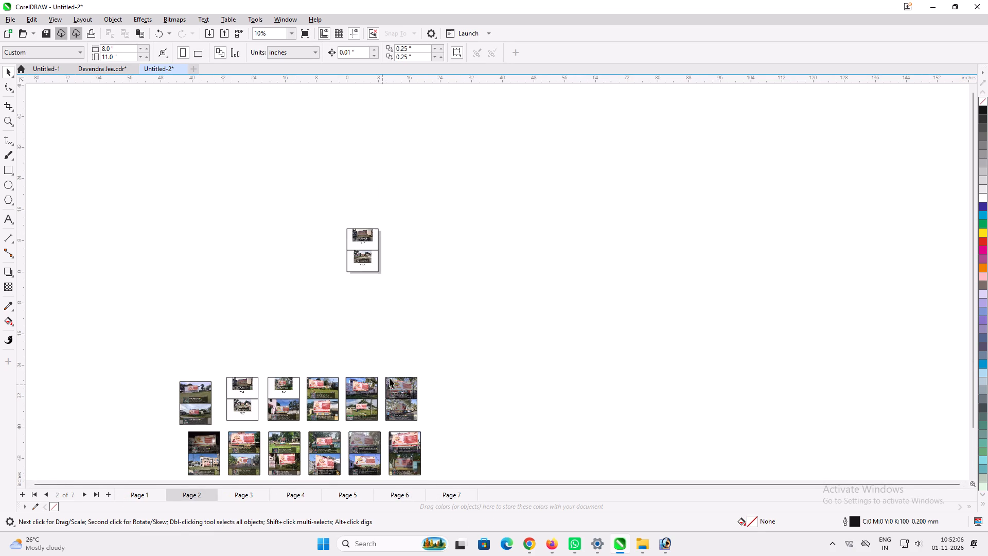
pyautogui.scroll(-2, 330, 318)
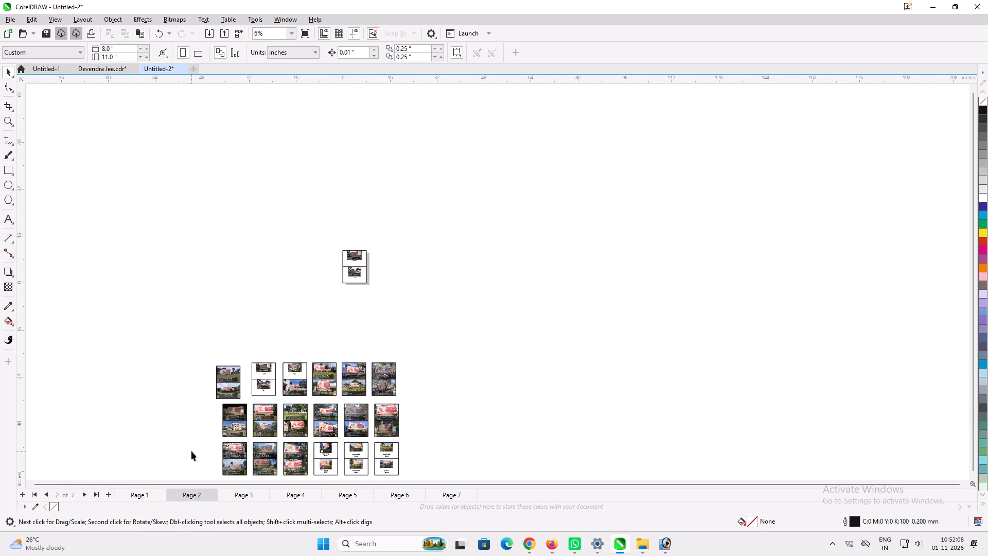
pyautogui.scroll(3, 193, 451)
pyautogui.scroll(3, 307, 448)
pyautogui.moveTo(182, 339); pyautogui.dragTo(269, 438)
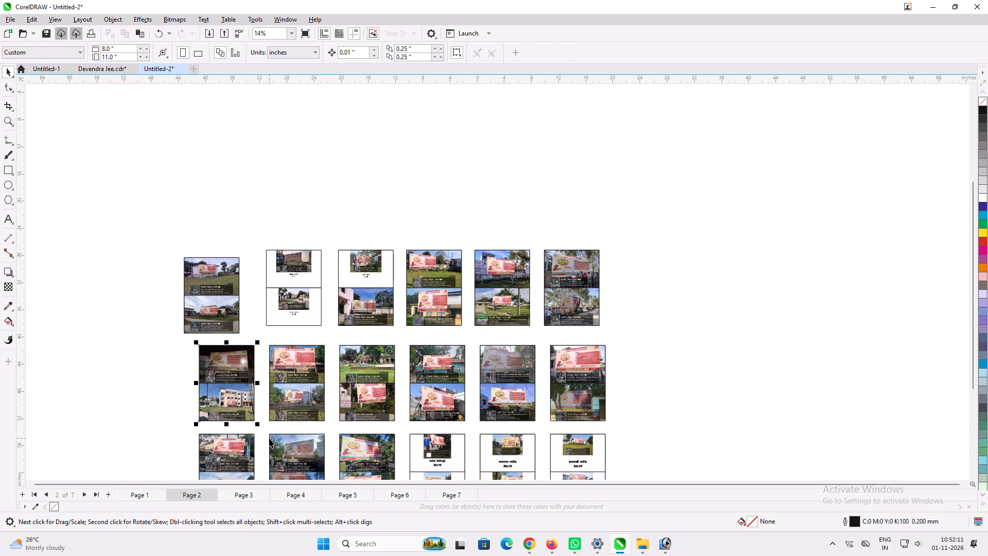
pyautogui.hotkey('ctrl', 'g')
pyautogui.hotkey('ctrl', 'c')
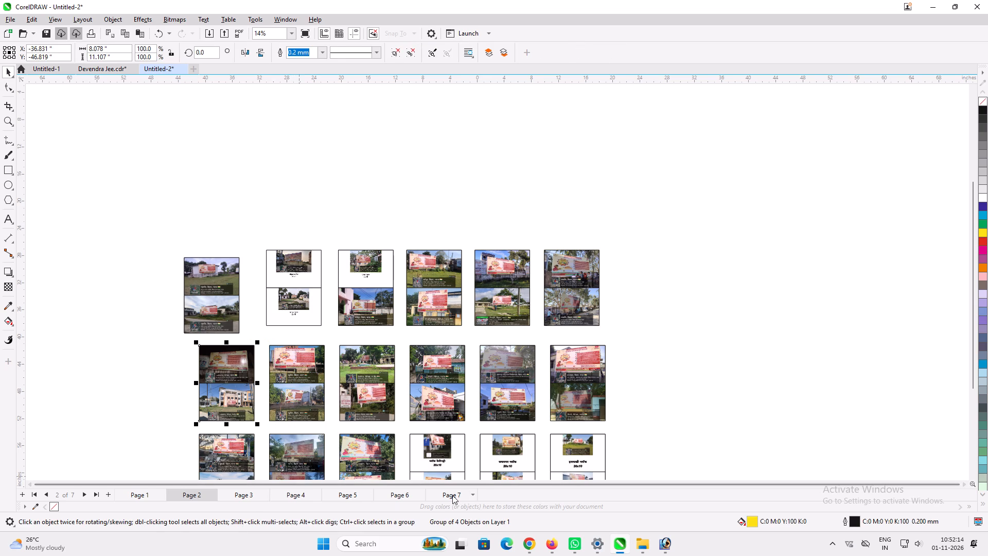
pyautogui.click(452, 495)
pyautogui.hotkey('ctrl', 'v')
pyautogui.scroll(-10, 412, 403)
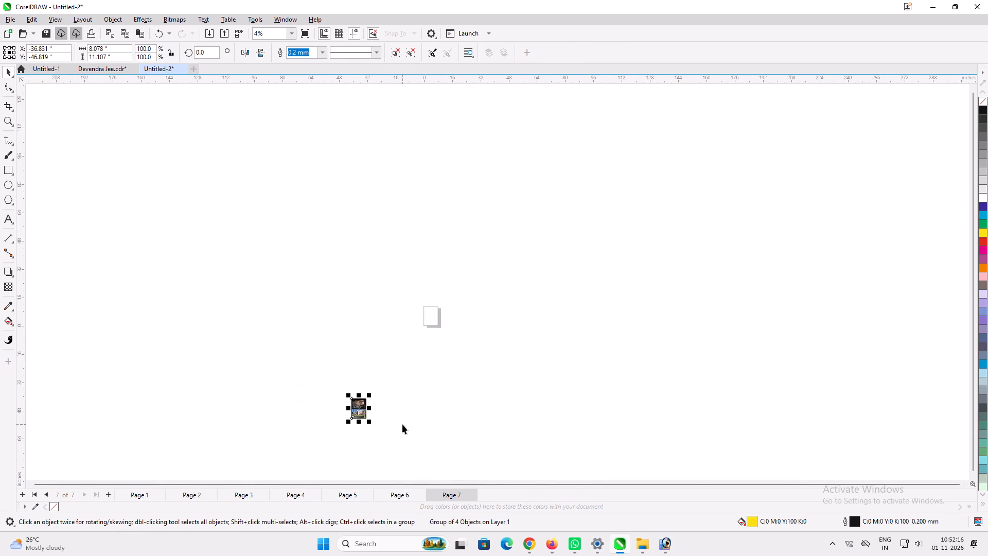
pyautogui.scroll(-4, 402, 425)
pyautogui.press('p')
pyautogui.scroll(4, 401, 477)
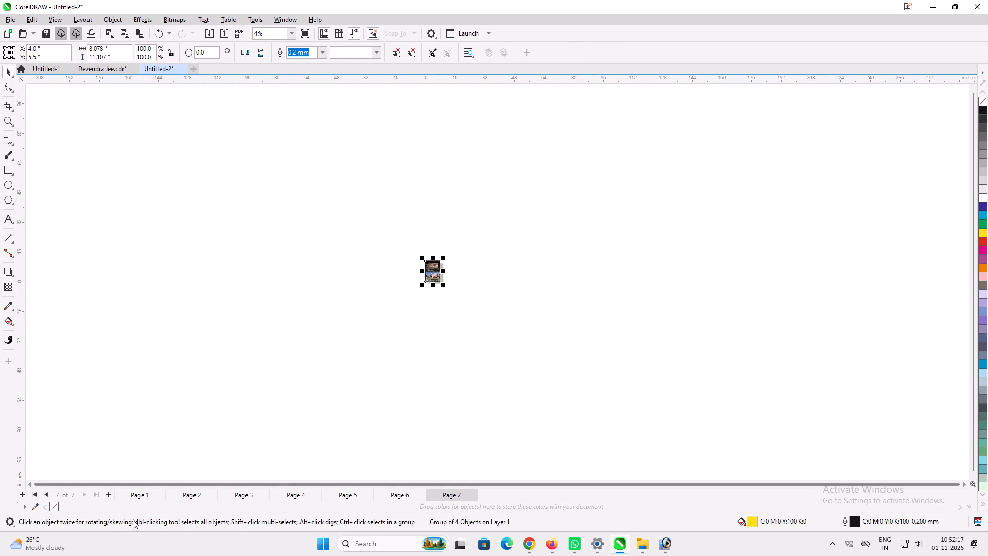
# Add page 8 and place a grouped copy of the second sheet in page 2's second row centred on it.
pyautogui.click(107, 494)
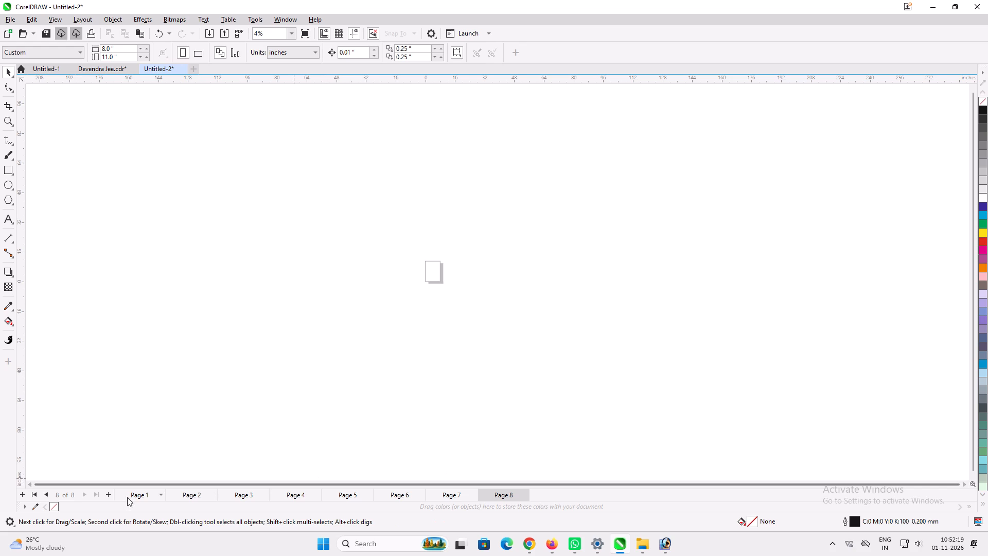
pyautogui.click(136, 495)
pyautogui.click(189, 488)
pyautogui.click(193, 492)
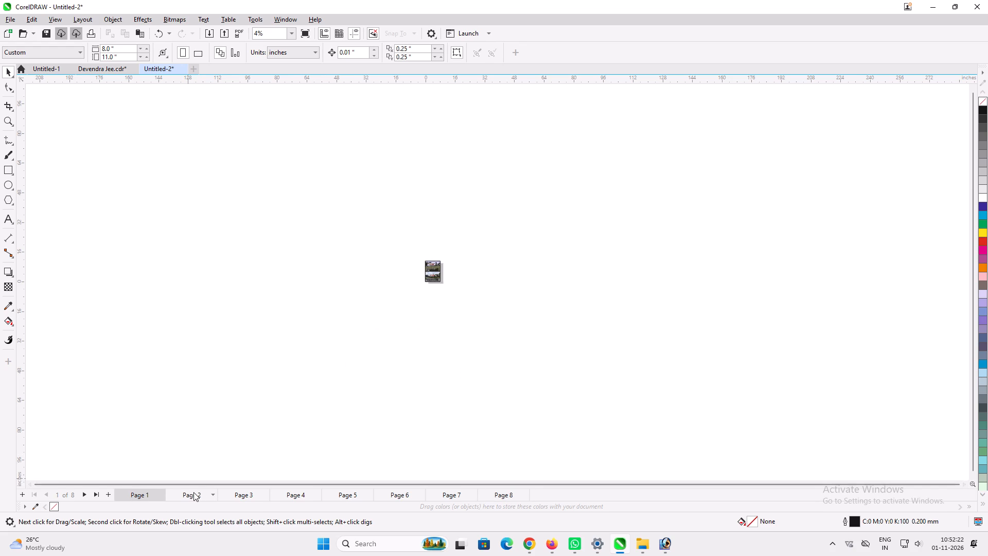
pyautogui.scroll(7, 386, 391)
pyautogui.moveTo(354, 329); pyautogui.dragTo(386, 373)
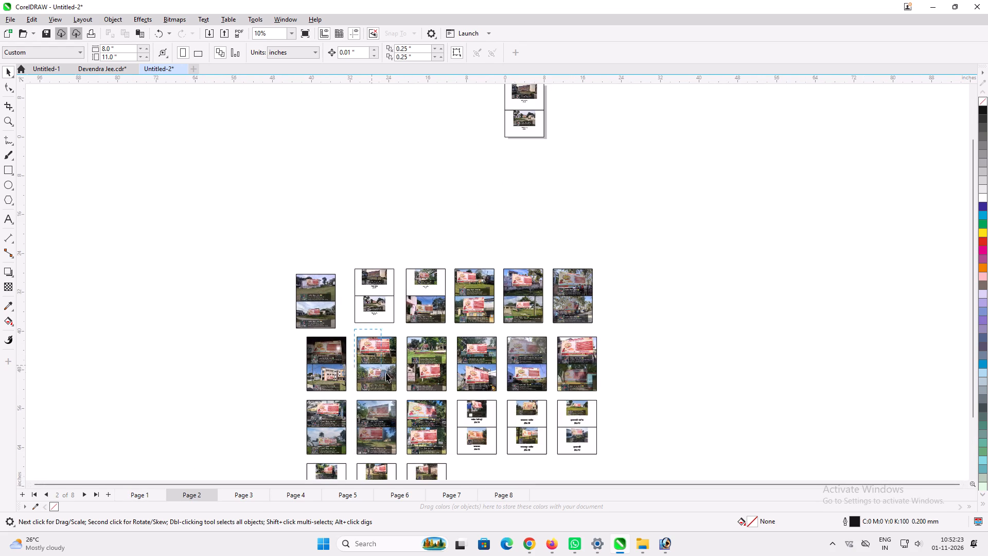
pyautogui.moveTo(386, 373); pyautogui.dragTo(404, 401)
pyautogui.hotkey('ctrl', 'g')
pyautogui.hotkey('ctrl', 'c')
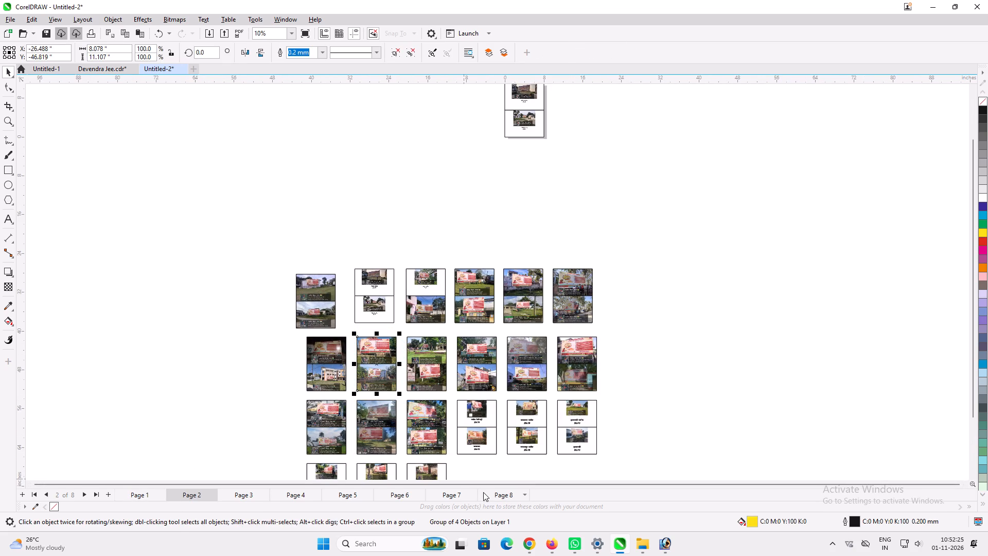
pyautogui.click(499, 494)
pyautogui.hotkey('ctrl', 'v')
pyautogui.press('p')
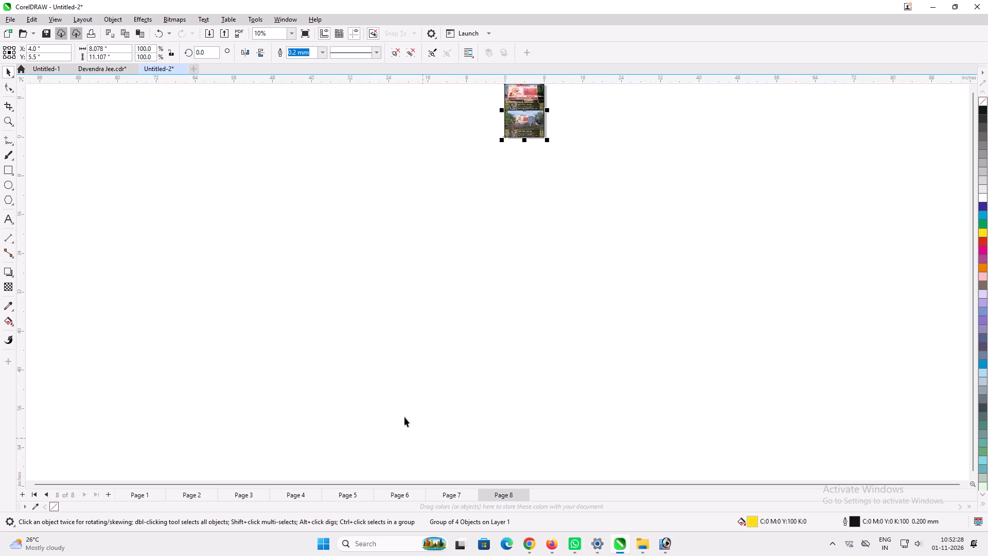
pyautogui.scroll(-3, 388, 413)
pyautogui.scroll(3, 328, 501)
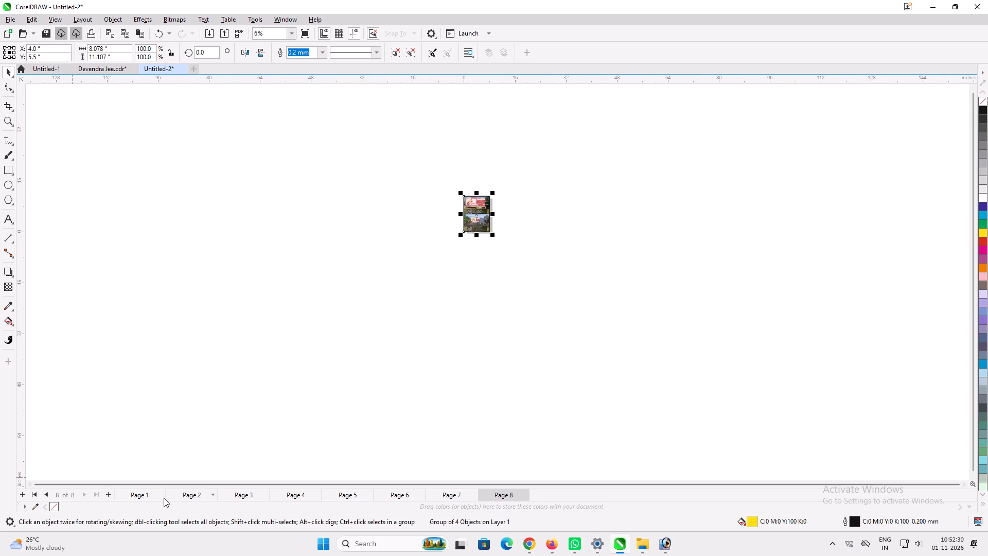
# Add page 9 and place a grouped copy of the third sheet in page 2's second row centred on it.
pyautogui.click(110, 493)
pyautogui.click(184, 496)
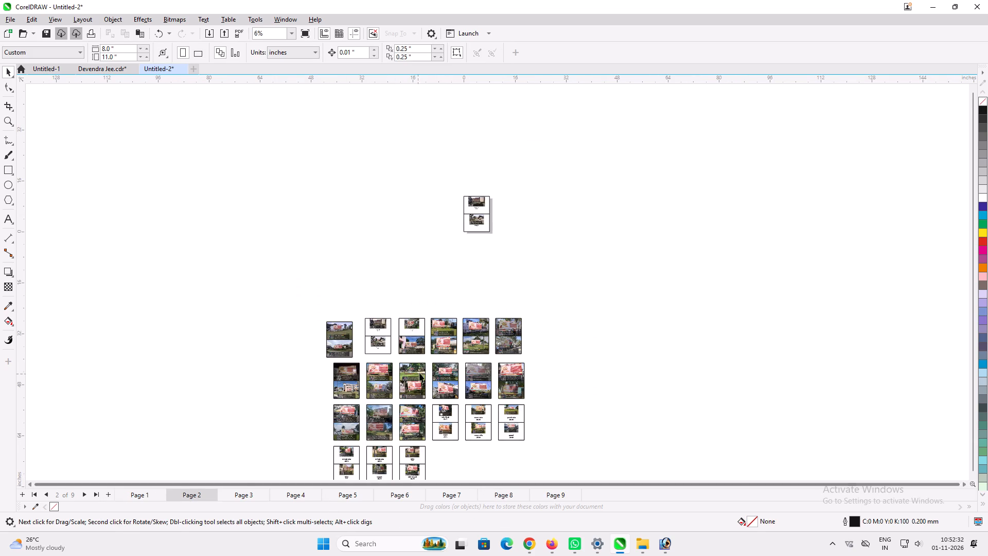
pyautogui.scroll(2, 413, 371)
pyautogui.moveTo(387, 354); pyautogui.dragTo(415, 390)
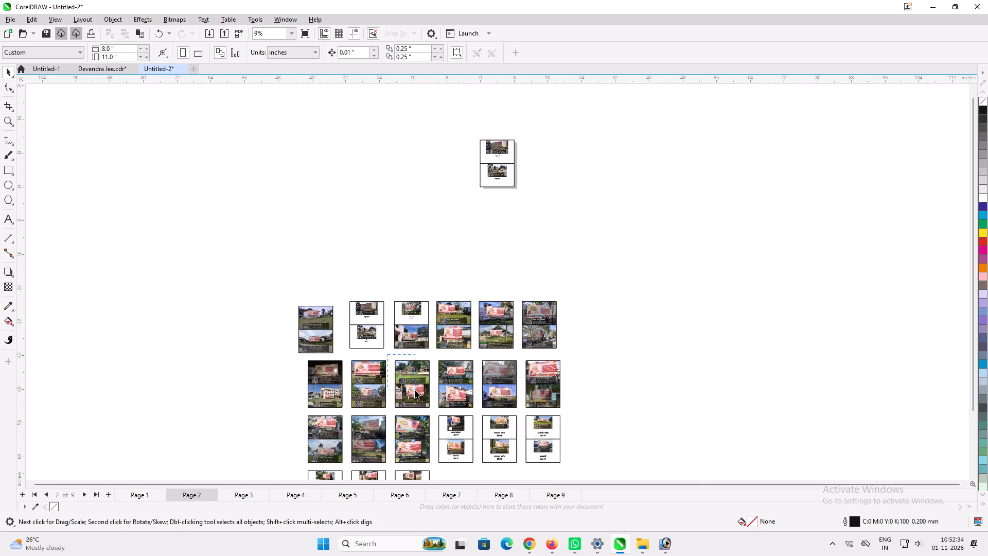
pyautogui.moveTo(415, 390); pyautogui.dragTo(416, 391)
pyautogui.moveTo(387, 355); pyautogui.dragTo(398, 366)
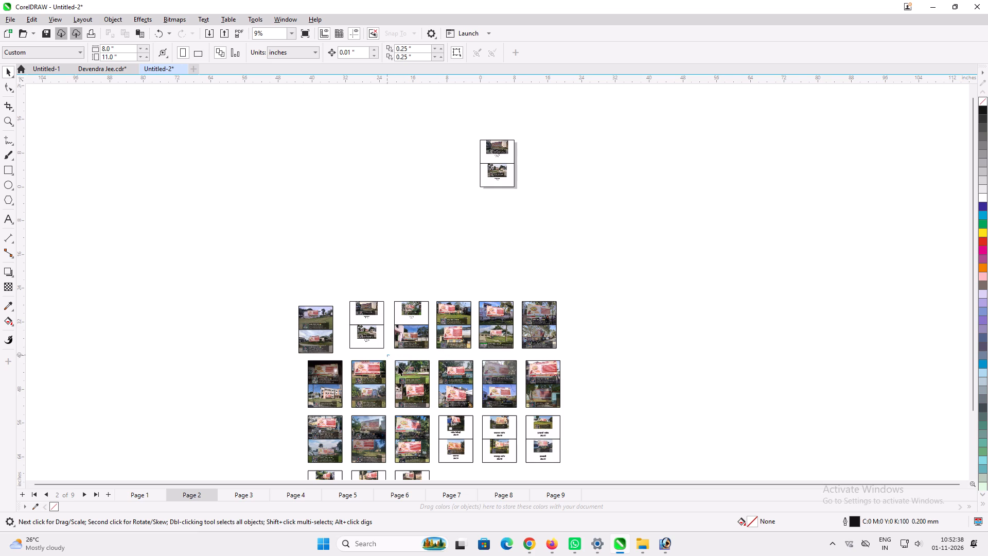
pyautogui.moveTo(398, 366); pyautogui.dragTo(433, 416)
pyautogui.scroll(4, 428, 380)
pyautogui.keyDown('ctrl'); pyautogui.scroll(-1, 428, 380); pyautogui.keyUp('ctrl')
pyautogui.hotkey('ctrl', 'g')
pyautogui.hotkey('ctrl', 'c')
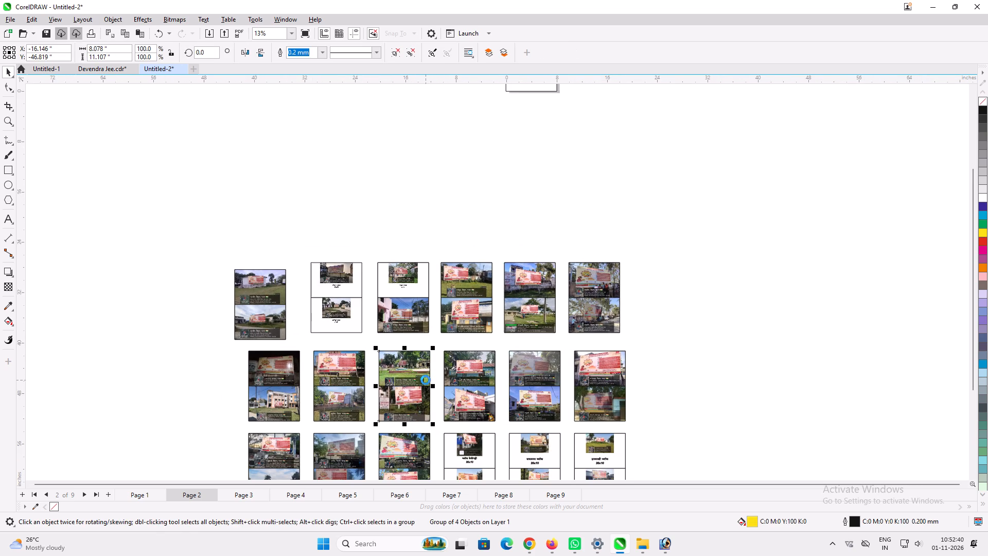
pyautogui.click(555, 493)
pyautogui.hotkey('ctrl', 'v')
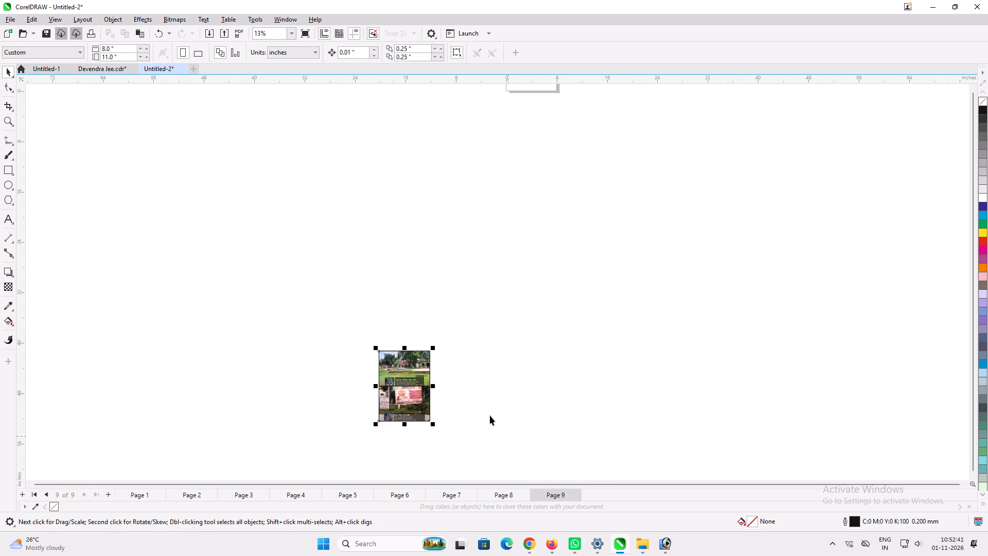
pyautogui.scroll(-5, 453, 419)
pyautogui.press('p')
pyautogui.scroll(3, 562, 494)
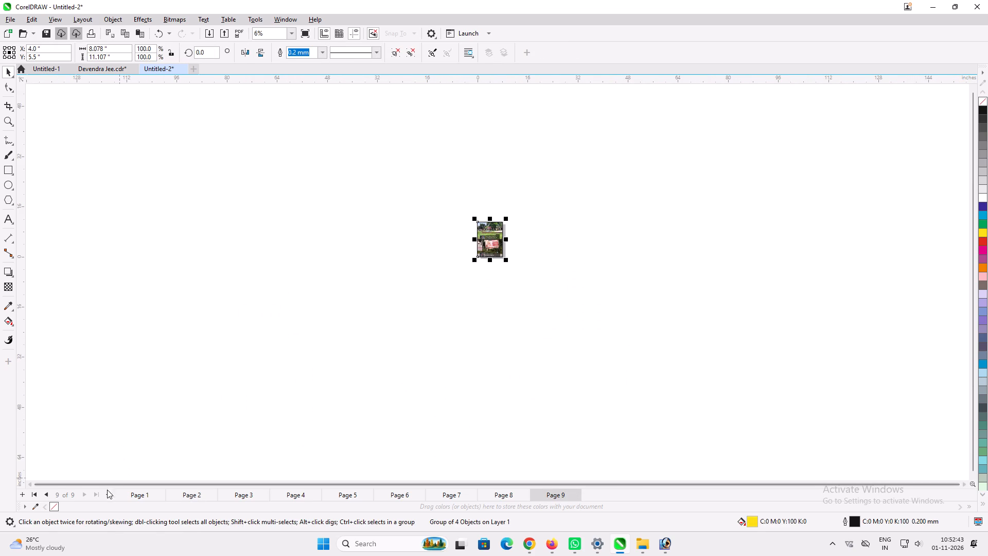
# Add page 10, then group and copy the fifth sheet in page 2's second row.
pyautogui.click(108, 494)
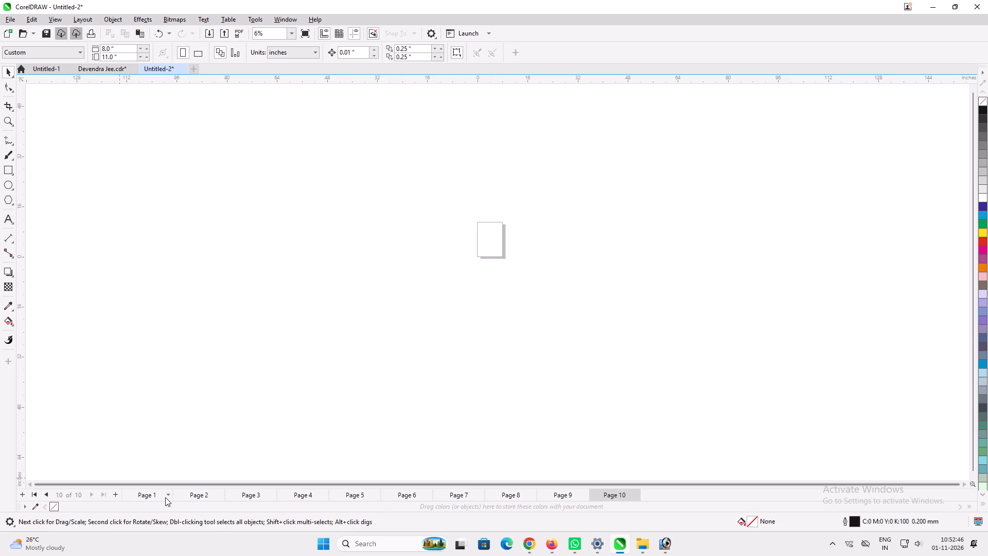
pyautogui.click(195, 494)
pyautogui.scroll(2, 545, 430)
pyautogui.scroll(1, 444, 393)
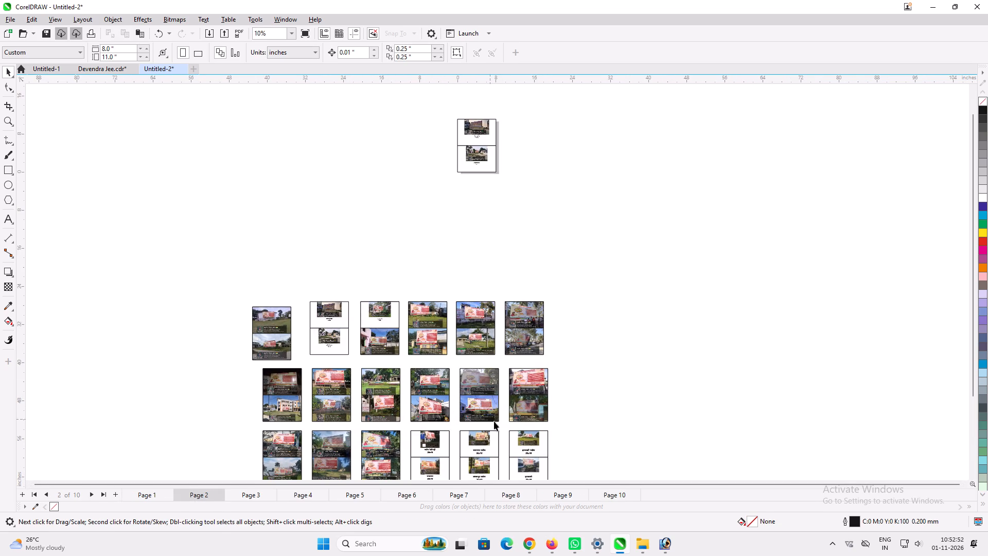
pyautogui.moveTo(503, 426); pyautogui.dragTo(454, 355)
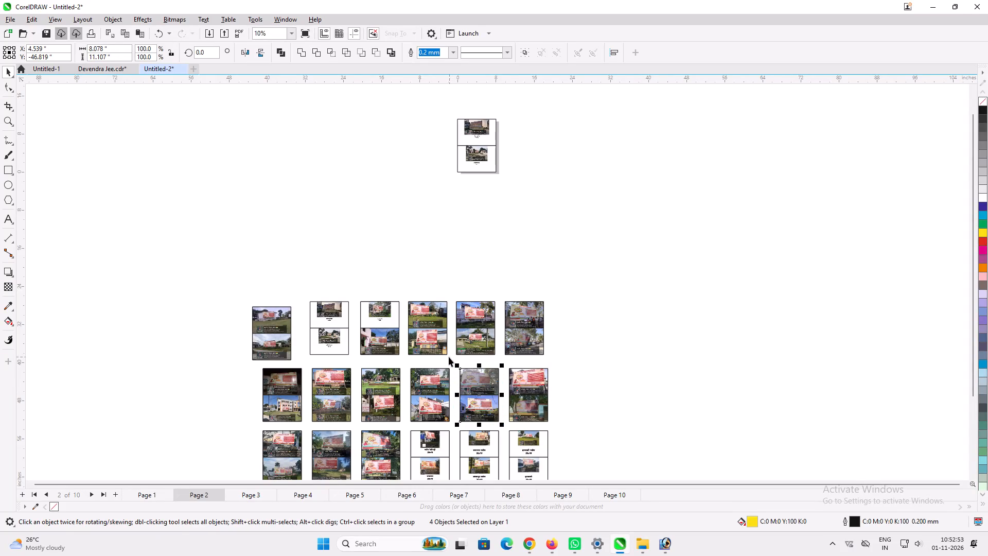
pyautogui.hotkey('ctrl', 'g')
pyautogui.hotkey('ctrl', 'c')
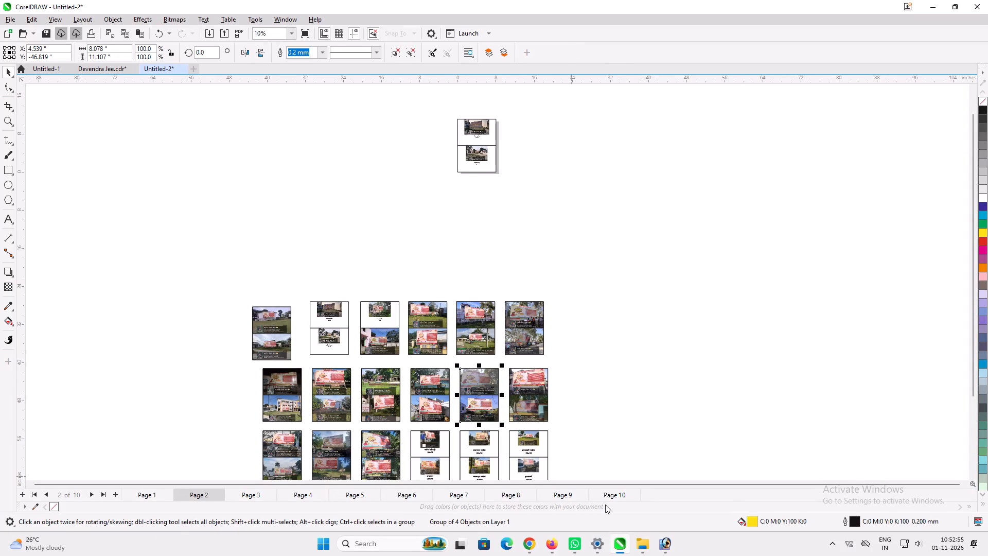
# Review the photo sheets already placed on pages 7, 8 and 9 at a readable size.
pyautogui.click(612, 498)
pyautogui.click(560, 496)
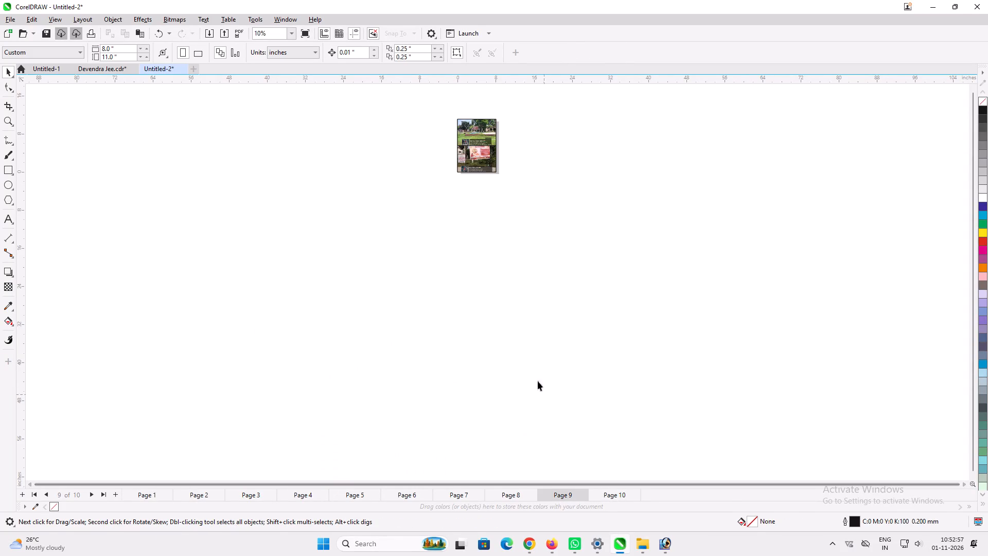
pyautogui.scroll(10, 465, 130)
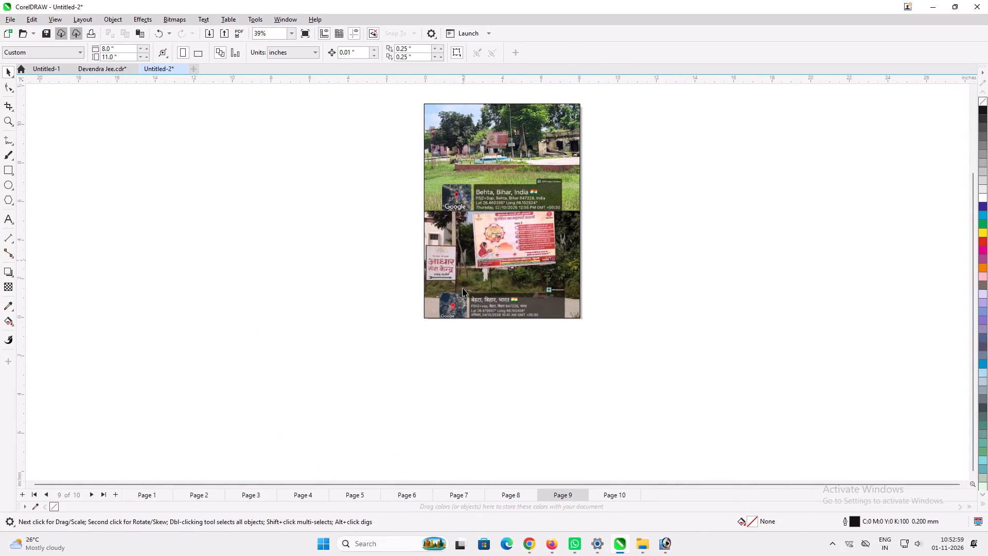
pyautogui.click(518, 495)
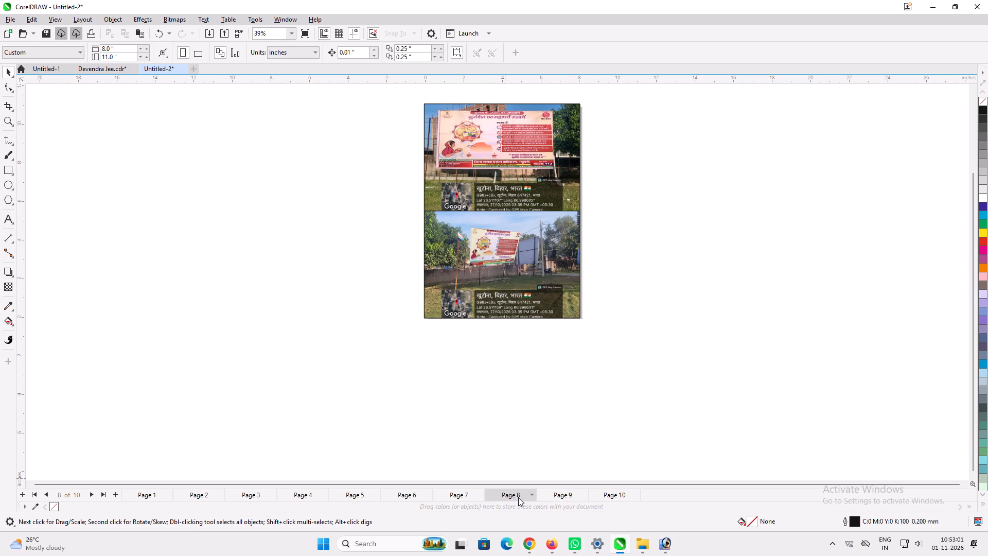
pyautogui.click(553, 493)
pyautogui.click(507, 492)
pyautogui.click(447, 497)
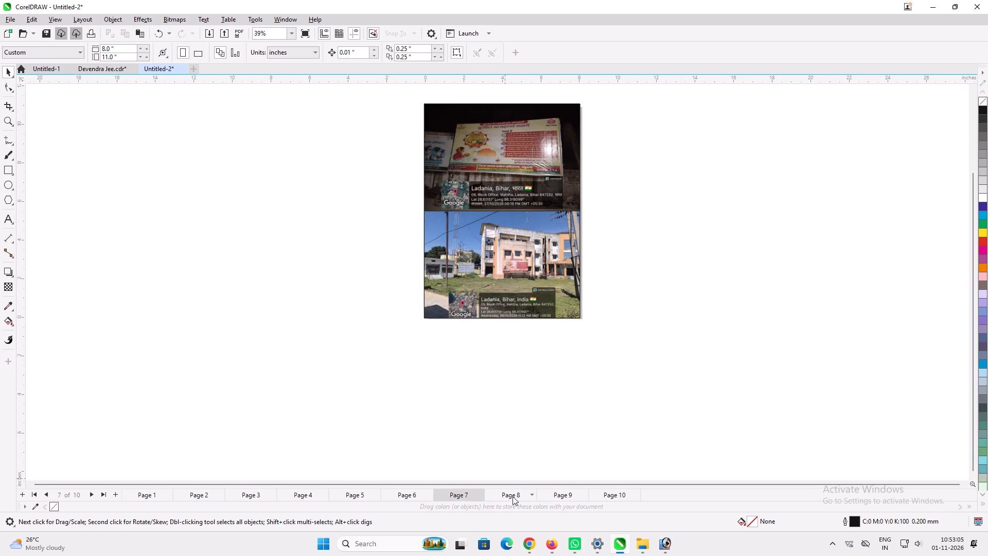
pyautogui.click(513, 496)
pyautogui.click(567, 498)
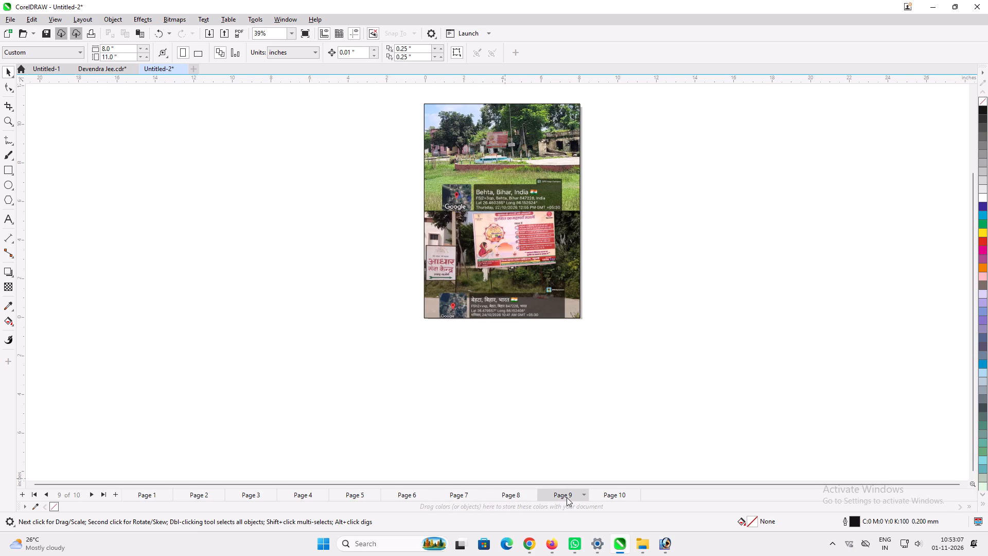
# Compare the source sheets in page 2's second row with the sheet placed on page 9.
pyautogui.click(202, 493)
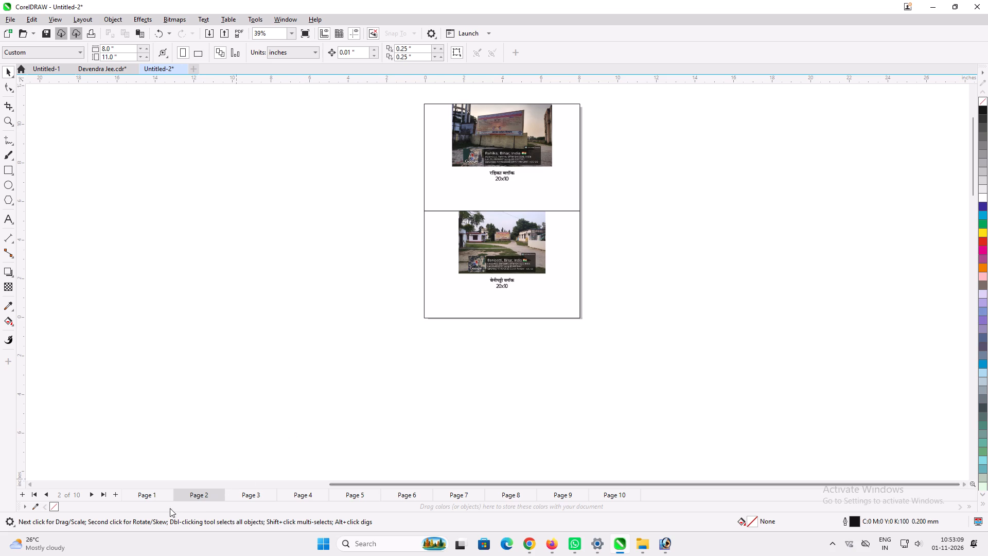
pyautogui.scroll(-17, 442, 386)
pyautogui.scroll(5, 409, 432)
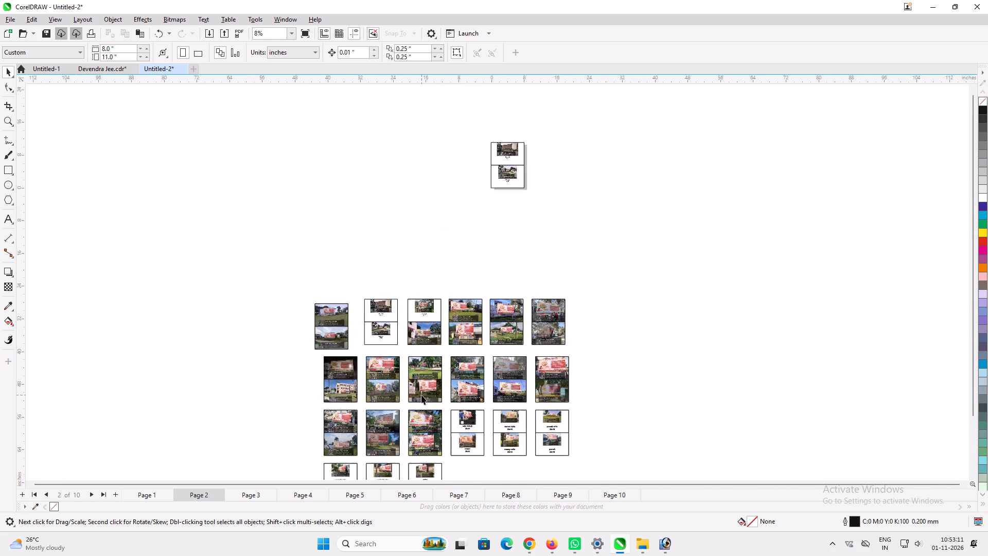
pyautogui.scroll(5, 421, 394)
pyautogui.scroll(1, 555, 389)
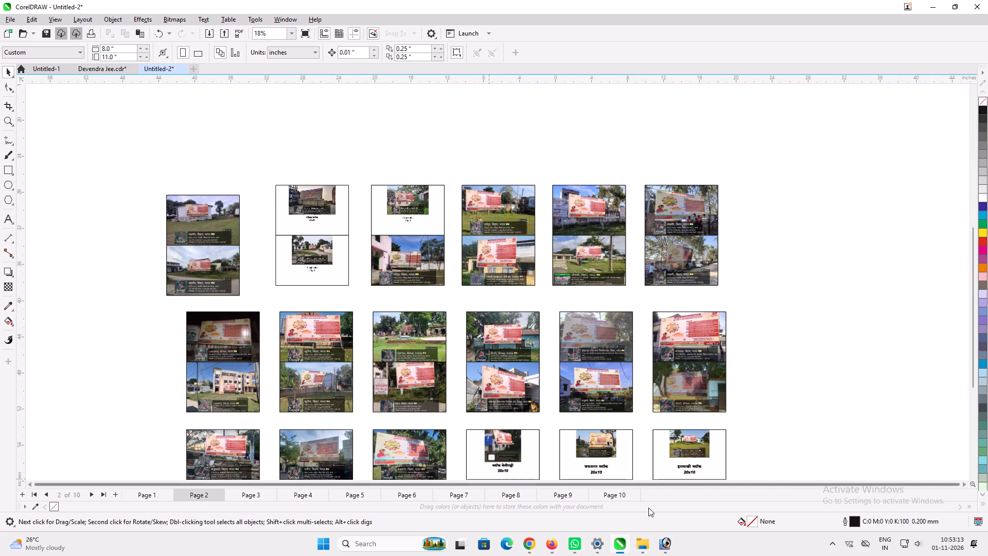
pyautogui.click(563, 493)
pyautogui.scroll(-9, 563, 464)
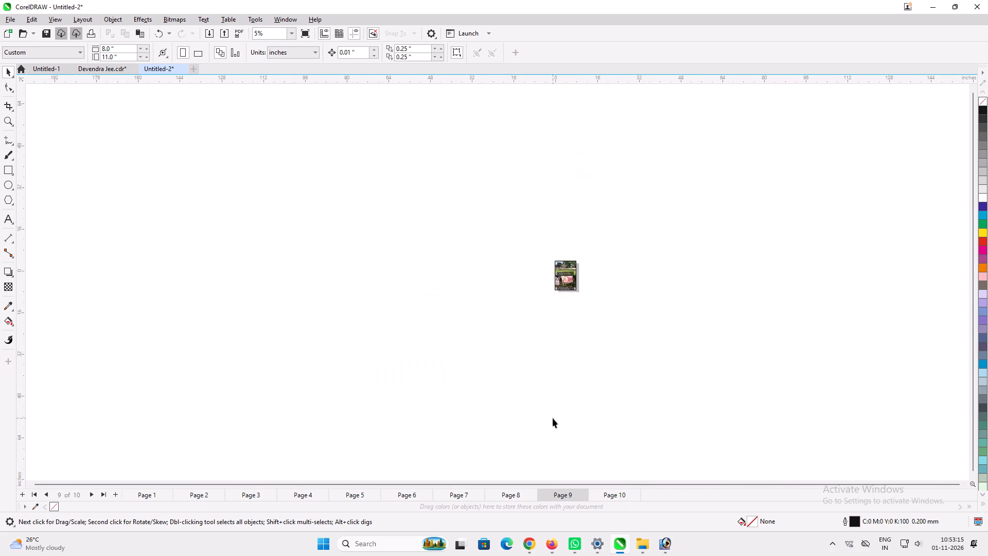
pyautogui.scroll(4, 588, 329)
pyautogui.scroll(5, 573, 267)
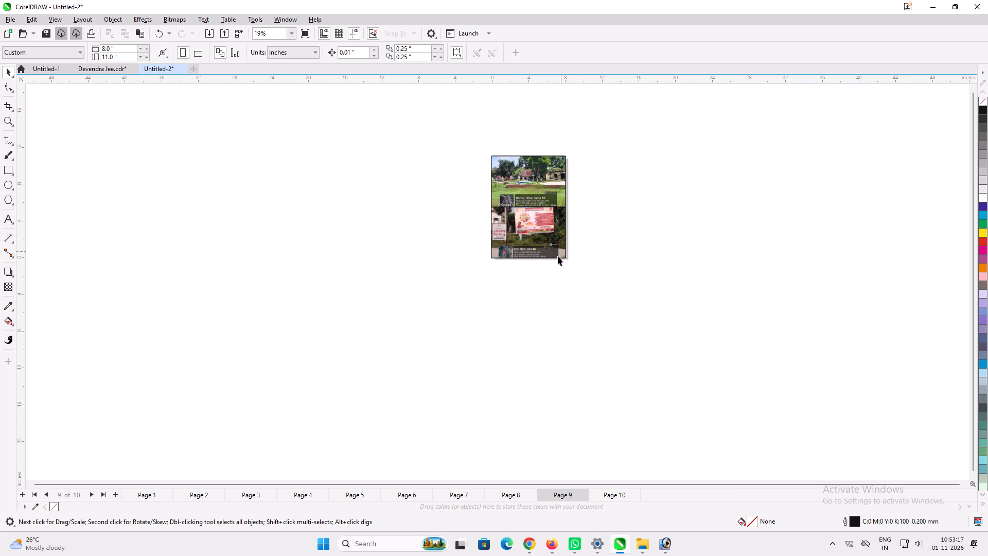
# Group the fourth sheet in page 2's second row and place a copy centred on page 10.
pyautogui.click(192, 494)
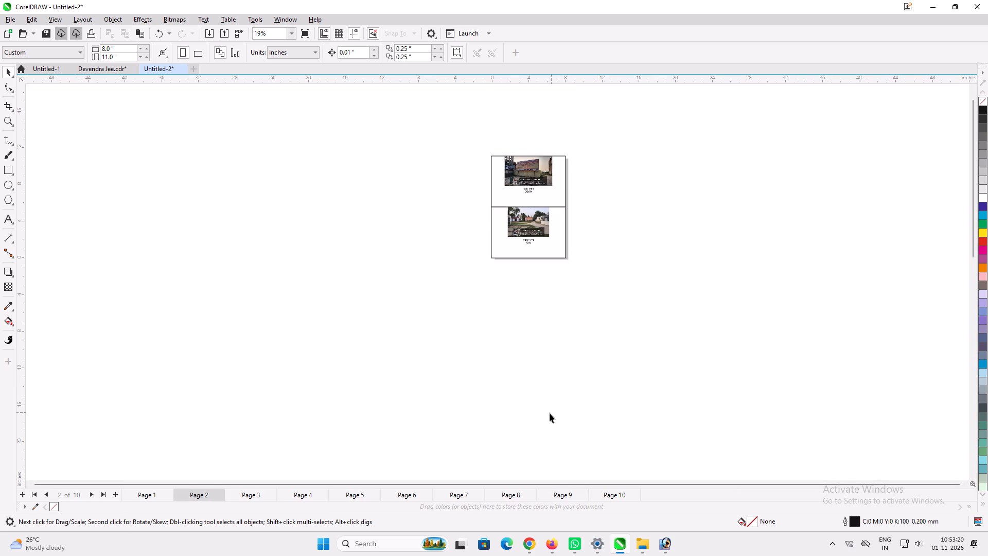
pyautogui.scroll(-8, 443, 382)
pyautogui.scroll(9, 456, 441)
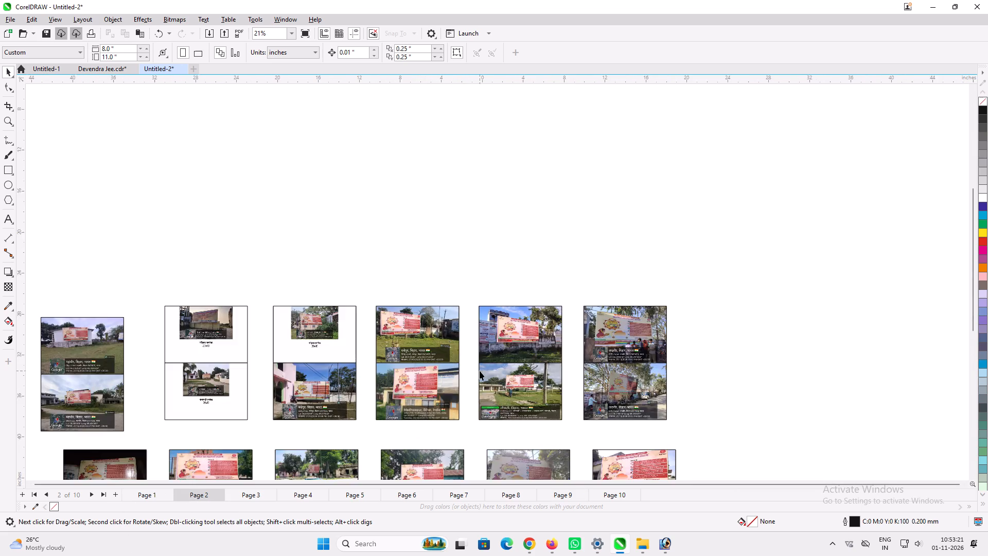
pyautogui.scroll(-5, 480, 371)
pyautogui.scroll(3, 446, 472)
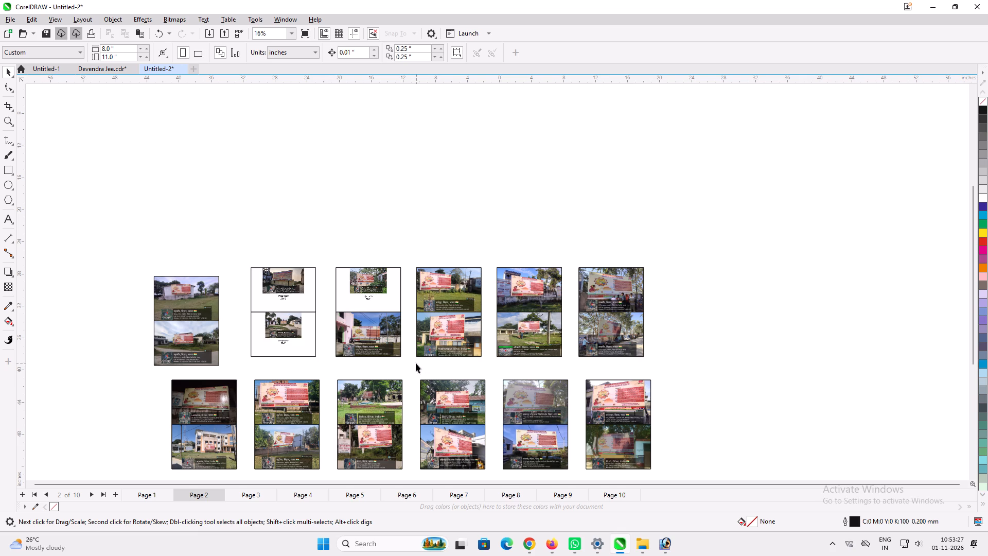
pyautogui.moveTo(416, 363); pyautogui.dragTo(488, 473)
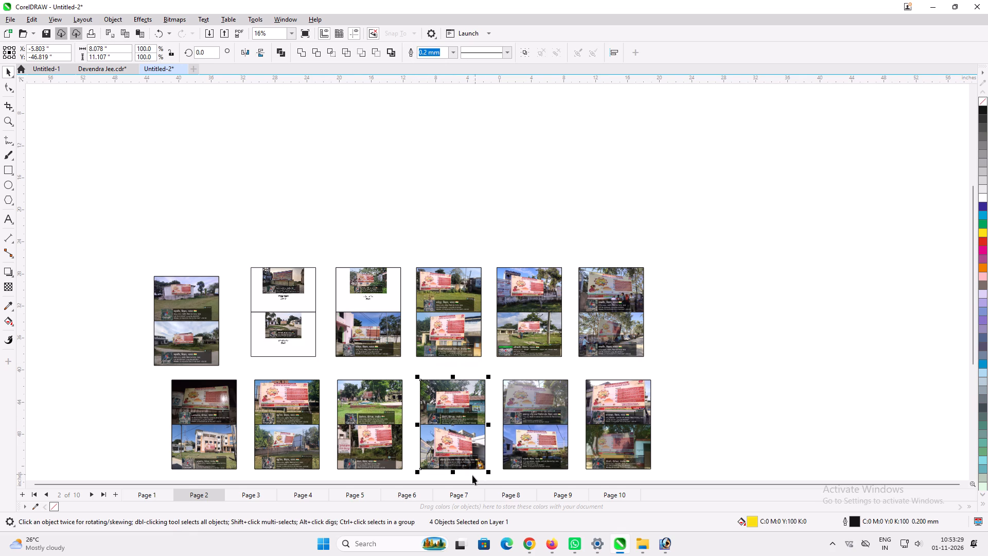
pyautogui.hotkey('ctrl', 'g')
pyautogui.hotkey('ctrl', 'c')
pyautogui.click(606, 498)
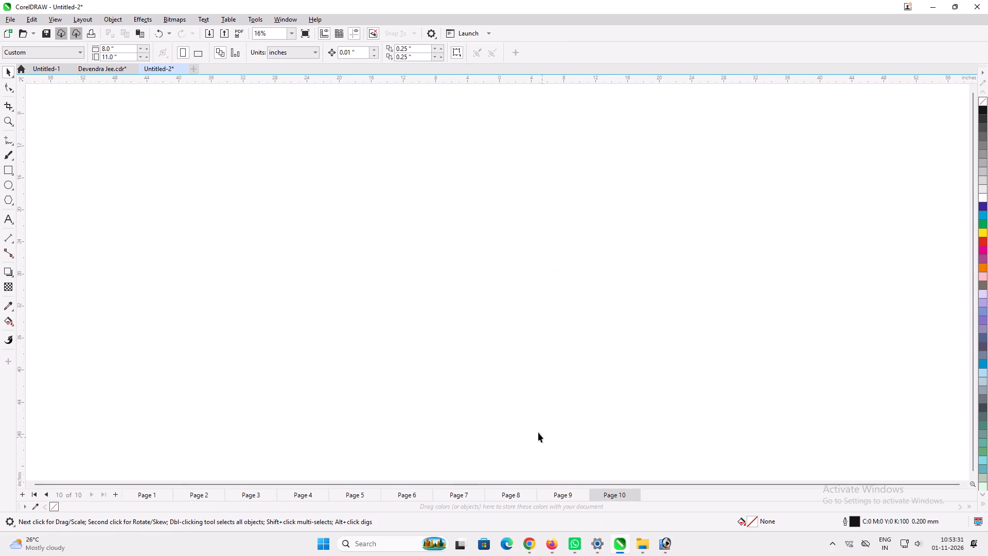
pyautogui.scroll(-14, 522, 424)
pyautogui.hotkey('ctrl', 'v')
pyautogui.press('p')
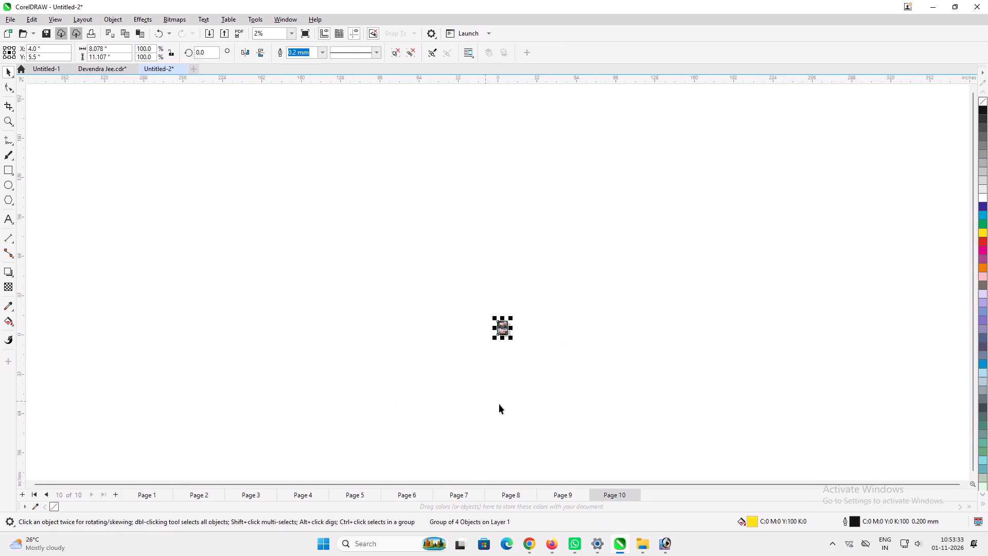
pyautogui.scroll(7, 507, 386)
pyautogui.click(605, 338)
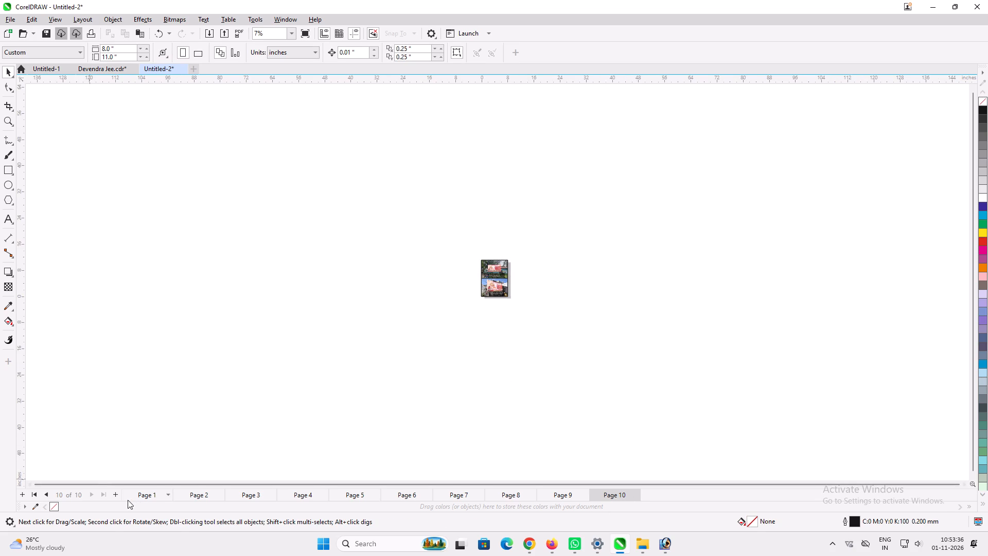
# Add page 11 and place a grouped copy of the fifth sheet in page 2's second row centred on it.
pyautogui.click(111, 496)
pyautogui.click(196, 495)
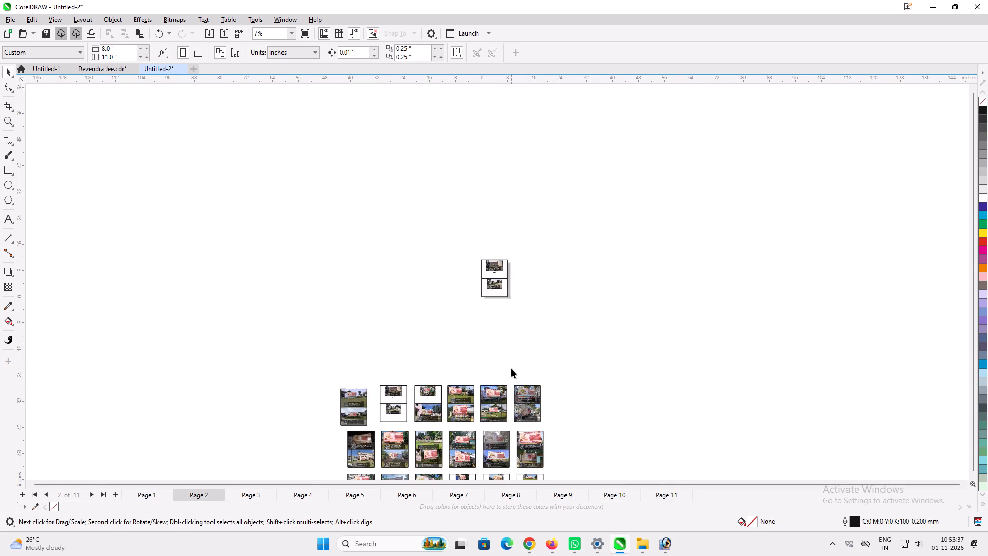
pyautogui.scroll(-3, 511, 369)
pyautogui.scroll(4, 481, 459)
pyautogui.scroll(4, 493, 403)
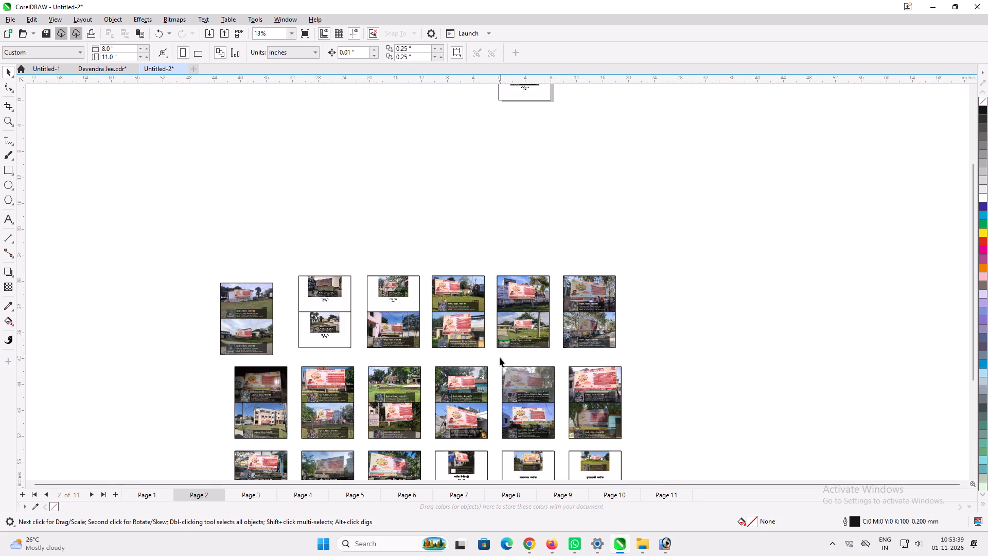
pyautogui.moveTo(500, 357); pyautogui.dragTo(559, 449)
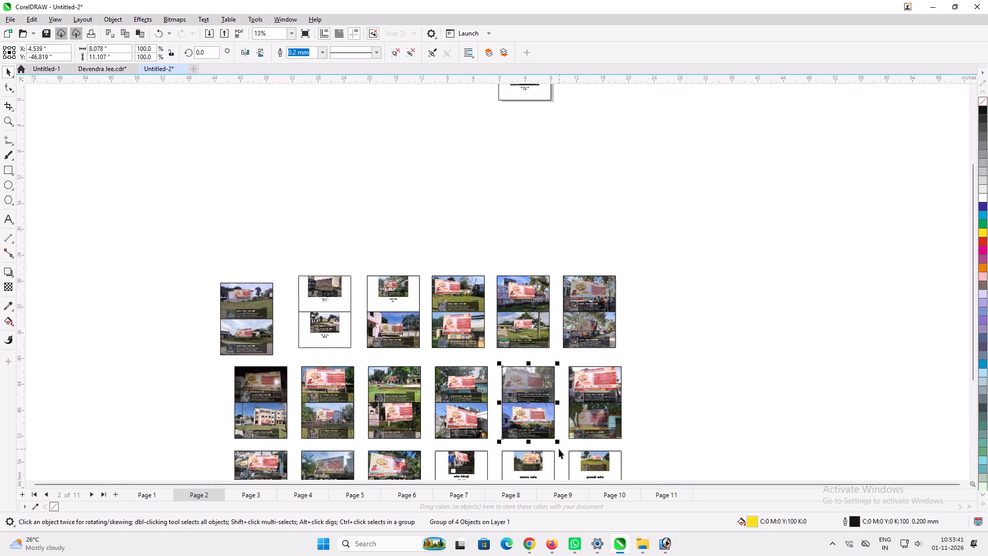
pyautogui.hotkey('ctrl', 'g')
pyautogui.hotkey('ctrl', 'c')
pyautogui.click(657, 492)
pyautogui.hotkey('ctrl', 'v')
pyautogui.press('p')
pyautogui.scroll(-2, 518, 391)
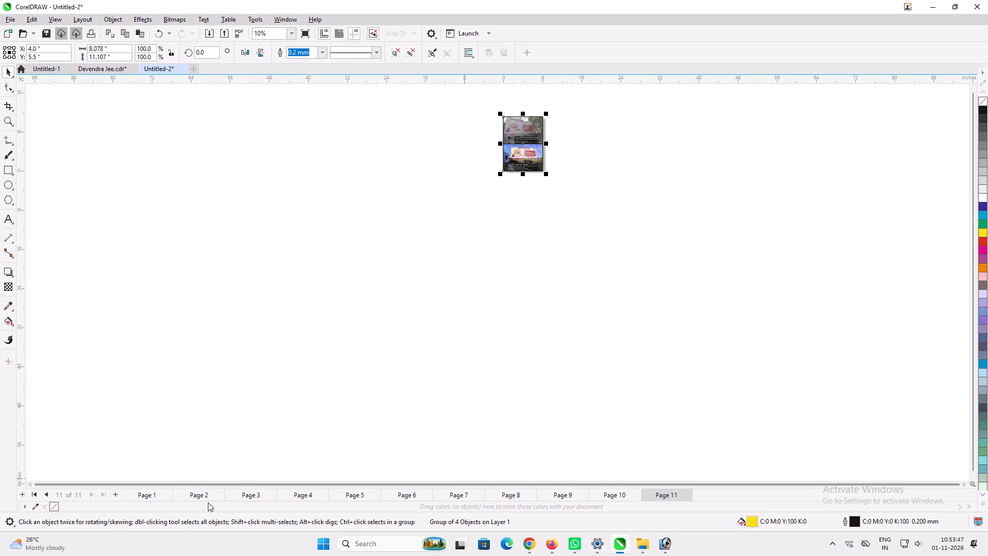
# Add page 12 and place a grouped copy of the sixth sheet in page 2's second row centred on it.
pyautogui.click(114, 491)
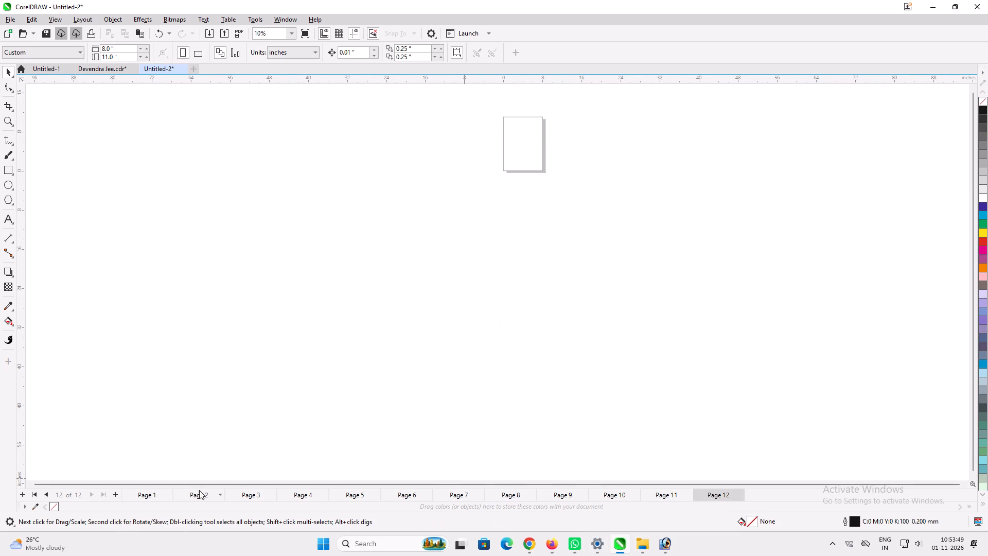
pyautogui.click(204, 491)
pyautogui.scroll(-1, 470, 351)
pyautogui.scroll(1, 531, 404)
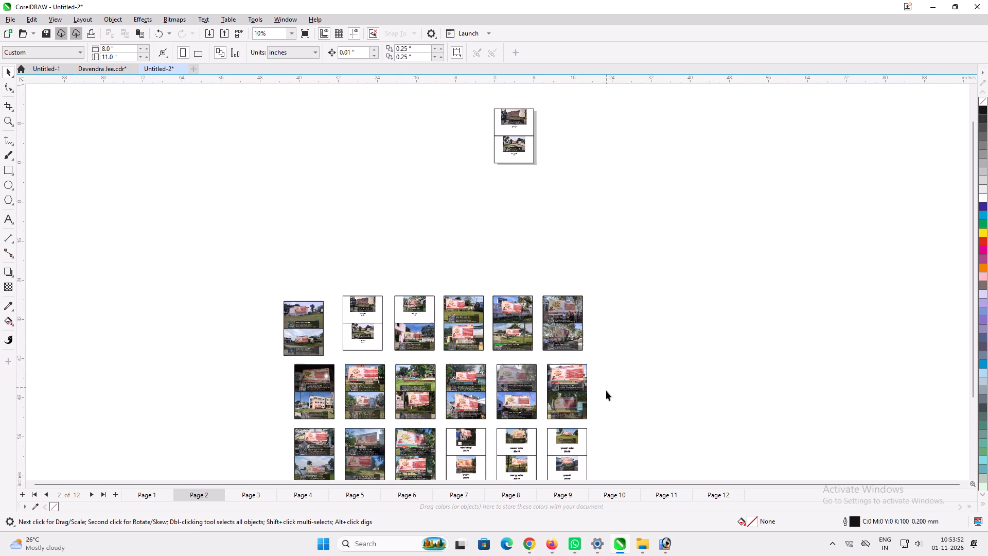
pyautogui.moveTo(604, 424); pyautogui.dragTo(540, 353)
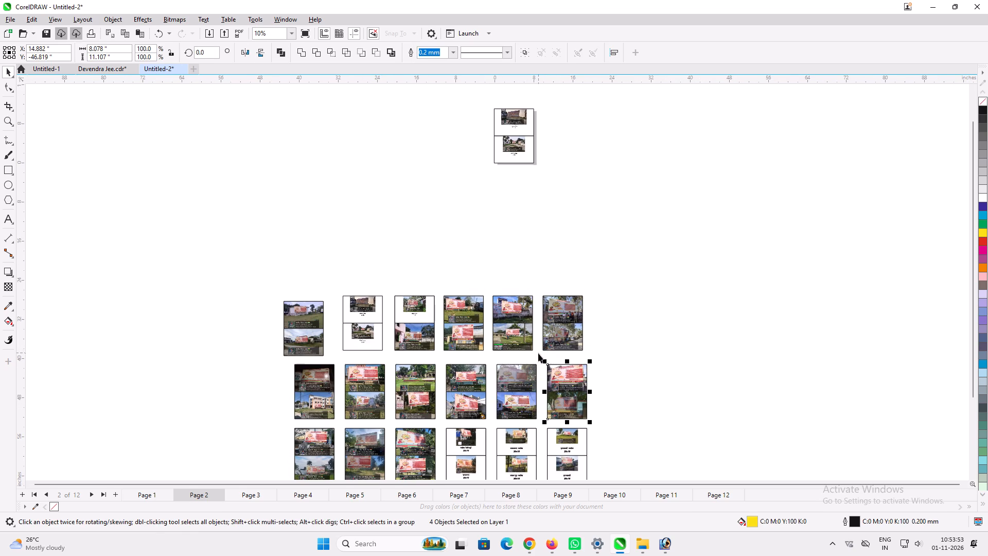
pyautogui.hotkey('ctrl', 'g')
pyautogui.hotkey('ctrl', 'c')
pyautogui.click(706, 493)
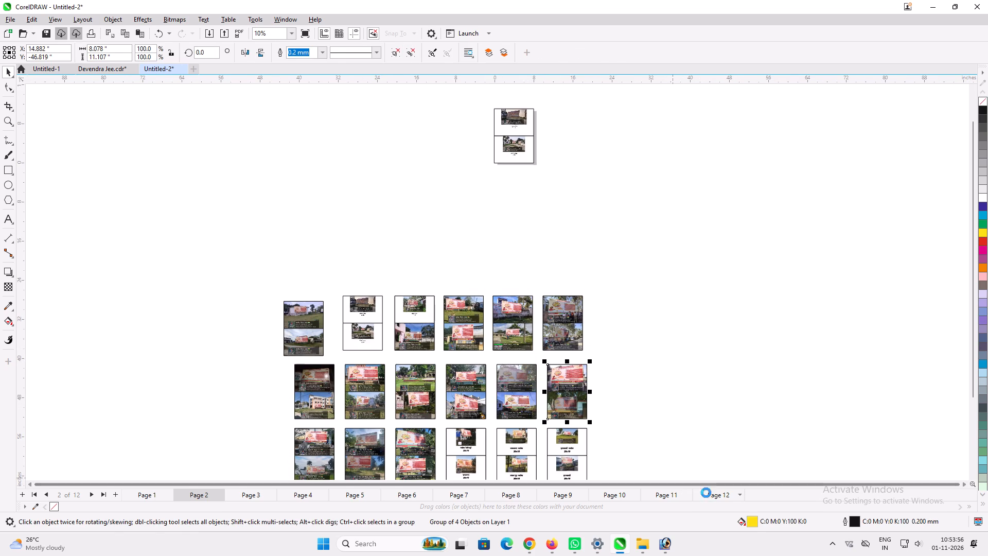
pyautogui.hotkey('ctrl', 'v')
pyautogui.press('p')
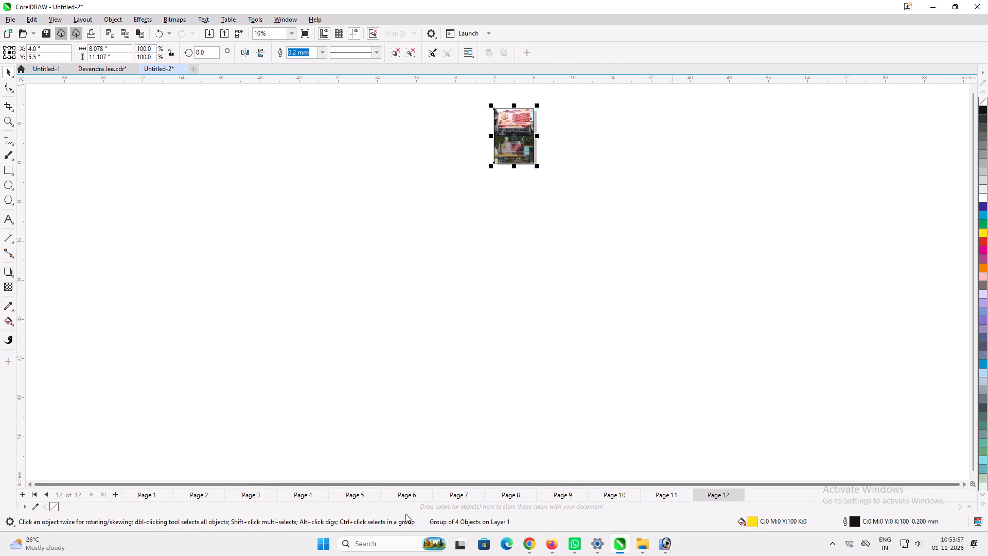
# Insert a page right after page 2 and place a grouped copy of the first sheet in page 2's third row centred on it.
pyautogui.click(201, 492)
pyautogui.scroll(-1, 350, 444)
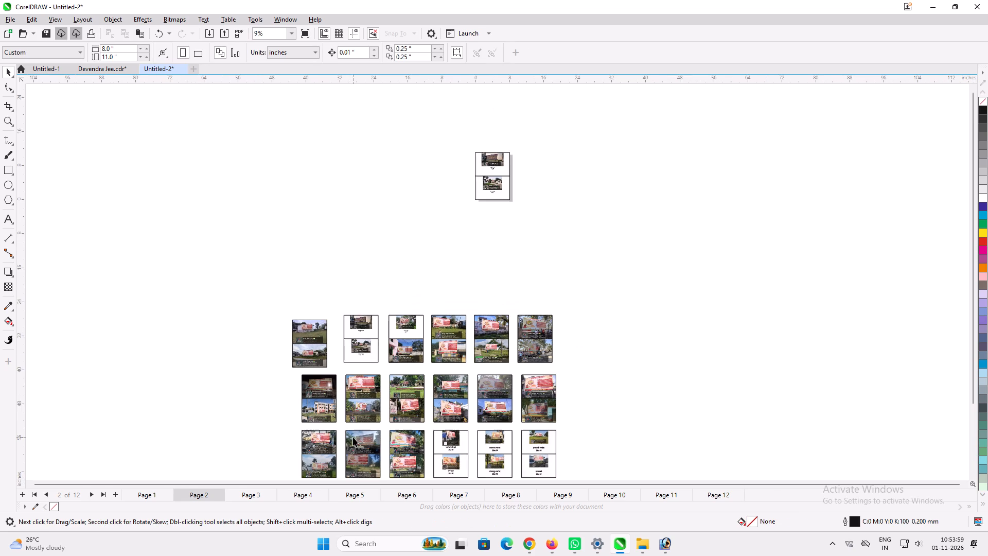
pyautogui.scroll(-6, 380, 407)
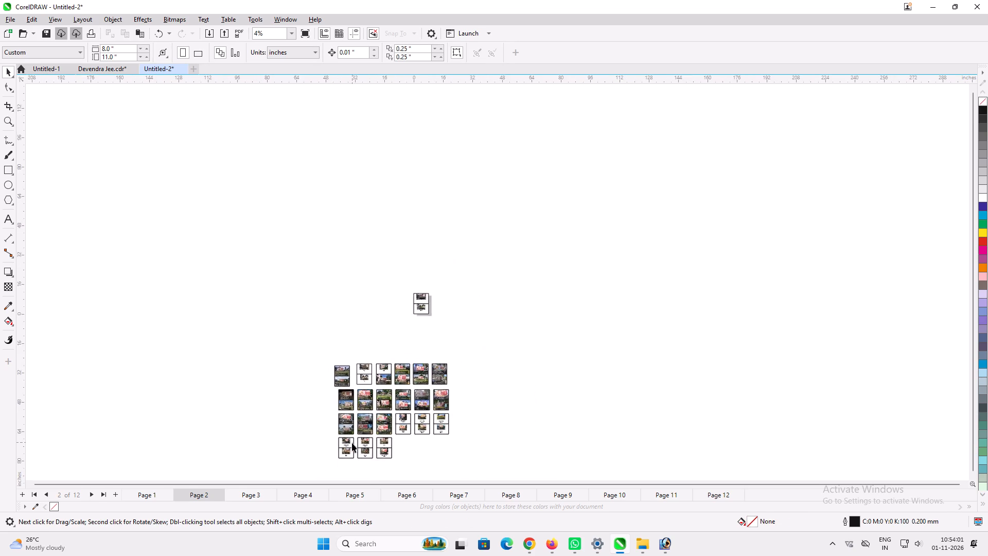
pyautogui.scroll(8, 352, 443)
pyautogui.moveTo(303, 349); pyautogui.dragTo(365, 426)
pyautogui.hotkey('ctrl', 'g')
pyautogui.hotkey('ctrl', 'c')
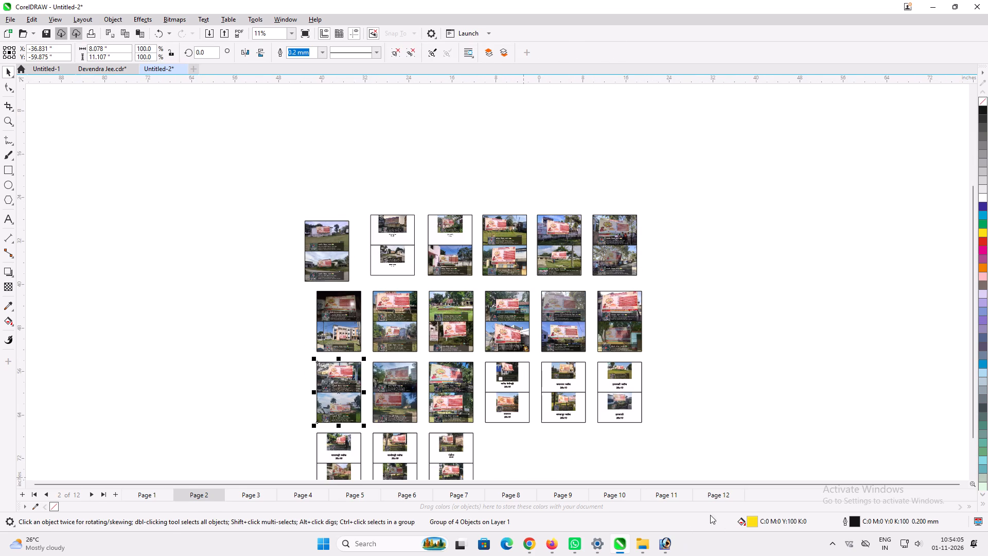
pyautogui.click(117, 492)
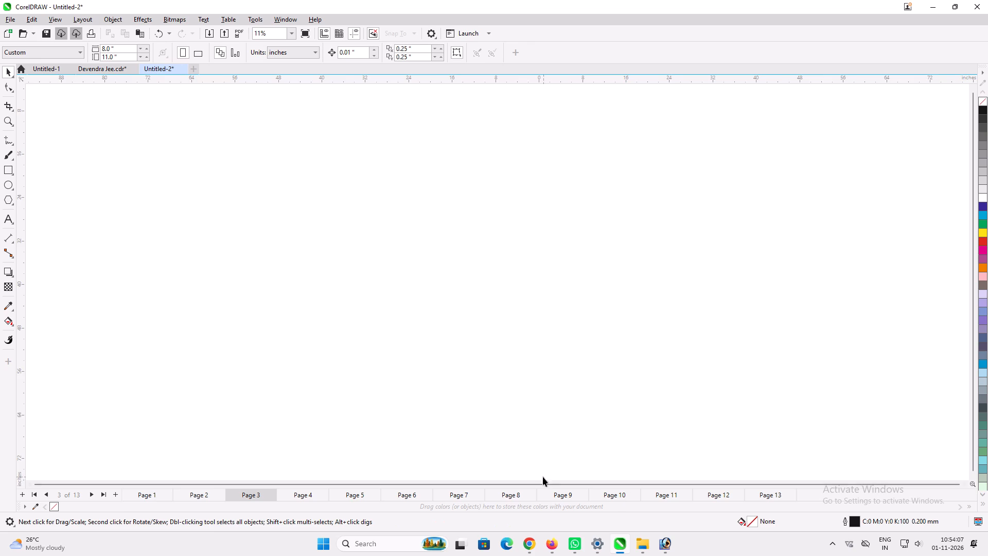
pyautogui.scroll(-9, 530, 465)
pyautogui.hotkey('ctrl', 'v')
pyautogui.press('p')
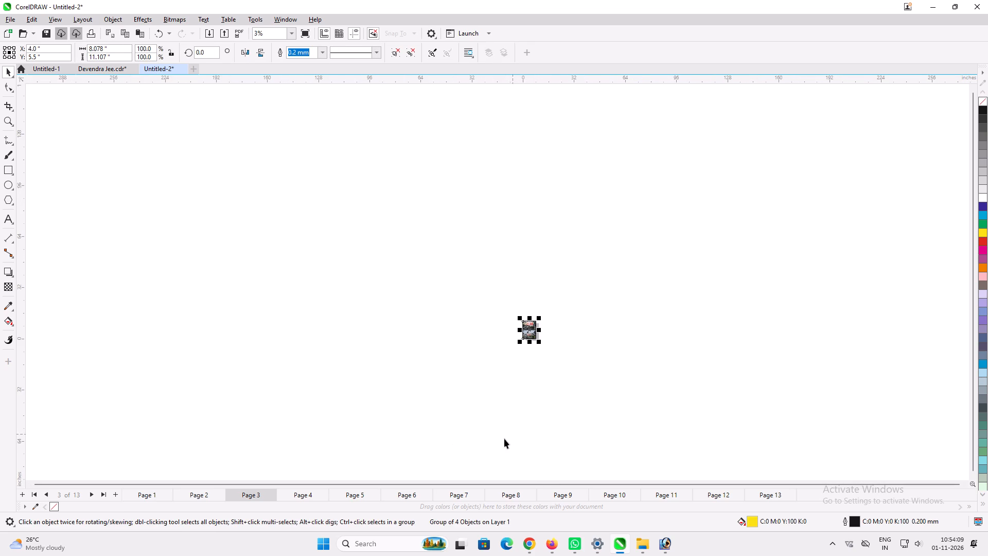
pyautogui.click(505, 441)
pyautogui.scroll(1, 764, 492)
# Insert another page right after page 2 and place a grouped copy of the second sheet in the third row centred on it.
pyautogui.click(202, 496)
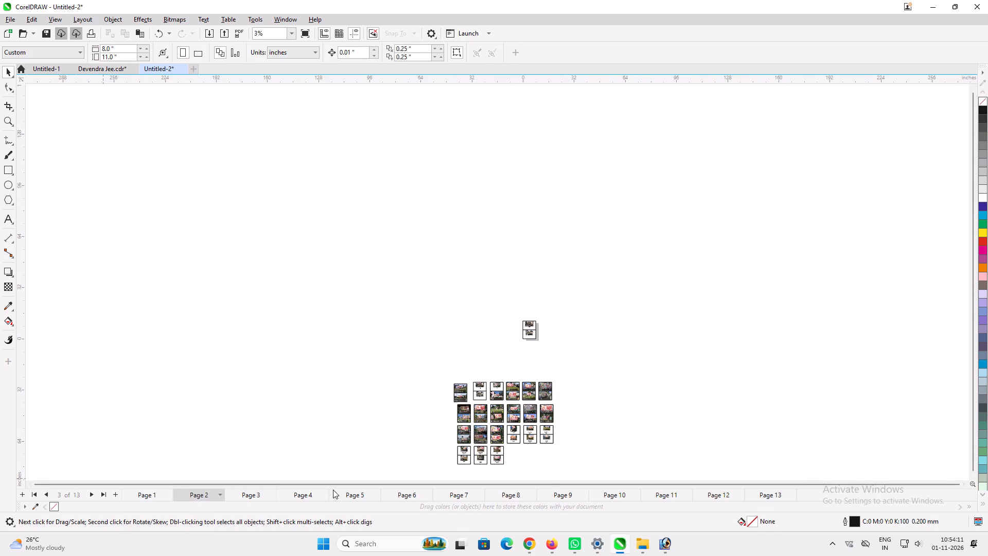
pyautogui.scroll(-1, 469, 423)
pyautogui.scroll(10, 478, 431)
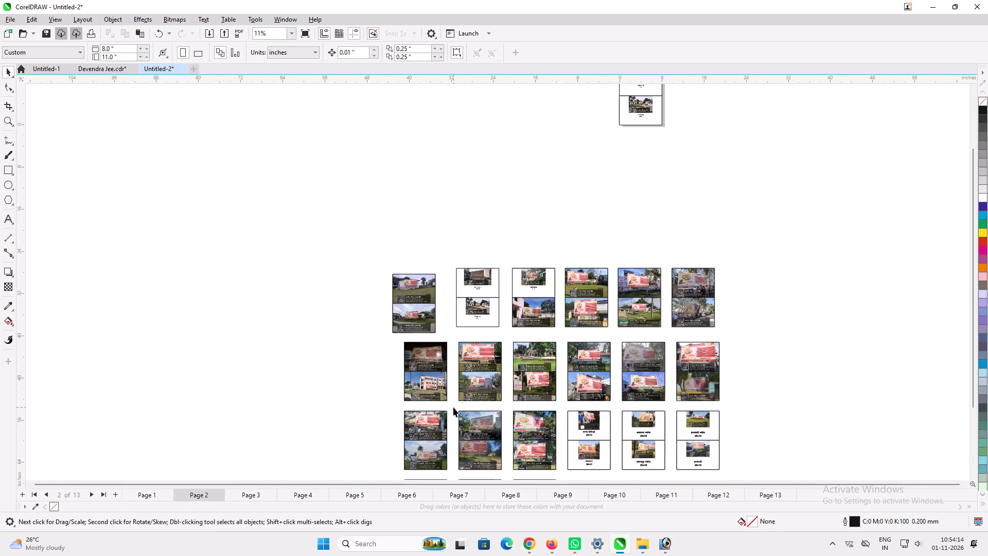
pyautogui.moveTo(453, 407); pyautogui.dragTo(506, 432)
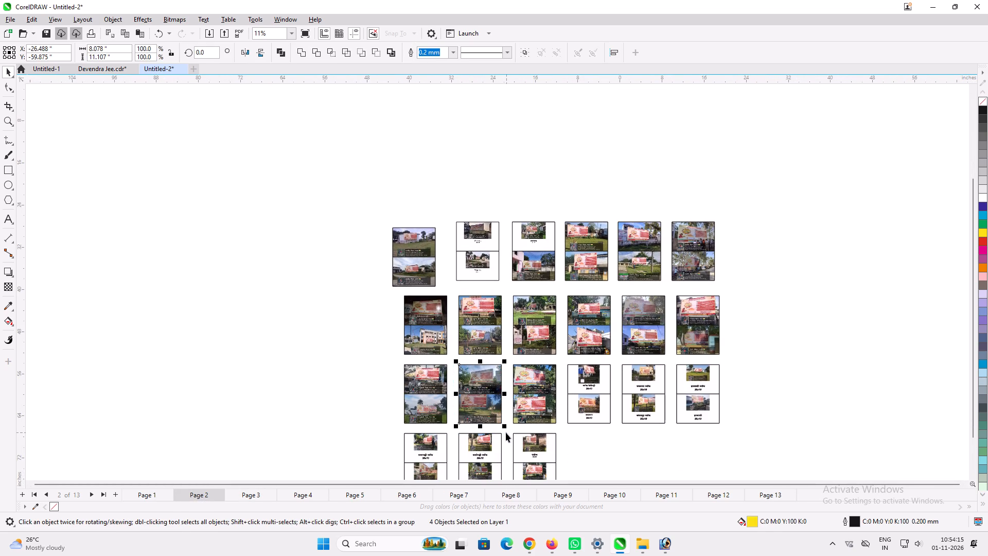
pyautogui.hotkey('ctrl', 'g')
pyautogui.hotkey('ctrl', 'c')
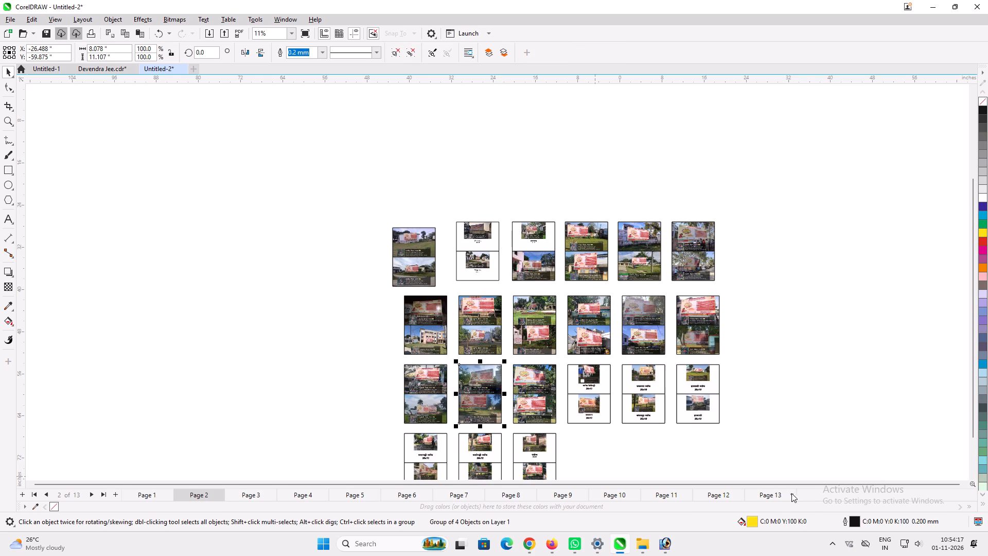
pyautogui.click(114, 494)
pyautogui.scroll(-12, 260, 466)
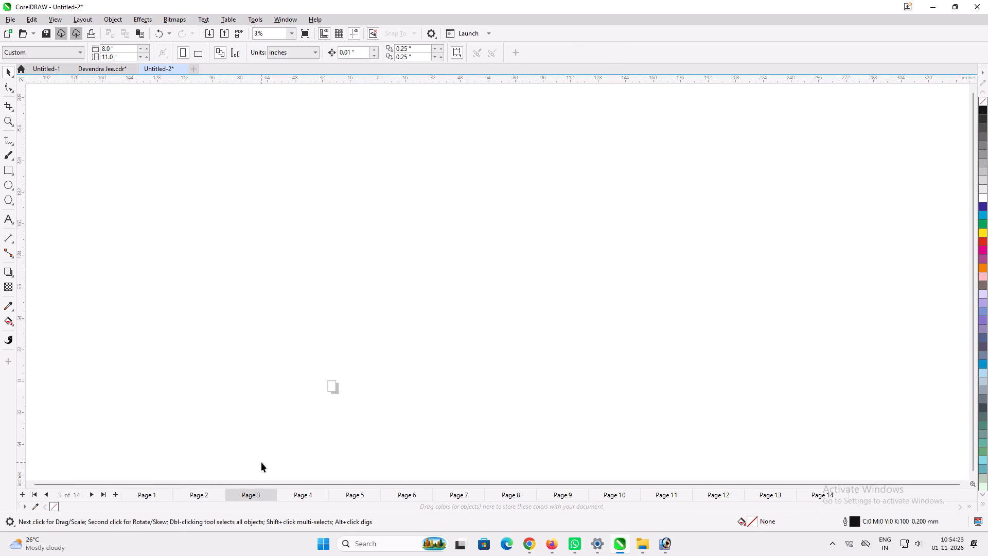
pyautogui.scroll(-3, 306, 409)
pyautogui.hotkey('ctrl', 'v')
pyautogui.scroll(2, 337, 407)
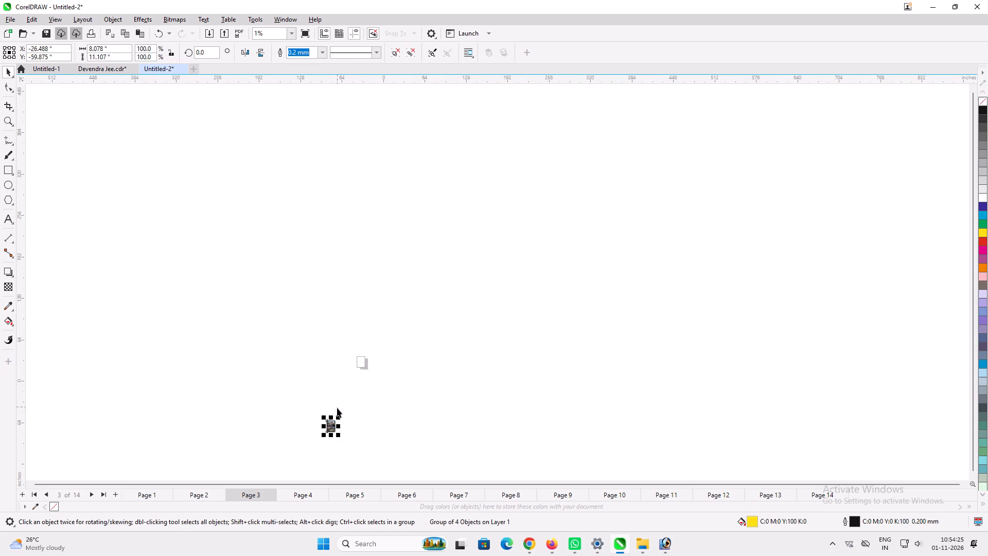
pyautogui.scroll(5, 337, 408)
pyautogui.hotkey('ctrl', 'g')
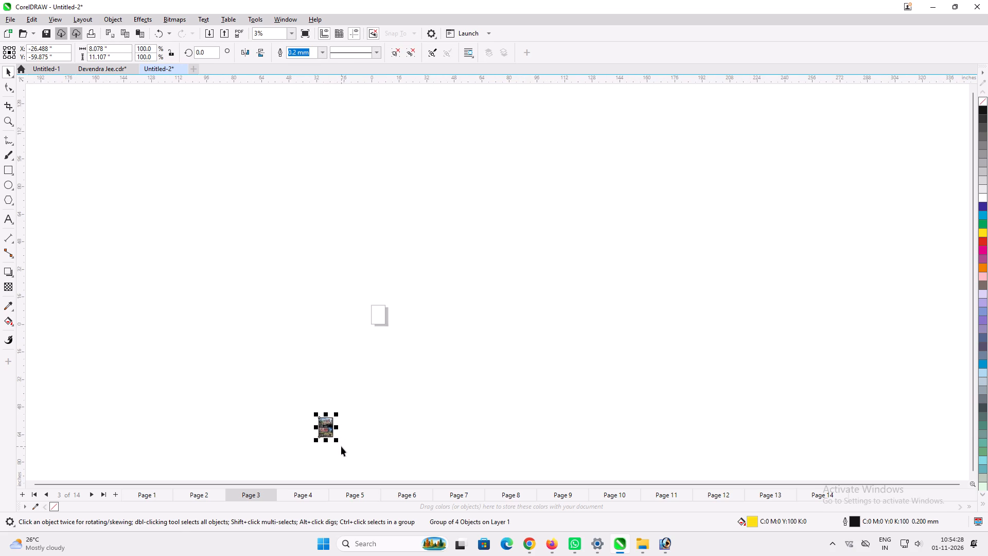
pyautogui.press('p')
pyautogui.click(364, 406)
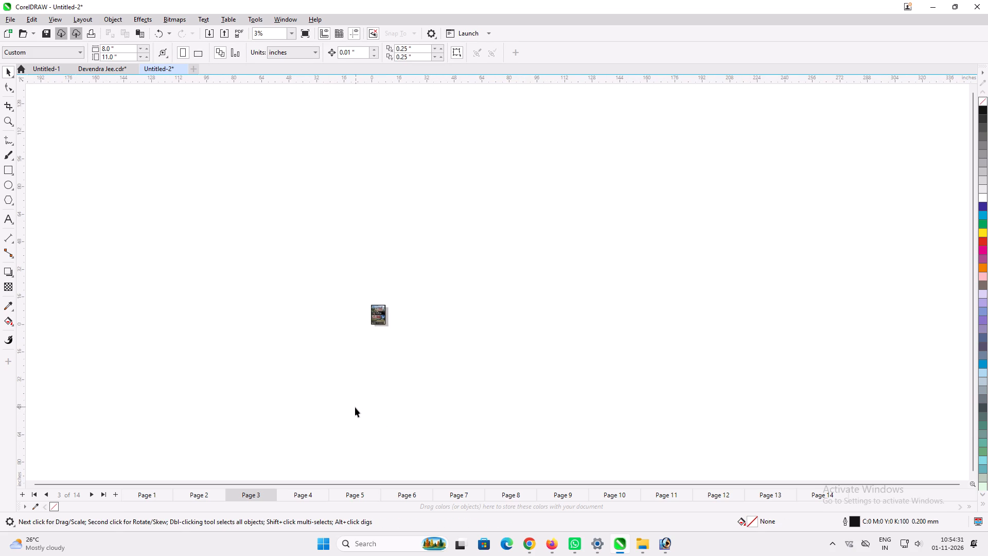
# Examine the sheet placed on the new page 3 and the sheets on pages 12, 13 and 14 at a readable size.
pyautogui.scroll(7, 364, 322)
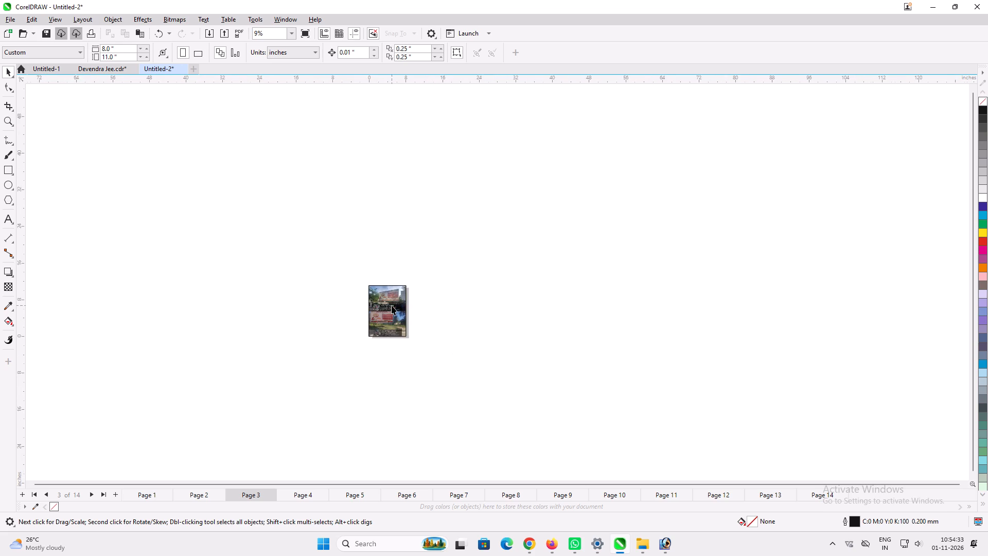
pyautogui.scroll(4, 392, 305)
pyautogui.scroll(13, 390, 348)
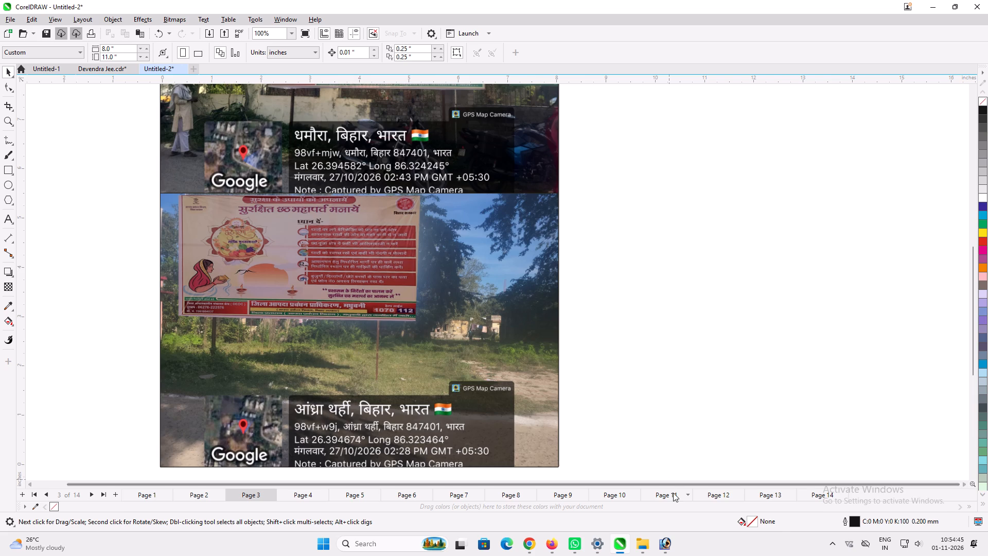
pyautogui.click(774, 496)
pyautogui.scroll(-2, 630, 363)
pyautogui.scroll(-4, 690, 407)
pyautogui.click(724, 495)
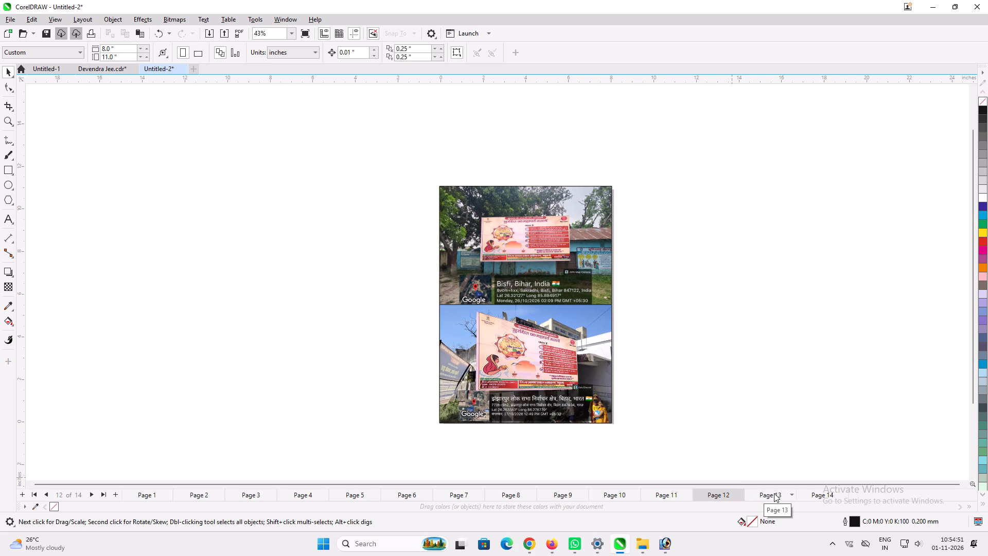
pyautogui.click(773, 493)
pyautogui.click(813, 495)
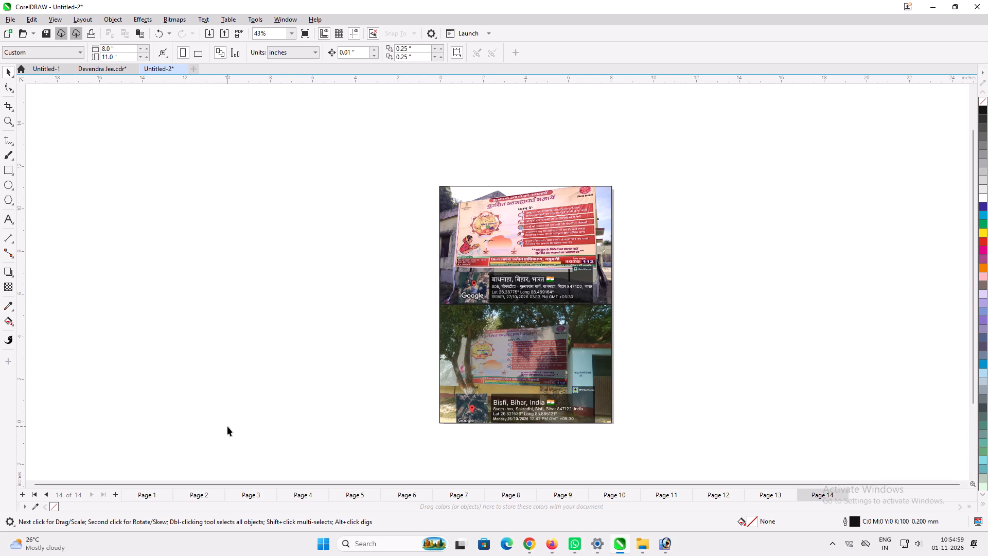
# Create a new single-page CMYK document, 72 × 42 inches, with the default custom settings.
pyautogui.click(108, 68)
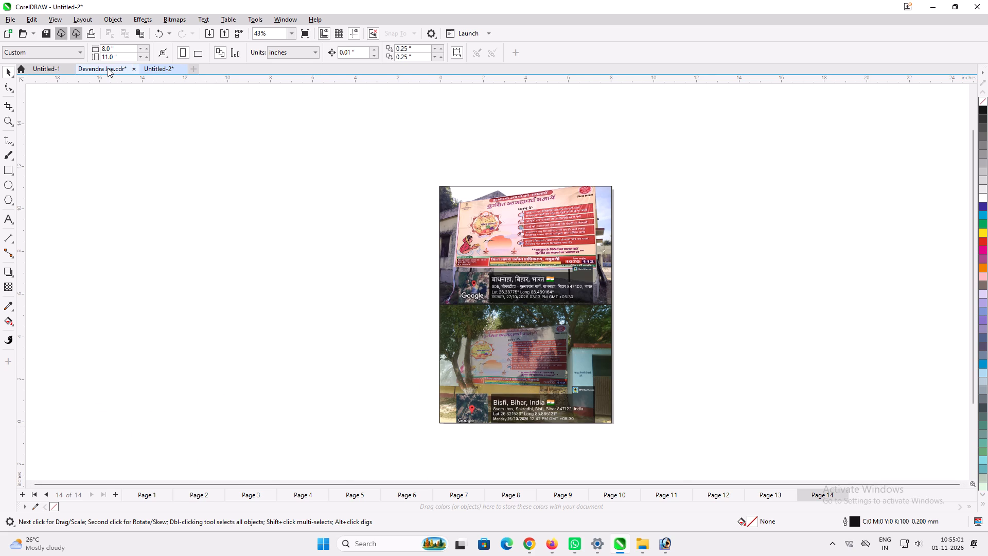
pyautogui.click(196, 67)
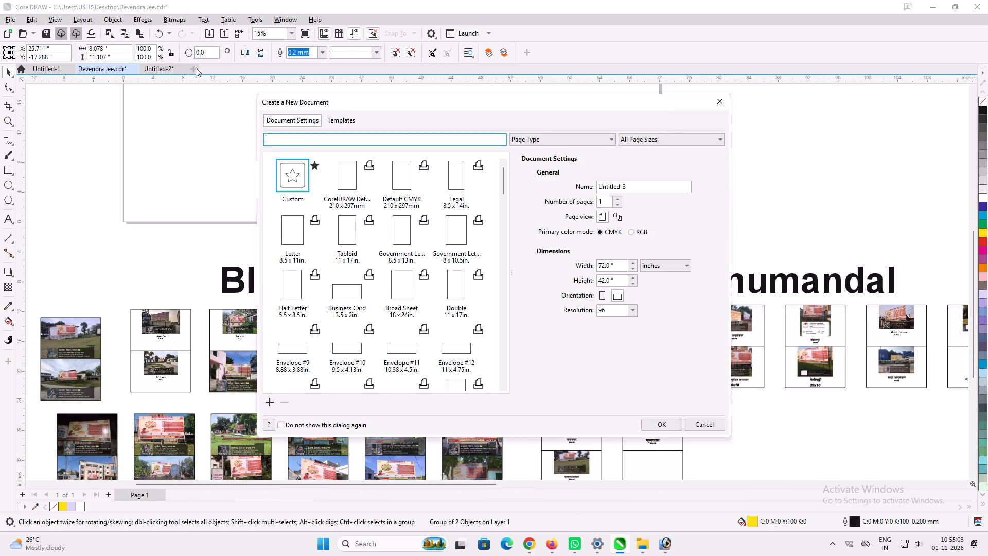
pyautogui.press('Return')
pyautogui.press('+')
pyautogui.scroll(-10, 303, 213)
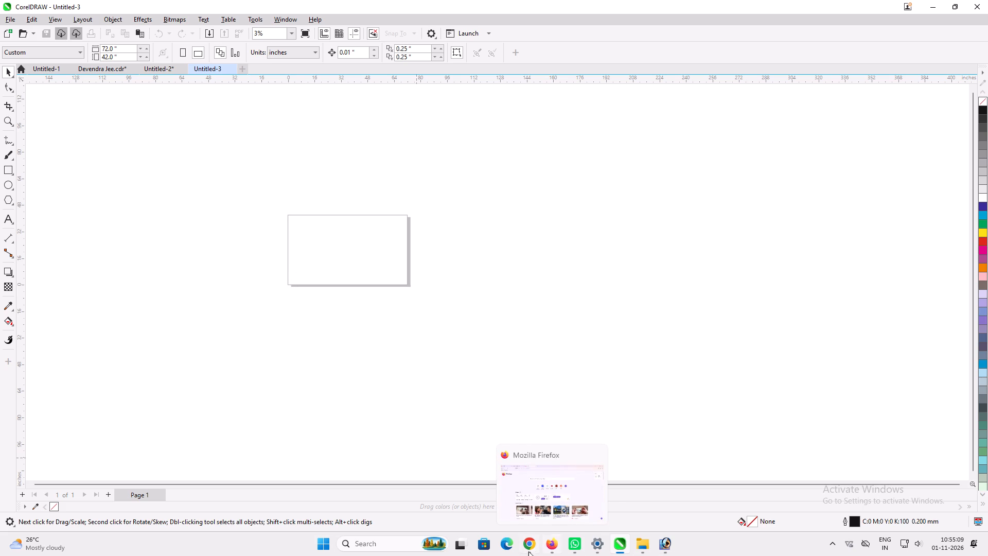
# In File Explorer, look through the 31.10.2026 and 29.10.2026 folders of october for the needed banner artwork.
pyautogui.click(646, 548)
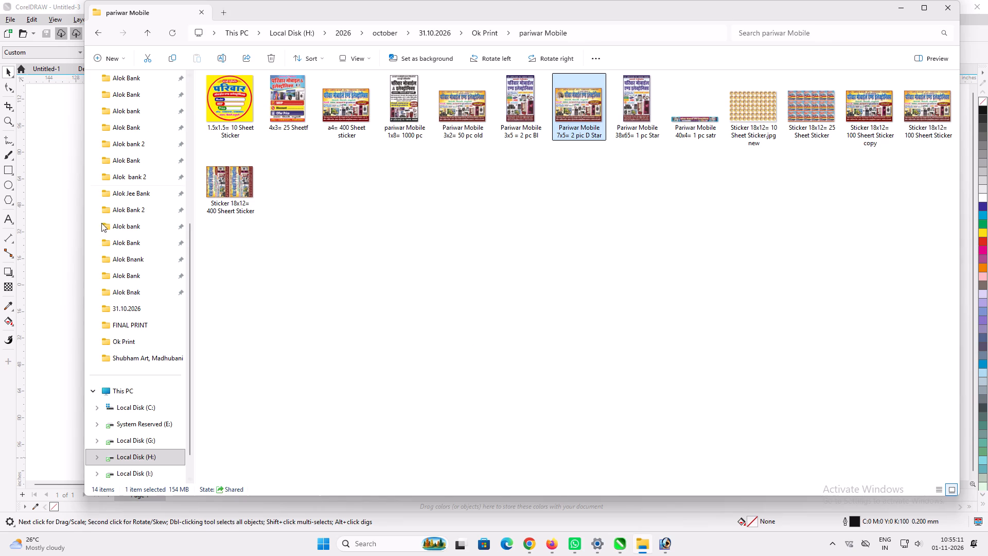
pyautogui.click(132, 313)
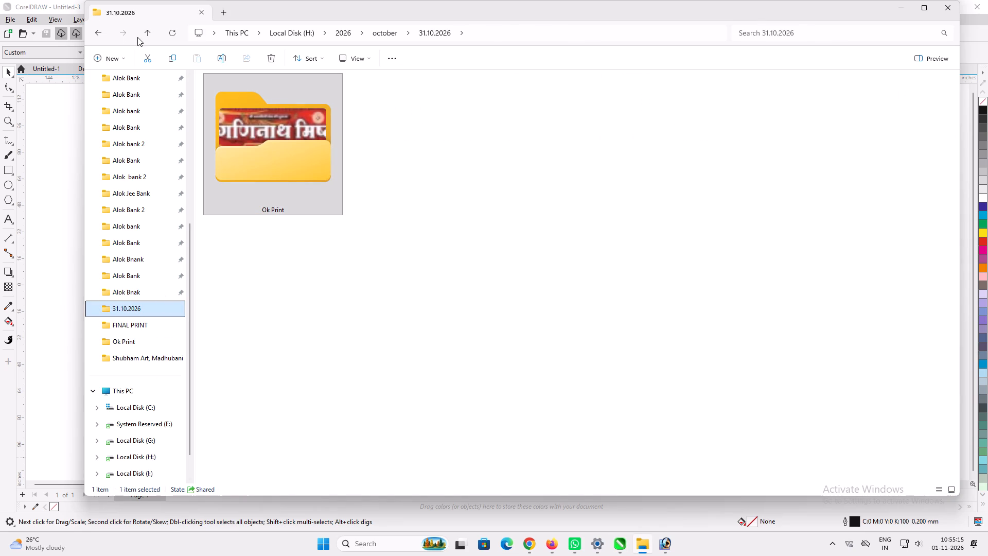
pyautogui.doubleClick(271, 126)
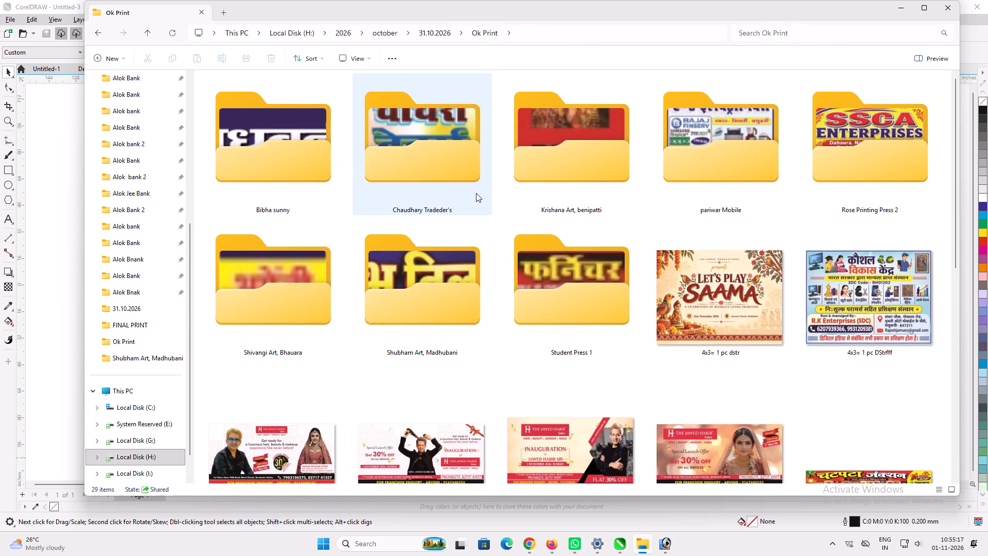
pyautogui.write('aw')
pyautogui.press('a')
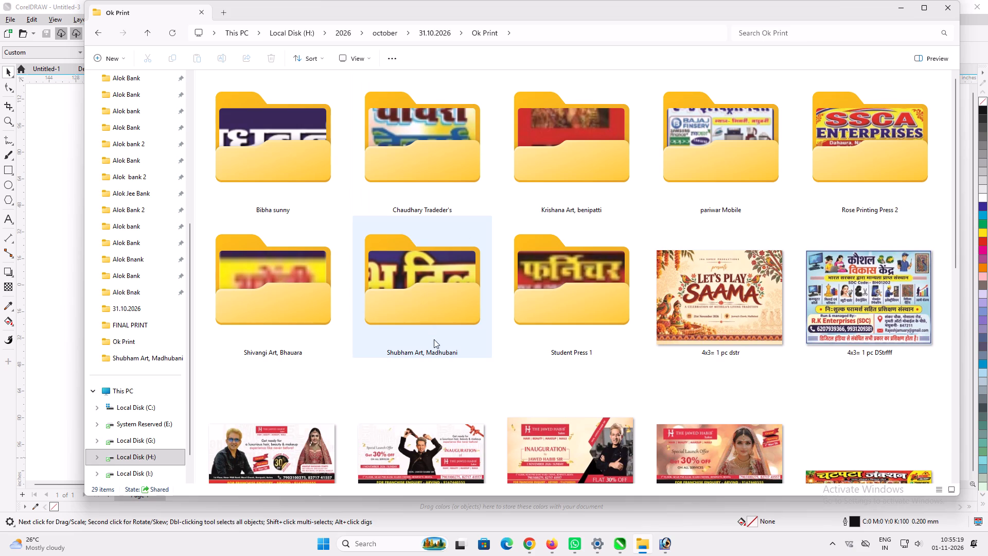
pyautogui.press('a')
pyautogui.press('a')
pyautogui.press('a')
pyautogui.scroll(-1, 462, 324)
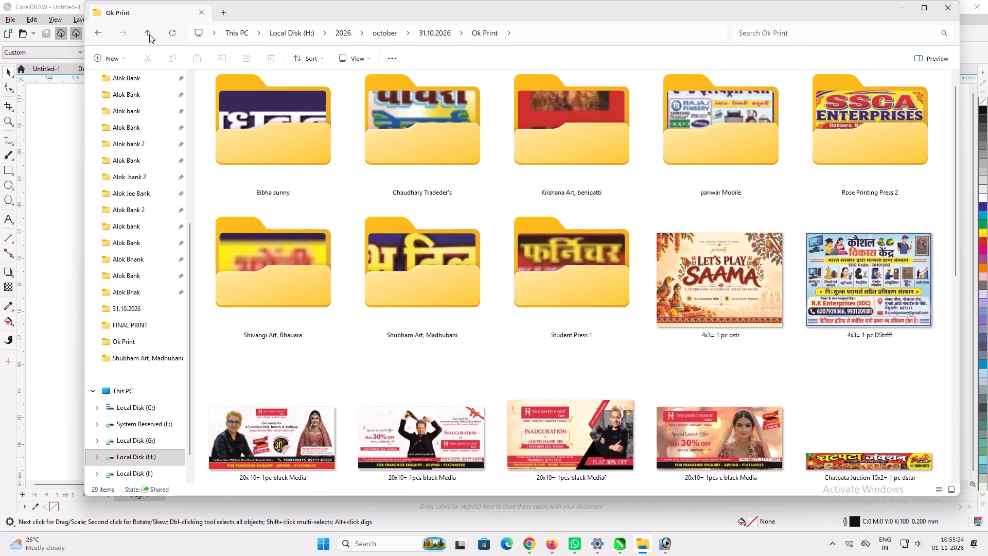
pyautogui.click(149, 34)
pyautogui.click(149, 34)
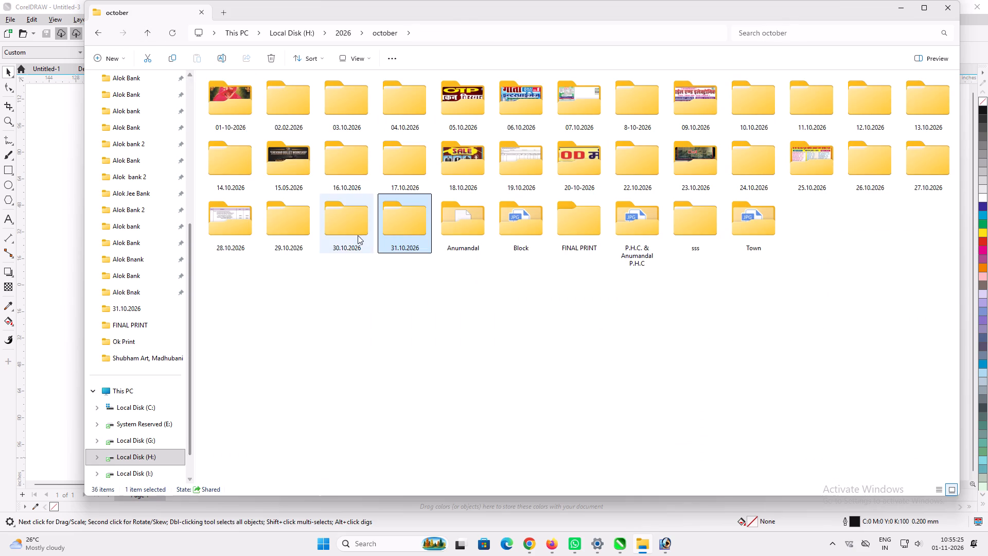
pyautogui.doubleClick(283, 240)
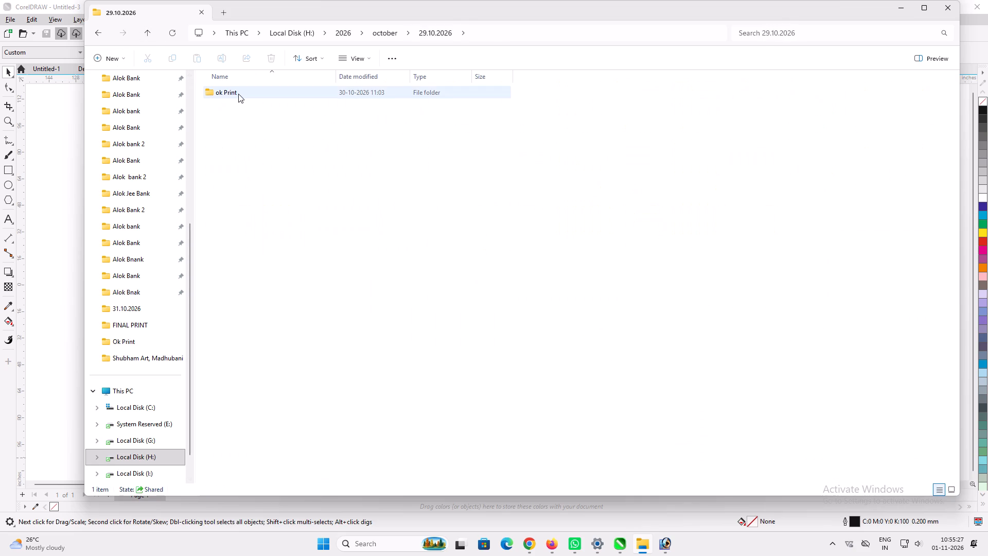
pyautogui.click(142, 30)
# Open the Awpl folder inside 30.10.2026's ok Print folder and show its files as extra large icons.
pyautogui.doubleClick(349, 232)
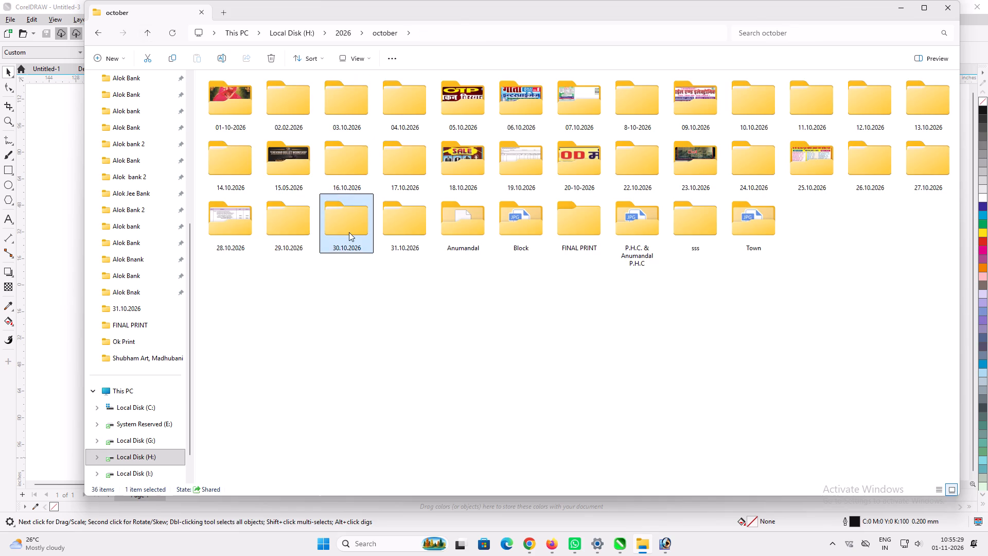
pyautogui.doubleClick(278, 99)
pyautogui.doubleClick(276, 95)
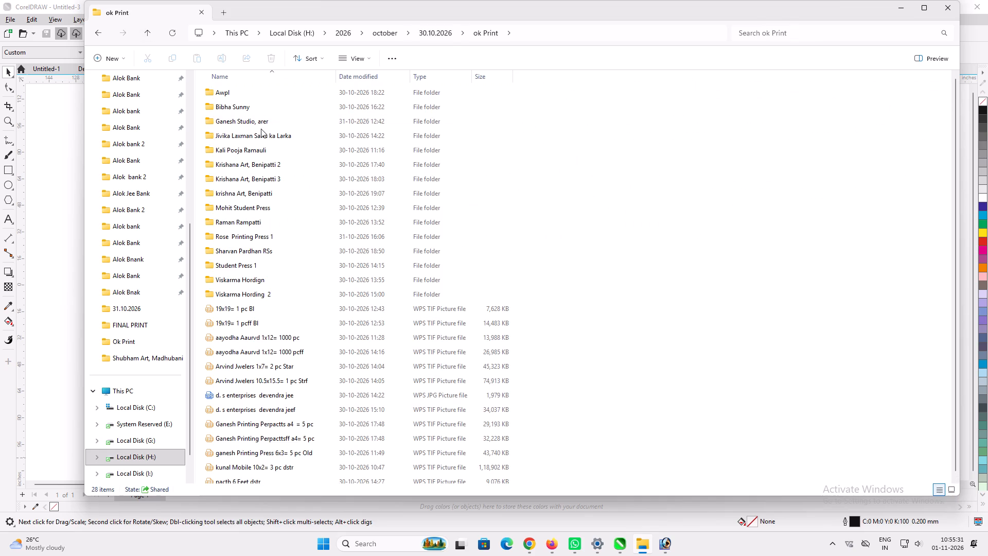
pyautogui.doubleClick(242, 88)
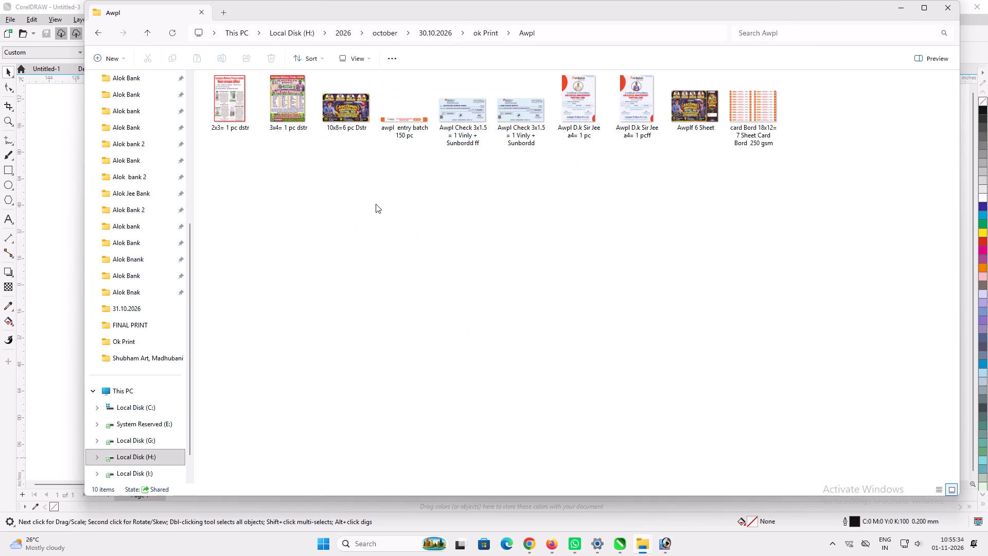
pyautogui.rightClick(399, 204)
pyautogui.click(417, 213)
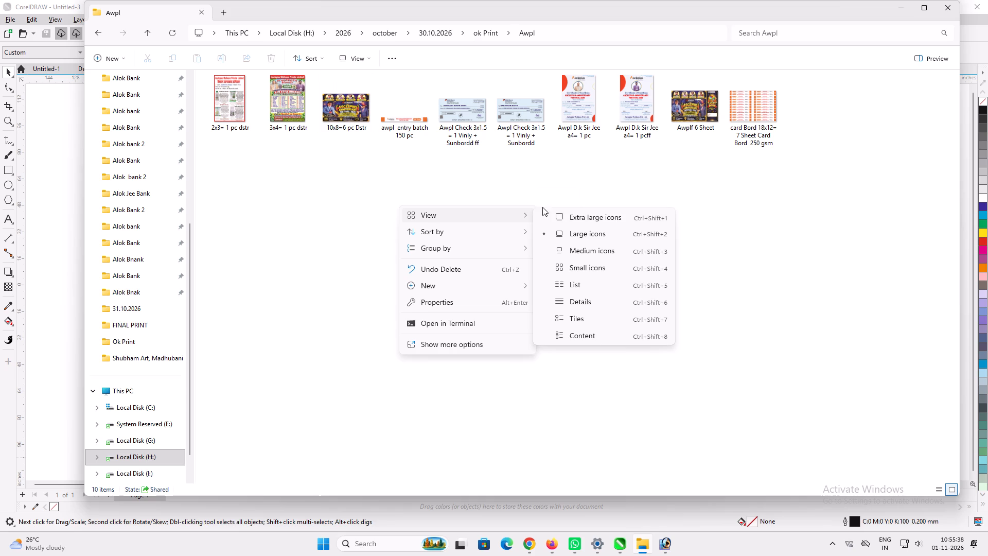
pyautogui.click(557, 214)
# Rename the Asclepius festival banner file 10x8=6 pc Dstr as 10x8=pc Dstr.
pyautogui.click(571, 194)
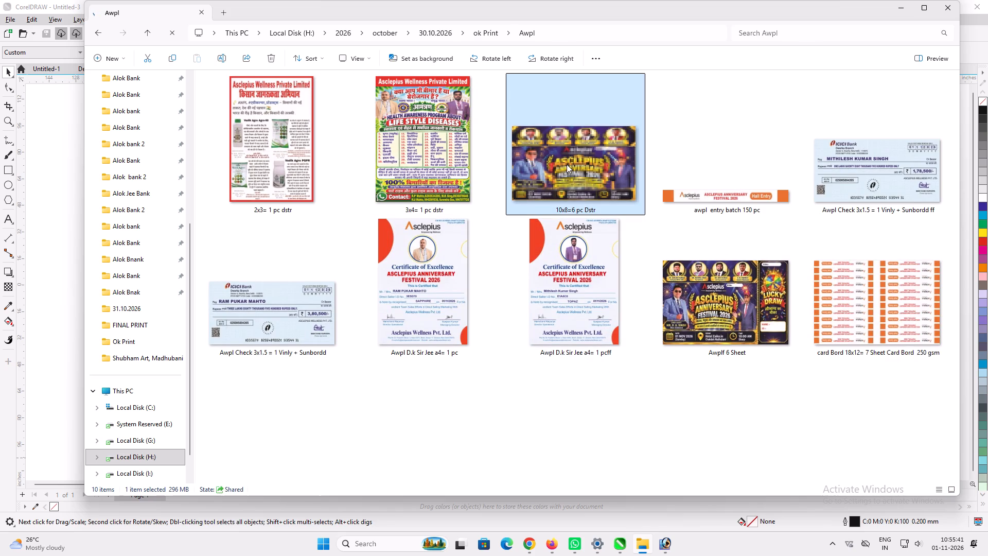
pyautogui.click(568, 193)
pyautogui.rightClick(569, 196)
pyautogui.rightClick(569, 204)
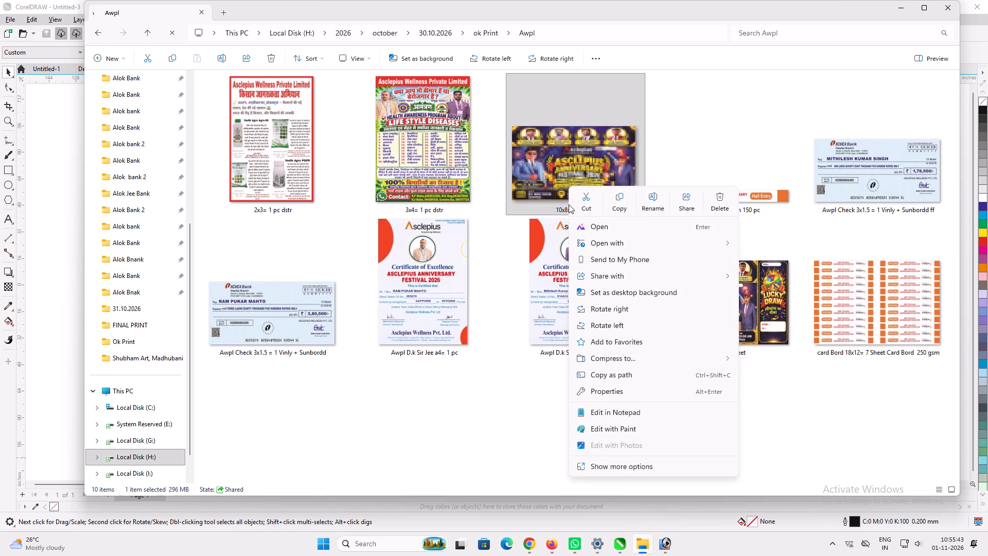
pyautogui.click(655, 206)
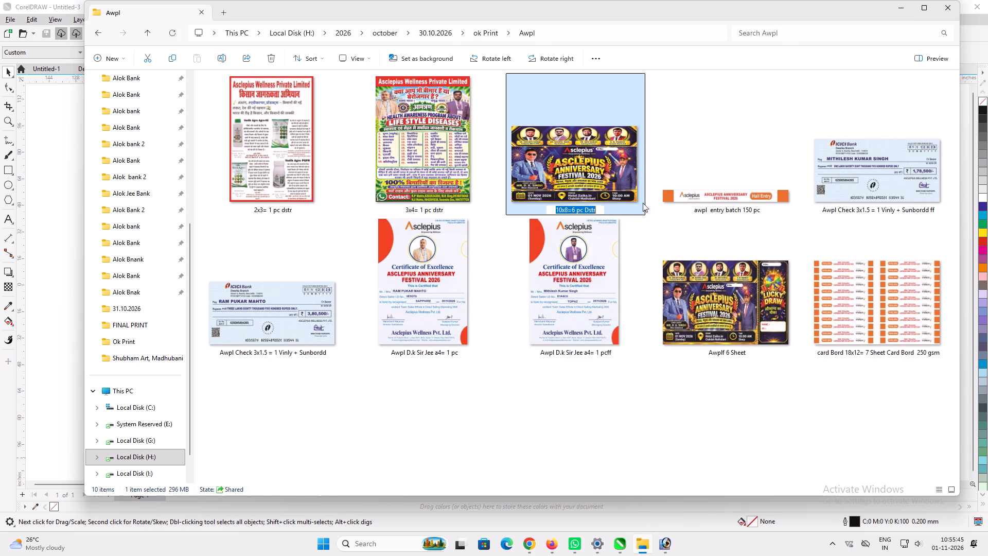
pyautogui.click(577, 211)
pyautogui.press('BackSpace')
pyautogui.press('BackSpace')
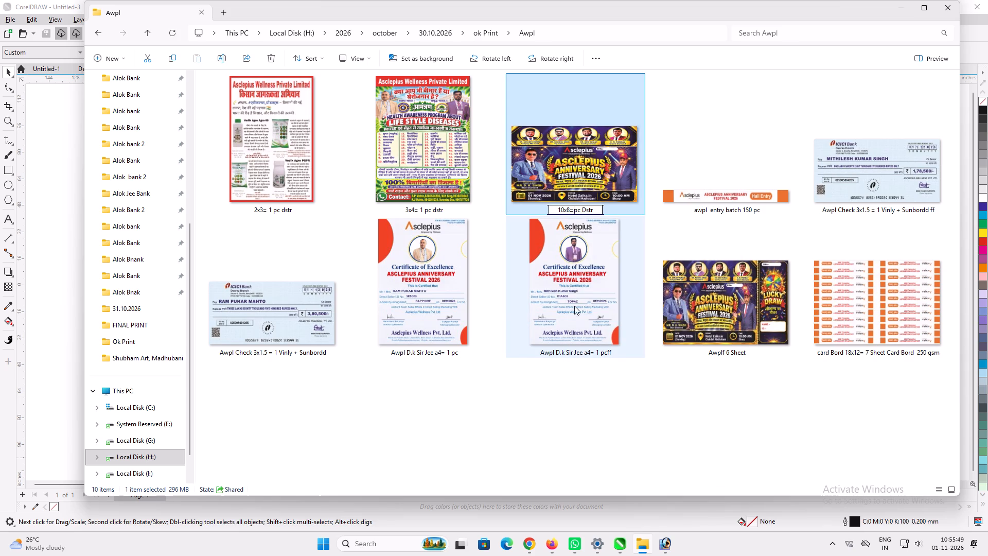
pyautogui.click(604, 395)
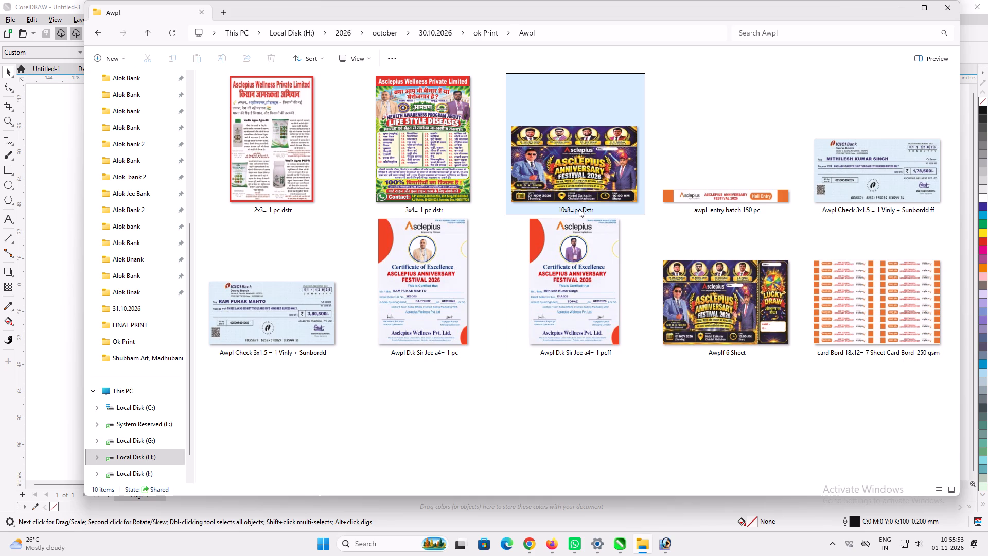
# Move the renamed banner file into the 01.11.2026 folder through Photoshop's Open dialog and open it there.
pyautogui.moveTo(570, 165); pyautogui.dragTo(694, 366)
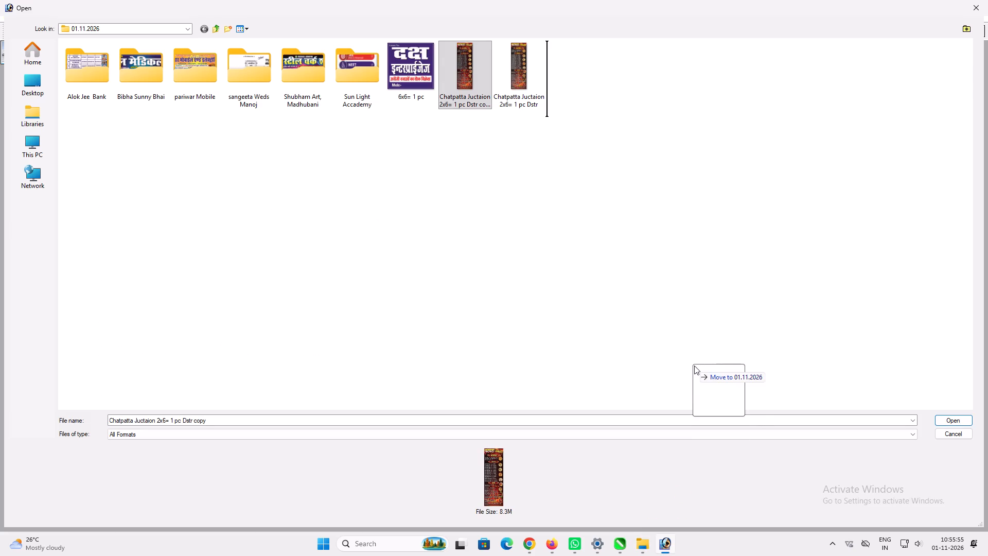
pyautogui.moveTo(694, 366); pyautogui.dragTo(695, 378)
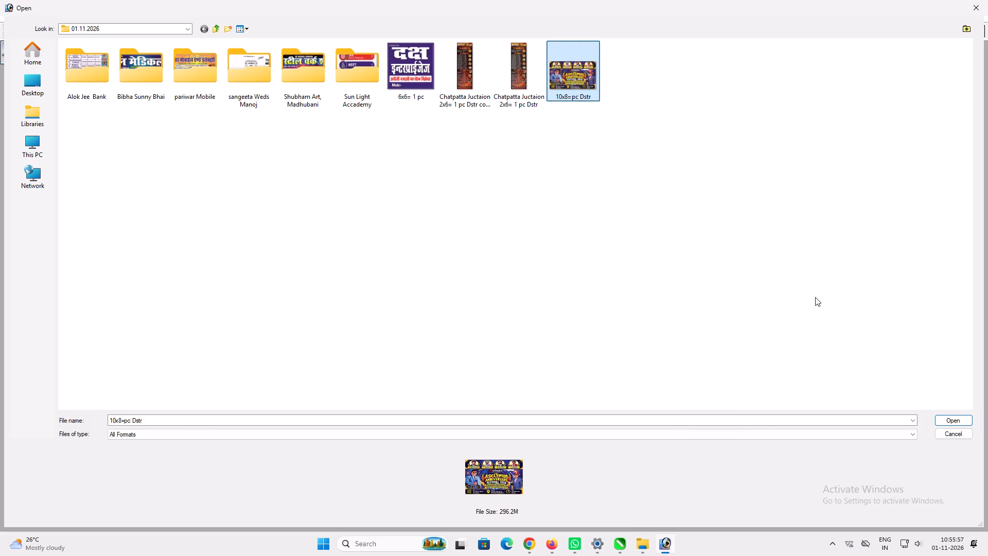
pyautogui.press('Return')
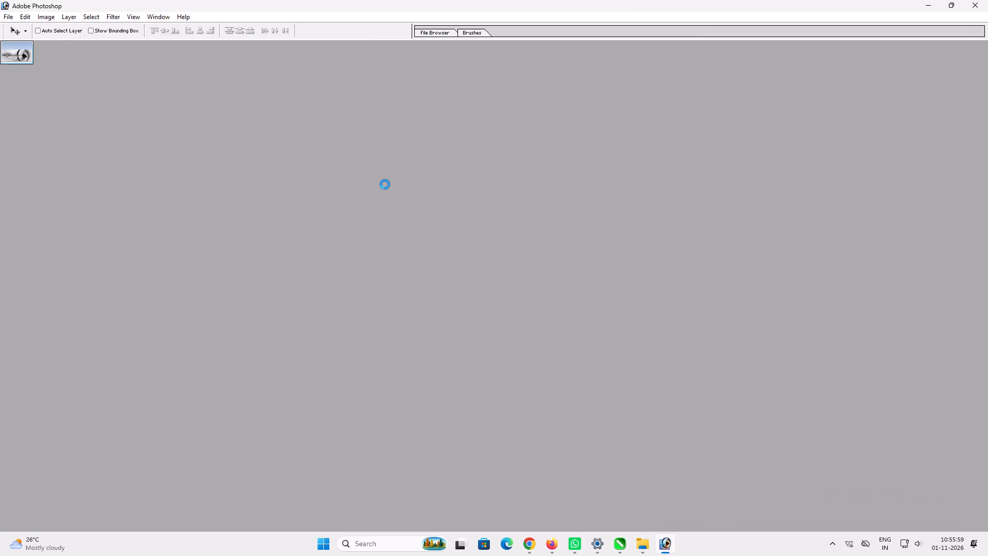
# Check the banner's pixel dimensions, document size and resolution in Image Size.
pyautogui.hotkey('alt', 'i')
pyautogui.hotkey('alt', 'i')
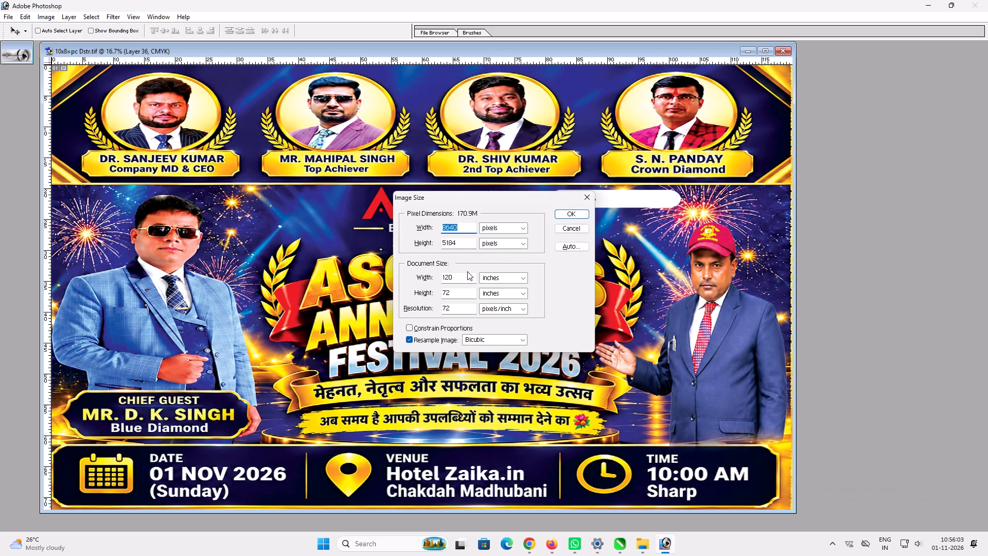
pyautogui.press('Return')
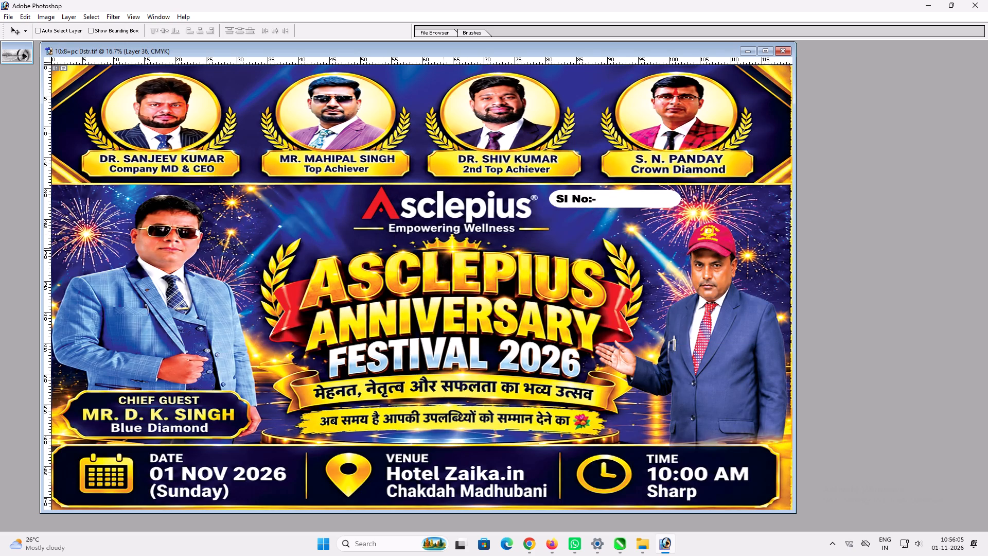
# Show the banner in full-screen mode and capture a screenshot cropped to the whole banner.
pyautogui.press('f')
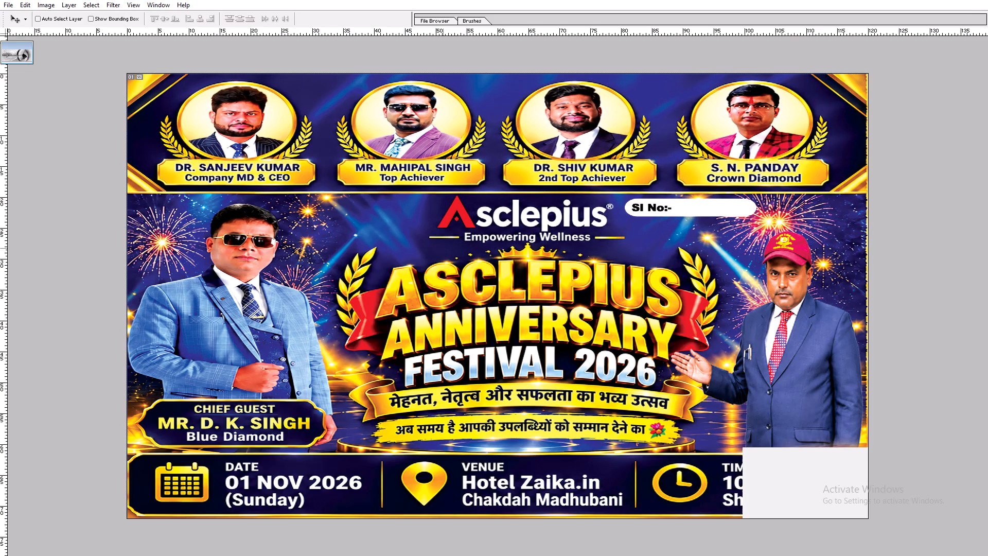
pyautogui.press('Print')
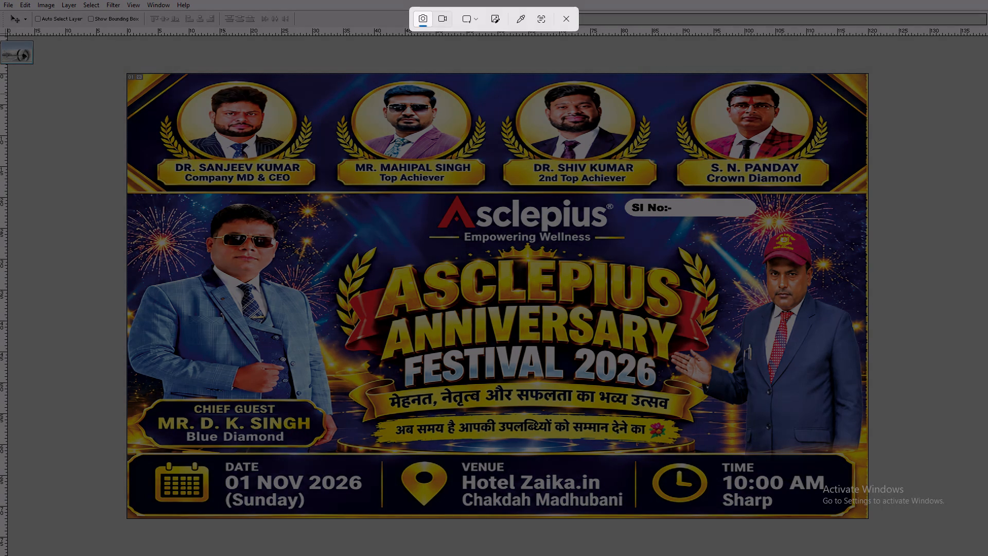
pyautogui.moveTo(126, 72); pyautogui.dragTo(871, 519)
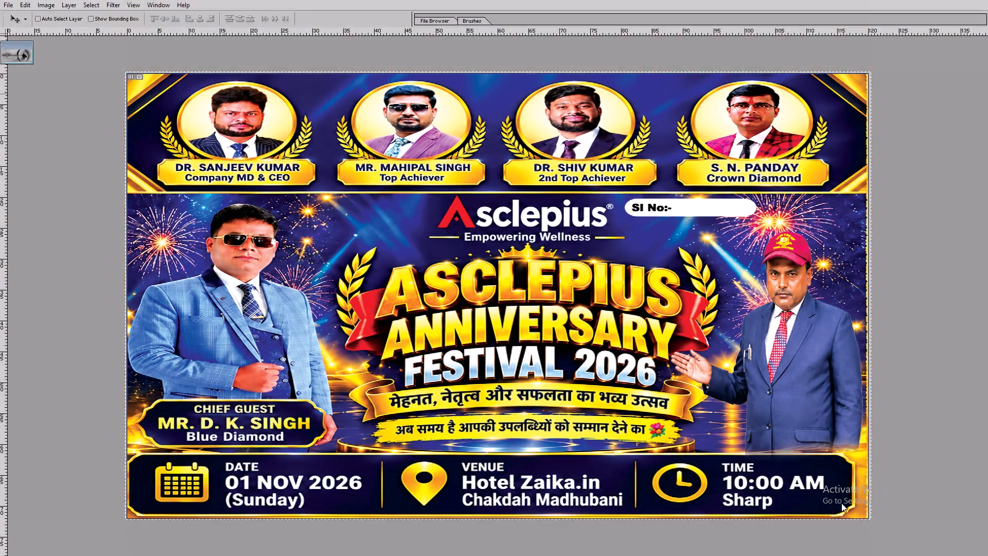
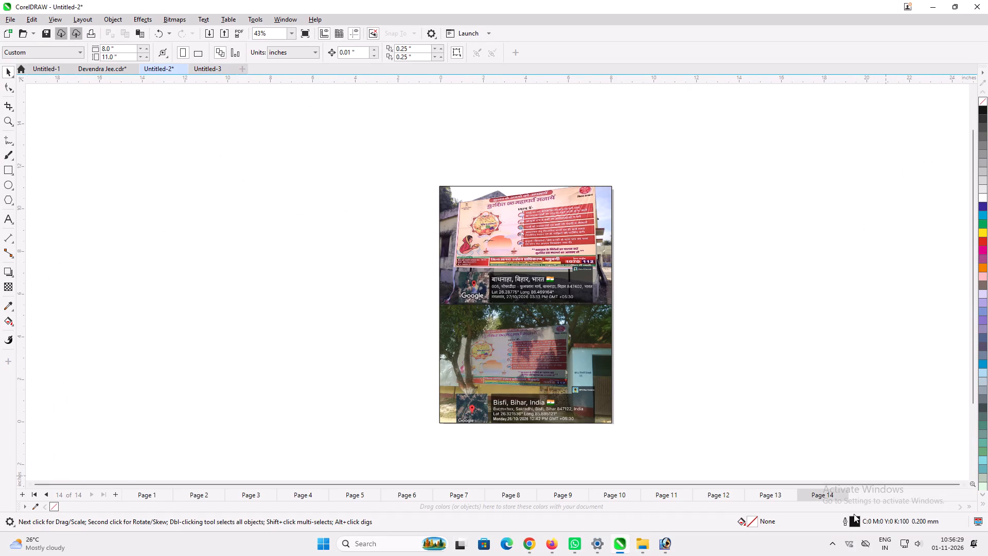
# Compare the photo sheets on pages 1, 2 and 14 with the sheets arranged below page 2.
pyautogui.click(827, 495)
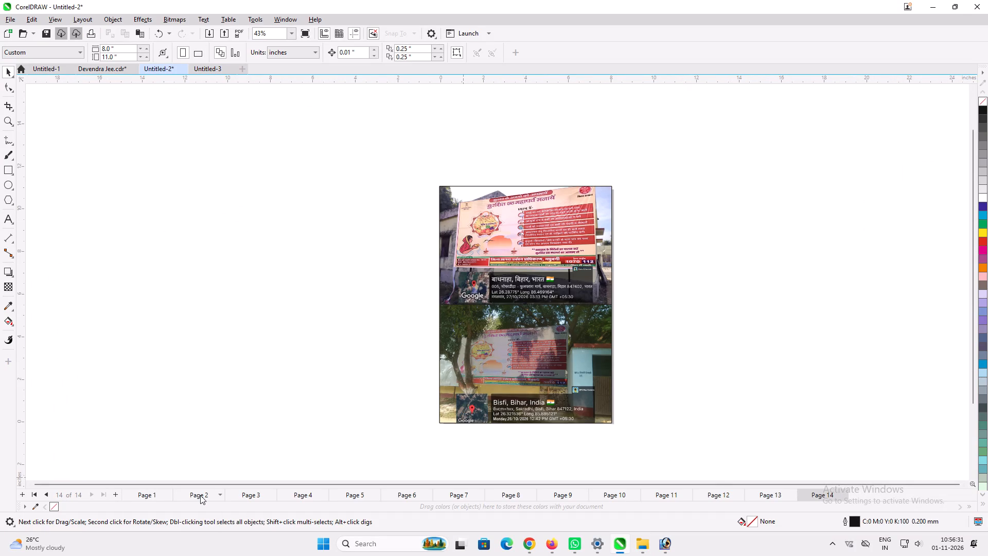
pyautogui.click(200, 495)
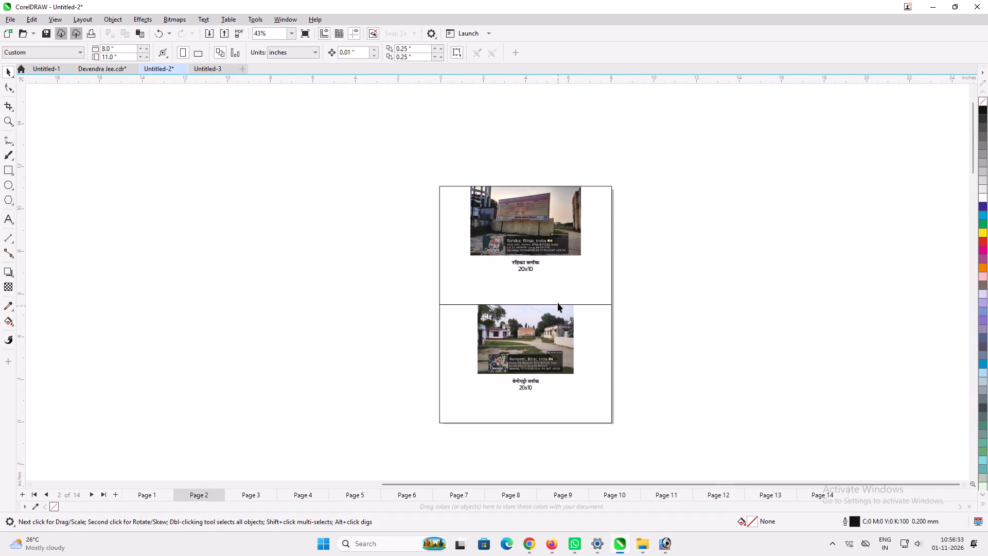
pyautogui.scroll(-16, 558, 302)
pyautogui.scroll(6, 559, 448)
pyautogui.scroll(-6, 568, 315)
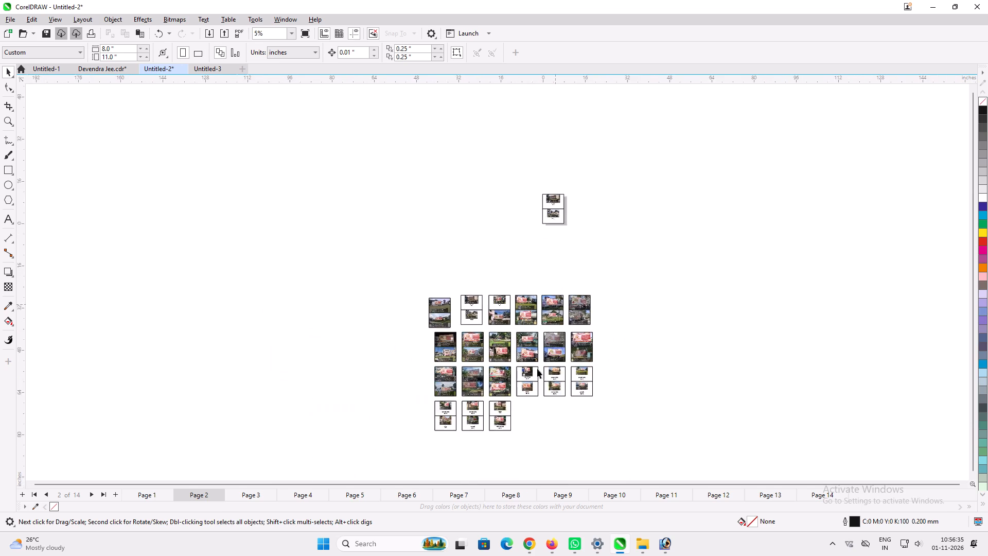
pyautogui.scroll(4, 486, 428)
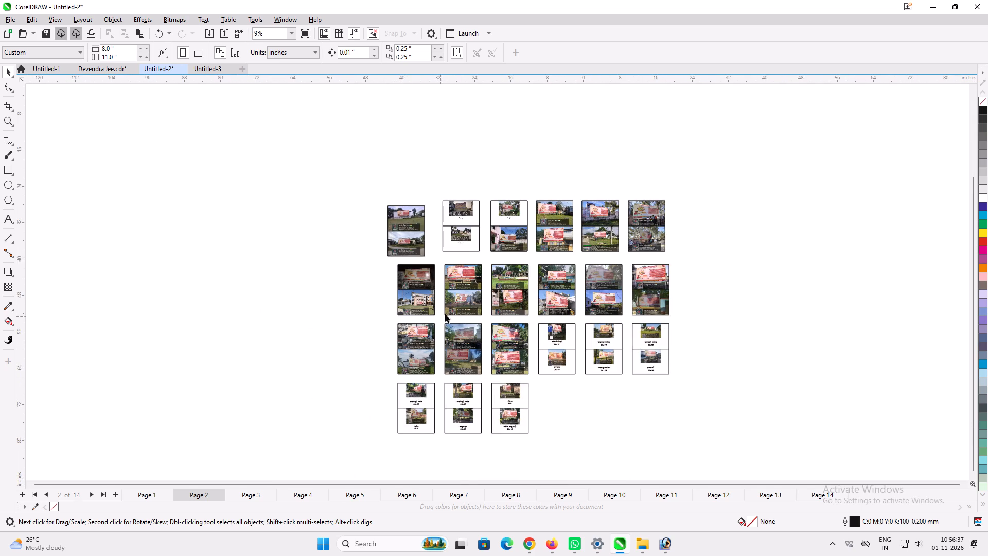
pyautogui.click(815, 492)
pyautogui.scroll(-5, 730, 415)
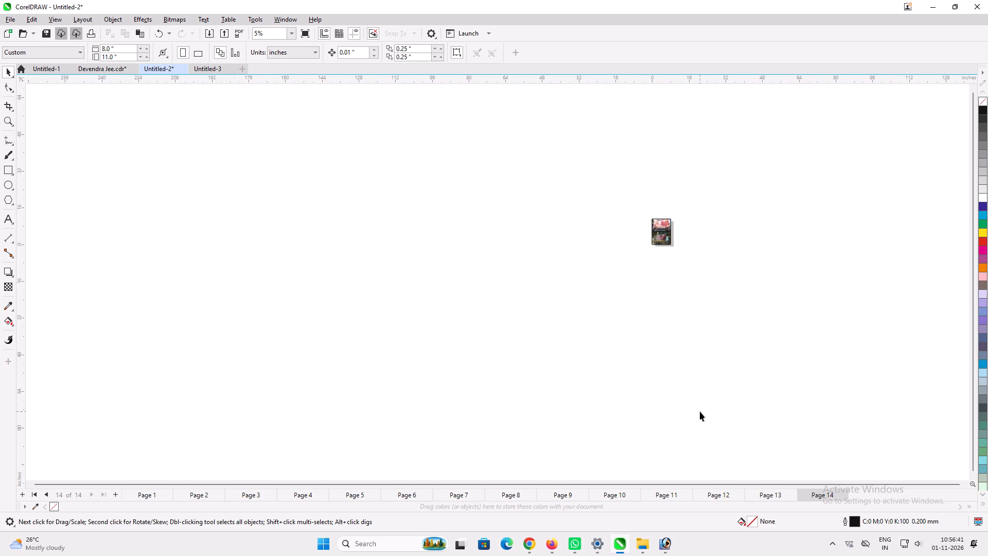
pyautogui.scroll(3, 701, 252)
pyautogui.scroll(9, 632, 189)
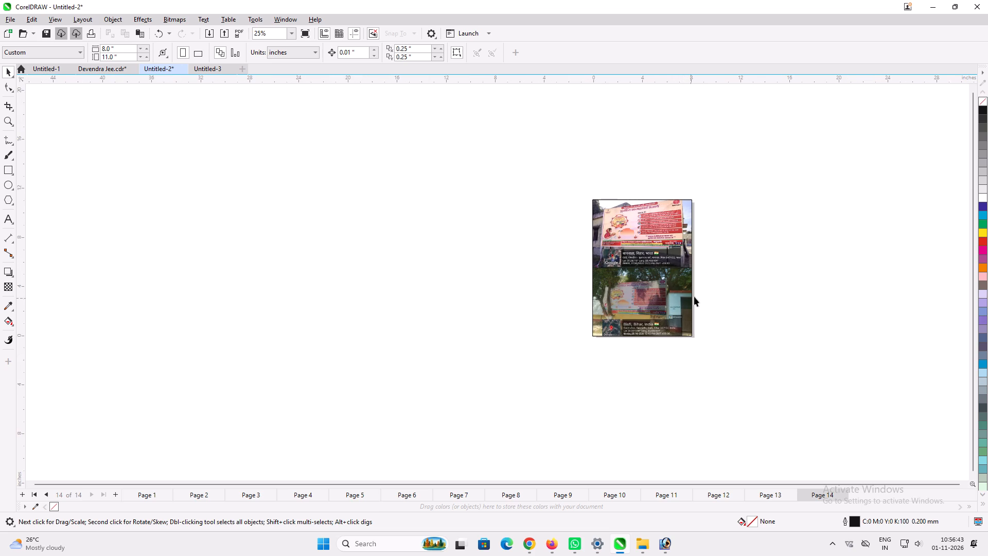
pyautogui.click(147, 491)
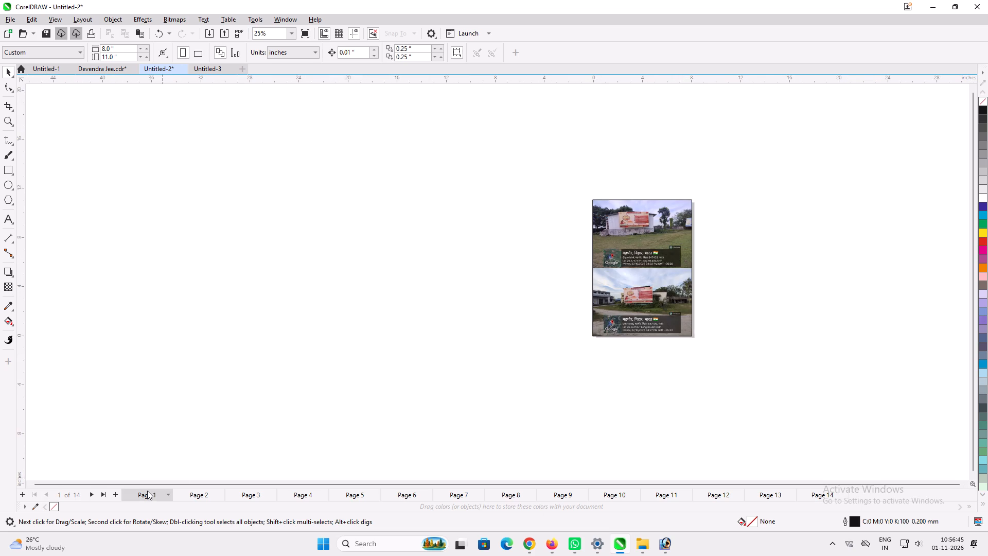
pyautogui.scroll(2, 658, 242)
pyautogui.scroll(-1, 637, 254)
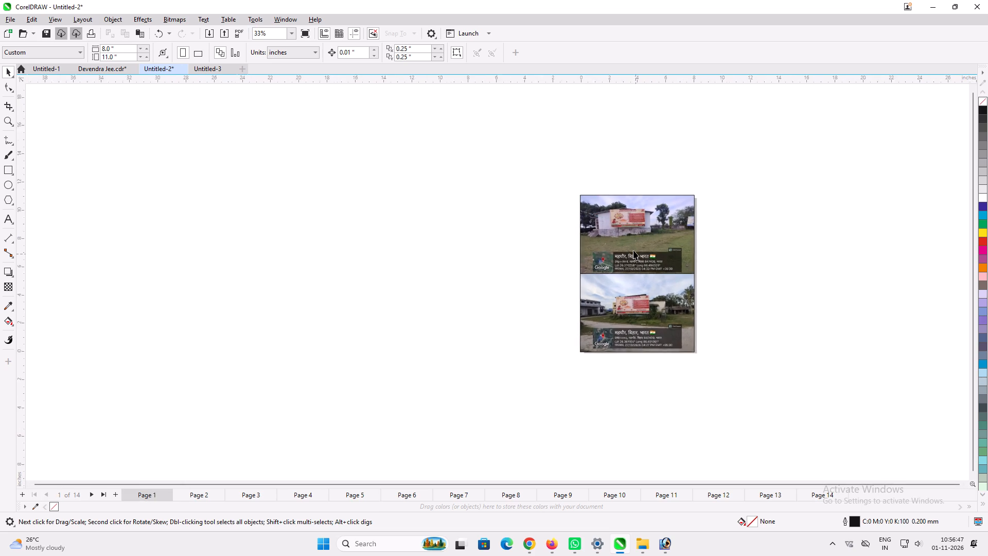
pyautogui.scroll(-1, 633, 250)
pyautogui.scroll(3, 639, 220)
# Group the four objects of the third sheet in the third row below page 2 and copy the group.
pyautogui.moveTo(199, 493); pyautogui.dragTo(201, 488)
pyautogui.scroll(-5, 354, 312)
pyautogui.scroll(-15, 398, 328)
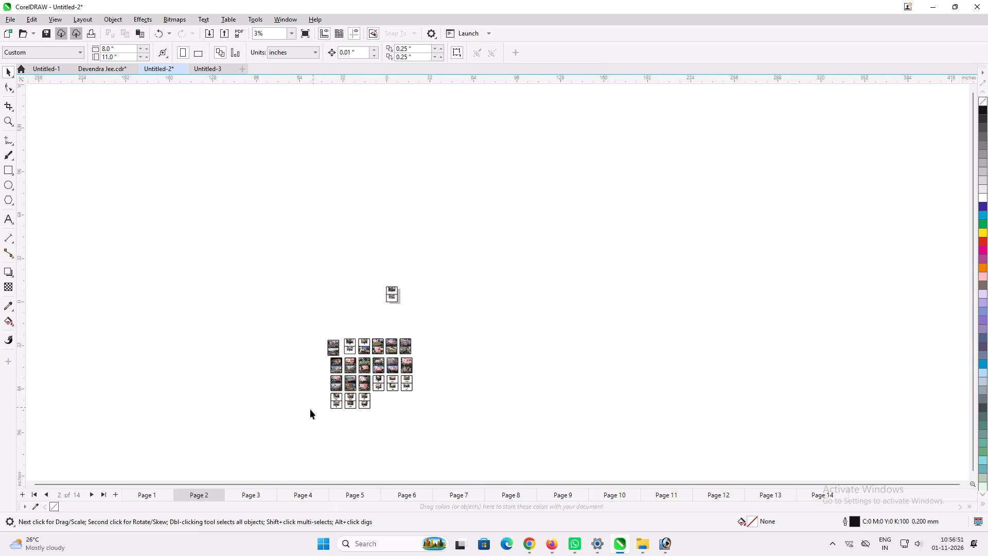
pyautogui.scroll(5, 310, 409)
pyautogui.scroll(3, 364, 354)
pyautogui.scroll(3, 450, 328)
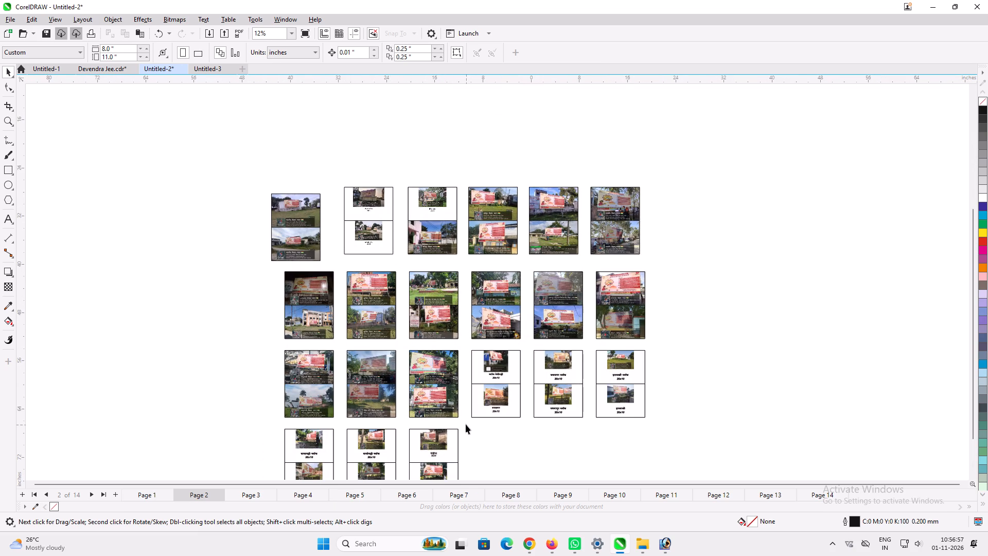
pyautogui.moveTo(464, 421); pyautogui.dragTo(397, 343)
pyautogui.hotkey('ctrl', 'c')
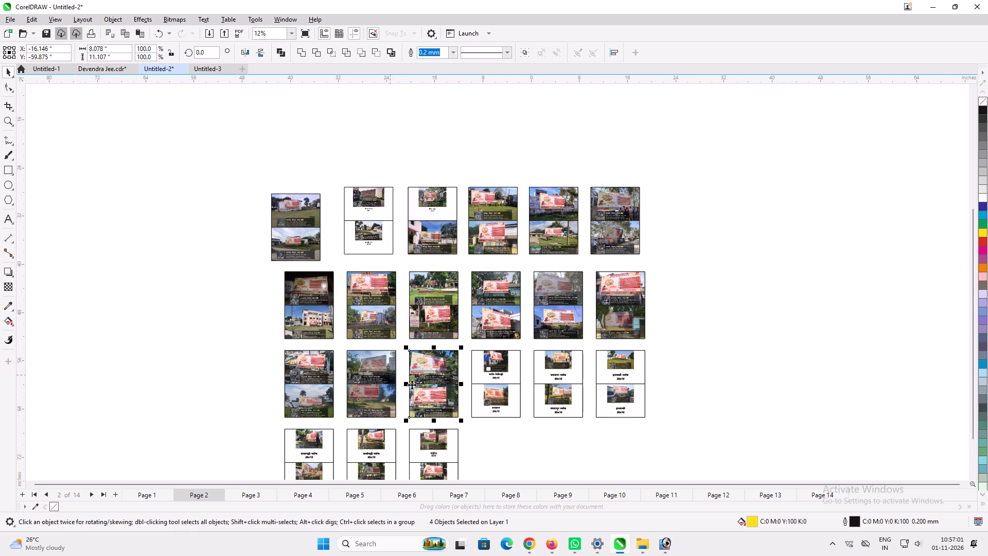
pyautogui.hotkey('ctrl', 'g')
pyautogui.hotkey('ctrl', 'c')
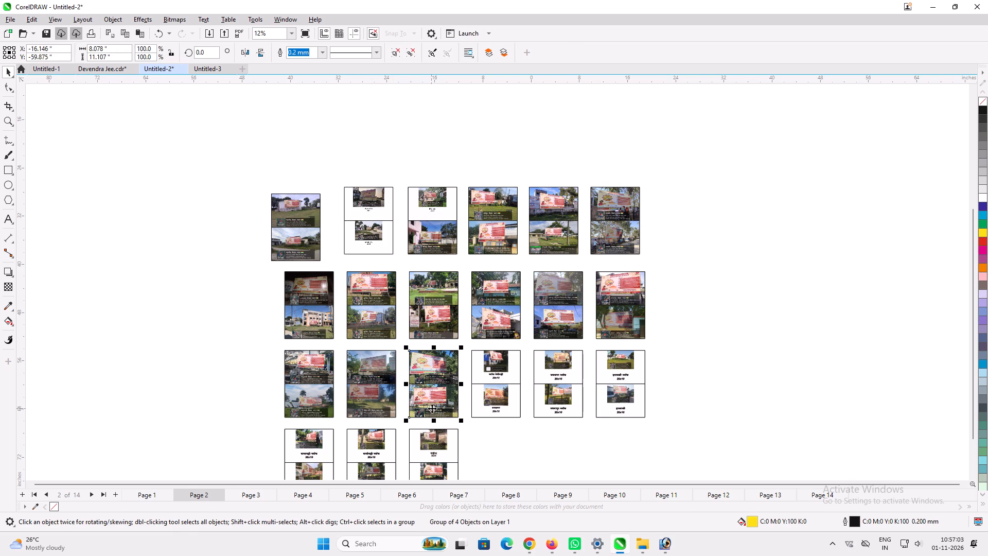
# Add a new page after page 14 and paste the copied photo sheet centred on it.
pyautogui.click(816, 493)
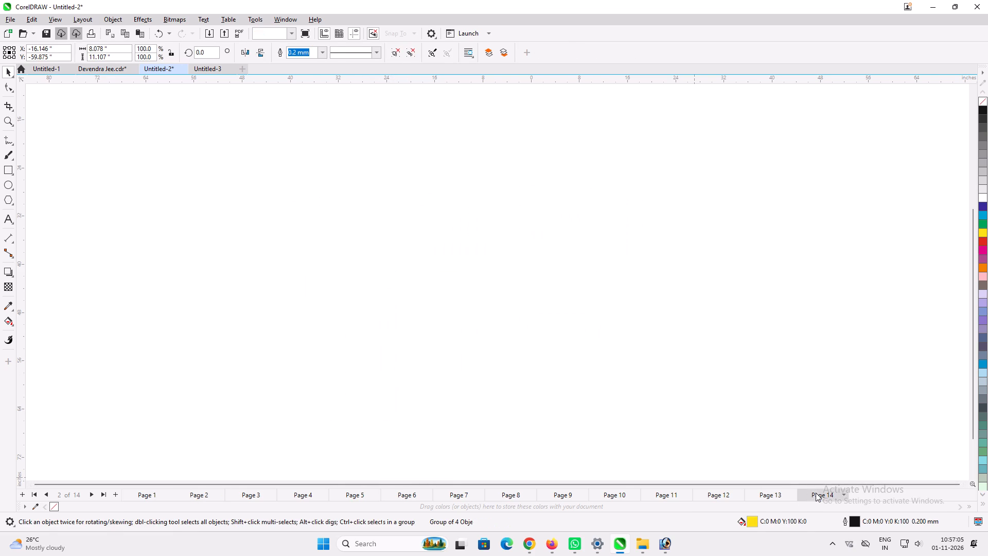
pyautogui.scroll(-9, 740, 426)
pyautogui.scroll(9, 654, 285)
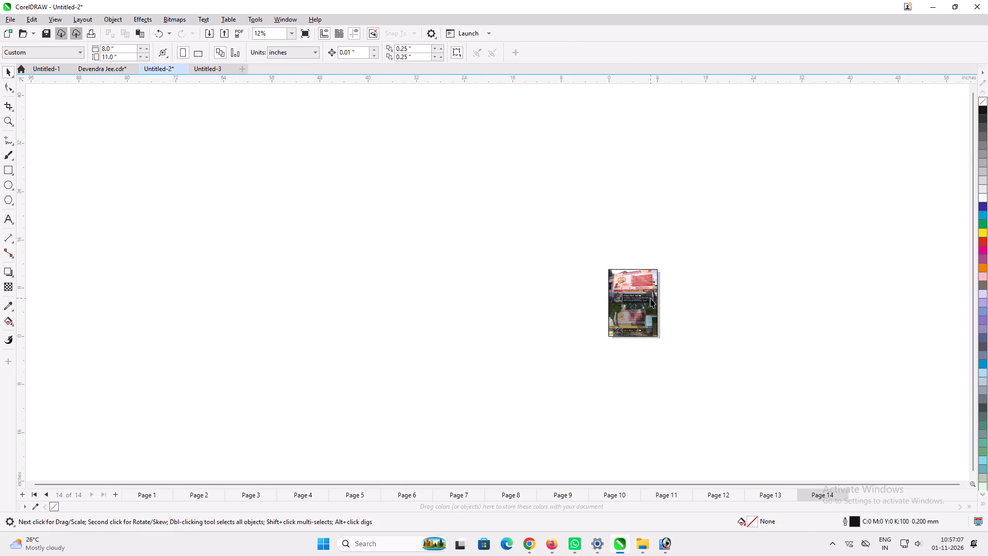
pyautogui.scroll(3, 656, 320)
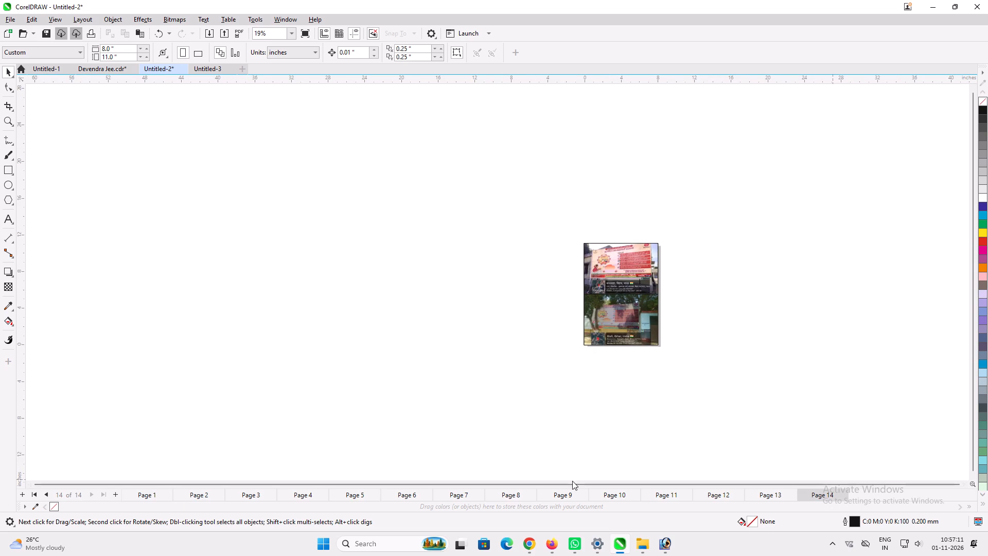
pyautogui.click(114, 495)
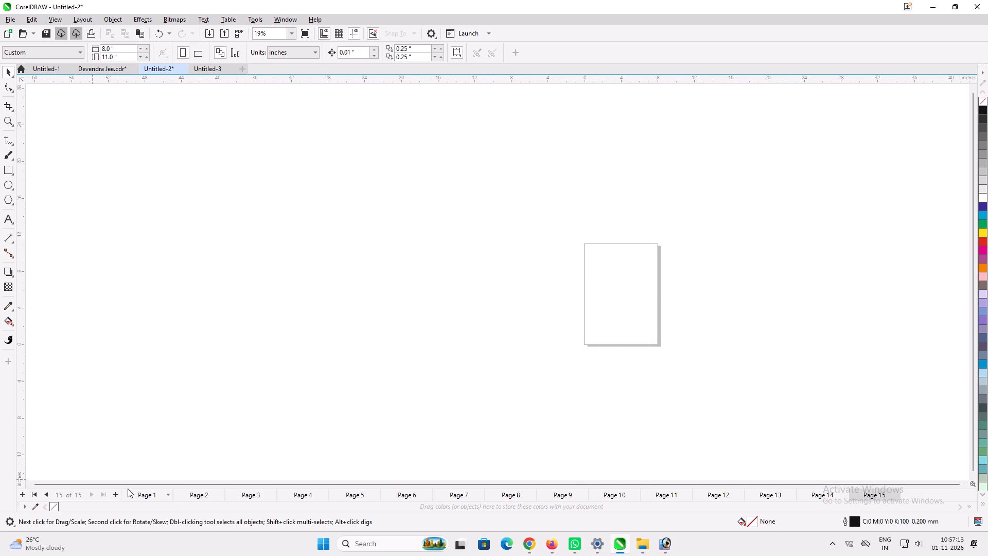
pyautogui.hotkey('ctrl', 'v')
pyautogui.scroll(-3, 168, 433)
pyautogui.press('p')
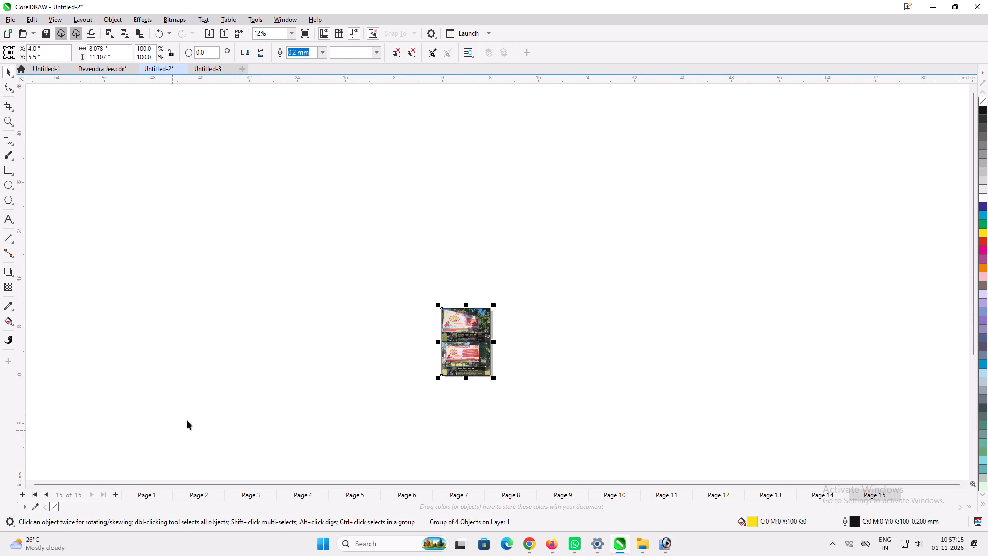
pyautogui.click(301, 390)
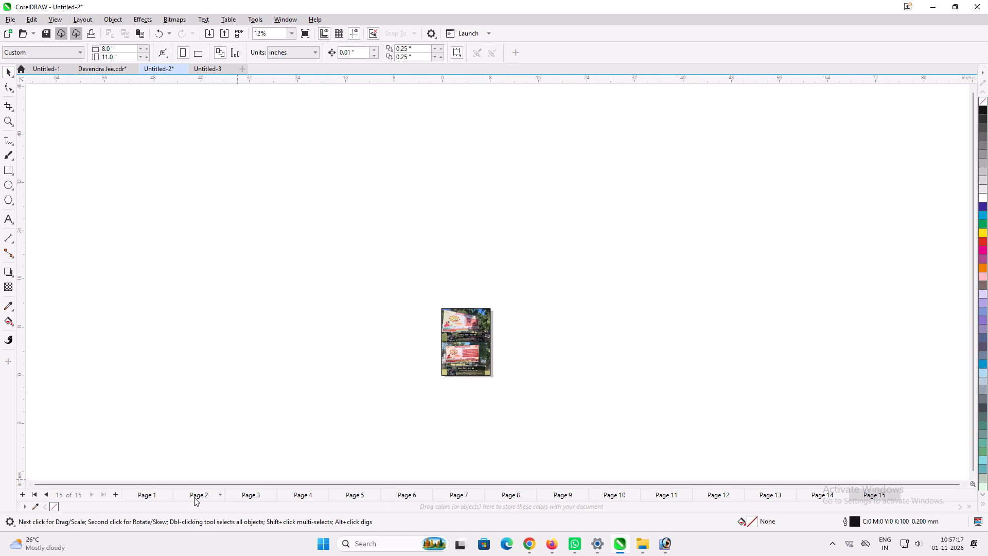
# Group the fourth sheet in the third row below page 2, the first captioned one there, and copy it.
pyautogui.click(194, 497)
pyautogui.scroll(-17, 401, 404)
pyautogui.scroll(2, 408, 431)
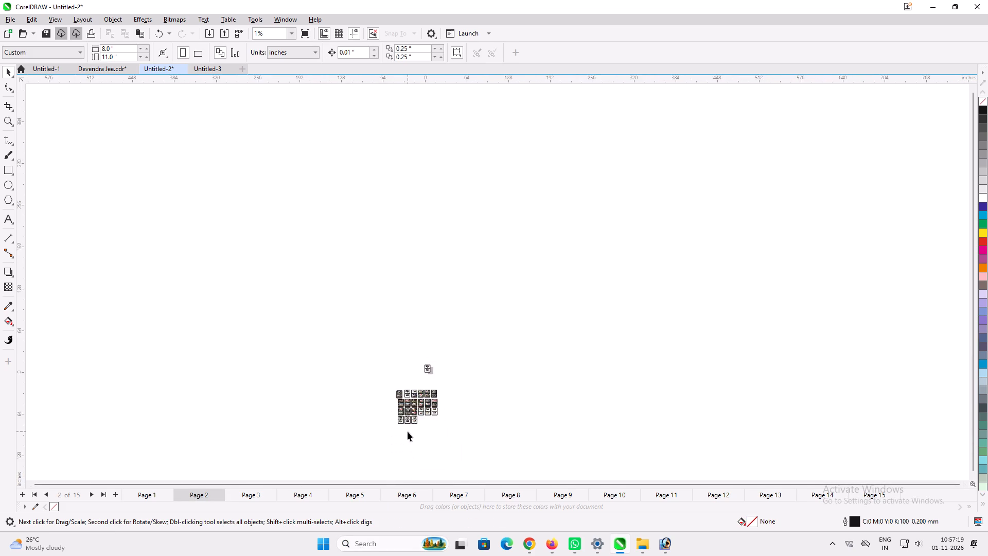
pyautogui.scroll(15, 408, 431)
pyautogui.scroll(-3, 431, 346)
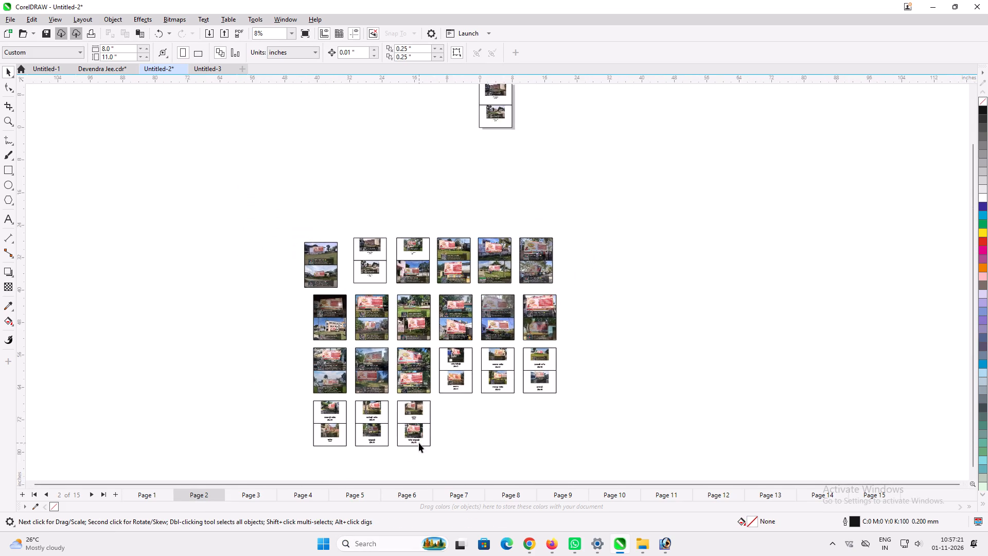
pyautogui.scroll(2, 419, 440)
pyautogui.scroll(2, 378, 339)
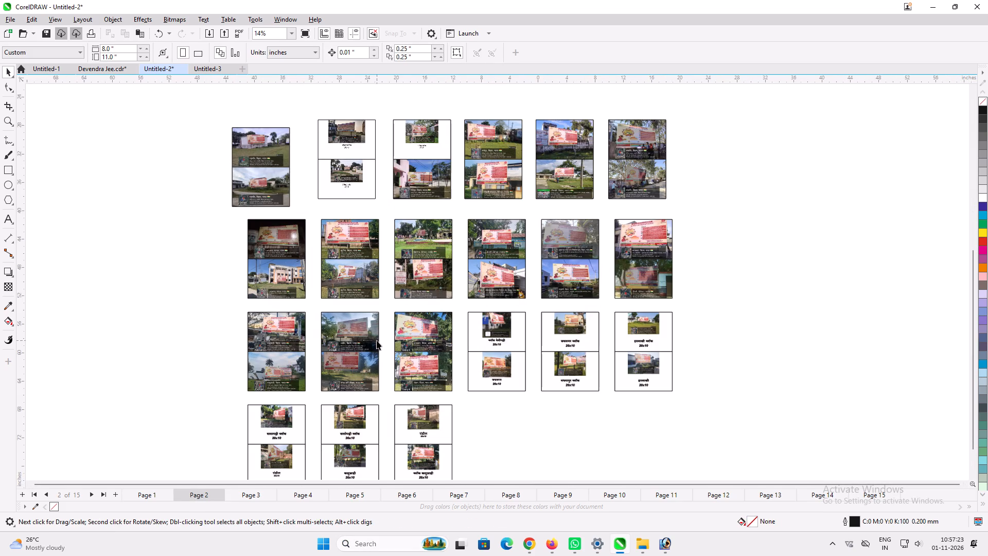
pyautogui.scroll(-1, 377, 340)
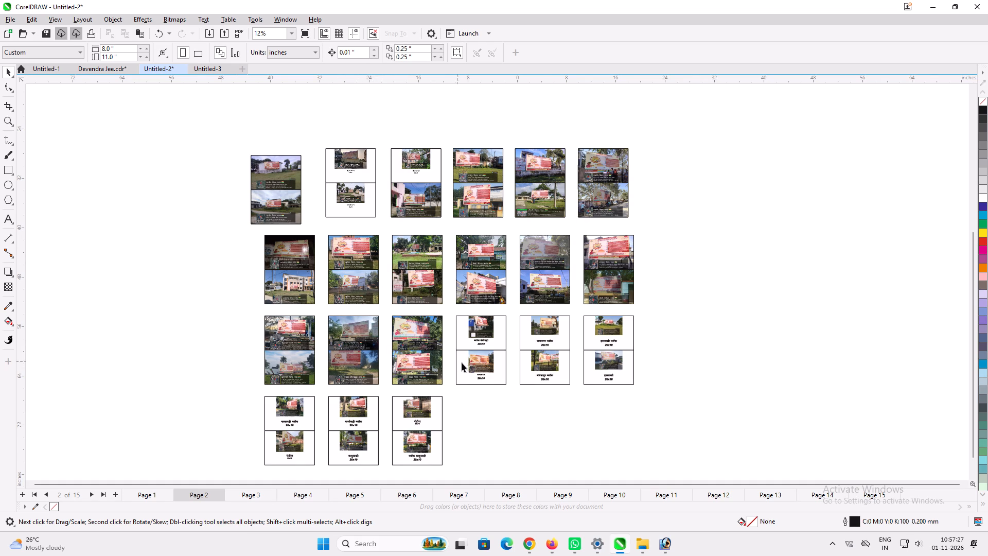
pyautogui.moveTo(514, 393); pyautogui.dragTo(436, 309)
pyautogui.hotkey('ctrl', 'g')
pyautogui.hotkey('ctrl', 'c')
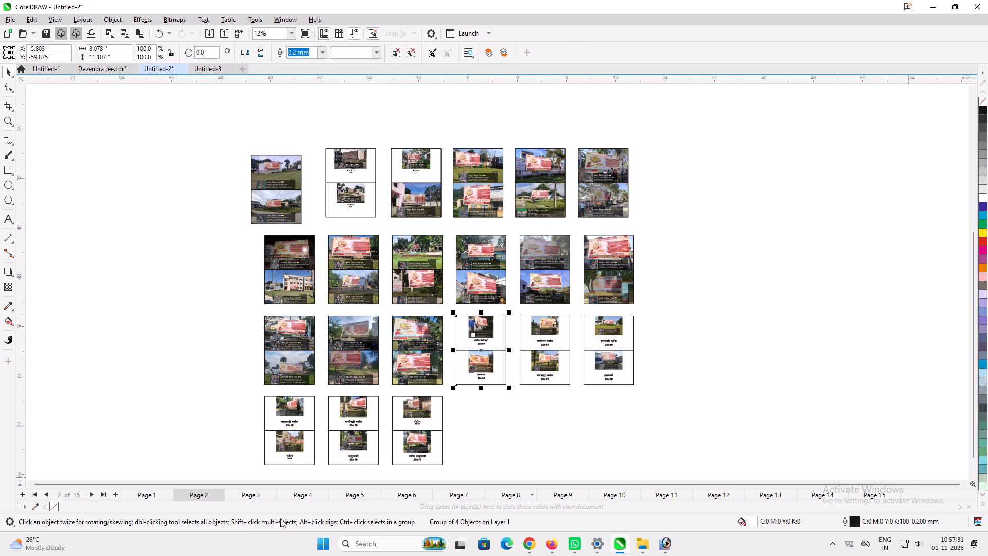
# Add a new page directly after page 2 and paste the copied captioned sheet centred on it.
pyautogui.click(115, 493)
pyautogui.scroll(-10, 604, 399)
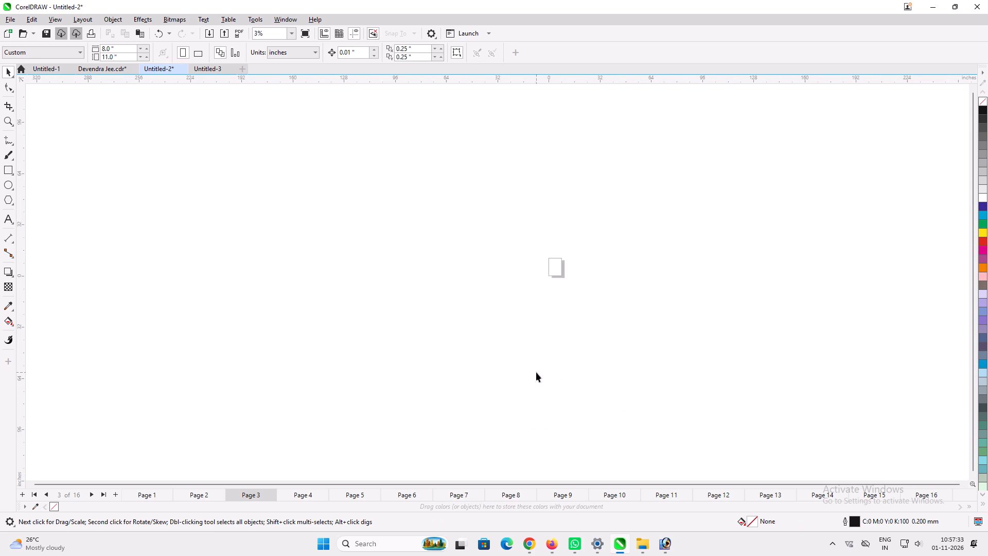
pyautogui.hotkey('ctrl', 'v')
pyautogui.press('p')
pyautogui.click(570, 338)
pyautogui.scroll(1, 841, 505)
pyautogui.scroll(-2, 378, 433)
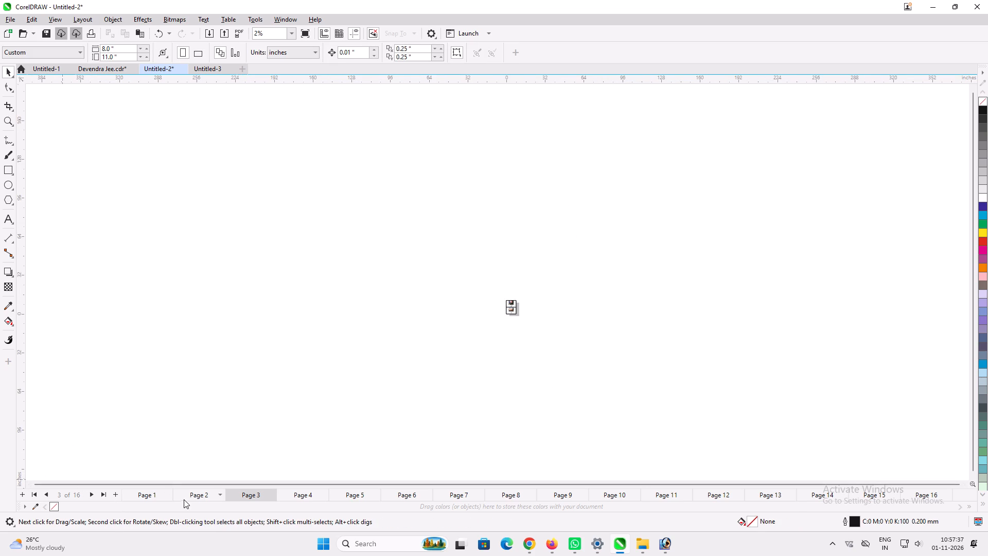
# Delete the top two rows of photo sheets from the area below page 2.
pyautogui.click(195, 496)
pyautogui.scroll(-4, 306, 375)
pyautogui.scroll(4, 384, 393)
pyautogui.scroll(4, 480, 361)
pyautogui.scroll(1, 421, 361)
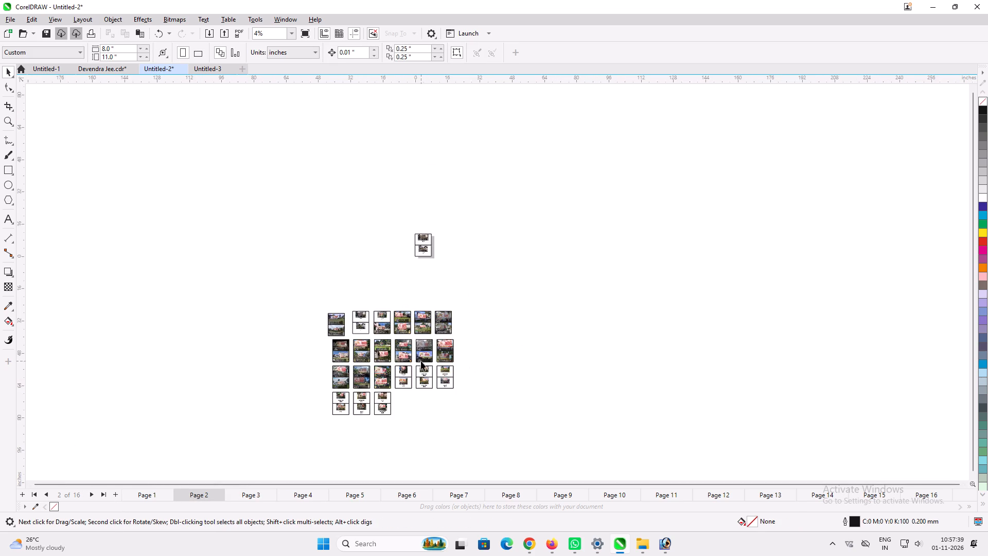
pyautogui.scroll(5, 421, 361)
pyautogui.scroll(-1, 398, 350)
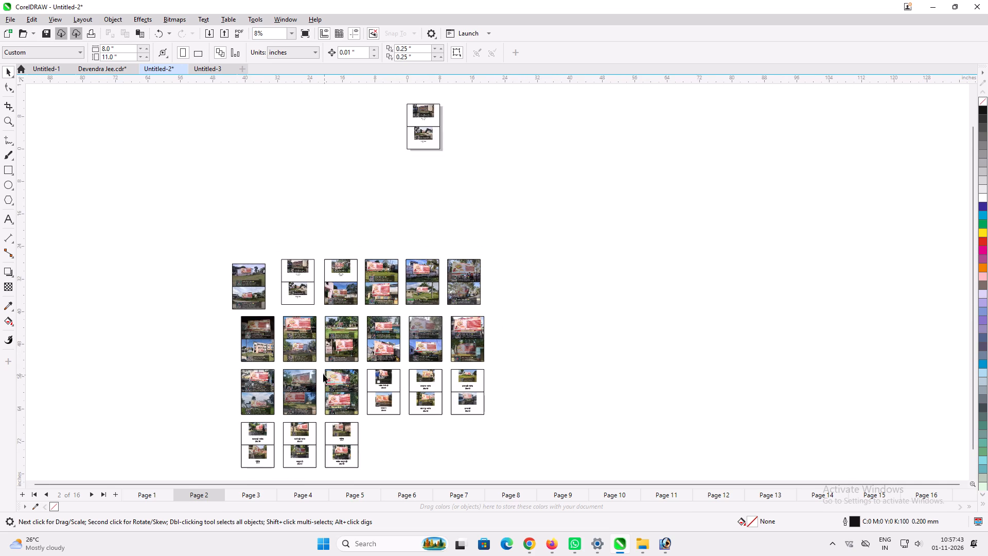
pyautogui.moveTo(528, 366); pyautogui.dragTo(178, 237)
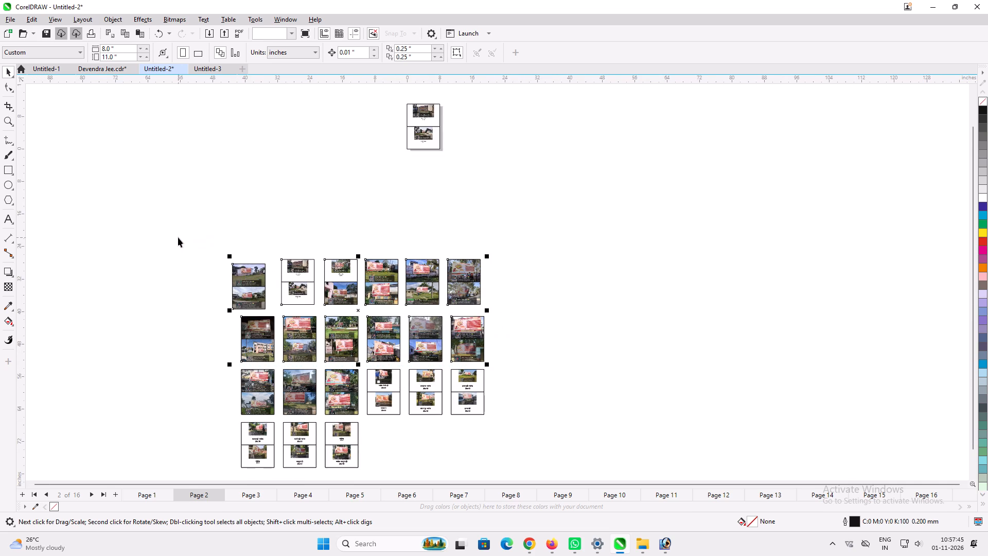
pyautogui.press('Delete')
# Delete the first four sheets of the upper remaining row below page 2.
pyautogui.scroll(-3, 340, 314)
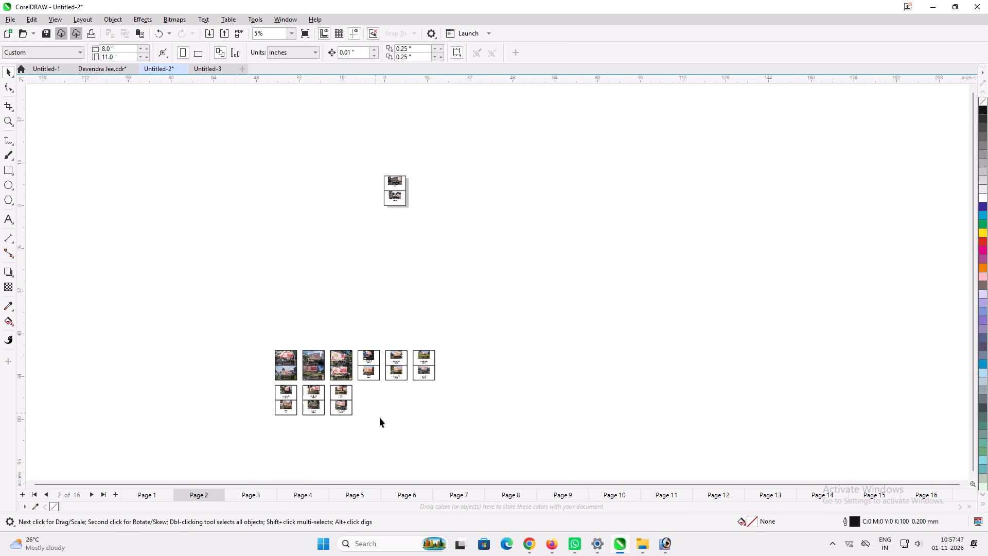
pyautogui.scroll(1, 380, 416)
pyautogui.scroll(1, 297, 362)
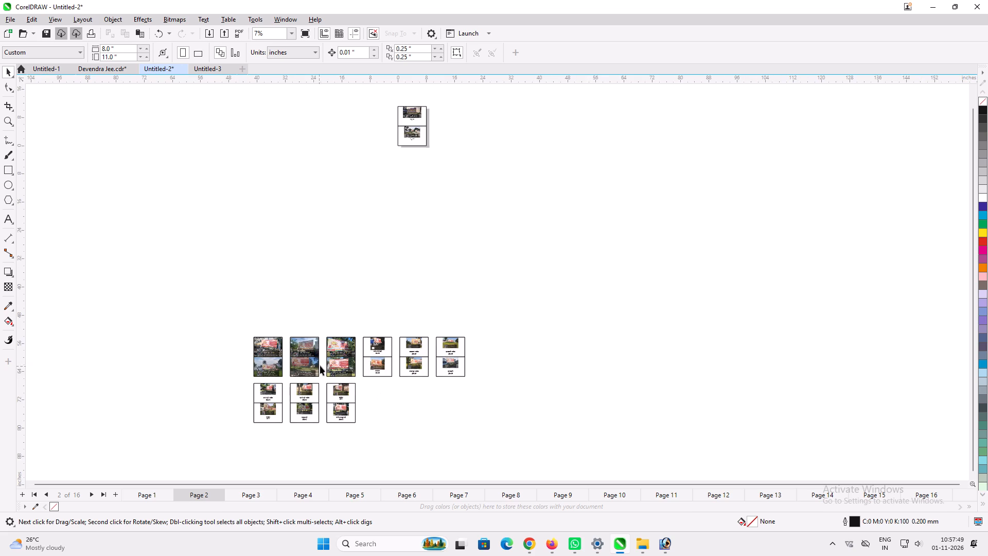
pyautogui.moveTo(397, 382); pyautogui.dragTo(262, 328)
pyautogui.moveTo(262, 328); pyautogui.dragTo(198, 300)
pyautogui.press('Delete')
# Move the five remaining photo sheets from below page 2 to a new page added after page 16.
pyautogui.moveTo(531, 449); pyautogui.dragTo(198, 272)
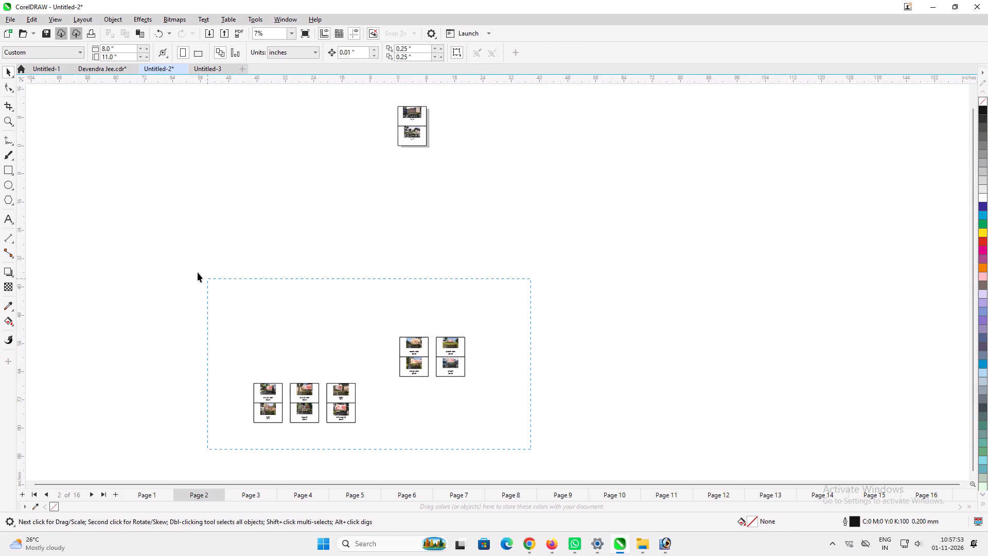
pyautogui.moveTo(198, 272); pyautogui.dragTo(193, 272)
pyautogui.hotkey('ctrl', 'c')
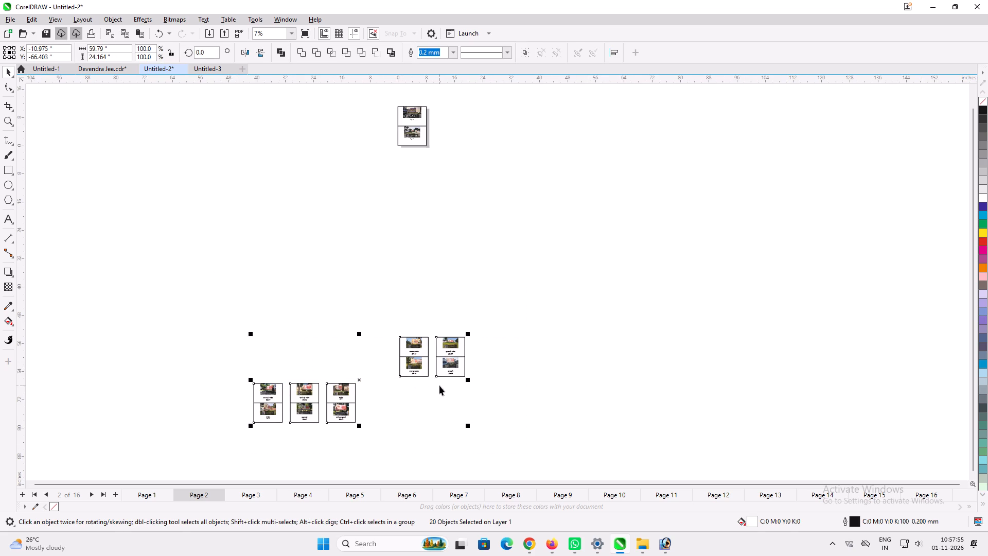
pyautogui.scroll(-5, 433, 377)
pyautogui.press('Delete')
pyautogui.click(926, 495)
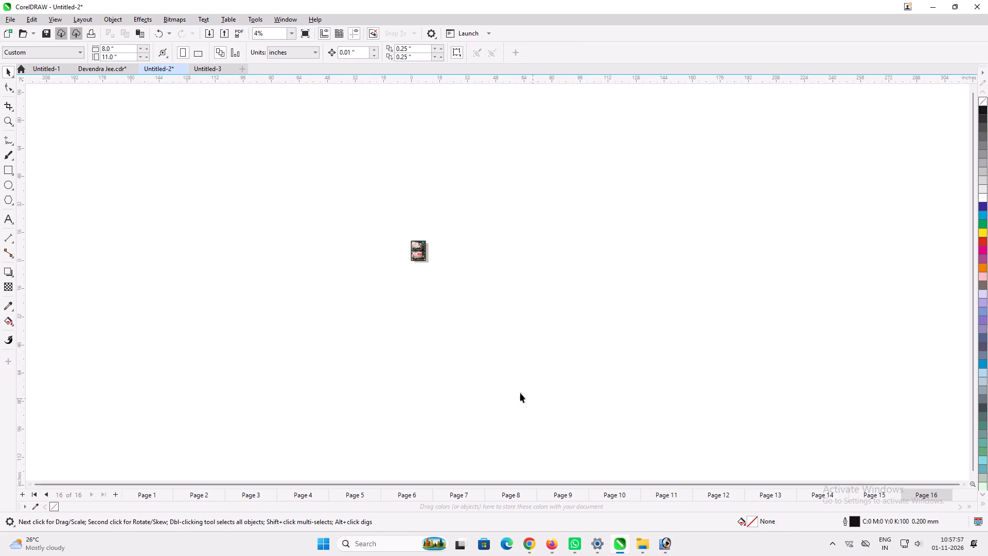
pyautogui.scroll(-2, 501, 385)
pyautogui.scroll(3, 617, 388)
pyautogui.click(112, 495)
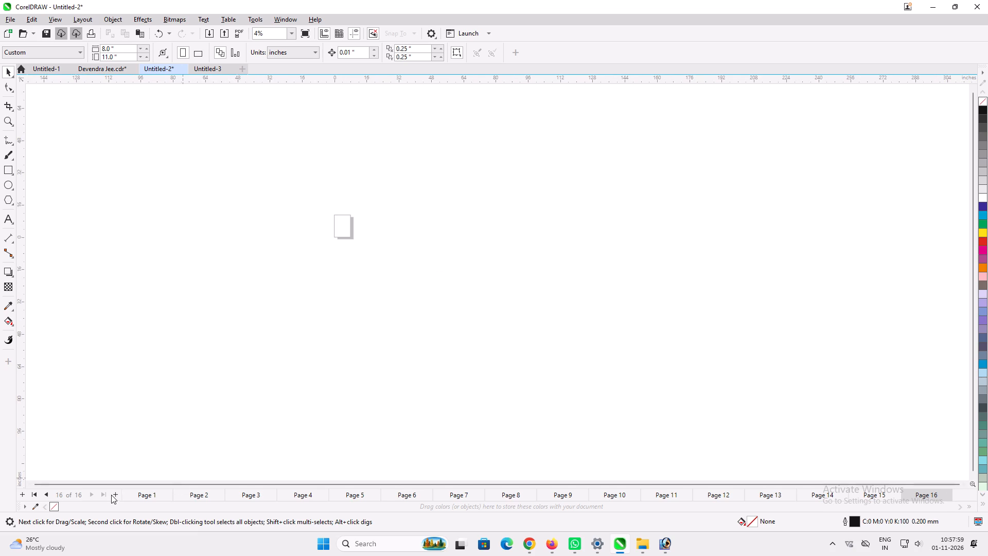
pyautogui.hotkey('ctrl', 'v')
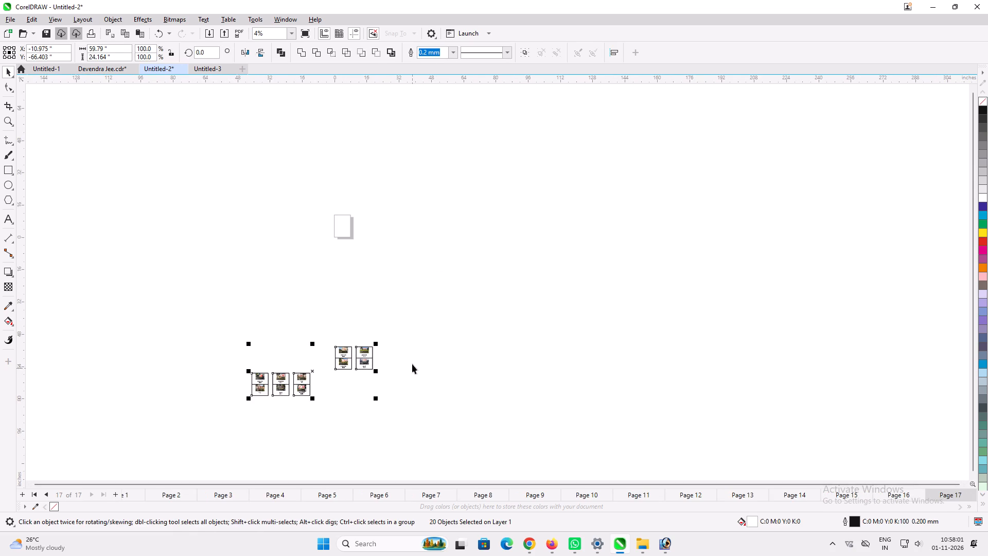
pyautogui.click(412, 364)
# Group the first sheet of the upper two-sheet row and centre it on page 17.
pyautogui.scroll(2, 317, 340)
pyautogui.moveTo(323, 330); pyautogui.dragTo(373, 408)
pyautogui.hotkey('ctrl', 'g')
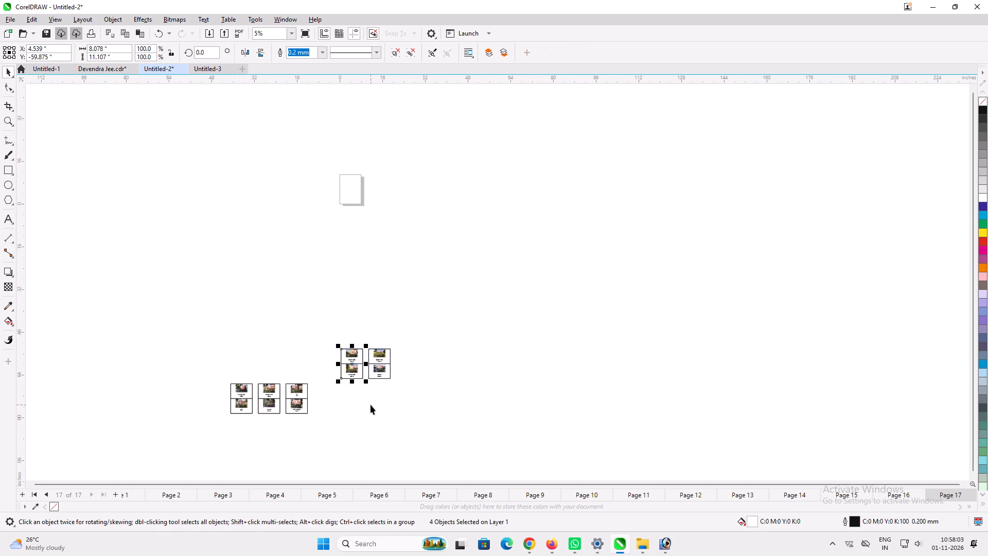
pyautogui.press('p')
pyautogui.click(392, 392)
# Group the remaining upper-row sheet, copy it, and paste it centred on a new page added after page 17.
pyautogui.moveTo(354, 328); pyautogui.dragTo(445, 415)
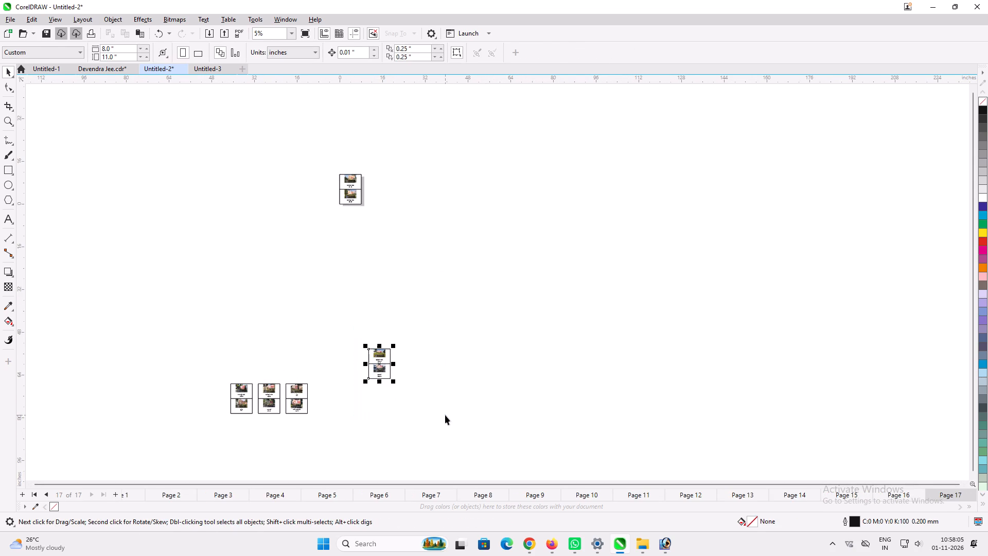
pyautogui.hotkey('ctrl', 'g')
pyautogui.hotkey('ctrl', 'c')
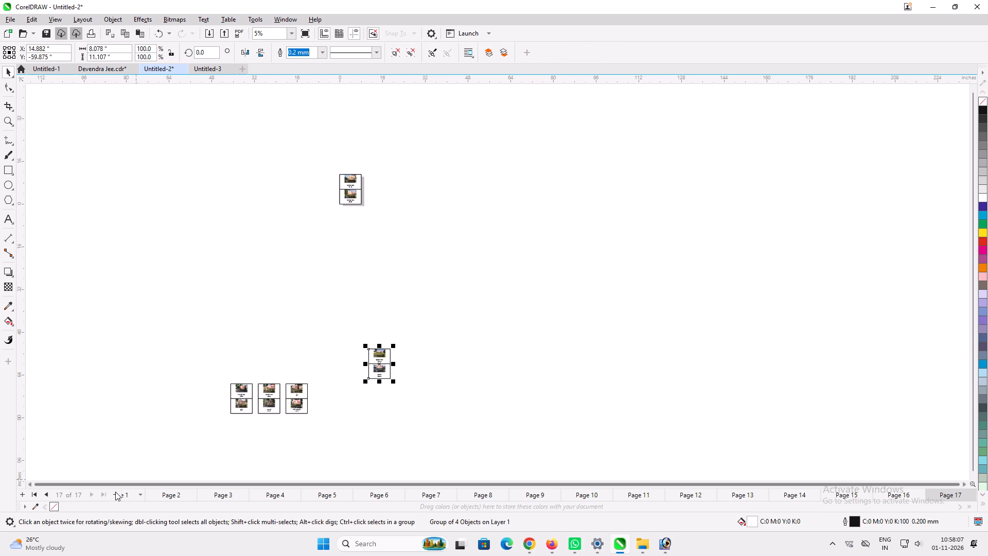
pyautogui.click(115, 494)
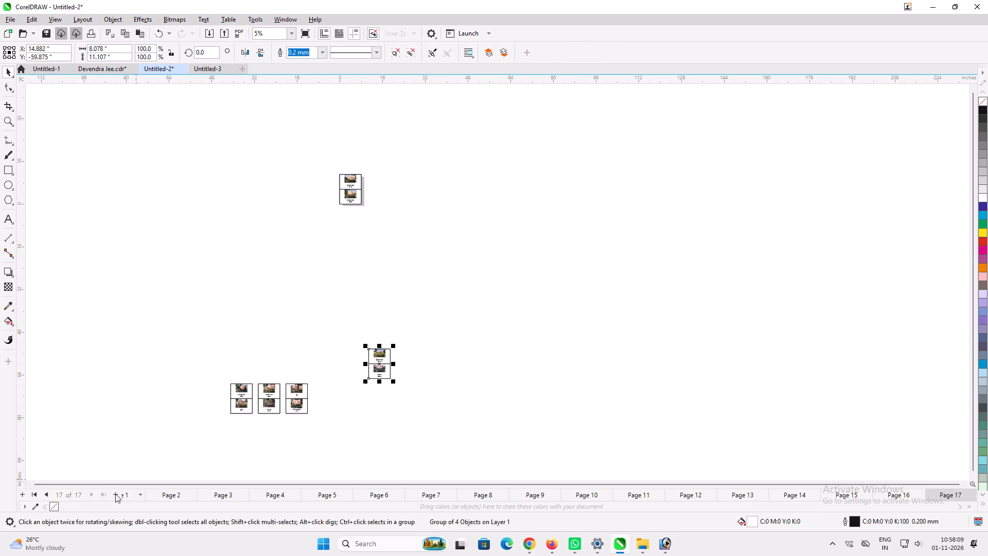
pyautogui.hotkey('ctrl', 'v')
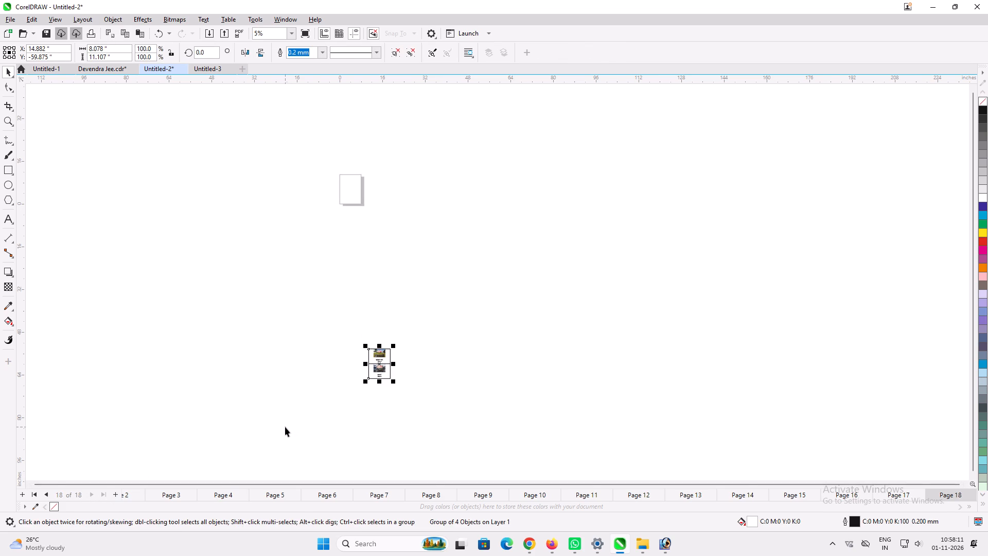
pyautogui.press('p')
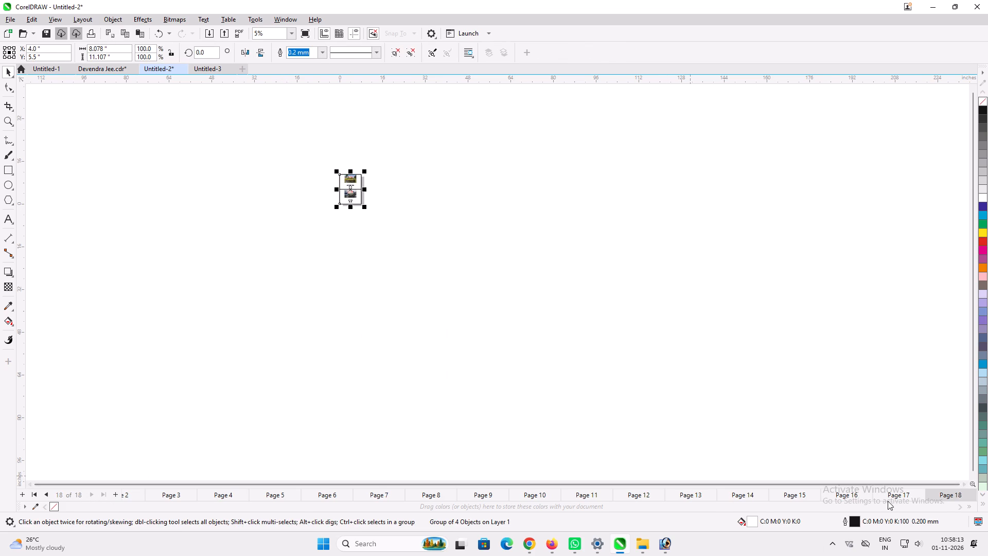
# Delete the already copied upper-row sheet from below page 17.
pyautogui.click(899, 496)
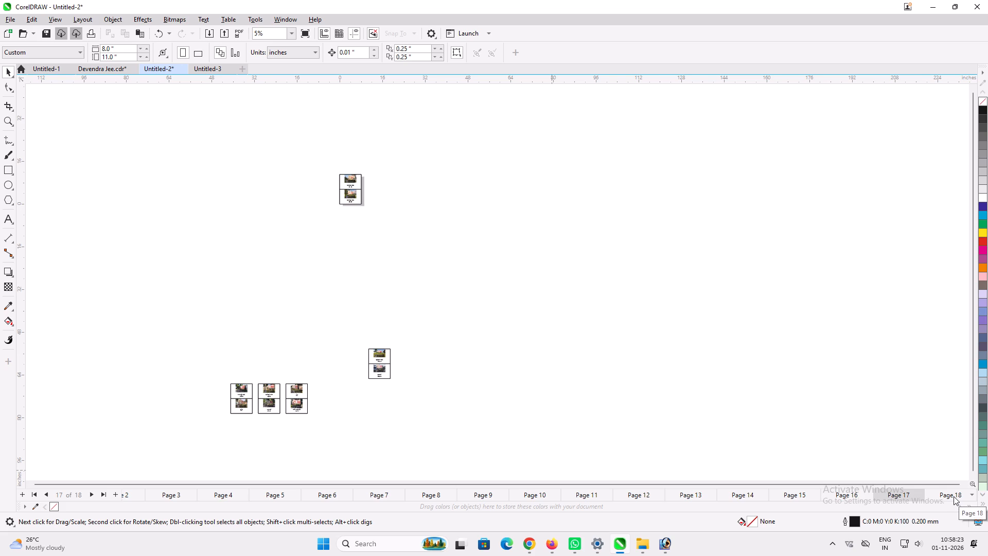
pyautogui.moveTo(417, 396); pyautogui.dragTo(337, 339)
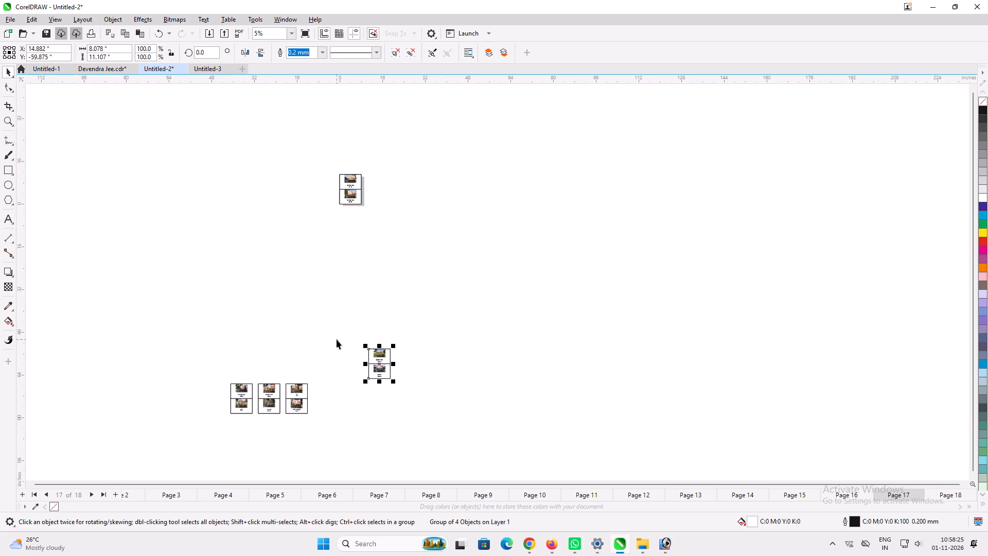
pyautogui.press('Delete')
# Group the first of the three sheets below page 17 and move it, centred, onto a new page directly after page 17.
pyautogui.moveTo(261, 428); pyautogui.dragTo(191, 352)
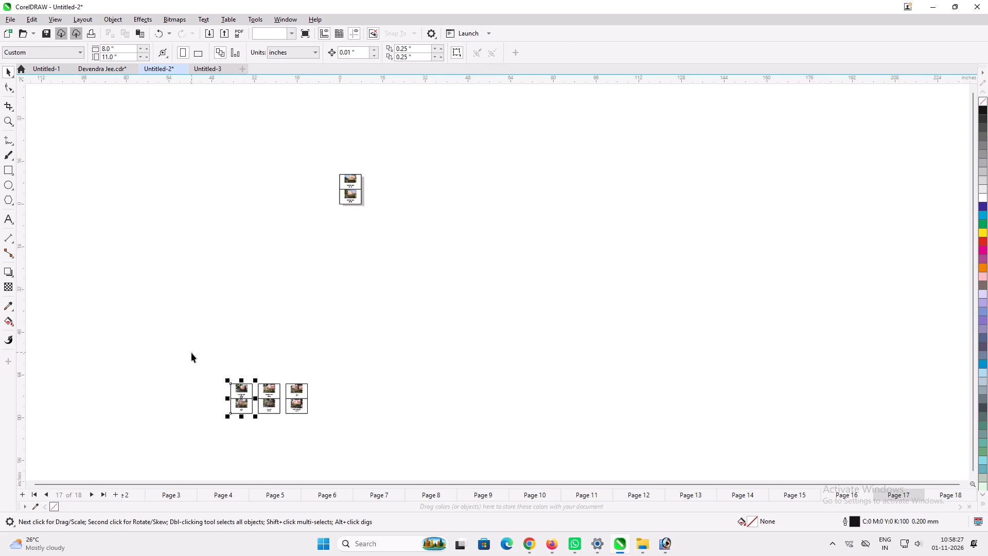
pyautogui.hotkey('ctrl', 'g')
pyautogui.hotkey('ctrl', 'c')
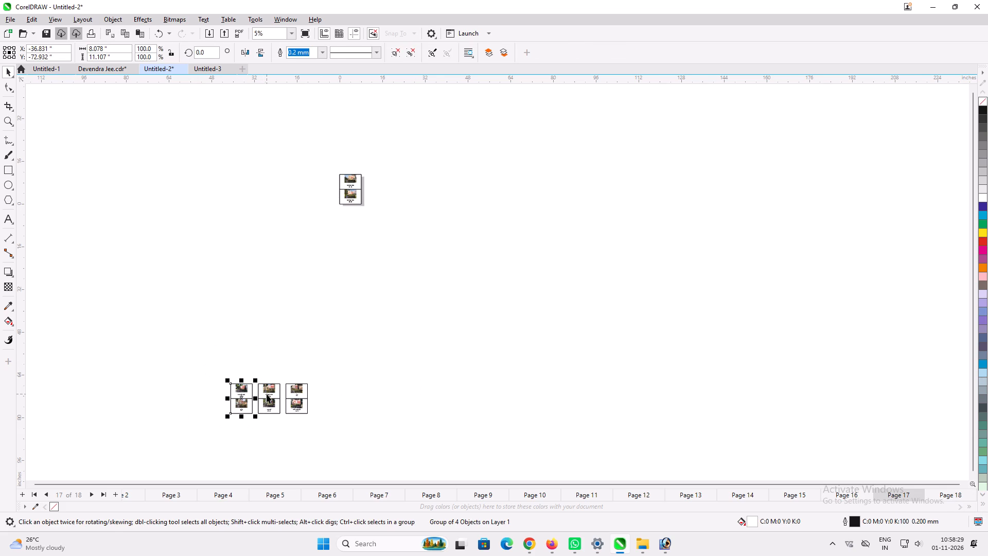
pyautogui.press('Delete')
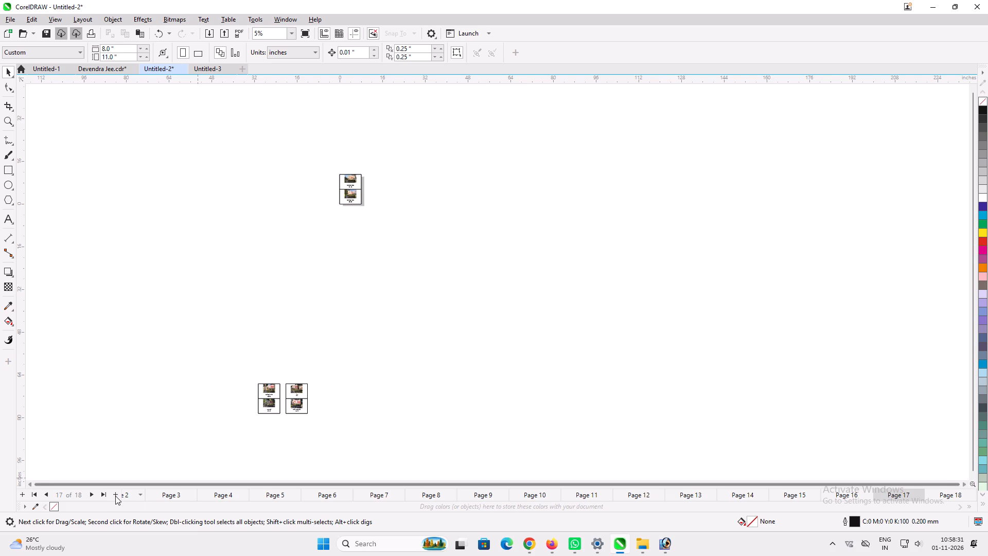
pyautogui.click(114, 496)
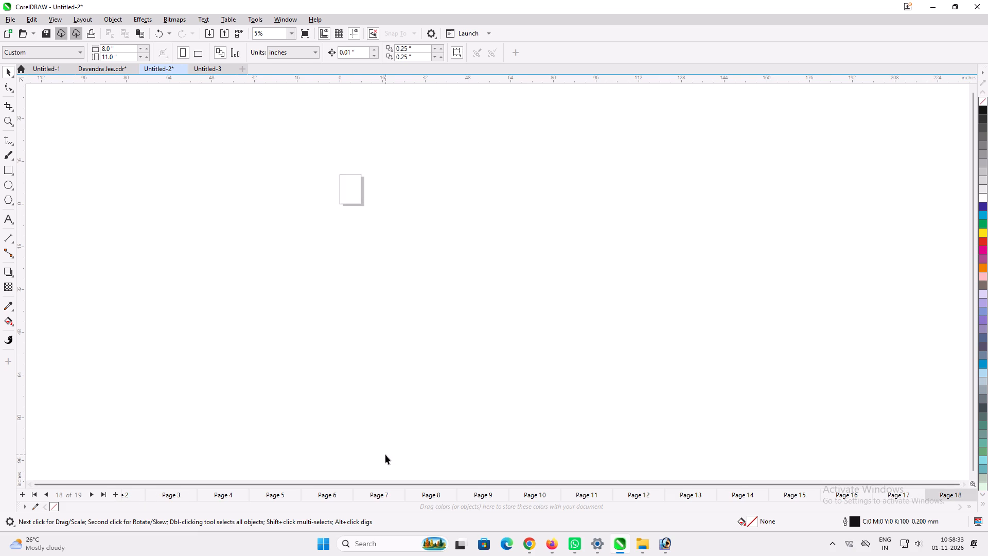
pyautogui.hotkey('ctrl', 'v')
pyautogui.press('p')
pyautogui.click(395, 390)
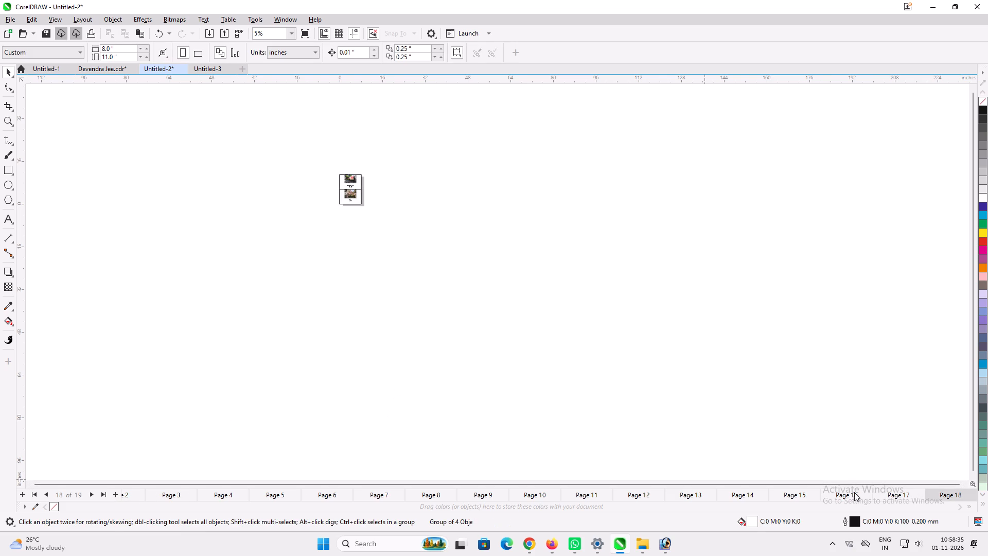
# Group the first of the two sheets left below page 17, copy it, and delete the original.
pyautogui.click(893, 495)
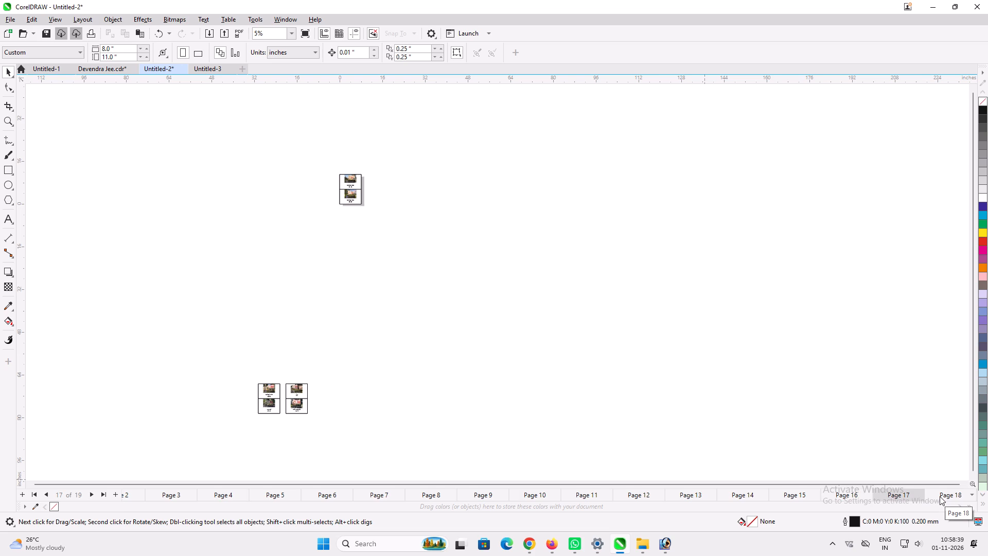
pyautogui.click(940, 496)
pyautogui.click(903, 497)
pyautogui.moveTo(286, 419); pyautogui.dragTo(214, 352)
pyautogui.hotkey('ctrl', 'g')
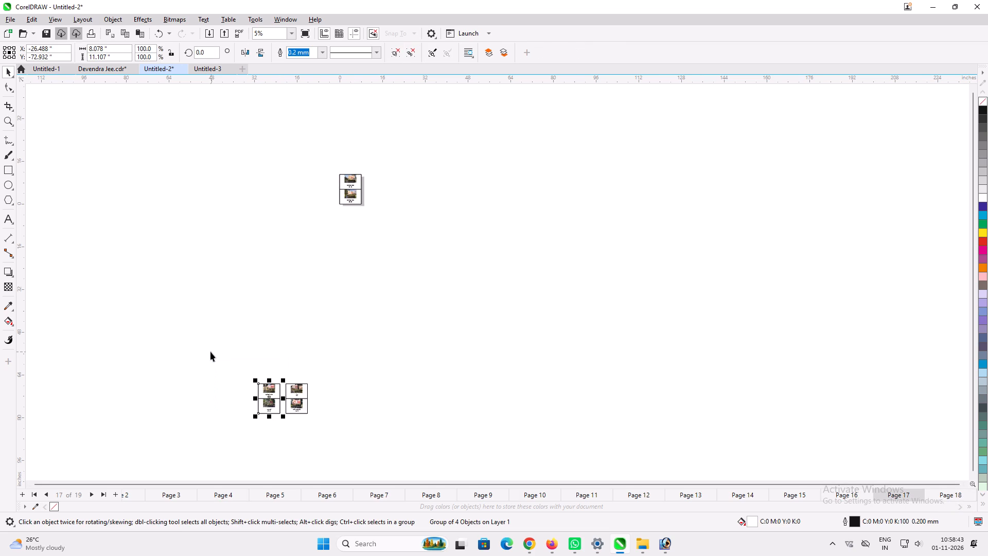
pyautogui.hotkey('ctrl', 'c')
pyautogui.press('Delete')
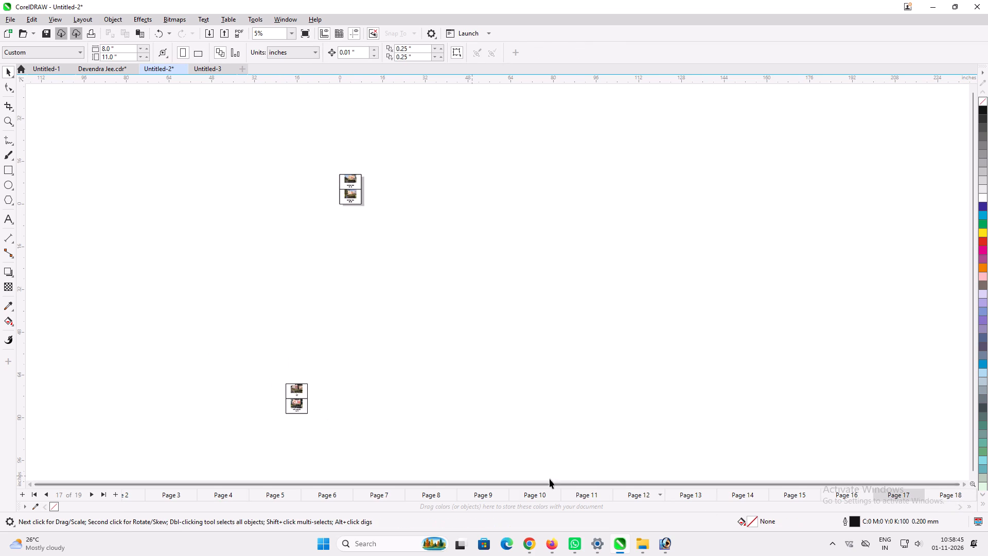
# Add a new page directly after page 17 and paste the copied sheet centred on it.
pyautogui.click(114, 495)
pyautogui.scroll(-3, 305, 419)
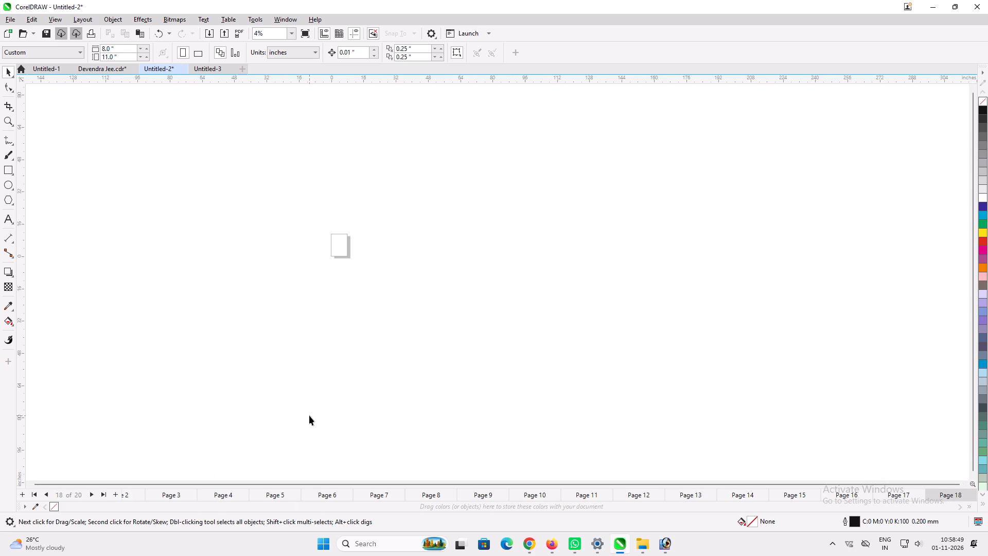
pyautogui.click(940, 494)
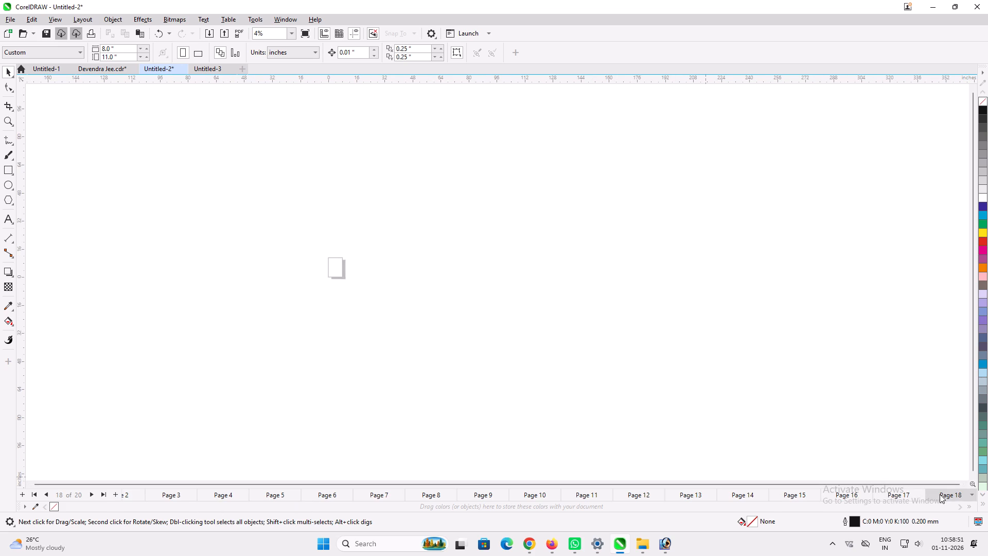
pyautogui.click(906, 494)
pyautogui.click(938, 499)
pyautogui.hotkey('ctrl', 'v')
pyautogui.press('p')
pyautogui.click(379, 403)
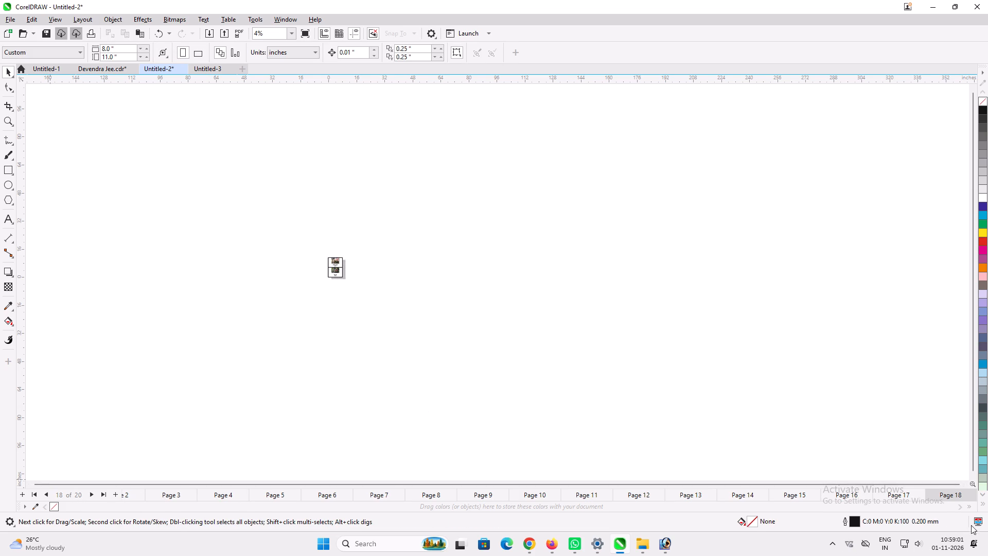
# Group the last sheet below page 17, copy it, and delete the original.
pyautogui.click(899, 495)
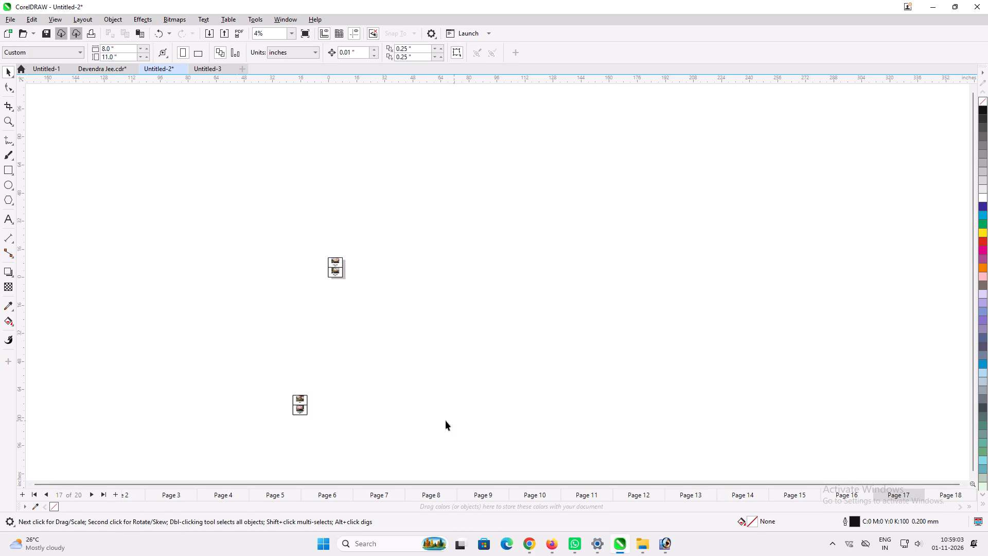
pyautogui.scroll(2, 275, 389)
pyautogui.moveTo(276, 376); pyautogui.dragTo(472, 512)
pyautogui.hotkey('ctrl', 'g')
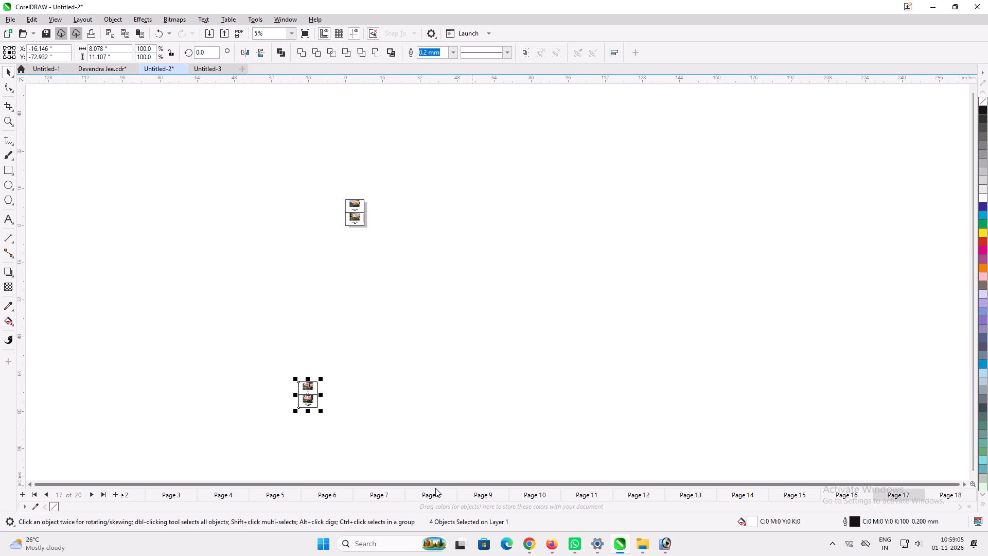
pyautogui.hotkey('ctrl', 'c')
pyautogui.press('Delete')
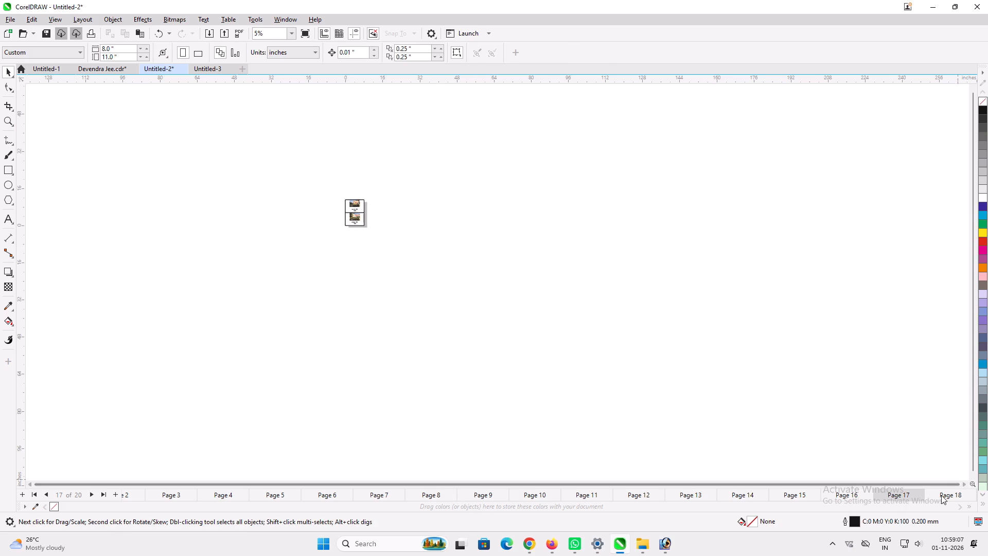
# Add a new page at the end of the document, after page 20, and paste the copied sheet centred on it.
pyautogui.click(941, 495)
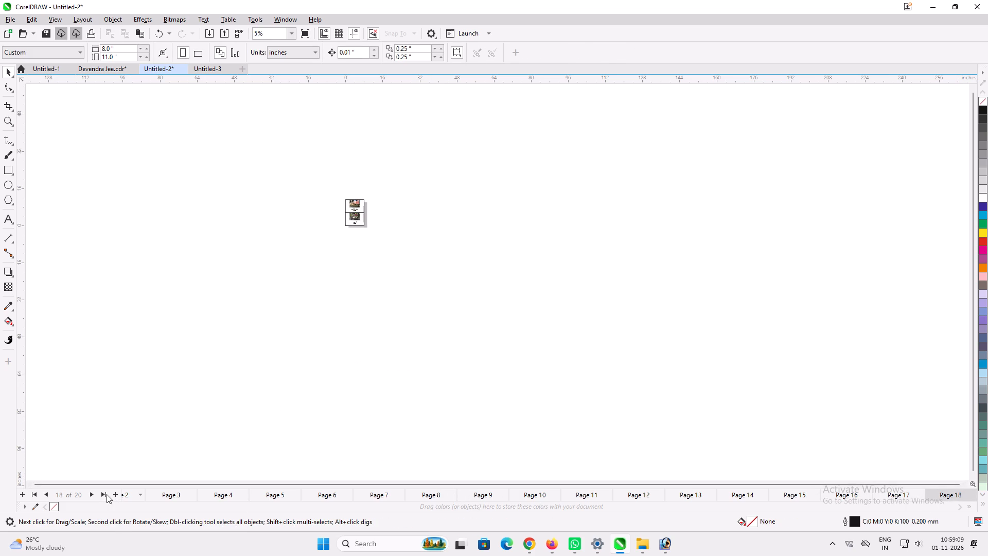
pyautogui.click(105, 494)
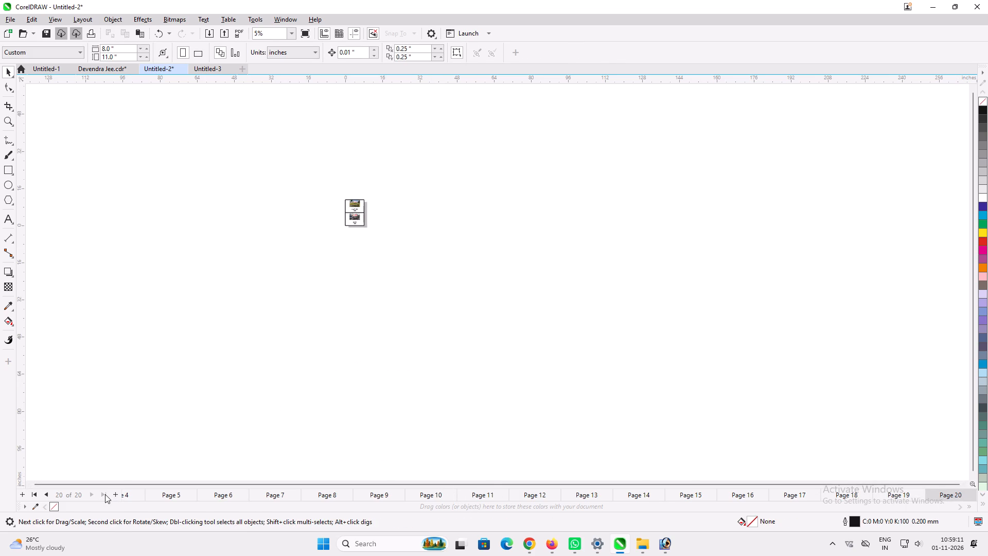
pyautogui.click(891, 494)
pyautogui.click(948, 496)
pyautogui.click(115, 495)
pyautogui.scroll(-1, 298, 442)
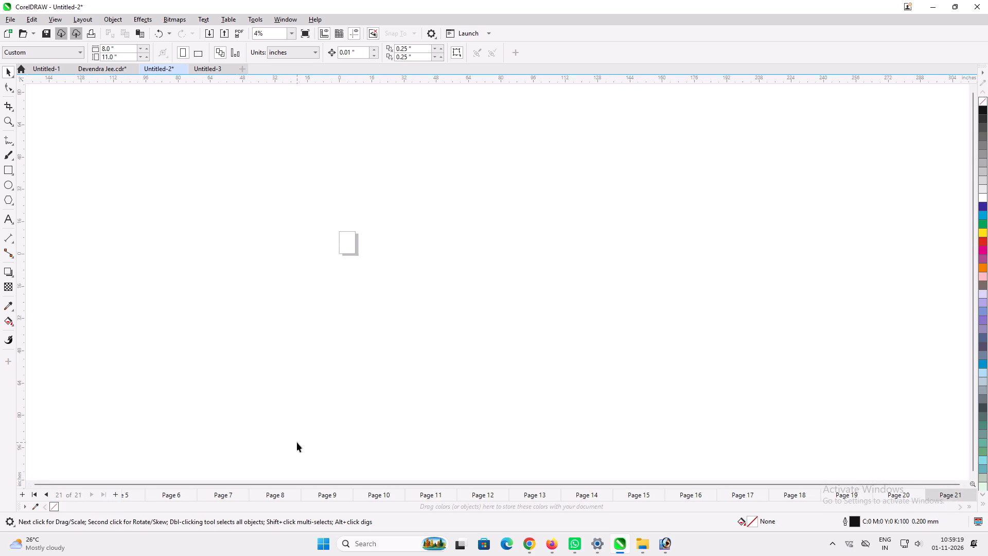
pyautogui.hotkey('ctrl', 'v')
pyautogui.press('p')
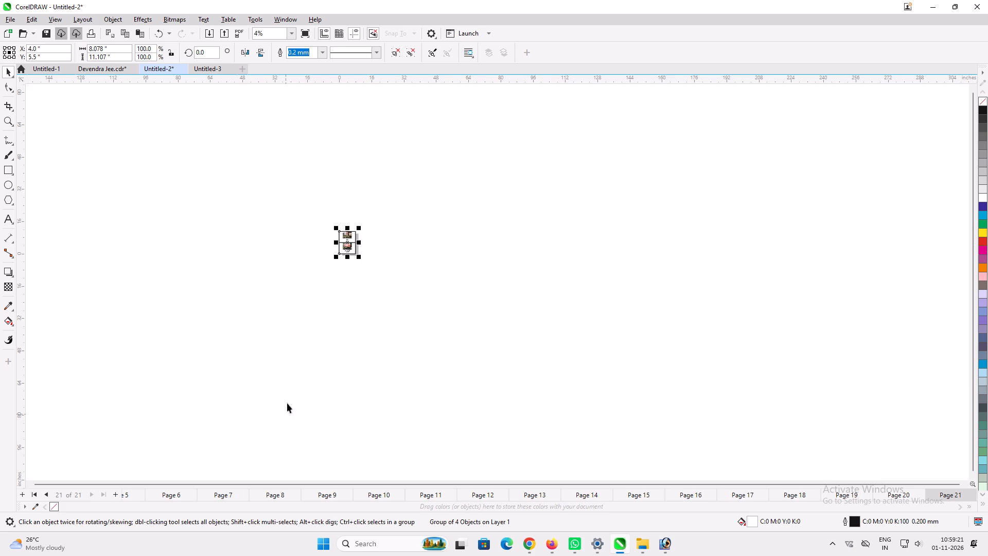
# Return to page 1 of the document and group the objects of its photo sheet.
pyautogui.click(324, 354)
pyautogui.scroll(9, 342, 216)
pyautogui.scroll(-1, 315, 224)
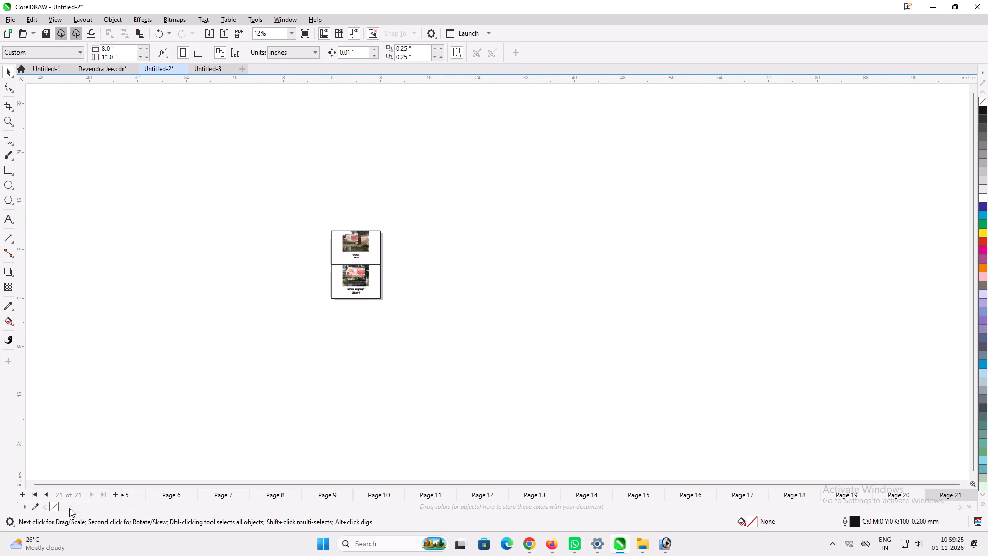
pyautogui.click(127, 496)
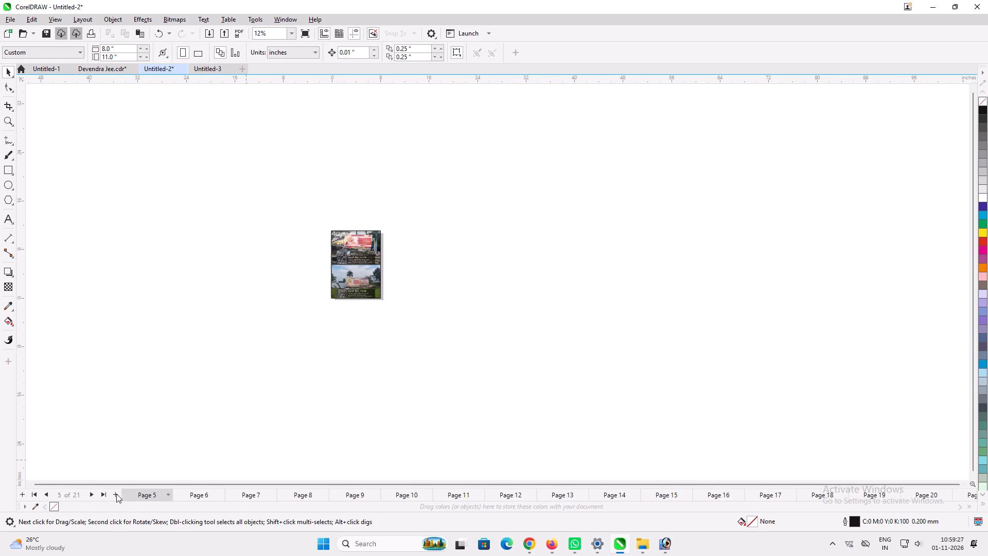
pyautogui.click(32, 495)
pyautogui.click(32, 495)
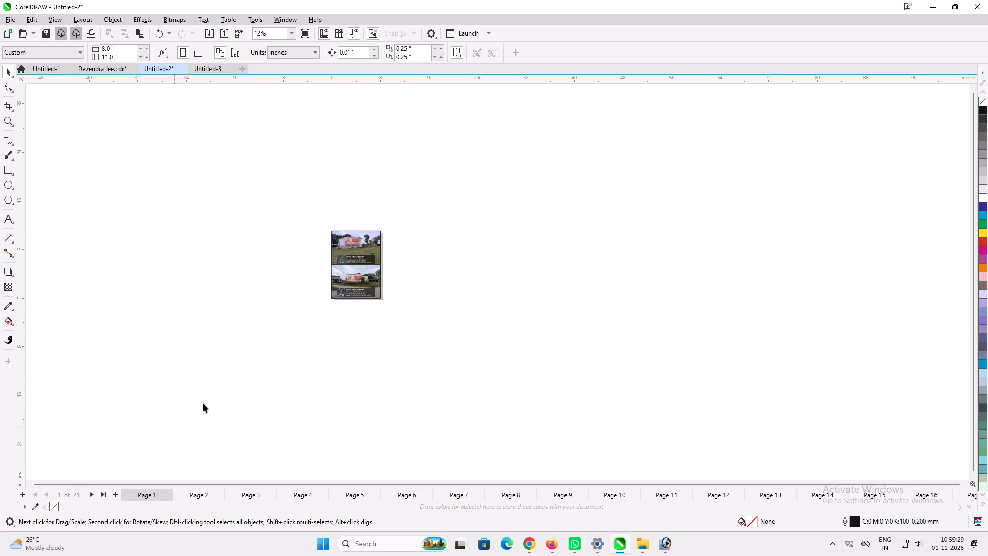
pyautogui.moveTo(258, 163); pyautogui.dragTo(466, 386)
pyautogui.hotkey('ctrl', 'g')
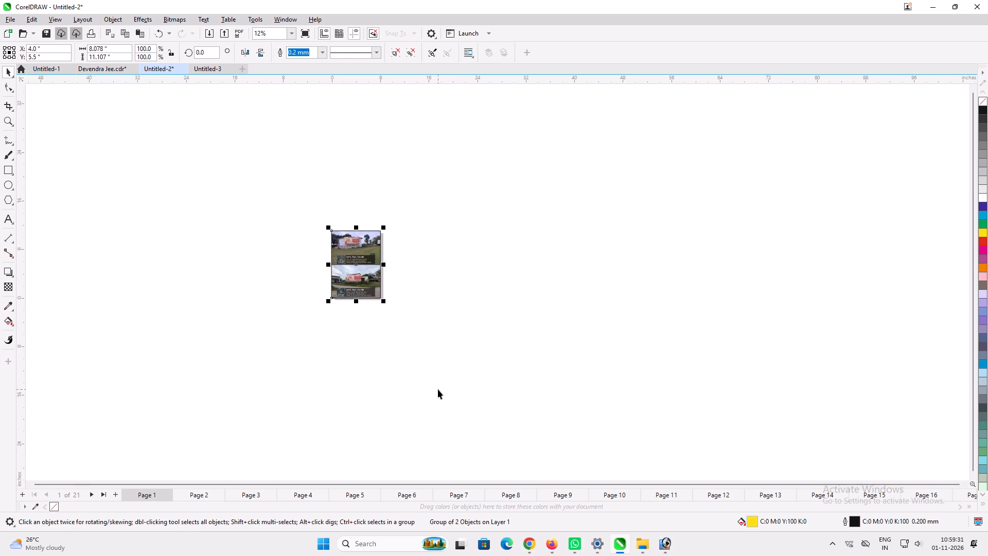
pyautogui.click(438, 381)
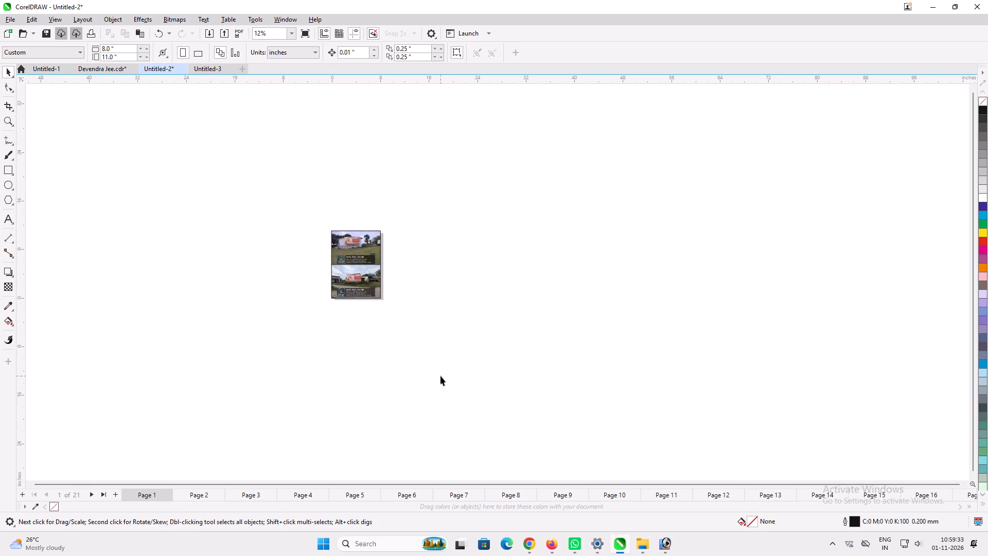
# Start exporting the document to the Desktop in PDF format under the file name aaa.
pyautogui.hotkey('ctrl', 'e')
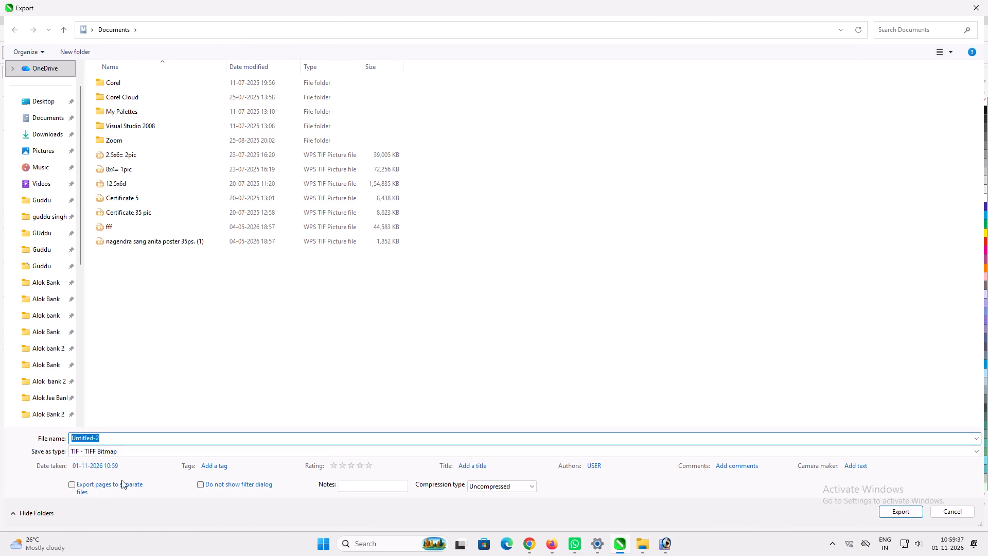
pyautogui.click(177, 451)
pyautogui.click(95, 232)
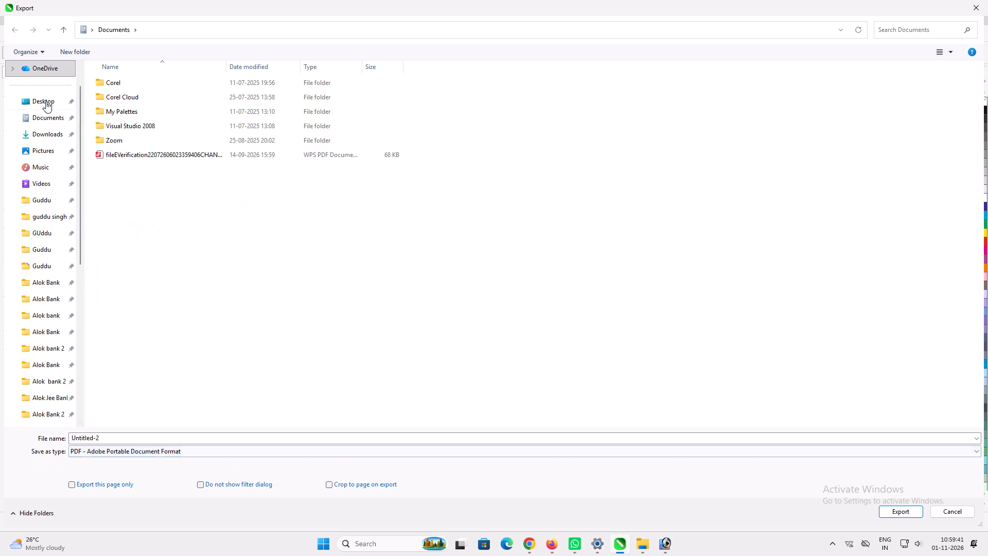
pyautogui.click(45, 100)
pyautogui.click(159, 441)
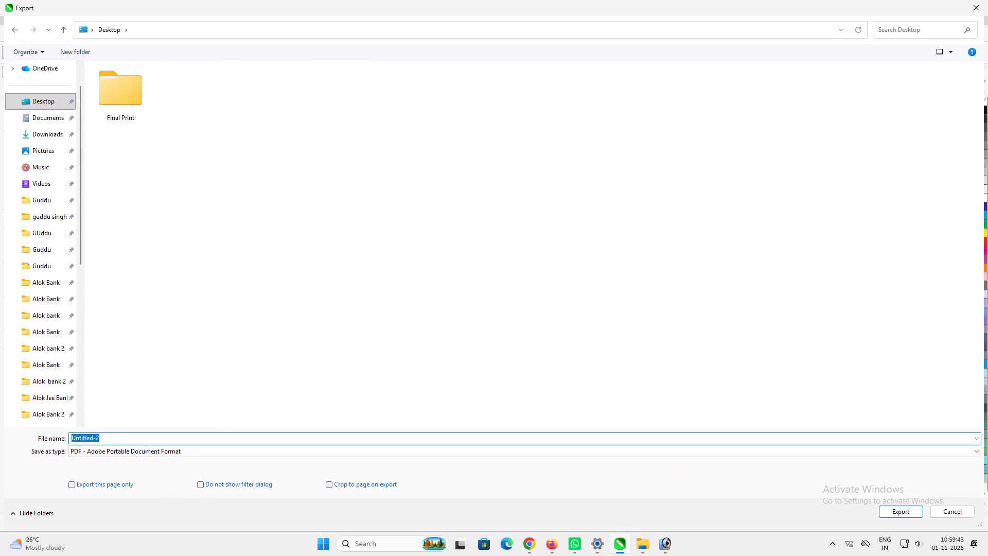
pyautogui.write('block')
pyautogui.press('space')
pyautogui.press('BackSpace')
pyautogui.press('BackSpace')
pyautogui.press('BackSpace')
pyautogui.press('BackSpace')
pyautogui.press('BackSpace')
pyautogui.press('BackSpace')
pyautogui.press('BackSpace')
pyautogui.press('BackSpace')
pyautogui.press('BackSpace')
pyautogui.press('BackSpace')
pyautogui.press('BackSpace')
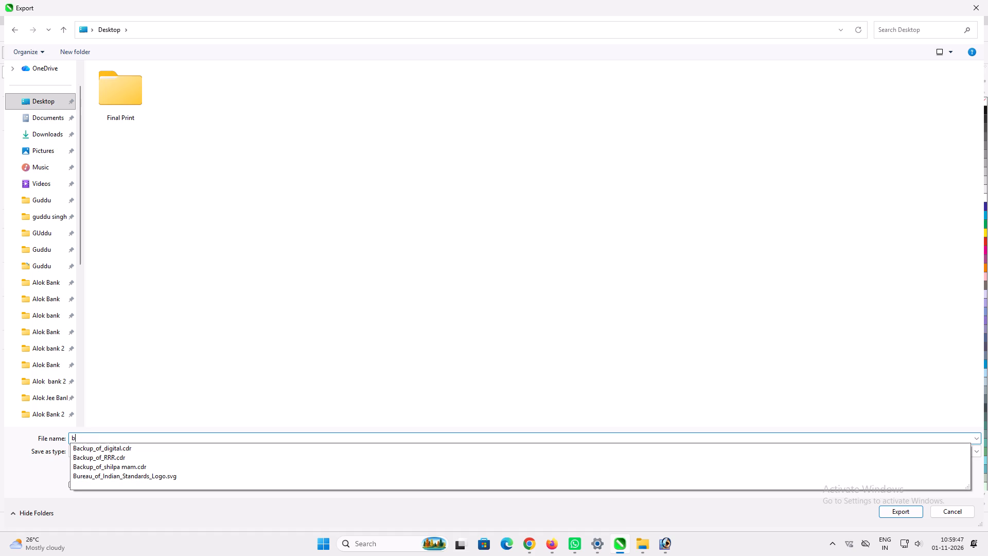
pyautogui.write('aaa')
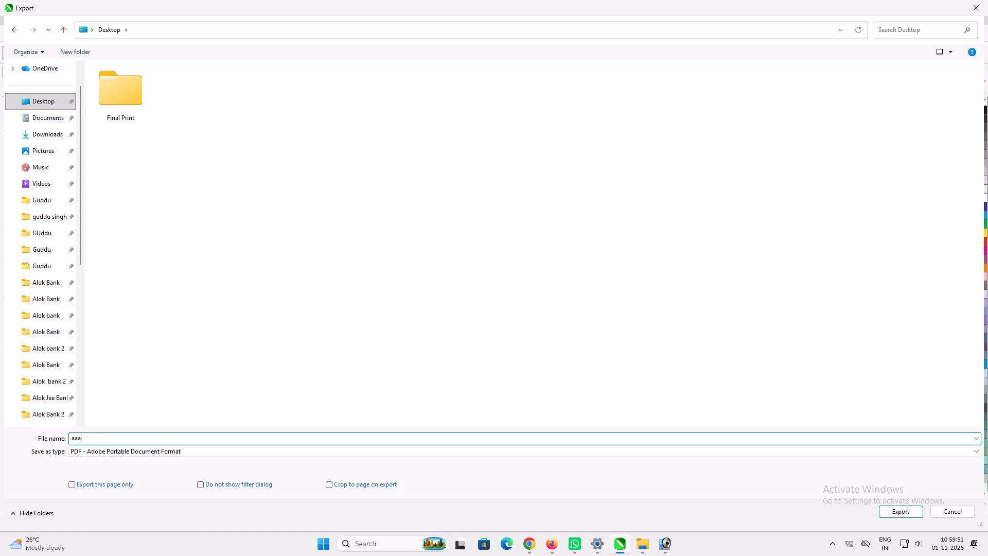
pyautogui.press('Return')
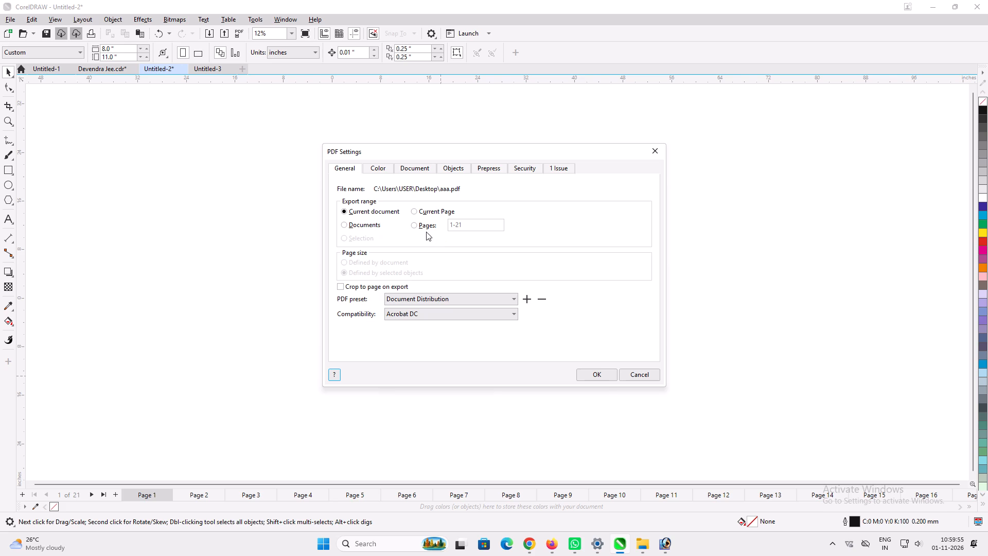
# Set the PDF export range to pages 1-21 and complete the export.
pyautogui.click(414, 225)
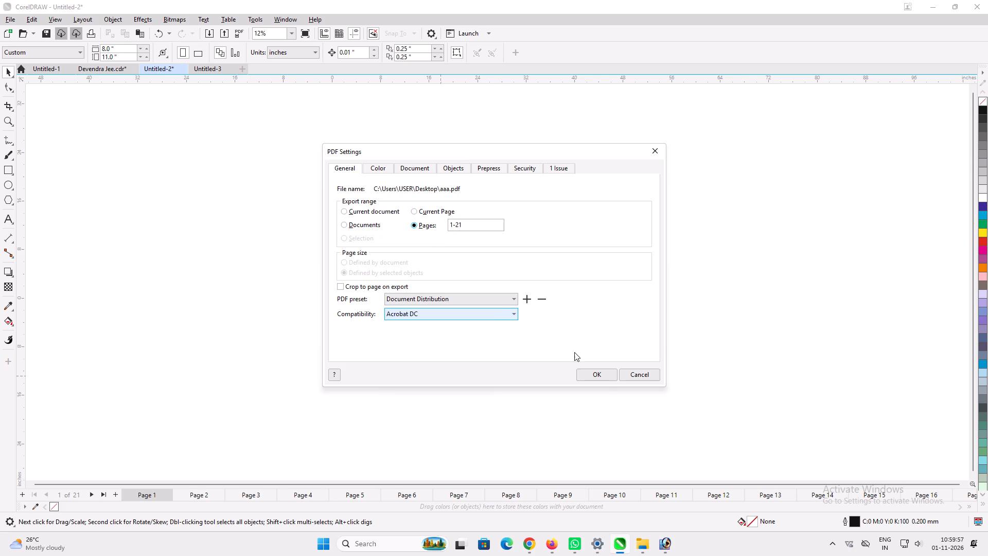
pyautogui.click(588, 376)
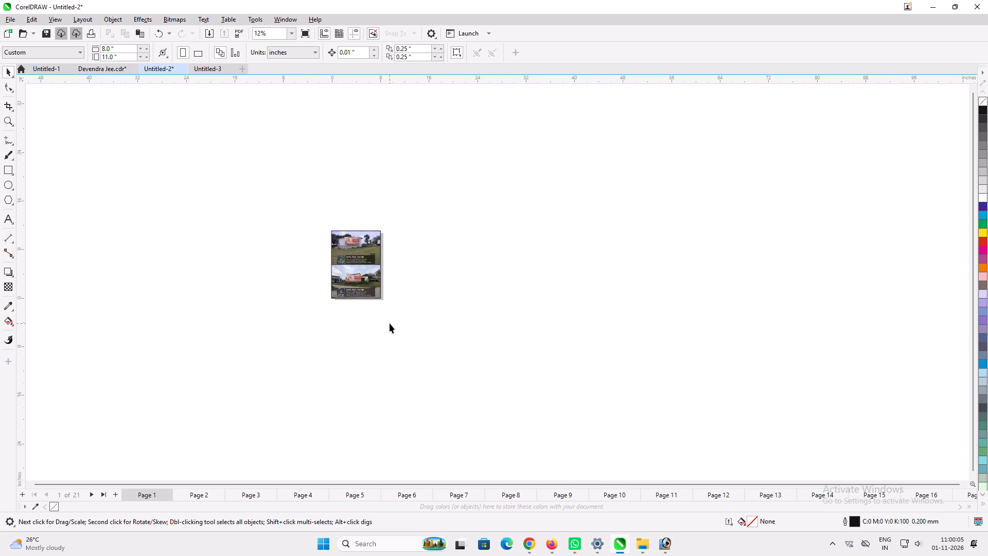
# Switch to the desktop, refresh it, and open the exported aaa PDF in WPS Office.
pyautogui.press('super+d')
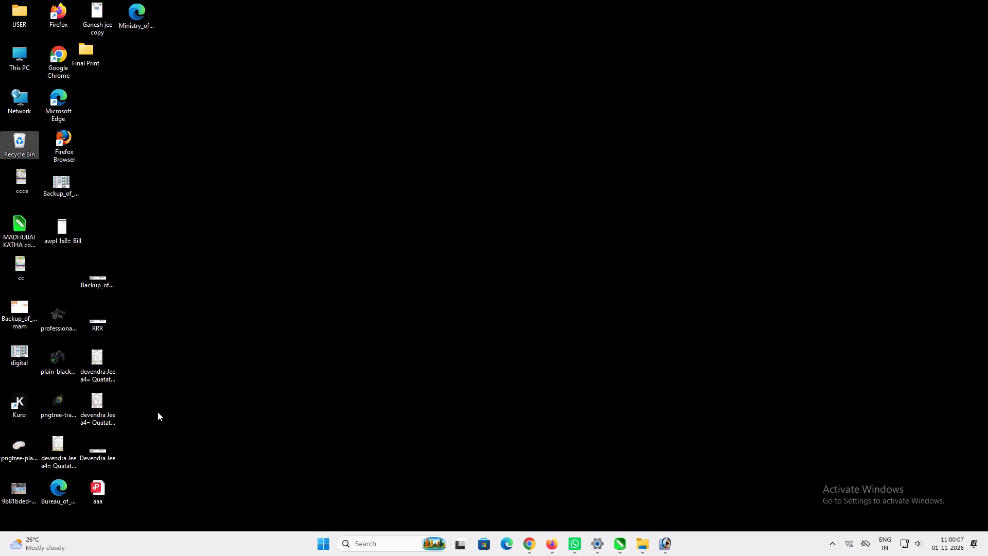
pyautogui.rightClick(156, 428)
pyautogui.click(138, 483)
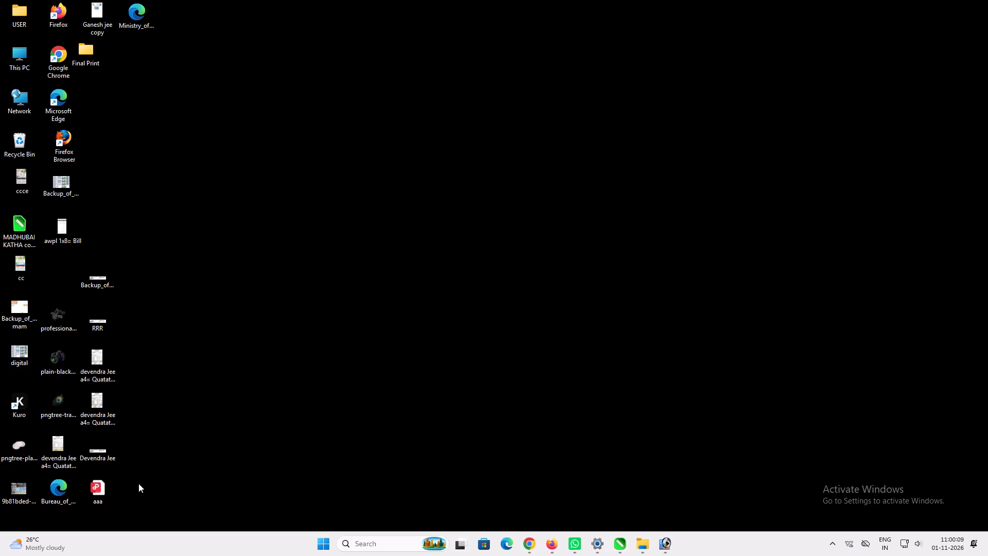
pyautogui.doubleClick(98, 500)
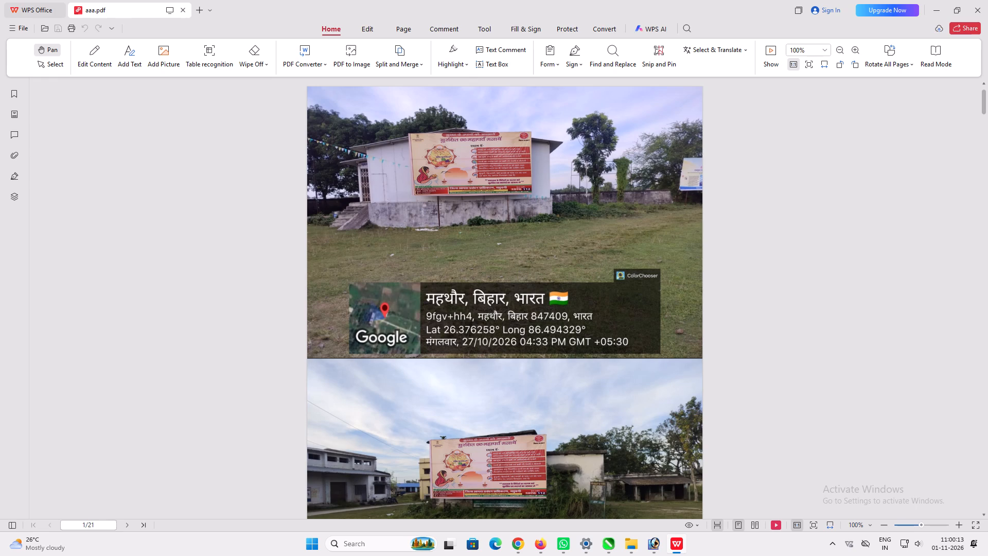
# Look through the first pages of aaa.pdf to check the exported photo sheets, and close the viewer.
pyautogui.scroll(-12, 576, 263)
pyautogui.scroll(-3, 556, 300)
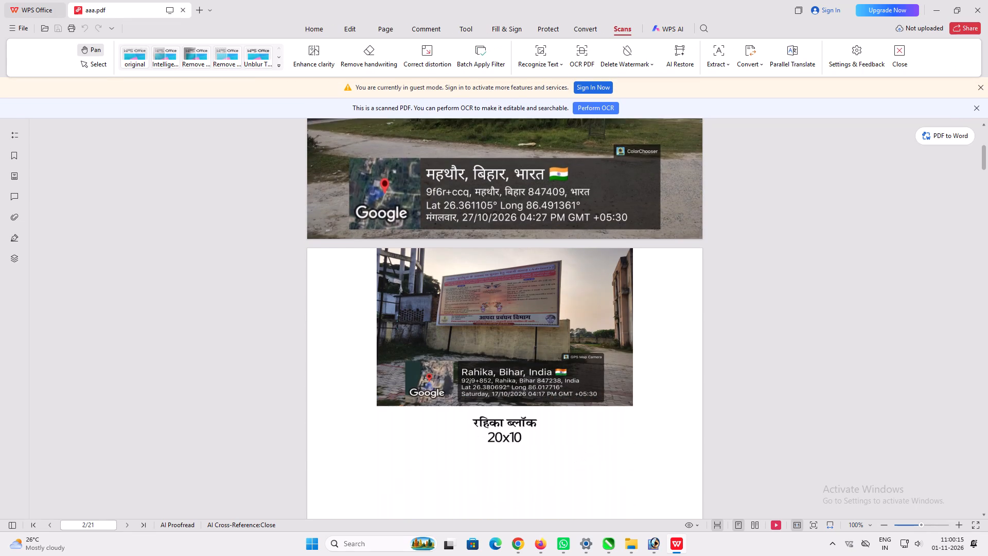
pyautogui.scroll(-18, 556, 300)
pyautogui.scroll(-5, 552, 304)
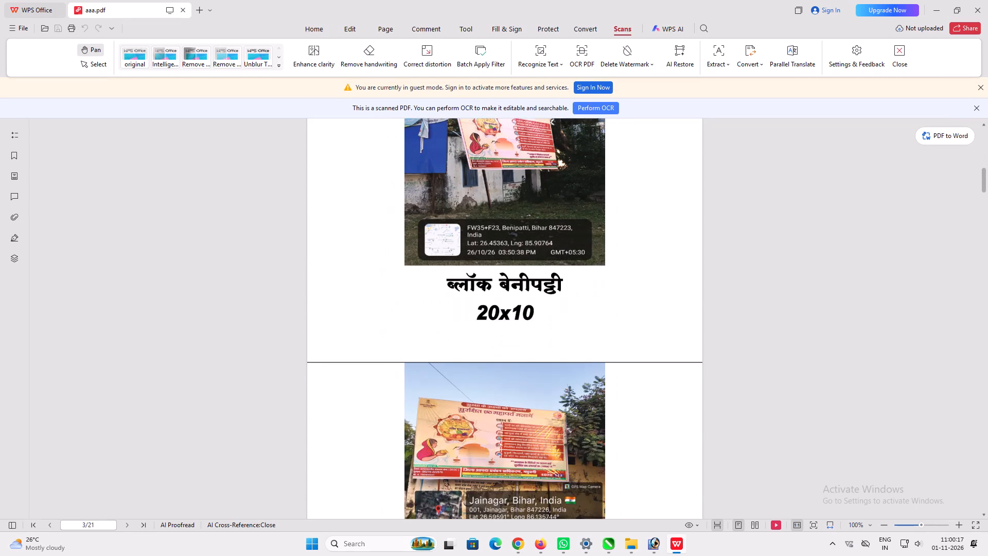
pyautogui.scroll(-18, 552, 304)
pyautogui.scroll(-4, 551, 304)
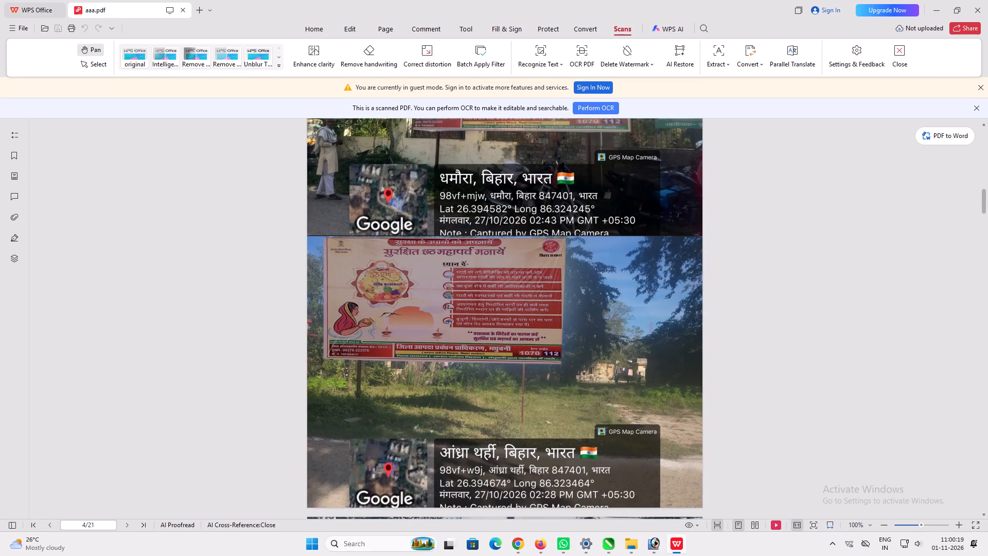
pyautogui.scroll(-4, 551, 304)
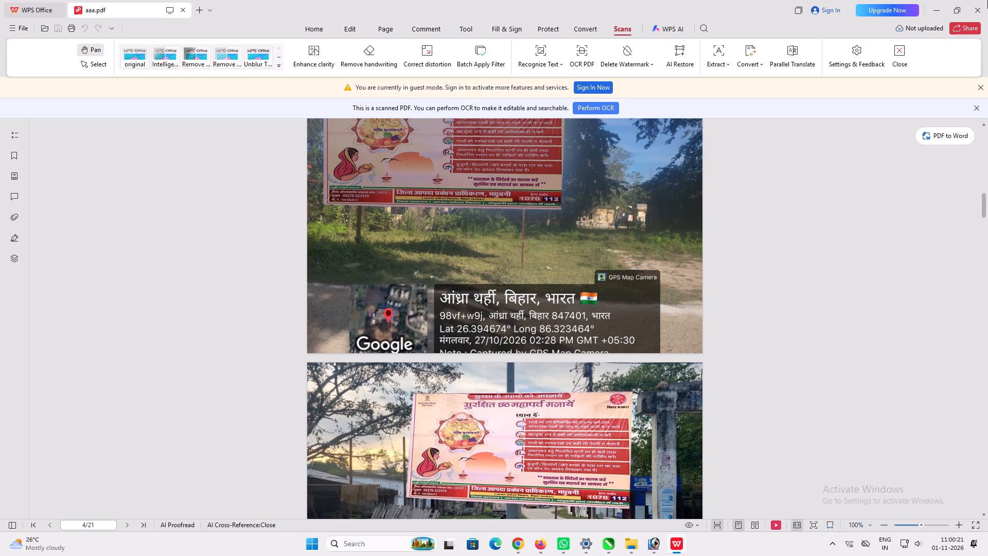
pyautogui.scroll(-5, 650, 269)
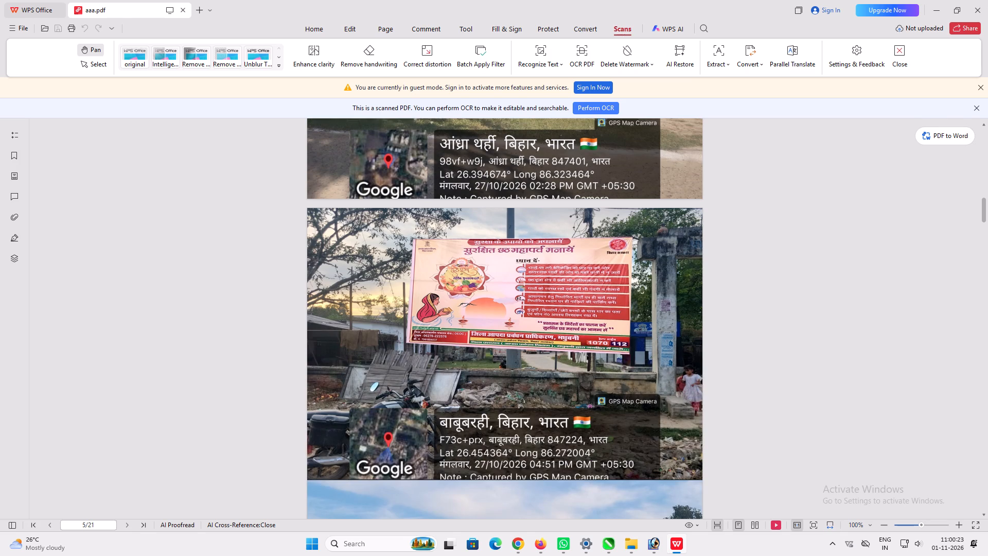
pyautogui.scroll(-8, 588, 217)
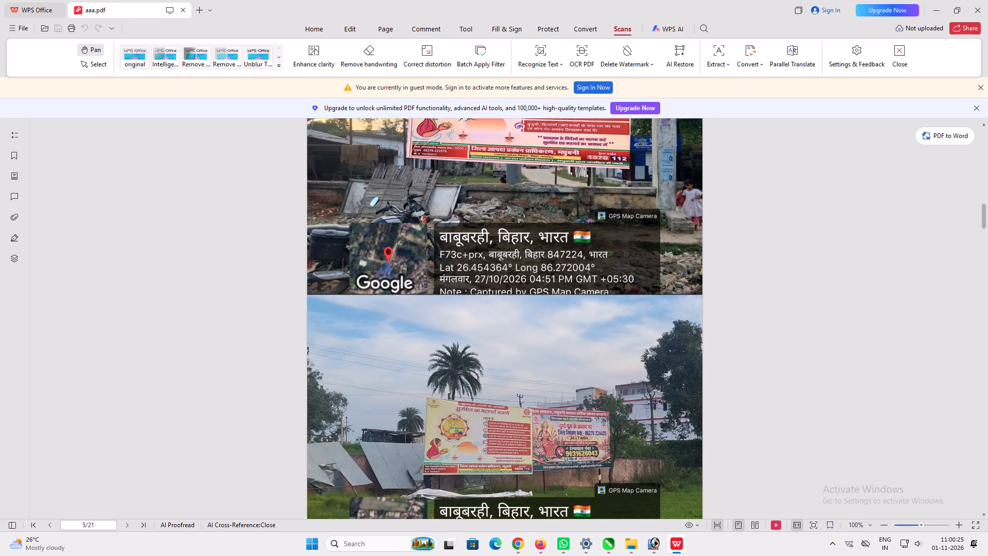
pyautogui.scroll(-9, 586, 241)
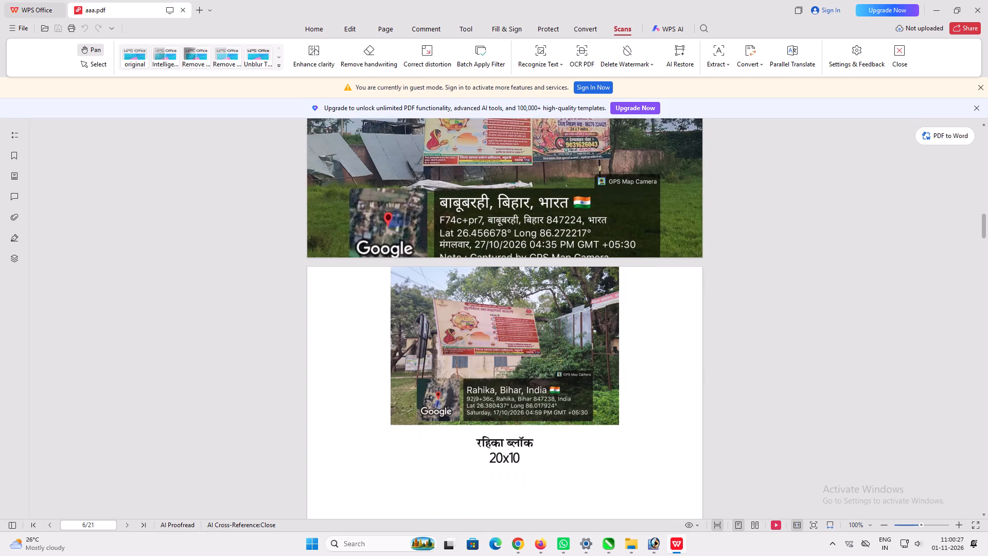
pyautogui.scroll(-15, 589, 260)
pyautogui.scroll(-10, 586, 274)
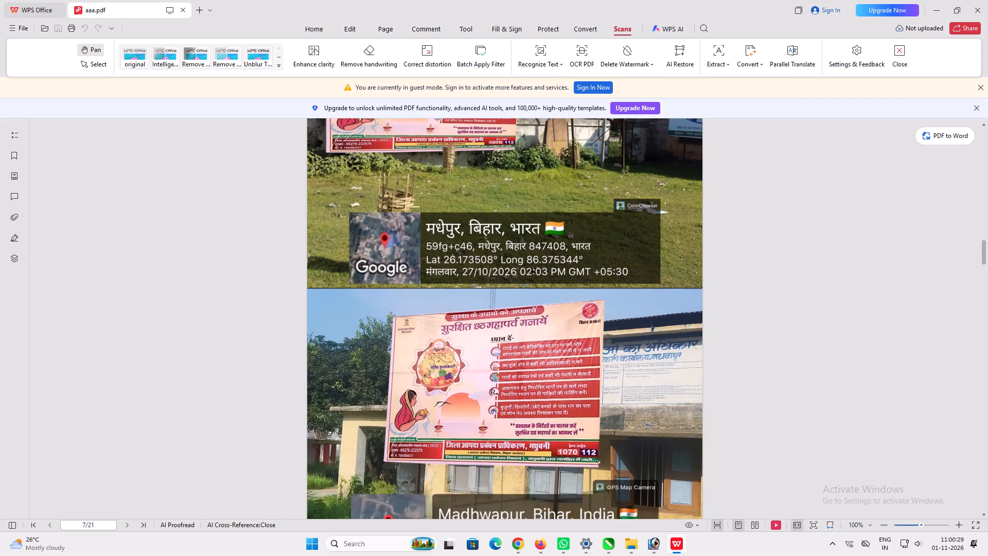
pyautogui.scroll(-7, 586, 274)
pyautogui.scroll(-16, 543, 315)
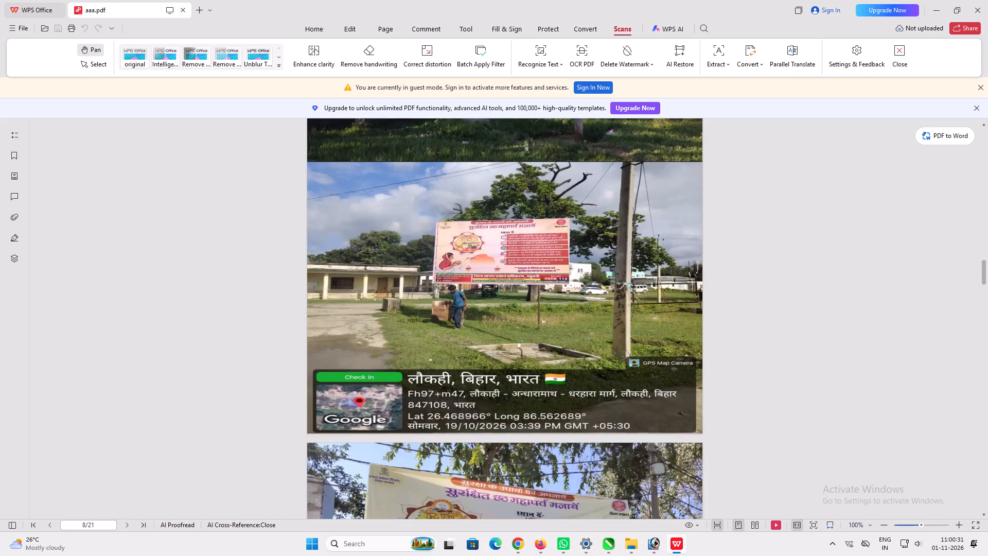
pyautogui.scroll(-2, 549, 323)
pyautogui.scroll(-10, 611, 307)
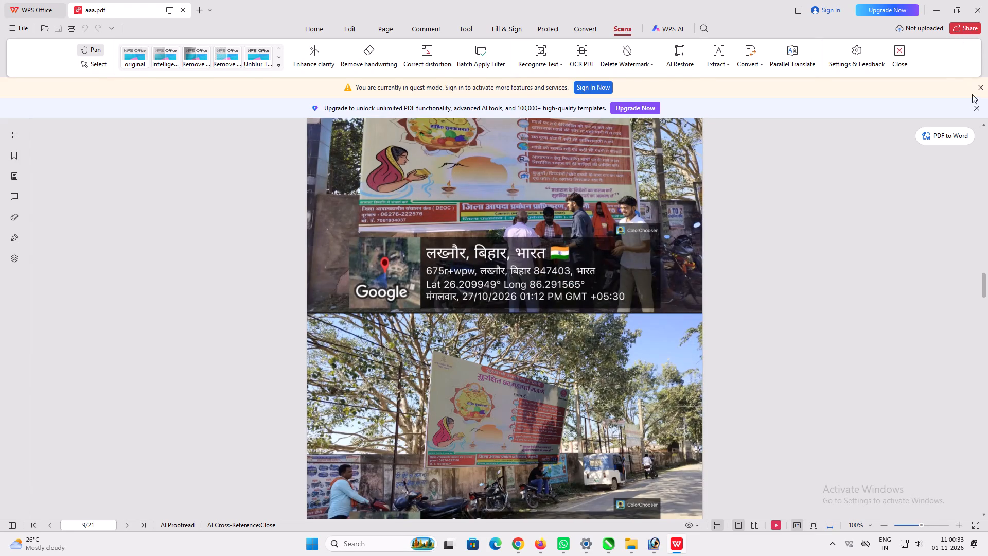
pyautogui.click(980, 92)
pyautogui.click(977, 13)
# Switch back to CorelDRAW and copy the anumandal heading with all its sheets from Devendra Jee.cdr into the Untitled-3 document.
pyautogui.hotkey('alt', 'Tab')
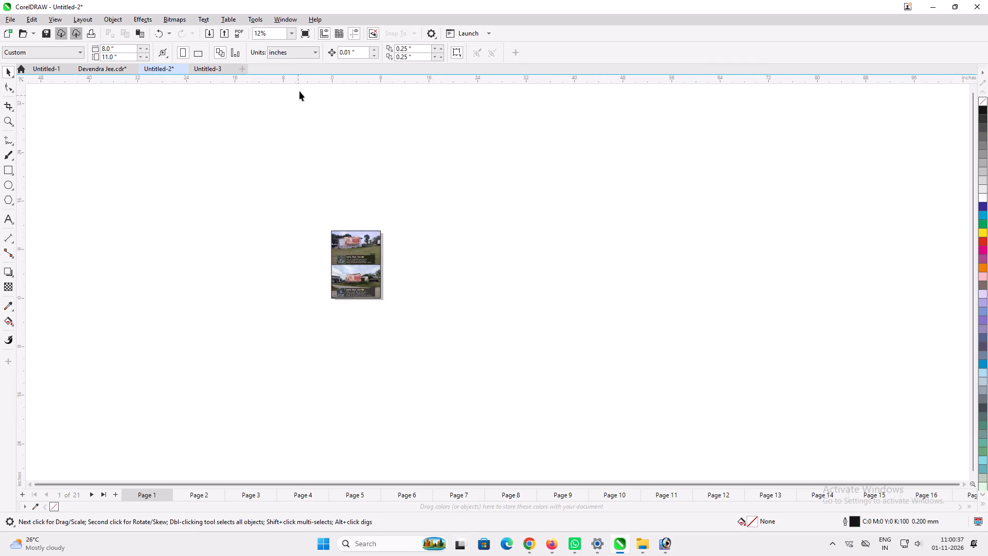
pyautogui.click(102, 72)
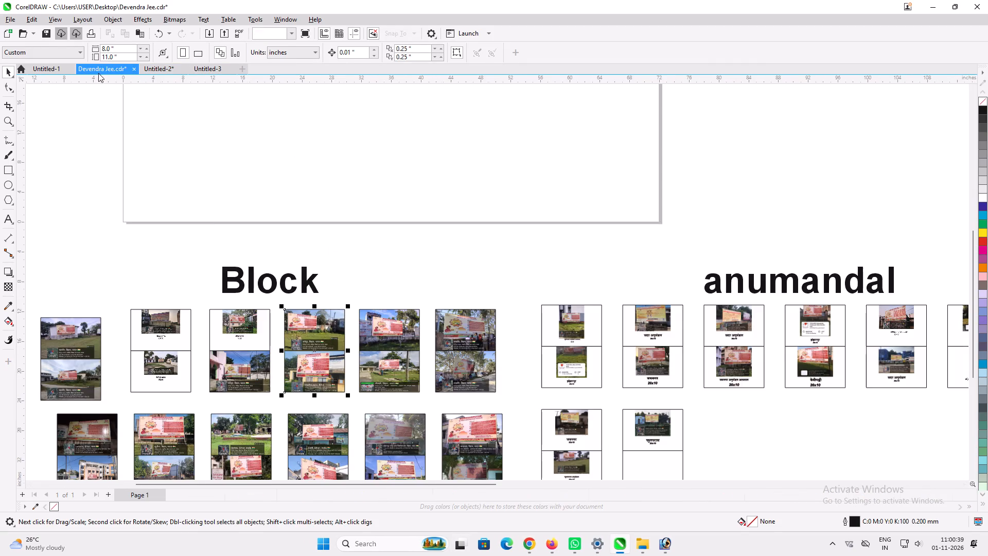
pyautogui.scroll(-5, 280, 269)
pyautogui.click(325, 234)
pyautogui.scroll(-3, 273, 267)
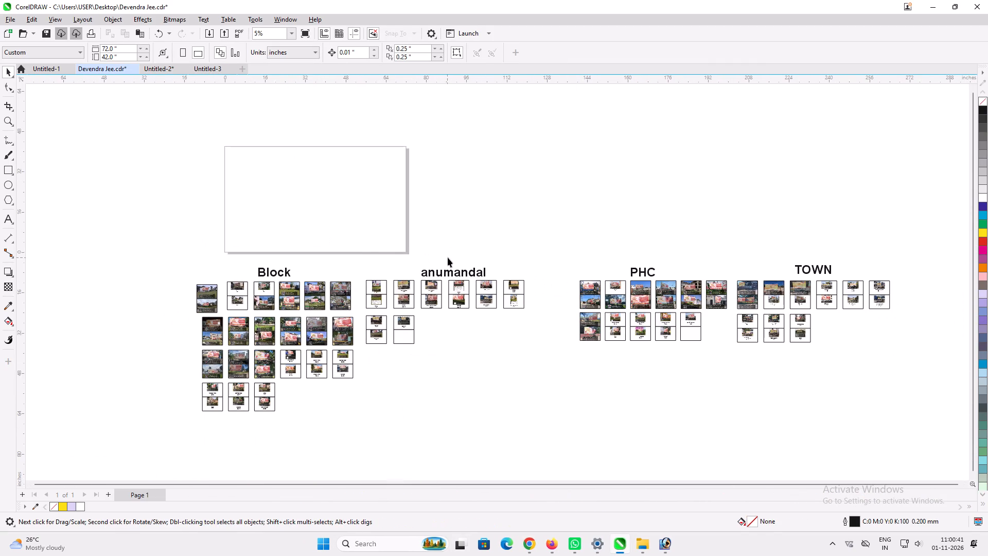
pyautogui.moveTo(365, 249); pyautogui.dragTo(544, 371)
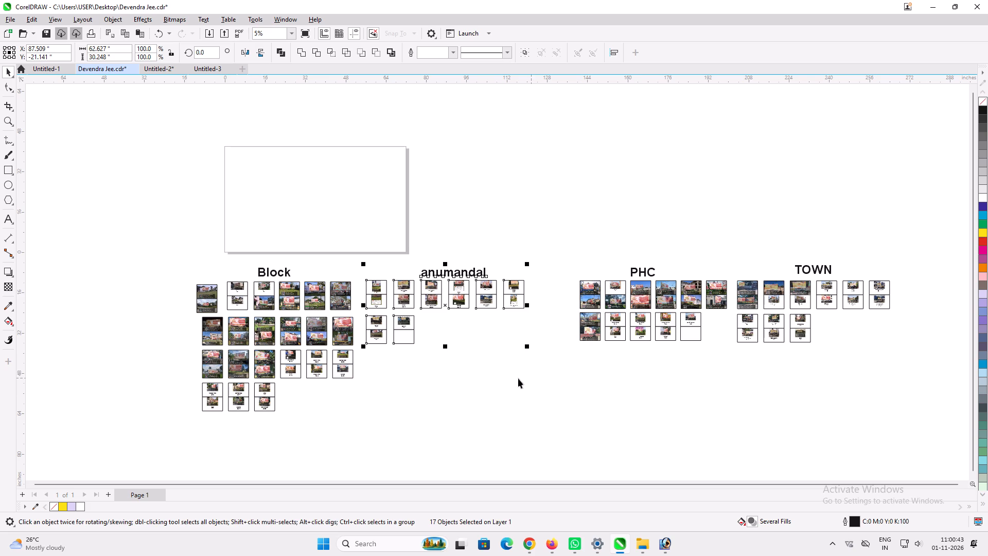
pyautogui.hotkey('ctrl', 'c')
pyautogui.click(206, 72)
pyautogui.scroll(-4, 301, 241)
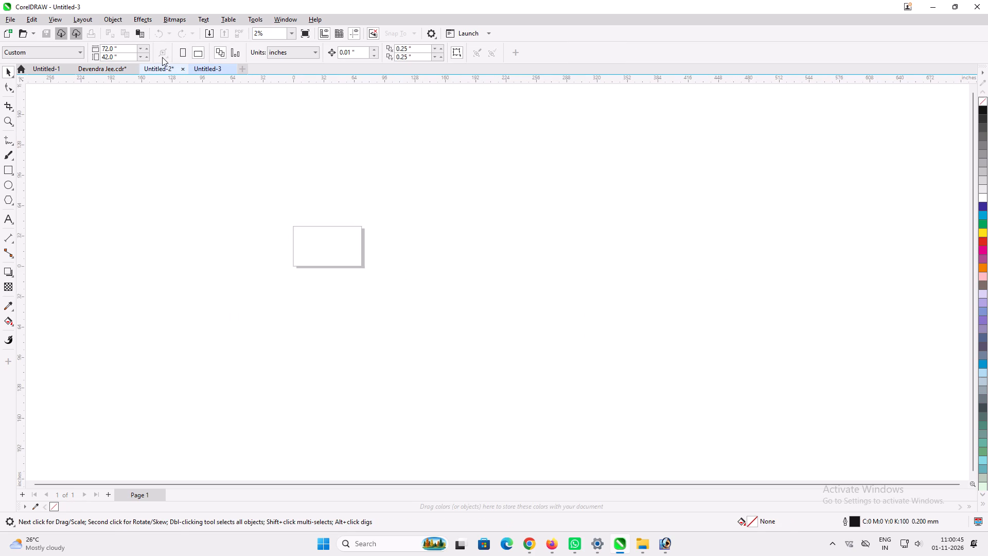
pyautogui.click(207, 192)
pyautogui.hotkey('ctrl', 'v')
pyautogui.click(320, 296)
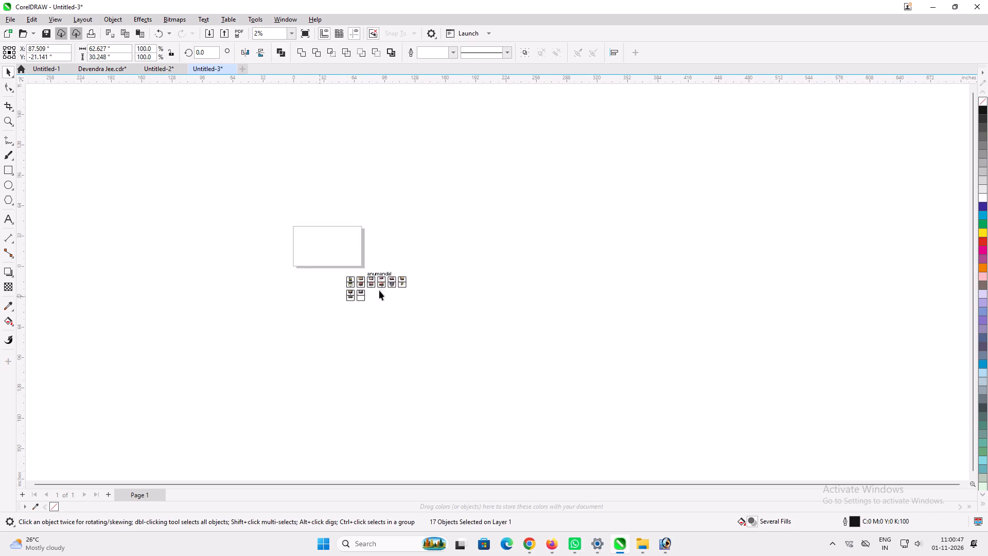
# Set the page size of Untitled-3 to 8 × 11 inches.
pyautogui.scroll(7, 393, 263)
pyautogui.moveTo(163, 156); pyautogui.dragTo(398, 285)
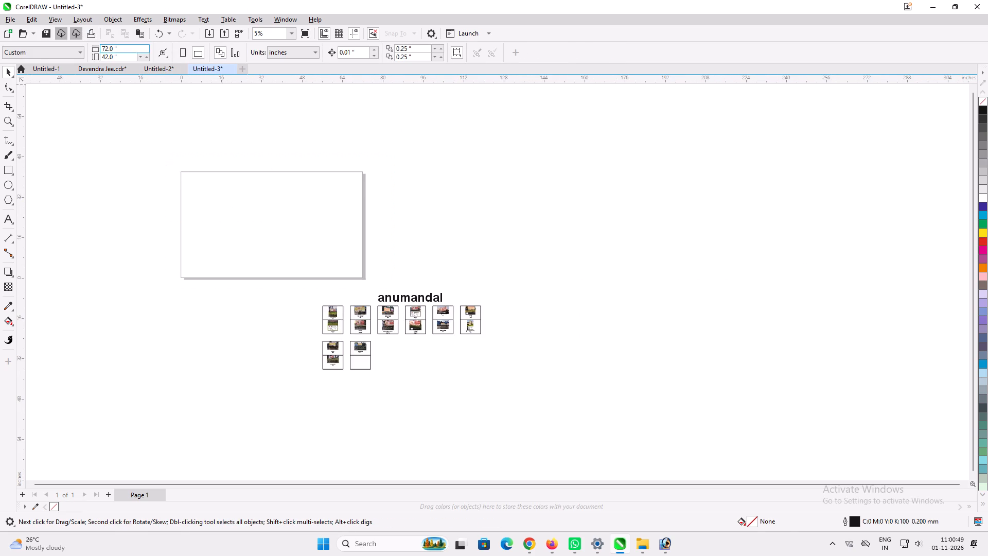
pyautogui.click(127, 50)
pyautogui.hotkey('ctrl', 'a')
pyautogui.press('8')
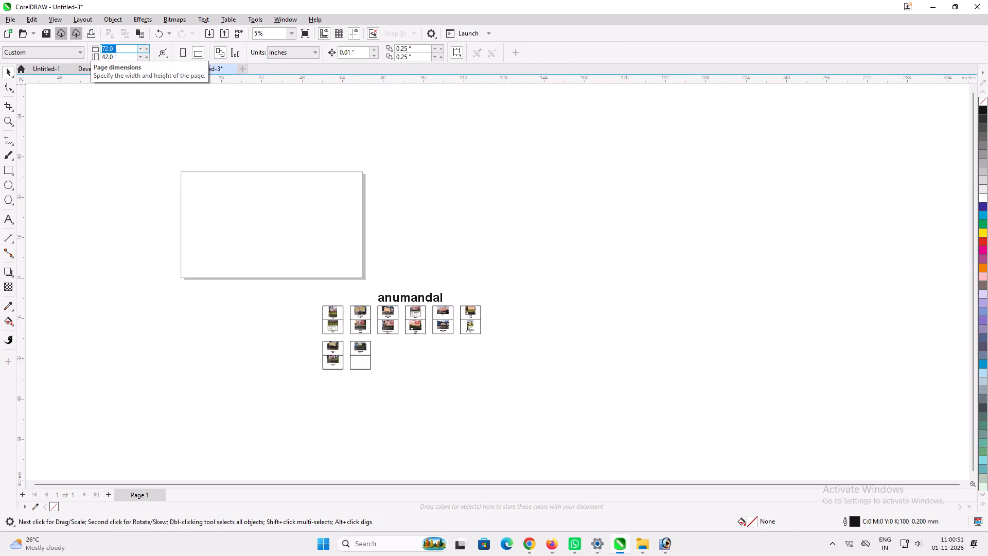
pyautogui.press('Tab')
pyautogui.write('11')
pyautogui.press('Return')
# Group the first anumandal photo sheet with its frame and centre it on page 1.
pyautogui.scroll(4, 271, 286)
pyautogui.moveTo(297, 280); pyautogui.dragTo(436, 422)
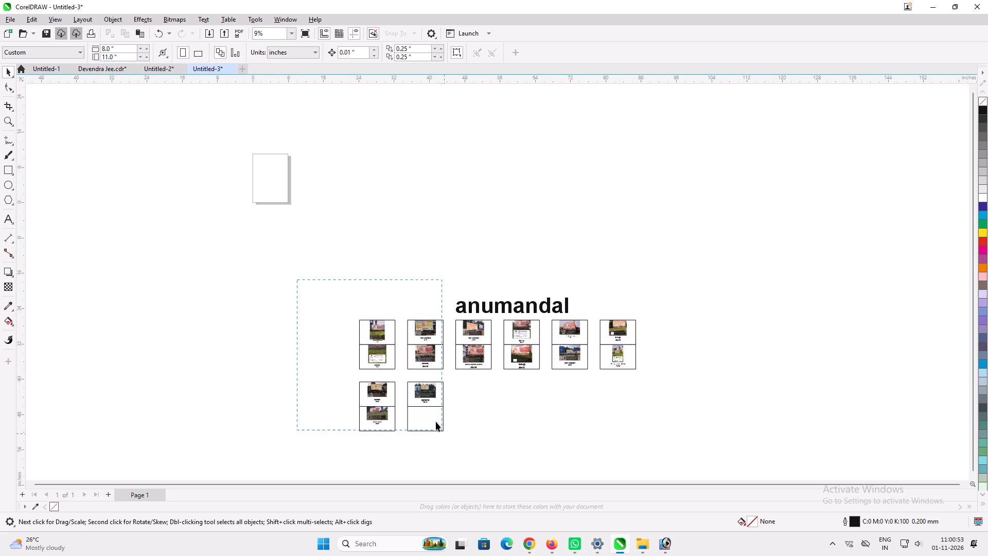
pyautogui.moveTo(436, 422); pyautogui.dragTo(409, 380)
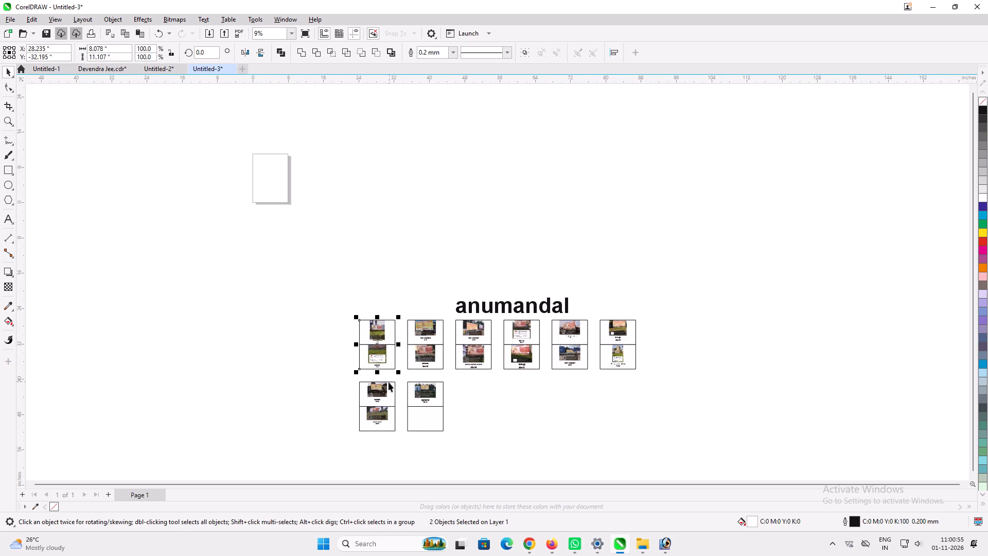
pyautogui.hotkey('ctrl', 'g')
pyautogui.scroll(2, 248, 194)
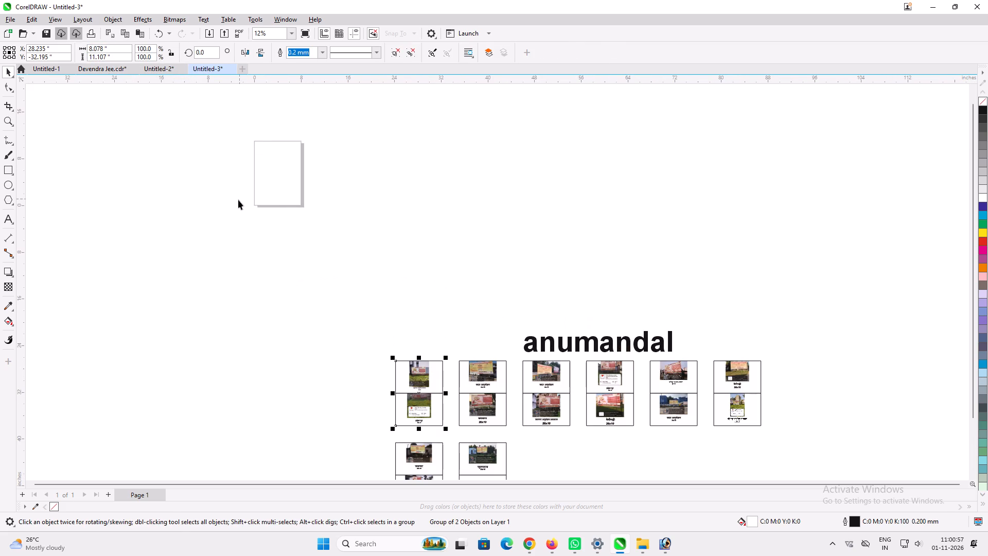
pyautogui.press('p')
pyautogui.click(316, 237)
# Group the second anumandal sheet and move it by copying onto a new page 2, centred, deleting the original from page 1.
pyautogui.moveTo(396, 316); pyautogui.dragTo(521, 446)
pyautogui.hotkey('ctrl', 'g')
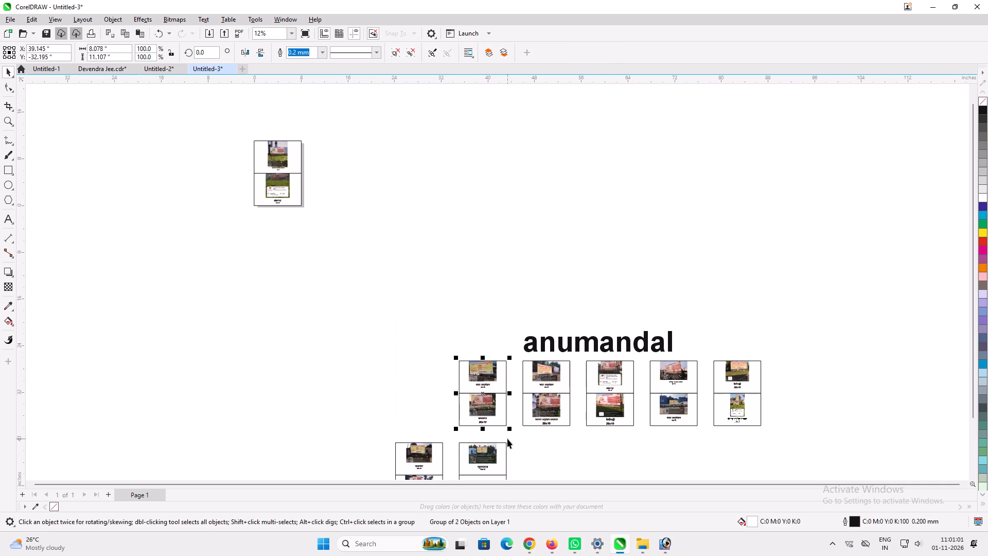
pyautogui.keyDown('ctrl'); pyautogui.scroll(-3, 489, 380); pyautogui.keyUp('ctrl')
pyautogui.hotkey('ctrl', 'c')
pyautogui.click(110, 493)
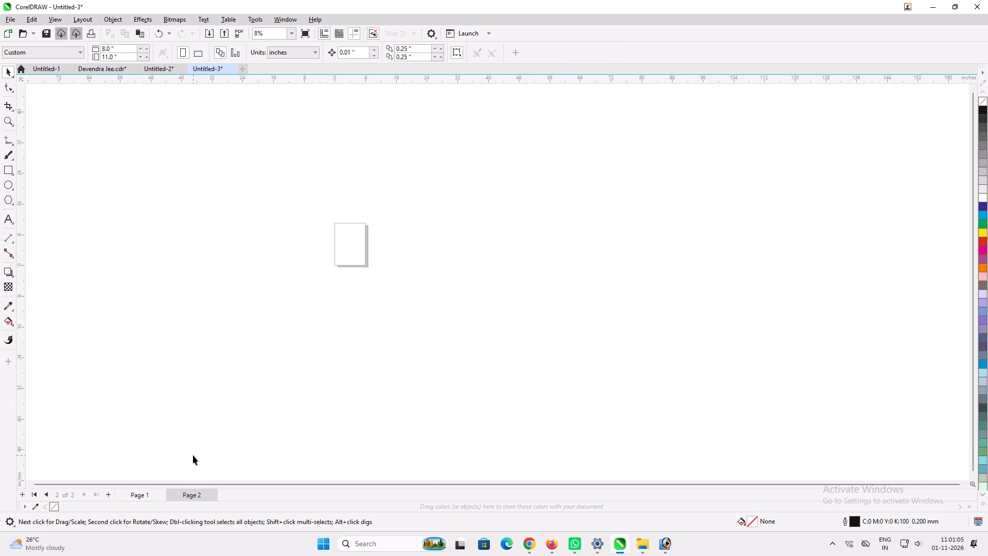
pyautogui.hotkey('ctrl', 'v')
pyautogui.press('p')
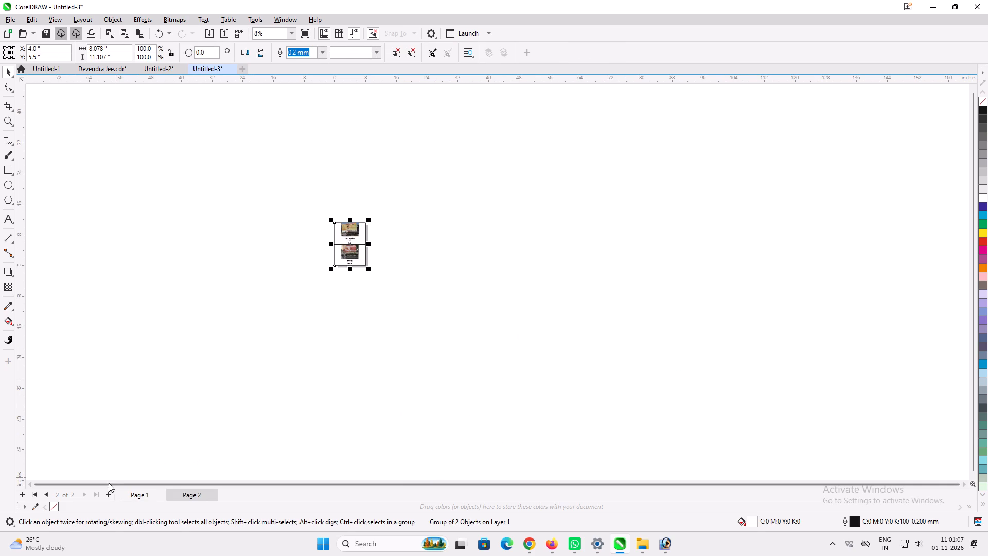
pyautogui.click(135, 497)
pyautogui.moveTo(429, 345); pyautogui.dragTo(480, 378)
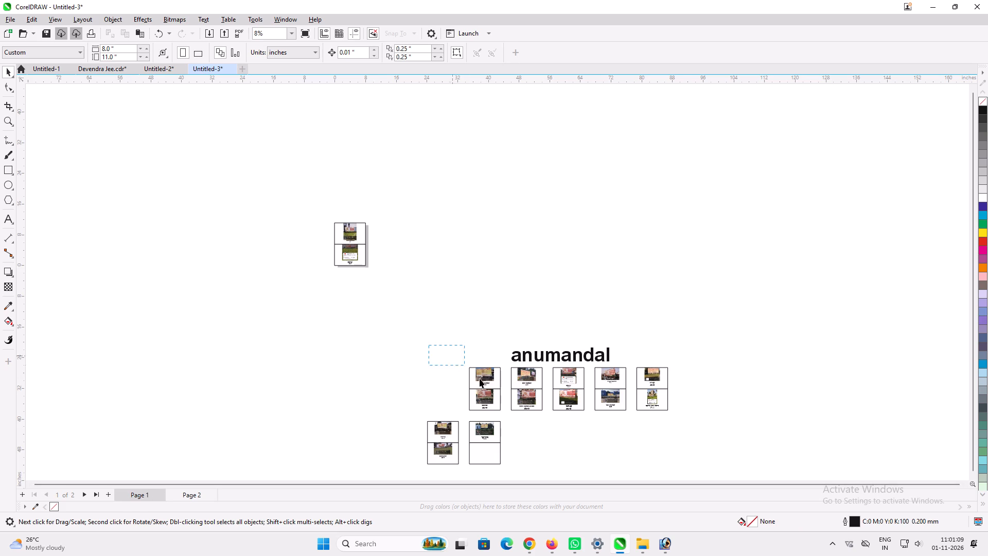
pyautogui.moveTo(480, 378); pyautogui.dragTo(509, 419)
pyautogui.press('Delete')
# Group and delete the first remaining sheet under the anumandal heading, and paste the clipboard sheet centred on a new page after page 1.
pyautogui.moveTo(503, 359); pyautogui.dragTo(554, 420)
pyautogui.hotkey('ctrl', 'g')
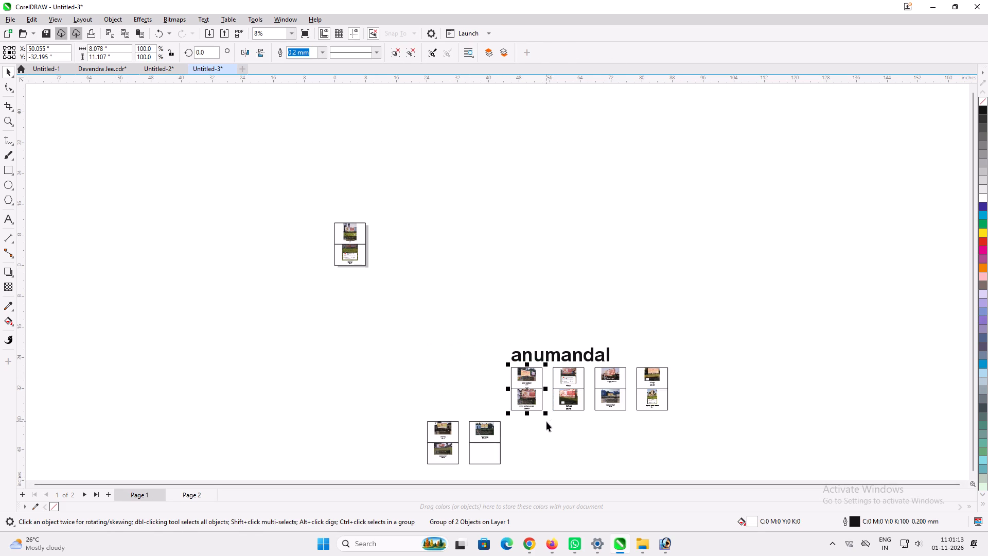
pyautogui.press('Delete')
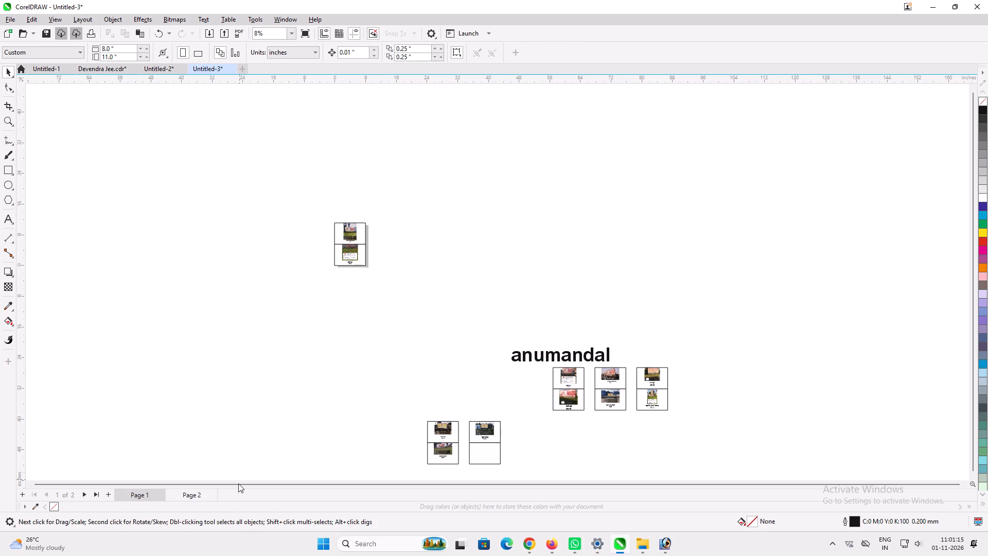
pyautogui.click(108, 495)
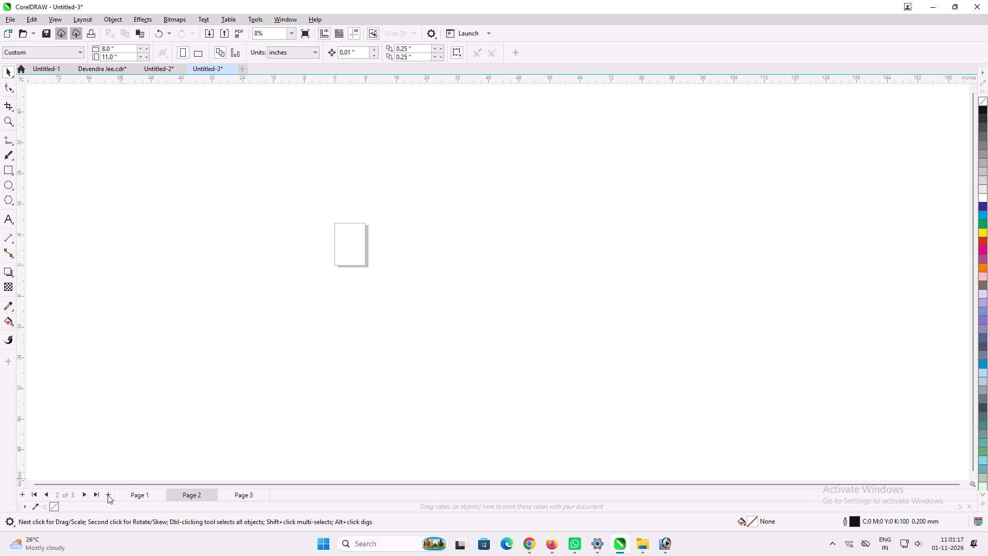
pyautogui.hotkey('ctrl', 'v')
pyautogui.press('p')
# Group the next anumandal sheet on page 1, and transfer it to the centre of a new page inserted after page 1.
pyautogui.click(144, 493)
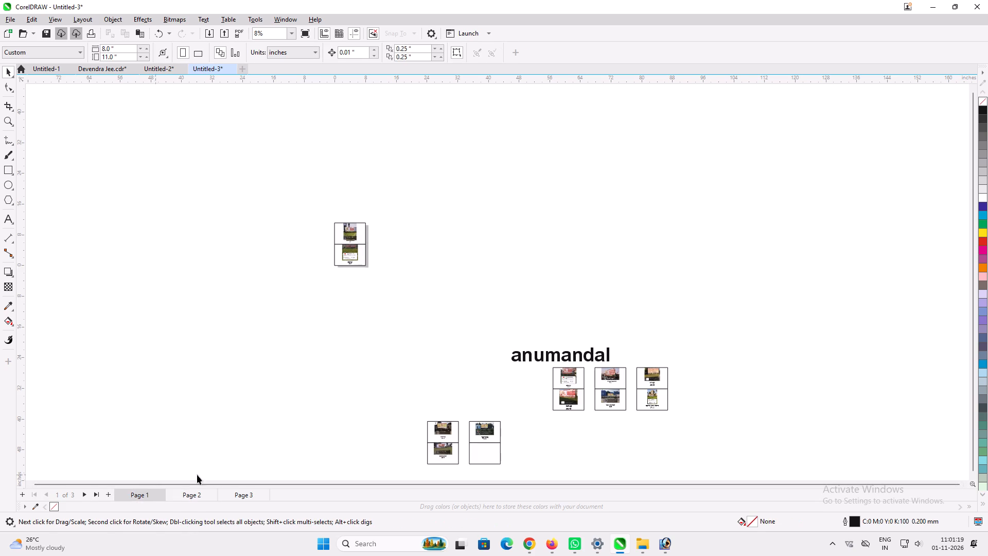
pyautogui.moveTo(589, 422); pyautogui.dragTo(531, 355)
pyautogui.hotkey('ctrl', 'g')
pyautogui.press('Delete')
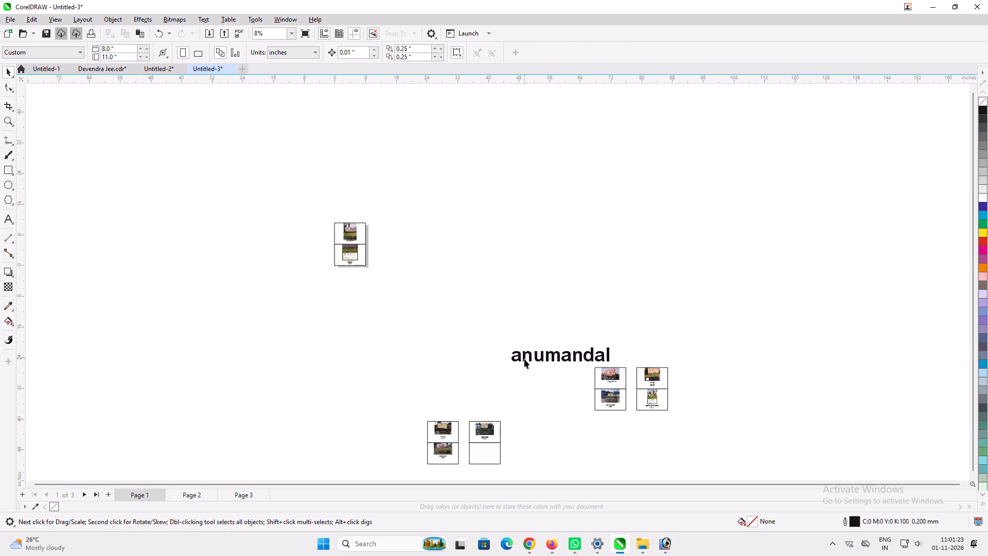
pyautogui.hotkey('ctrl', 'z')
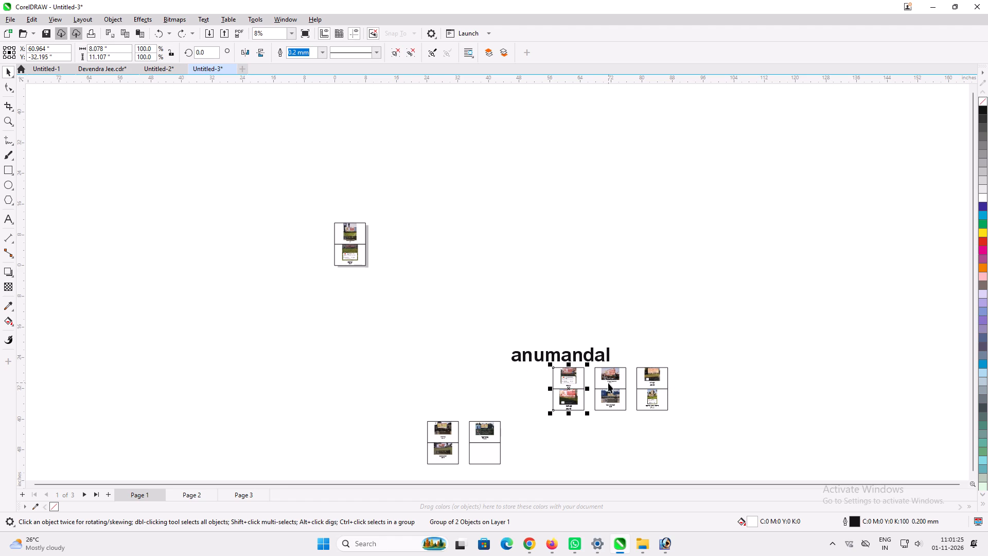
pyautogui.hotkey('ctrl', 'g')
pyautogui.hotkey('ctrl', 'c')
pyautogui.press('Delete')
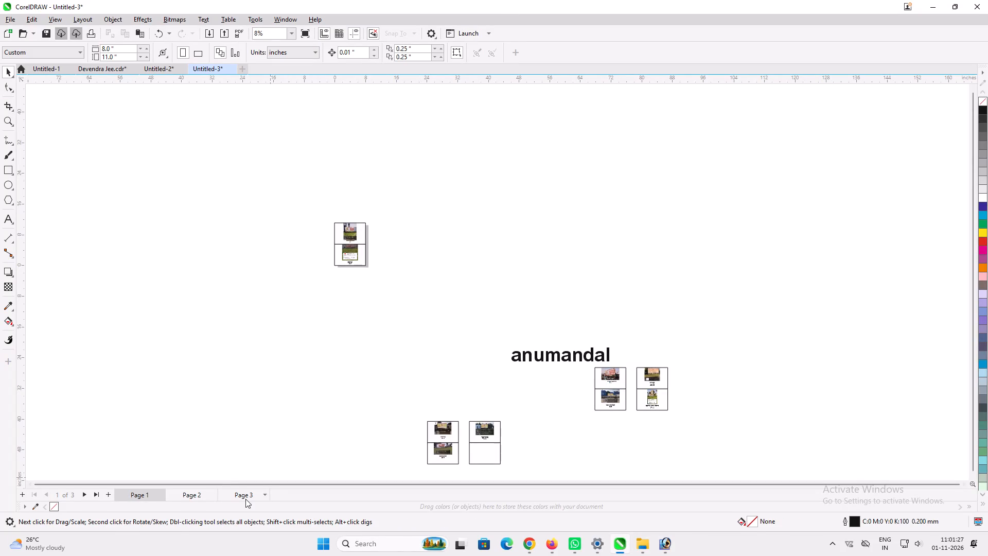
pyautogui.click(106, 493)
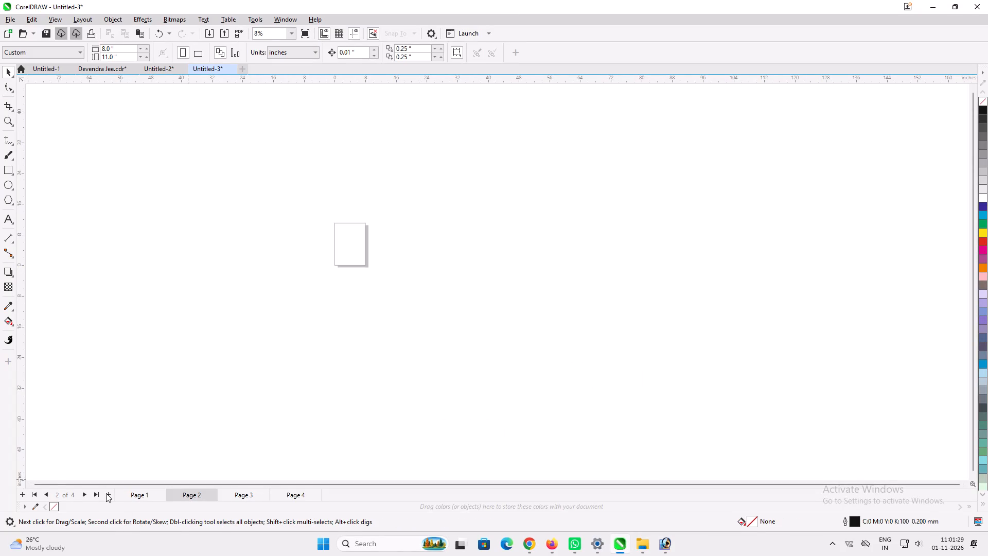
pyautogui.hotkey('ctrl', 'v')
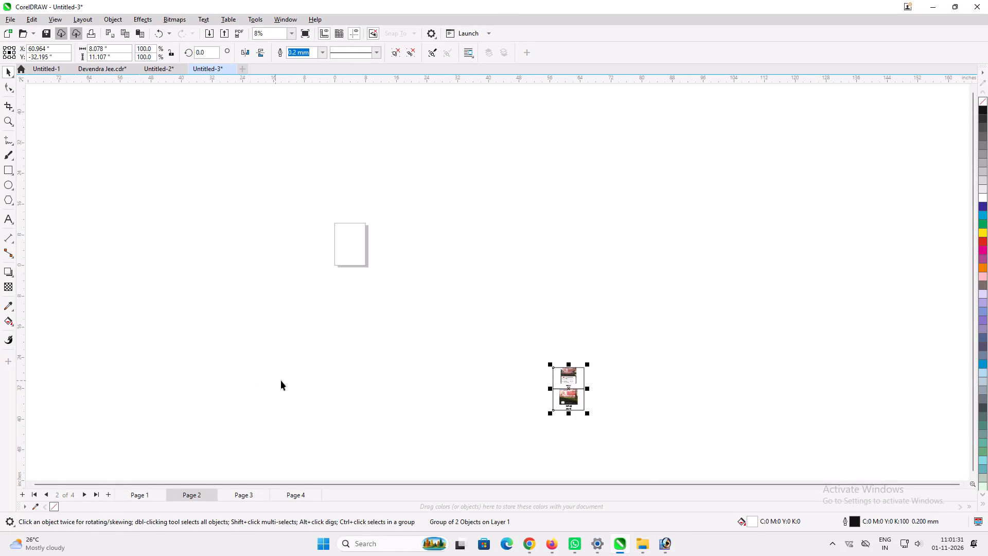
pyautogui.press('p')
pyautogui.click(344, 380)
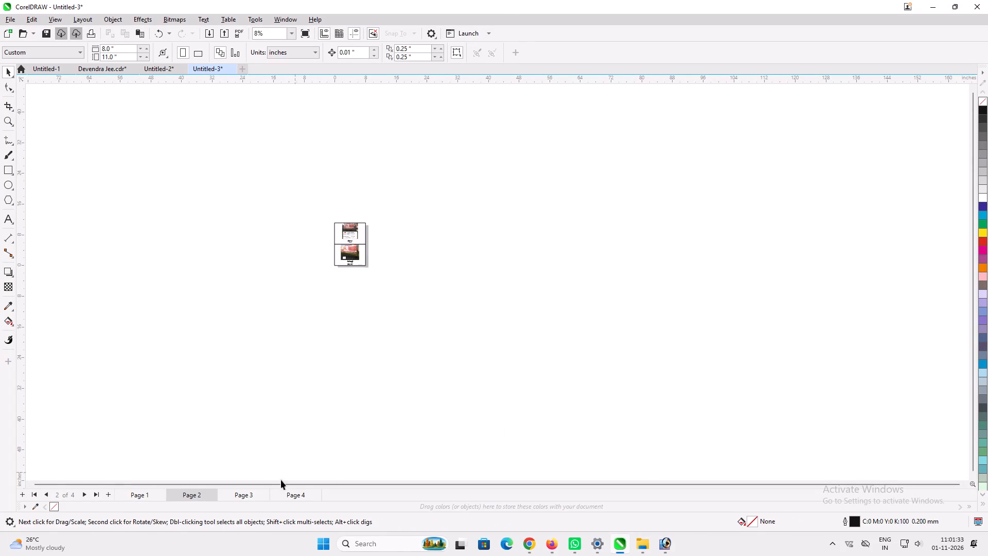
# Look through pages 1 to 4 and compare the photo sheets placed on each page.
pyautogui.click(240, 499)
pyautogui.click(310, 493)
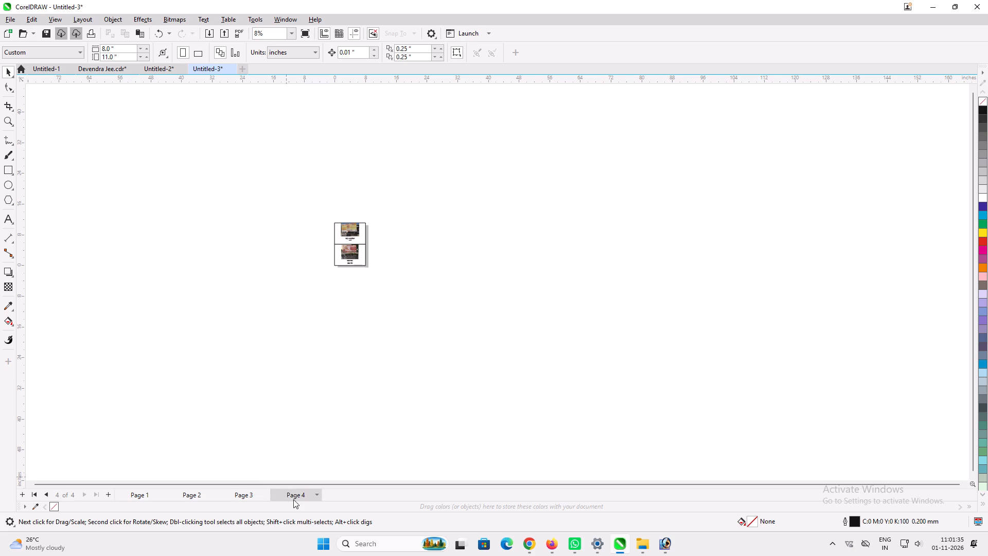
pyautogui.click(295, 497)
pyautogui.click(240, 497)
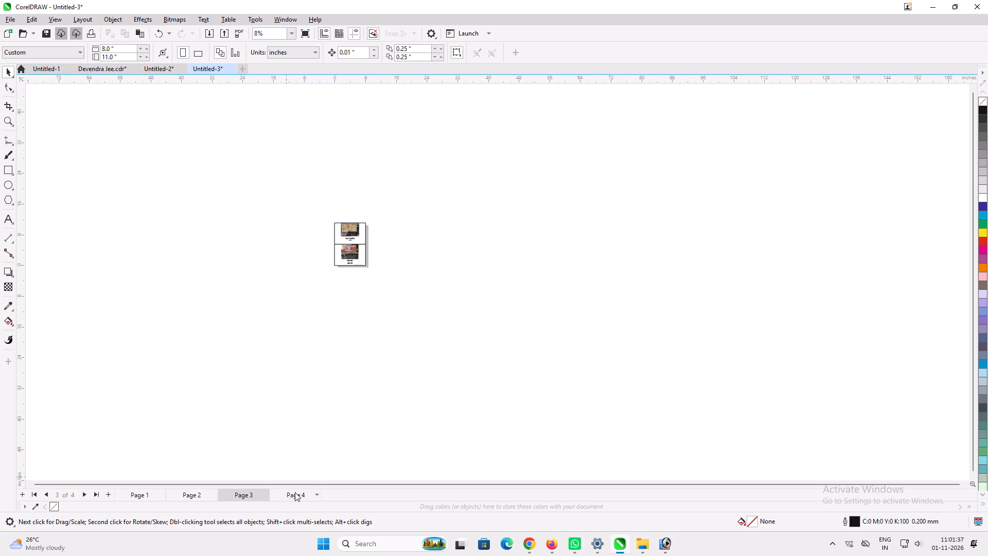
pyautogui.click(295, 492)
pyautogui.scroll(15, 391, 212)
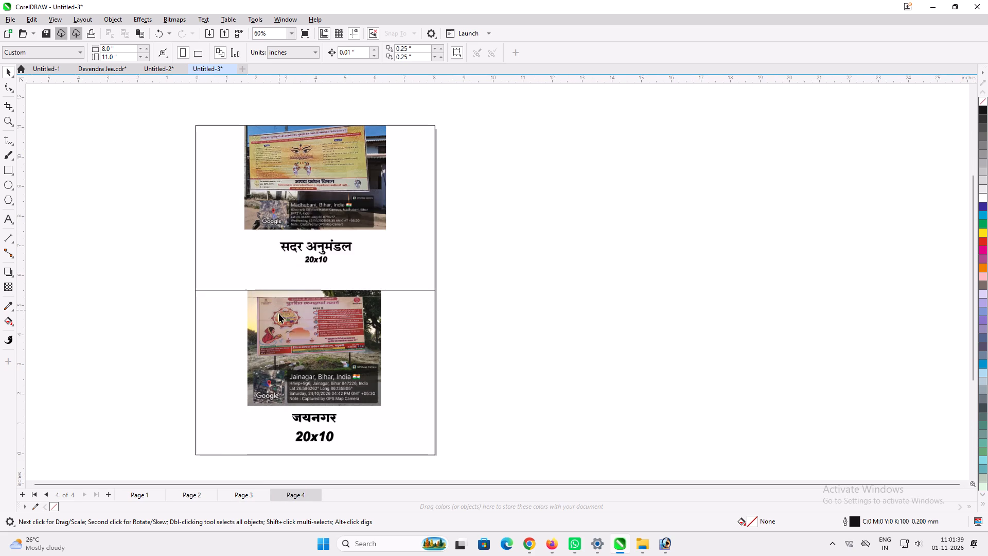
pyautogui.click(244, 495)
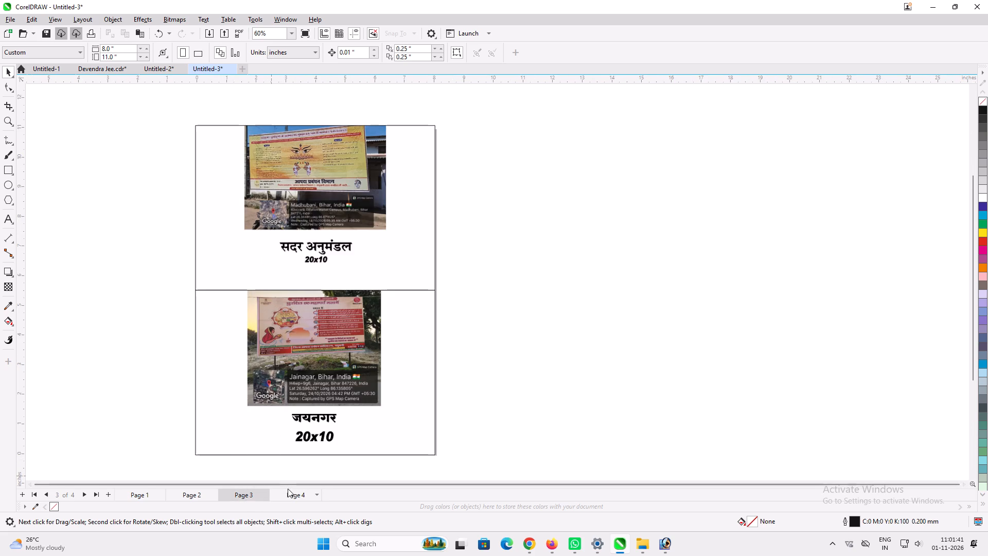
pyautogui.click(291, 492)
pyautogui.click(254, 495)
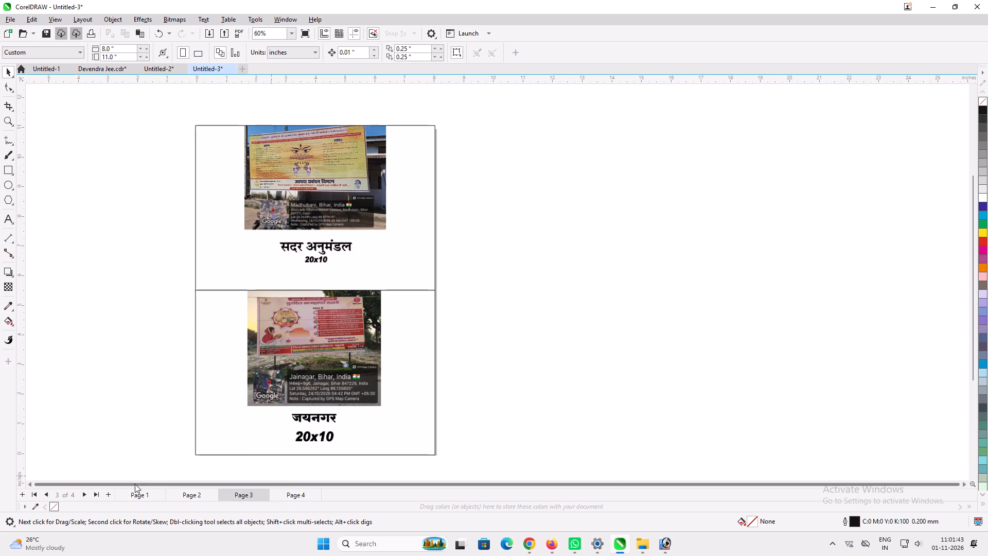
pyautogui.click(135, 492)
pyautogui.scroll(-4, 301, 381)
pyautogui.scroll(-9, 260, 440)
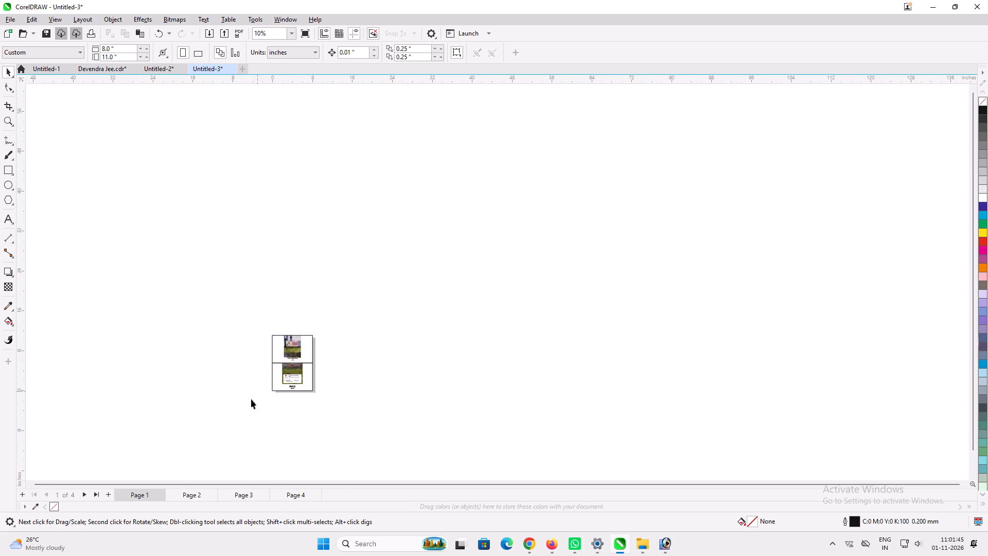
pyautogui.scroll(4, 198, 461)
pyautogui.click(194, 495)
pyautogui.scroll(3, 365, 363)
pyautogui.scroll(-3, 322, 383)
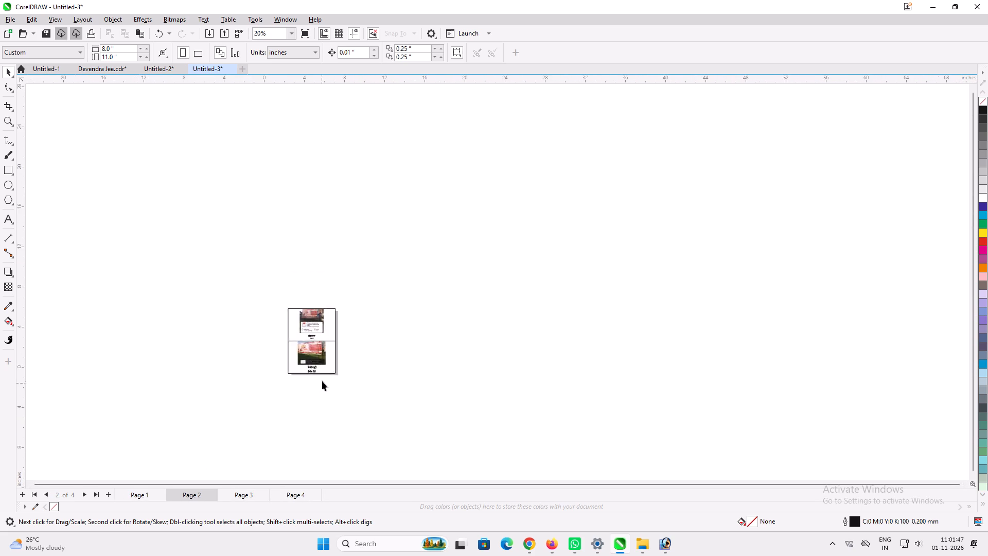
pyautogui.scroll(-13, 322, 381)
pyautogui.click(248, 497)
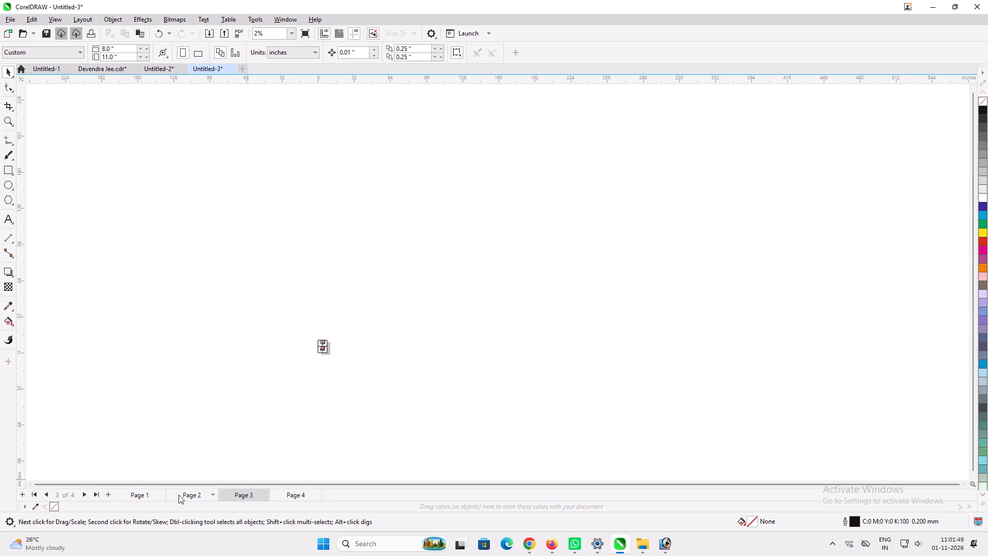
pyautogui.click(123, 505)
pyautogui.click(144, 495)
pyautogui.scroll(7, 387, 410)
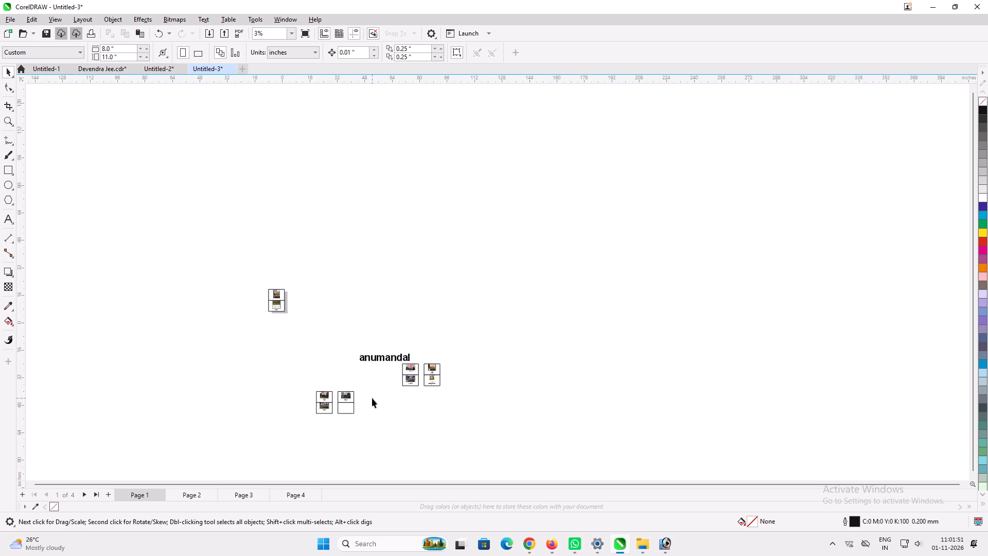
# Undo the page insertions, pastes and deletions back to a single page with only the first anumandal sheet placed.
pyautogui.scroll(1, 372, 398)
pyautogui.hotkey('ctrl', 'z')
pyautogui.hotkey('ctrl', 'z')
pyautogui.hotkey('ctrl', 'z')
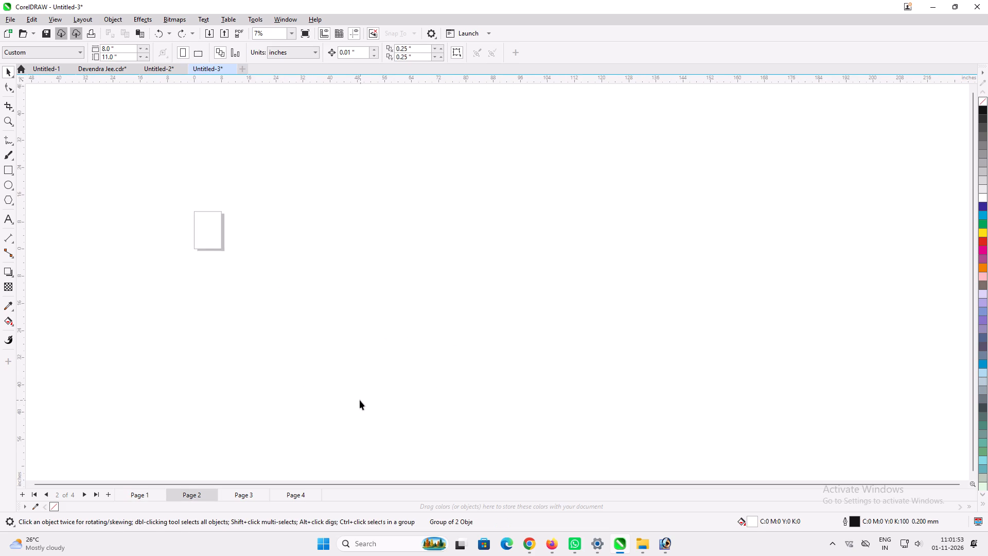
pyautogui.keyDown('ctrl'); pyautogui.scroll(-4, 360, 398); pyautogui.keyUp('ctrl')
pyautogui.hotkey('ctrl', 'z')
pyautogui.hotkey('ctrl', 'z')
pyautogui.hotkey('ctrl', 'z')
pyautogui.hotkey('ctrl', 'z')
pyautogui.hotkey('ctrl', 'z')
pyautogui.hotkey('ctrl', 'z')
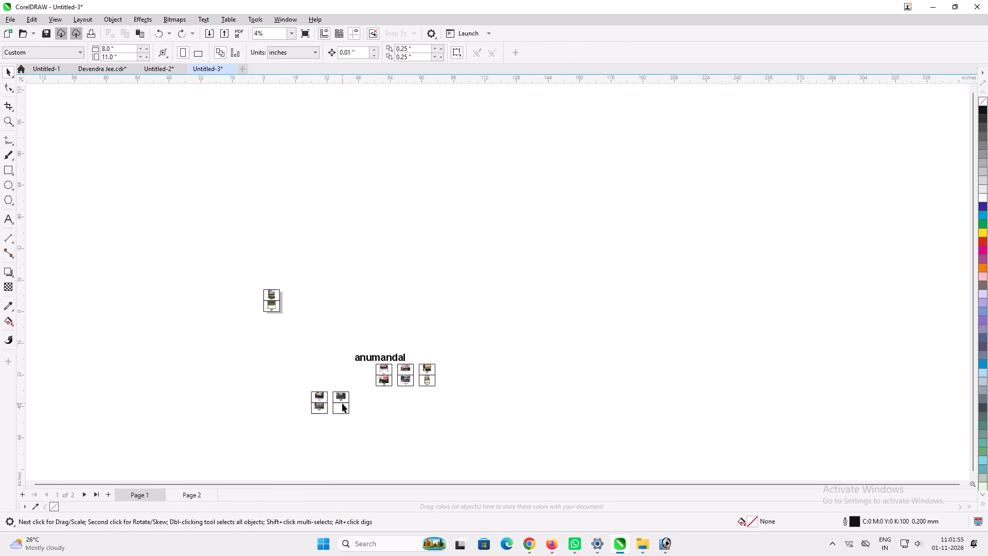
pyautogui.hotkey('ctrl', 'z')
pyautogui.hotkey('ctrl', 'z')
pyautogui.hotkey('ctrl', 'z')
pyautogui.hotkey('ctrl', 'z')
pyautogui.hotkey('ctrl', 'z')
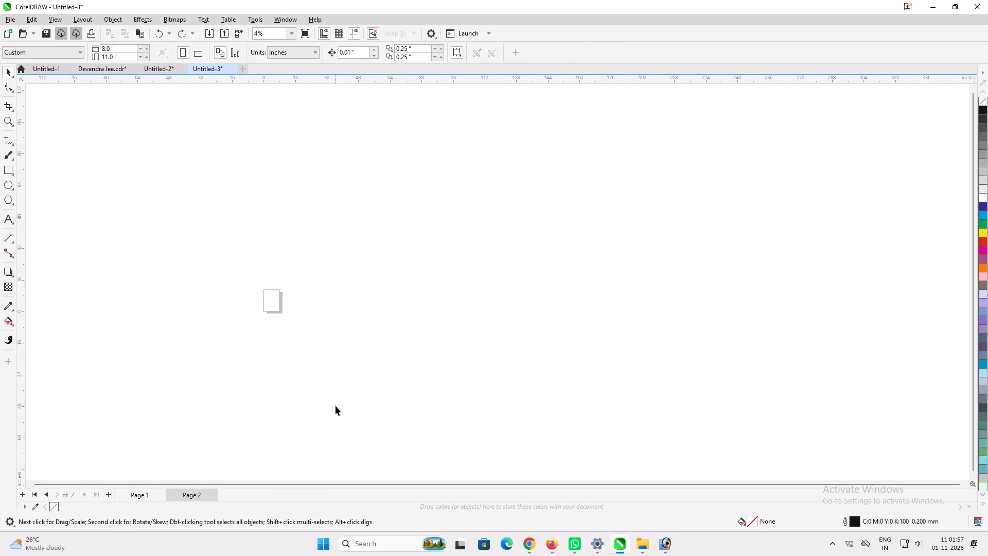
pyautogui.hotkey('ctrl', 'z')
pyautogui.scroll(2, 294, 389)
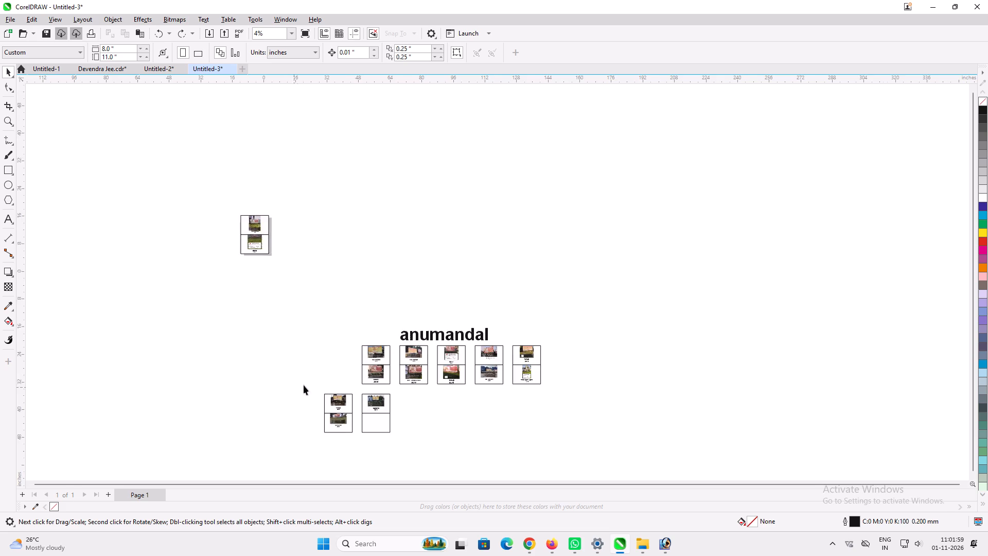
# Group the first sheet in the anumandal upper row and move it to the centre of a new page after page 1.
pyautogui.scroll(3, 304, 385)
pyautogui.moveTo(347, 326); pyautogui.dragTo(400, 405)
pyautogui.scroll(6, 390, 352)
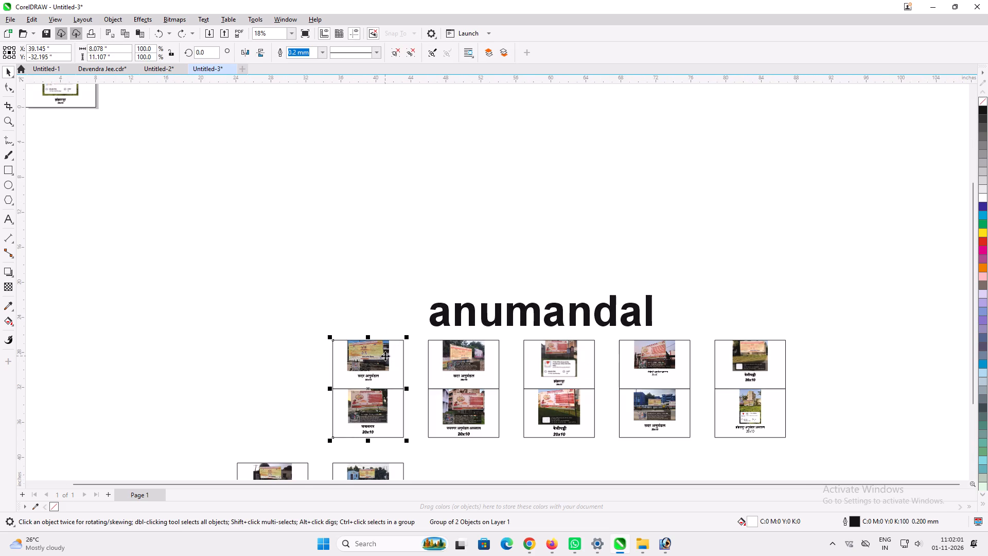
pyautogui.hotkey('ctrl', 'g')
pyautogui.hotkey('ctrl', 'c')
pyautogui.press('Delete')
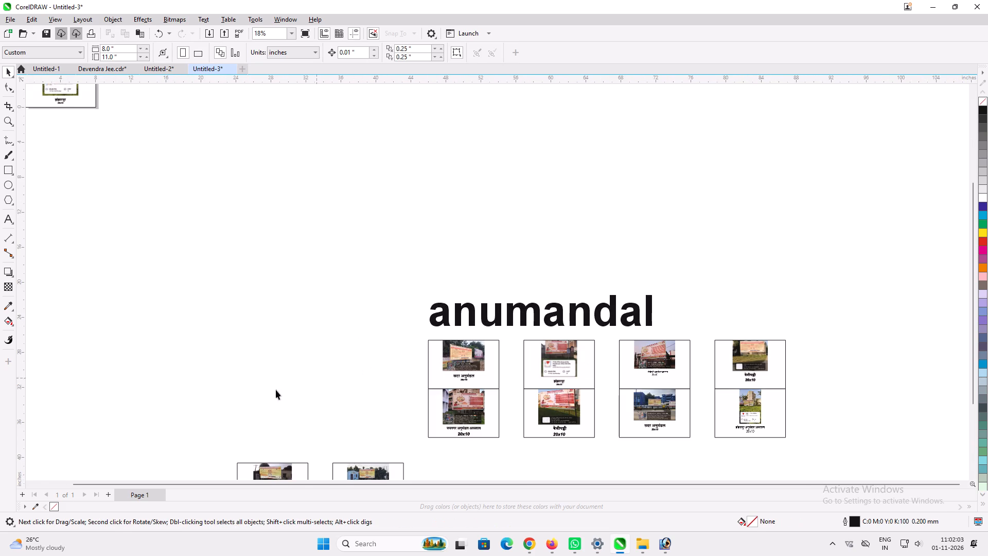
pyautogui.click(109, 493)
pyautogui.scroll(-5, 184, 462)
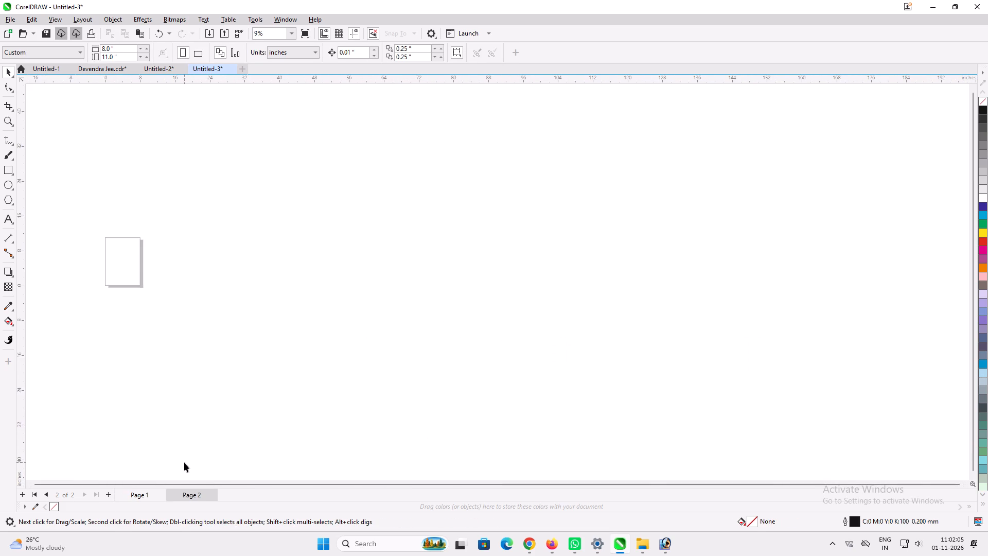
pyautogui.hotkey('ctrl', 'v')
pyautogui.press('p')
pyautogui.click(186, 422)
# Group the next upper-row anumandal sheet on page 1 and move it to the centre of a new page inserted after page 1.
pyautogui.click(132, 493)
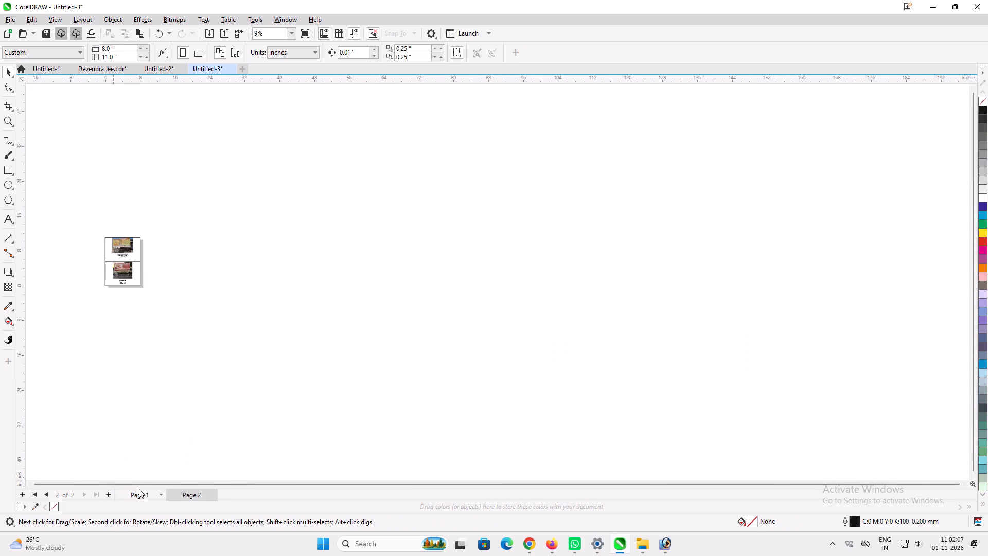
pyautogui.moveTo(288, 396); pyautogui.dragTo(349, 462)
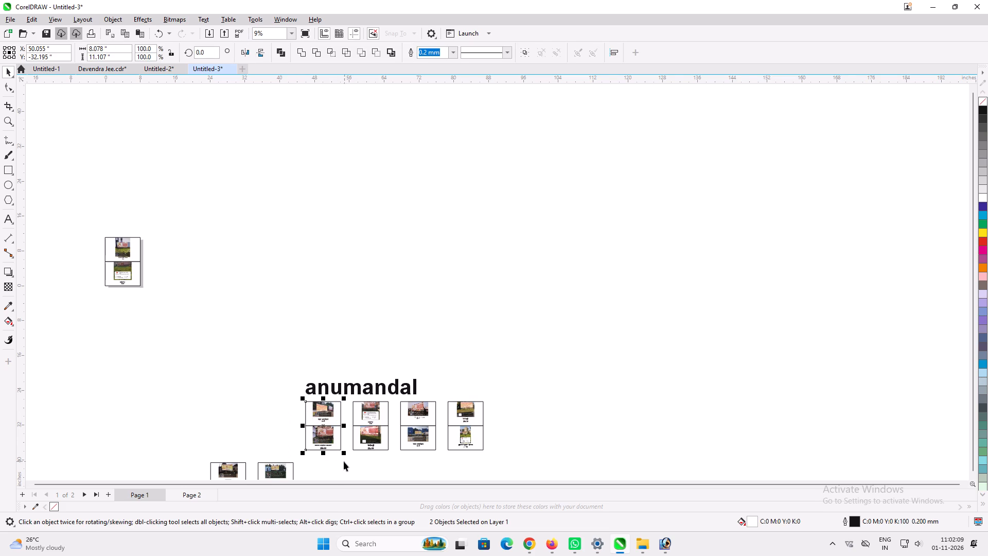
pyautogui.hotkey('ctrl', 'g')
pyautogui.hotkey('ctrl', 'c')
pyautogui.press('Delete')
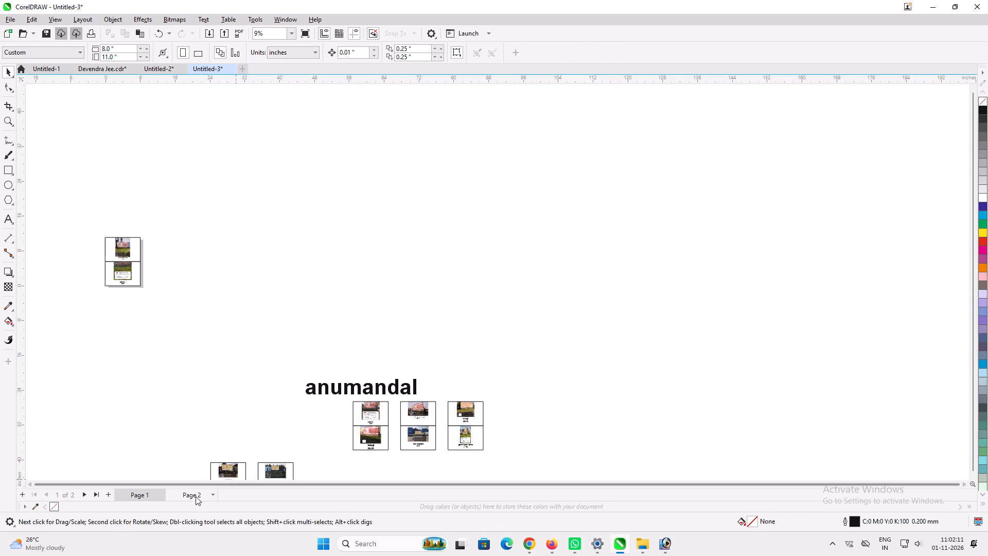
pyautogui.click(109, 494)
pyautogui.hotkey('ctrl', 'v')
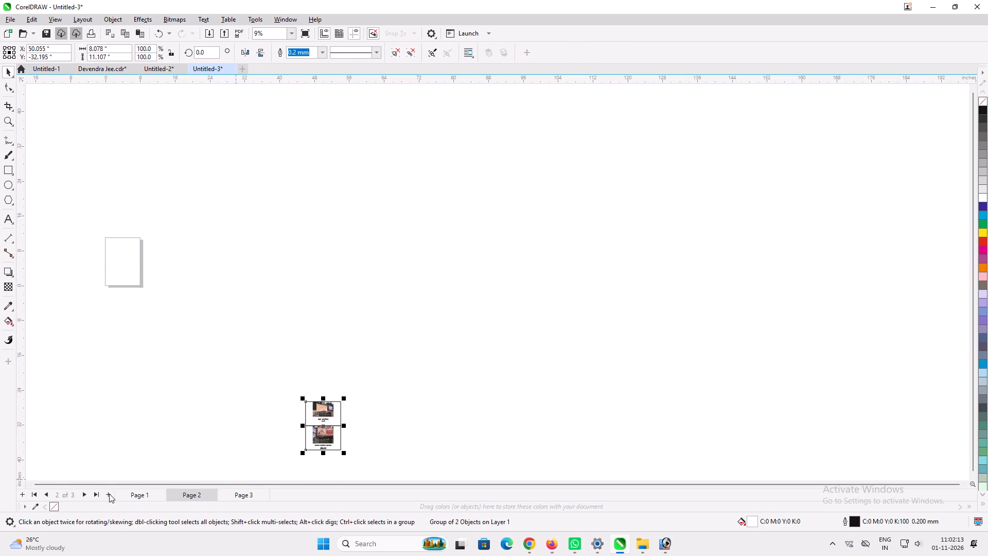
pyautogui.press('p')
pyautogui.click(228, 410)
# Delete the anumandal heading text from page 1.
pyautogui.click(145, 491)
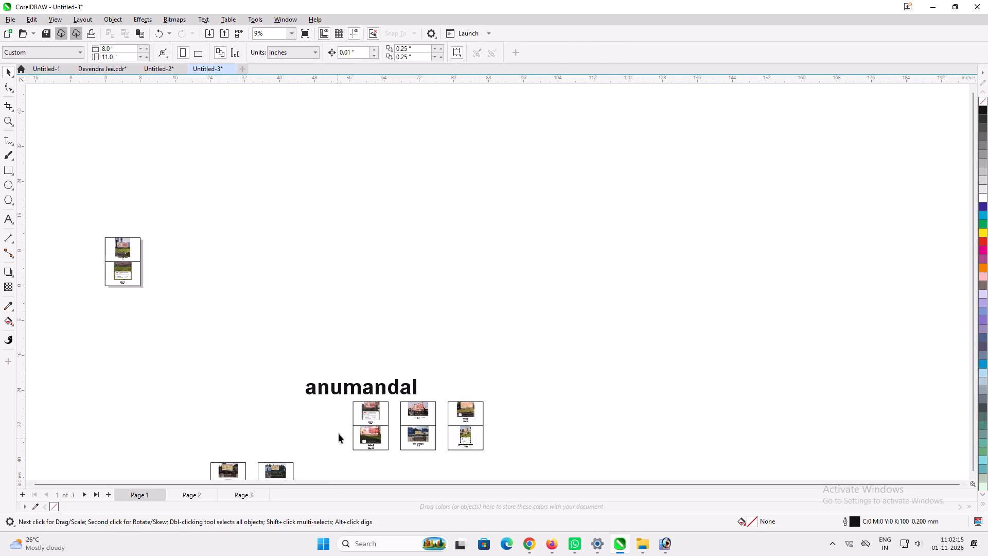
pyautogui.moveTo(341, 395); pyautogui.dragTo(389, 455)
pyautogui.press('Delete')
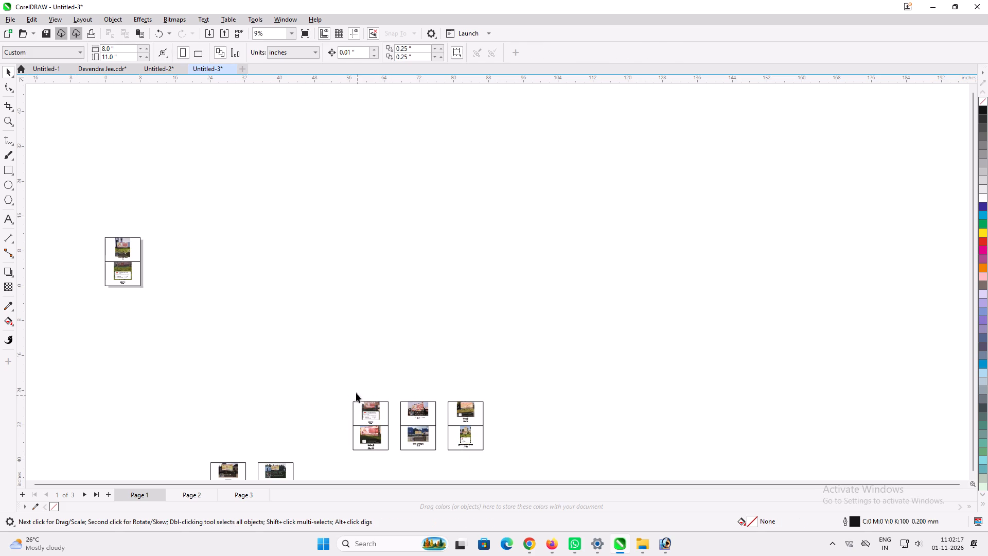
# Group the first of the three remaining upper-row sheets and transfer it to the centre of a new page after page 1.
pyautogui.moveTo(345, 372); pyautogui.dragTo(393, 473)
pyautogui.hotkey('ctrl', 'g')
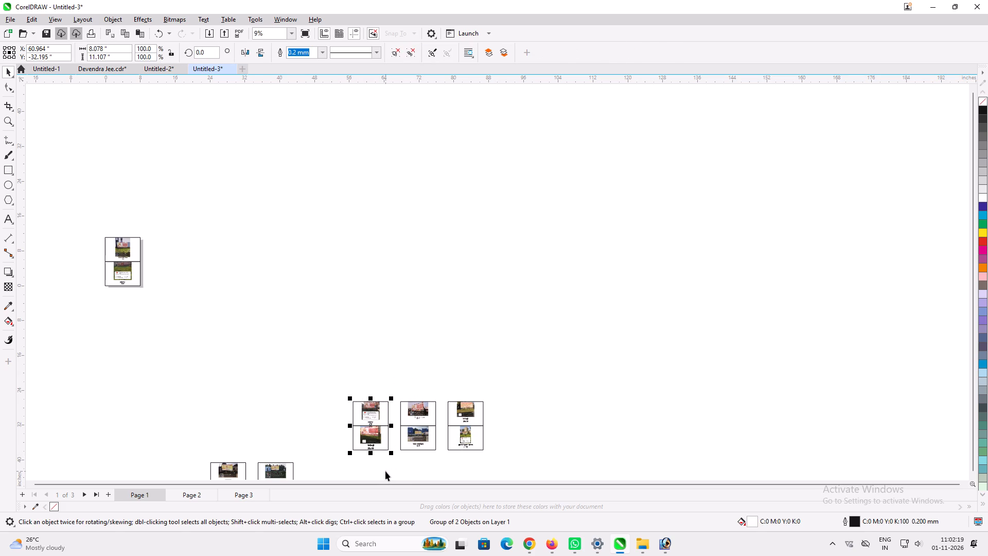
pyautogui.hotkey('ctrl', 'c')
pyautogui.press('Delete')
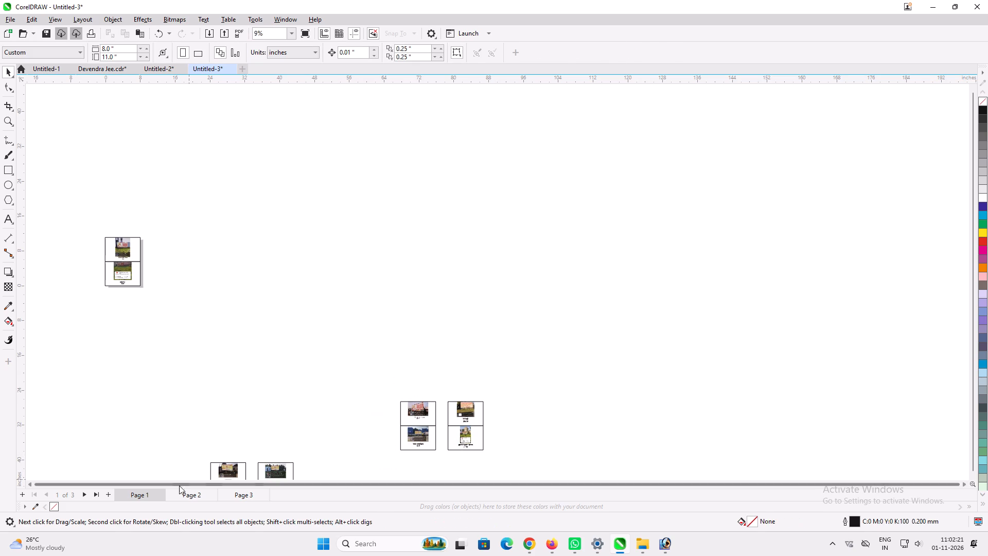
pyautogui.click(111, 492)
pyautogui.hotkey('ctrl', 'v')
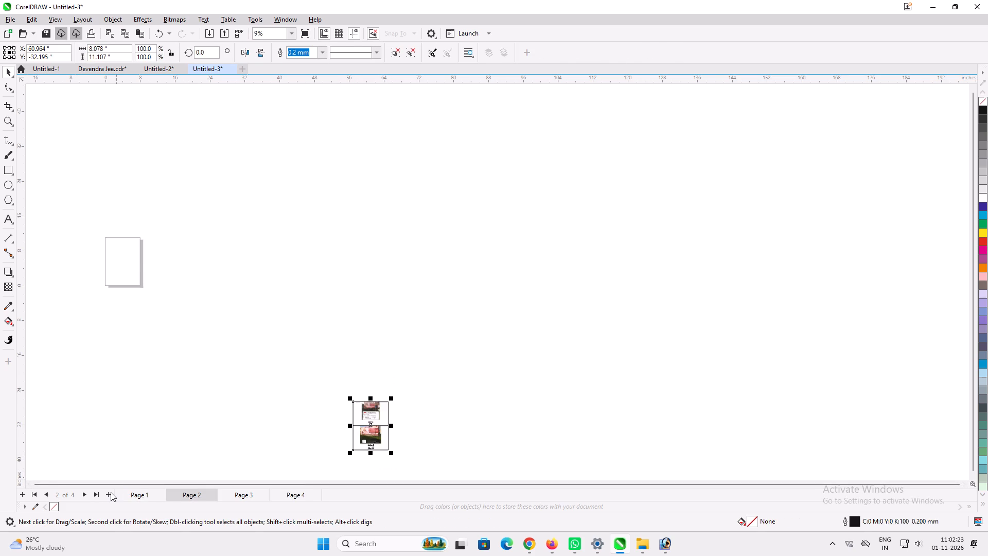
pyautogui.press('p')
pyautogui.click(182, 429)
# Group the first of the two remaining upper-row sheets on page 1 and transfer it, centred, to a new page after page 1.
pyautogui.click(146, 493)
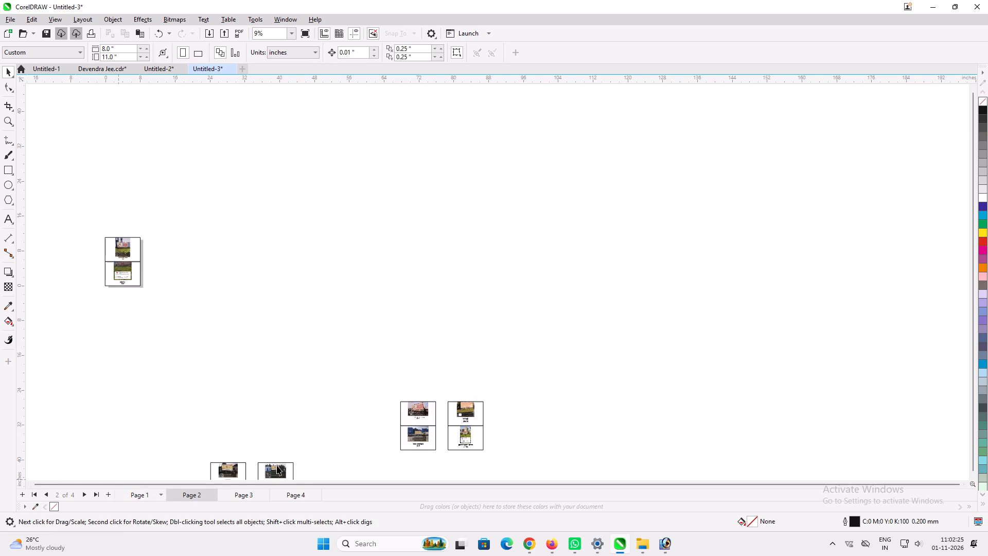
pyautogui.moveTo(387, 377); pyautogui.dragTo(443, 470)
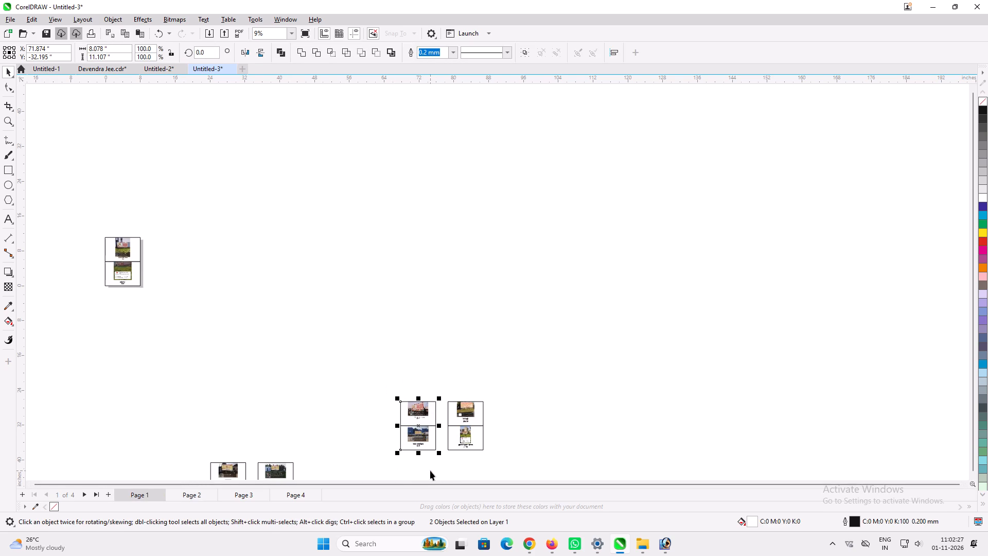
pyautogui.hotkey('ctrl', 'g')
pyautogui.hotkey('ctrl', 'c')
pyautogui.press('Delete')
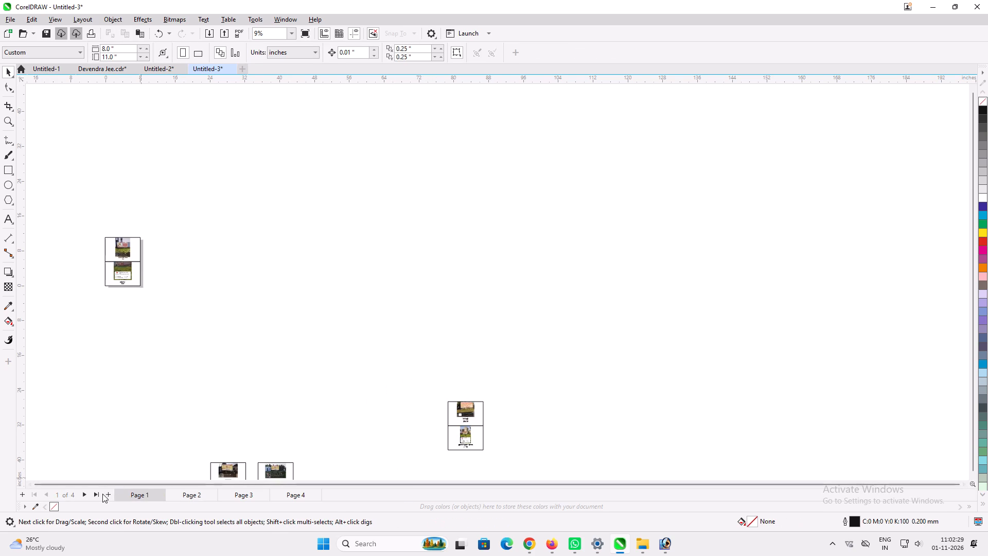
pyautogui.click(107, 493)
pyautogui.hotkey('ctrl', 'v')
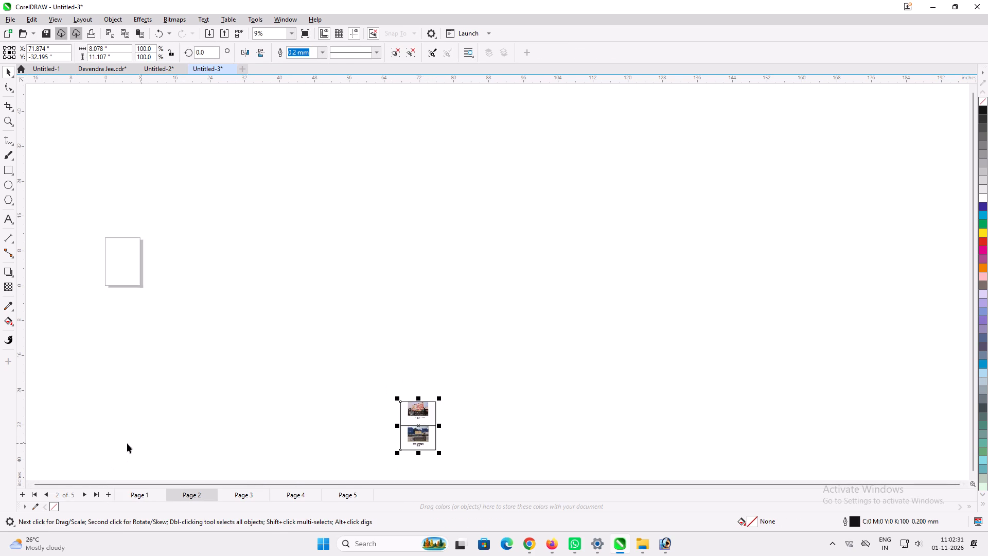
pyautogui.press('p')
pyautogui.click(245, 495)
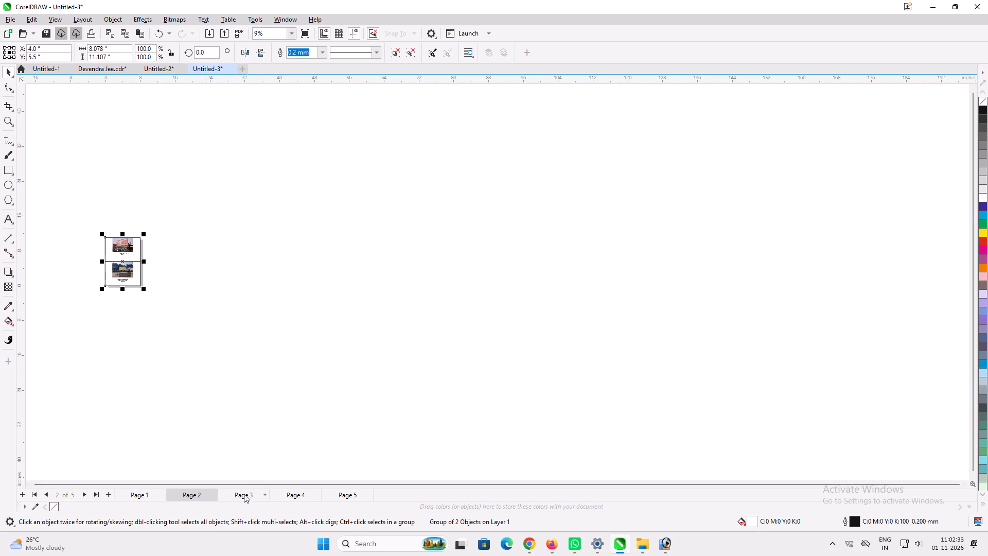
pyautogui.click(195, 496)
# Group the last upper-row sheet on page 1 and move it to the centre of a new page inserted after page 1.
pyautogui.click(128, 494)
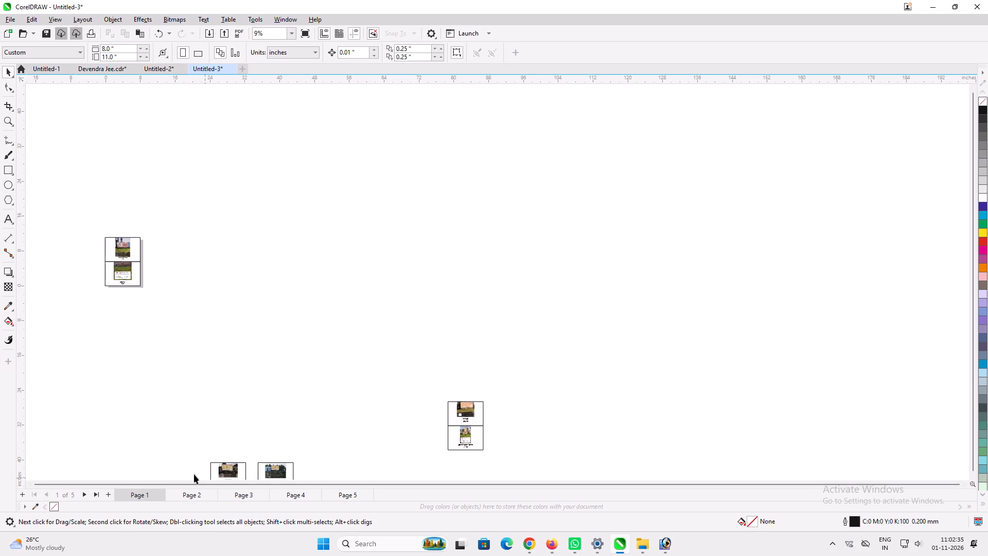
pyautogui.moveTo(415, 368); pyautogui.dragTo(511, 461)
pyautogui.hotkey('ctrl', 'g')
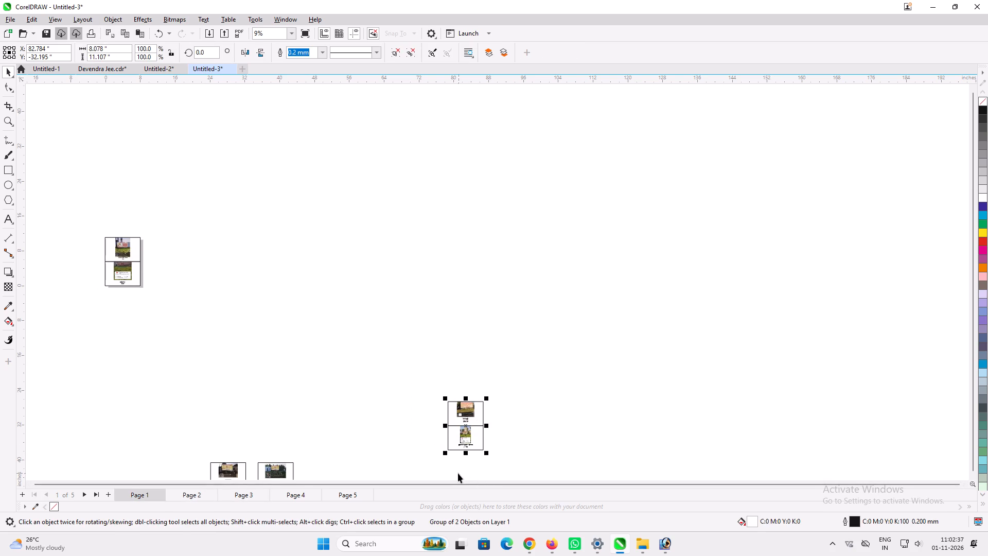
pyautogui.hotkey('ctrl', 'c')
pyautogui.press('Delete')
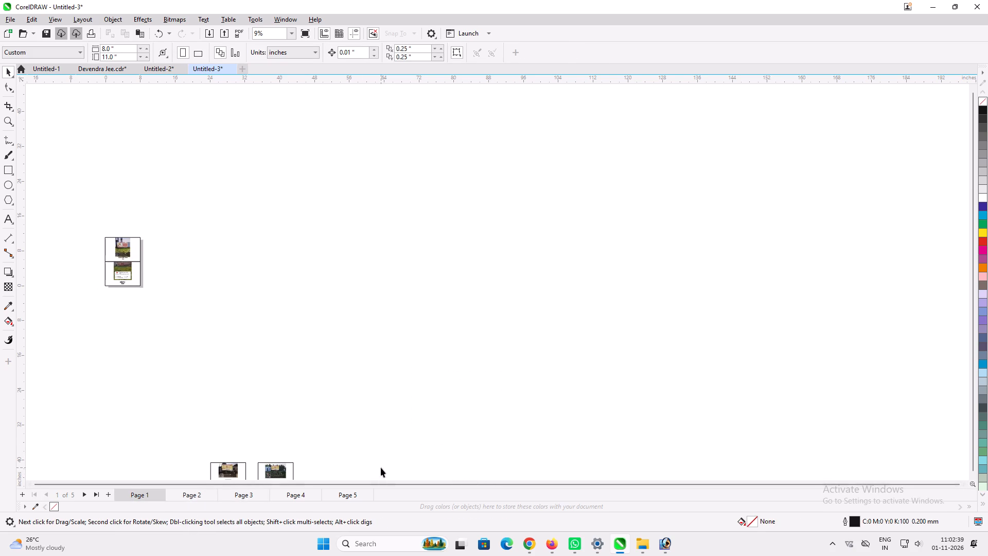
pyautogui.click(107, 495)
pyautogui.hotkey('ctrl', 'v')
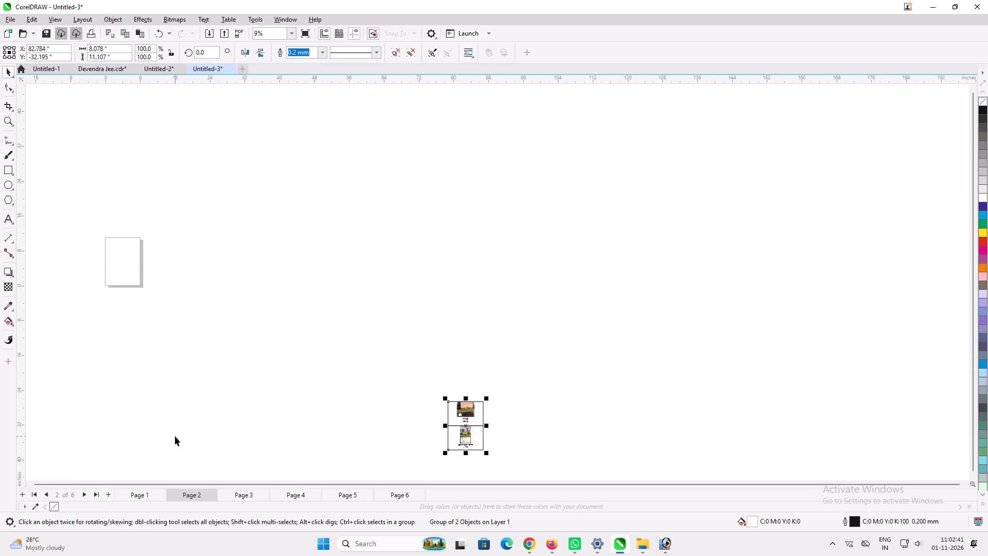
pyautogui.press('p')
# Group the first lower-row sheet on page 1 and move it to the centre of a new page inserted after page 1.
pyautogui.click(151, 493)
pyautogui.scroll(-8, 330, 433)
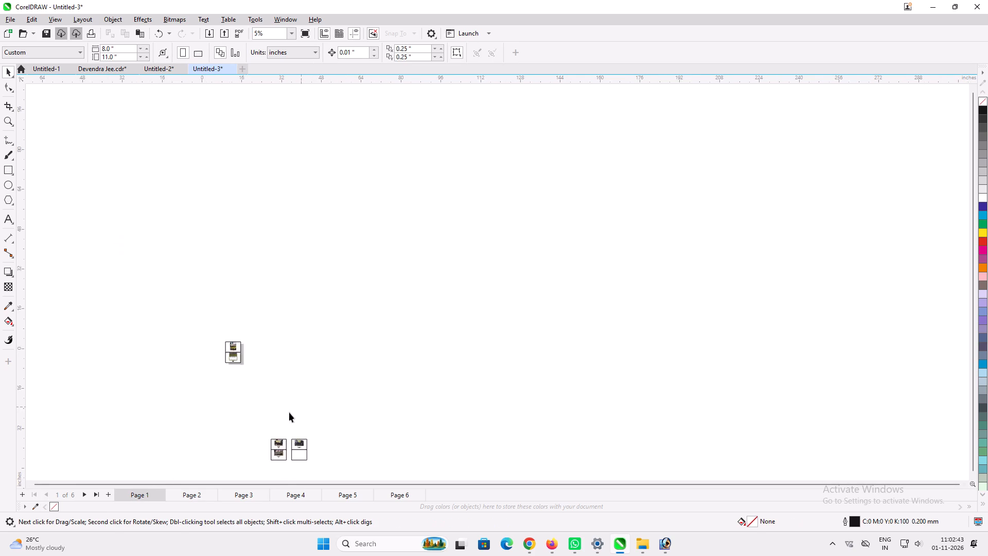
pyautogui.scroll(4, 284, 463)
pyautogui.moveTo(251, 390); pyautogui.dragTo(301, 447)
pyautogui.hotkey('ctrl', 'g')
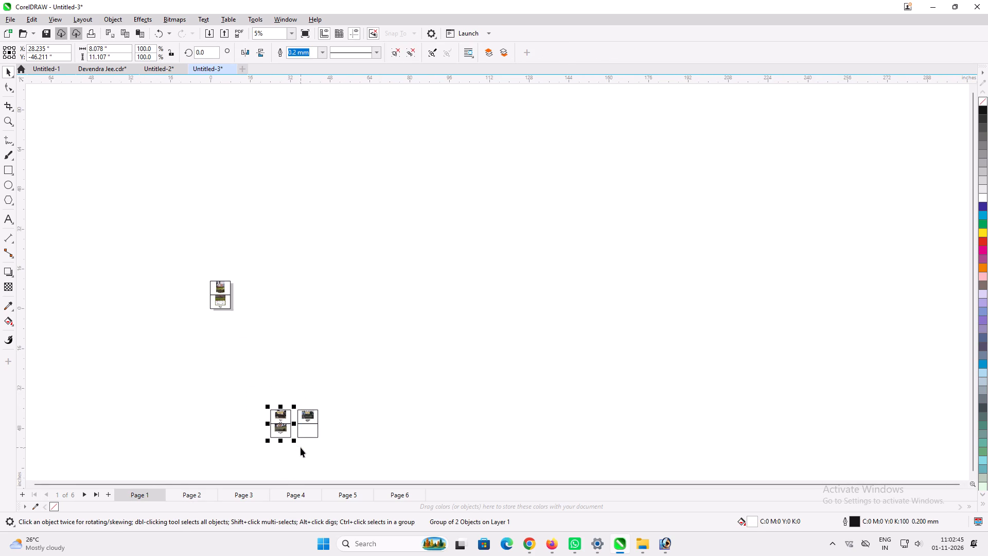
pyautogui.hotkey('ctrl', 'c')
pyautogui.press('Delete')
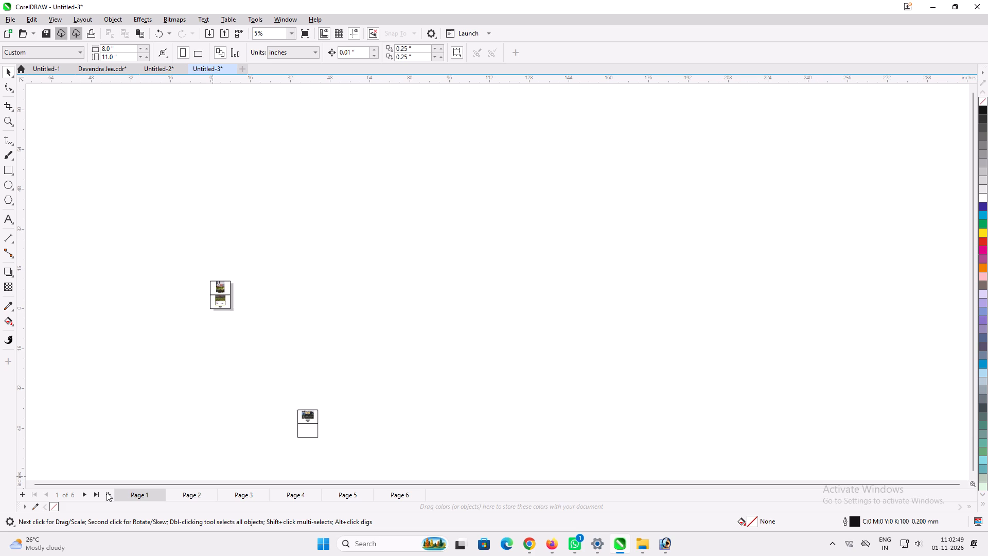
pyautogui.click(107, 492)
pyautogui.hotkey('ctrl', 'v')
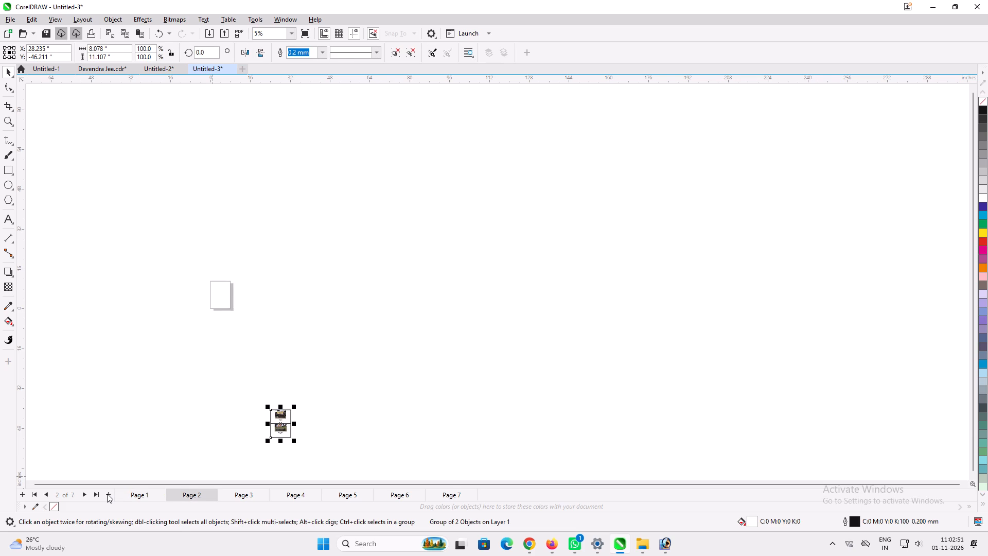
pyautogui.press('p')
pyautogui.click(190, 437)
# Group the last sheet with a single photo on page 1 and move it, centred, to a new page after page 1.
pyautogui.click(137, 492)
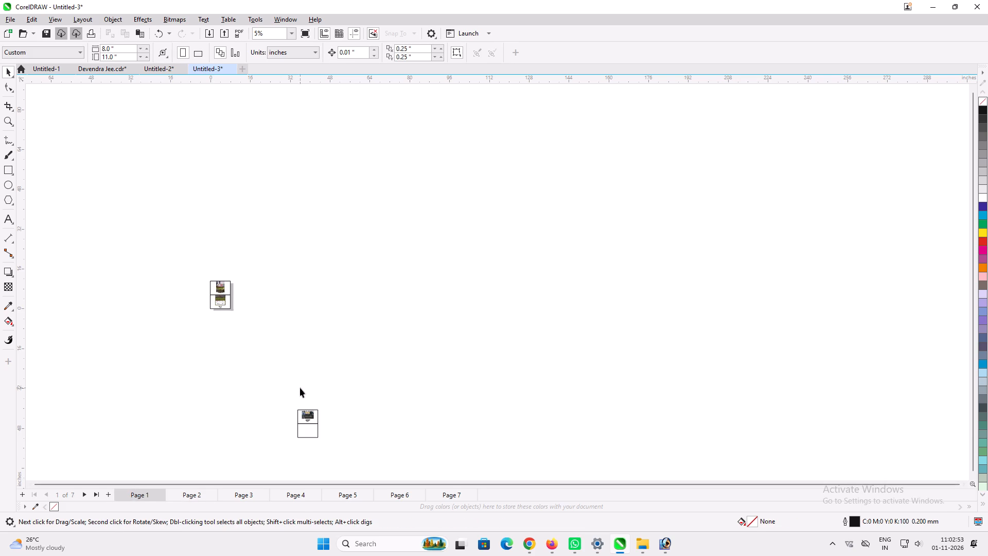
pyautogui.moveTo(284, 387); pyautogui.dragTo(336, 460)
pyautogui.hotkey('ctrl', 'g')
pyautogui.hotkey('ctrl', 'c')
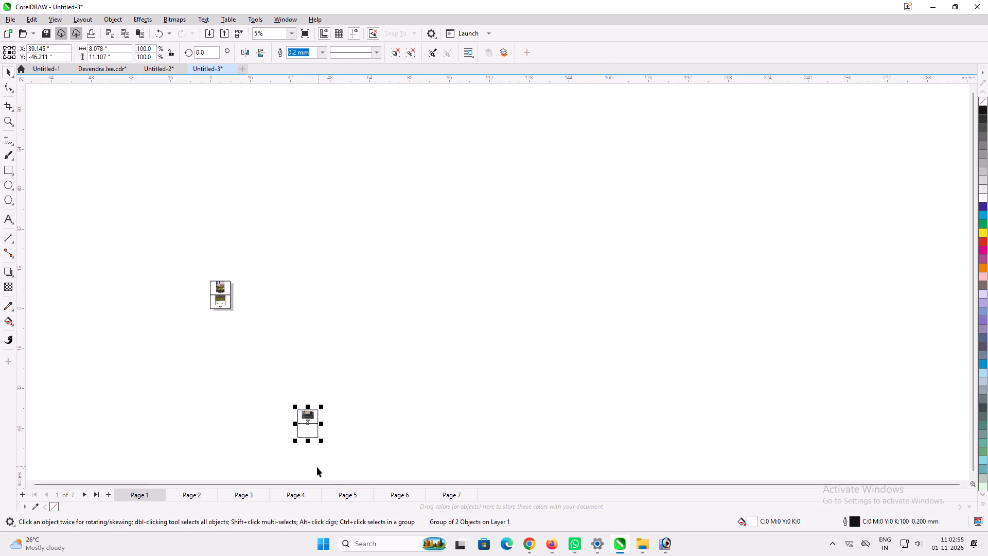
pyautogui.press('Delete')
pyautogui.click(109, 495)
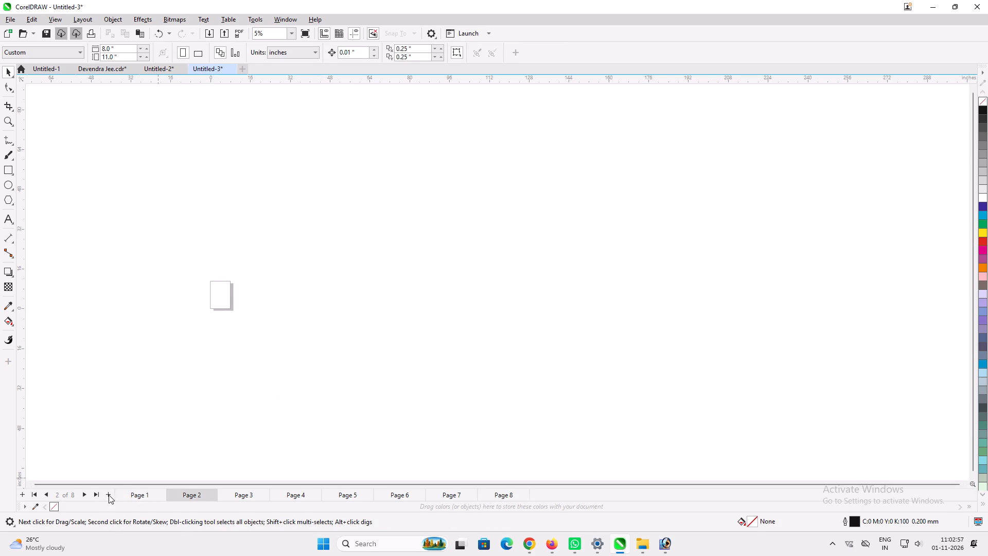
pyautogui.hotkey('ctrl', 'v')
pyautogui.press('p')
pyautogui.click(190, 414)
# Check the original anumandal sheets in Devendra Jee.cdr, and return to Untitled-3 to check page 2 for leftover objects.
pyautogui.scroll(-1, 302, 456)
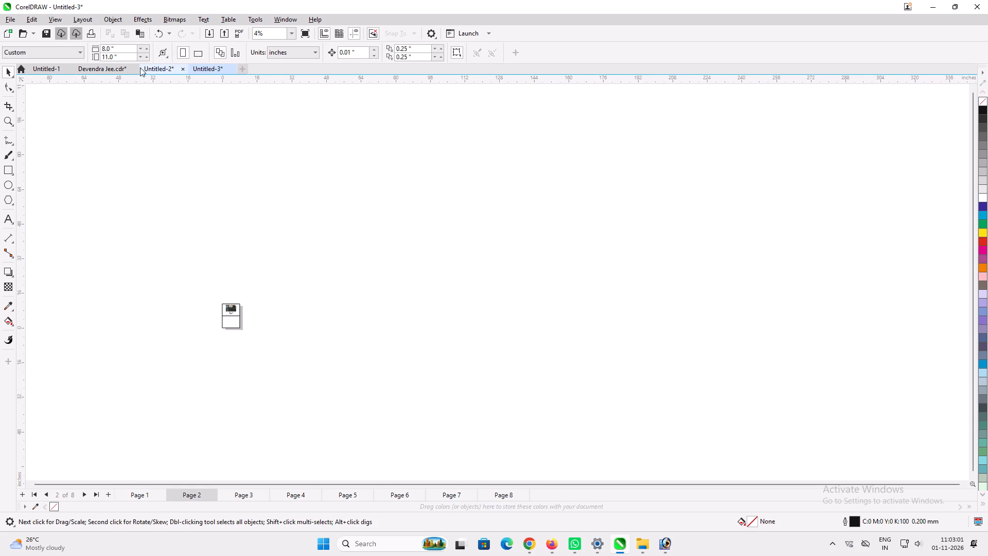
pyautogui.click(104, 67)
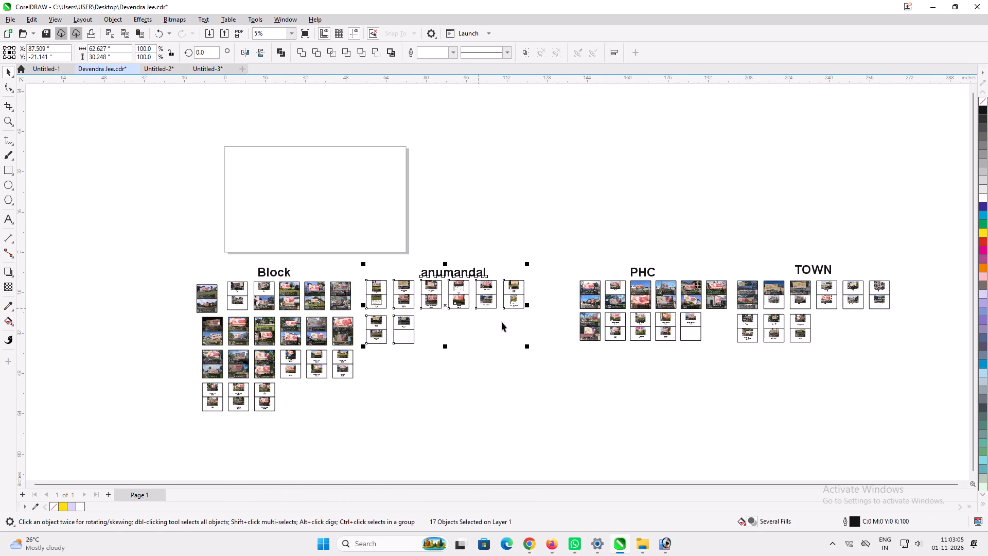
pyautogui.click(525, 371)
pyautogui.click(215, 70)
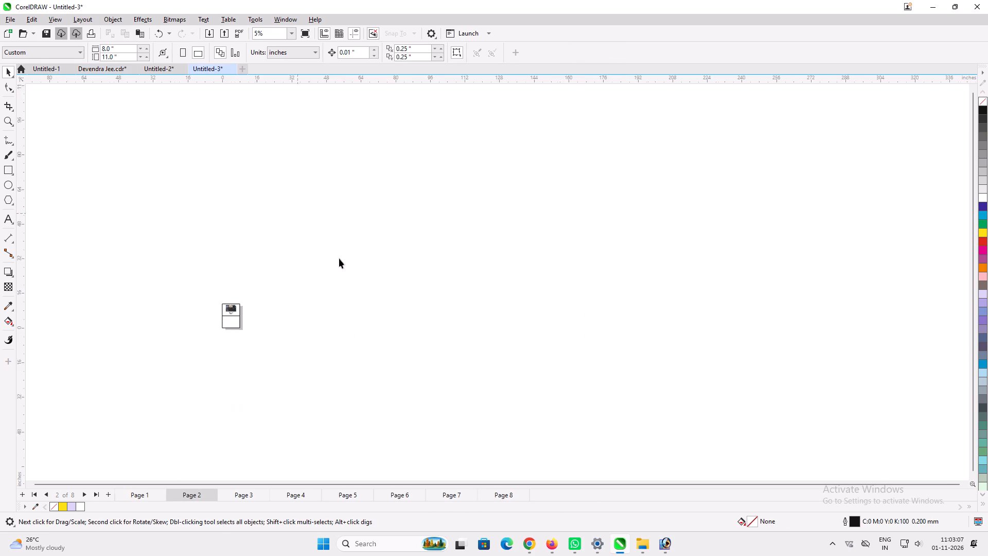
pyautogui.scroll(-4, 340, 258)
pyautogui.moveTo(251, 240); pyautogui.dragTo(334, 360)
pyautogui.click(360, 315)
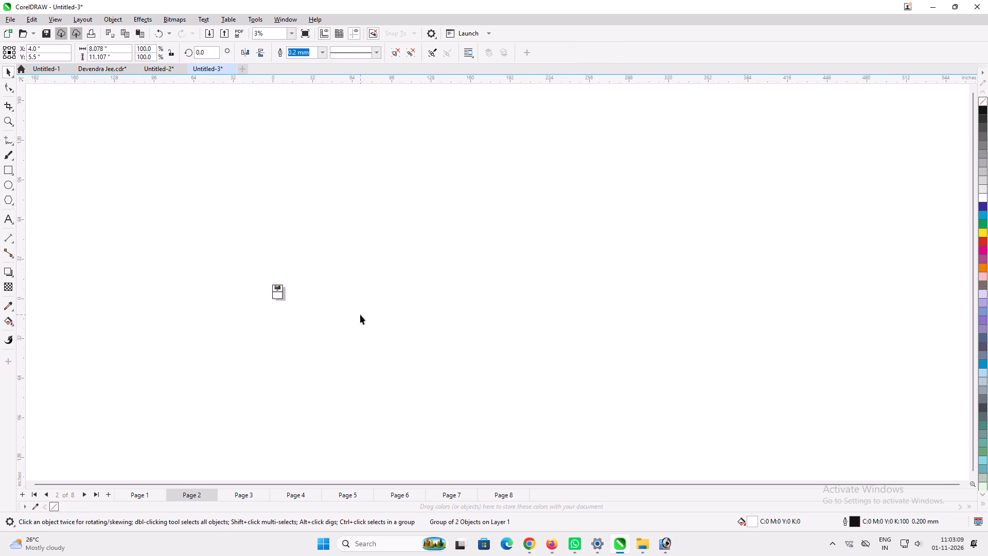
# Export pages 1-8 of Untitled-3 as a PDF named anumandal on the Desktop.
pyautogui.hotkey('ctrl', 'e')
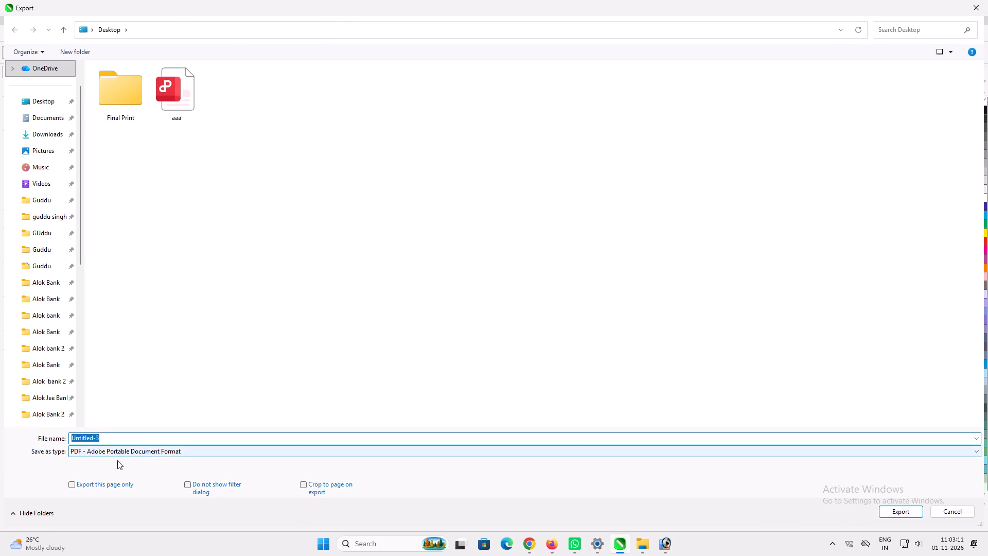
pyautogui.click(44, 101)
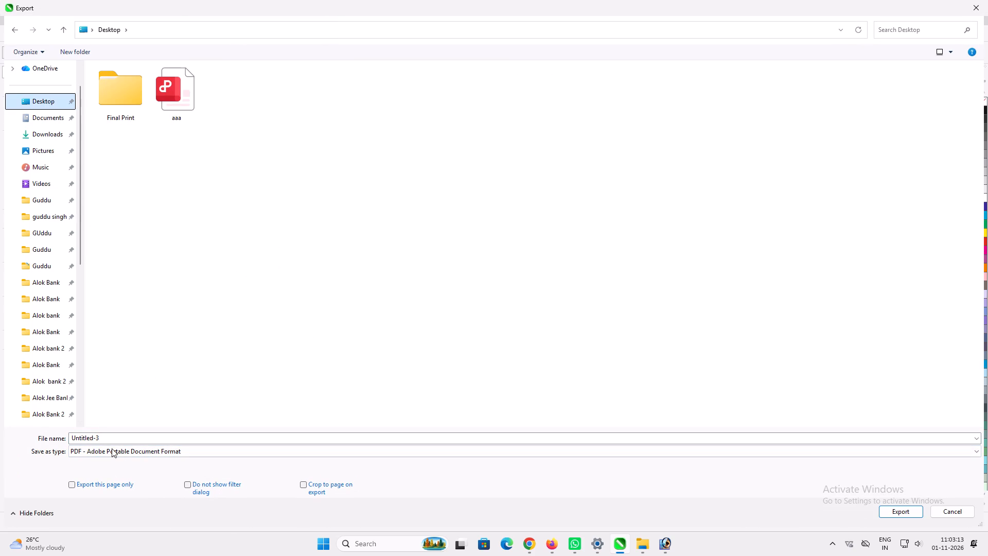
pyautogui.click(130, 440)
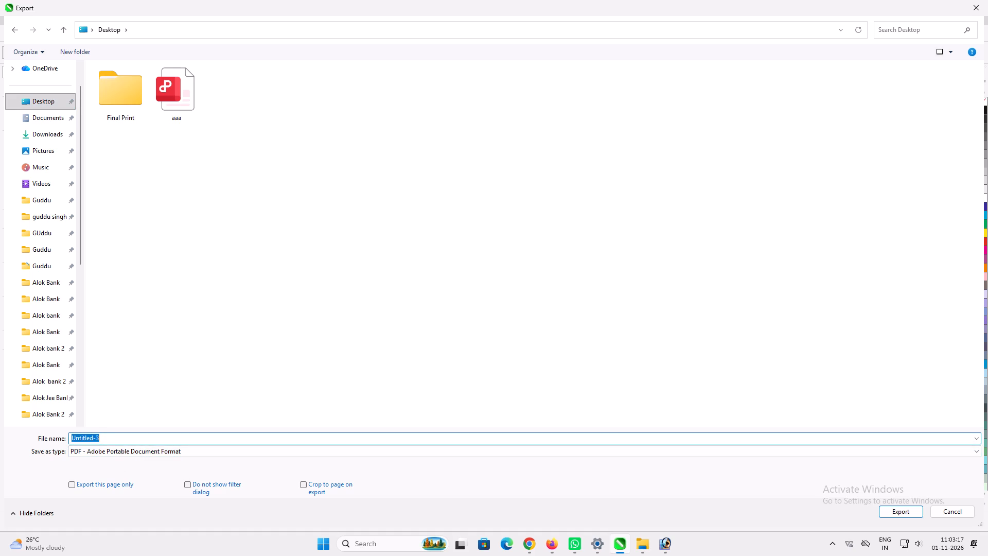
pyautogui.write('anumandal')
pyautogui.press('space')
pyautogui.click(902, 512)
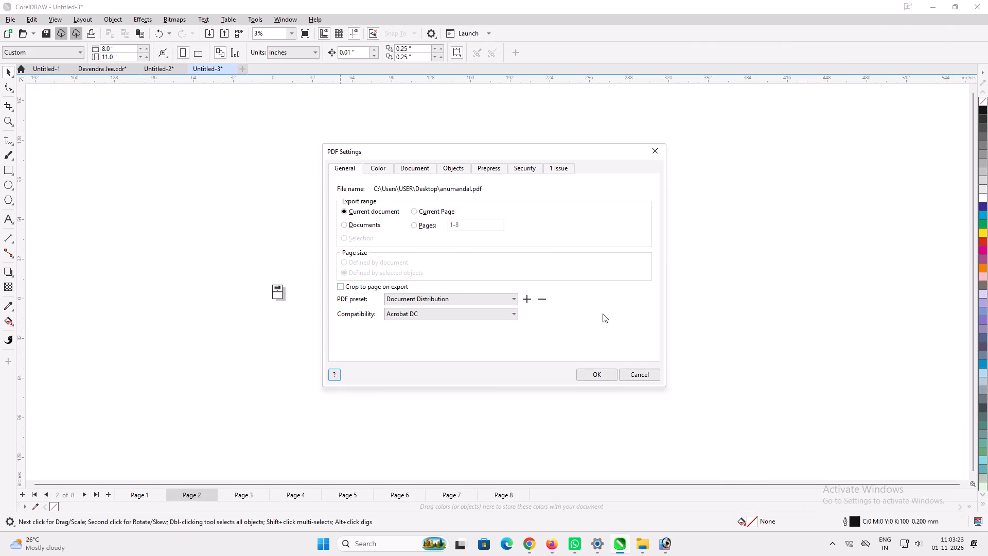
pyautogui.click(414, 226)
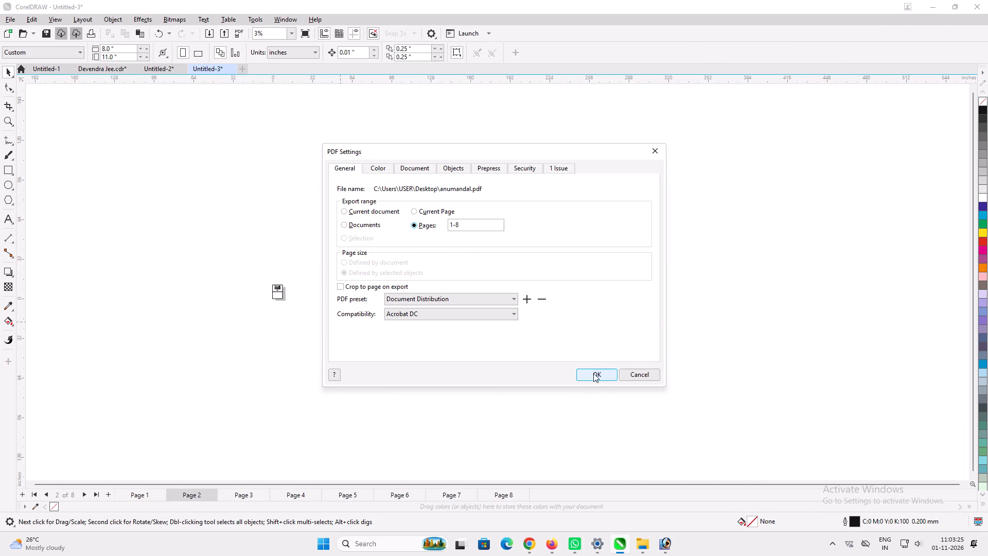
pyautogui.click(593, 373)
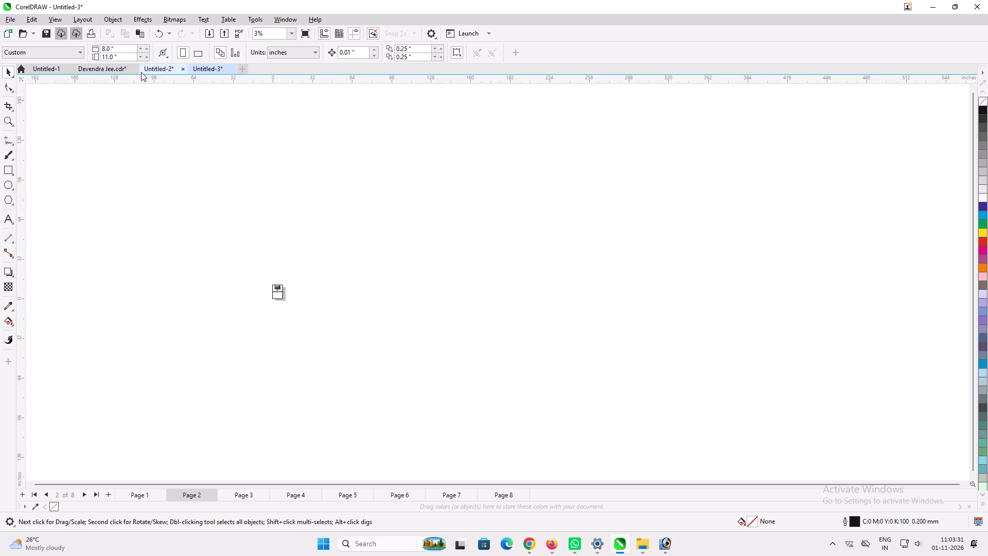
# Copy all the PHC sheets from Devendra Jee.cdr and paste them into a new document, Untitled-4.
pyautogui.click(94, 71)
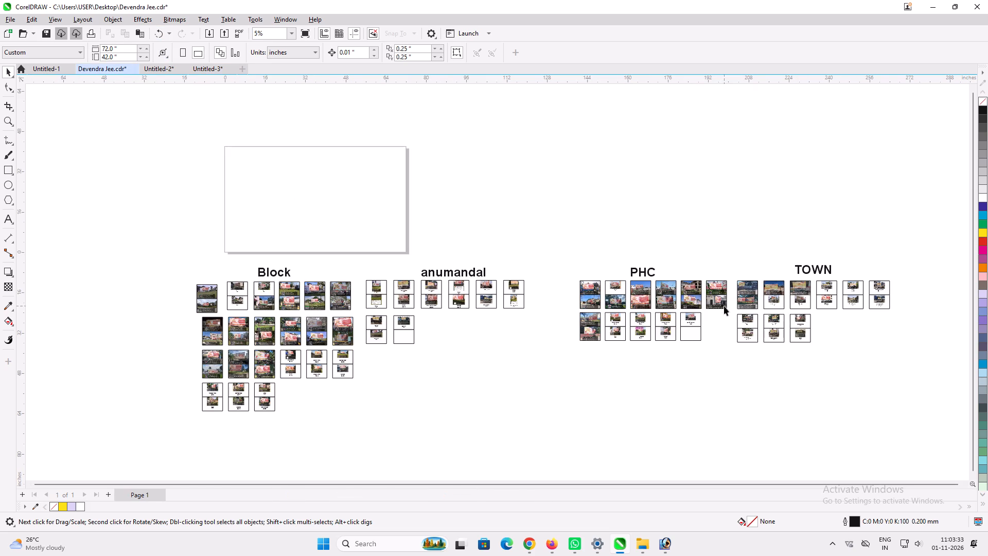
pyautogui.scroll(1, 685, 295)
pyautogui.moveTo(547, 265); pyautogui.dragTo(761, 407)
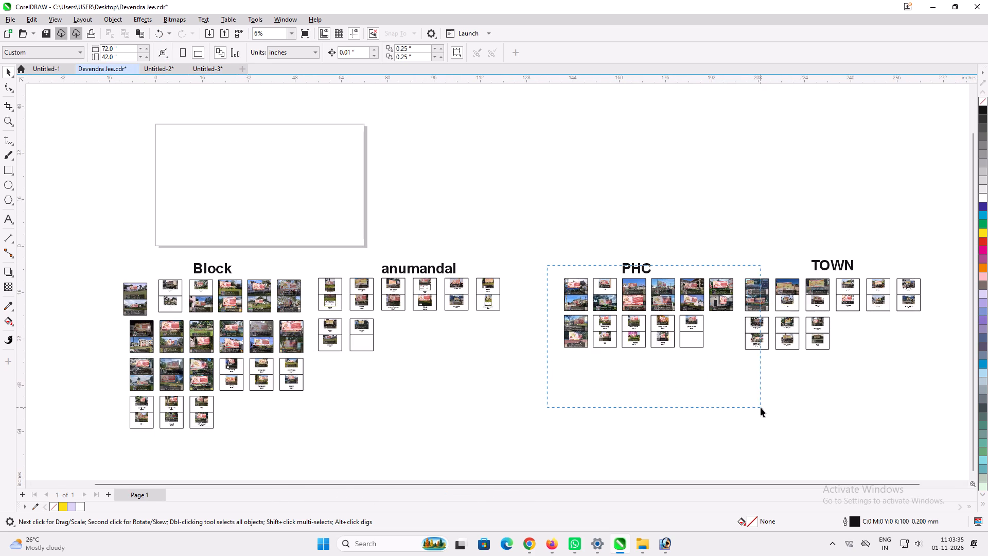
pyautogui.moveTo(761, 407); pyautogui.dragTo(748, 411)
pyautogui.hotkey('ctrl', 'c')
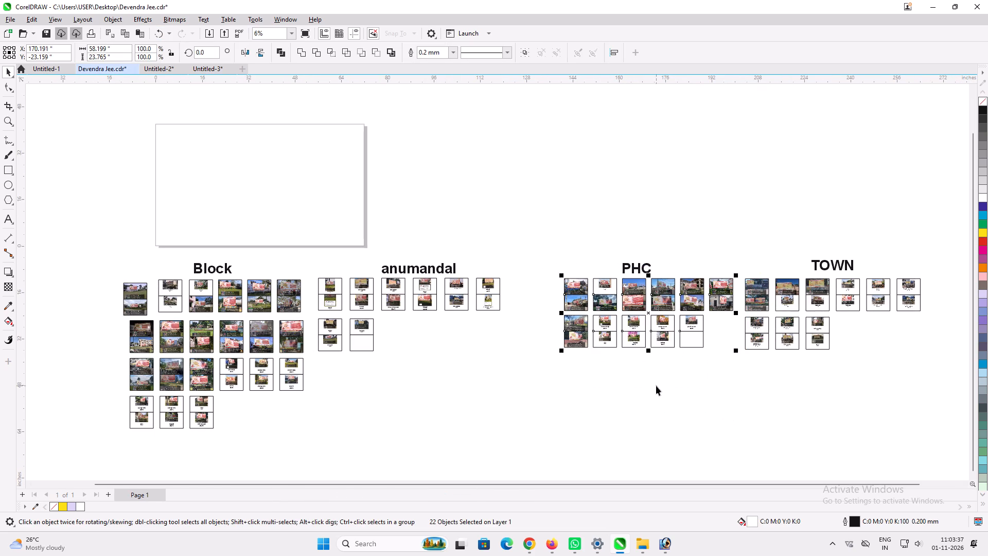
pyautogui.click(208, 66)
pyautogui.scroll(-3, 238, 194)
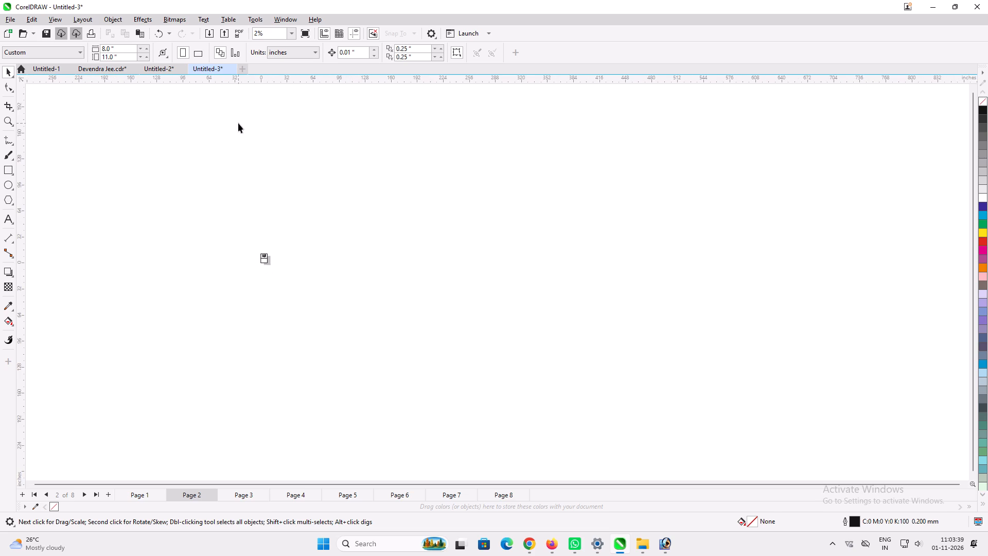
pyautogui.click(240, 72)
pyautogui.press('Return')
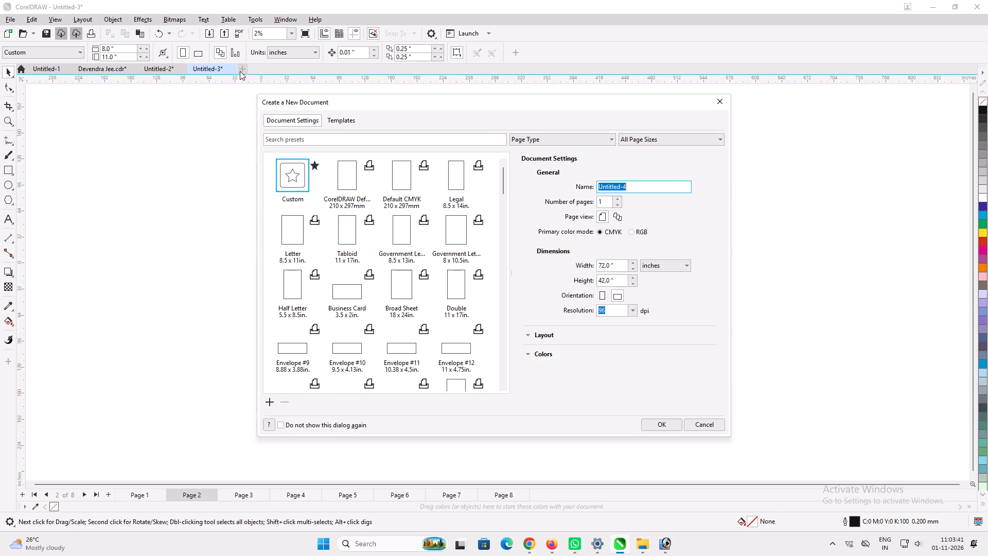
pyautogui.press('Return')
pyautogui.scroll(-6, 356, 288)
pyautogui.hotkey('ctrl', 'v')
# Set the page size of Untitled-4 to 8 inches wide by 11 inches high.
pyautogui.scroll(-4, 287, 310)
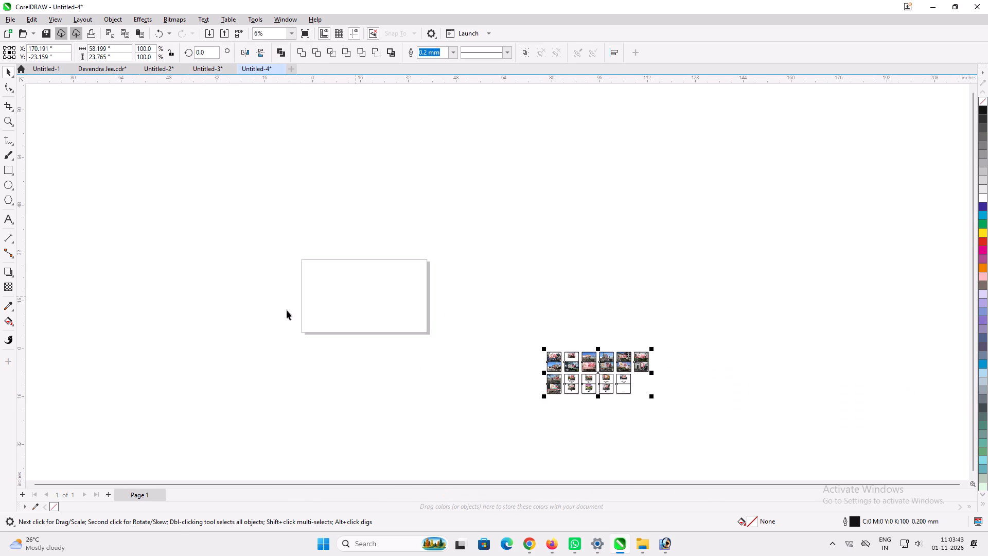
pyautogui.scroll(4, 562, 337)
pyautogui.moveTo(69, 177); pyautogui.dragTo(390, 370)
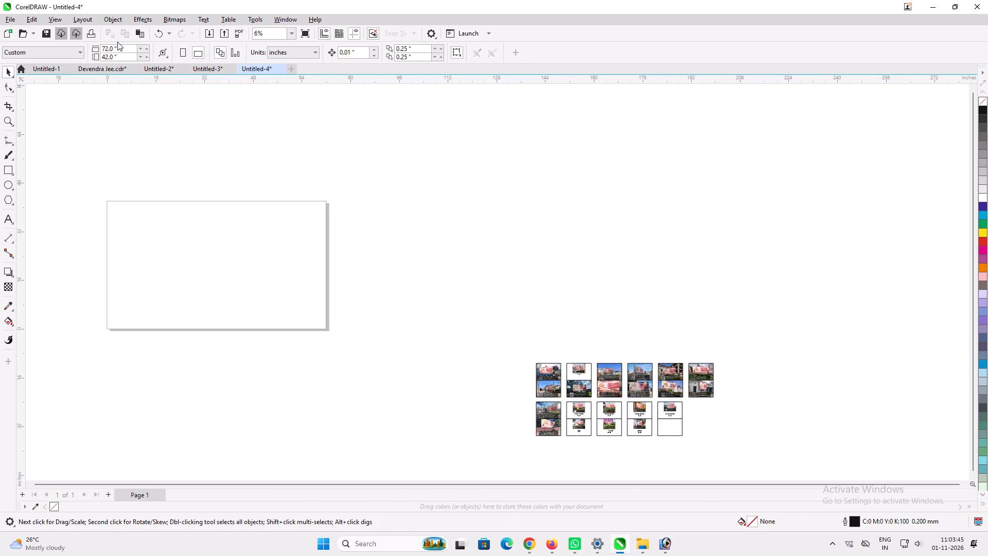
pyautogui.click(118, 49)
pyautogui.hotkey('ctrl', 'a')
pyautogui.press('8')
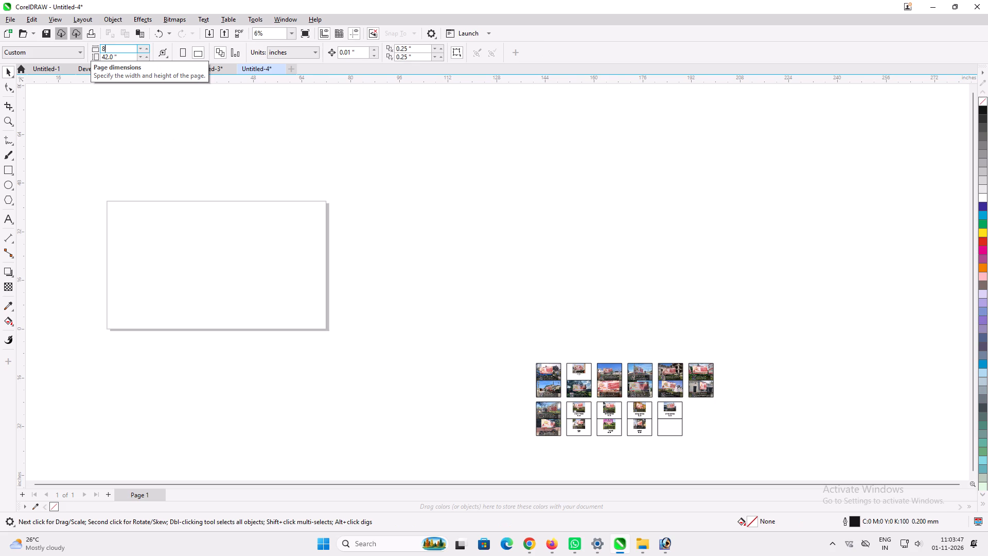
pyautogui.press('Tab')
pyautogui.write('11')
pyautogui.press('Return')
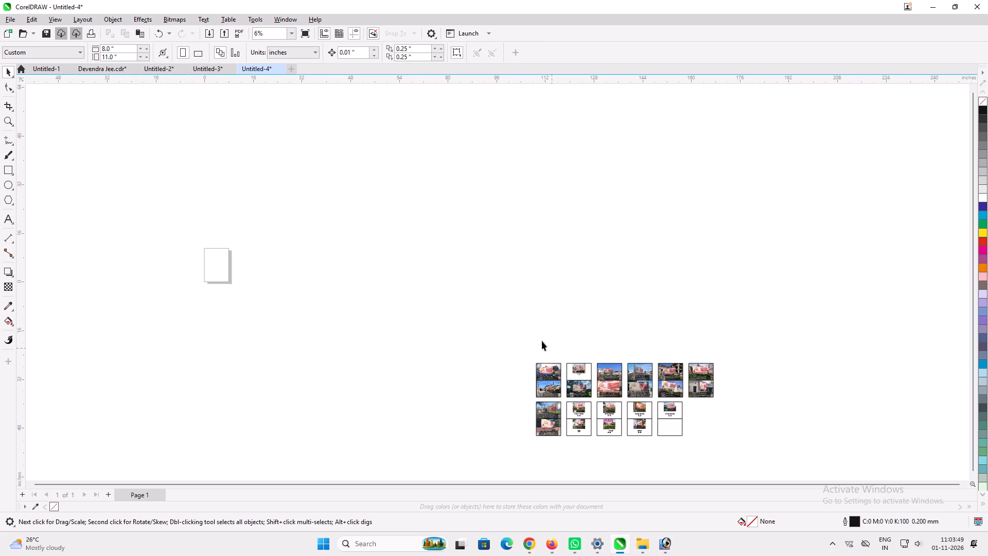
# Move all the pasted PHC sheets together to just below the page.
pyautogui.moveTo(511, 316); pyautogui.dragTo(767, 505)
pyautogui.moveTo(648, 362); pyautogui.dragTo(339, 323)
# Group the two photos of the first upper-row sheet and centre the group on page 1.
pyautogui.scroll(3, 160, 270)
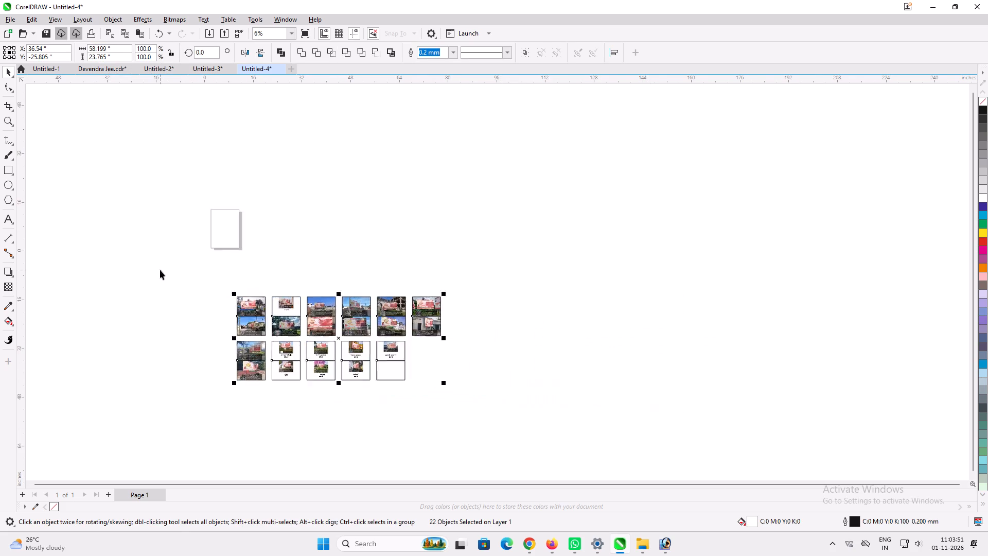
pyautogui.click(246, 296)
pyautogui.moveTo(231, 285); pyautogui.dragTo(309, 364)
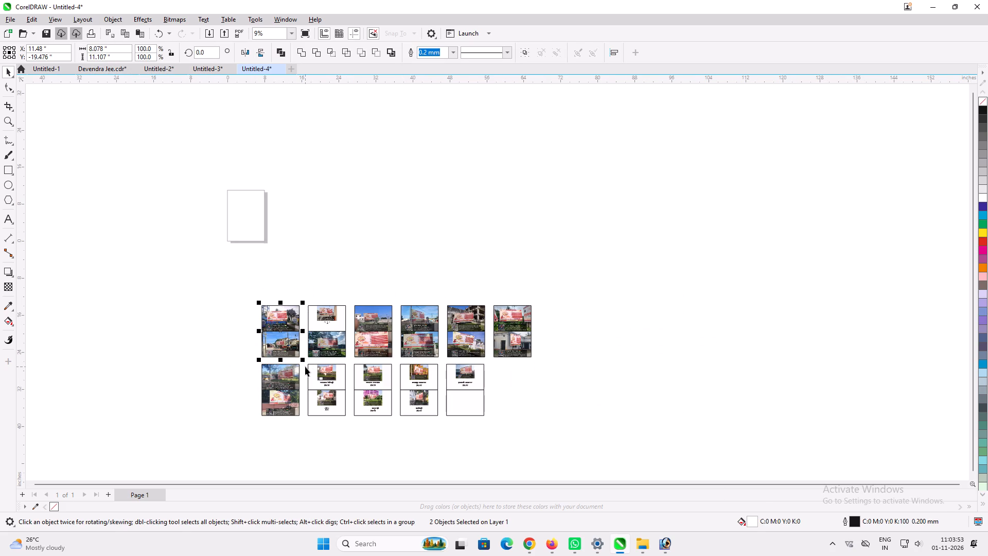
pyautogui.hotkey('ctrl', 'g')
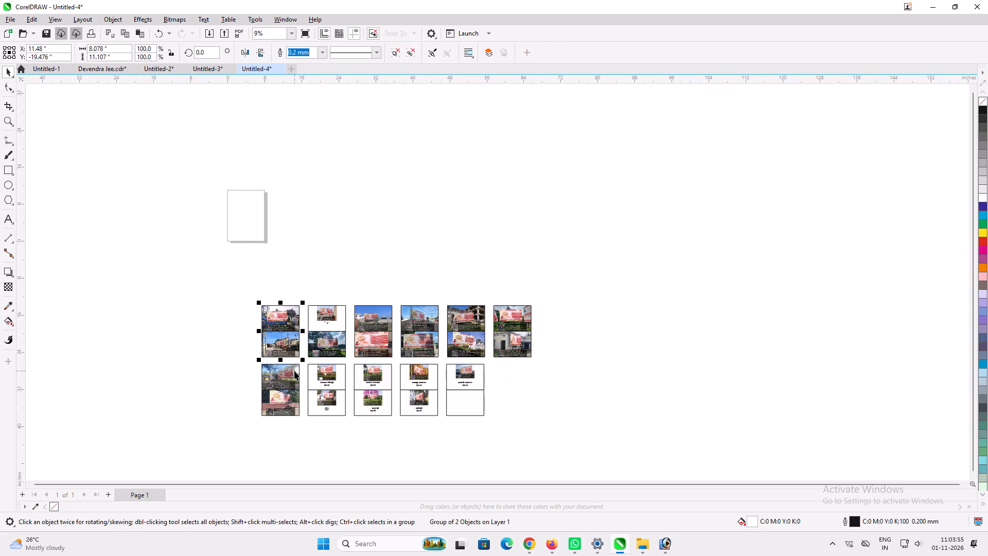
pyautogui.press('p')
pyautogui.click(268, 326)
# Group the second upper-row sheet on page 1 and move it to the centre of a new page inserted after page 1.
pyautogui.moveTo(281, 291); pyautogui.dragTo(353, 369)
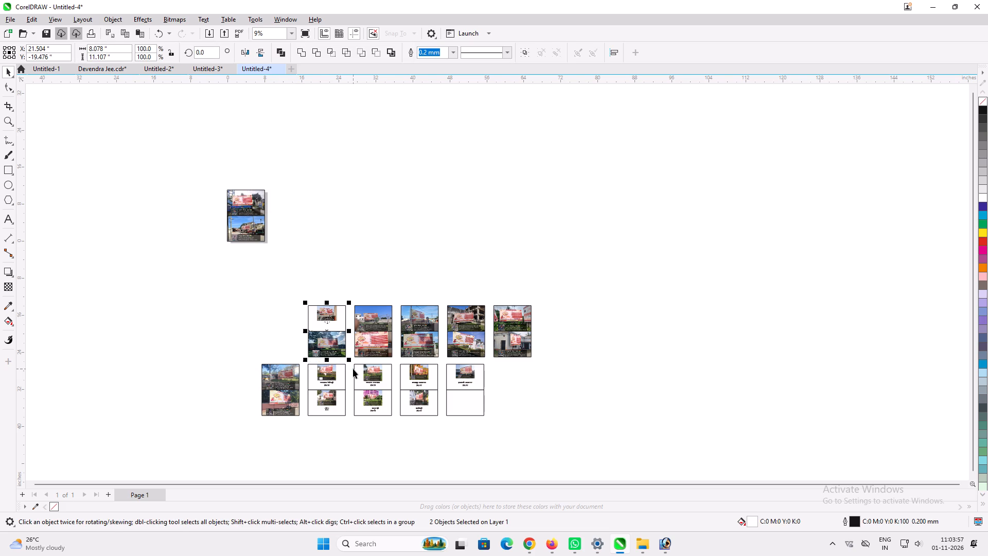
pyautogui.hotkey('ctrl', 'g')
pyautogui.hotkey('ctrl', 'c')
pyautogui.press('Delete')
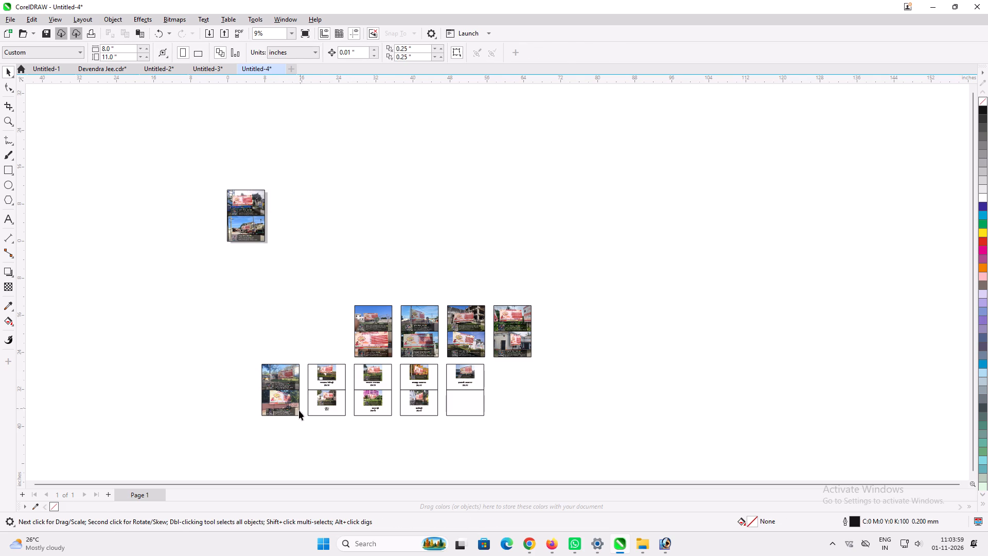
pyautogui.click(108, 496)
pyautogui.hotkey('ctrl', 'v')
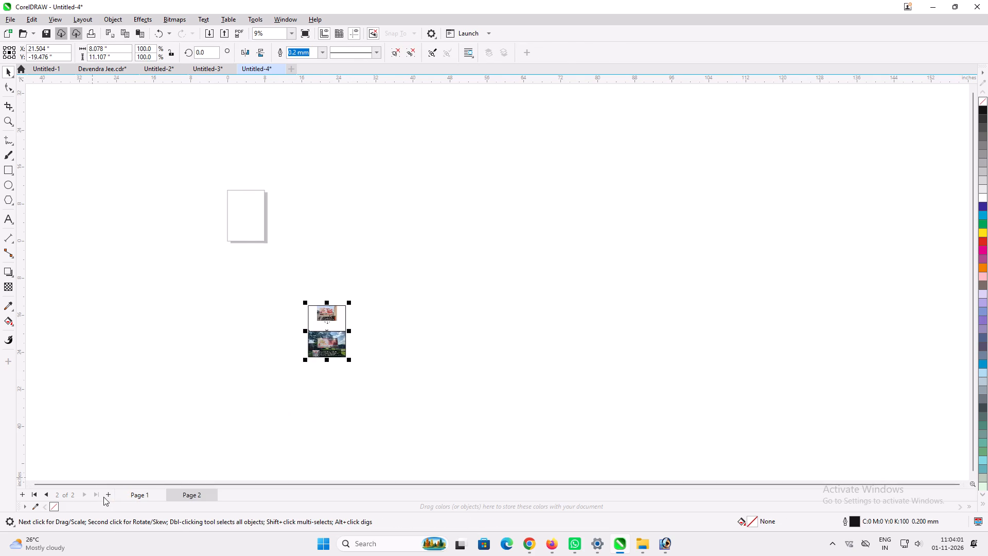
pyautogui.press('p')
# Group the third upper-row sheet, with the blue-sky photo, and move it from page 1 to the centre of a new page after page 1.
pyautogui.click(137, 493)
pyautogui.moveTo(341, 283); pyautogui.dragTo(389, 346)
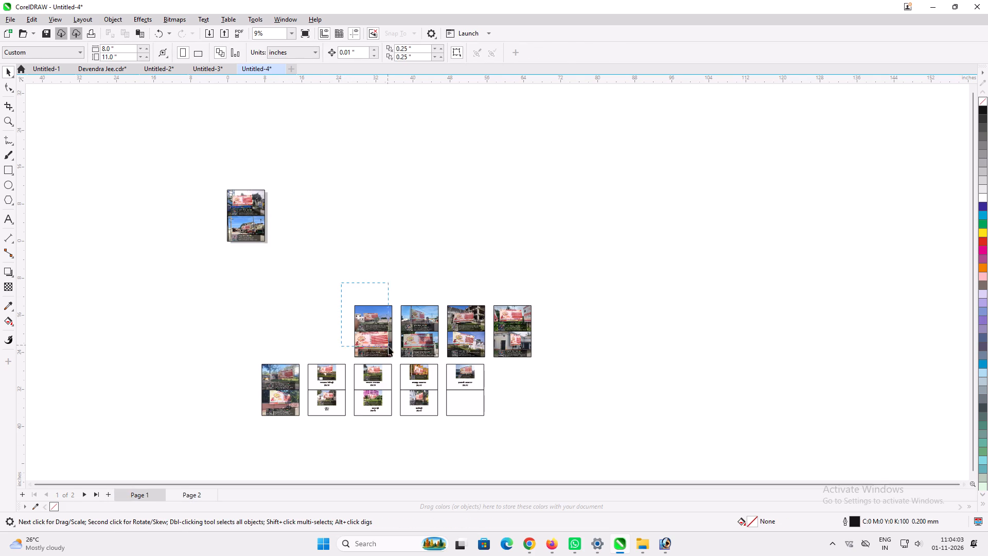
pyautogui.moveTo(389, 346); pyautogui.dragTo(404, 370)
pyautogui.hotkey('ctrl', 'g')
pyautogui.hotkey('ctrl', 'c')
pyautogui.press('Delete')
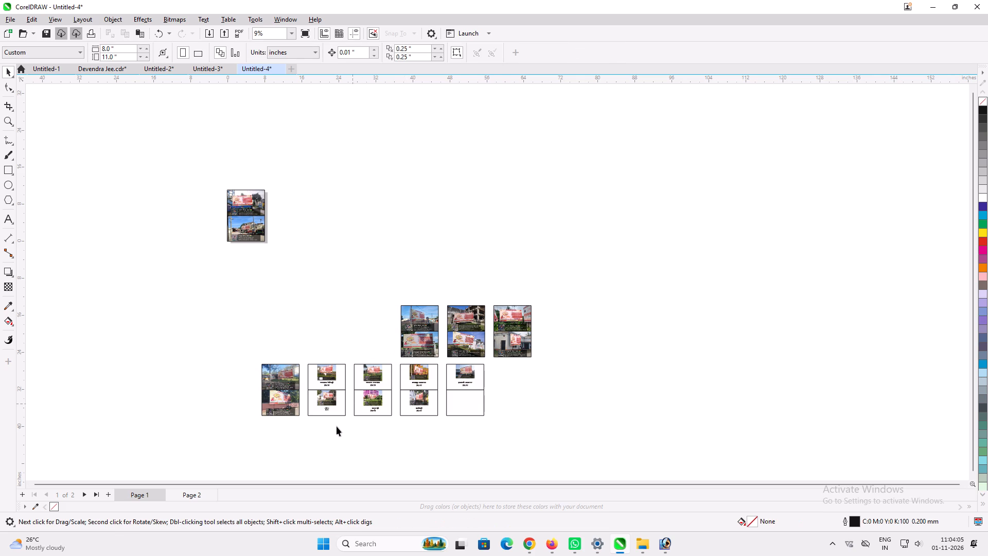
pyautogui.click(107, 494)
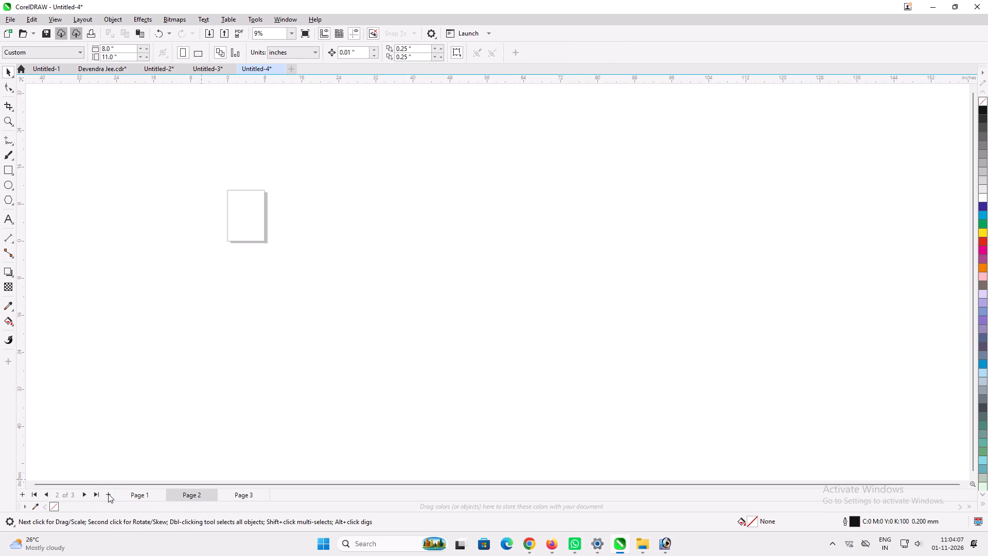
pyautogui.hotkey('ctrl', 'v')
pyautogui.press('p')
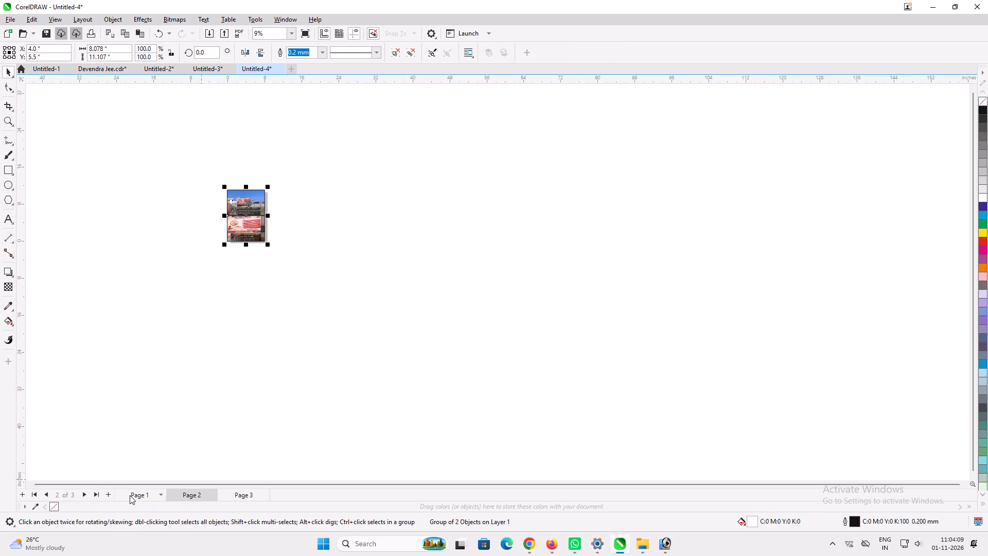
# Group the first remaining upper-row sheet on page 1 and move it to the centre of a new page inserted after page 1.
pyautogui.click(130, 495)
pyautogui.moveTo(391, 292); pyautogui.dragTo(448, 370)
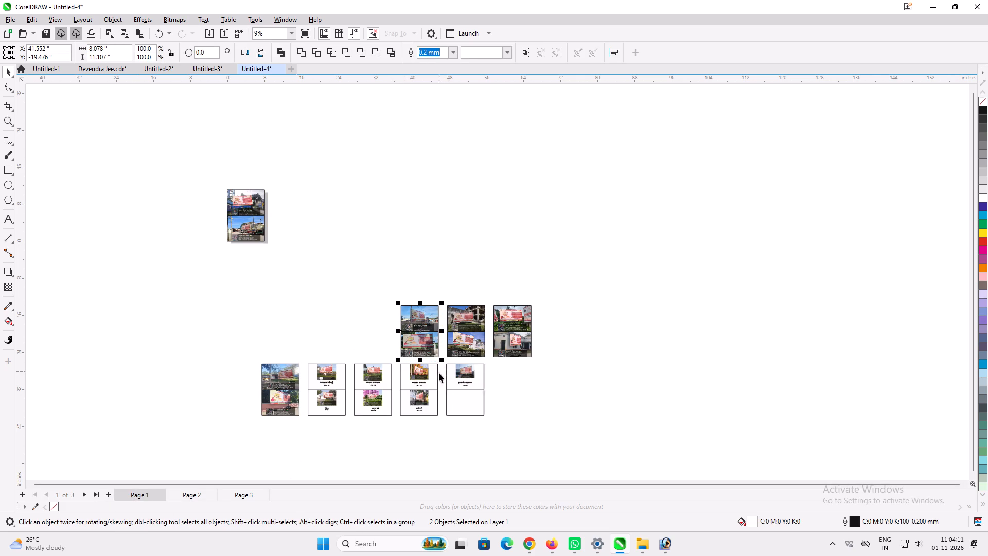
pyautogui.hotkey('ctrl', 'g')
pyautogui.hotkey('ctrl', 'c')
pyautogui.press('Delete')
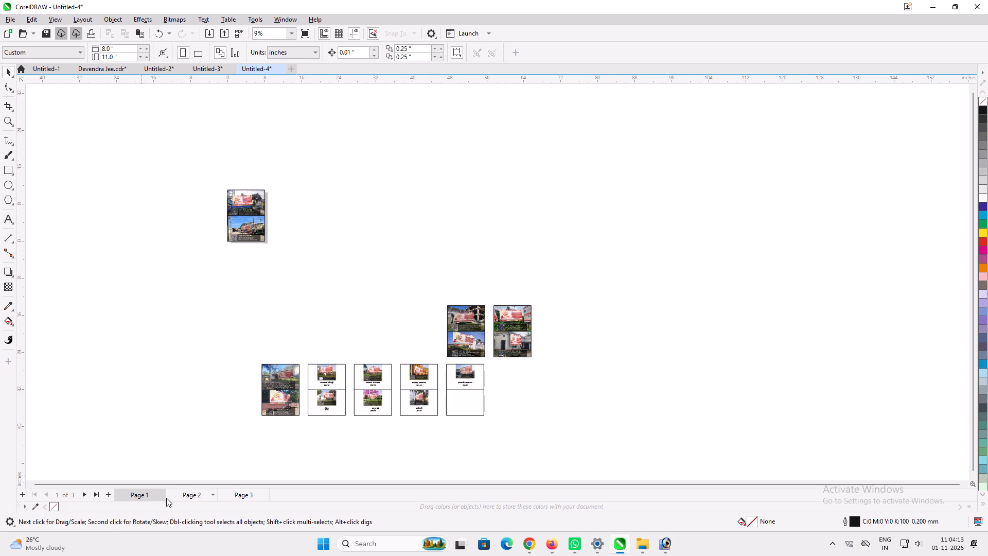
pyautogui.click(107, 496)
pyautogui.hotkey('ctrl', 'v')
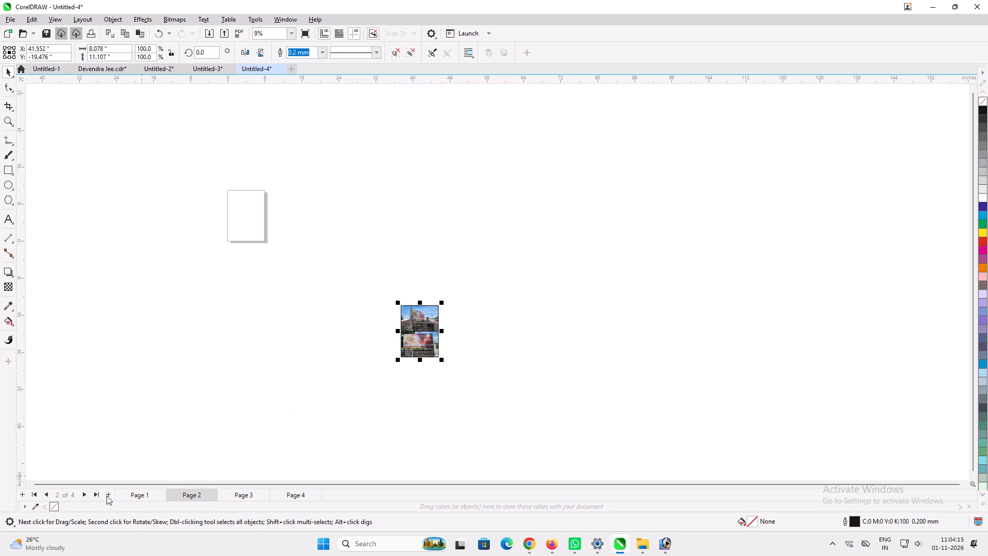
pyautogui.press('p')
# Group the first of the two remaining upper-row sheets on page 1 and move it, centred, to a new page after page 1.
pyautogui.click(151, 496)
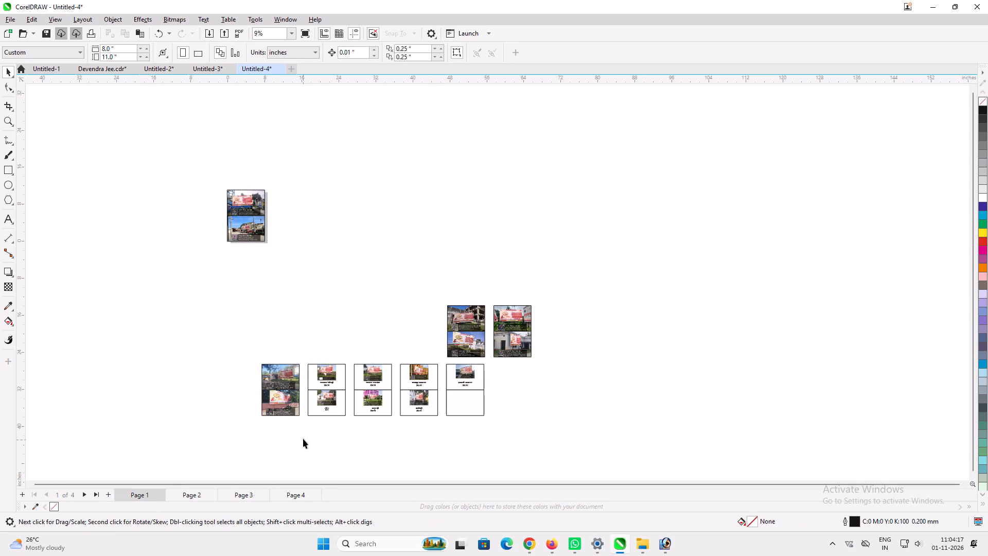
pyautogui.moveTo(425, 269); pyautogui.dragTo(508, 390)
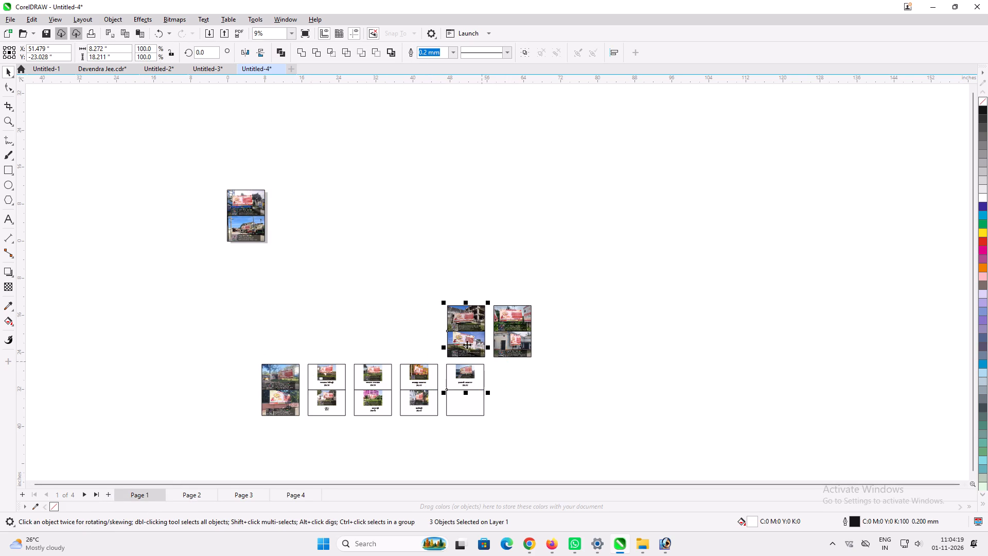
pyautogui.moveTo(422, 276); pyautogui.dragTo(495, 372)
pyautogui.hotkey('ctrl', 'g')
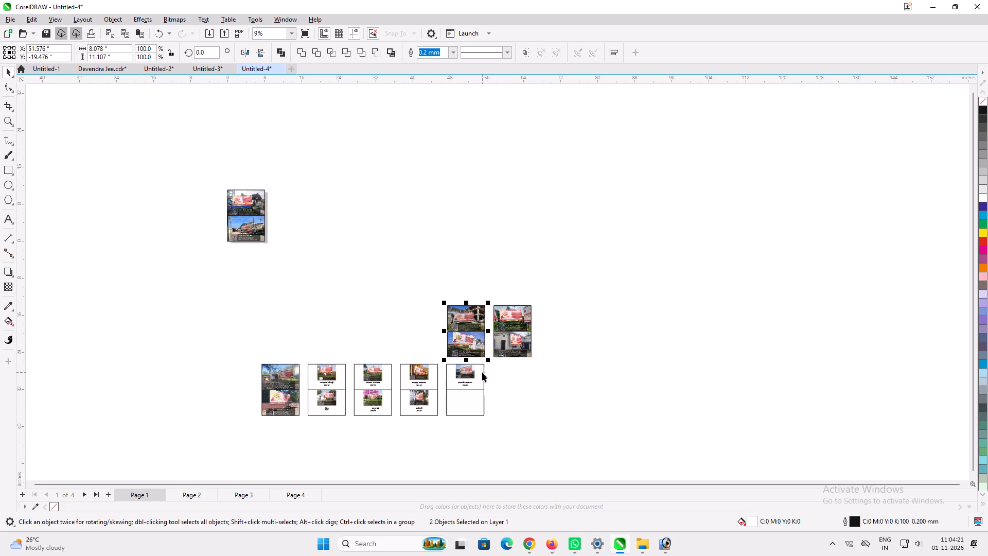
pyautogui.hotkey('ctrl', 'c')
pyautogui.press('Delete')
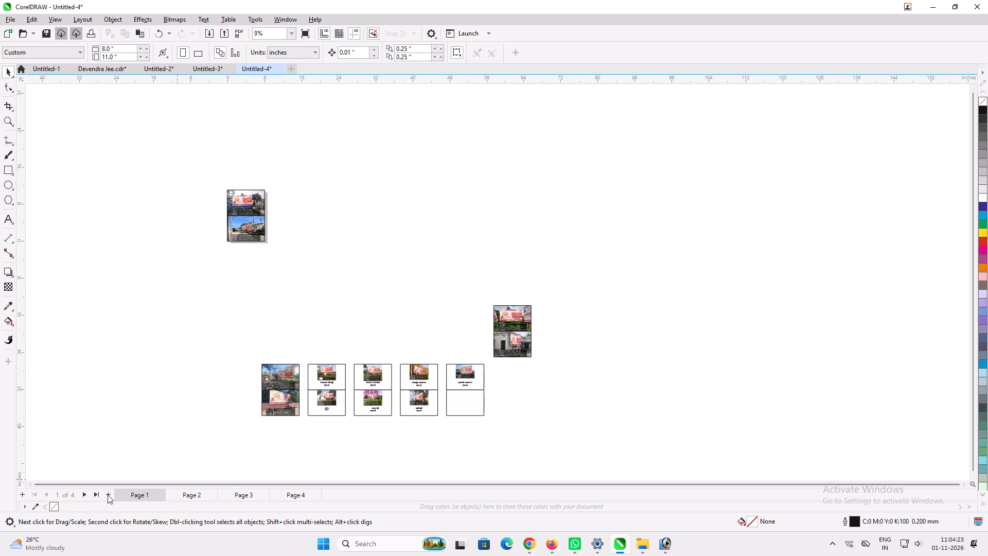
pyautogui.click(108, 495)
pyautogui.hotkey('ctrl', 'v')
pyautogui.press('p')
pyautogui.click(173, 393)
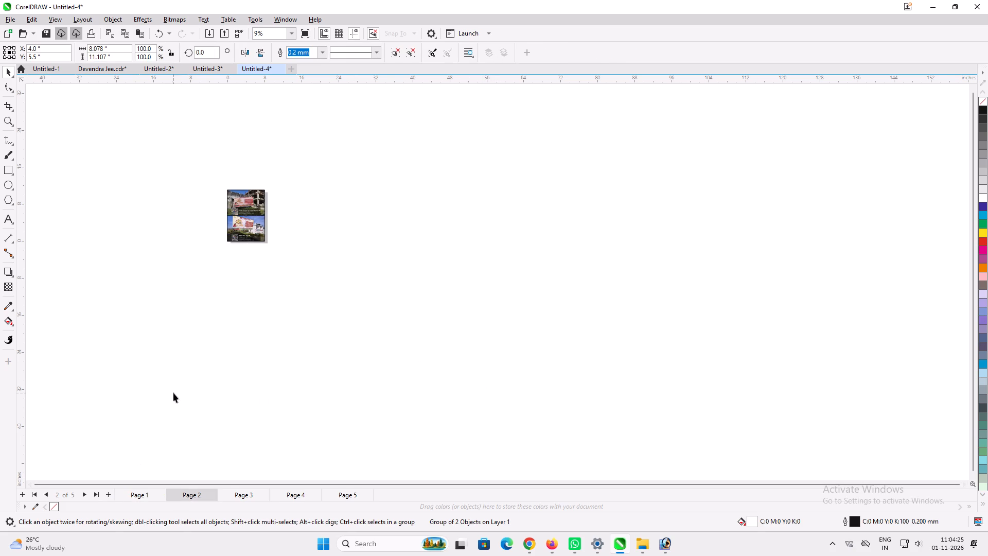
# Group the last remaining upper-row sheet on page 1 and move it to the centre of a new page inserted after page 1.
pyautogui.click(142, 491)
pyautogui.moveTo(476, 274); pyautogui.dragTo(552, 372)
pyautogui.hotkey('ctrl', 'g')
pyautogui.hotkey('ctrl', 'c')
pyautogui.press('Delete')
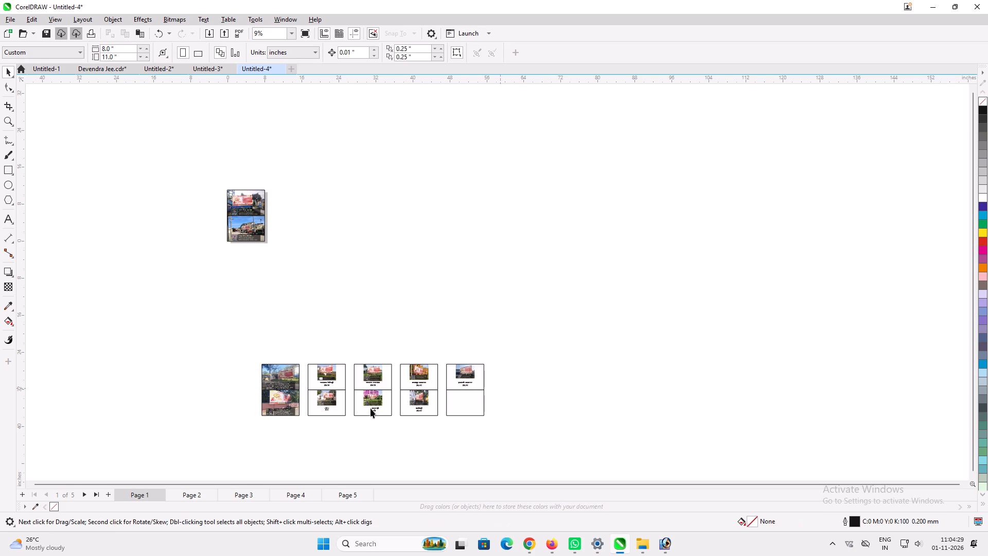
pyautogui.click(108, 494)
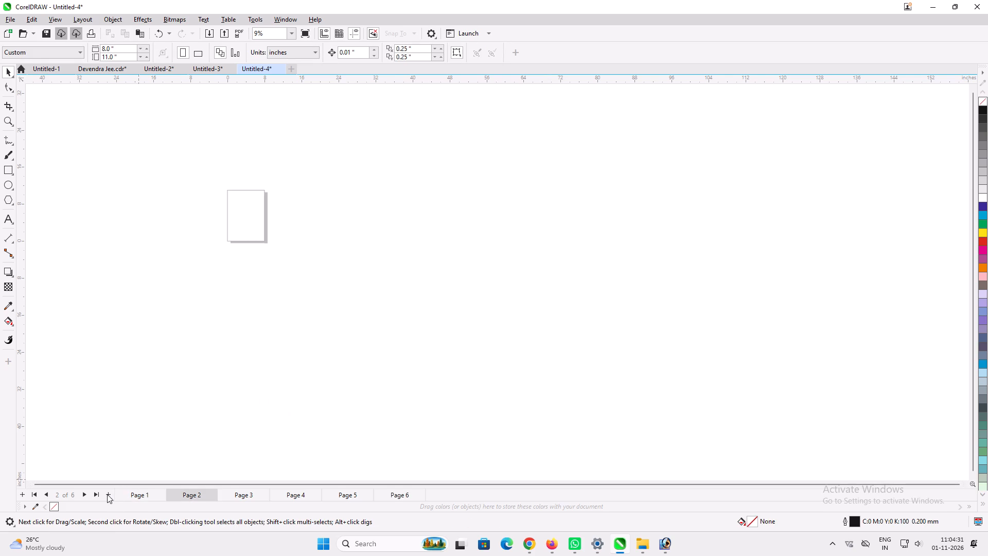
pyautogui.hotkey('ctrl', 'v')
pyautogui.press('p')
pyautogui.click(237, 426)
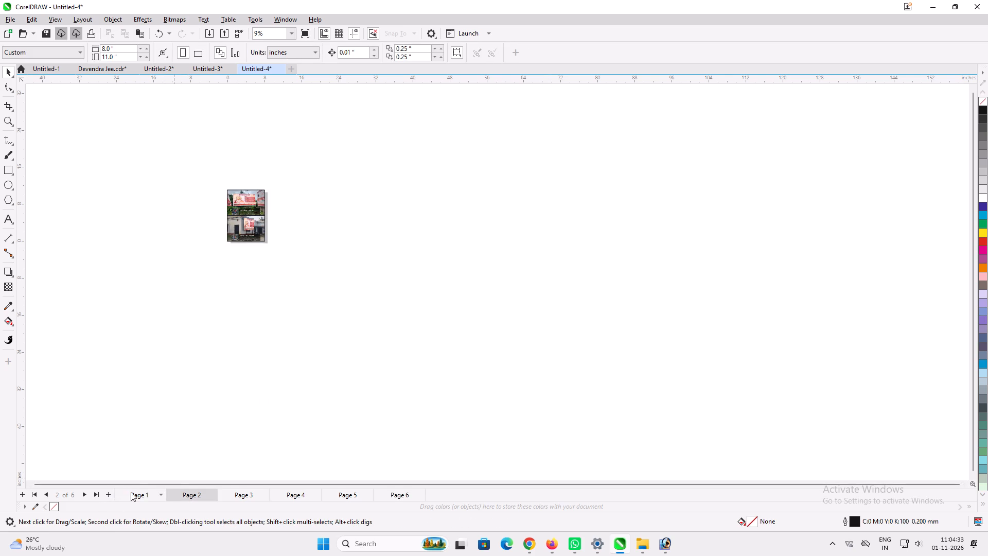
# Group the first sheet of the remaining row on page 1, with the full-size photos, and move it, centred, to a new page after page 1.
pyautogui.moveTo(133, 492); pyautogui.dragTo(139, 492)
pyautogui.moveTo(239, 337); pyautogui.dragTo(314, 438)
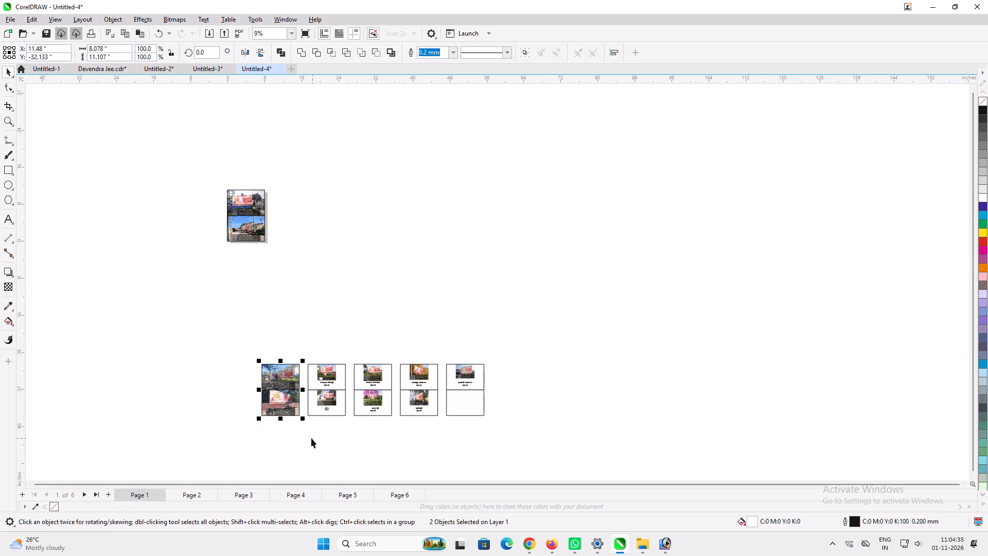
pyautogui.hotkey('ctrl', 'g')
pyautogui.hotkey('ctrl', 'c')
pyautogui.press('Delete')
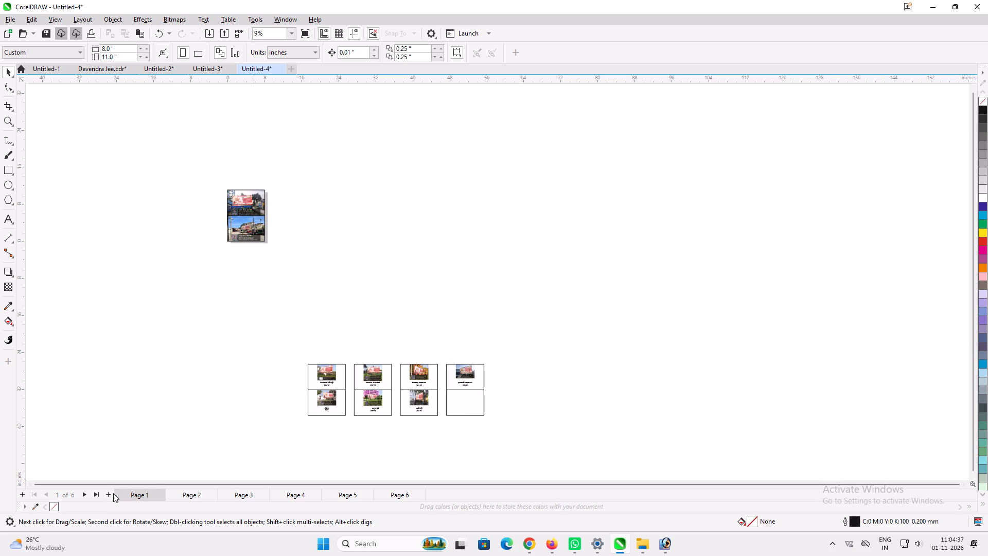
pyautogui.click(107, 493)
pyautogui.hotkey('ctrl', 'v')
pyautogui.press('p')
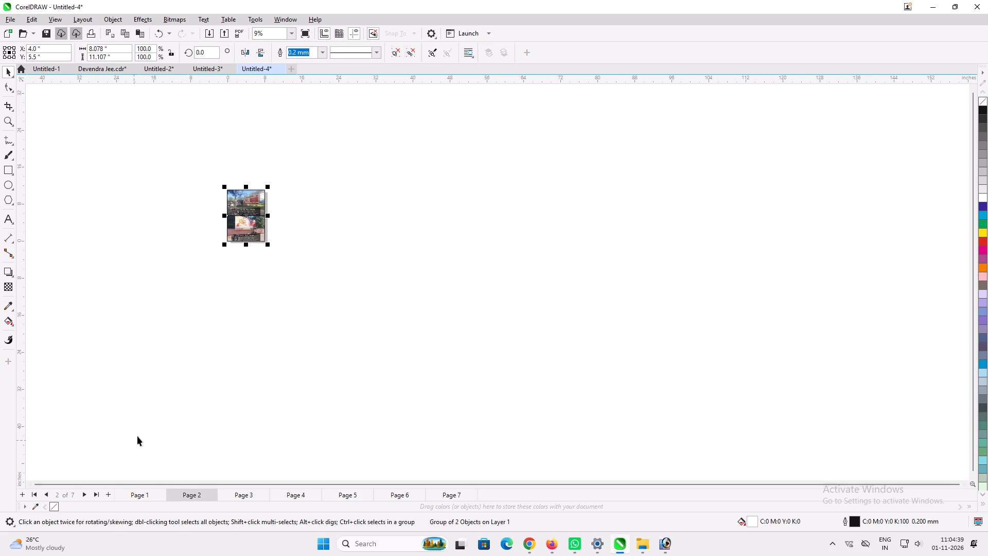
pyautogui.click(137, 436)
# Group the first of the four remaining sheets on page 1 and move it to the centre of a new page after page 1.
pyautogui.click(141, 492)
pyautogui.moveTo(296, 343); pyautogui.dragTo(367, 439)
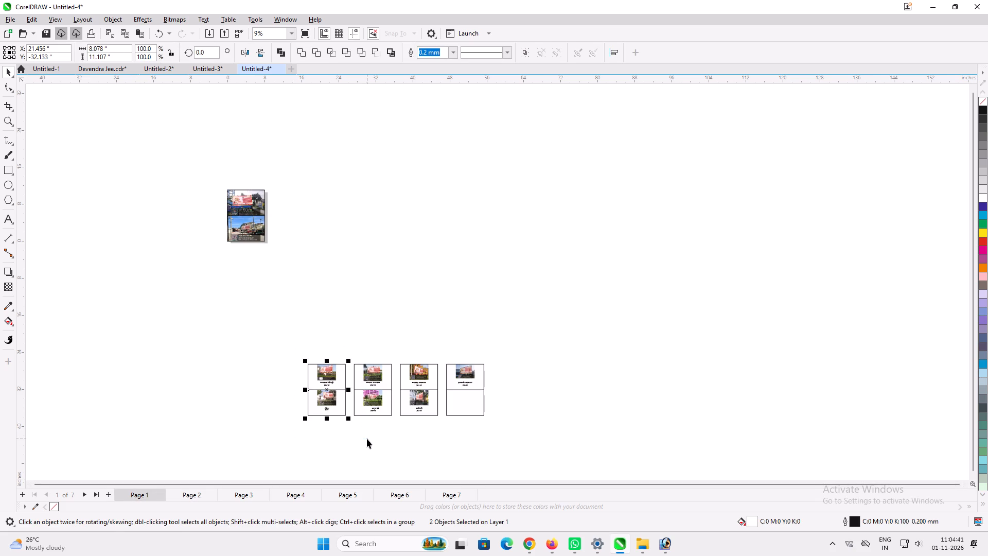
pyautogui.hotkey('ctrl', 'g')
pyautogui.hotkey('ctrl', 'c')
pyautogui.press('Delete')
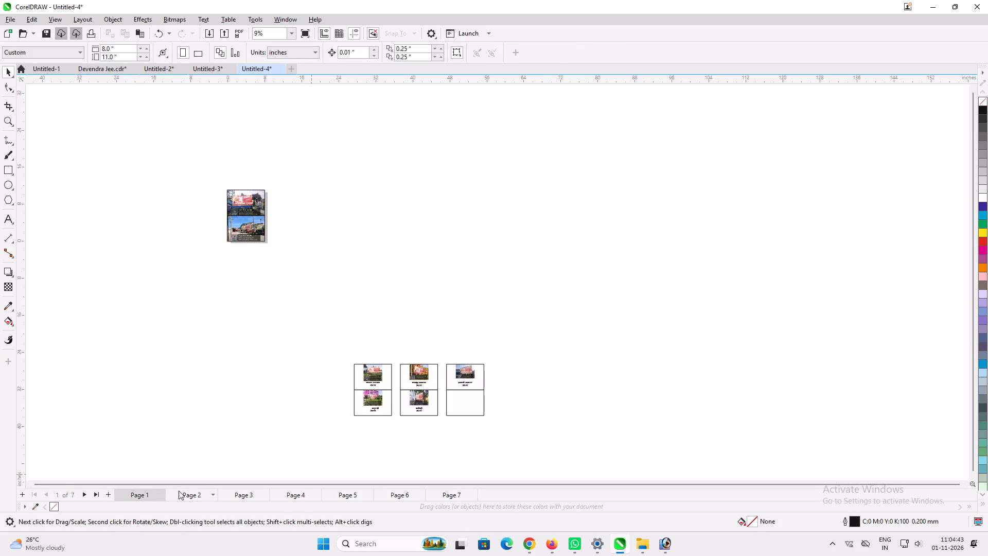
pyautogui.click(110, 494)
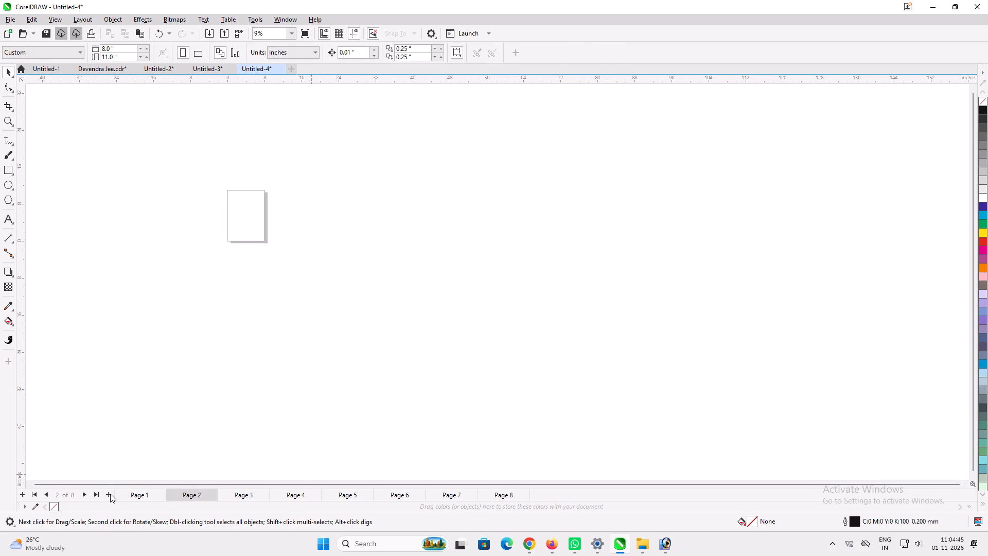
pyautogui.hotkey('ctrl', 'v')
pyautogui.press('p')
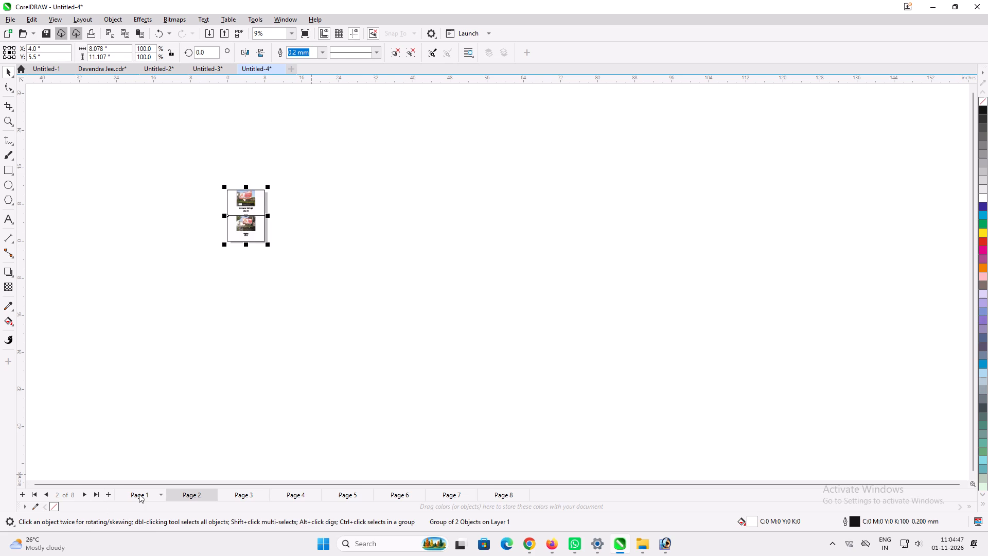
# Group the first of the three remaining sheets on page 1 and move it to the centre of a new page after page 1.
pyautogui.click(139, 494)
pyautogui.moveTo(286, 338); pyautogui.dragTo(393, 465)
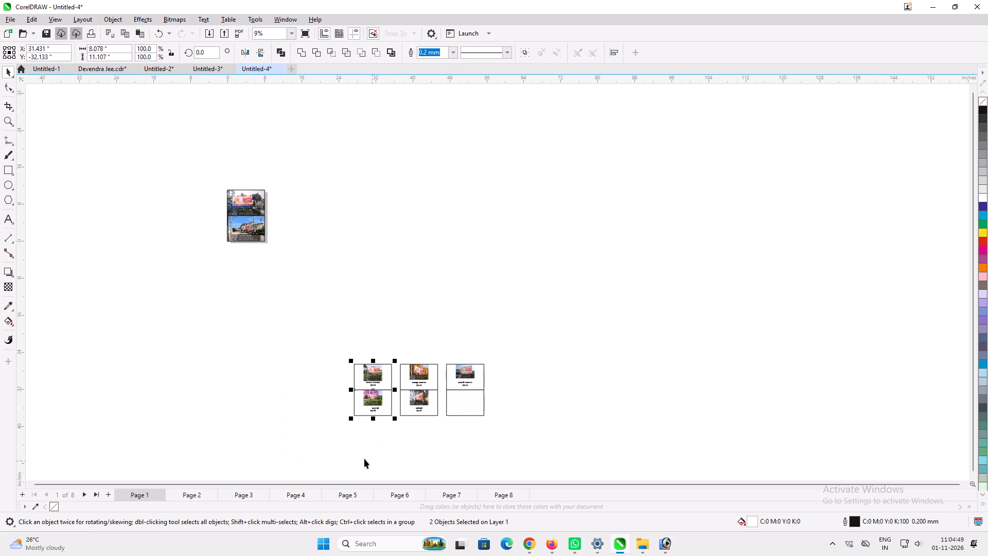
pyautogui.hotkey('ctrl', 'g')
pyautogui.hotkey('ctrl', 'c')
pyautogui.press('Delete')
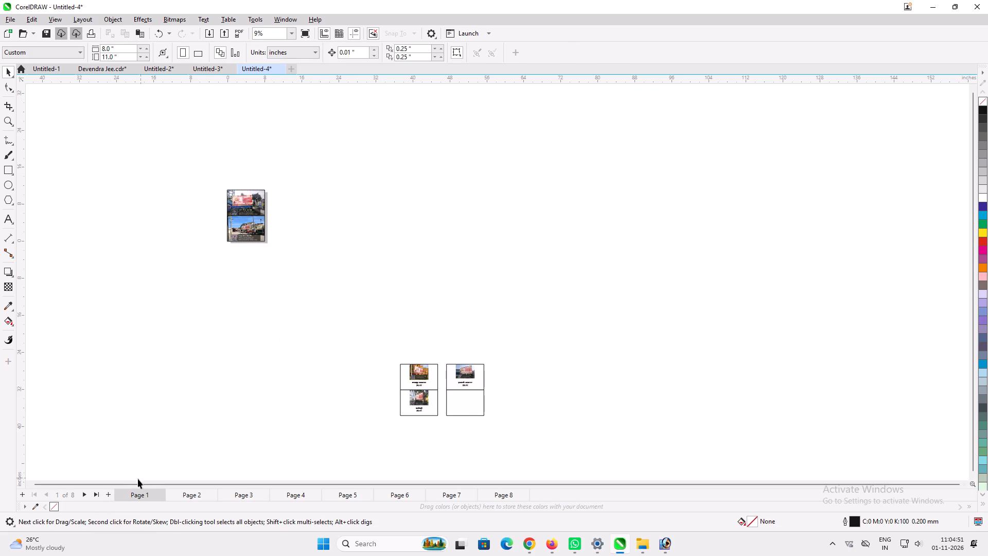
pyautogui.click(109, 493)
pyautogui.hotkey('ctrl', 'v')
pyautogui.press('p')
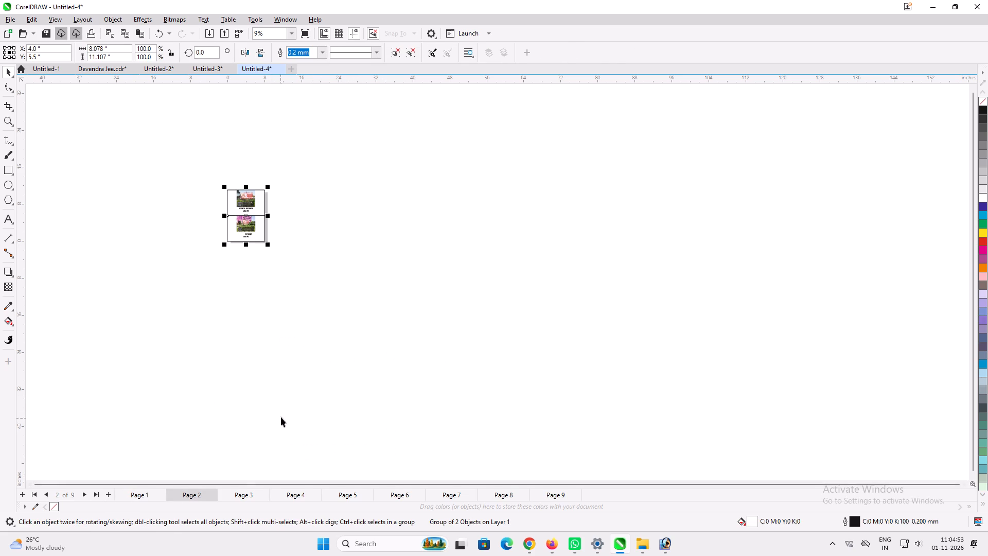
pyautogui.click(281, 413)
# Group the first of the two remaining sheets on page 1 and move it, centred, to a new page after page 1.
pyautogui.click(134, 494)
pyautogui.moveTo(356, 326); pyautogui.dragTo(397, 378)
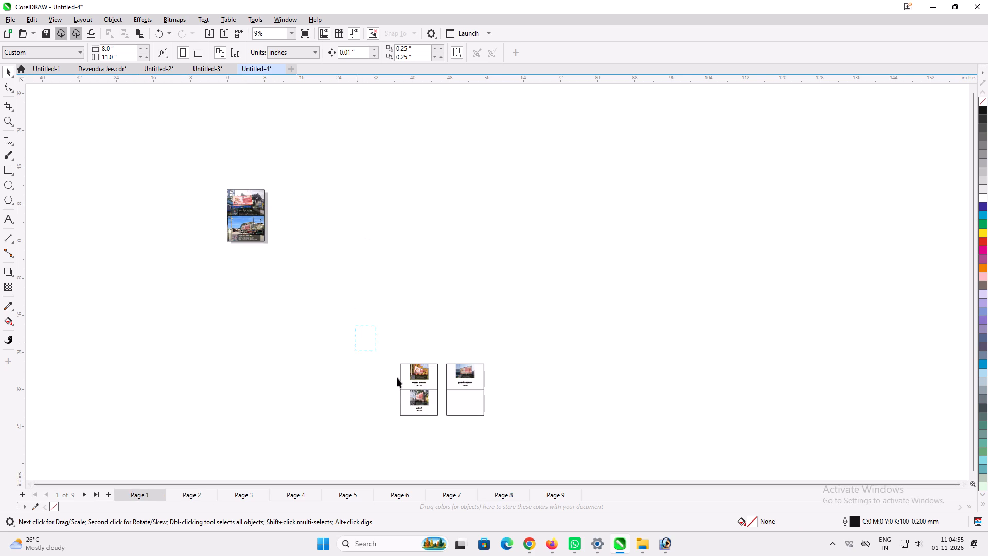
pyautogui.moveTo(397, 378); pyautogui.dragTo(446, 441)
pyautogui.hotkey('ctrl', 'g')
pyautogui.hotkey('ctrl', 'c')
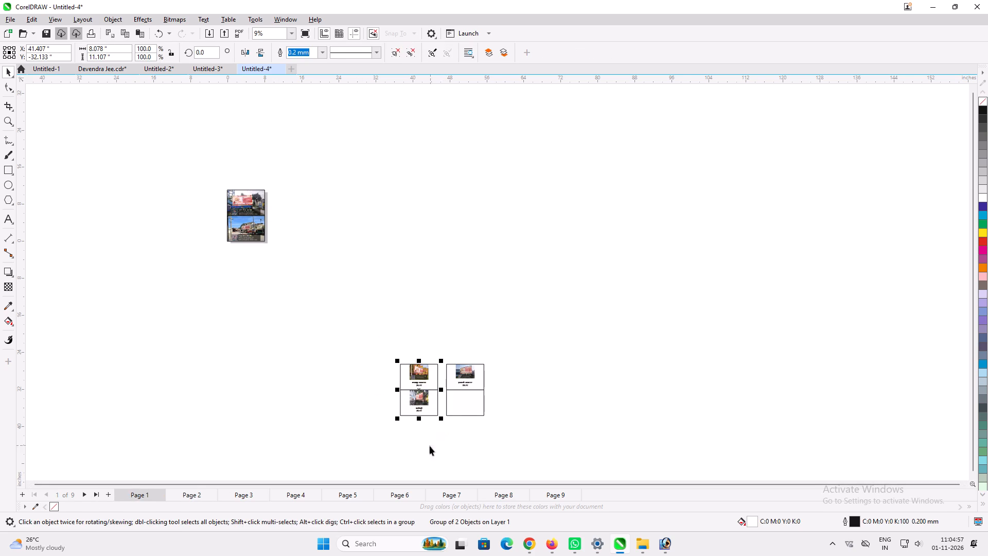
pyautogui.press('Delete')
pyautogui.click(105, 495)
pyautogui.hotkey('ctrl', 'v')
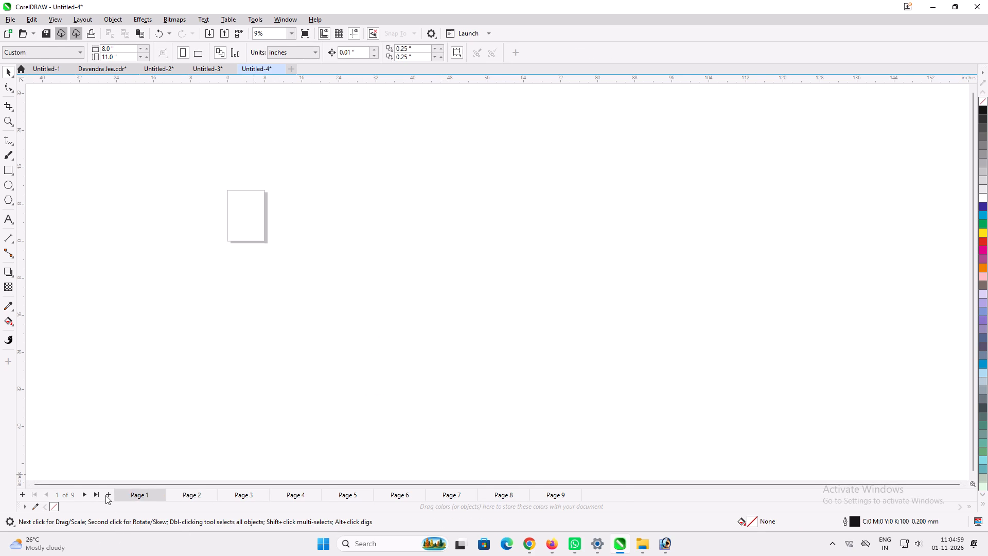
pyautogui.press('p')
# Group the last loose sheet on page 1, with the empty lower half, and move it to the centre of a new page after page 1.
pyautogui.click(145, 496)
pyautogui.moveTo(390, 325); pyautogui.dragTo(502, 429)
pyautogui.hotkey('ctrl', 'g')
pyautogui.hotkey('ctrl', 'c')
pyautogui.press('Delete')
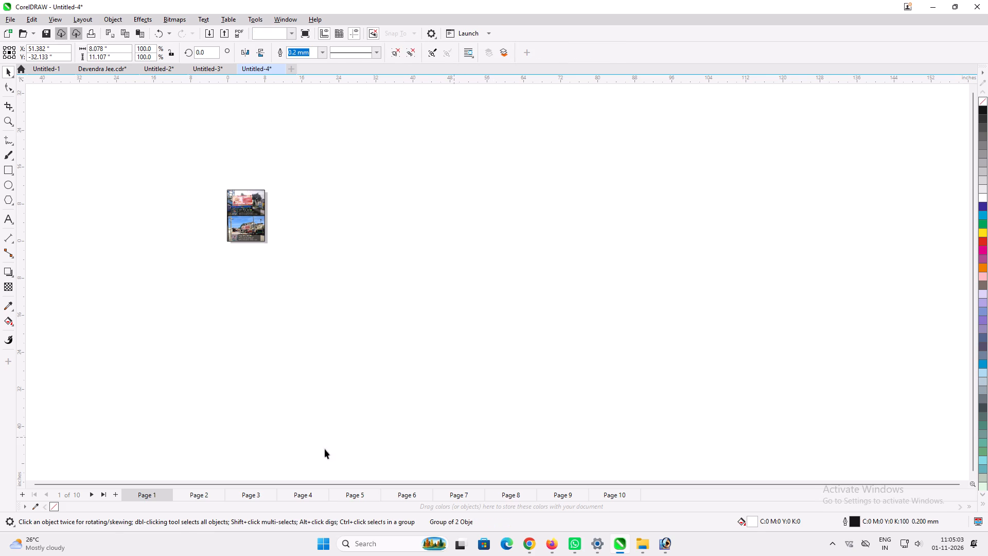
pyautogui.click(114, 497)
pyautogui.hotkey('ctrl', 'v')
pyautogui.press('p')
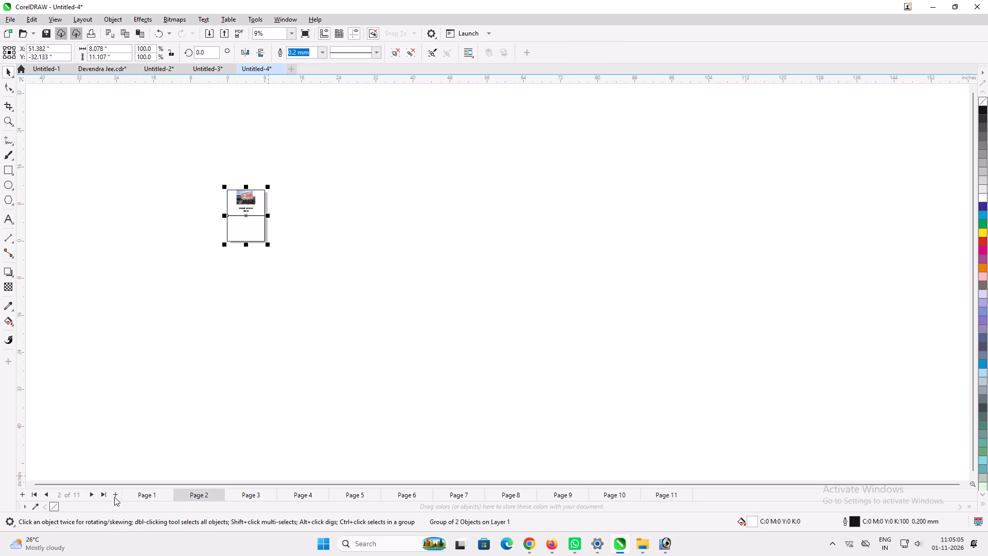
pyautogui.click(187, 405)
# Export pages 1-11 of the PHC document to the Desktop as a PDF named phc.
pyautogui.scroll(-1, 238, 346)
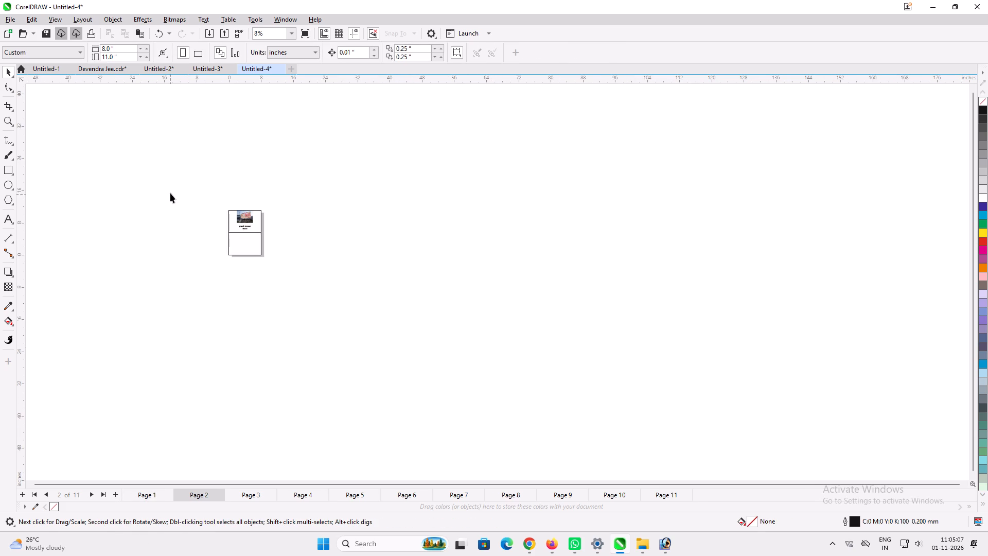
pyautogui.click(151, 494)
pyautogui.click(170, 277)
pyautogui.moveTo(178, 177); pyautogui.dragTo(424, 329)
pyautogui.click(393, 320)
pyautogui.hotkey('ctrl', 'e')
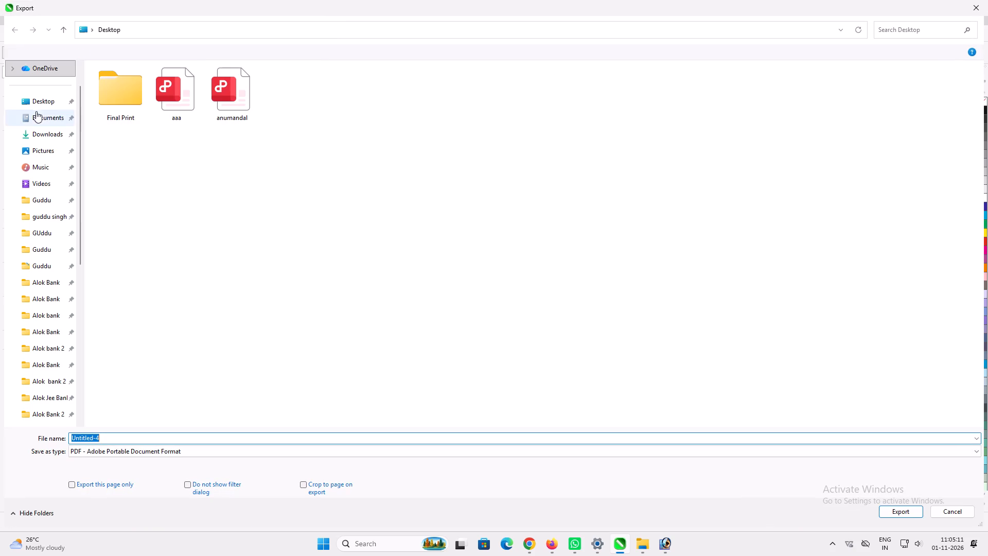
pyautogui.click(45, 105)
pyautogui.click(120, 437)
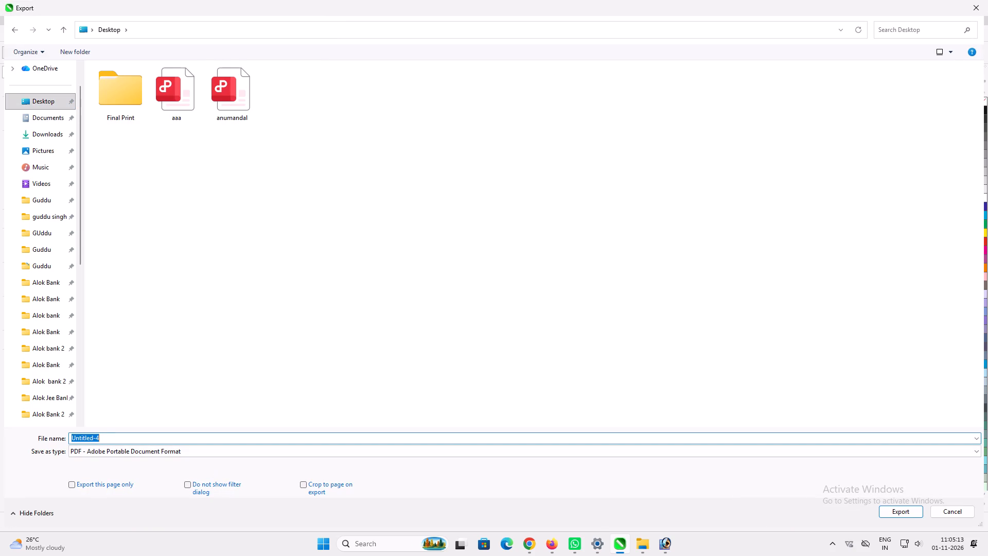
pyautogui.write('phc')
pyautogui.press('space')
pyautogui.press('Return')
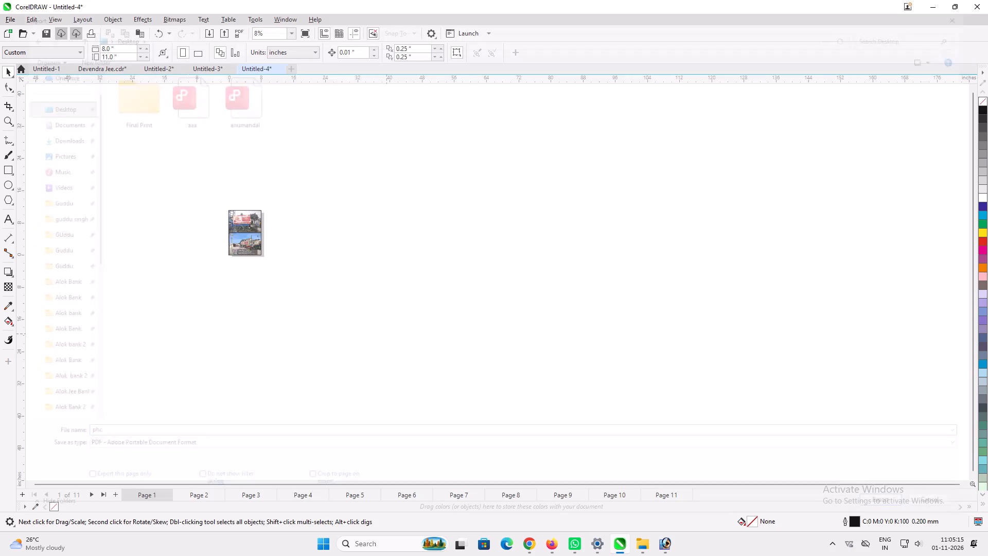
pyautogui.click(413, 222)
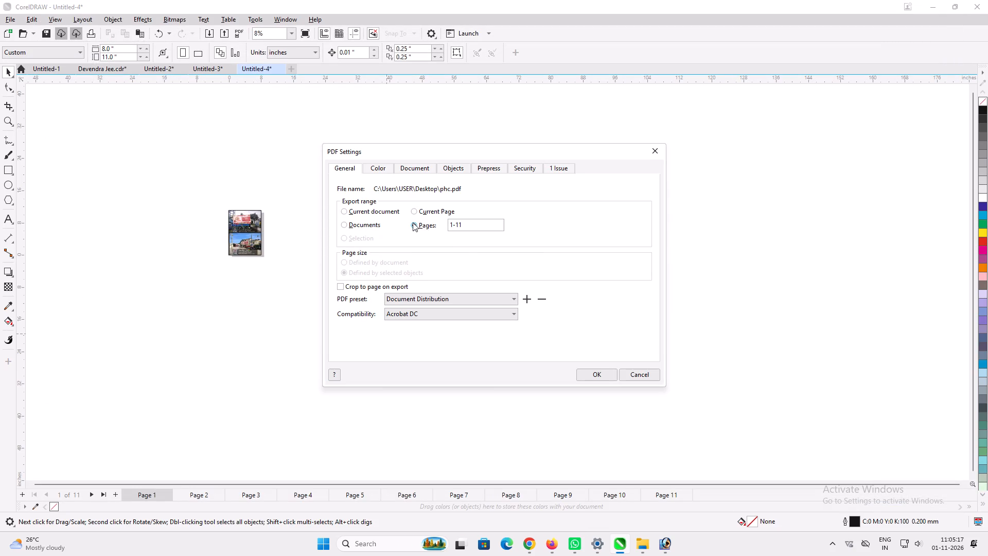
pyautogui.click(590, 375)
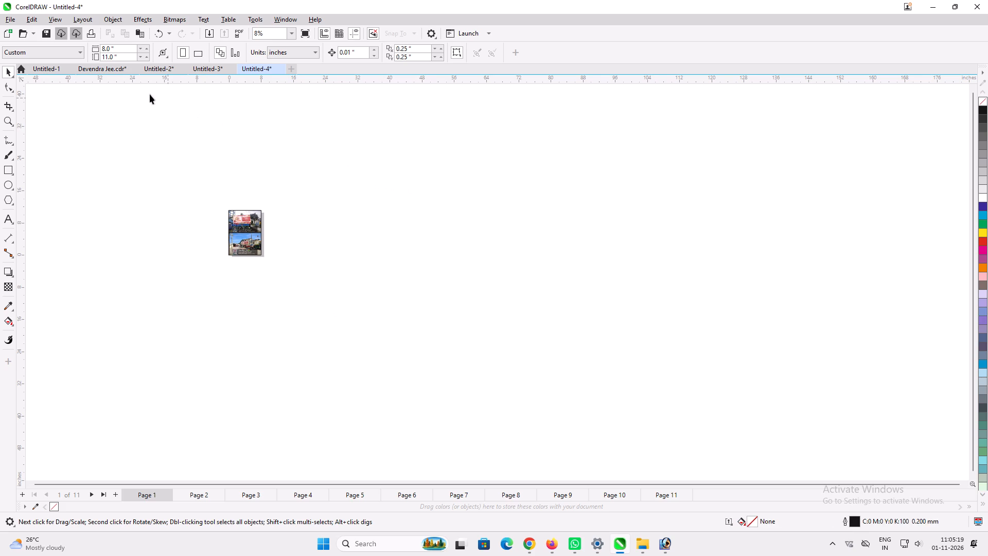
# Copy all the TOWN sheets from the source drawing into a new document and place them beside the page.
pyautogui.click(98, 66)
pyautogui.scroll(-4, 485, 240)
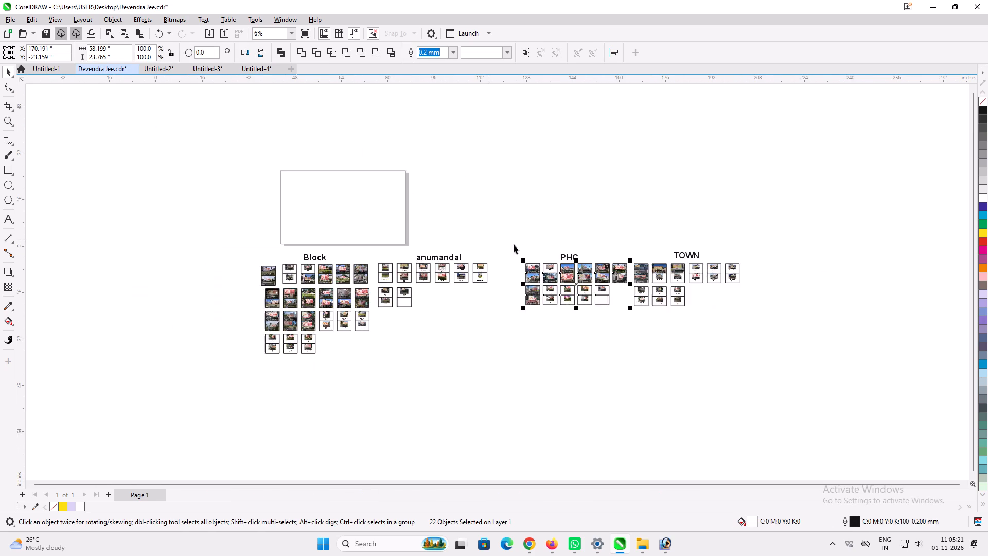
pyautogui.scroll(4, 721, 268)
pyautogui.moveTo(773, 383); pyautogui.dragTo(571, 256)
pyautogui.hotkey('ctrl', 'c')
pyautogui.click(291, 68)
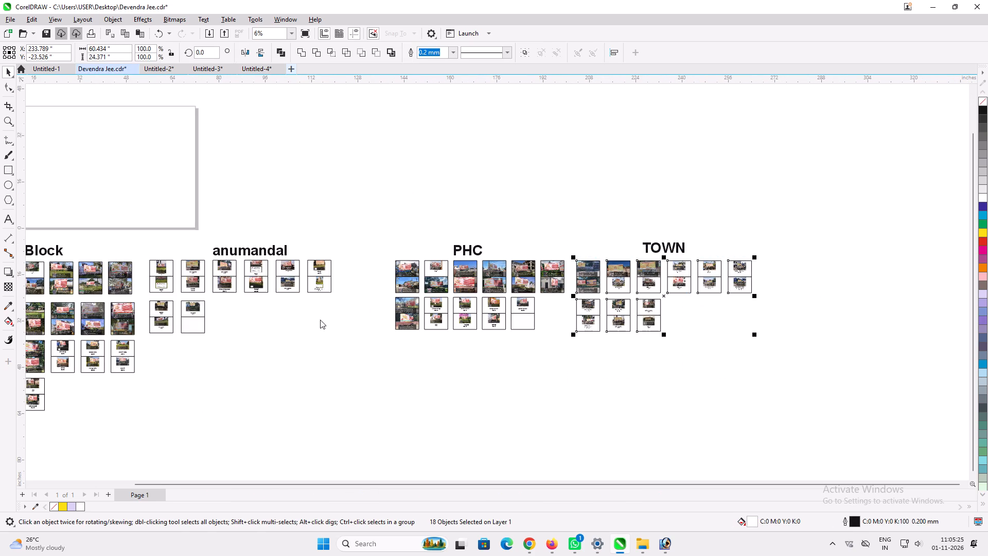
pyautogui.press('Return')
pyautogui.hotkey('ctrl', 'v')
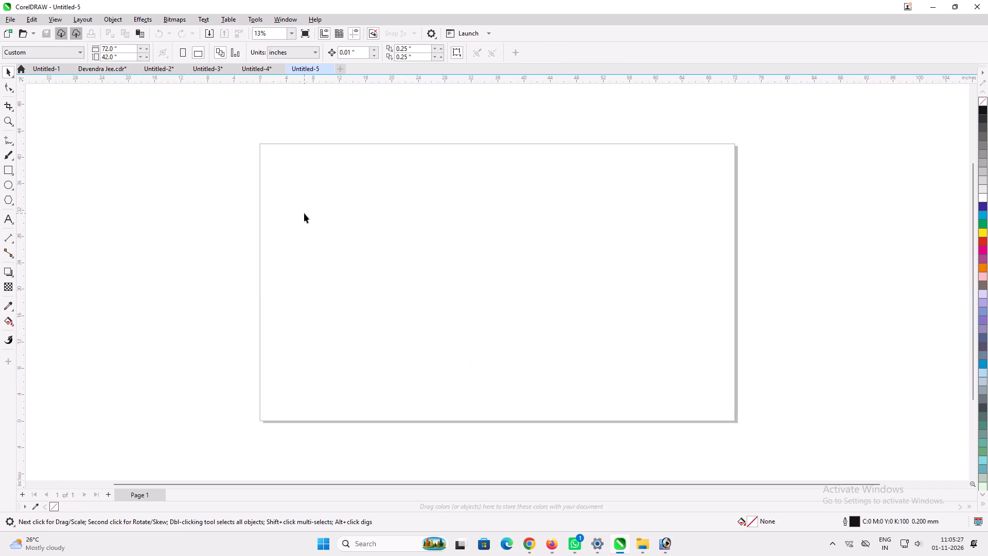
pyautogui.scroll(-12, 251, 304)
pyautogui.moveTo(597, 363); pyautogui.dragTo(452, 352)
pyautogui.moveTo(243, 254); pyautogui.dragTo(416, 361)
# Set the new document's page size to 8 × 11 inches.
pyautogui.click(118, 50)
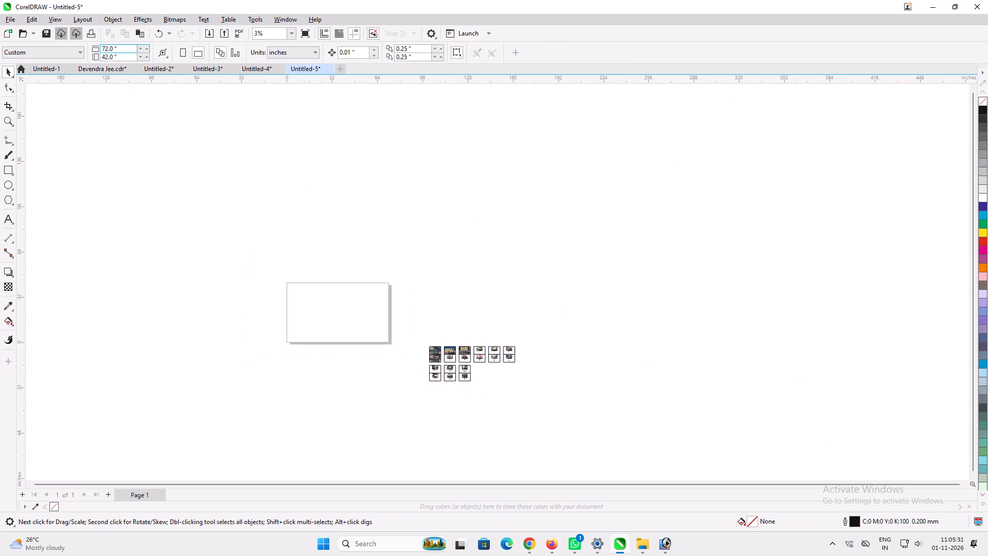
pyautogui.hotkey('ctrl', 'a')
pyautogui.hotkey('ctrl', 's')
pyautogui.hotkey('ctrl', 'a')
pyautogui.press('8')
pyautogui.press('Tab')
pyautogui.write('11')
pyautogui.press('Return')
# Move the whole block of TOWN sheets closer to the resized page.
pyautogui.scroll(4, 470, 394)
pyautogui.moveTo(340, 254); pyautogui.dragTo(588, 398)
pyautogui.moveTo(475, 337); pyautogui.dragTo(473, 337)
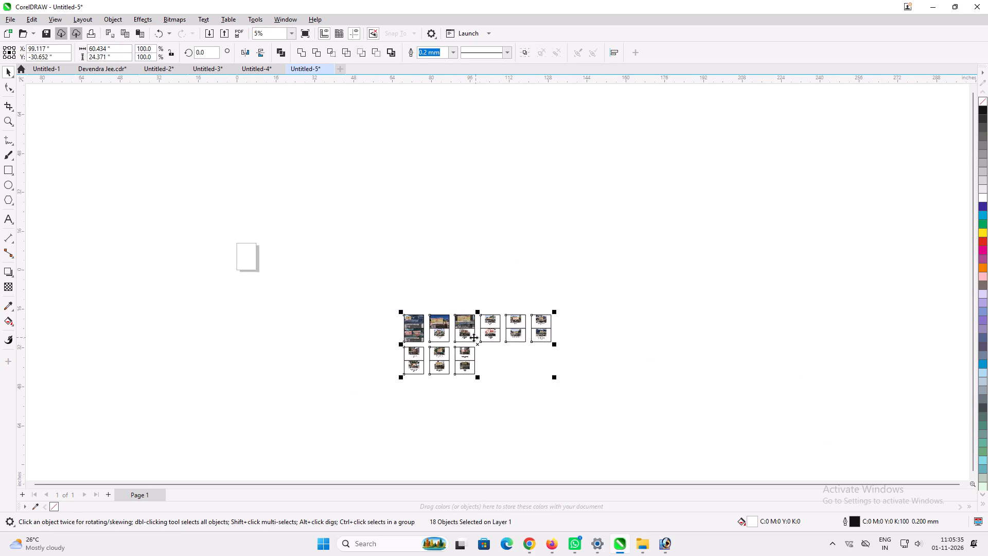
pyautogui.moveTo(473, 337); pyautogui.dragTo(350, 323)
pyautogui.scroll(4, 199, 280)
pyautogui.click(268, 312)
# Group the first upper-row TOWN sheet and centre it on page 1.
pyautogui.moveTo(324, 293); pyautogui.dragTo(375, 374)
pyautogui.hotkey('ctrl', 'g')
pyautogui.hotkey('ctrl', 'c')
pyautogui.press('Delete')
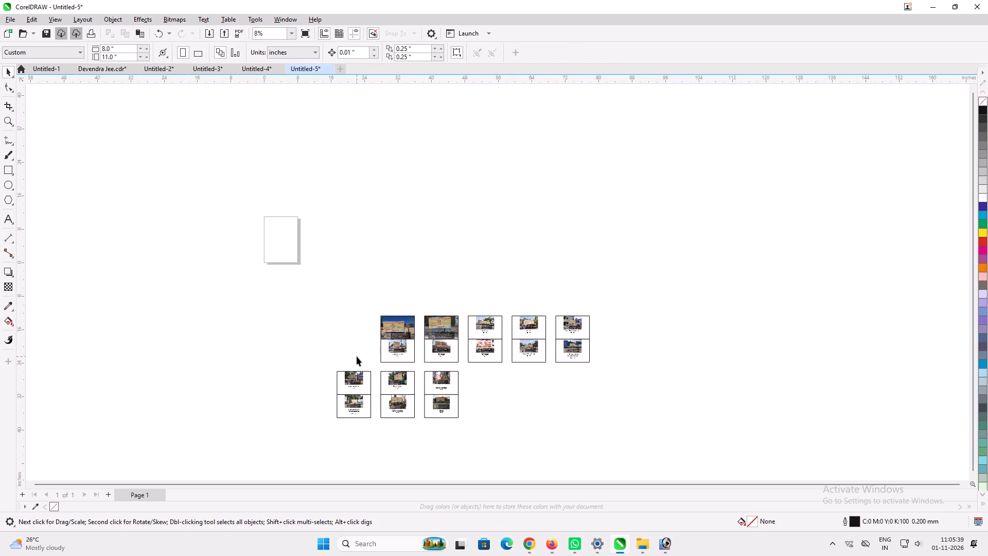
pyautogui.hotkey('ctrl', 'z')
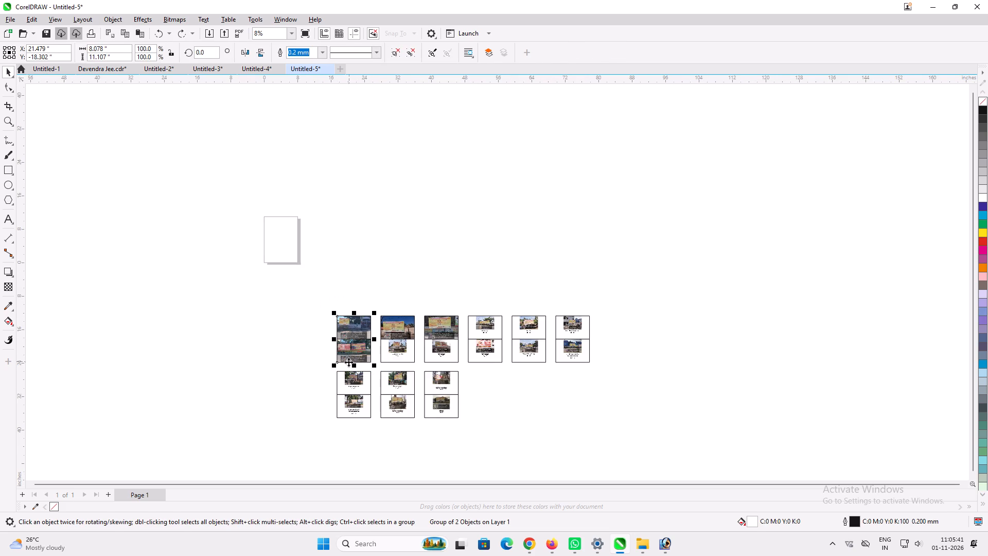
pyautogui.press('p')
pyautogui.click(351, 302)
# Group the first remaining upper-row TOWN sheet, with the blue-sky photo, and move it to the centre of a new page after page 1.
pyautogui.moveTo(356, 289); pyautogui.dragTo(427, 376)
pyautogui.hotkey('ctrl', 'g')
pyautogui.hotkey('ctrl', 'c')
pyautogui.press('Delete')
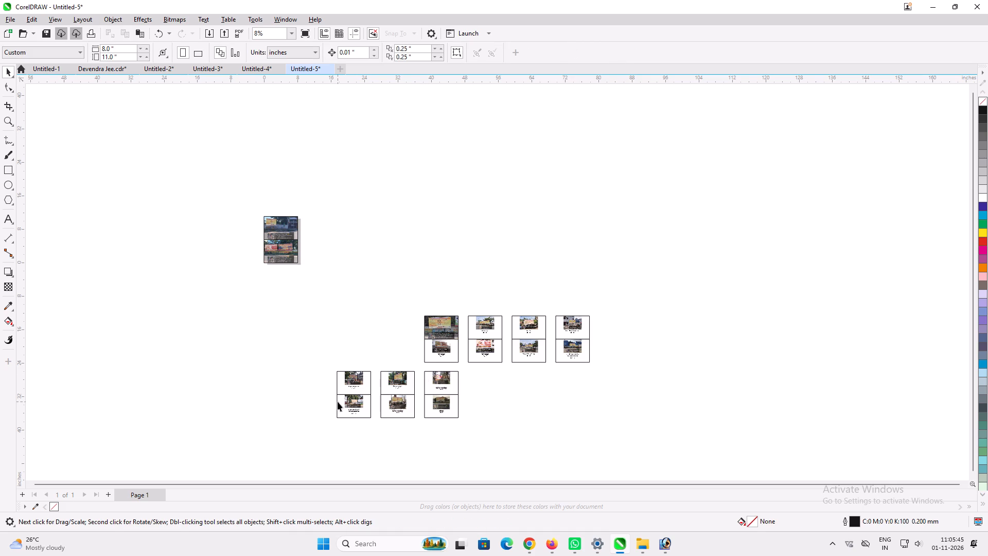
pyautogui.click(108, 495)
pyautogui.hotkey('ctrl', 'v')
pyautogui.press('p')
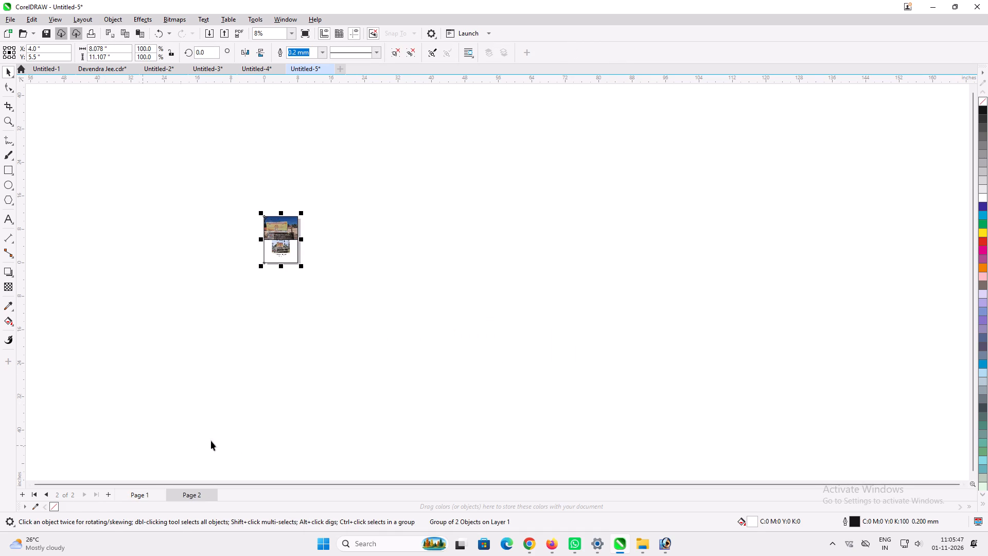
pyautogui.click(265, 449)
# Group the first remaining upper-row TOWN sheet, with the large dark photo, and move it to the centre of a new page after page 1.
pyautogui.click(129, 487)
pyautogui.click(134, 494)
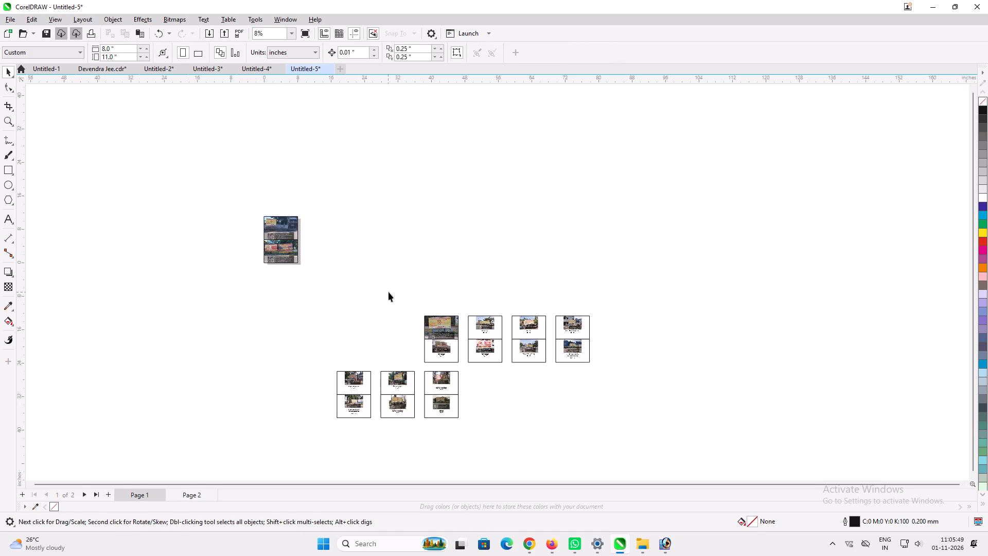
pyautogui.moveTo(389, 292); pyautogui.dragTo(465, 373)
pyautogui.hotkey('ctrl', 'g')
pyautogui.hotkey('ctrl', 'c')
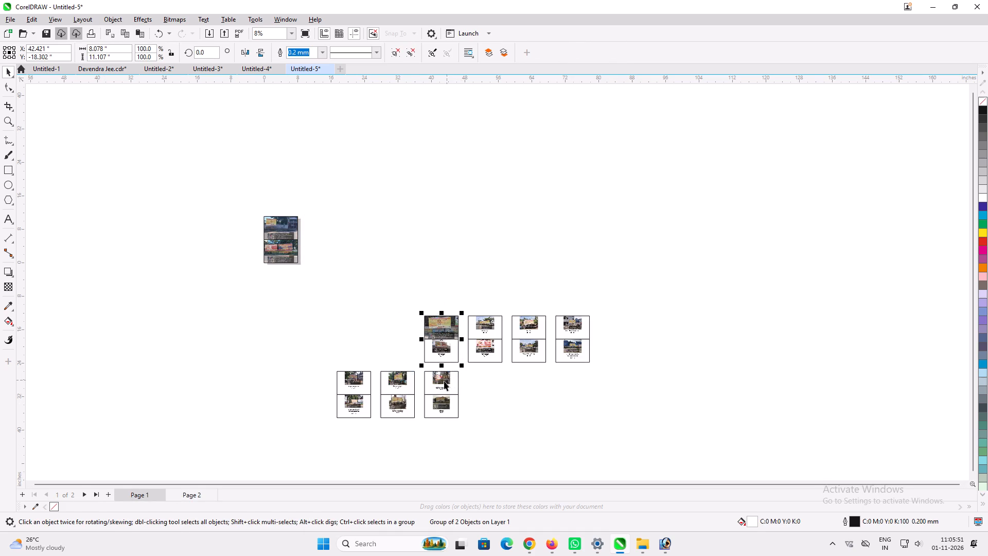
pyautogui.press('Delete')
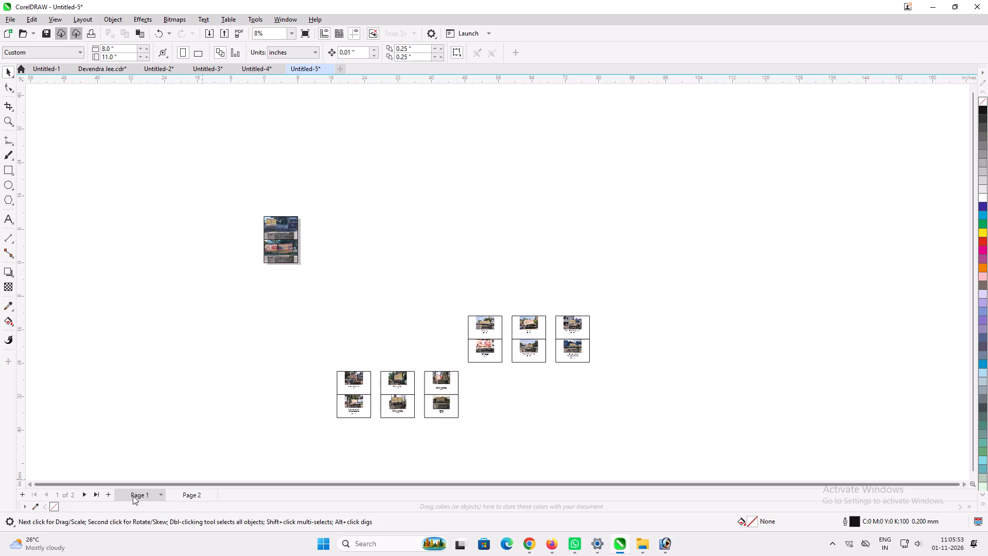
pyautogui.click(113, 493)
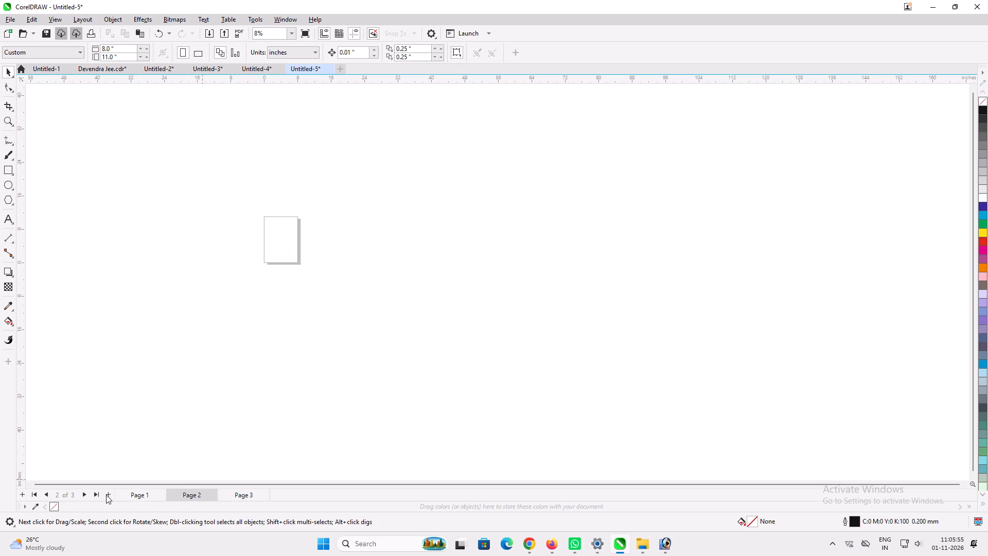
pyautogui.hotkey('ctrl', 'v')
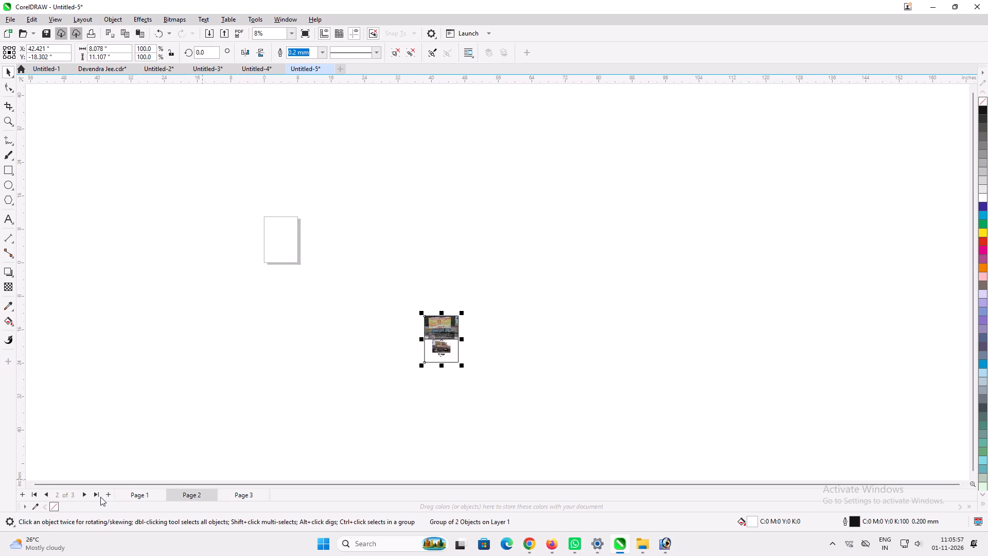
pyautogui.press('p')
# Group the first of the three remaining upper-row TOWN sheets and move it to the centre of a new page after page 1.
pyautogui.click(136, 496)
pyautogui.moveTo(442, 282); pyautogui.dragTo(507, 339)
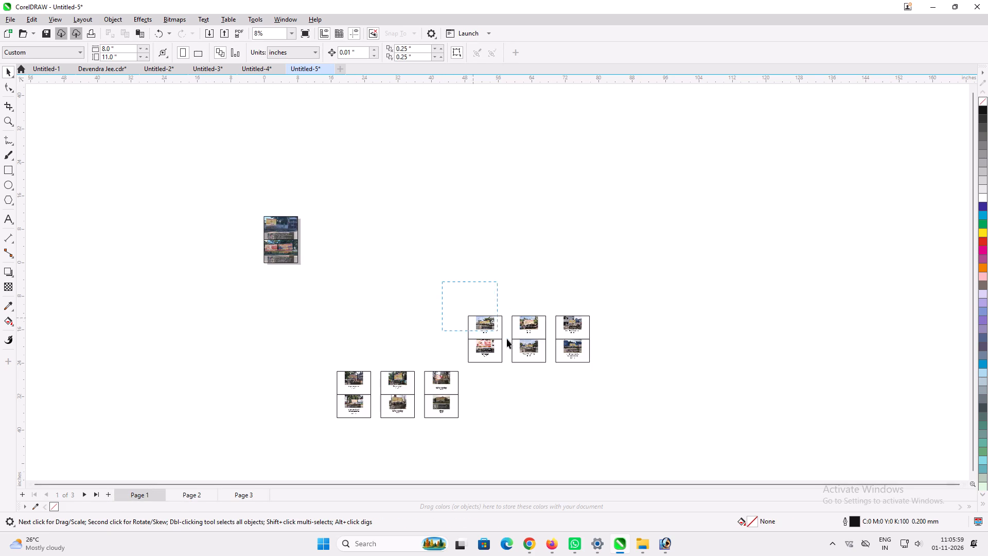
pyautogui.moveTo(507, 339); pyautogui.dragTo(518, 367)
pyautogui.hotkey('ctrl', 'g')
pyautogui.hotkey('ctrl', 'c')
pyautogui.press('Delete')
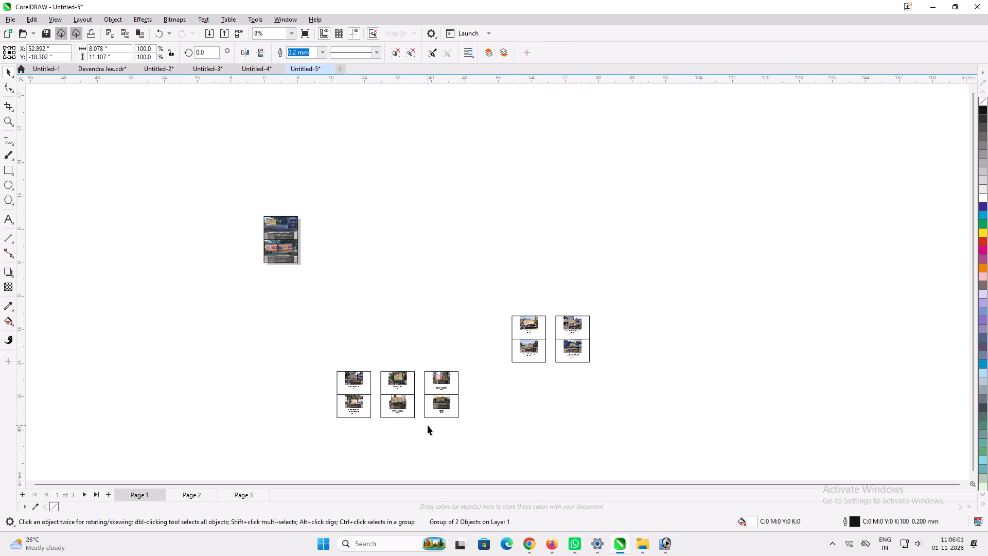
pyautogui.click(107, 496)
pyautogui.hotkey('ctrl', 'v')
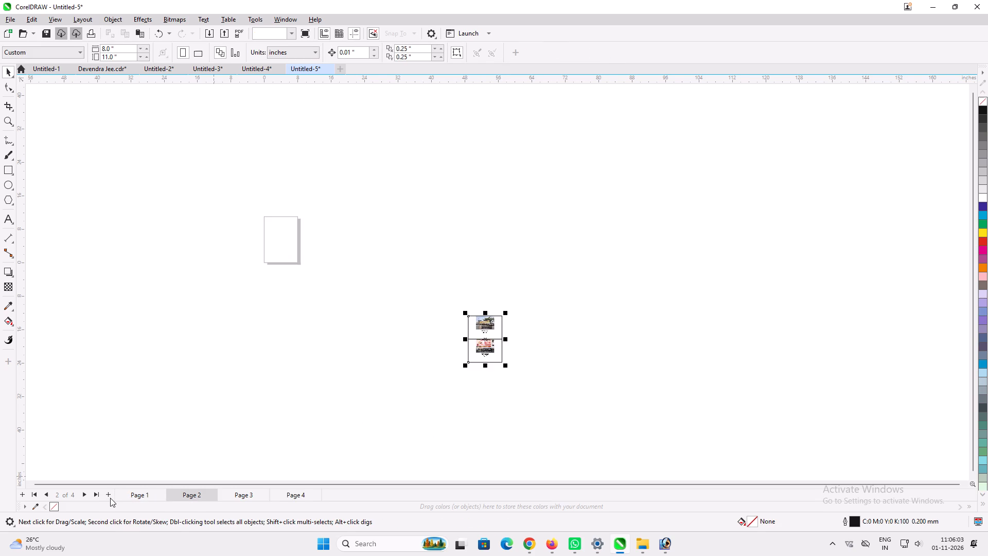
pyautogui.press('p')
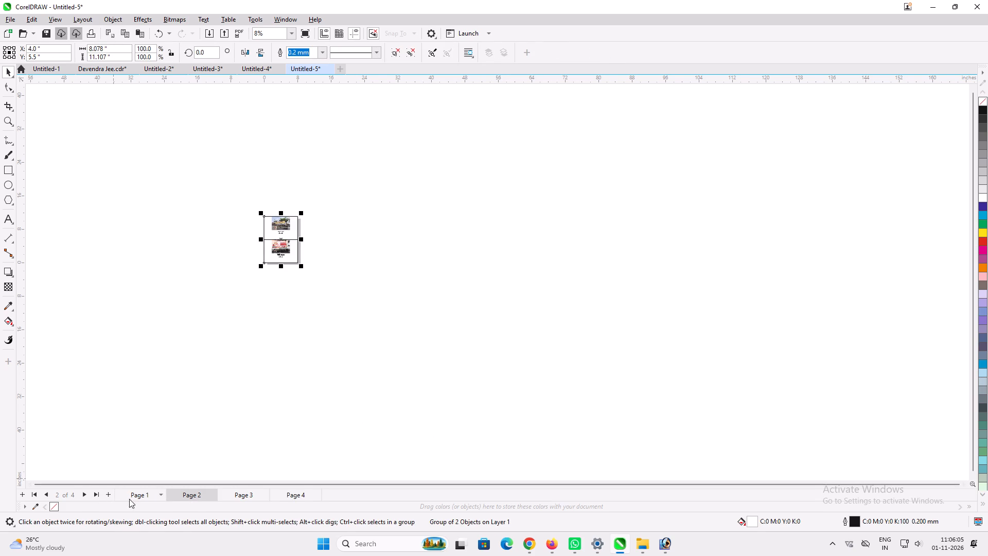
# Group the first of the two remaining upper-row TOWN sheets and move it to the centre of a new page after page 1.
pyautogui.click(144, 494)
pyautogui.moveTo(489, 301); pyautogui.dragTo(555, 394)
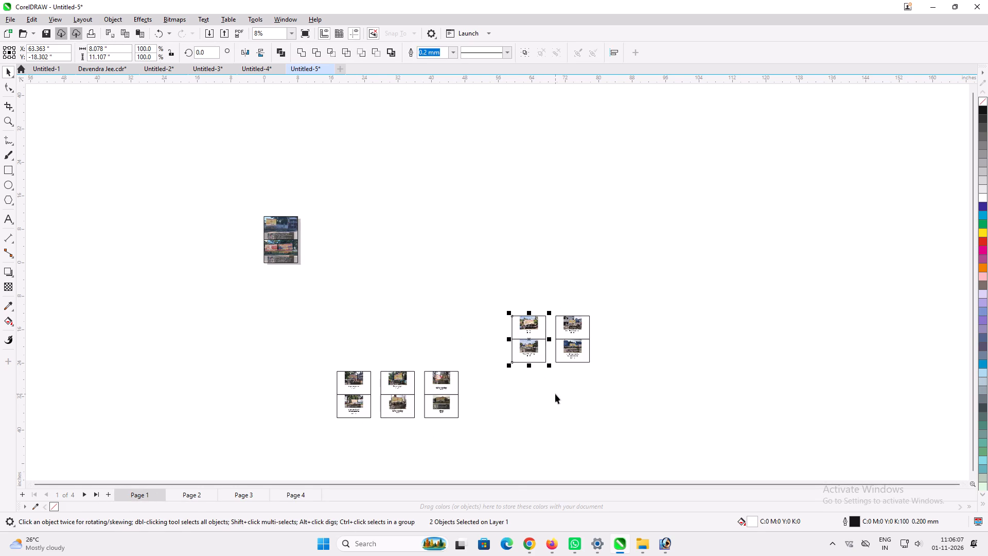
pyautogui.hotkey('ctrl', 'g')
pyautogui.hotkey('ctrl', 'c')
pyautogui.press('Delete')
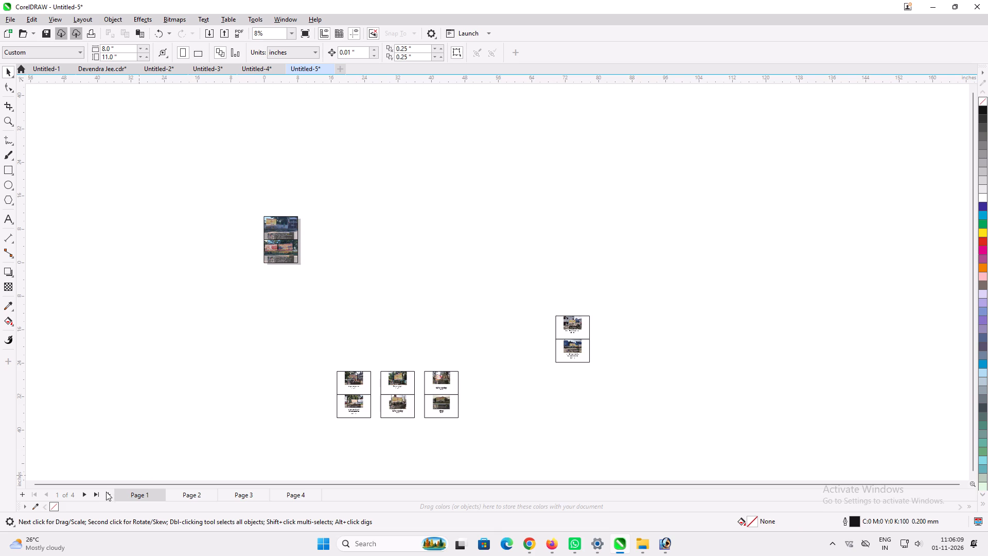
pyautogui.click(109, 496)
pyautogui.hotkey('ctrl', 'v')
pyautogui.press('p')
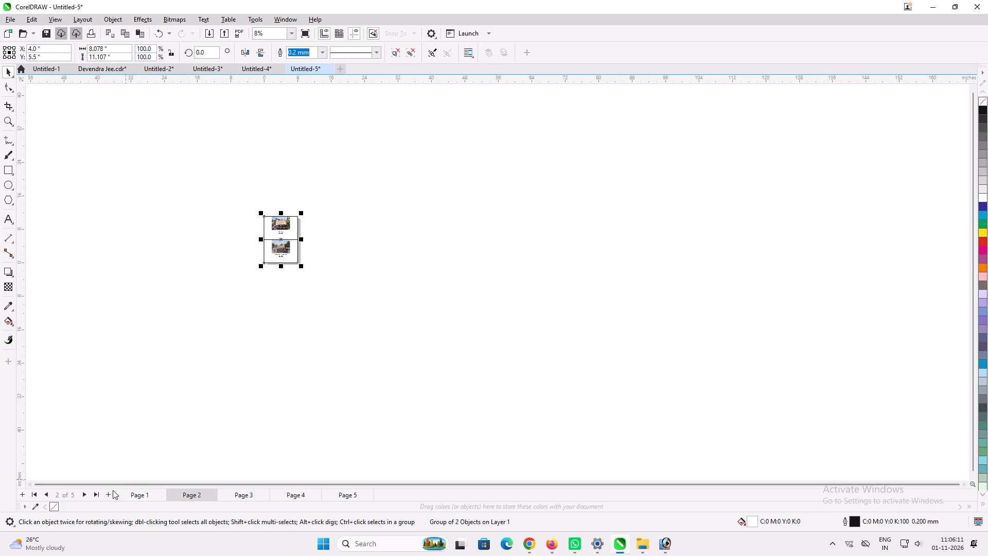
# Group the last upper-row TOWN sheet and move it to the centre of a new page after page 1.
pyautogui.click(134, 491)
pyautogui.moveTo(533, 287); pyautogui.dragTo(599, 376)
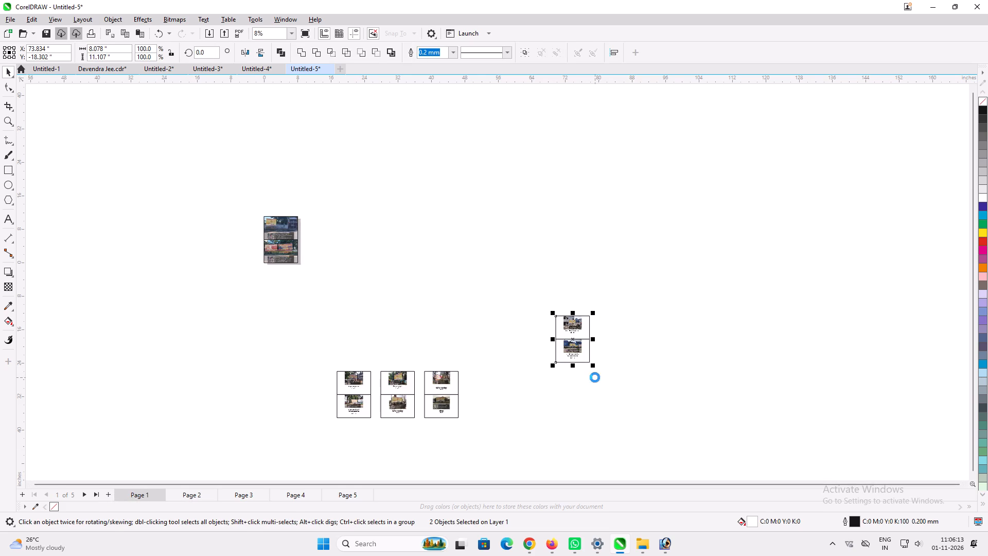
pyautogui.hotkey('ctrl', 'g')
pyautogui.hotkey('ctrl', 'c')
pyautogui.press('Delete')
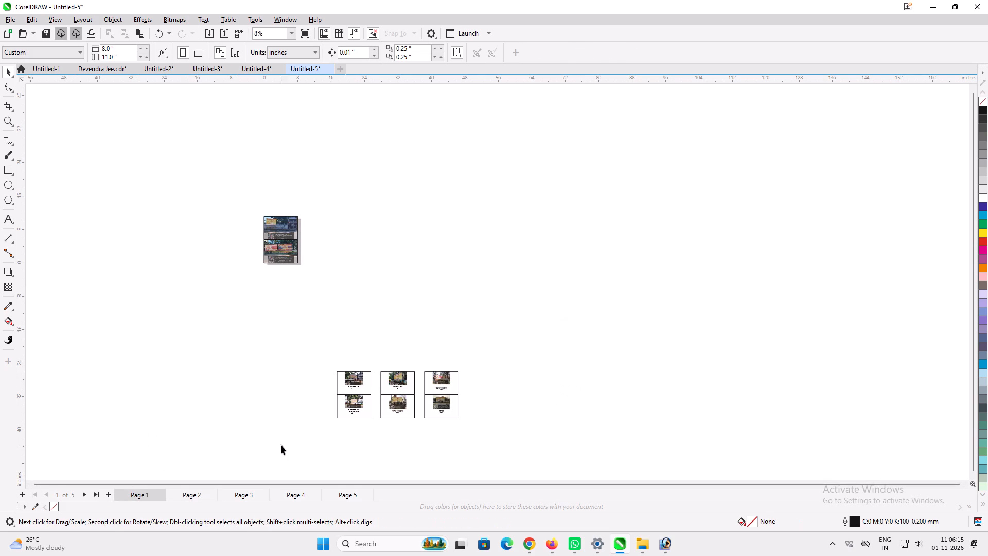
pyautogui.click(105, 496)
pyautogui.hotkey('ctrl', 'v')
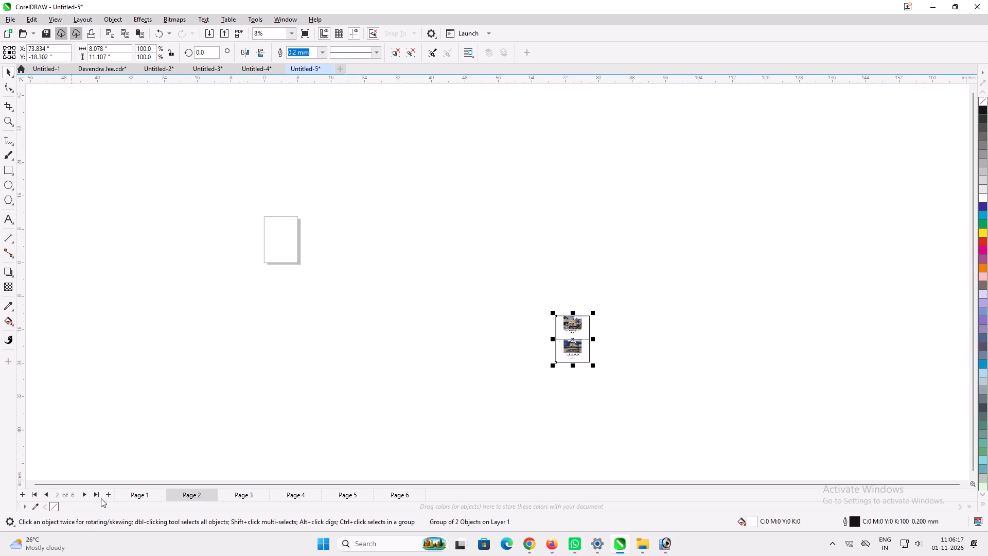
pyautogui.press('p')
# Group the first of the three lower-row TOWN sheets and move it to the centre of a new page after page 1.
pyautogui.click(133, 492)
pyautogui.moveTo(313, 352); pyautogui.dragTo(377, 444)
pyautogui.hotkey('ctrl', 'g')
pyautogui.hotkey('ctrl', 'c')
pyautogui.press('Delete')
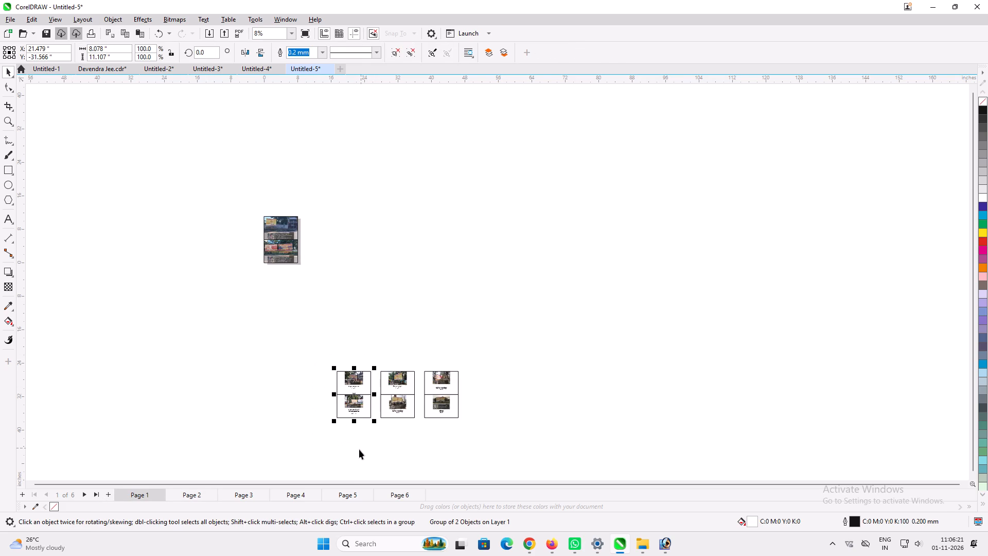
pyautogui.click(109, 495)
pyautogui.hotkey('ctrl', 'v')
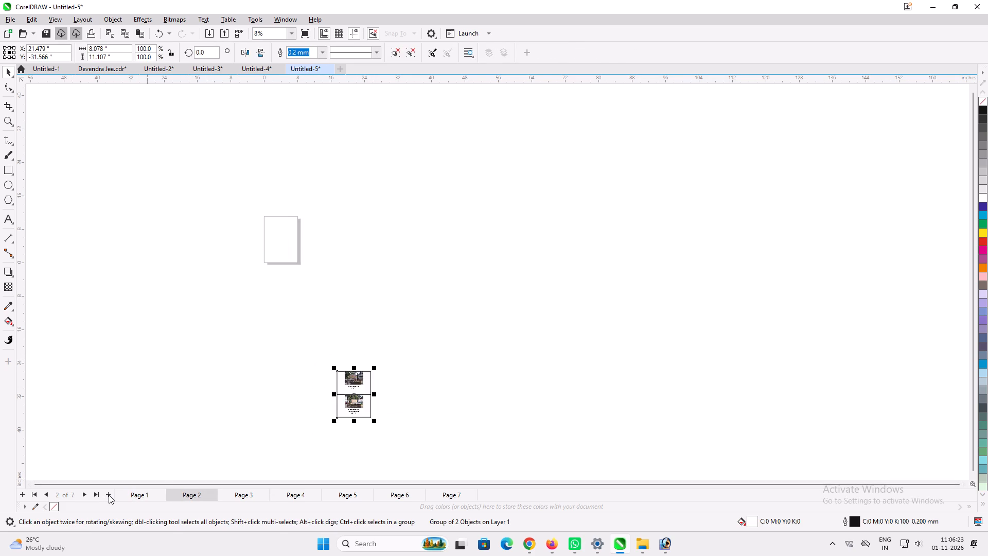
pyautogui.press('p')
pyautogui.click(181, 415)
# Group the first of the two remaining lower-row TOWN sheets and move it to the centre of a new page after page 7.
pyautogui.click(144, 494)
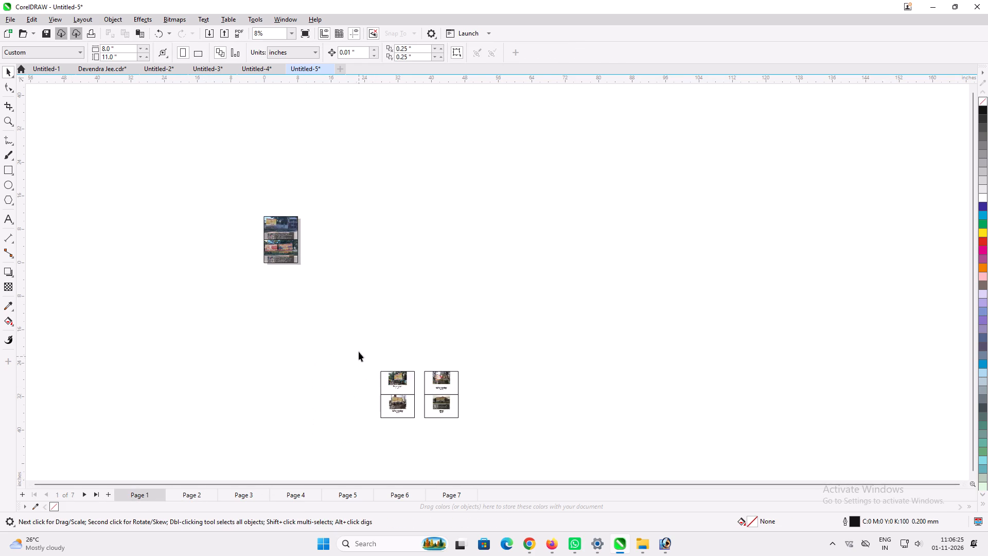
pyautogui.moveTo(359, 352); pyautogui.dragTo(424, 440)
pyautogui.hotkey('ctrl', 'g')
pyautogui.hotkey('ctrl', 'c')
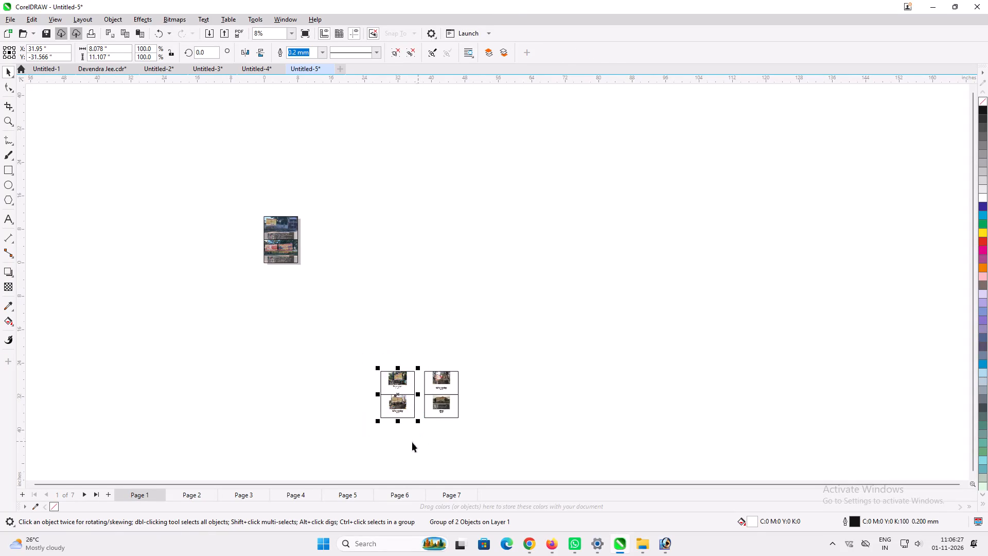
pyautogui.press('Delete')
pyautogui.click(101, 495)
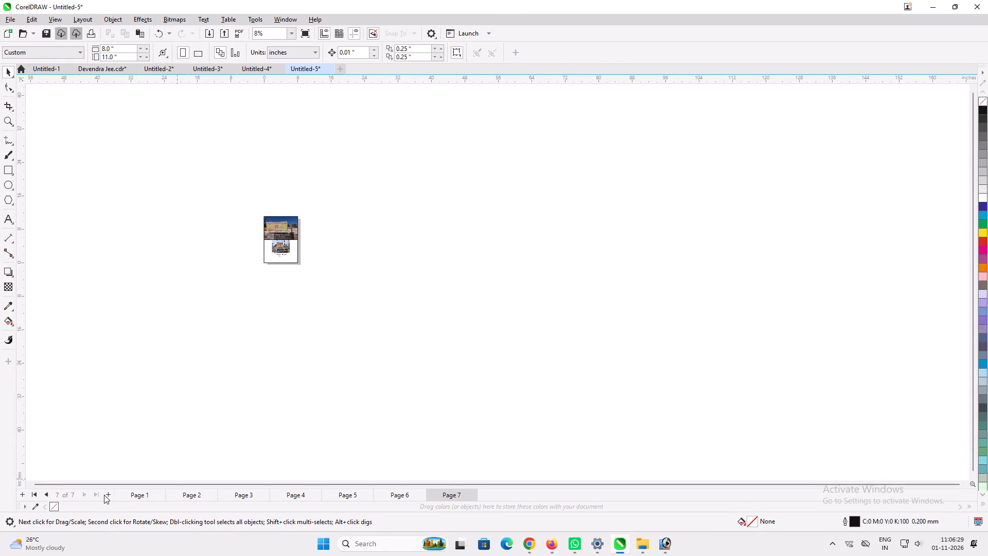
pyautogui.click(107, 495)
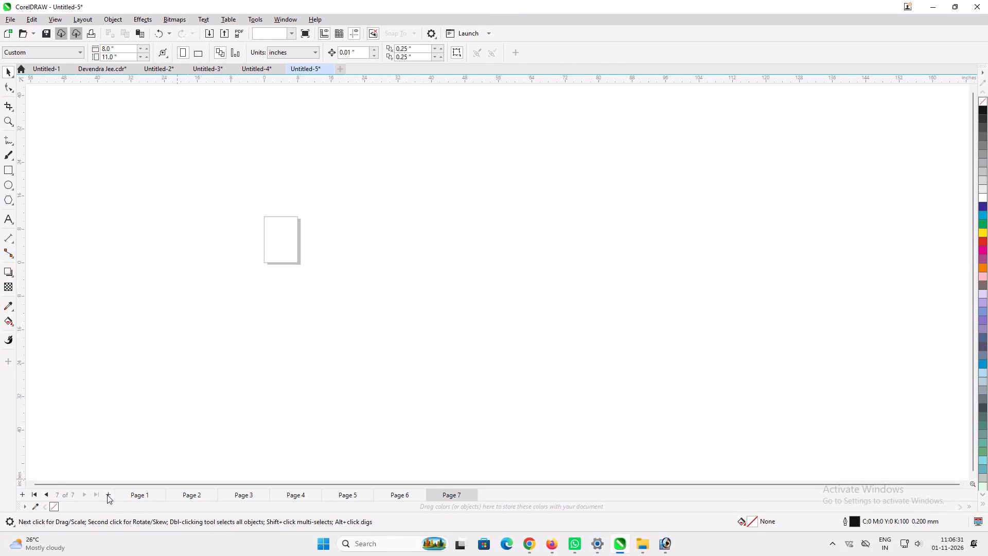
pyautogui.hotkey('ctrl', 'v')
pyautogui.press('p')
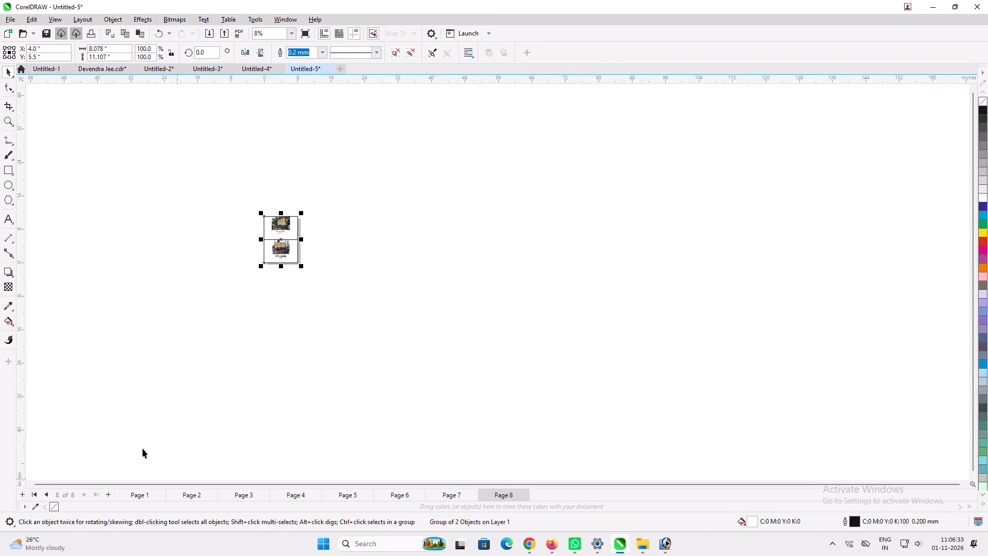
pyautogui.click(196, 379)
# Select the last remaining lower-row TOWN sheet beside page 1.
pyautogui.click(129, 497)
pyautogui.moveTo(395, 330); pyautogui.dragTo(481, 457)
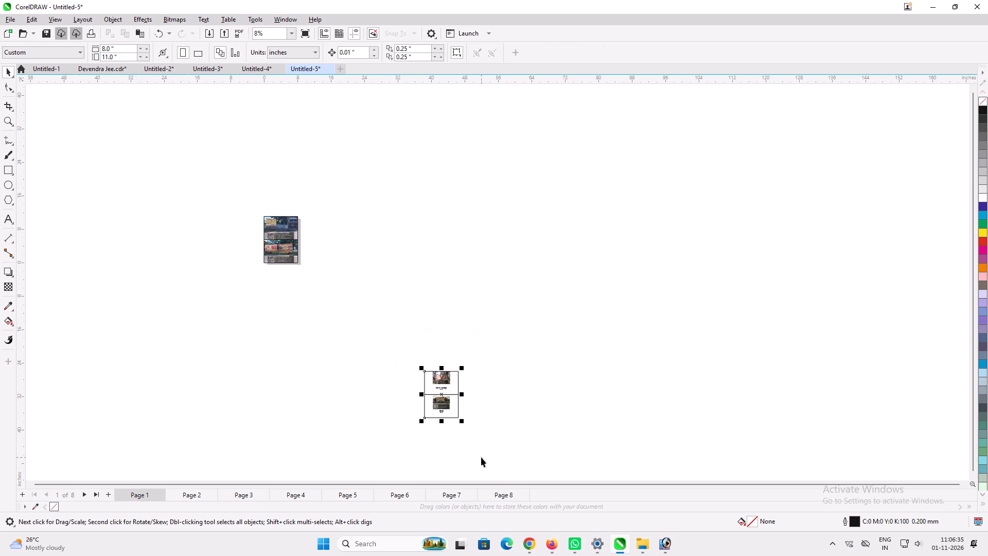
# Group the selected last TOWN sheet and move it to the centre of a new page after page 1.
pyautogui.hotkey('ctrl', 'g')
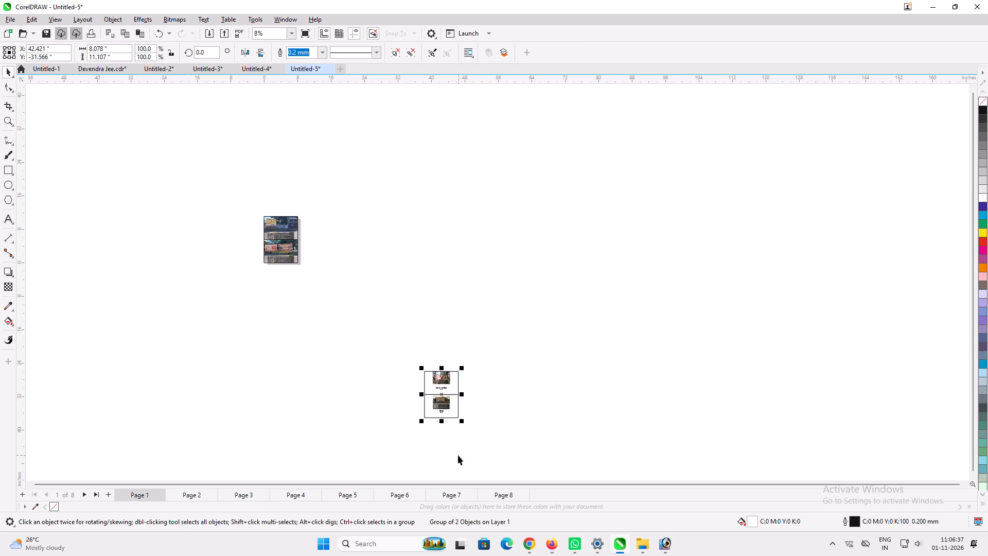
pyautogui.hotkey('ctrl', 'g')
pyautogui.hotkey('ctrl', 'c')
pyautogui.press('Delete')
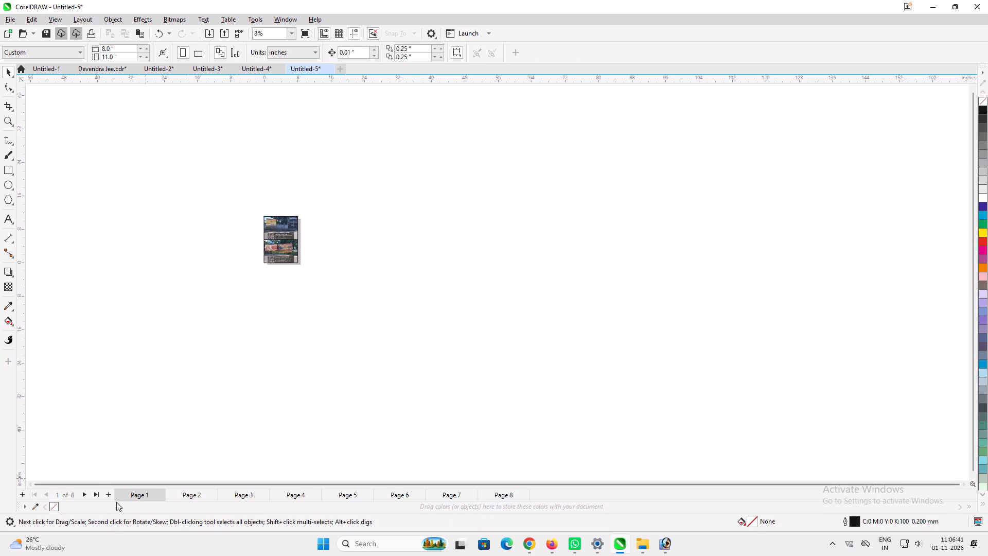
pyautogui.click(104, 492)
pyautogui.hotkey('ctrl', 'v')
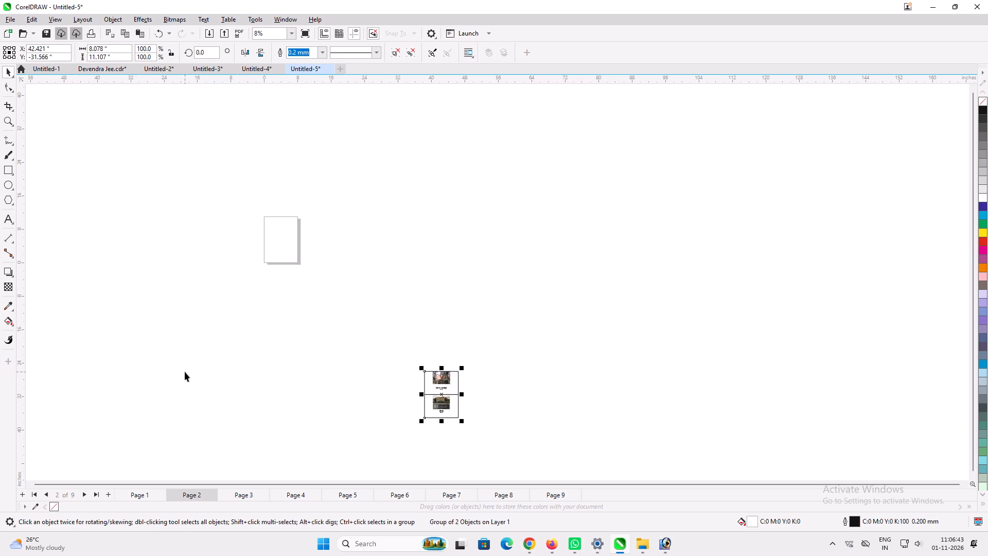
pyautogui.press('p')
pyautogui.click(197, 339)
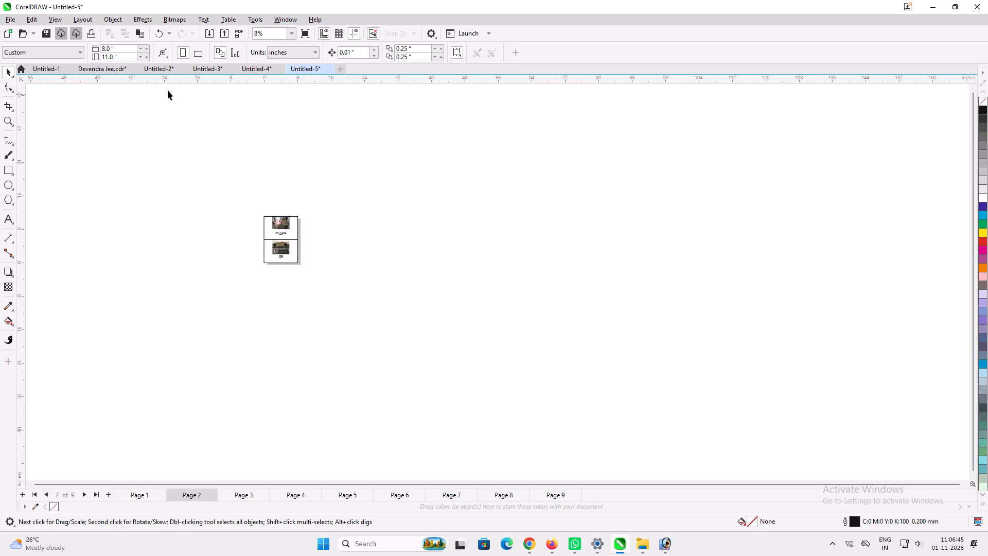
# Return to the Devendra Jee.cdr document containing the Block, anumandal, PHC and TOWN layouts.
pyautogui.click(102, 71)
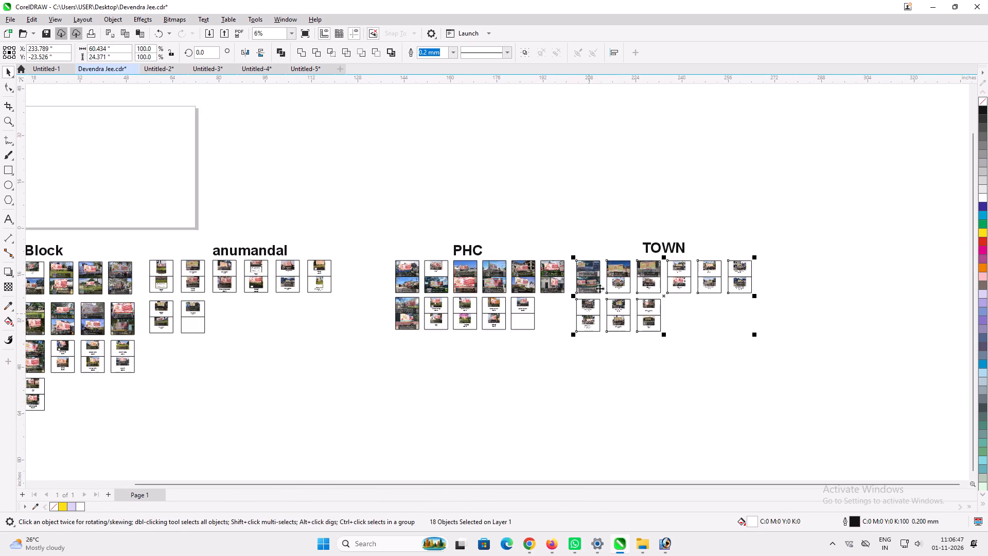
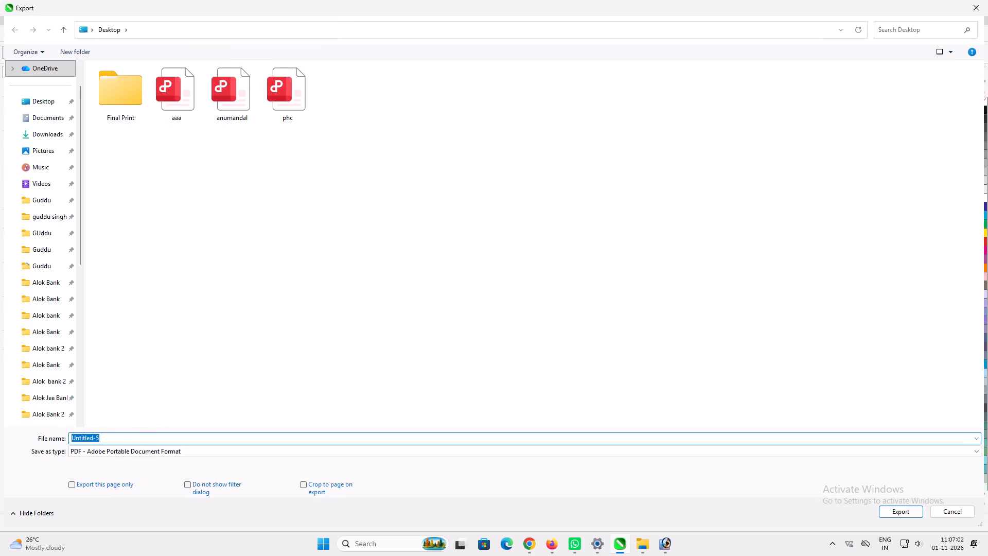
pyautogui.click(49, 100)
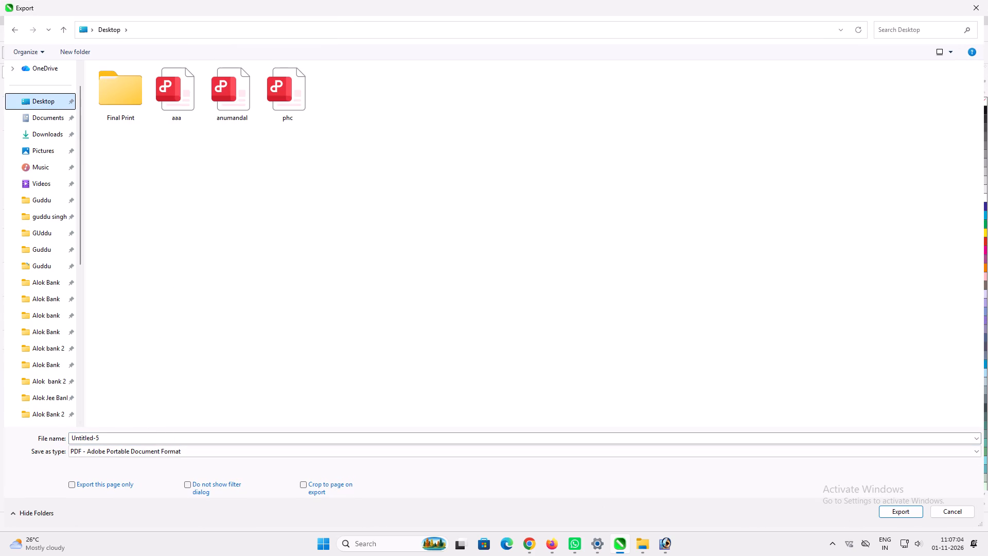
pyautogui.click(156, 437)
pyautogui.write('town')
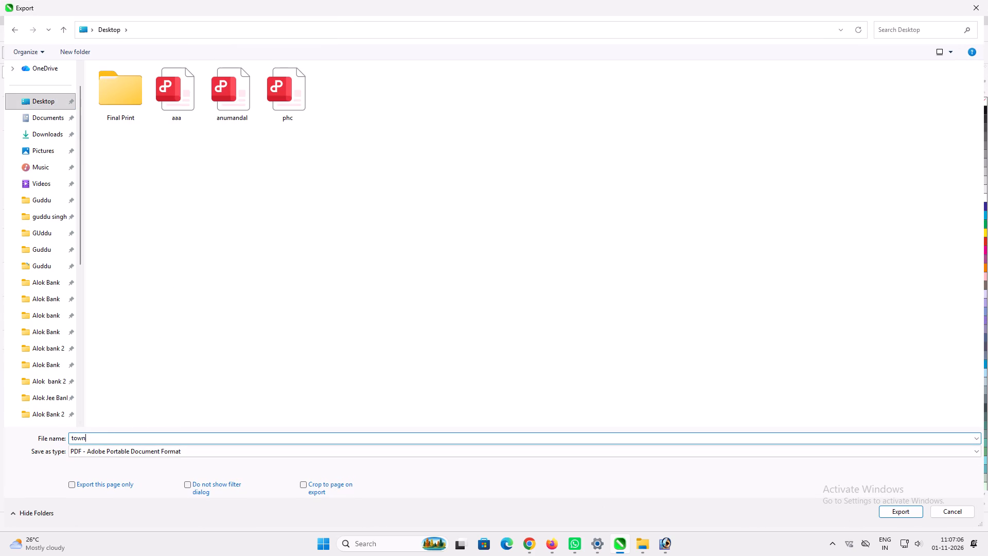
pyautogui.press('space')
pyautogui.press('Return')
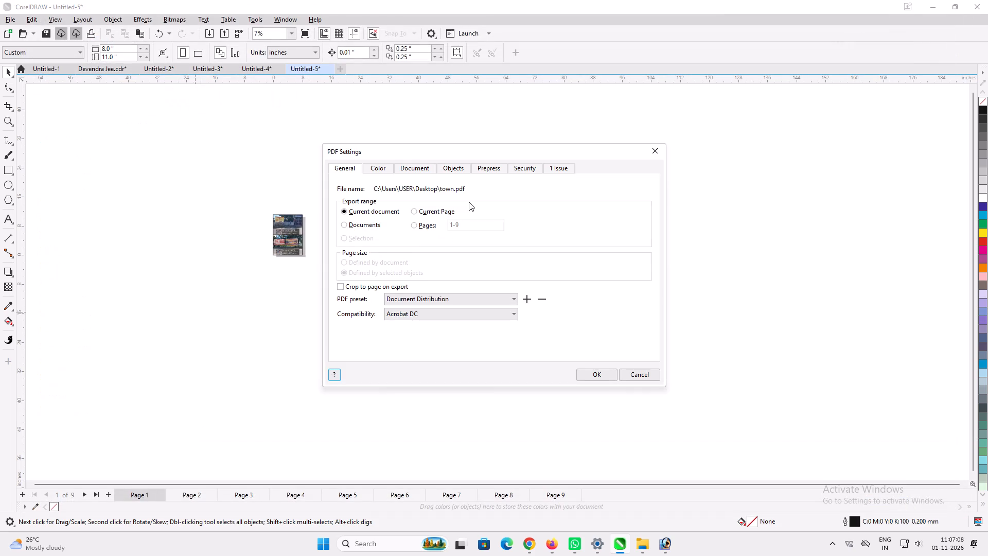
# Export pages 1-9 of the document as the PDF town on the desktop.
pyautogui.click(420, 225)
pyautogui.click(602, 377)
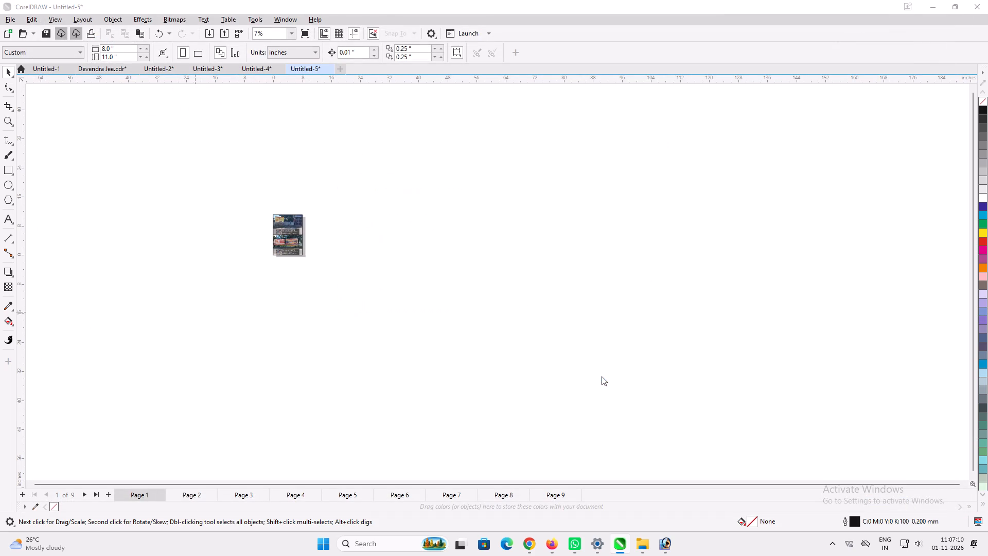
# Switch to the Windows desktop where the exported PDFs are stored.
pyautogui.press('super+d')
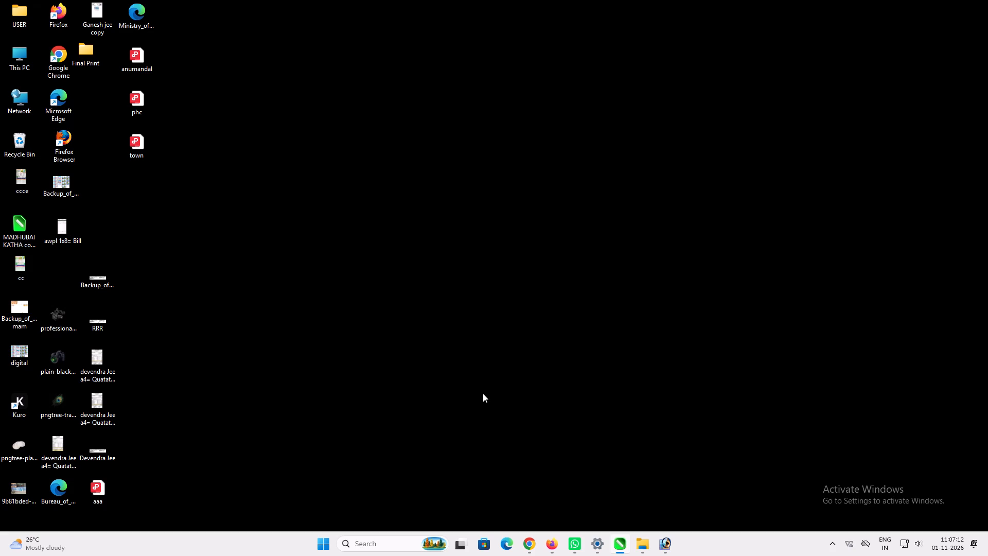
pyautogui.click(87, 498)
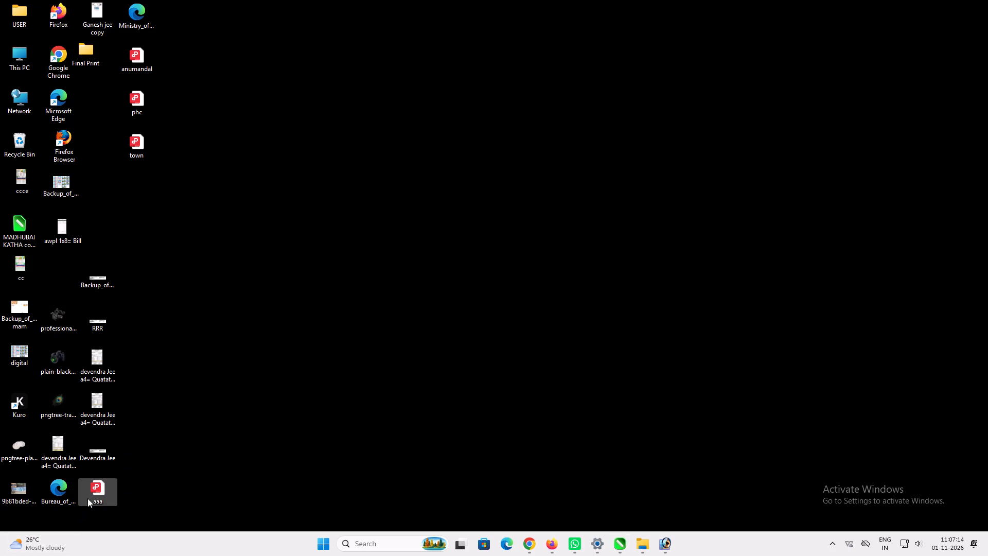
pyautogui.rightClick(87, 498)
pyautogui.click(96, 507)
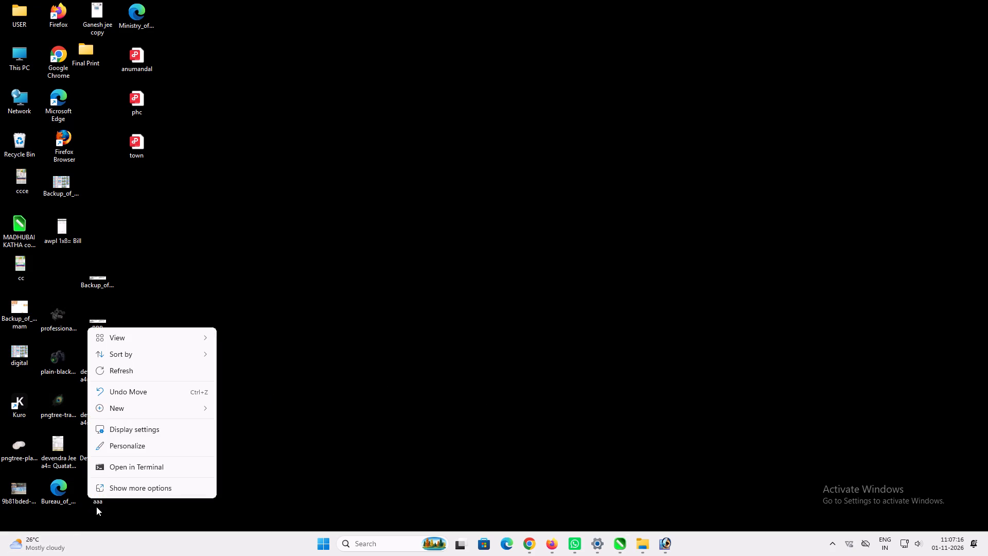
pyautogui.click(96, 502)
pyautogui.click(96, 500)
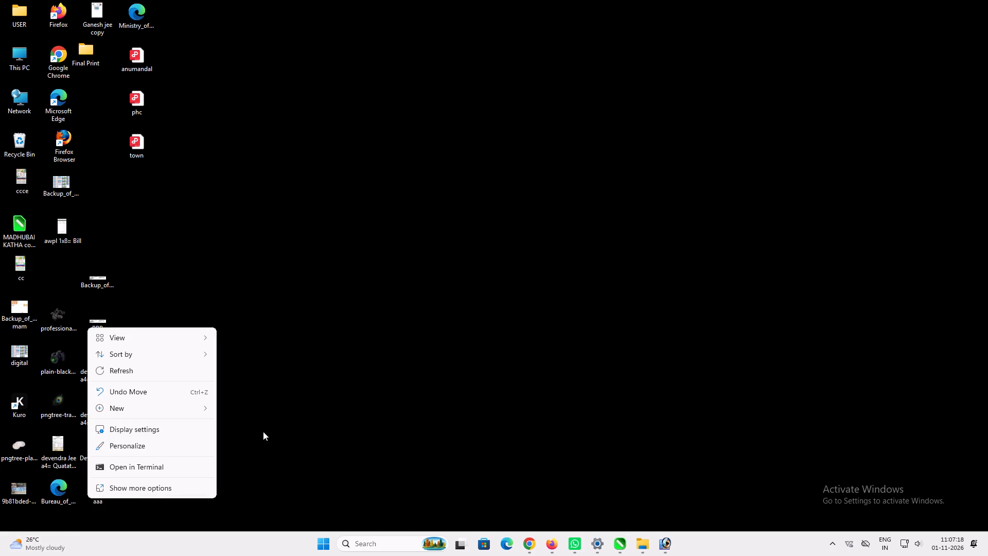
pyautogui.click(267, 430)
# Rename the PDF file aaa on the desktop as block.
pyautogui.click(103, 502)
pyautogui.rightClick(102, 502)
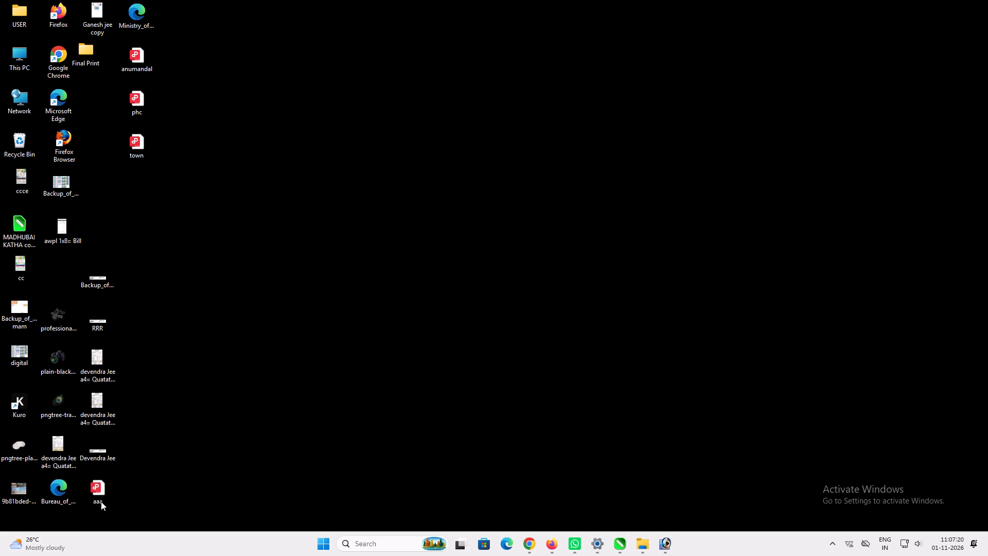
pyautogui.rightClick(101, 501)
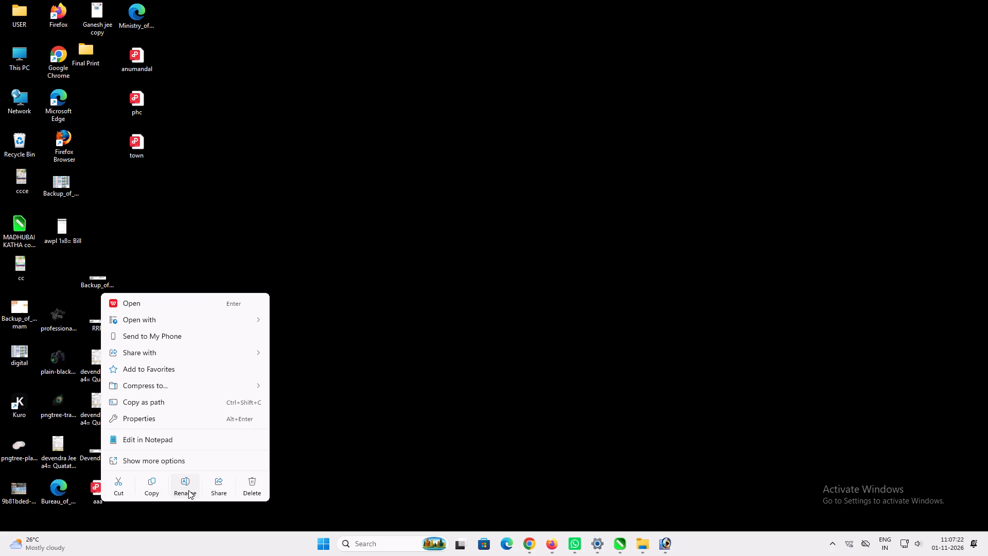
pyautogui.click(188, 490)
pyautogui.press('b')
pyautogui.write('lcok')
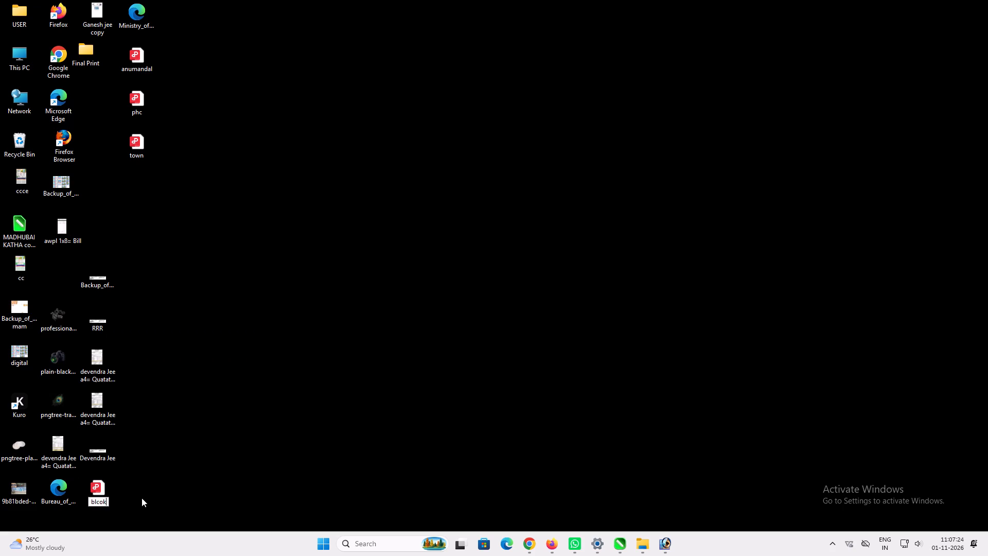
pyautogui.press('BackSpace')
pyautogui.press('BackSpace')
pyautogui.press('BackSpace')
pyautogui.write('ock')
pyautogui.press('space')
pyautogui.press('Return')
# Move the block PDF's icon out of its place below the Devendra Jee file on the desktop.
pyautogui.moveTo(99, 489); pyautogui.dragTo(121, 459)
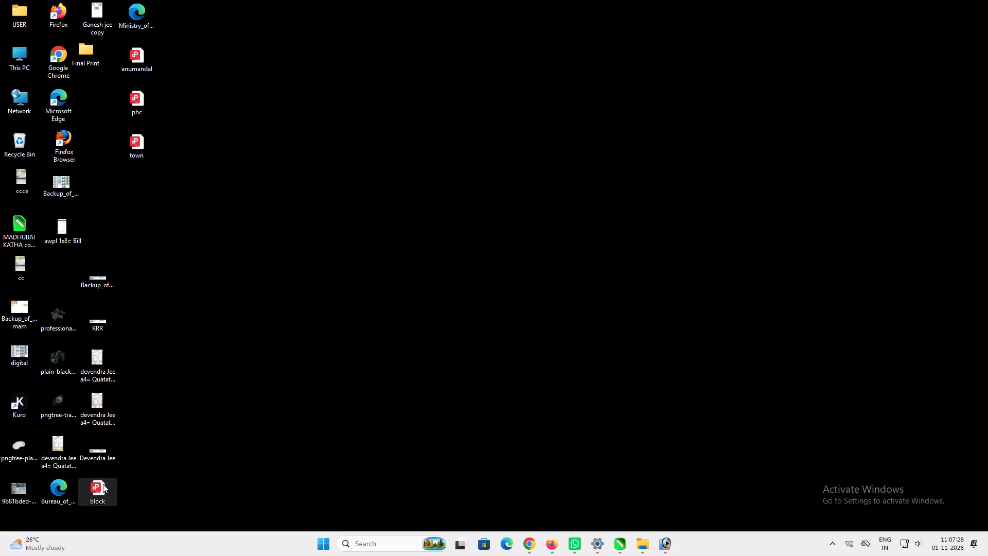
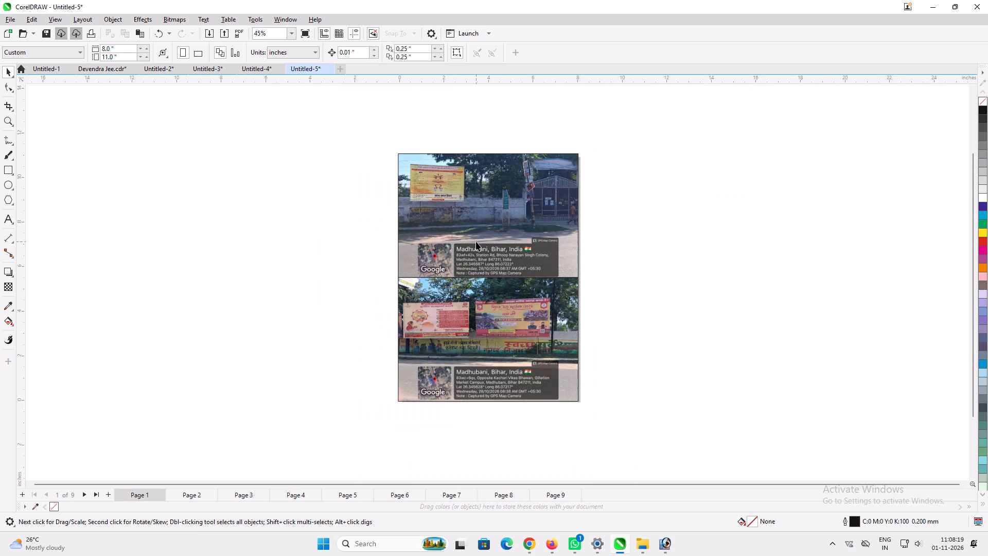
# Examine the hoarding photo in the lower half of page 1 of the Untitled-5 document up close.
pyautogui.scroll(8, 481, 379)
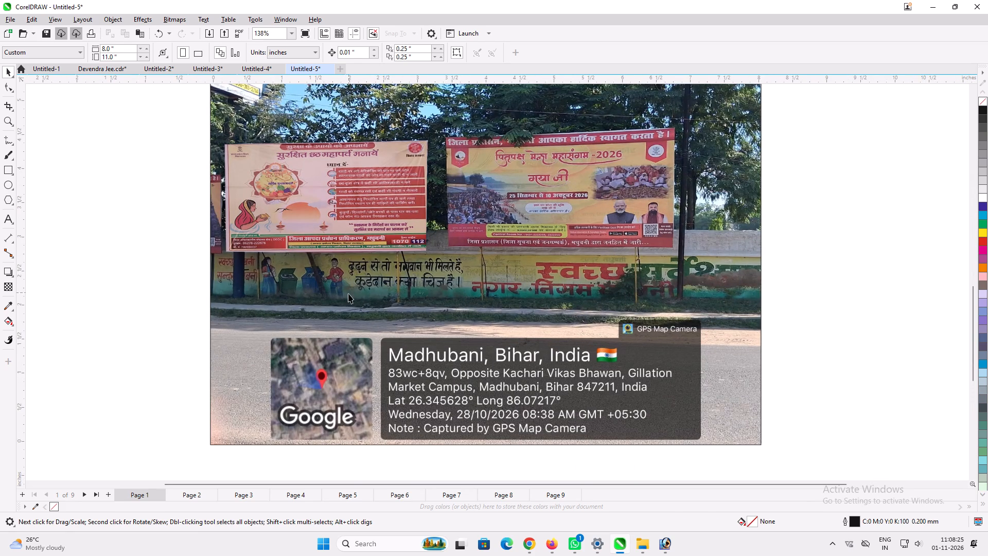
pyautogui.scroll(8, 297, 245)
pyautogui.scroll(-3, 377, 318)
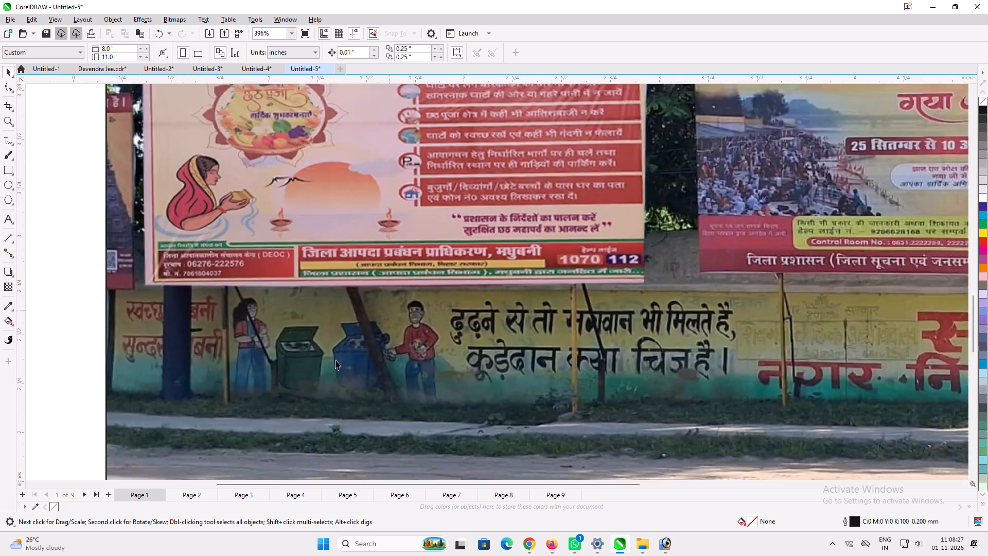
pyautogui.scroll(-6, 336, 360)
pyautogui.scroll(-1, 281, 360)
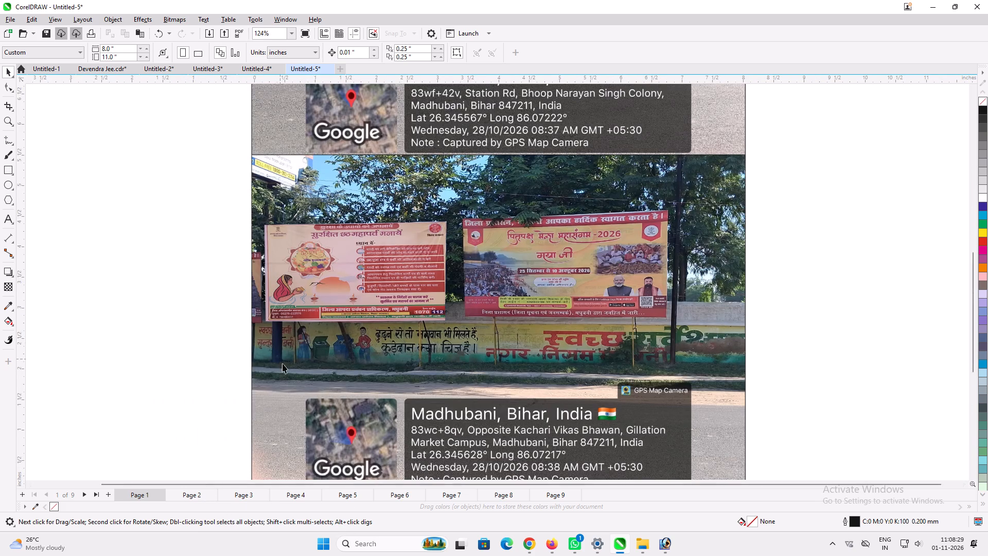
pyautogui.scroll(-1, 283, 363)
pyautogui.scroll(13, 314, 311)
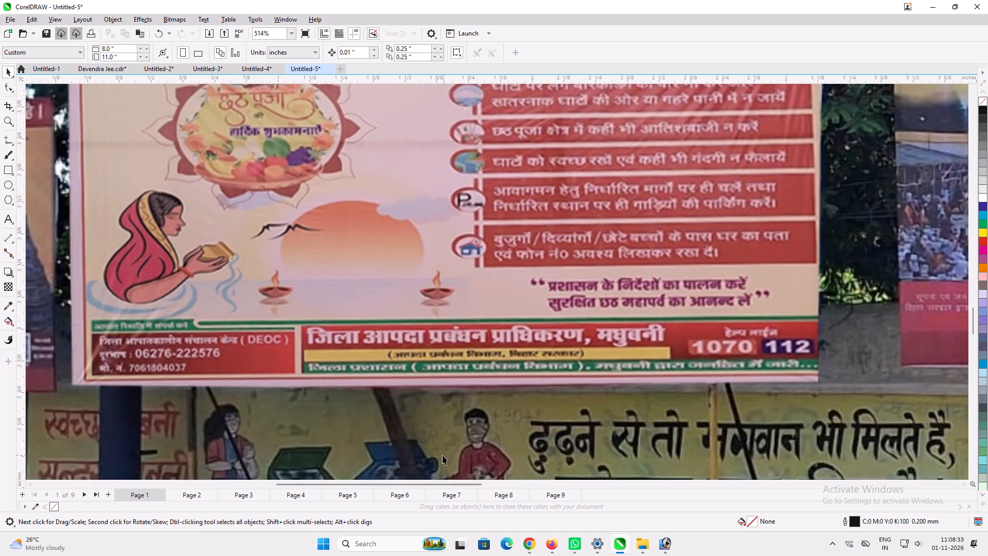
# Switch to the Windows desktop and refresh it.
pyautogui.press('super+d')
pyautogui.rightClick(338, 227)
pyautogui.click(360, 272)
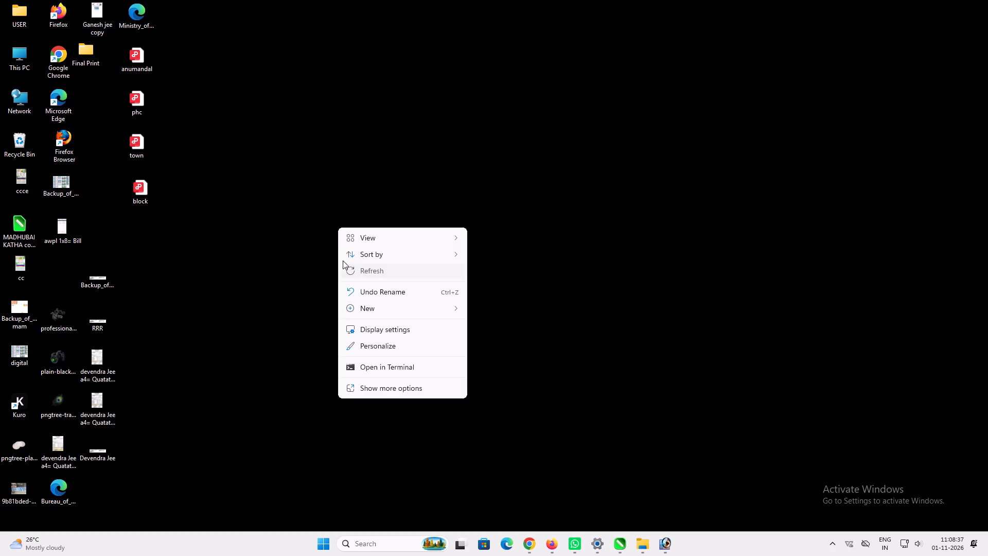
# Search This PC in a maximized File Explorer window for 20x10 and look through the matching files.
pyautogui.press('super+e')
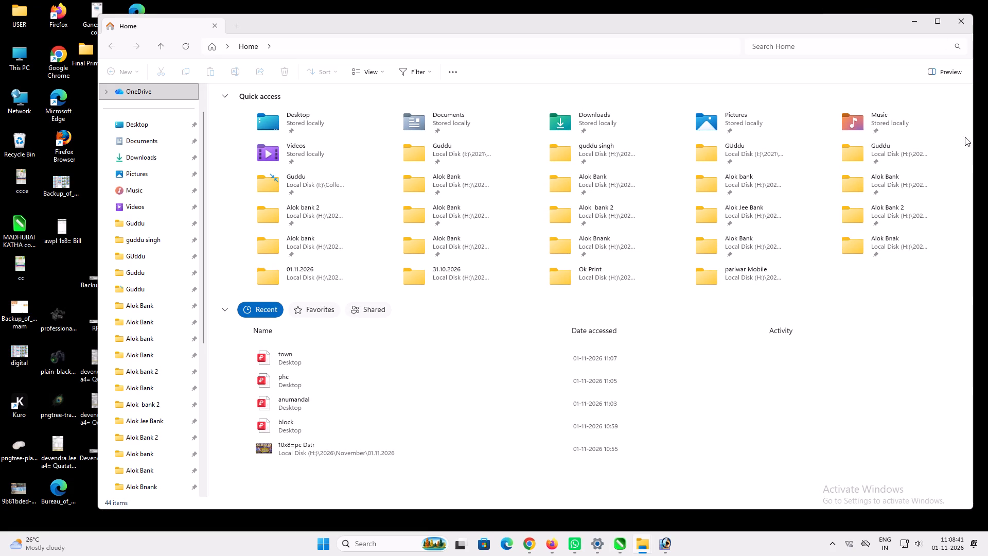
pyautogui.click(935, 20)
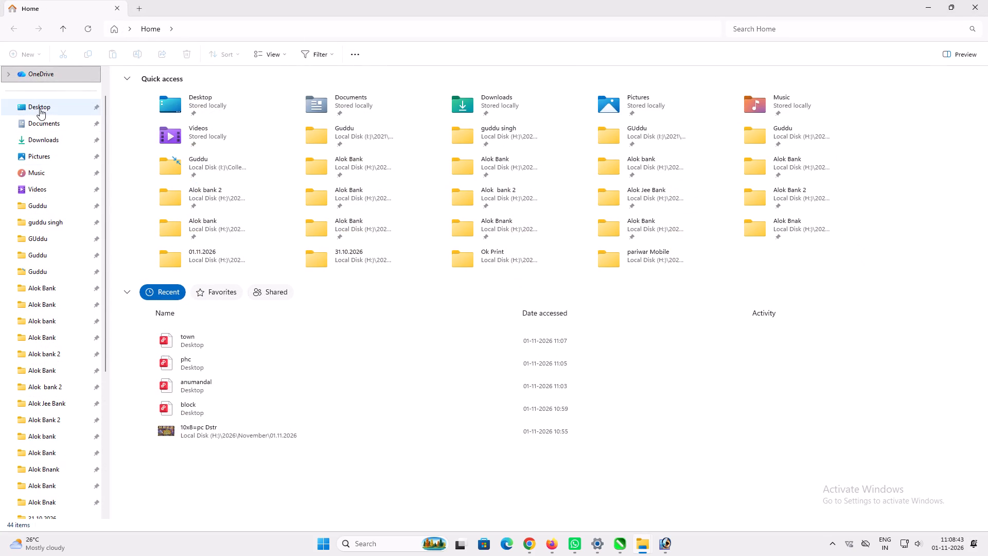
pyautogui.click(40, 109)
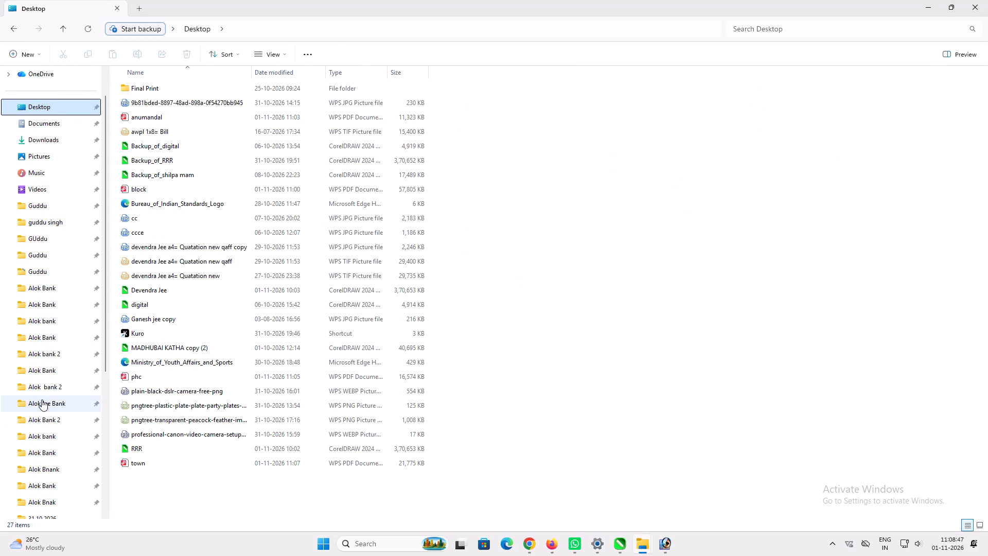
pyautogui.scroll(-3, 45, 189)
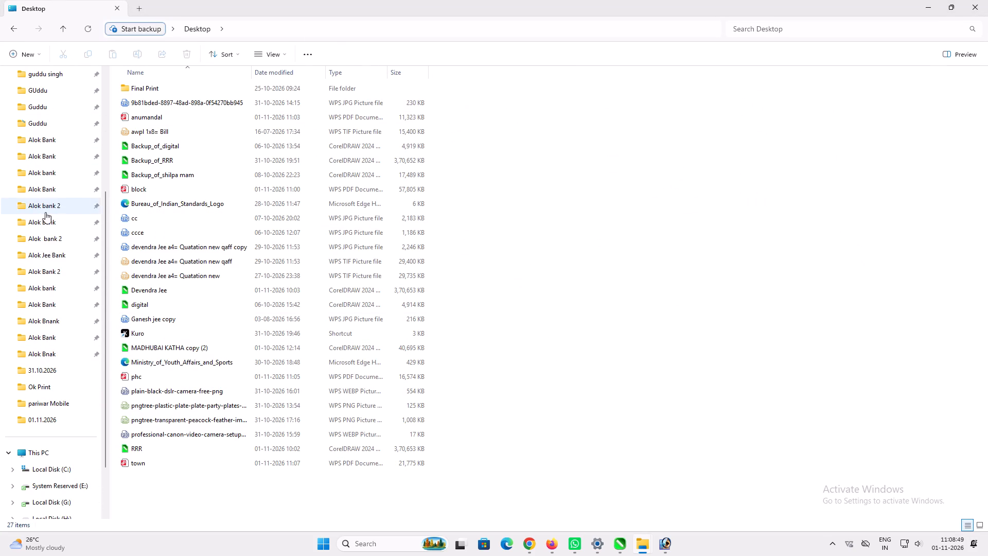
pyautogui.click(40, 449)
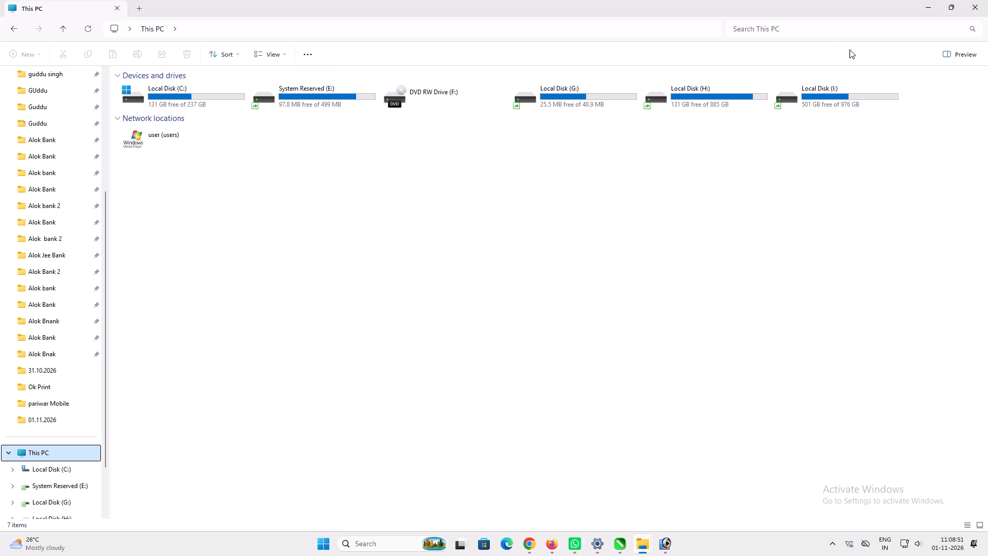
pyautogui.click(831, 27)
pyautogui.write('20x1')
pyautogui.press('0')
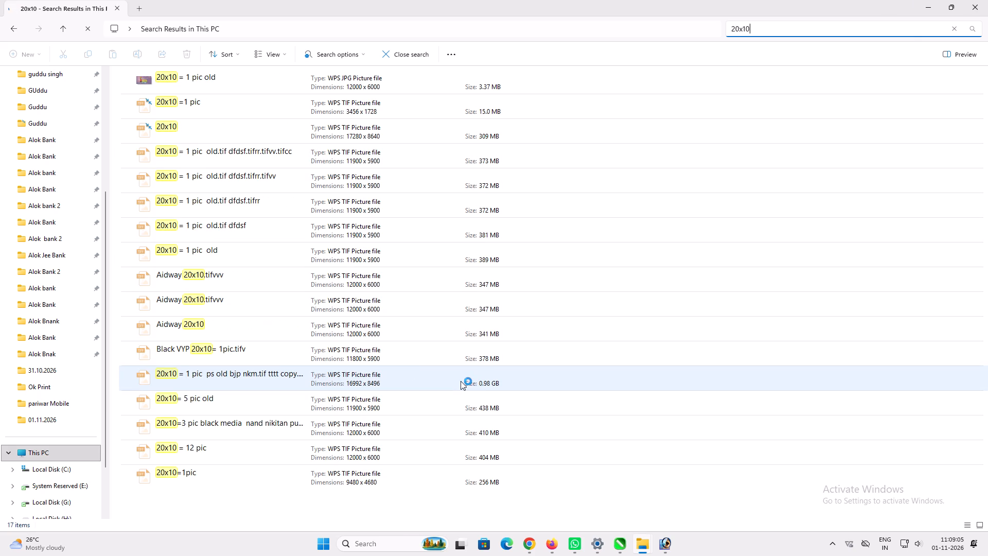
pyautogui.scroll(-1, 362, 332)
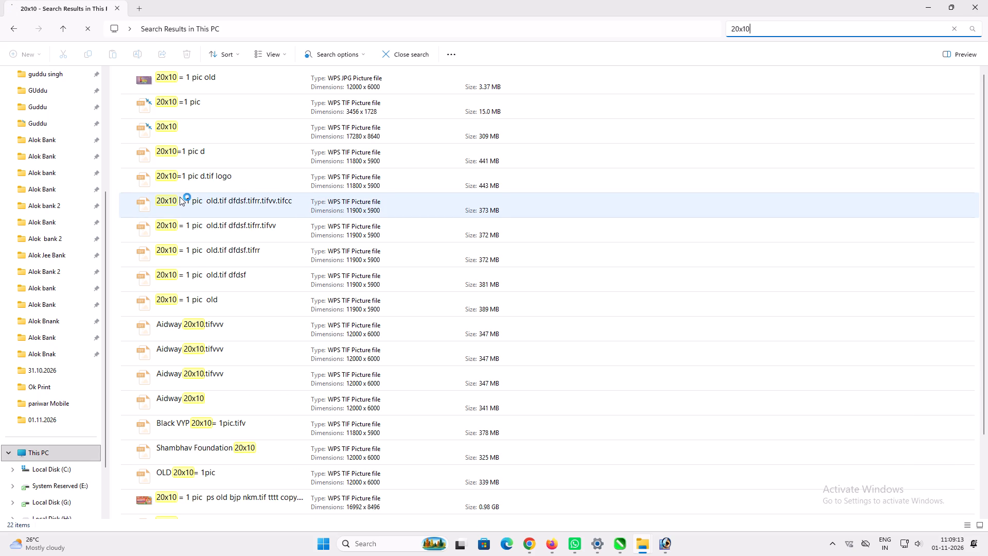
pyautogui.scroll(-6, 229, 208)
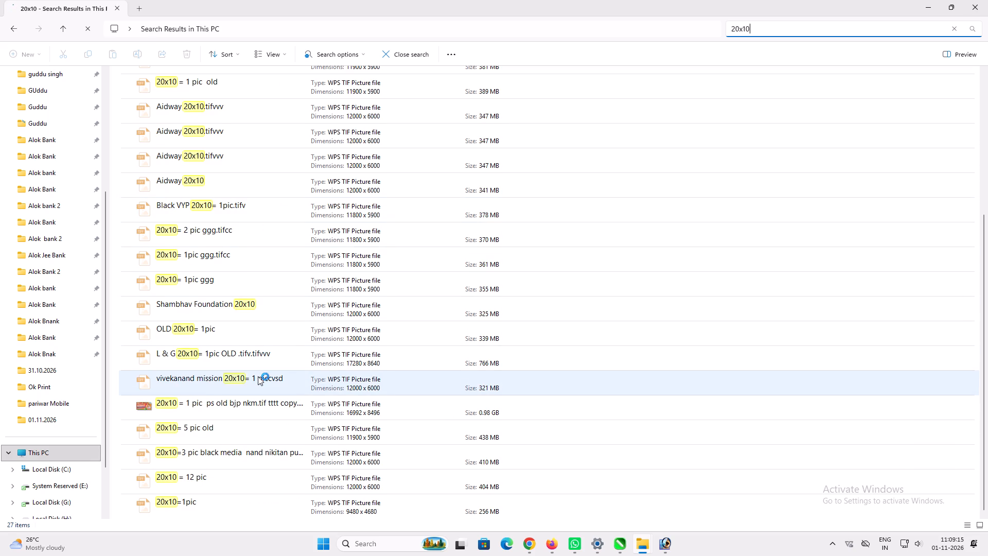
pyautogui.scroll(5, 257, 375)
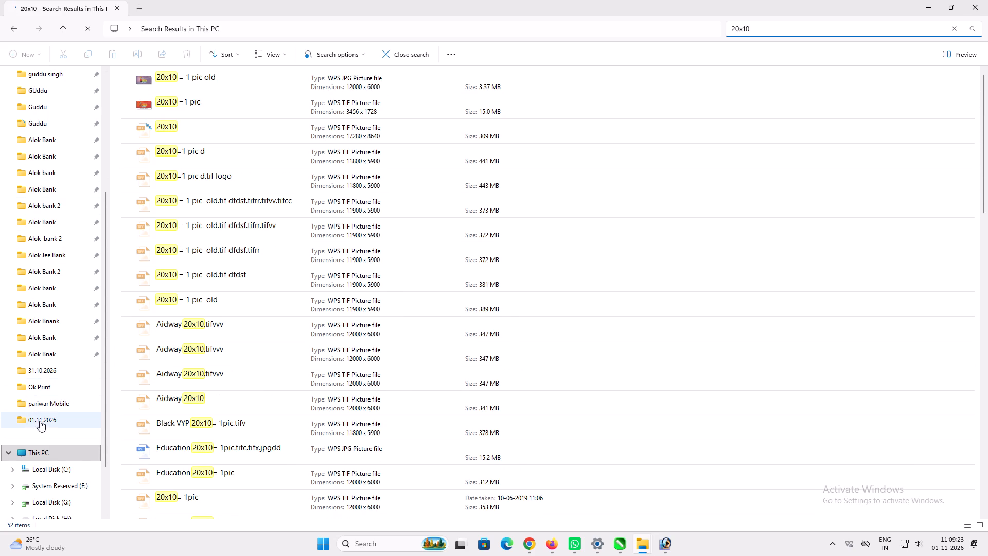
# Search Local Disk (H:) for 20x10 and refine the search term to 20x10+.
pyautogui.scroll(-1, 42, 423)
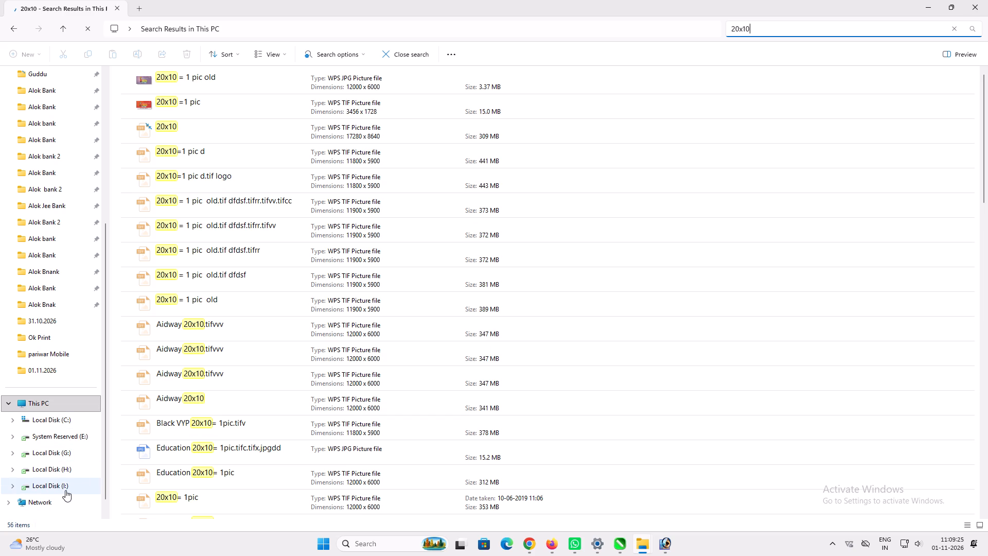
pyautogui.click(68, 470)
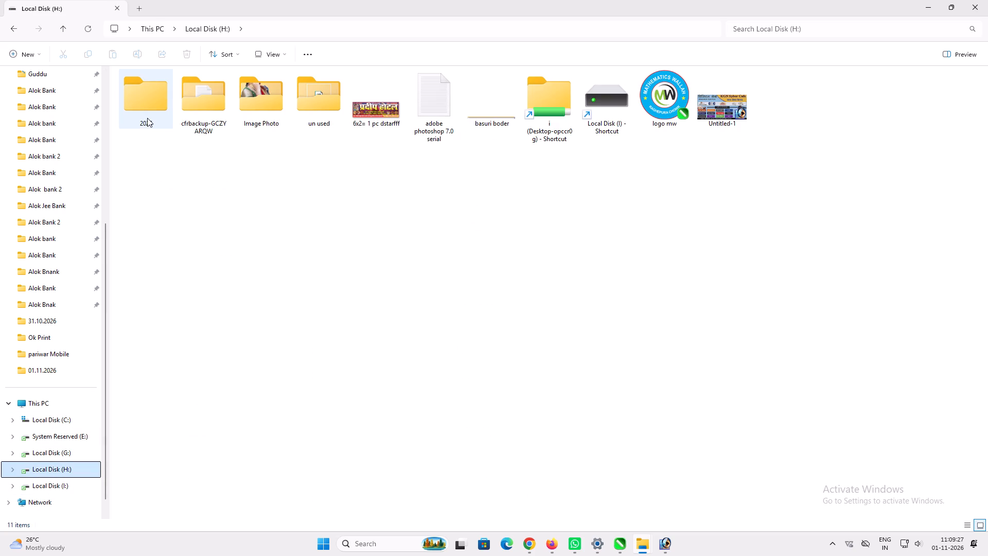
pyautogui.click(864, 32)
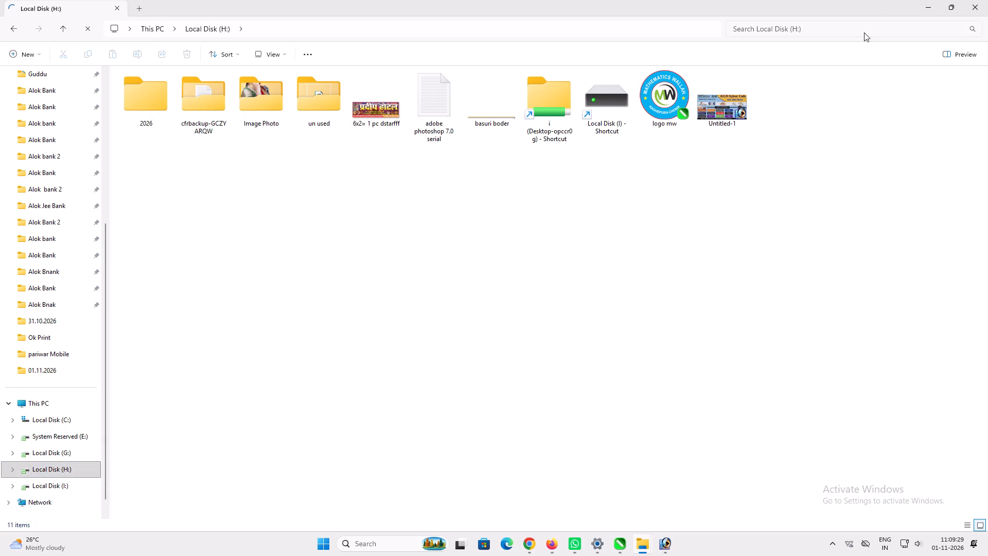
pyautogui.press('2')
pyautogui.write('0x1')
pyautogui.press('0')
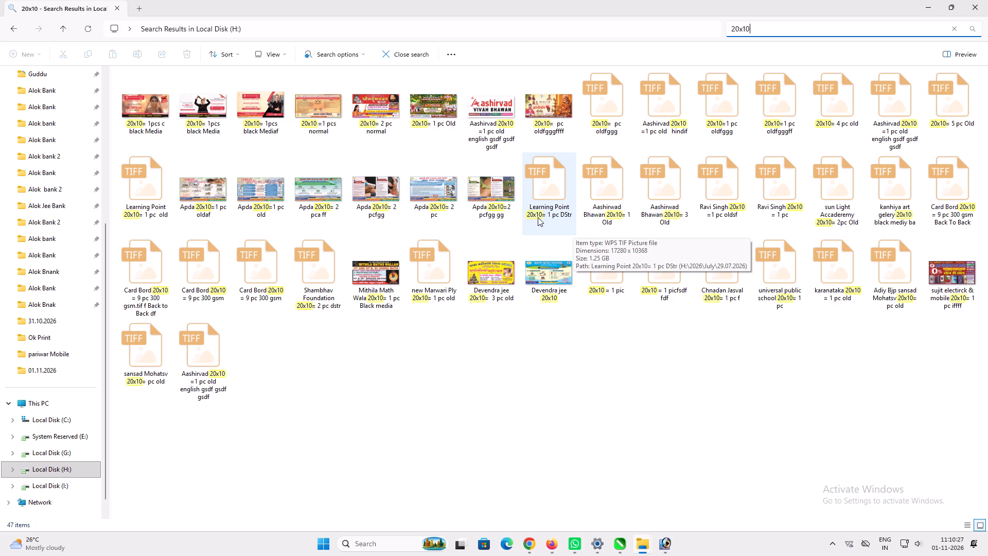
pyautogui.press('+')
pyautogui.press('Return')
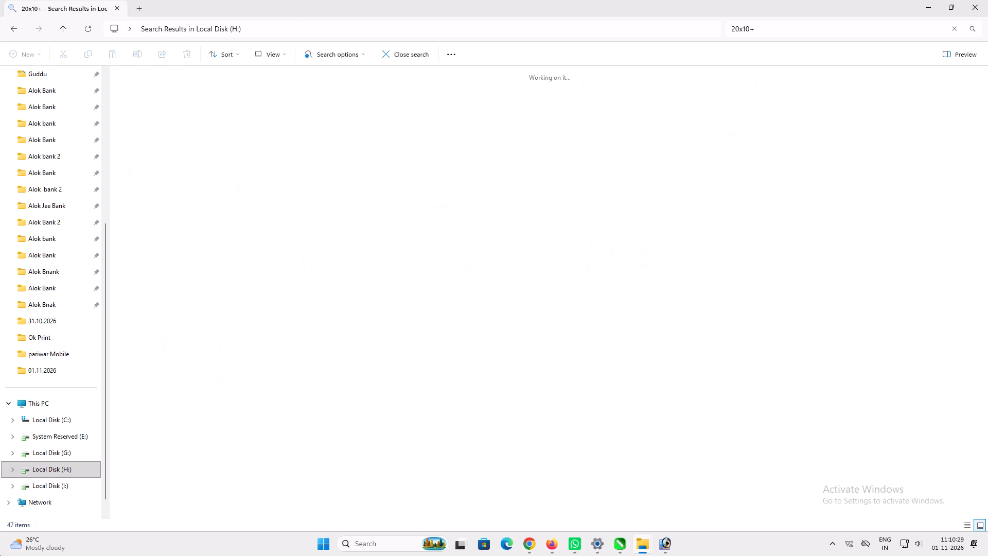
# Switch to CorelDRAW, look over the open documents Untitled-5, Untitled-4, Untitled-3 and Untitled-2, and return to the file search results.
pyautogui.click(623, 545)
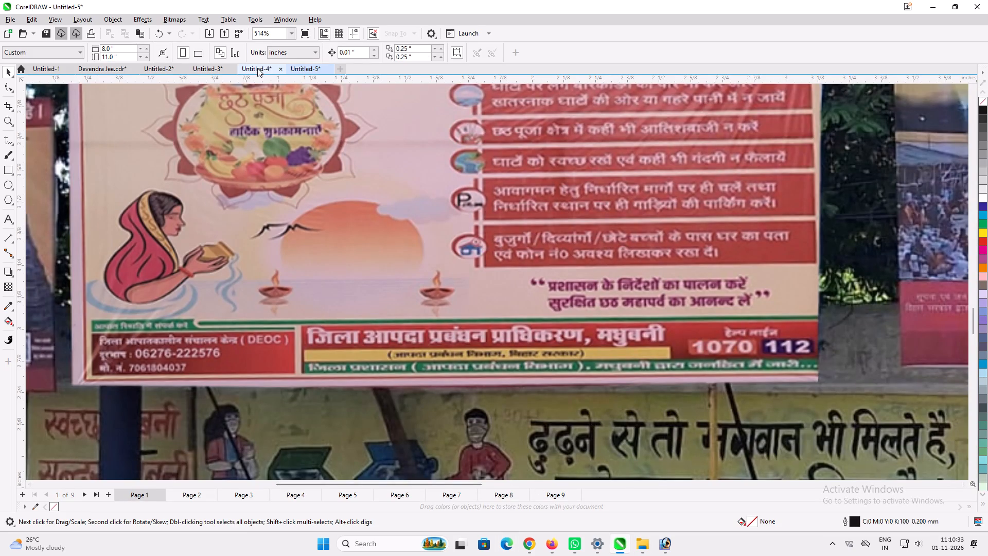
pyautogui.click(258, 68)
pyautogui.click(295, 71)
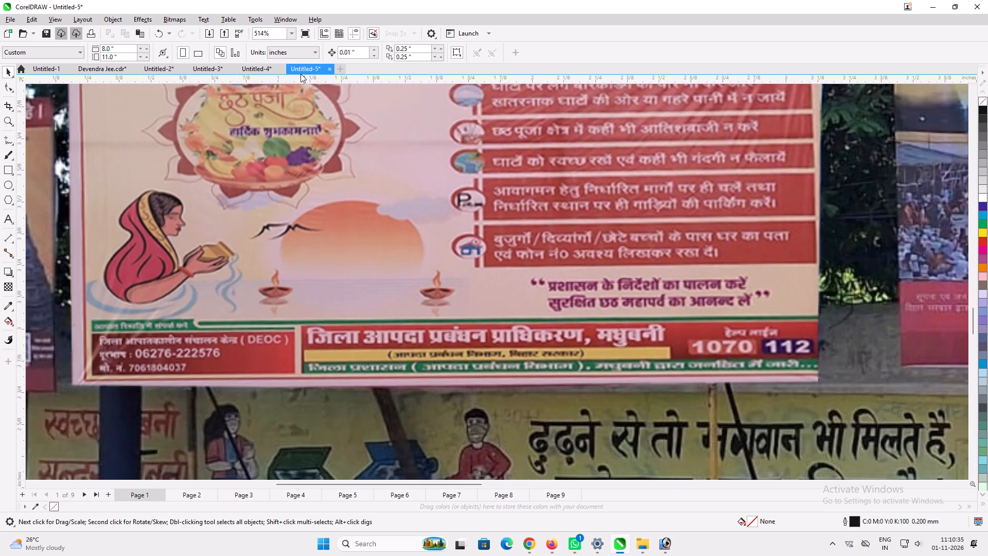
pyautogui.click(268, 68)
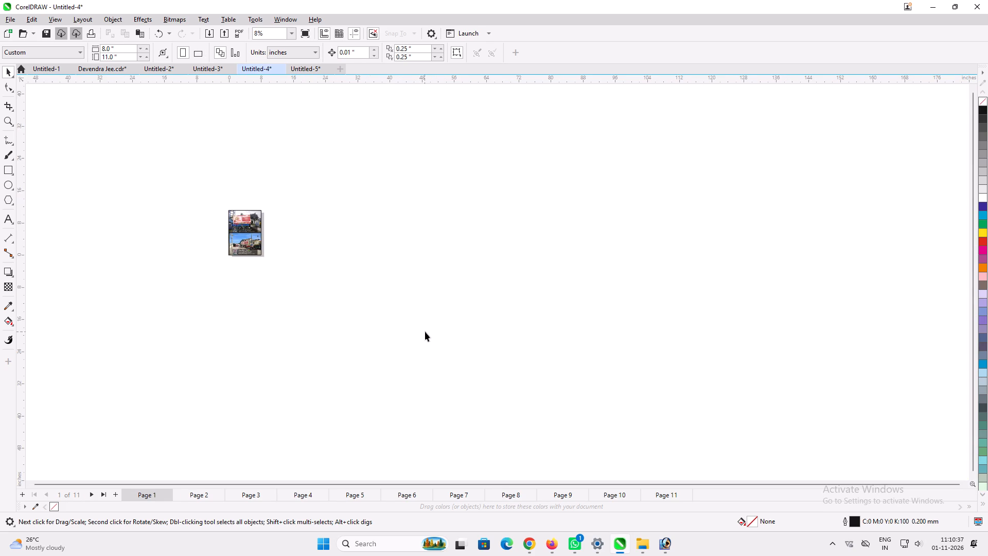
pyautogui.click(202, 70)
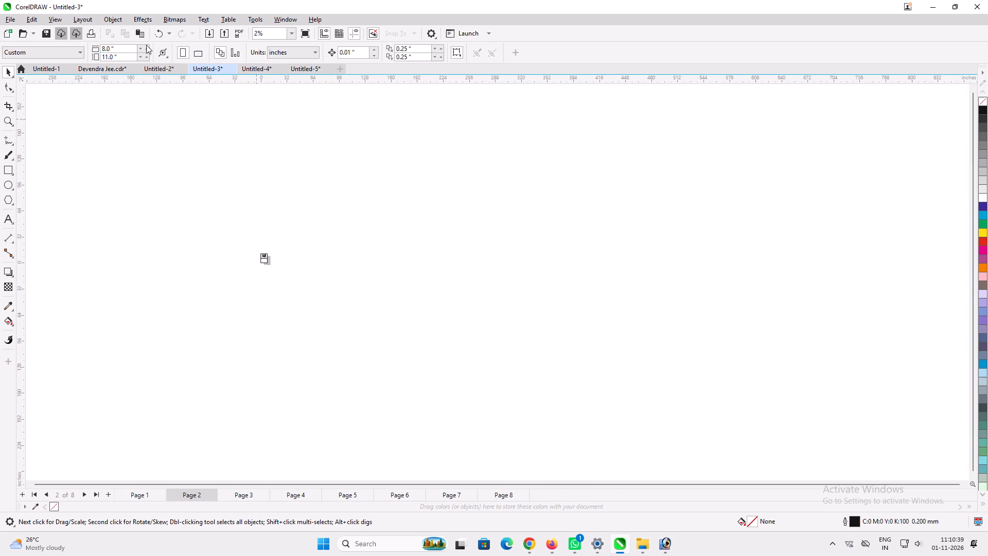
pyautogui.click(160, 74)
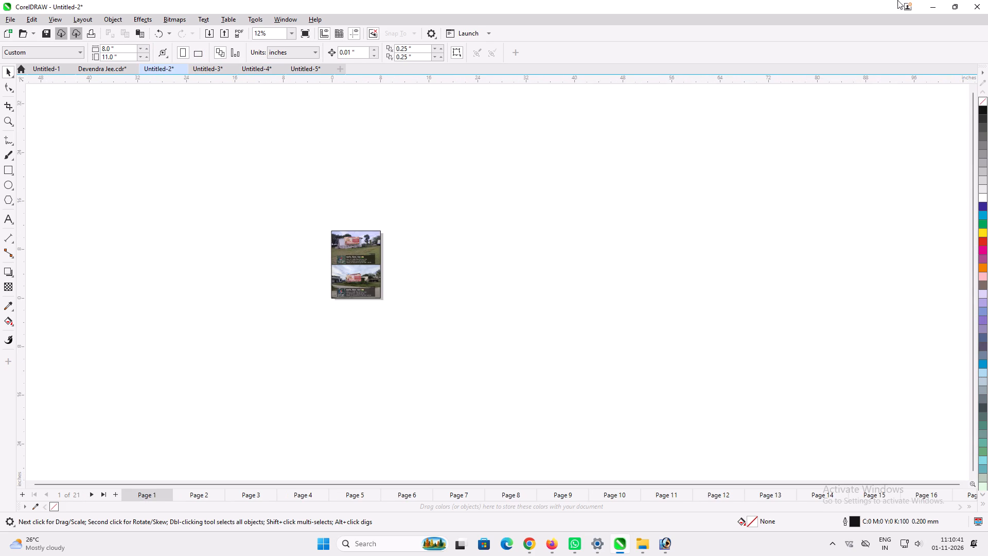
pyautogui.moveTo(926, 6); pyautogui.dragTo(932, 9)
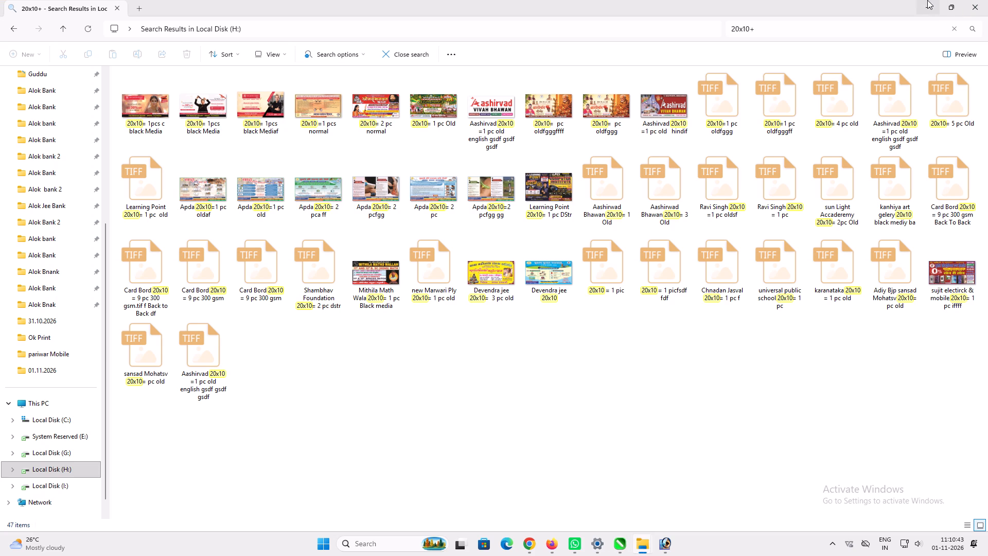
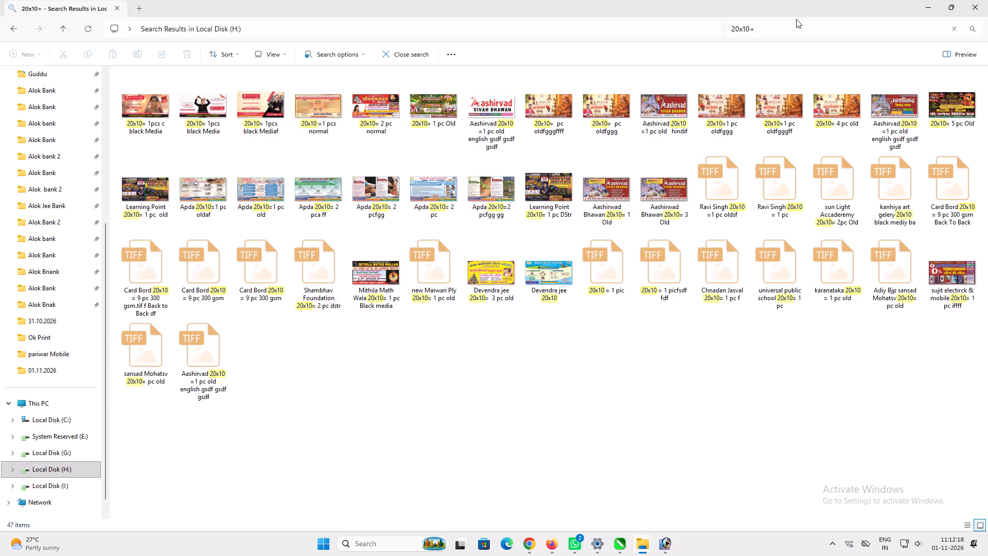
# Search Local Disk (H:) for 120 instead of 20x10+ and look over the matching files.
pyautogui.click(774, 22)
pyautogui.press('BackSpace')
pyautogui.press('BackSpace')
pyautogui.press('BackSpace')
pyautogui.press('BackSpace')
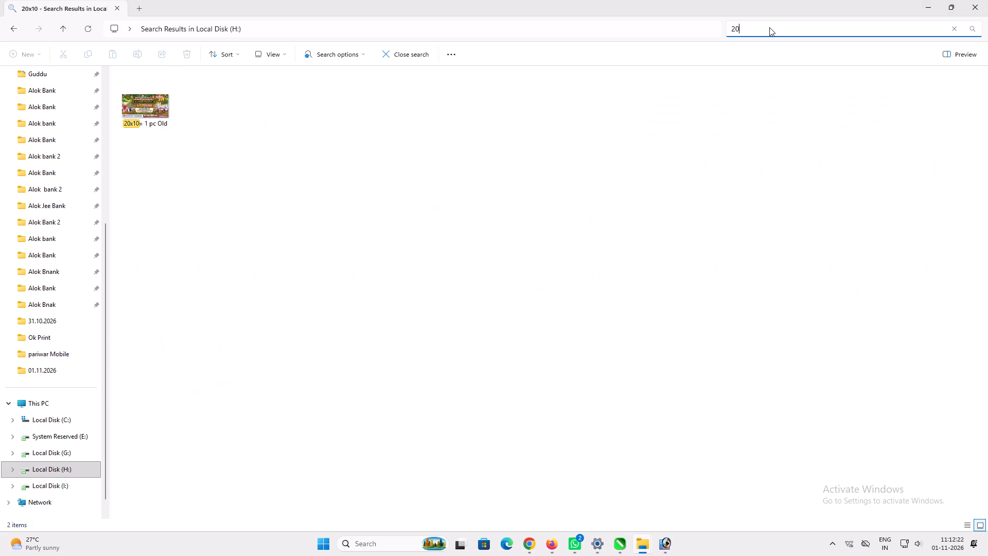
pyautogui.press('BackSpace')
pyautogui.press('BackSpace')
pyautogui.press('BackSpace')
pyautogui.write('120')
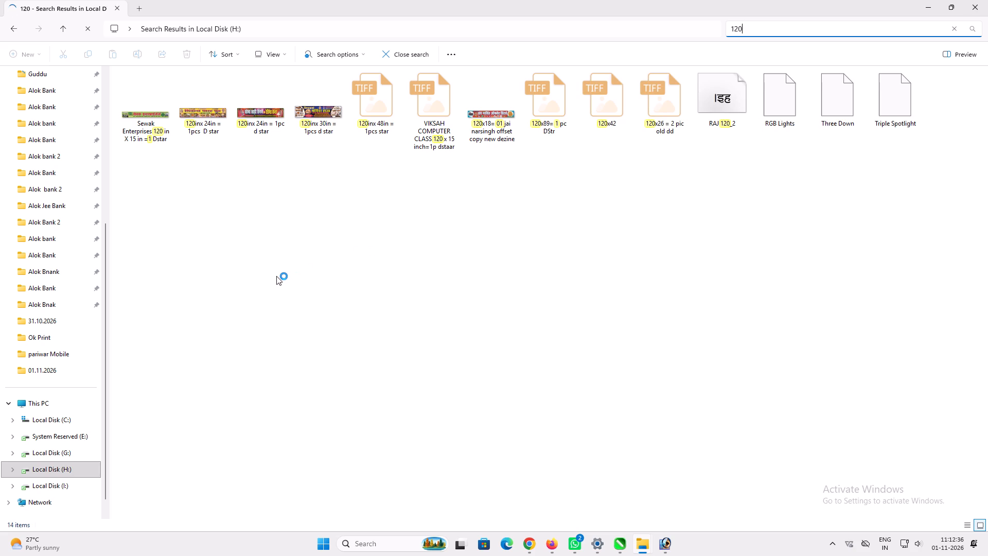
# Search Local Disk (H:) for 240 and check the matching files.
pyautogui.click(775, 26)
pyautogui.hotkey('ctrl', 'a')
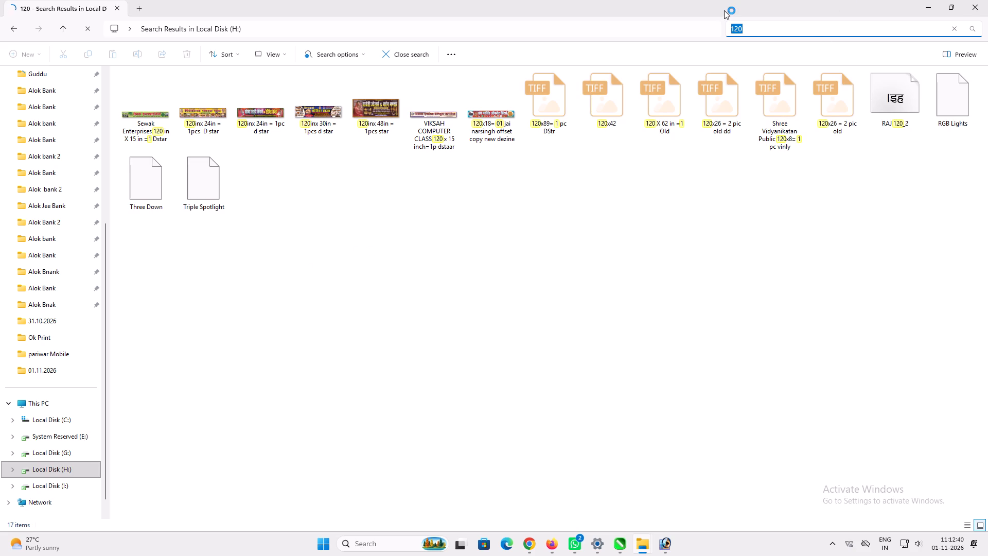
pyautogui.press('2')
pyautogui.write('40')
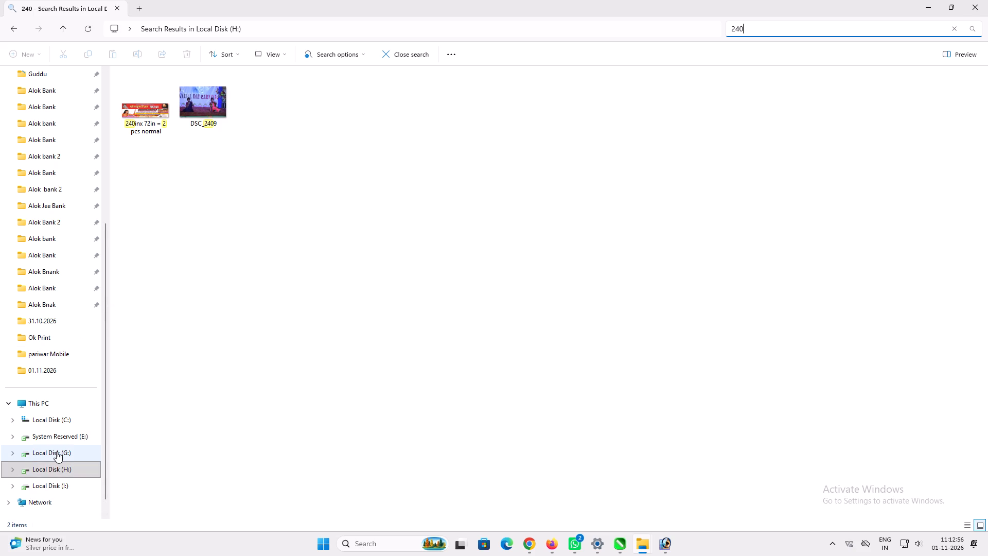
# Look over the Desktop folder's files, and search This PC for 24.
pyautogui.scroll(8, 64, 197)
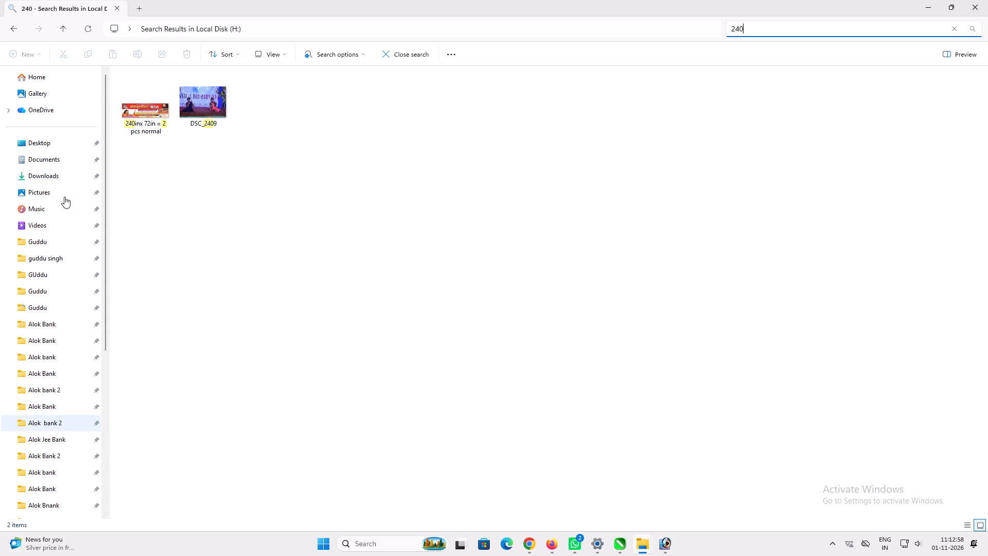
pyautogui.scroll(4, 64, 197)
pyautogui.scroll(4, 59, 276)
pyautogui.click(48, 145)
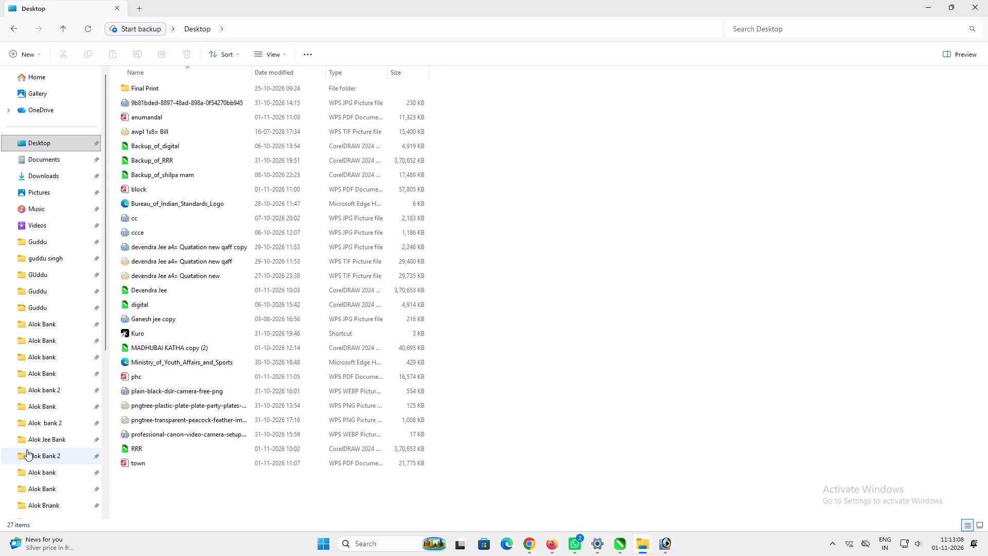
pyautogui.scroll(-5, 27, 449)
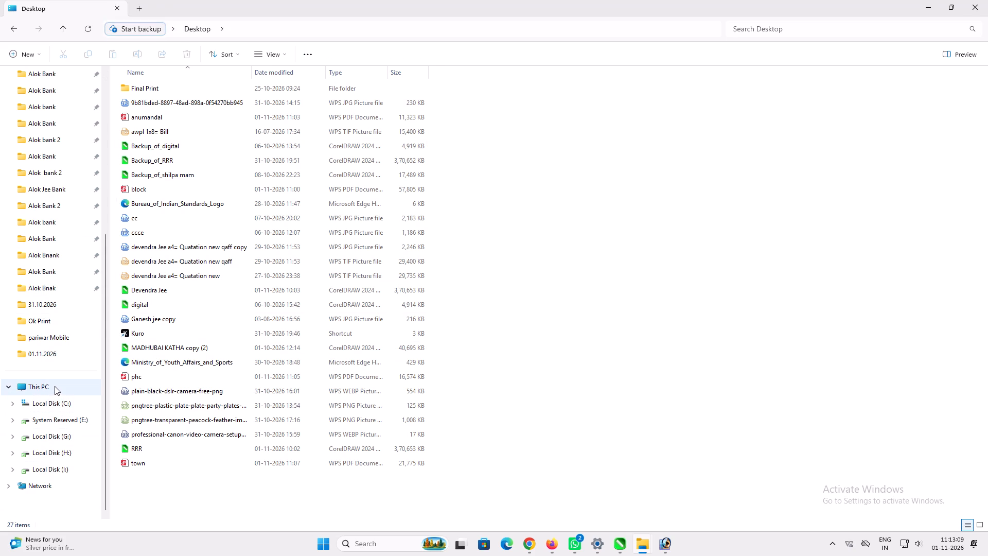
pyautogui.click(54, 385)
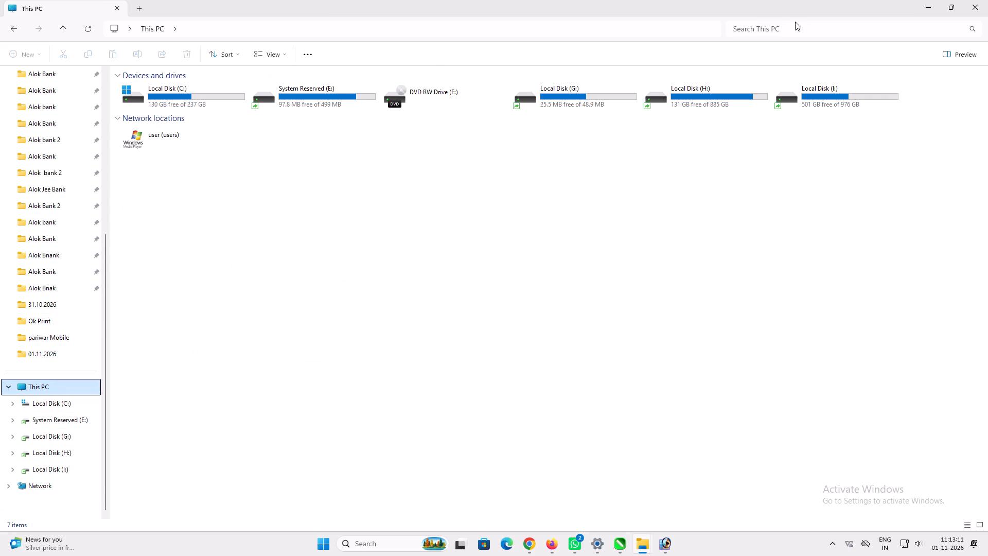
pyautogui.click(795, 26)
pyautogui.press('2')
pyautogui.press('4')
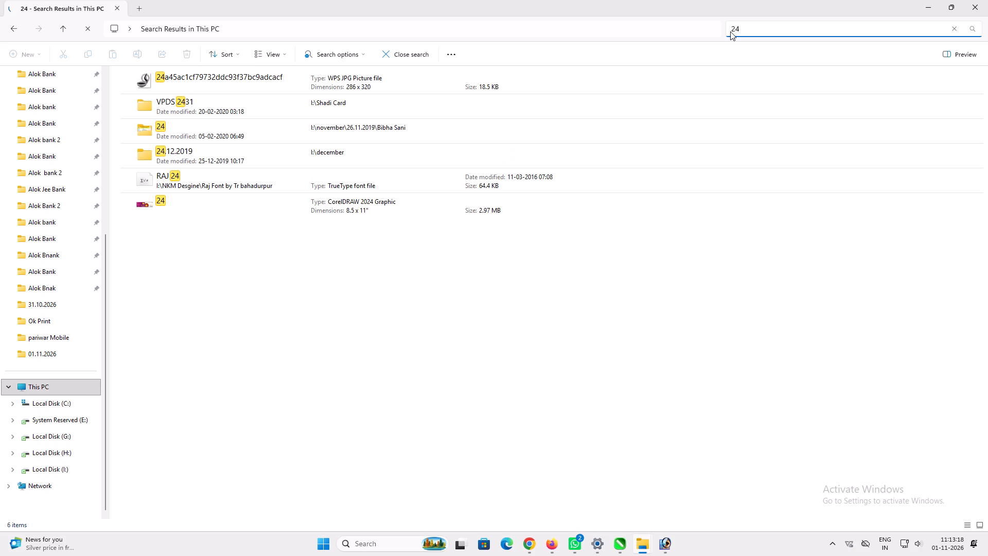
# Leave the This PC search, open a new File Explorer window showing the pinned Alok bank 2 folder from 07..01.2026, and maximize it.
pyautogui.click(61, 31)
pyautogui.press('super+d')
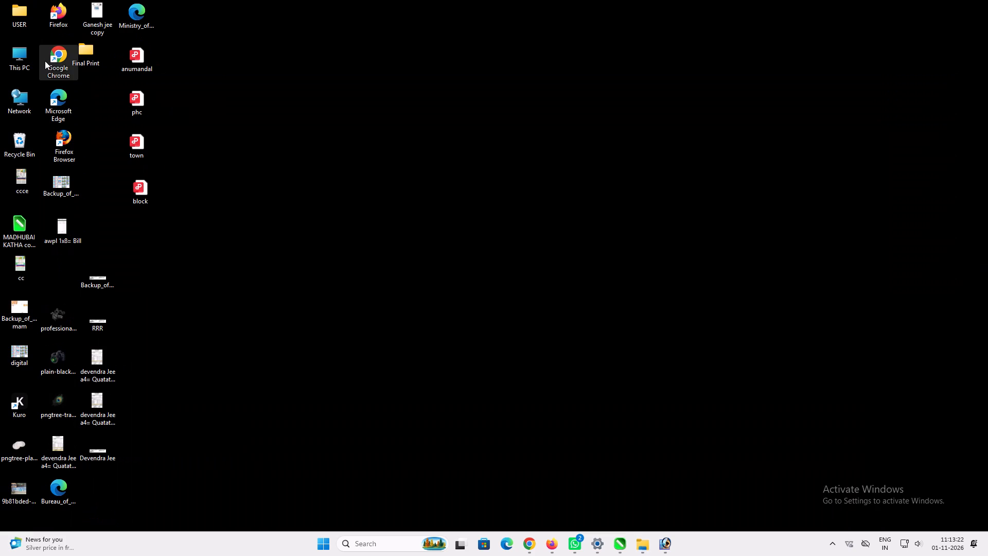
pyautogui.press('super+e')
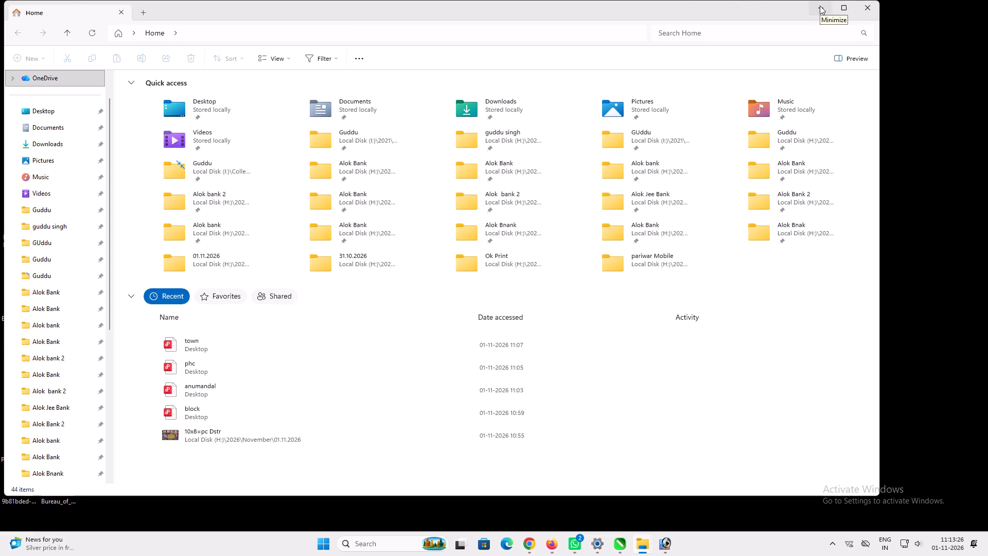
pyautogui.click(820, 6)
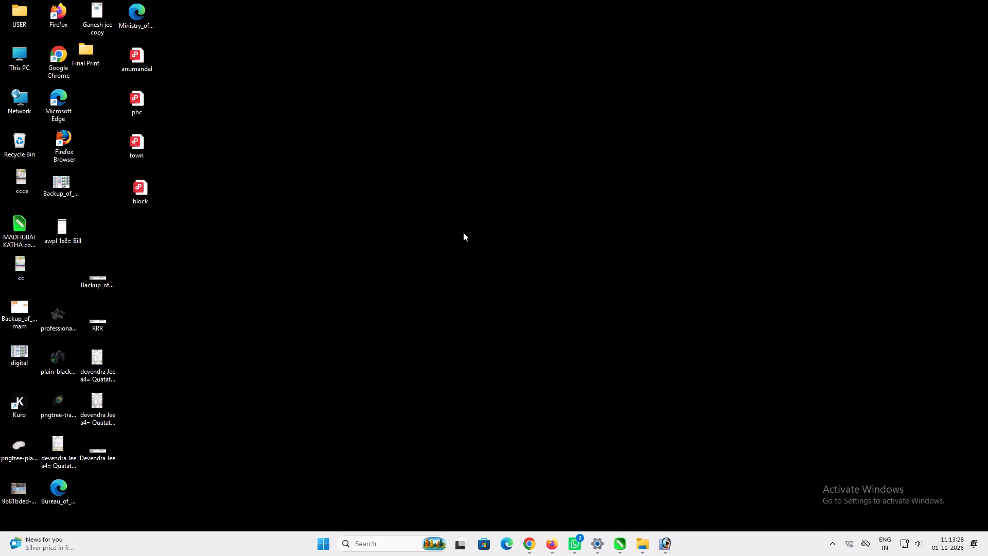
pyautogui.hotkey('alt', 'Tab')
pyautogui.hotkey('alt', 'Tab')
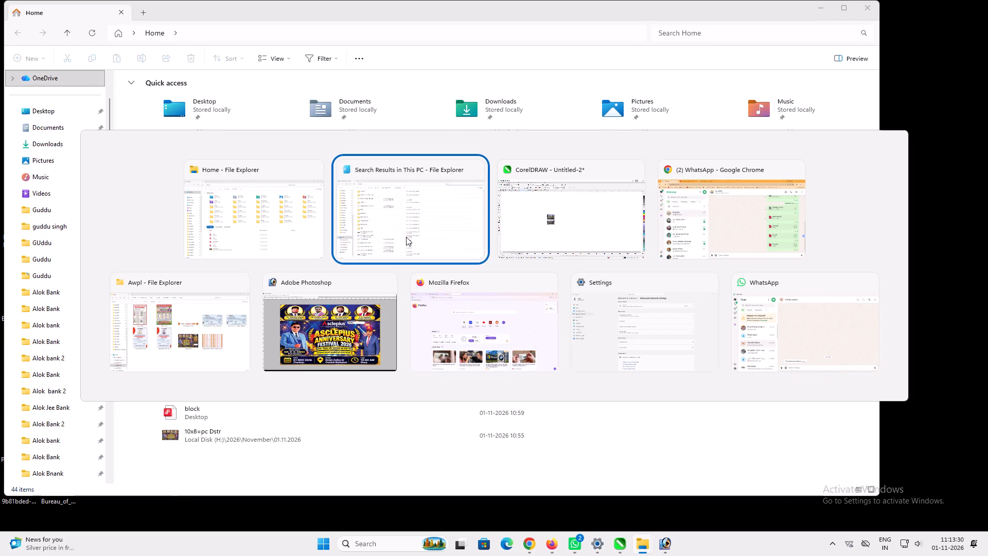
pyautogui.hotkey('alt', 'Tab')
pyautogui.click(59, 387)
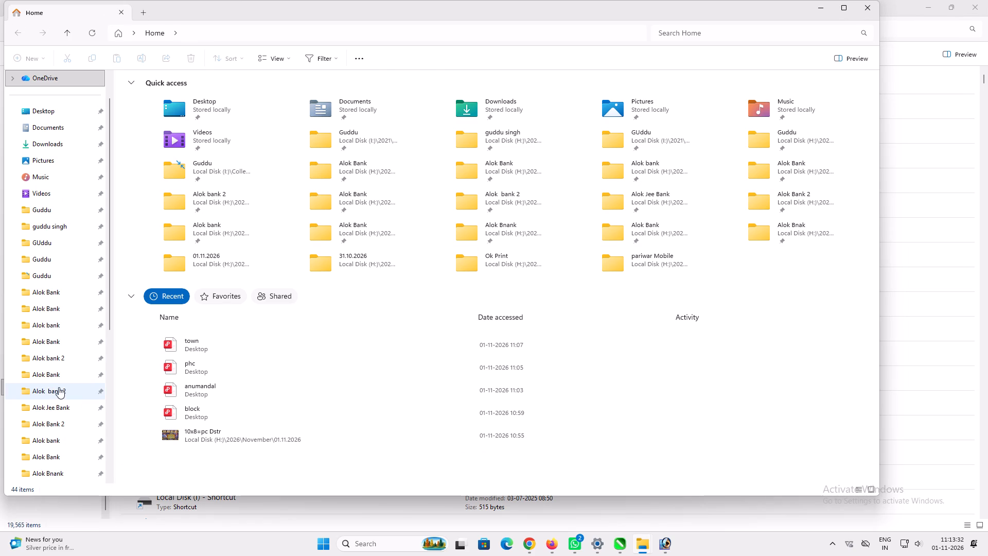
pyautogui.click(844, 6)
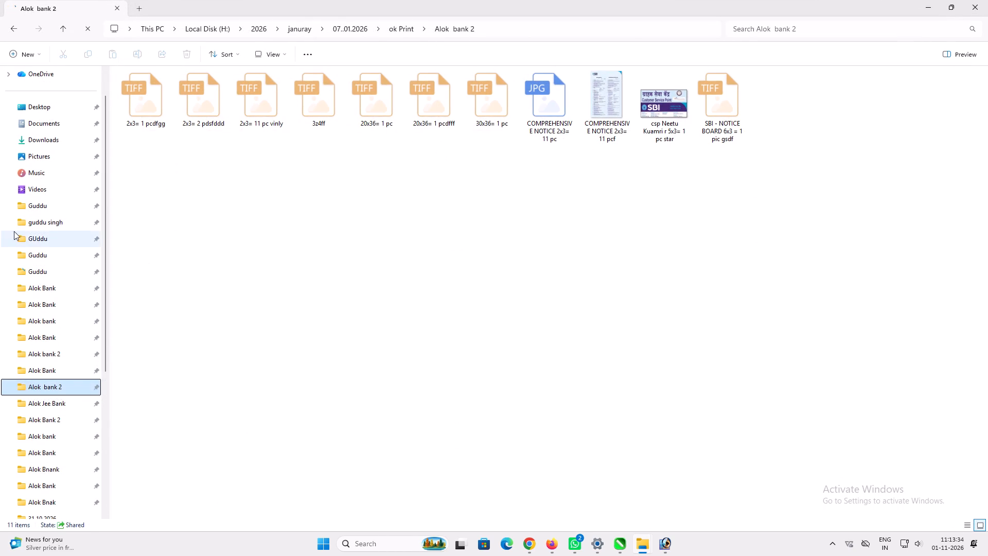
# Look through the banner files in the Ok Print folder of 31.10.2026.
pyautogui.scroll(-5, 68, 402)
pyautogui.click(54, 320)
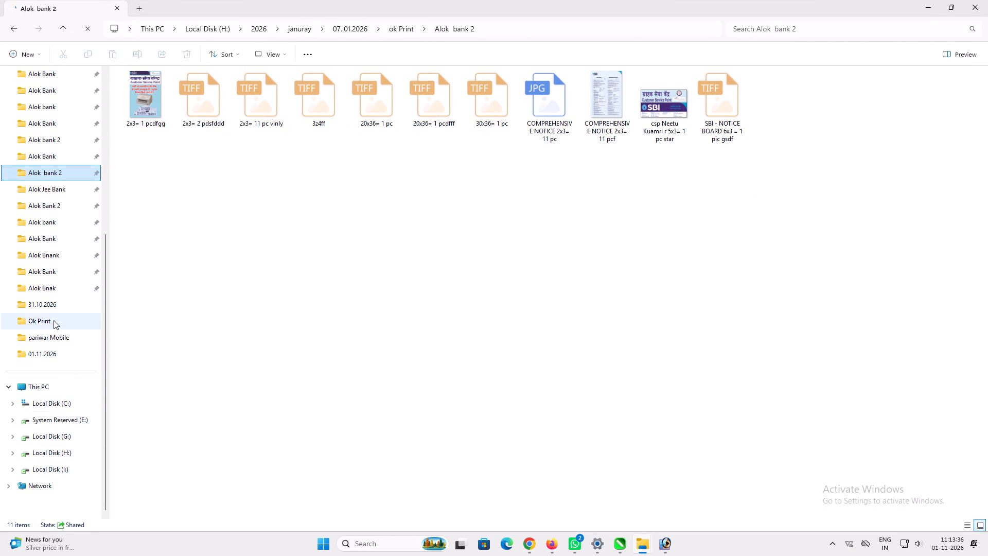
pyautogui.scroll(-4, 292, 217)
pyautogui.scroll(1, 38, 18)
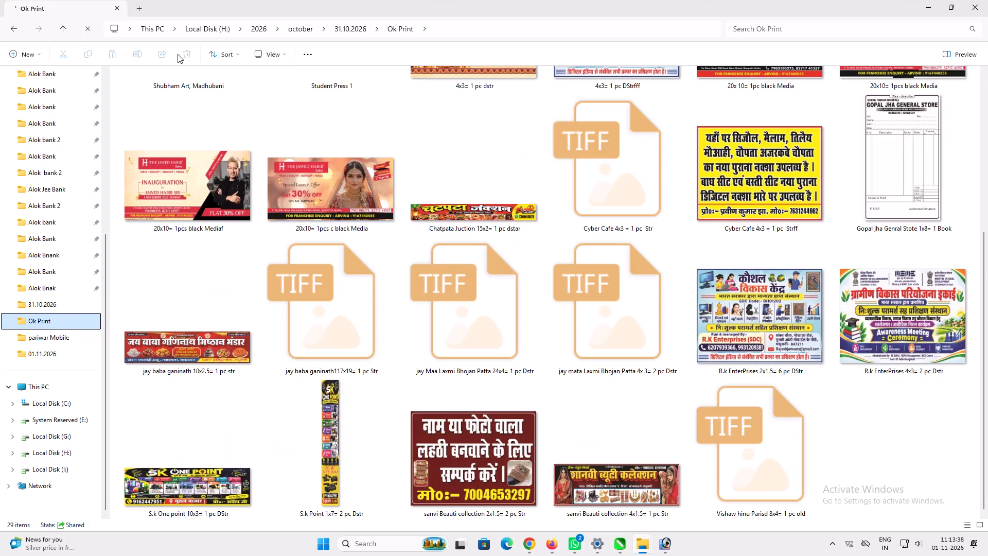
pyautogui.scroll(2, 178, 54)
# Return to Alok bank 2, go up to the januray folder, check 05.01.2026 and its Ok Print subfolder, and return to januray.
pyautogui.click(11, 30)
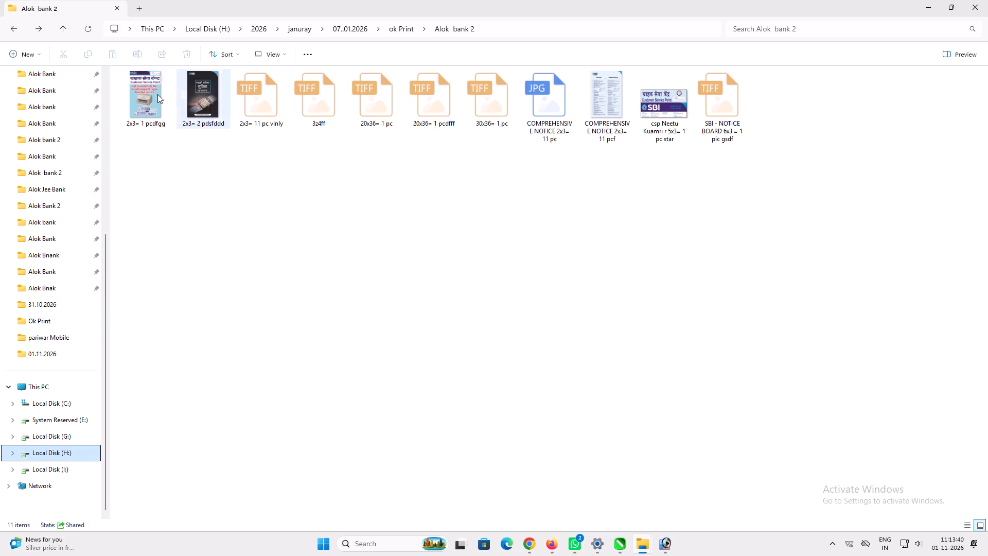
pyautogui.click(63, 26)
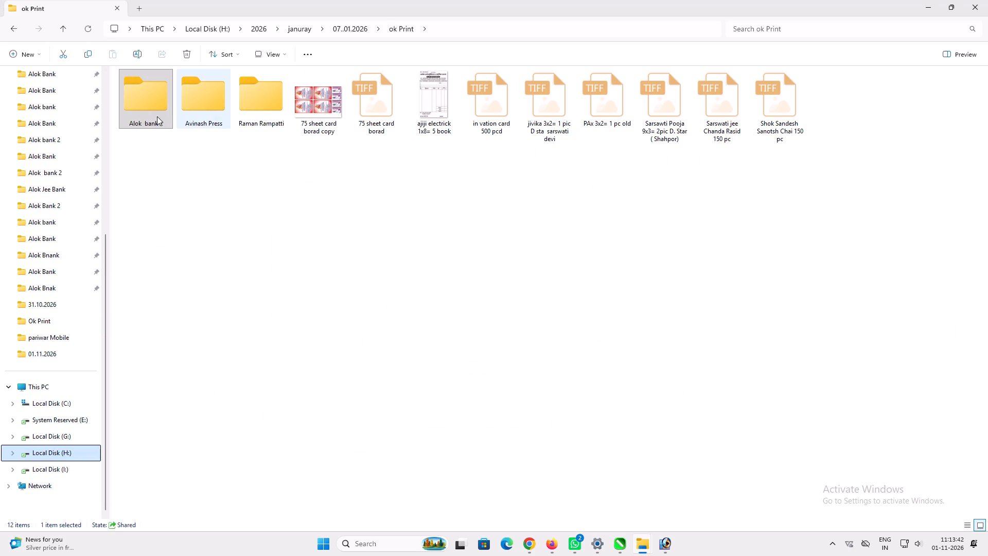
pyautogui.click(64, 27)
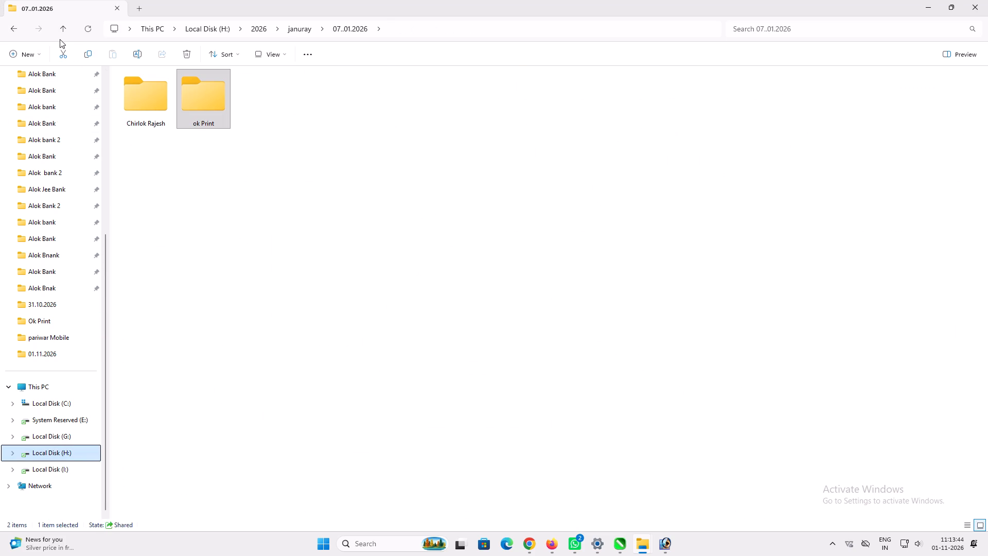
pyautogui.click(62, 26)
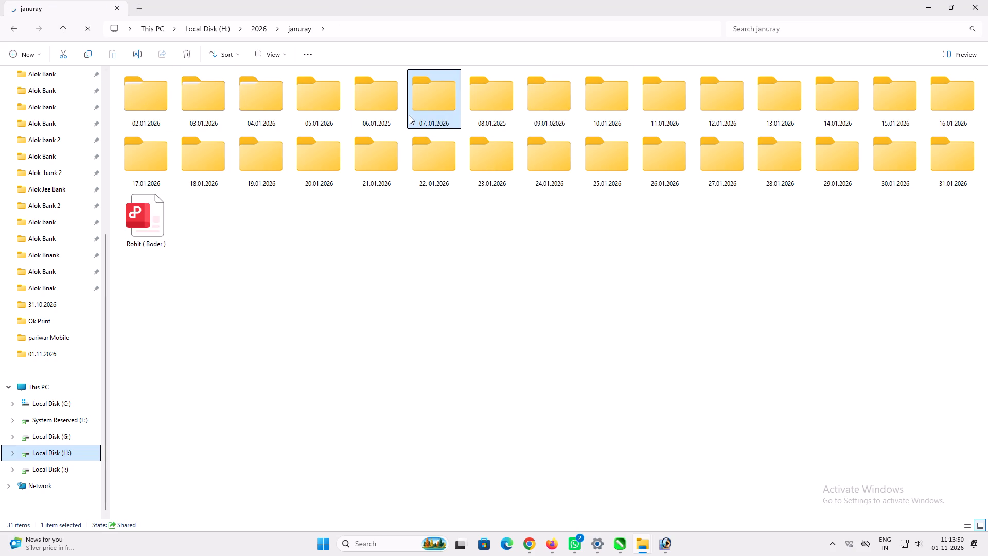
pyautogui.doubleClick(321, 116)
pyautogui.doubleClick(146, 113)
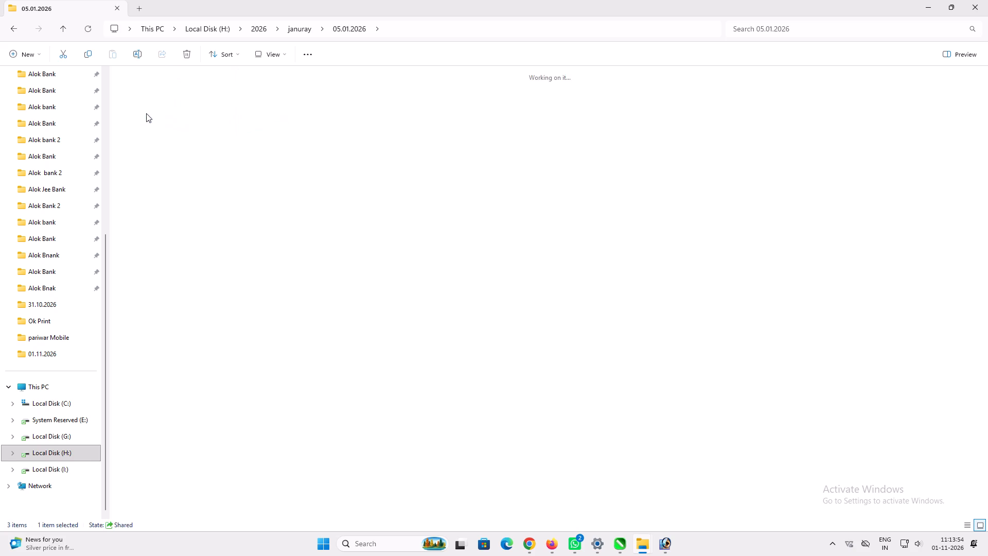
pyautogui.click(65, 27)
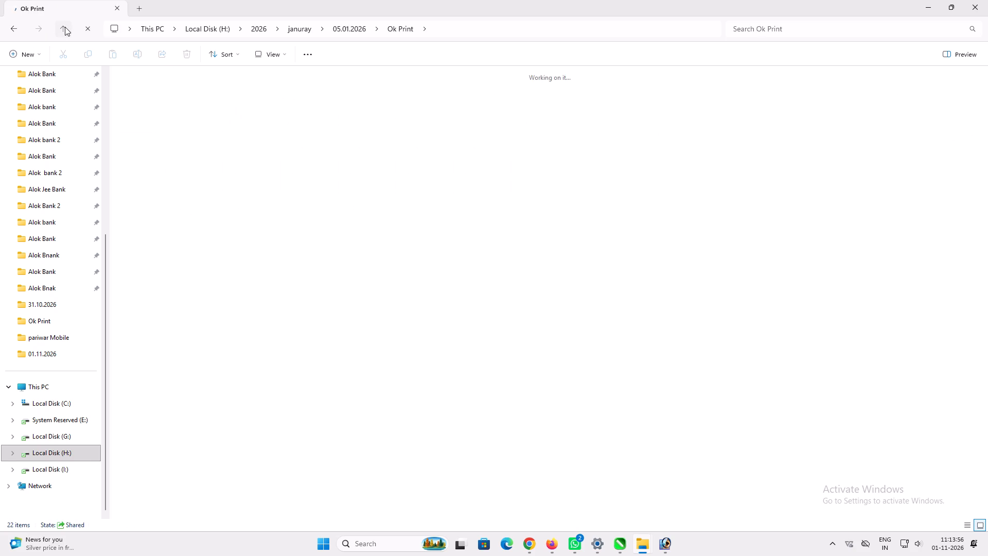
pyautogui.click(65, 27)
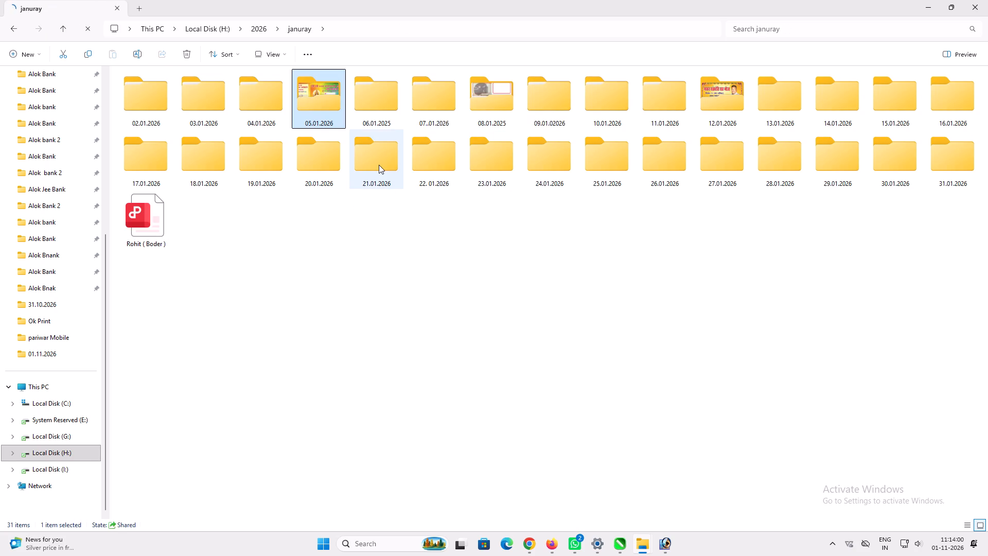
# Search the januray folder for 240 and shorten the search term to 24.
pyautogui.click(902, 32)
pyautogui.write('20')
pyautogui.press('BackSpace')
pyautogui.write('40')
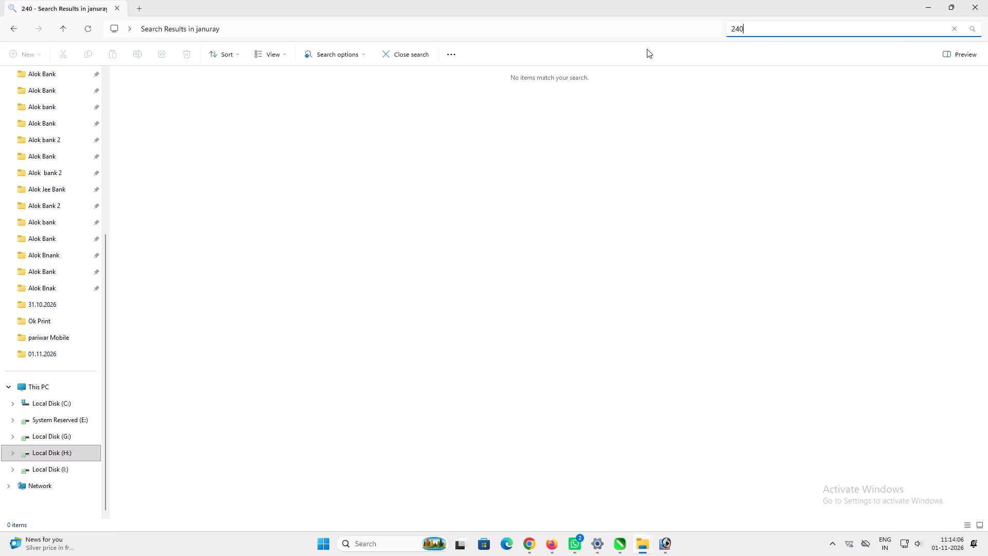
pyautogui.press('BackSpace')
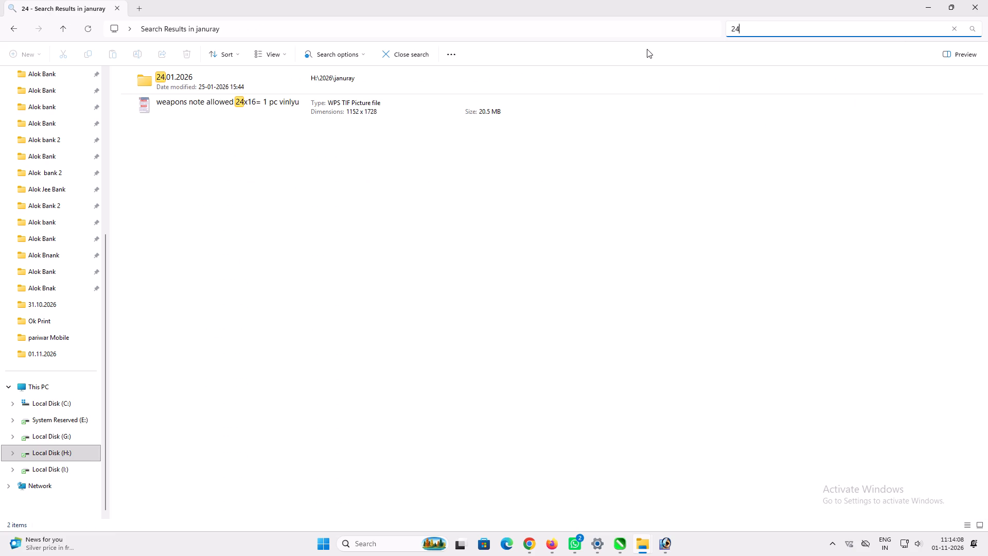
# Search the januray folder for 120, clear the search term, and go back to the 05.01.2026 folder.
pyautogui.press('BackSpace')
pyautogui.press('BackSpace')
pyautogui.press('1')
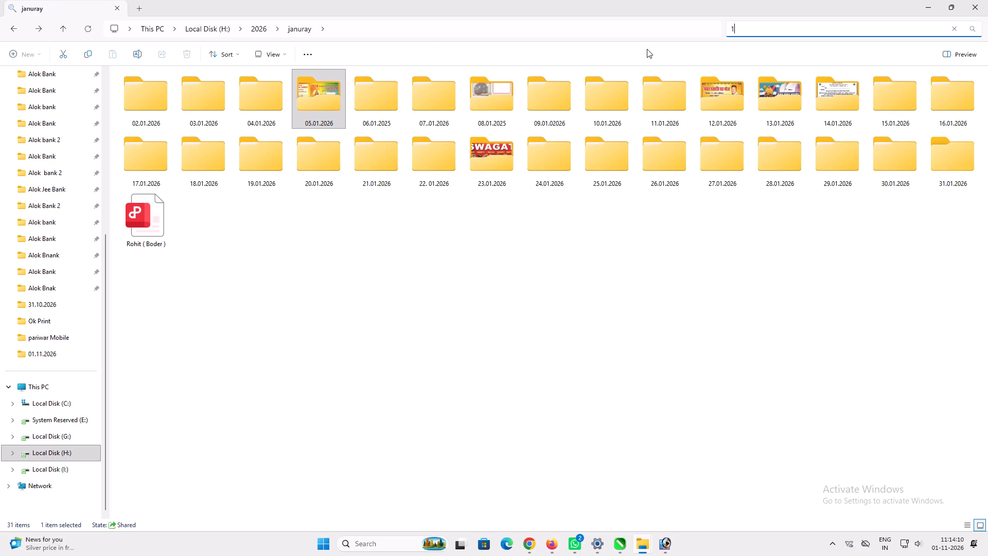
pyautogui.write('20')
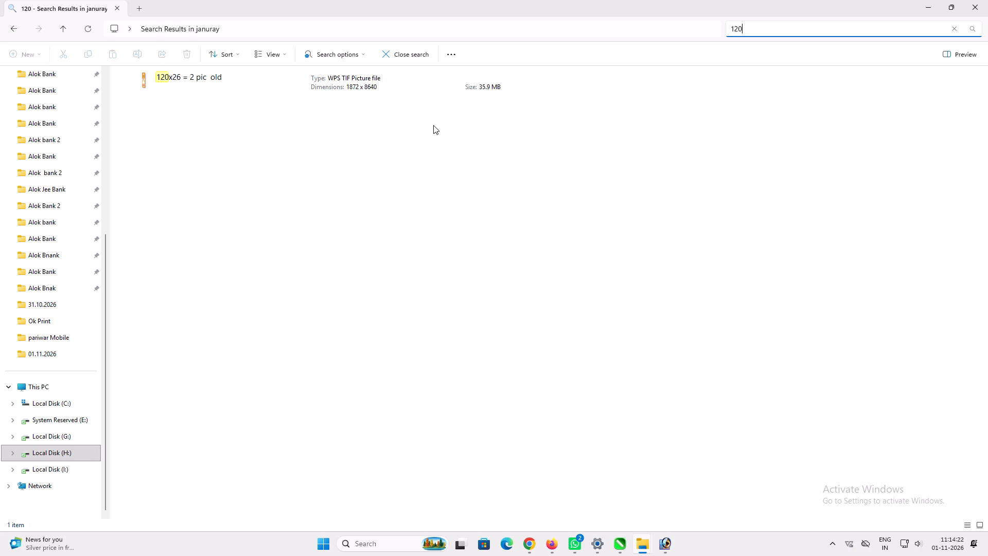
pyautogui.press('BackSpace')
pyautogui.press('BackSpace')
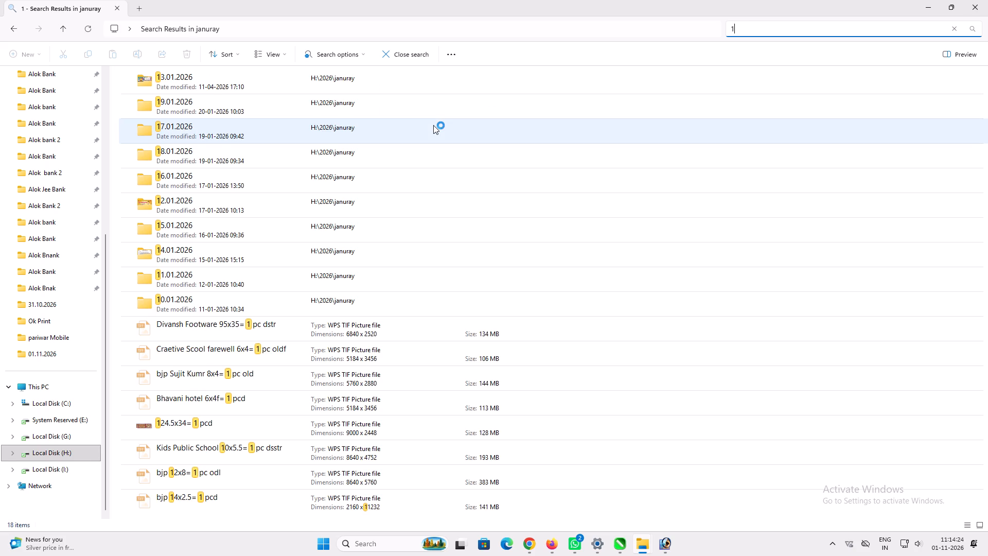
pyautogui.press('BackSpace')
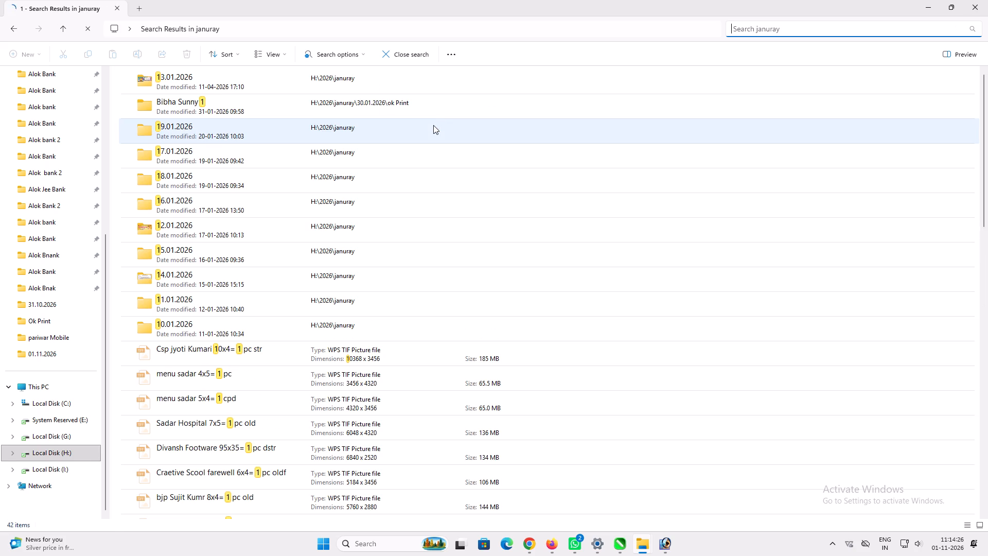
pyautogui.click(12, 29)
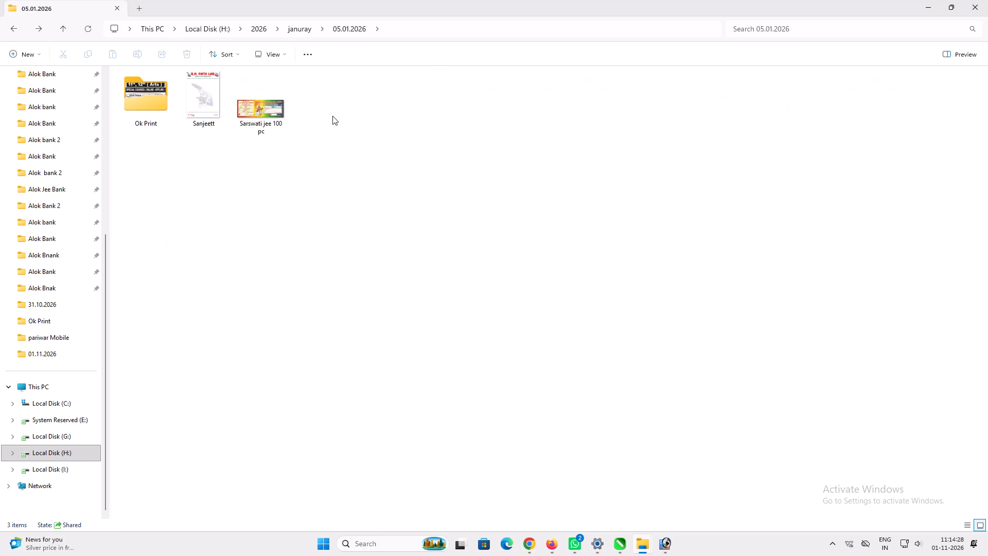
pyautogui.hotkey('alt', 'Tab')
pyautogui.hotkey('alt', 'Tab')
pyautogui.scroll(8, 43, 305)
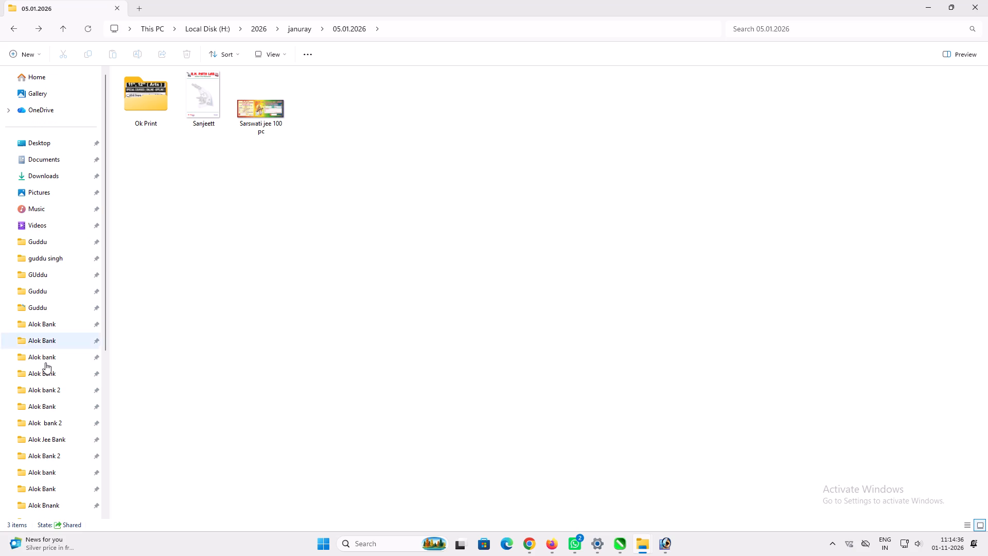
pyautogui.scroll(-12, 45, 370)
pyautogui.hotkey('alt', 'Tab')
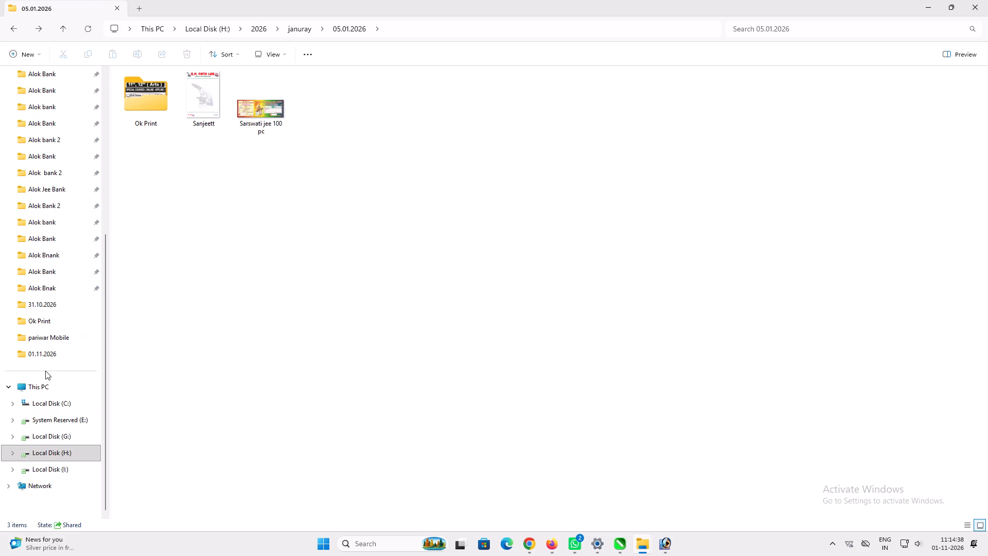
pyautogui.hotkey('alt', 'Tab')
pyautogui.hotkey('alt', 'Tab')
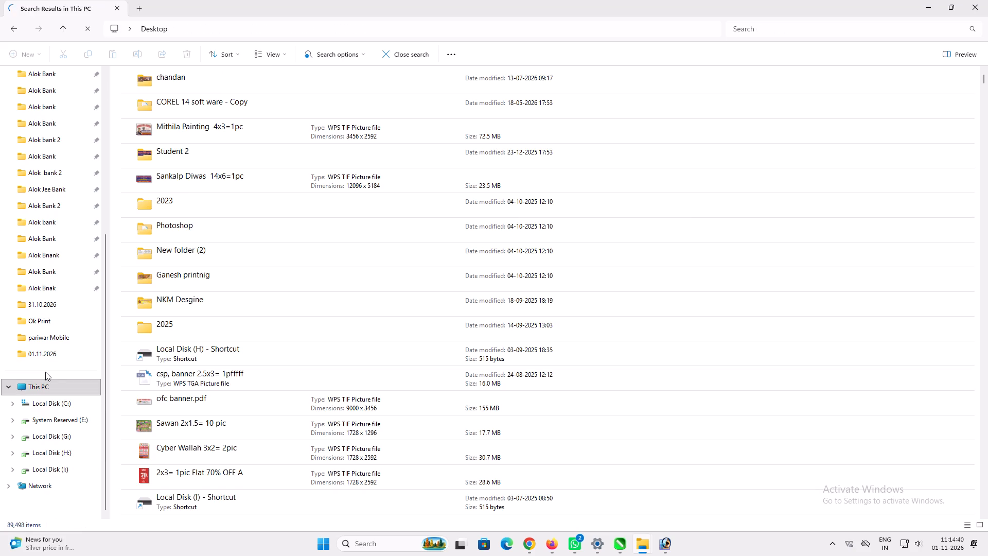
# Show the Windows desktop, open a new File Explorer window and find the drives and recent folders in its folder navigation.
pyautogui.press('super+d')
pyautogui.press('super+e')
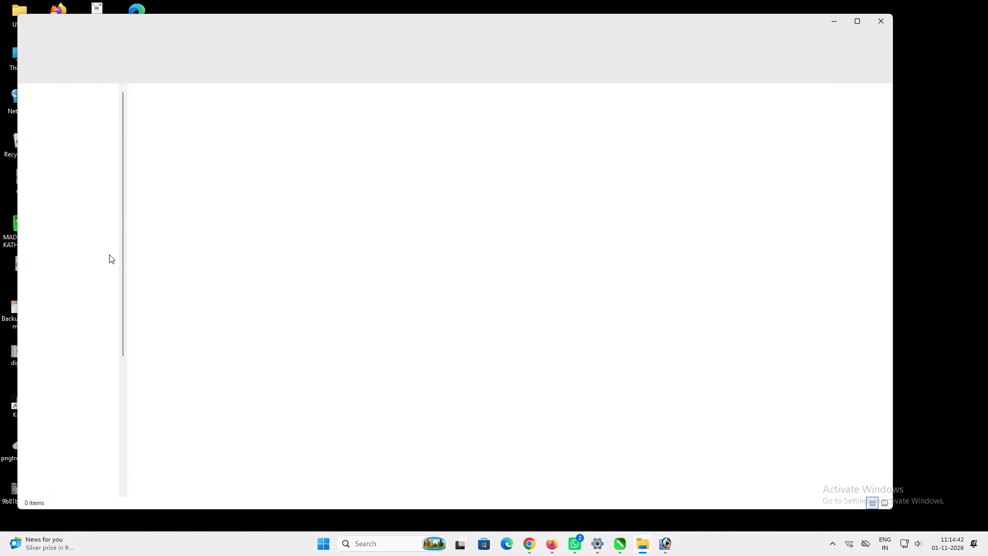
pyautogui.scroll(-10, 94, 280)
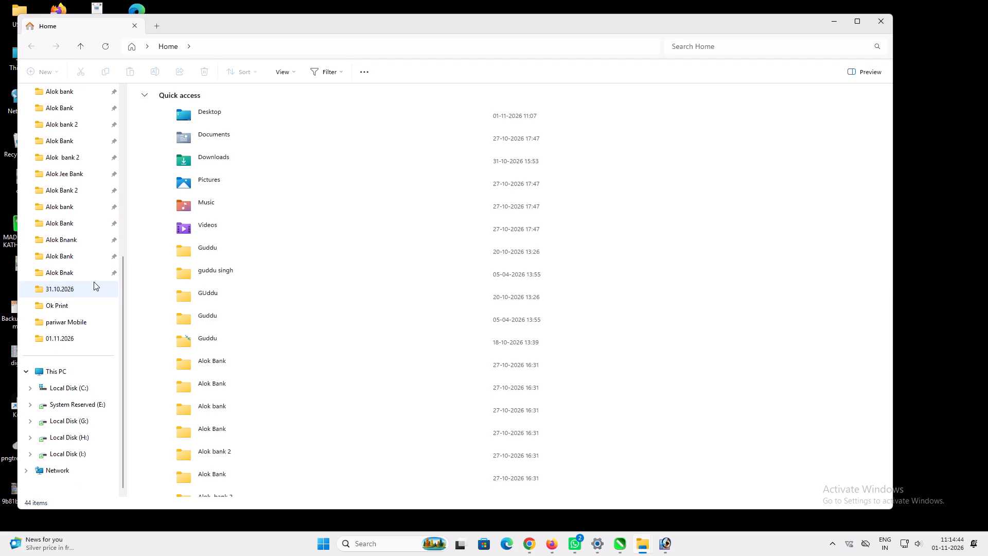
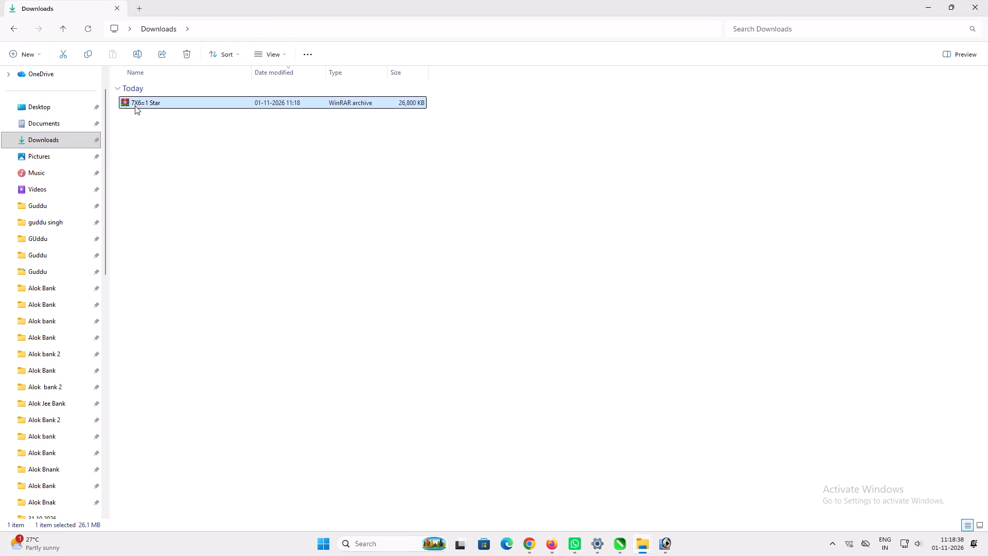
# Extract the 7X6=1 Star archive in the Downloads folder to its default 7X6=1 Star destination.
pyautogui.rightClick(135, 106)
pyautogui.click(194, 214)
pyautogui.click(589, 374)
pyautogui.click(585, 370)
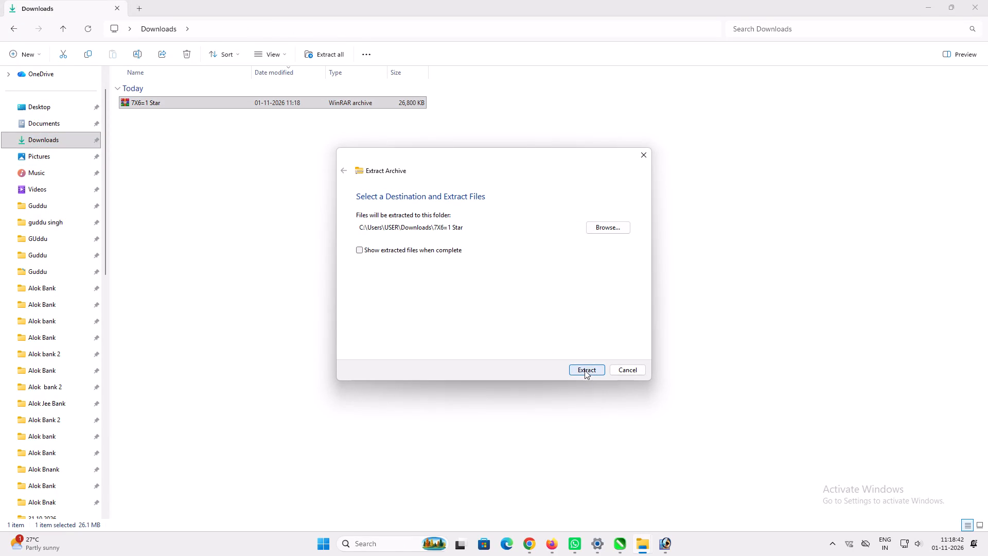
# Open the extracted 7X6=1 Star folder and cut the 7X6=1 Star TIF picture inside it.
pyautogui.doubleClick(138, 117)
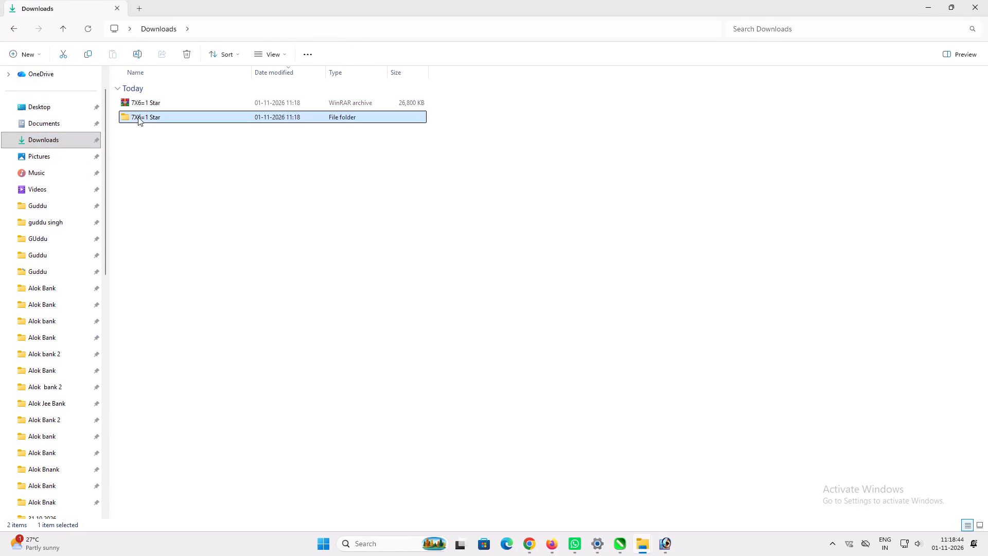
pyautogui.hotkey('ctrl', 'a')
pyautogui.hotkey('ctrl', 'x')
pyautogui.hotkey('ctrl', 'x')
pyautogui.hotkey('ctrl', 'x')
pyautogui.hotkey('ctrl', 'x')
pyautogui.hotkey('ctrl', 'x')
pyautogui.hotkey('ctrl', 'x')
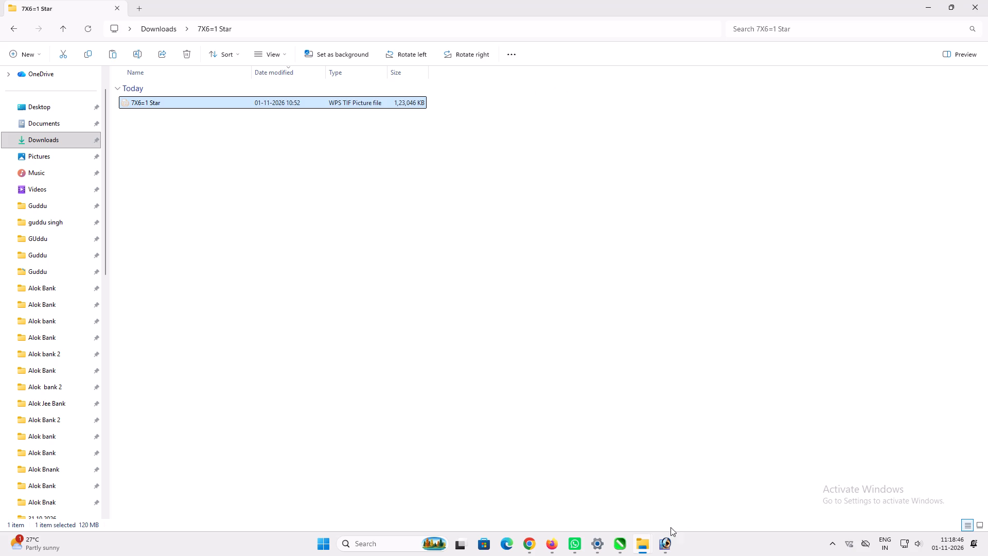
# In Photoshop, close the current document, bring up the Open dialog and create a Rose Printing Press 1 folder inside 01.11.2026.
pyautogui.click(665, 544)
pyautogui.hotkey('ctrl', 'w')
pyautogui.keyDown('ctrl'); pyautogui.doubleClick(330, 163); pyautogui.keyUp('ctrl')
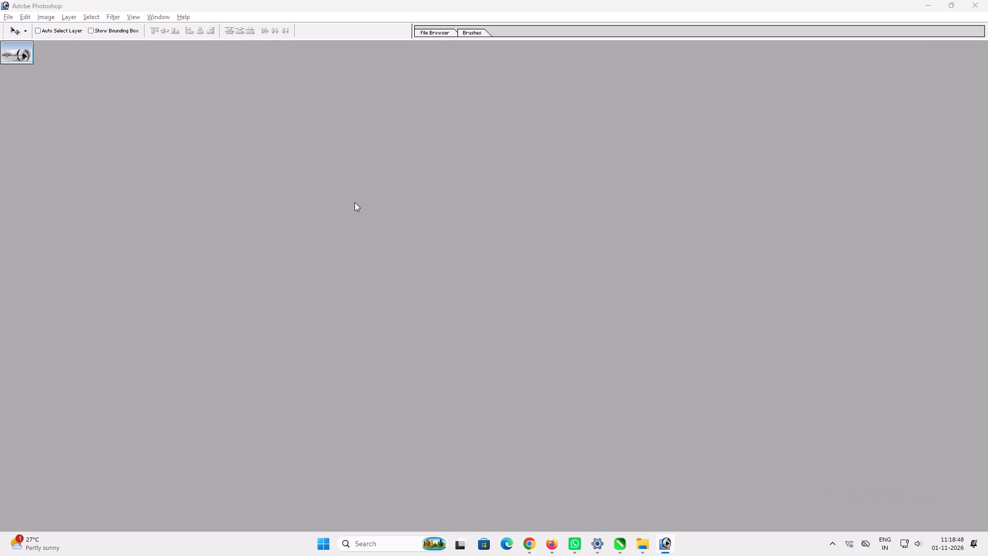
pyautogui.click(225, 28)
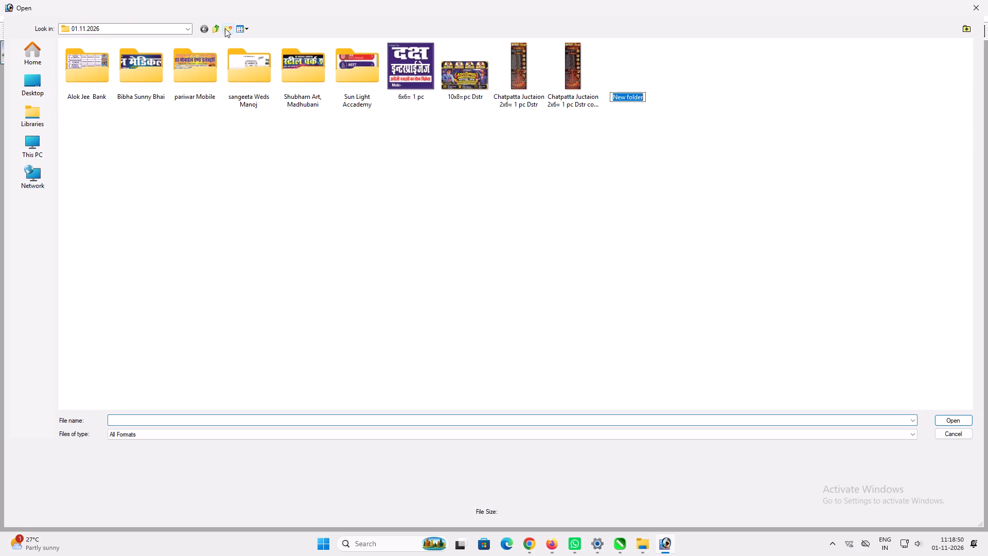
pyautogui.write('Rise')
pyautogui.press('BackSpace')
pyautogui.press('BackSpace')
pyautogui.press('BackSpace')
pyautogui.write('ose Printing Press 1')
pyautogui.press('Return')
pyautogui.press('Return')
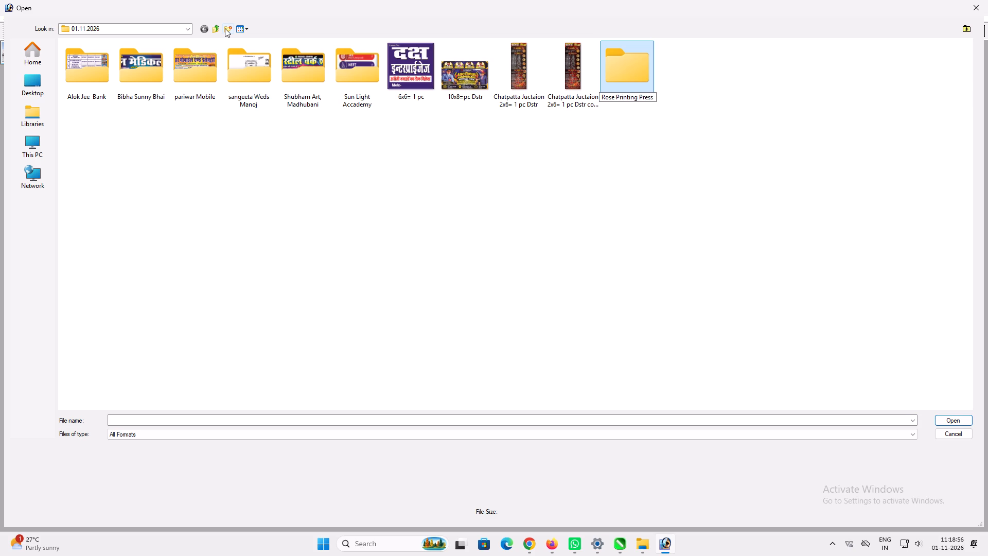
# Paste the cut 7X6=1 Star TIF into Rose Printing Press 1, open the picture and close it.
pyautogui.click(384, 197)
pyautogui.hotkey('ctrl', 'v')
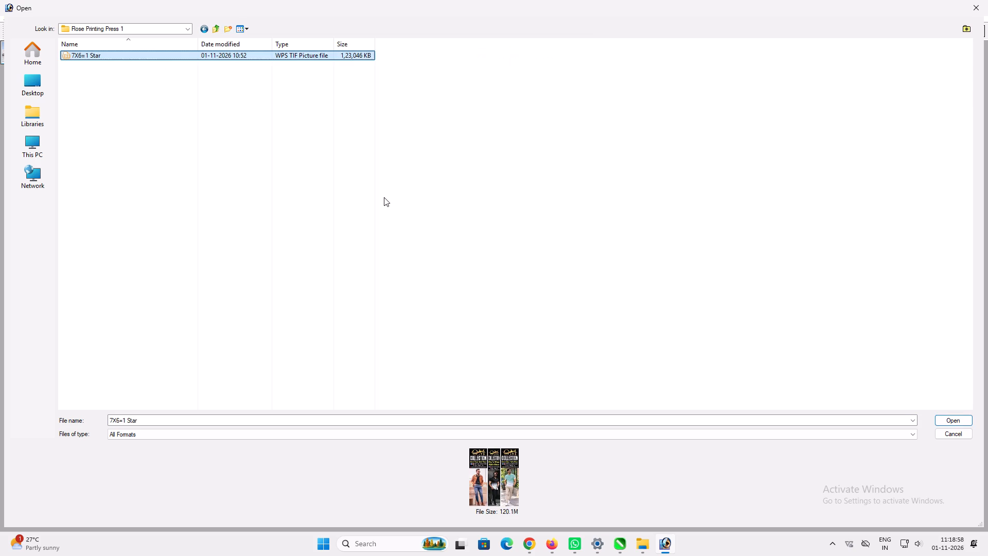
pyautogui.press('Return')
pyautogui.hotkey('ctrl', 'w')
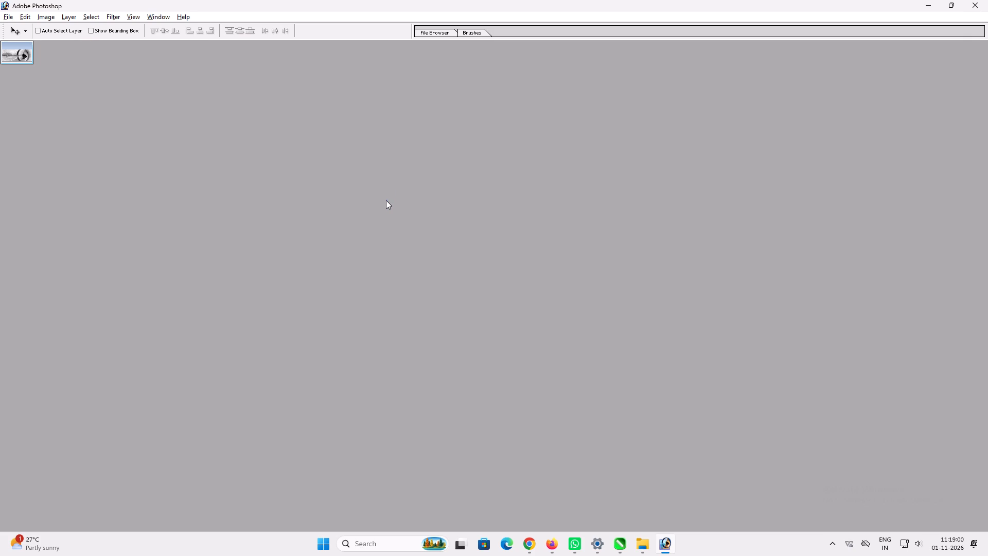
# Bring the Open dialog back, go up to 01.11.2026 and delete the file Chatpatta Juctaion 2x6= 1 pc Dstr copy.
pyautogui.keyDown('ctrl'); pyautogui.doubleClick(386, 200); pyautogui.keyUp('ctrl')
pyautogui.click(212, 28)
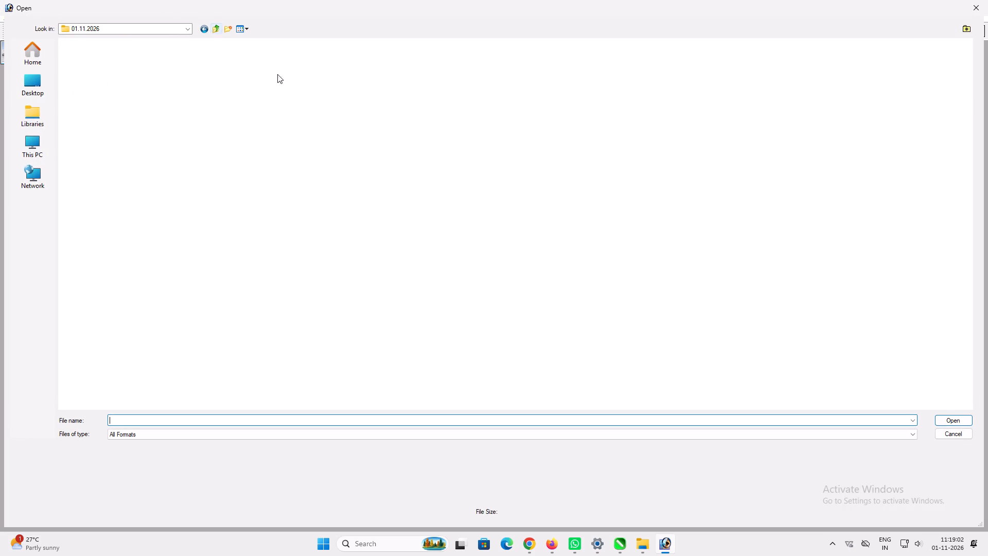
pyautogui.click(328, 115)
pyautogui.click(588, 73)
pyautogui.click(632, 92)
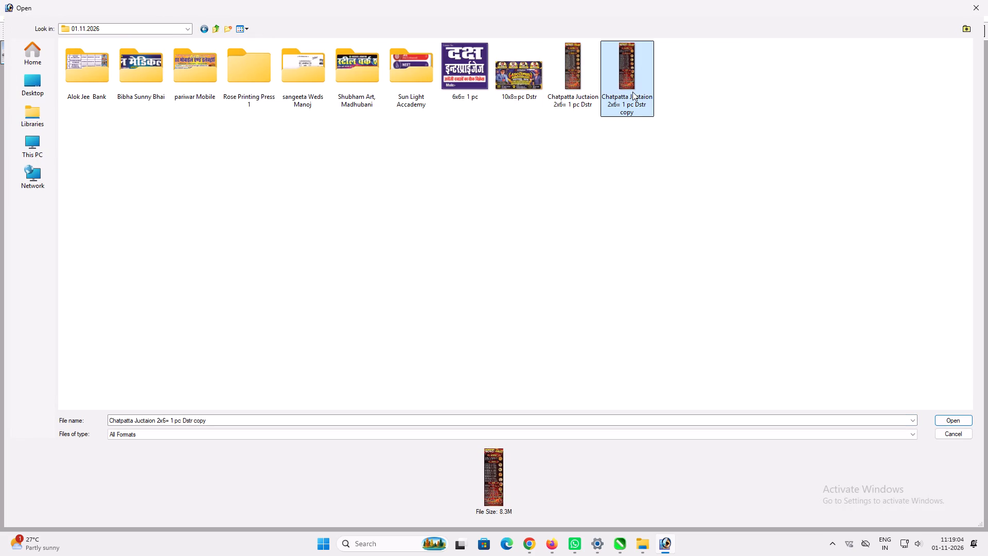
pyautogui.press('Delete')
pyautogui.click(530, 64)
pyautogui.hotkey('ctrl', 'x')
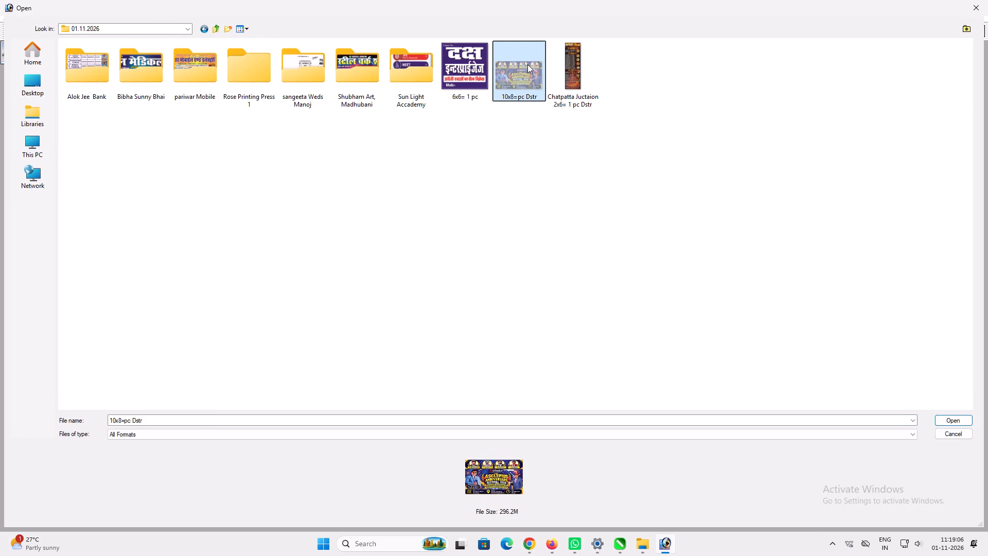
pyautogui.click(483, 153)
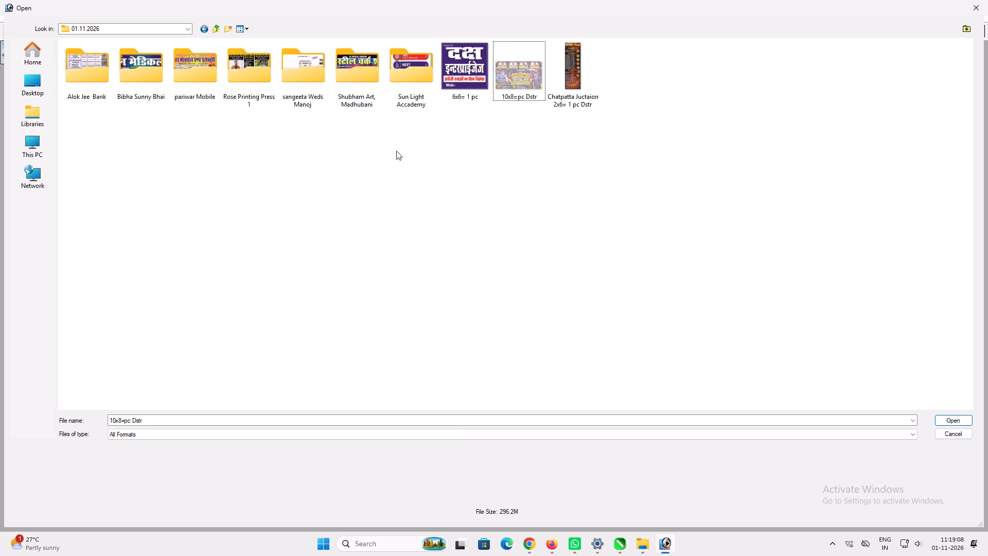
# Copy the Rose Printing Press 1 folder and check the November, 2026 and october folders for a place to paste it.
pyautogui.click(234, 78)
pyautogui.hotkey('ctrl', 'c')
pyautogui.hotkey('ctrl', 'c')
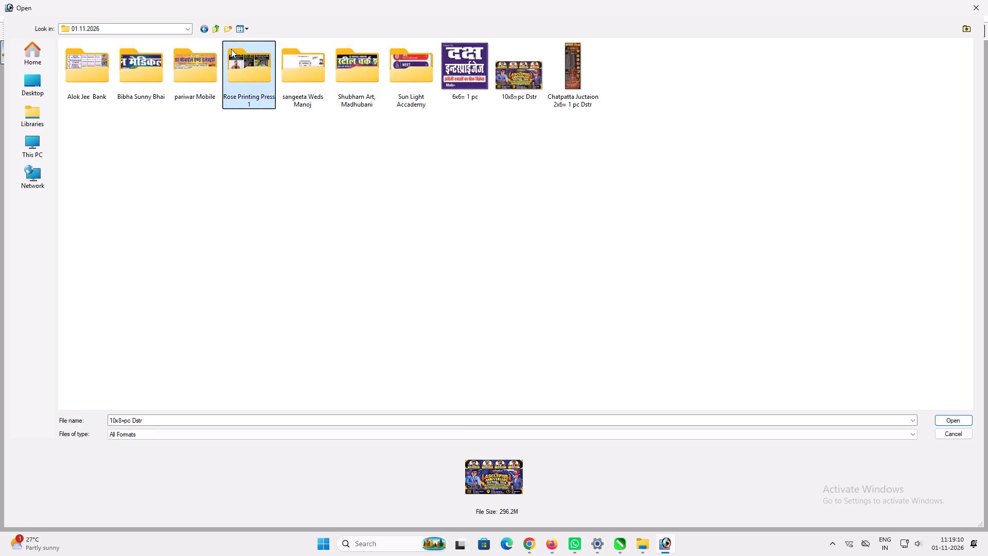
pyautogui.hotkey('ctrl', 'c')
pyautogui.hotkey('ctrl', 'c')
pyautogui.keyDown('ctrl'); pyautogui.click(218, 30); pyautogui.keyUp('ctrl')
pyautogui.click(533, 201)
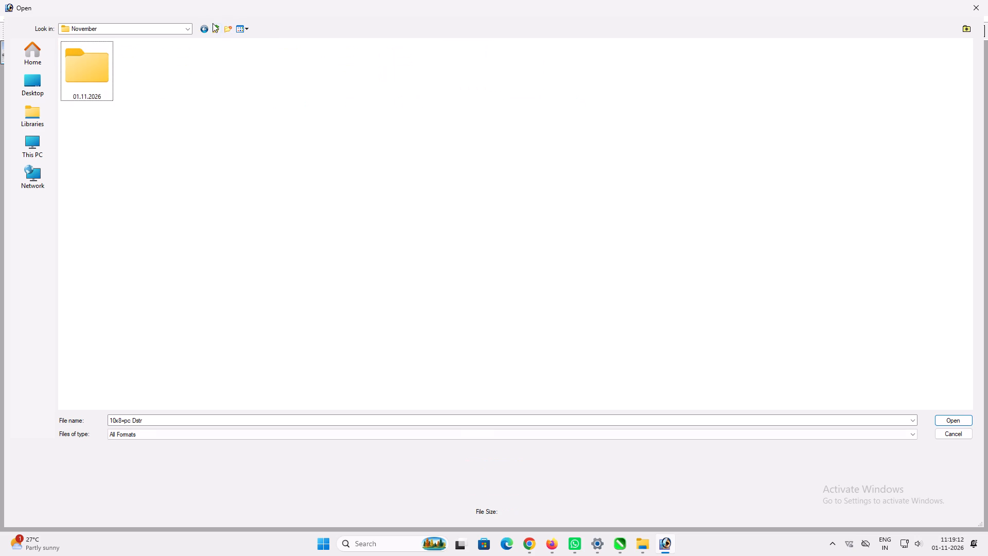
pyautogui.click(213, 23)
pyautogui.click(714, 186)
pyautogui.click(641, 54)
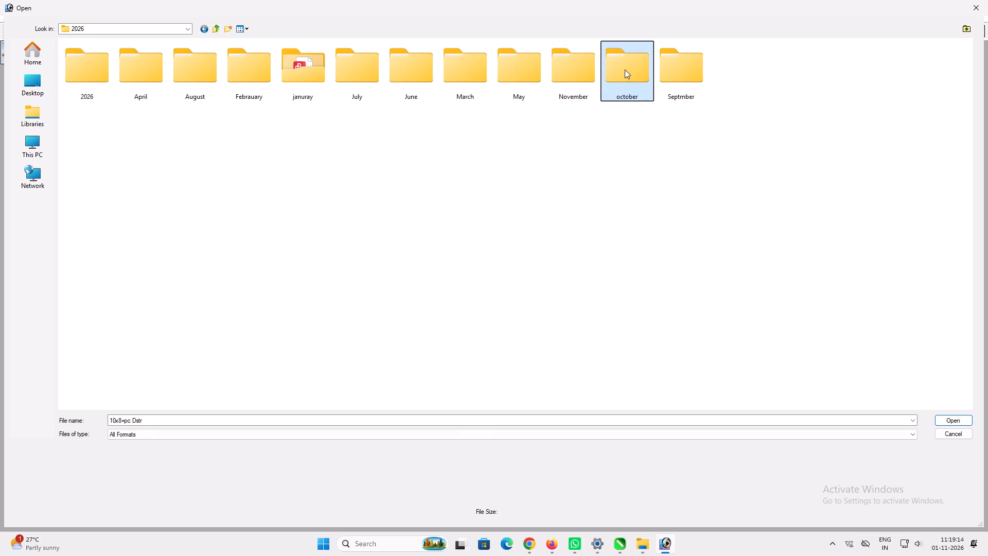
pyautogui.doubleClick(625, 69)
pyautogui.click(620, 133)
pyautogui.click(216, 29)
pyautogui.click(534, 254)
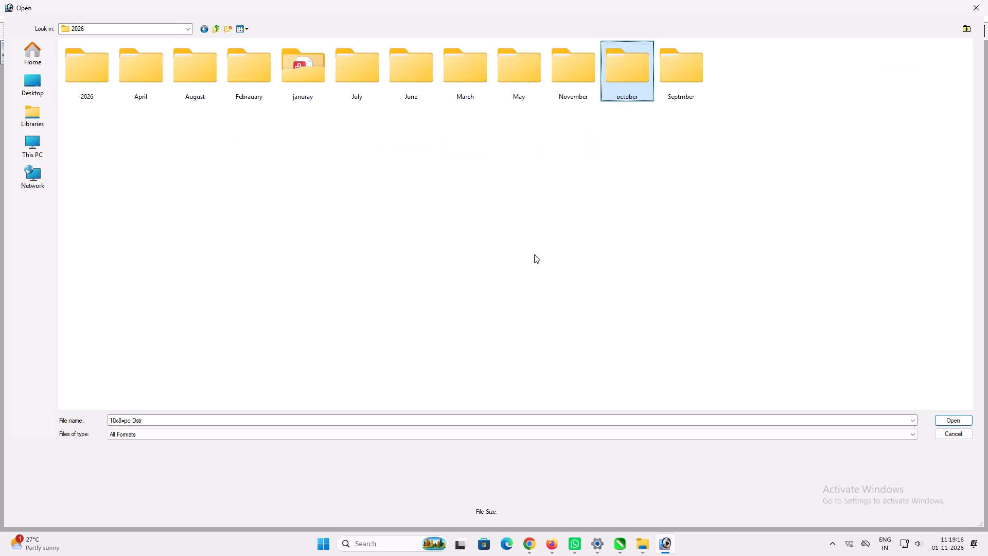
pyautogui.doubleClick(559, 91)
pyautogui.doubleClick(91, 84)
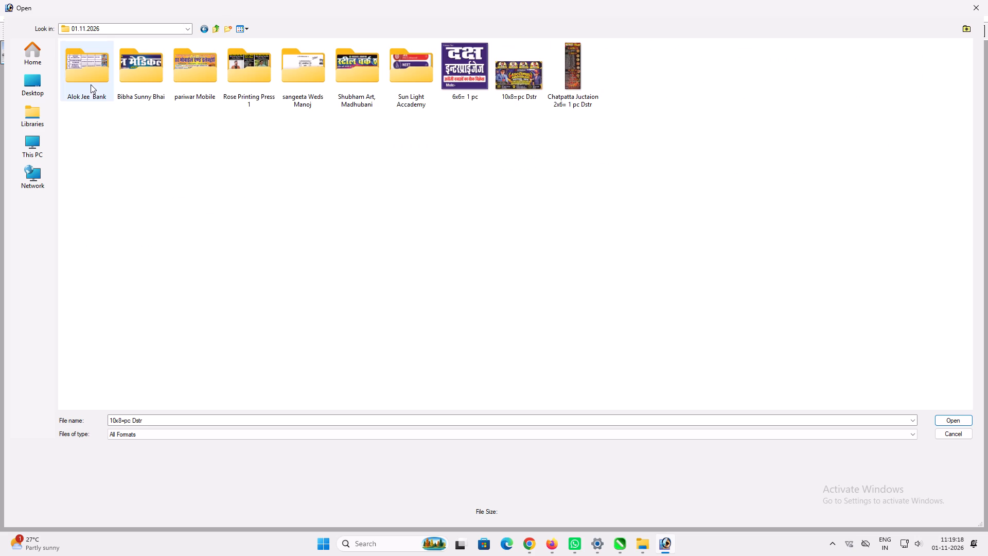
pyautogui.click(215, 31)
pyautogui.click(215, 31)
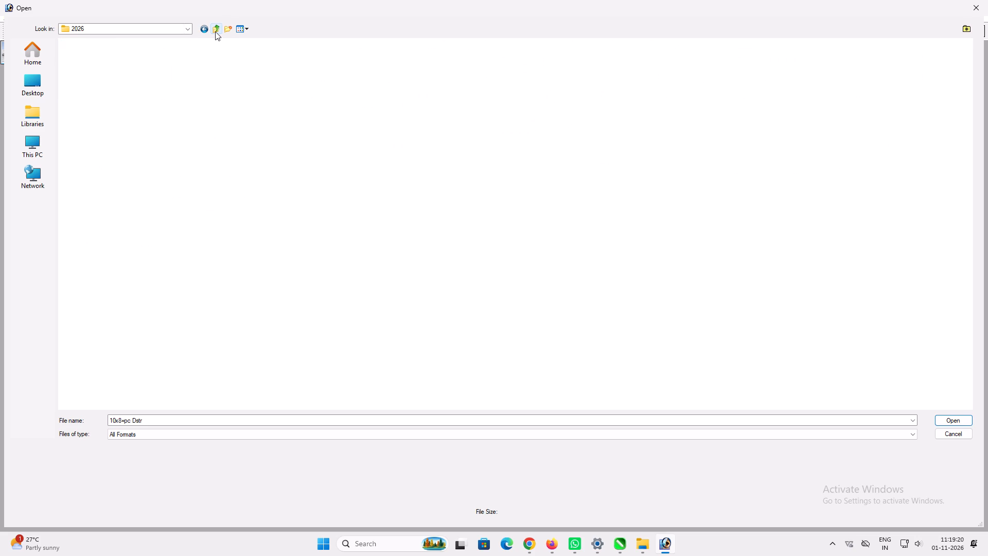
# Open the November folder and create a new folder named Final Print in it.
pyautogui.click(598, 220)
pyautogui.doubleClick(556, 80)
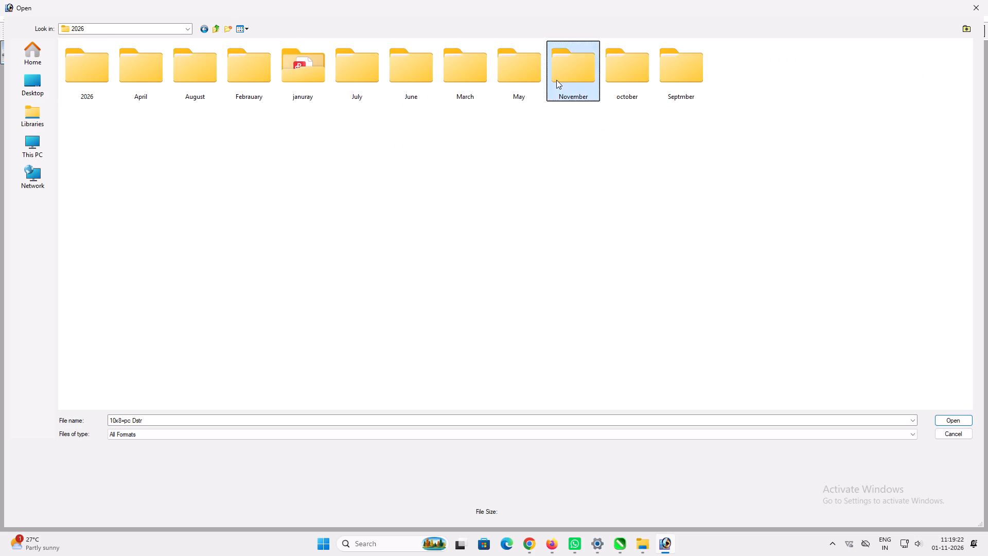
pyautogui.click(227, 29)
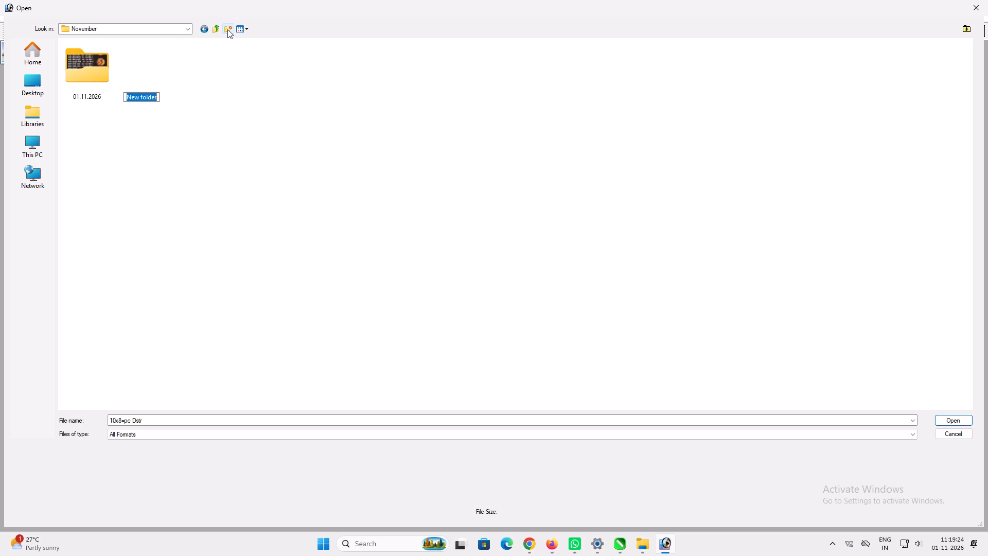
pyautogui.write('Finl')
pyautogui.press('BackSpace')
pyautogui.write('al Print')
pyautogui.press('space')
pyautogui.press('Return')
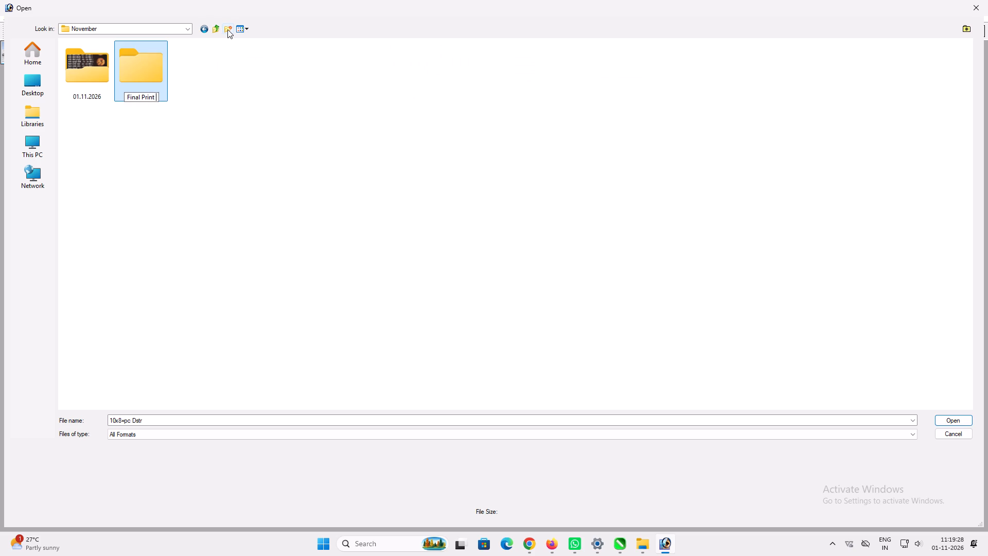
# Return to the 01.11.2026 folder and copy the Rose Printing Press 1 folder.
pyautogui.click(238, 139)
pyautogui.doubleClick(90, 71)
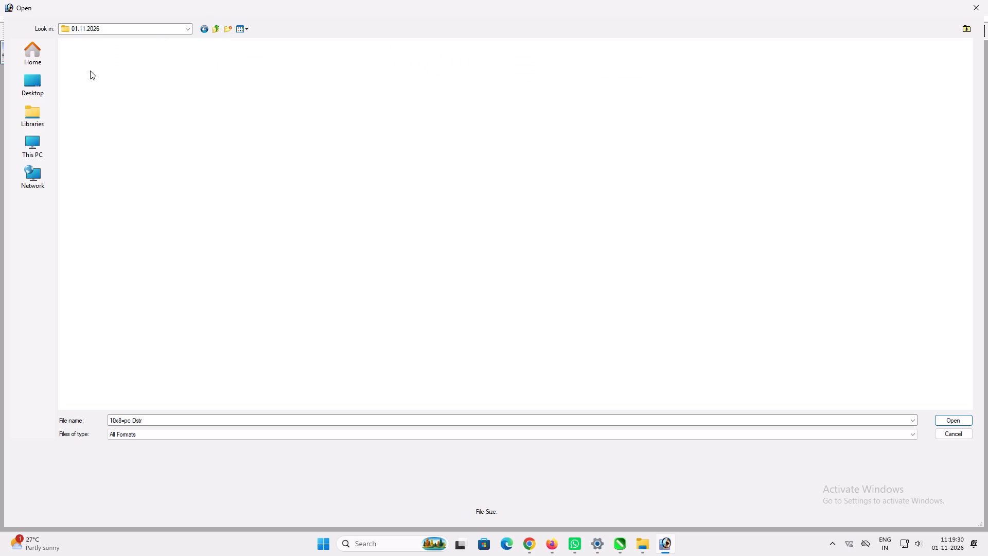
pyautogui.click(509, 90)
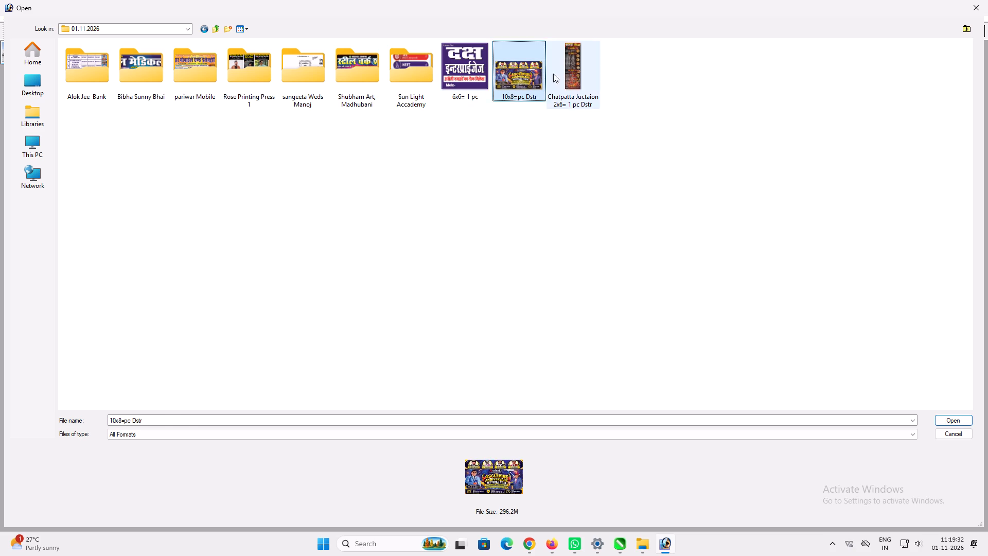
pyautogui.click(558, 68)
pyautogui.click(261, 78)
pyautogui.hotkey('ctrl', 'c')
pyautogui.hotkey('ctrl', 'c')
pyautogui.hotkey('ctrl', 'c')
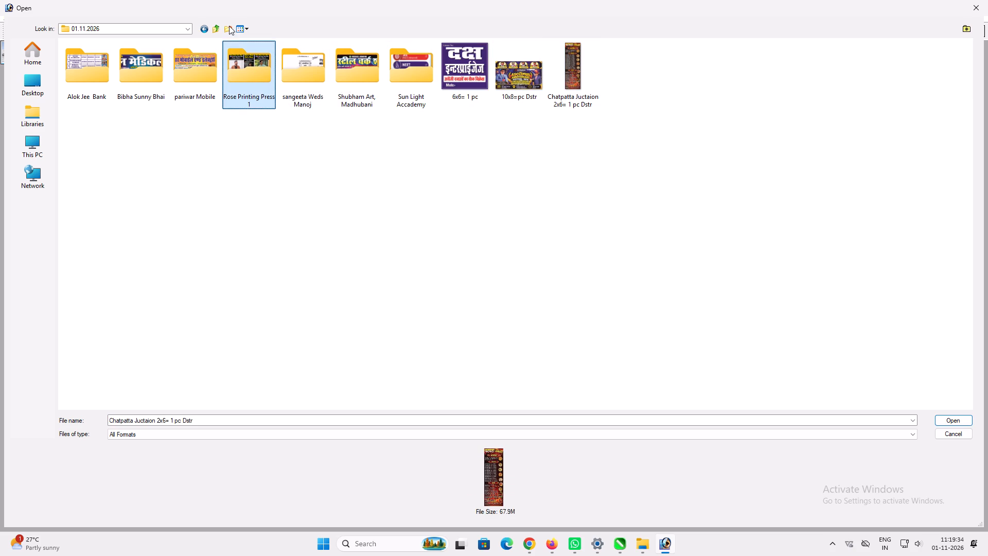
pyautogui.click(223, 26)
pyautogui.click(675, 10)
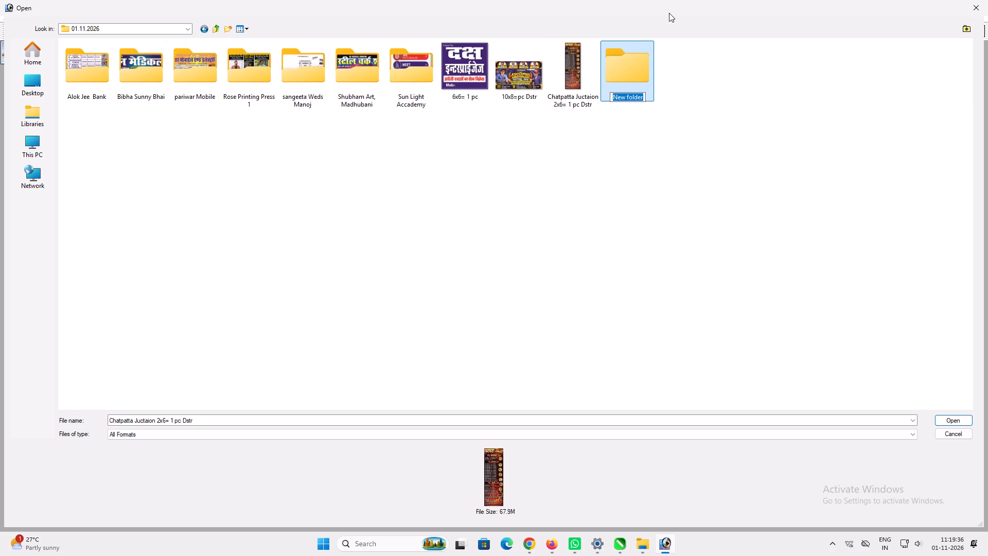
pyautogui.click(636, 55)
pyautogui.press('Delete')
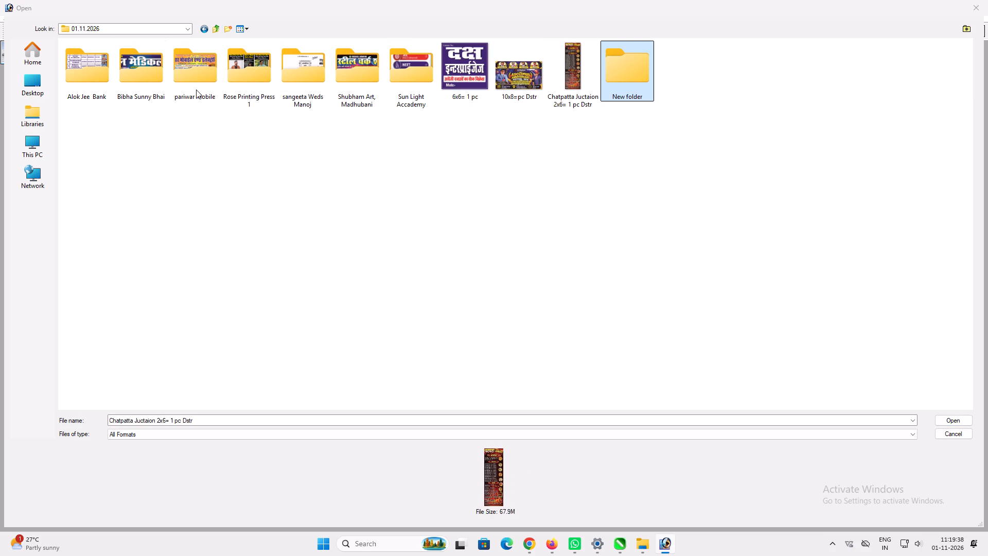
# Copy the Rose Printing Press 1 folder again, go up to November and open the Final Print folder.
pyautogui.click(263, 80)
pyautogui.hotkey('ctrl', 'c')
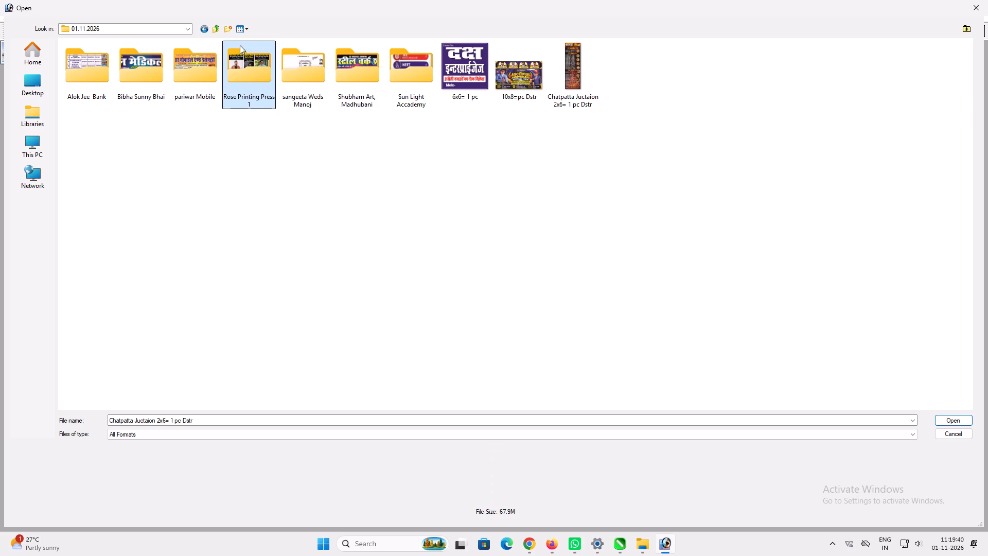
pyautogui.hotkey('ctrl', 'c')
pyautogui.click(215, 27)
pyautogui.tripleClick(157, 71)
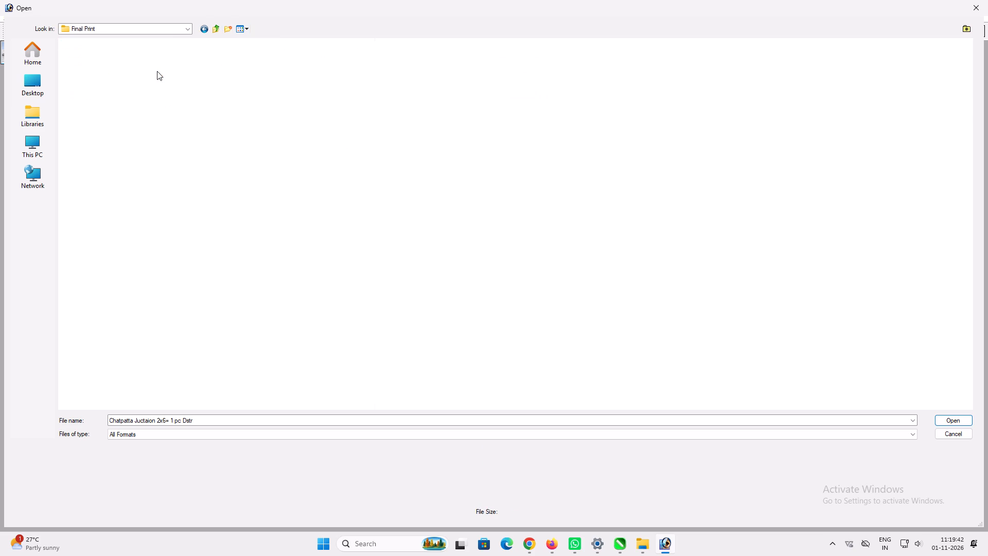
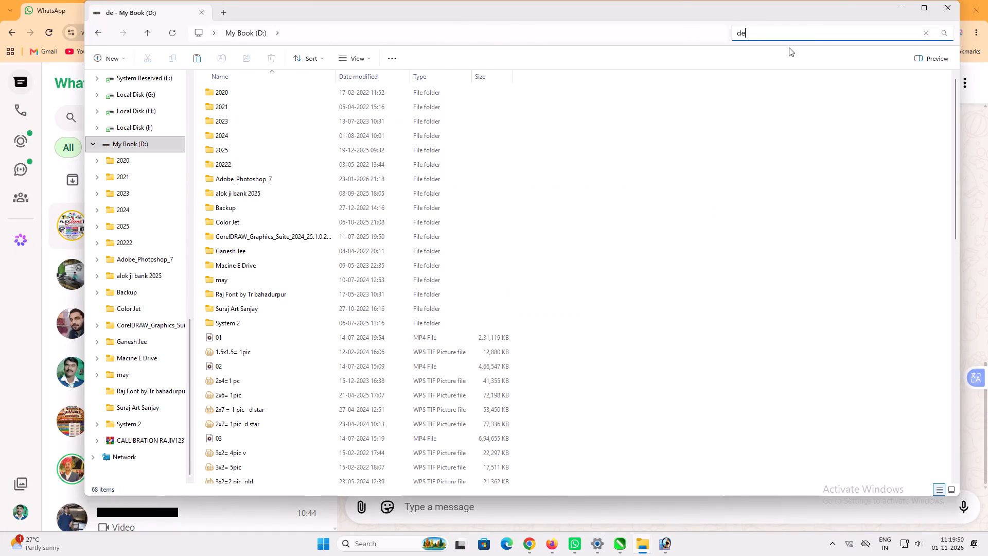
# Search the My Book (D:) drive for "deepa".
pyautogui.write('epa')
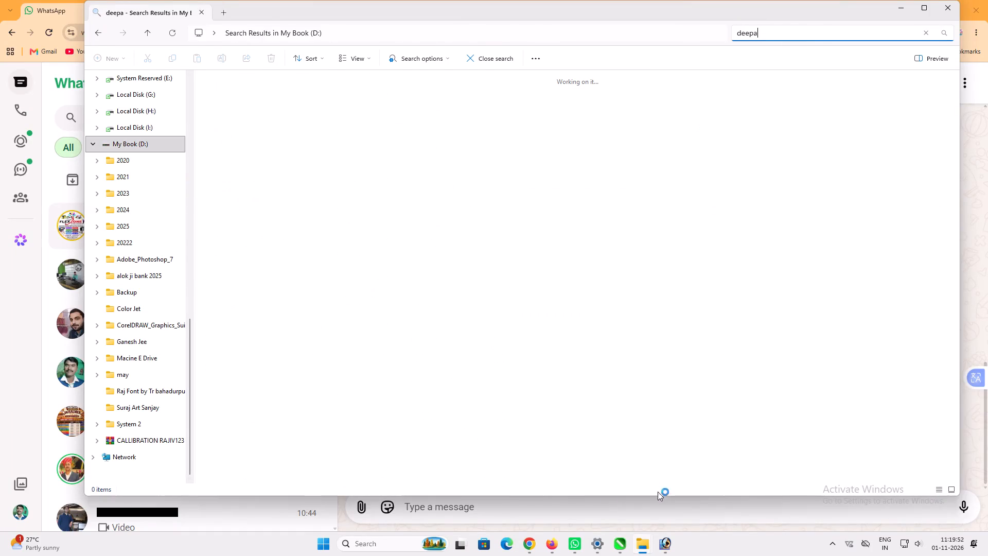
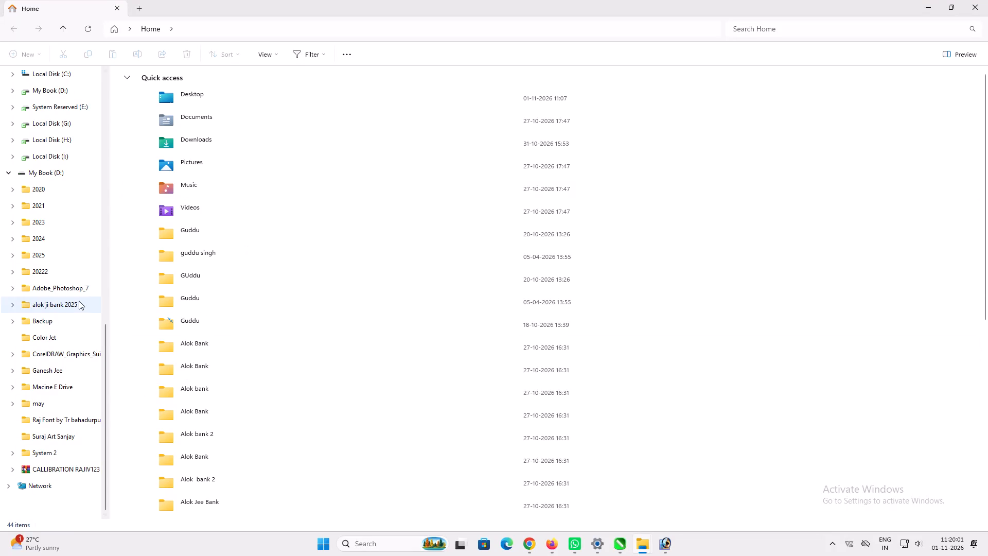
# Open the My Book (D:) drive with large icons and search it for "dipa jwe".
pyautogui.click(73, 178)
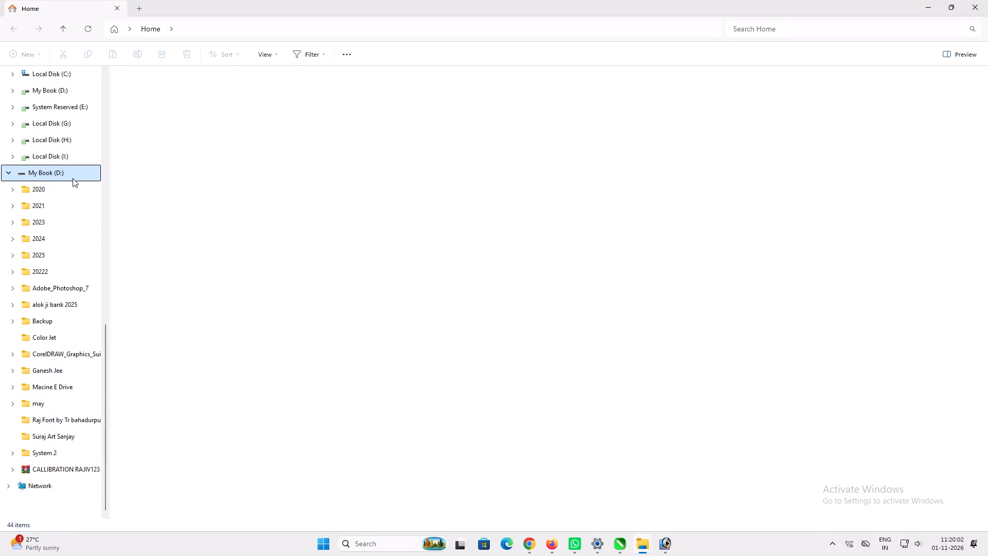
pyautogui.click(286, 60)
pyautogui.click(293, 92)
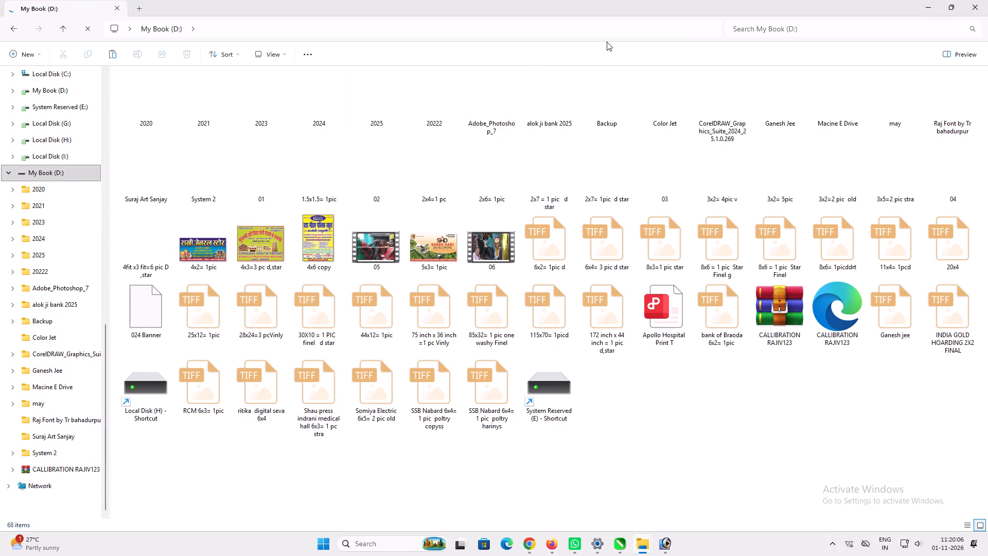
pyautogui.click(779, 30)
pyautogui.press('d')
pyautogui.write('ipa jwe')
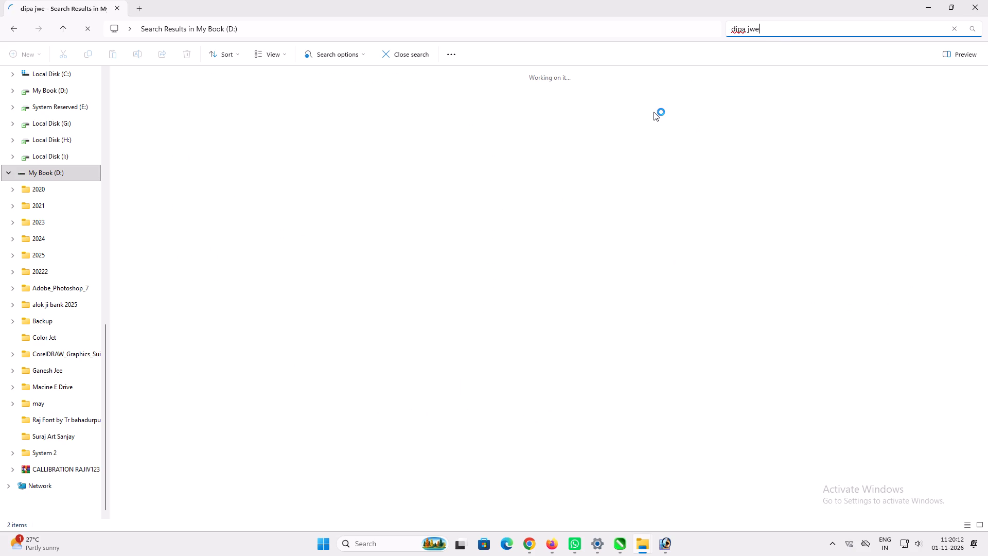
# Close the separate window holding the This PC search results.
pyautogui.click(640, 537)
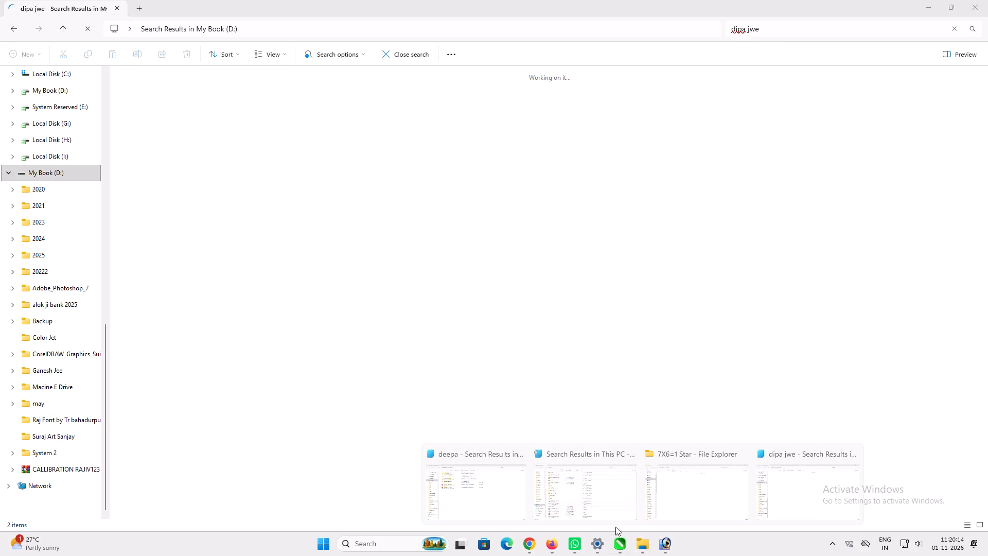
pyautogui.click(631, 456)
# Bring up the "deepa" search results for My Book (D:) and show them as large icons.
pyautogui.click(501, 473)
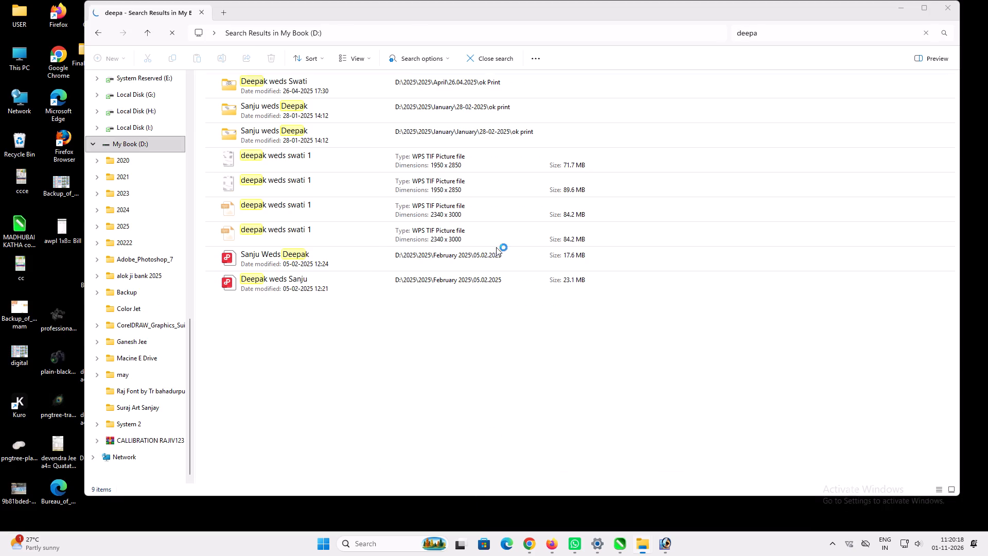
pyautogui.click(371, 54)
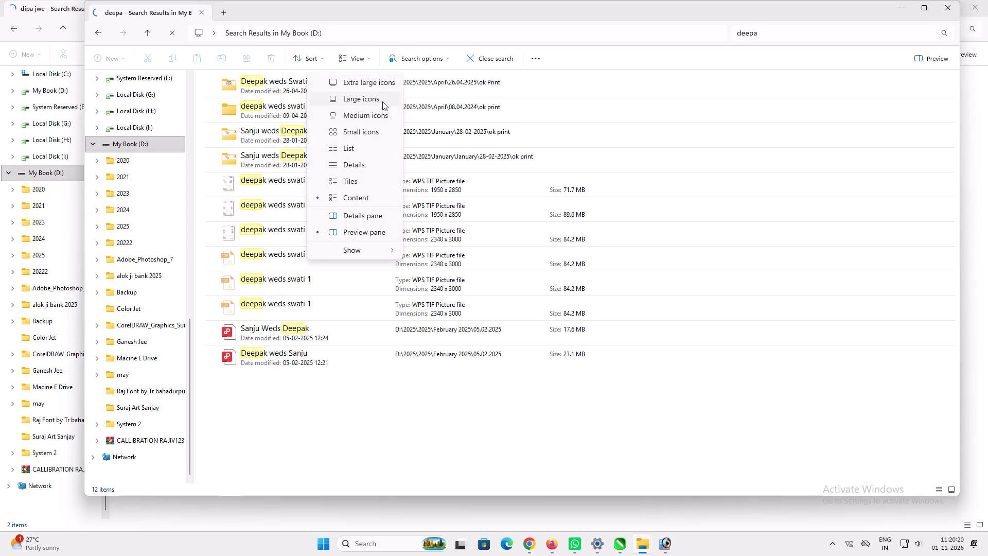
pyautogui.click(381, 101)
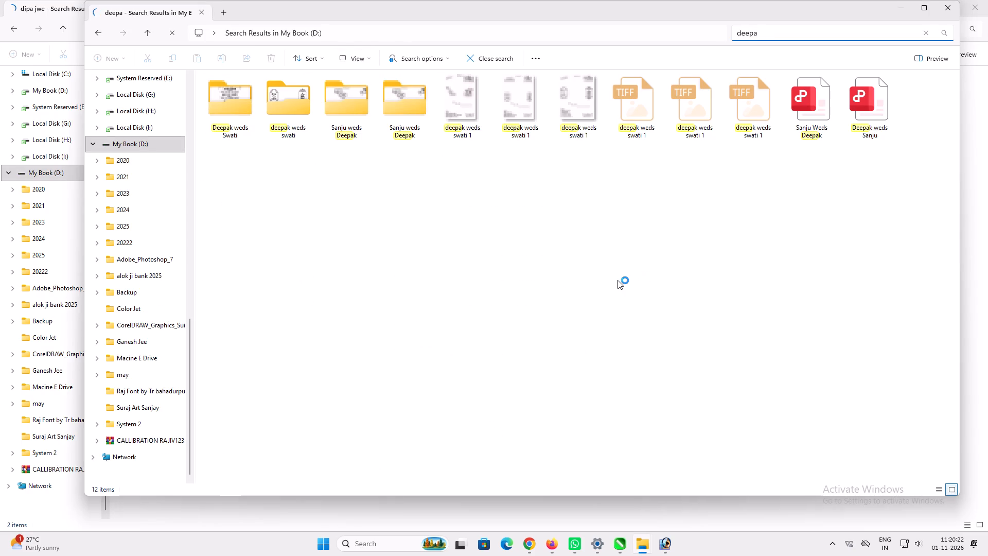
# Return to the "dipa jwe" search results window and open its view layout options.
pyautogui.click(637, 543)
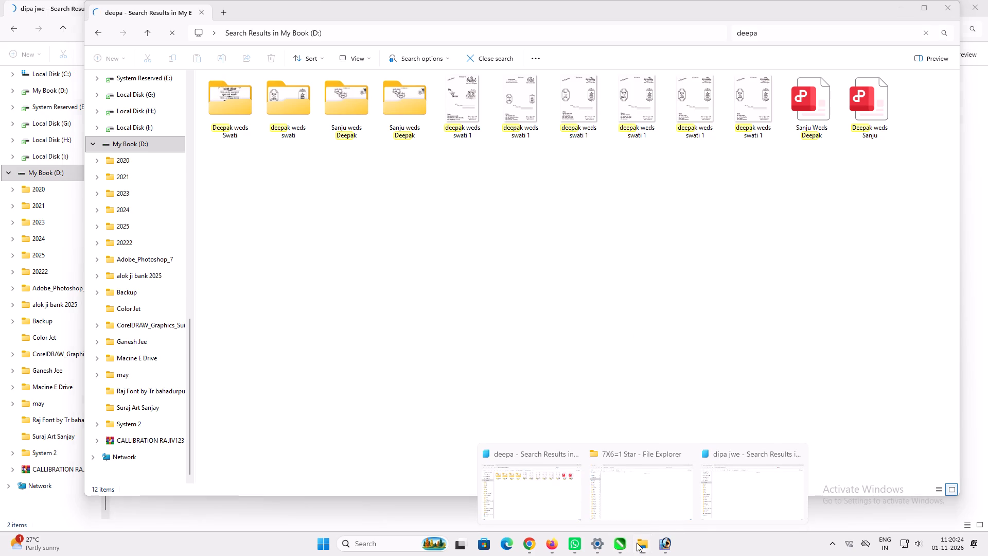
pyautogui.click(754, 494)
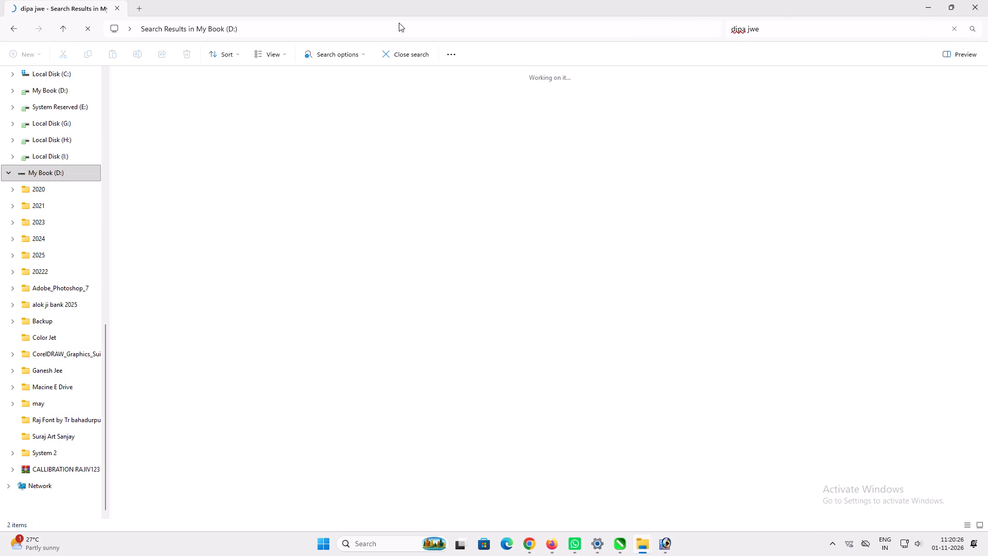
pyautogui.click(283, 56)
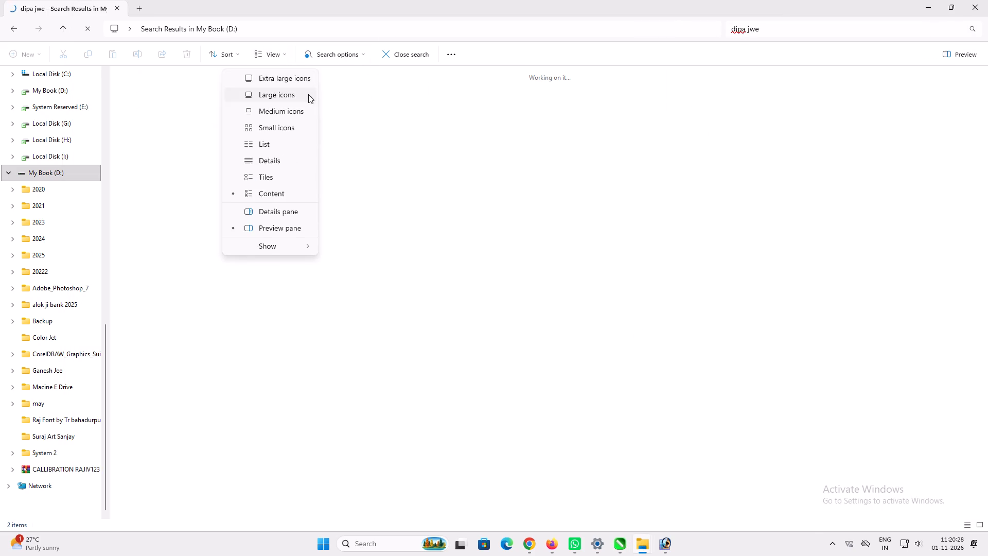
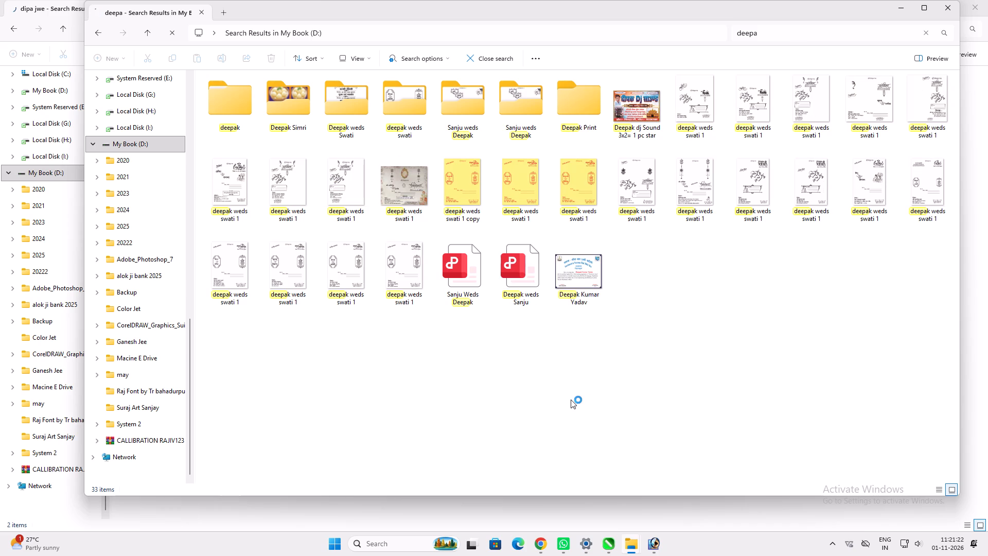
# Open the "deepak weds swati 1" file with the full-colour card preview from the "deepa" search results.
pyautogui.doubleClick(412, 205)
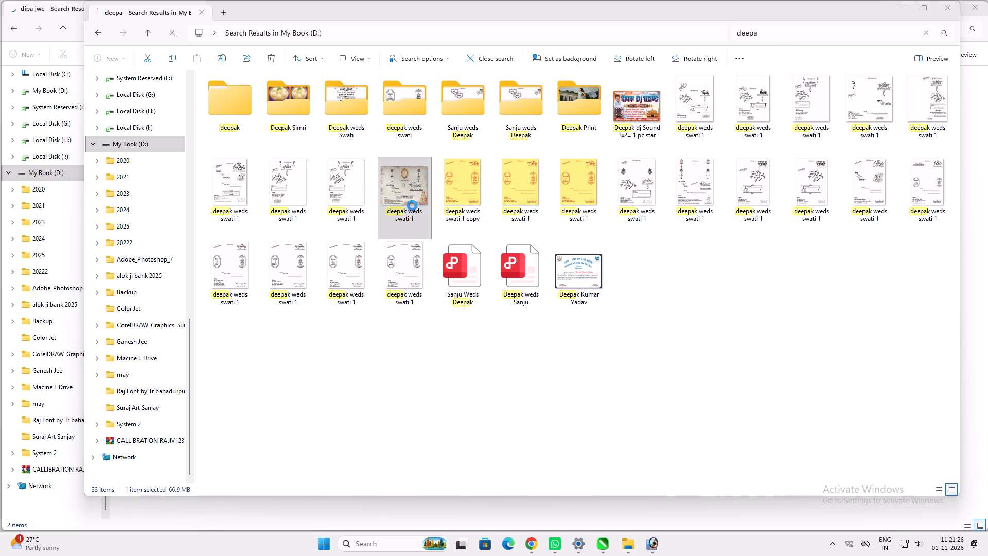
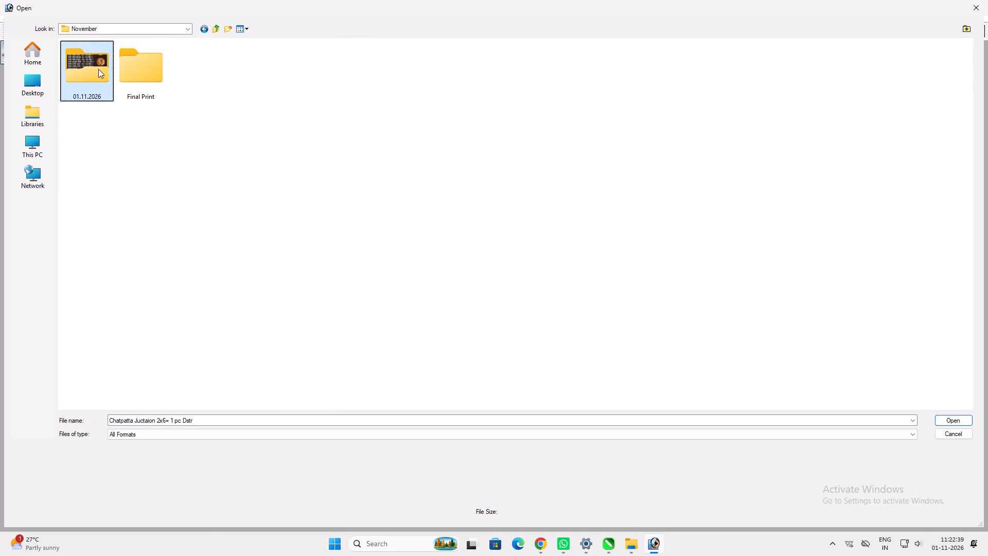
# Open the padwar Mobile job folder inside November's 01.11.2026 folder to browse for its print file.
pyautogui.doubleClick(179, 89)
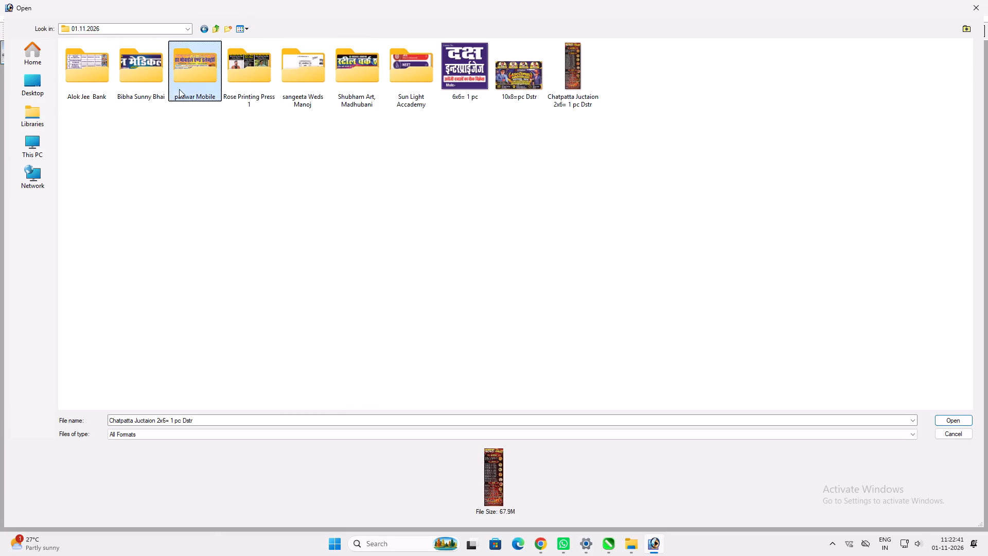
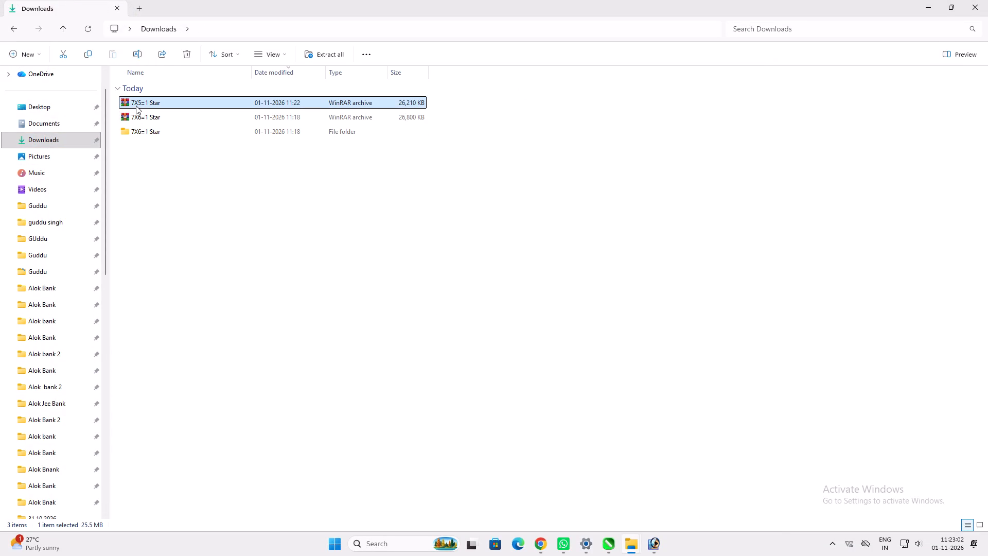
# Extract the 7X5=1 Star archive into its own folder in Downloads.
pyautogui.click(198, 215)
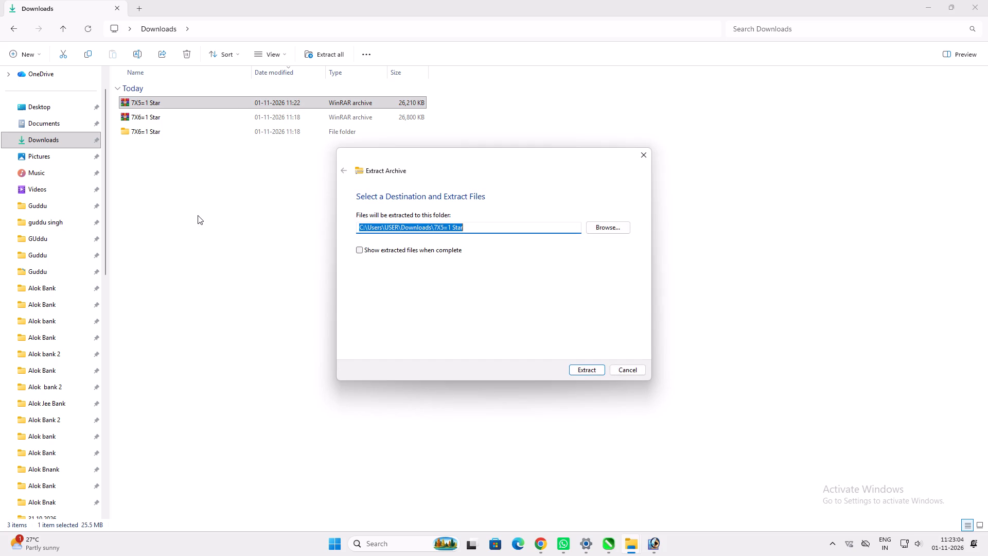
pyautogui.click(593, 371)
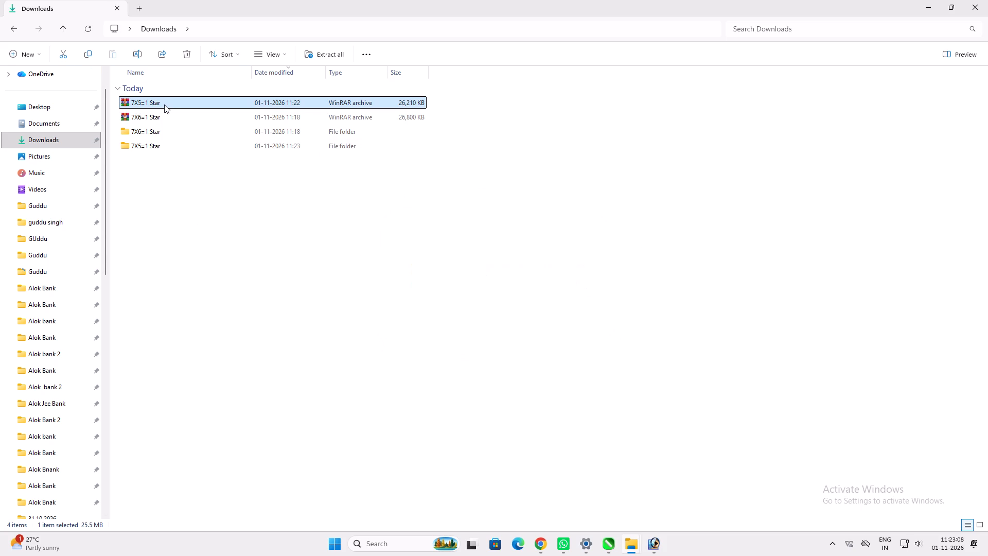
# Move the extracted 7X5=1 Star TIF from Downloads into the Rose Printing Press 1 folder inside 01.11.2026, using Photoshop's Open dialog.
pyautogui.doubleClick(150, 141)
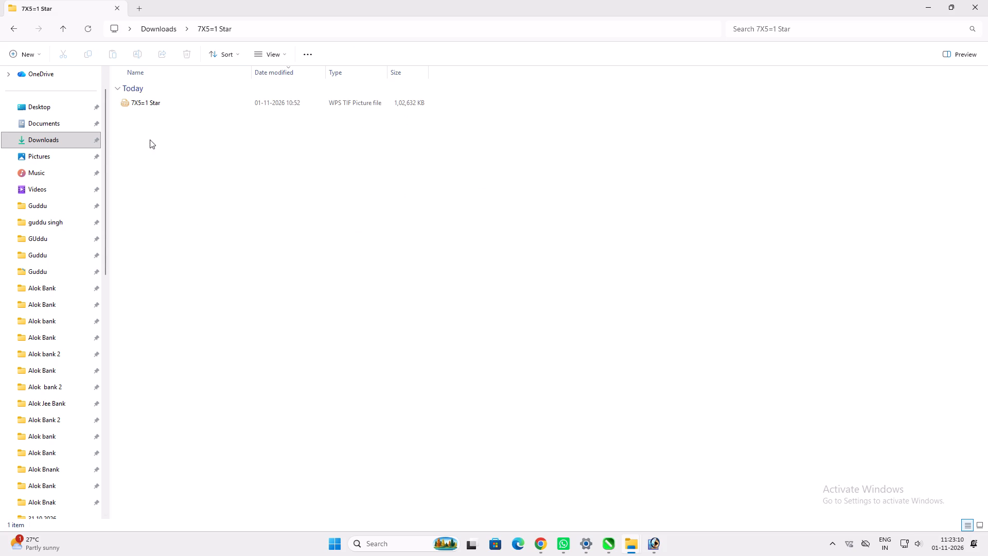
pyautogui.hotkey('ctrl', 'a')
pyautogui.hotkey('ctrl', 'x')
pyautogui.hotkey('ctrl', 'x')
pyautogui.hotkey('ctrl', 'x')
pyautogui.hotkey('ctrl', 'x')
pyautogui.click(659, 538)
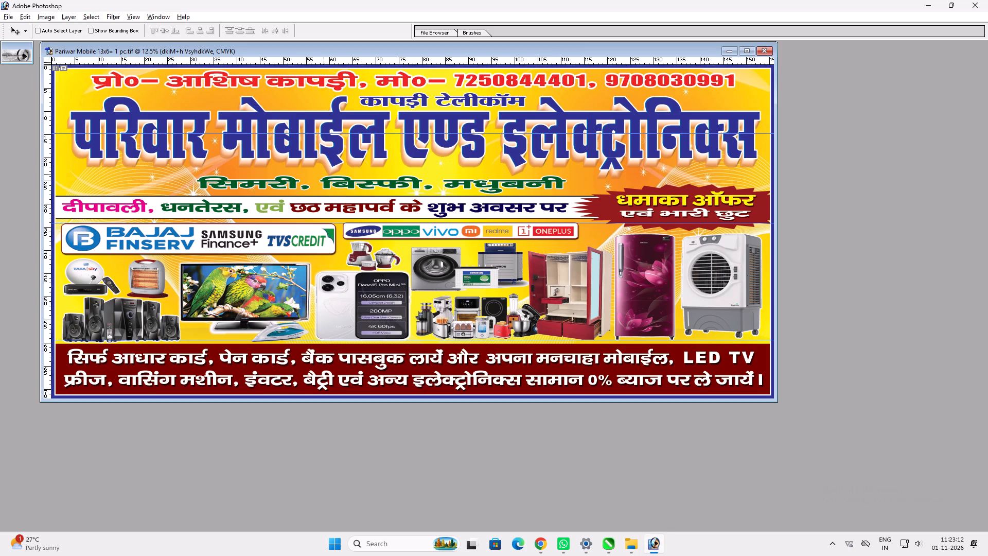
pyautogui.hotkey('ctrl', 'o')
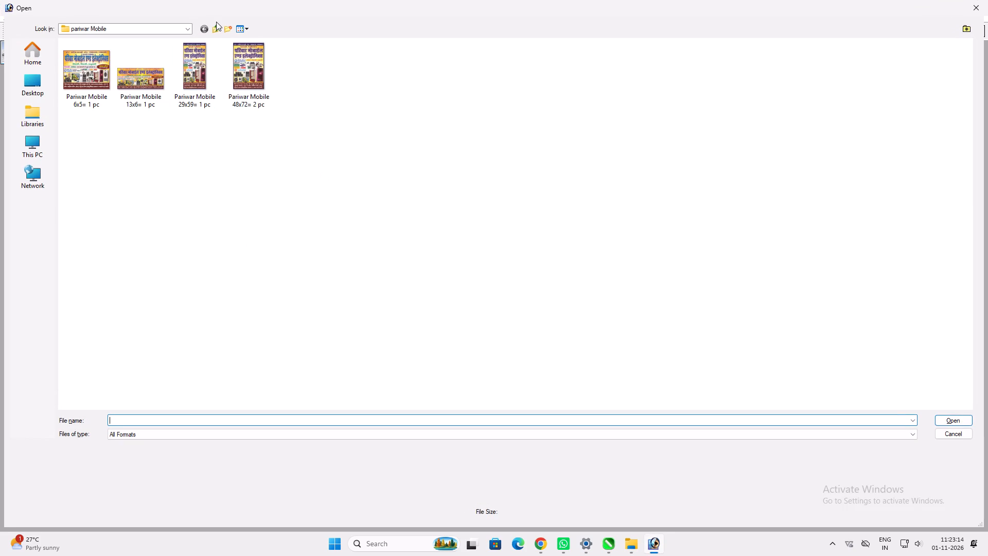
pyautogui.click(216, 22)
pyautogui.click(215, 28)
pyautogui.doubleClick(249, 78)
pyautogui.keyDown('ctrl'); pyautogui.click(261, 124); pyautogui.keyUp('ctrl')
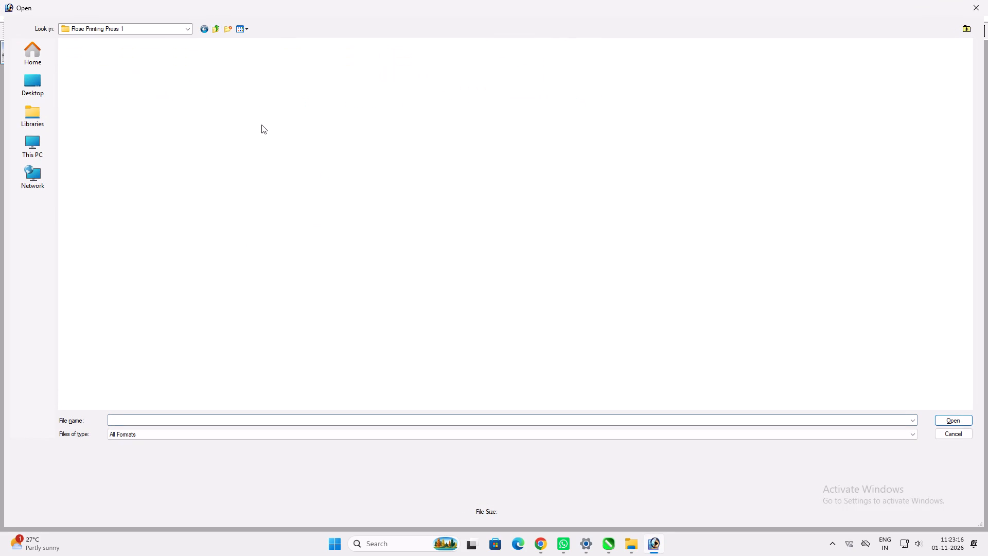
pyautogui.hotkey('ctrl', 'v')
# Copy the 7X5=1 Star TIF to Final Print and place the copy in its Rose Printing Press 1 folder.
pyautogui.click(143, 67)
pyautogui.hotkey('ctrl', 'c')
pyautogui.hotkey('ctrl', 'c')
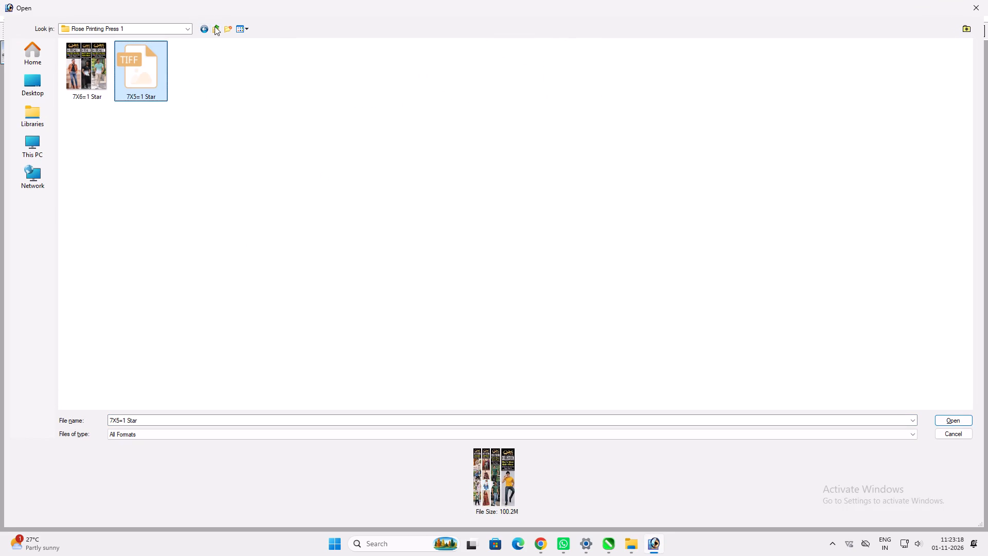
pyautogui.hotkey('ctrl', 'c')
pyautogui.click(215, 26)
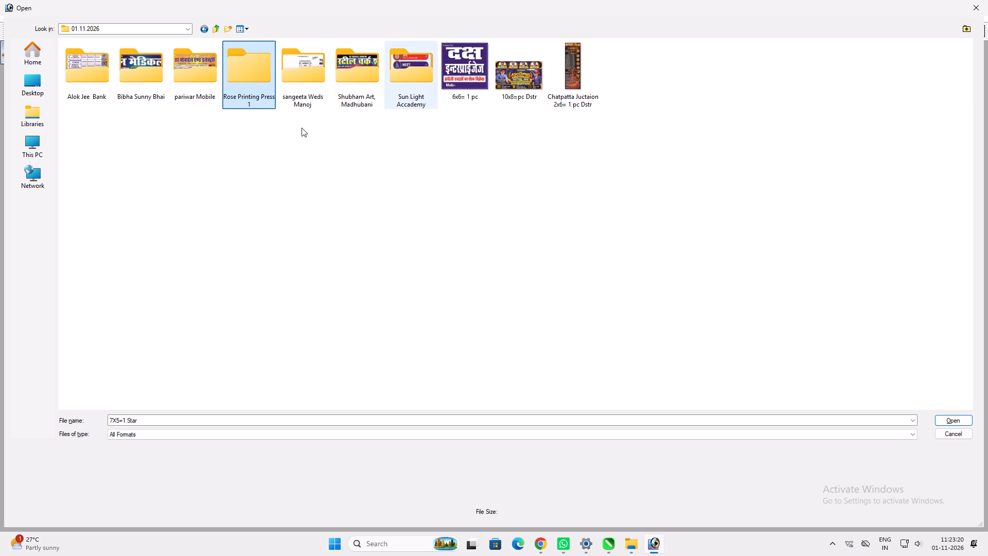
pyautogui.click(214, 27)
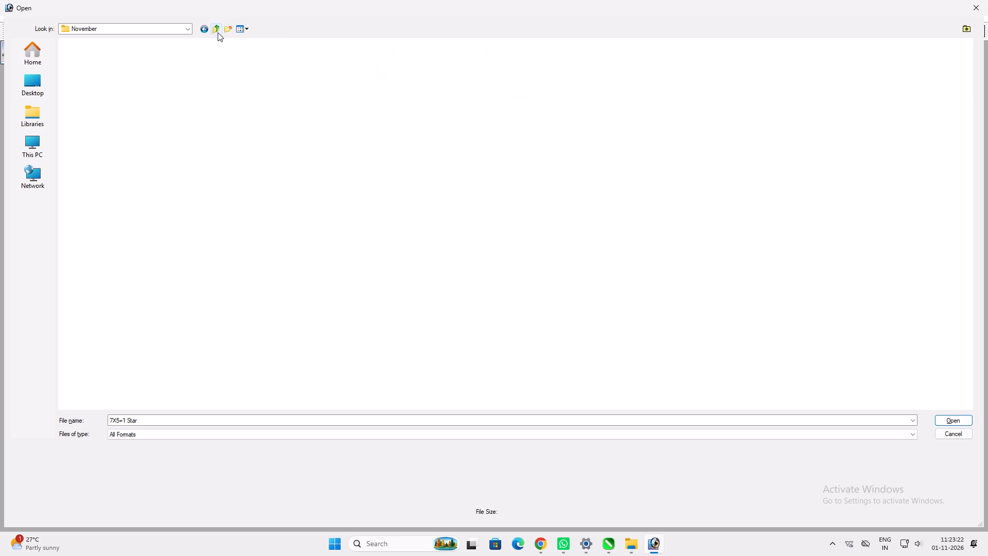
pyautogui.click(174, 71)
pyautogui.doubleClick(161, 64)
pyautogui.click(254, 120)
pyautogui.hotkey('ctrl', 'v')
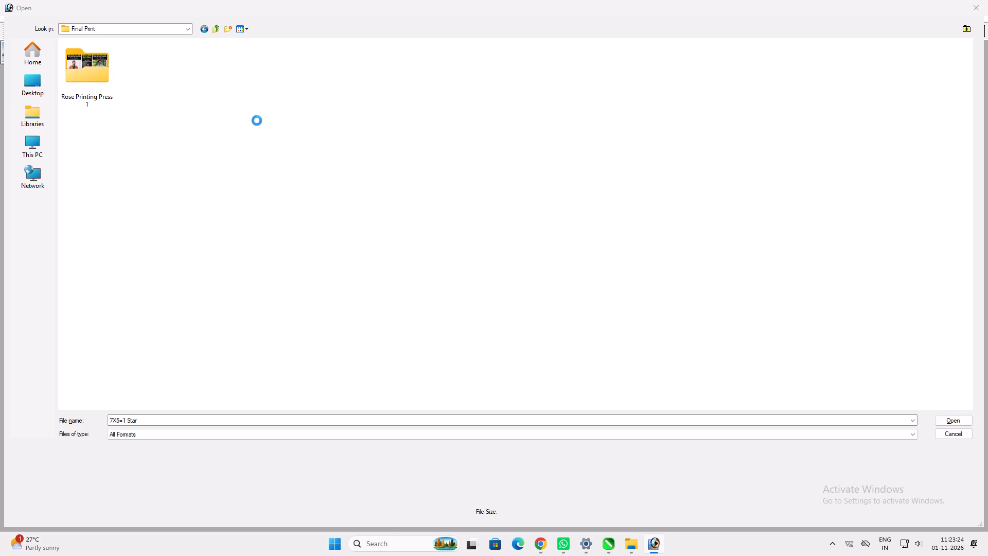
pyautogui.moveTo(131, 73); pyautogui.dragTo(89, 74)
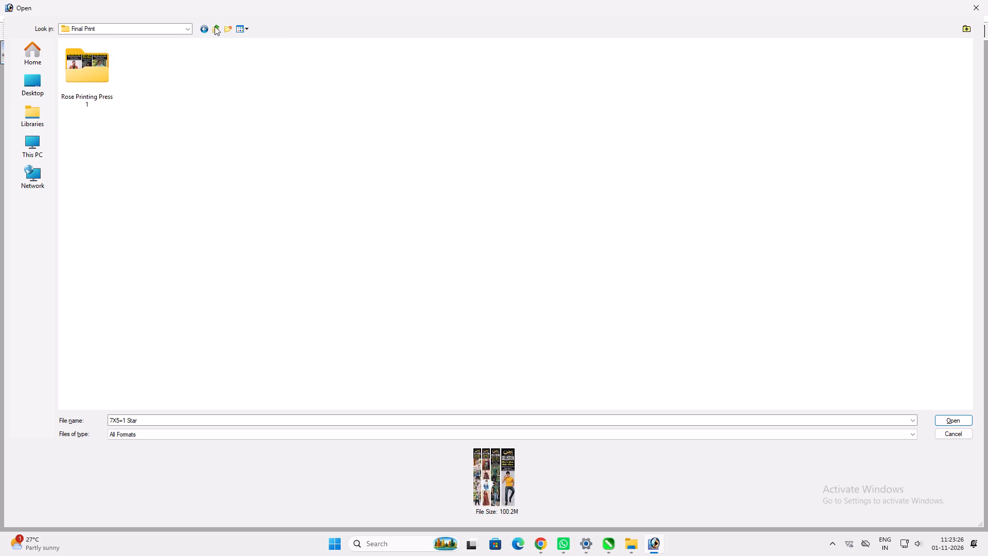
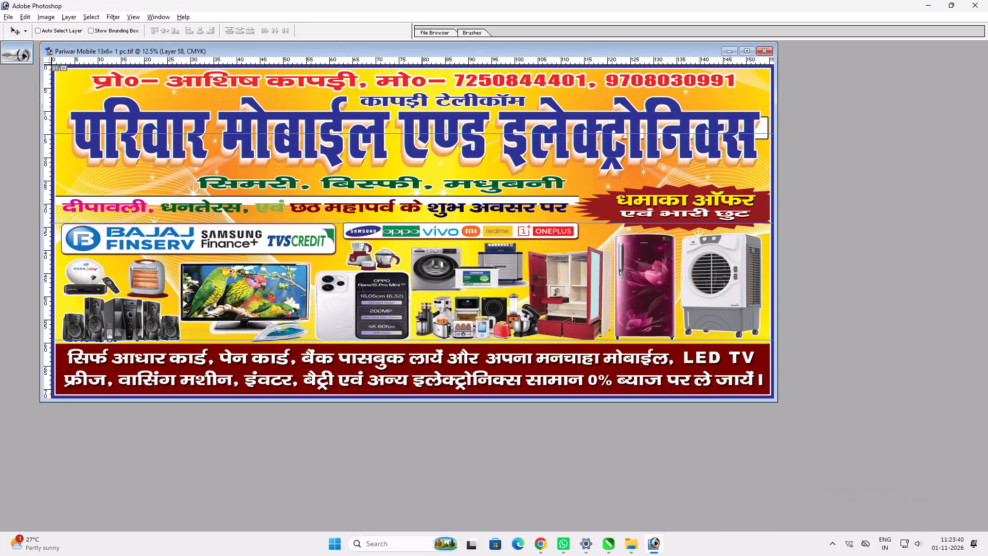
# Merge the Deepawali–Dhanteras–Chhath offer strip with its text and remove it from the Pariwar Mobile banner.
pyautogui.keyDown('ctrl'); pyautogui.keyDown('shift'); pyautogui.click(445, 208); pyautogui.keyUp('shift'); pyautogui.keyUp('ctrl')
pyautogui.moveTo(444, 208); pyautogui.dragTo(444, 183)
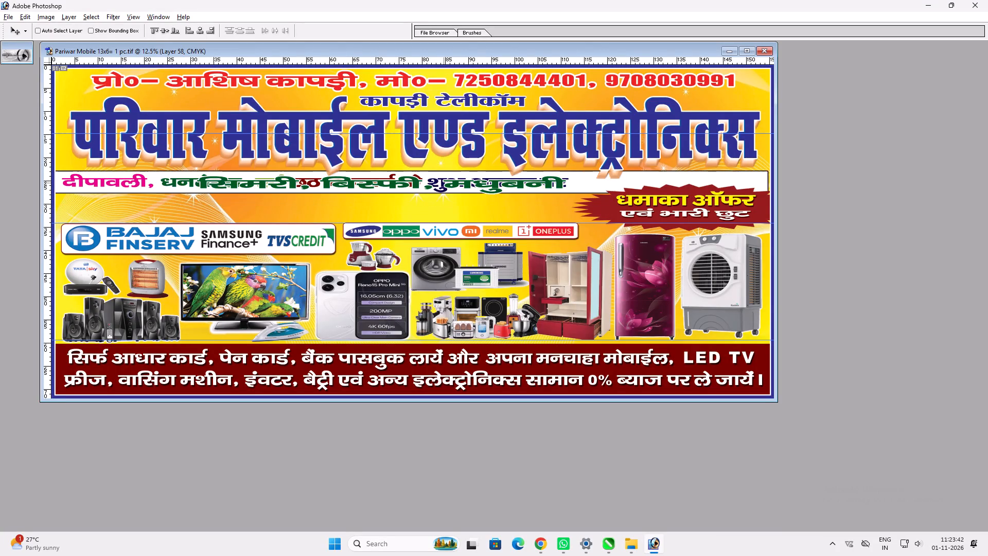
pyautogui.hotkey('ctrl', 'z')
pyautogui.hotkey('ctrl', 'e')
pyautogui.hotkey('alt', 'l')
pyautogui.hotkey('alt', 'l')
pyautogui.hotkey('alt', 'l')
pyautogui.write('vv')
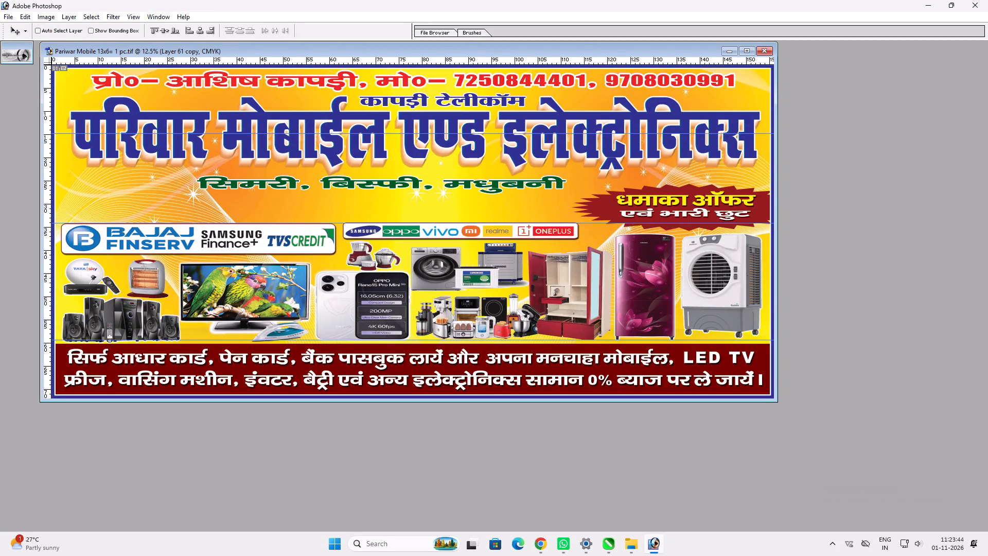
# Remove the dark-red offer starburst and clear its two text lines, धमाका ऑफर and एवं भारी छुट.
pyautogui.keyDown('ctrl'); pyautogui.click(708, 215); pyautogui.keyUp('ctrl')
pyautogui.hotkey('alt', 'l')
pyautogui.hotkey('alt', 'l')
pyautogui.hotkey('alt', 'l')
pyautogui.press('t')
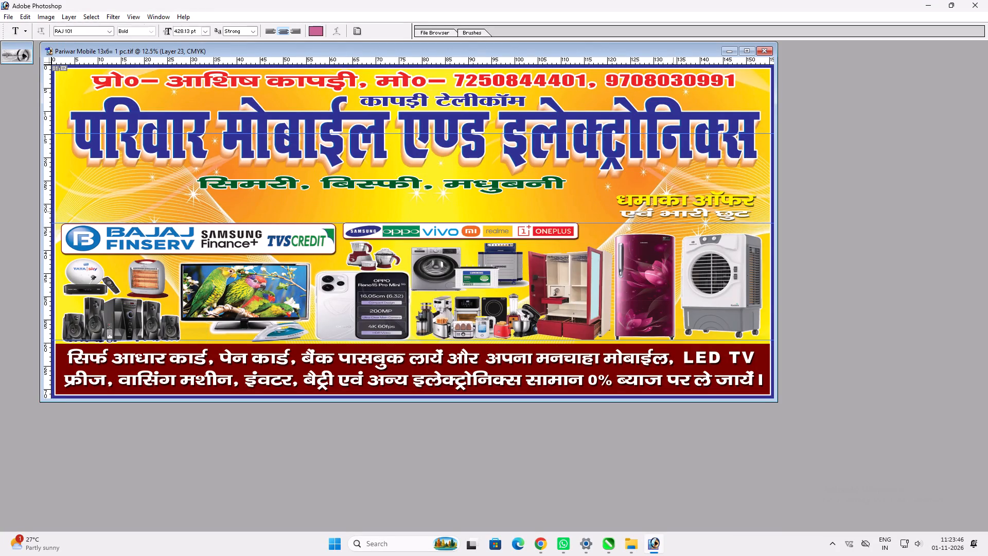
pyautogui.click(673, 212)
pyautogui.hotkey('ctrl', 'a')
pyautogui.press('BackSpace')
pyautogui.press('Return')
pyautogui.click(677, 212)
pyautogui.click(677, 212)
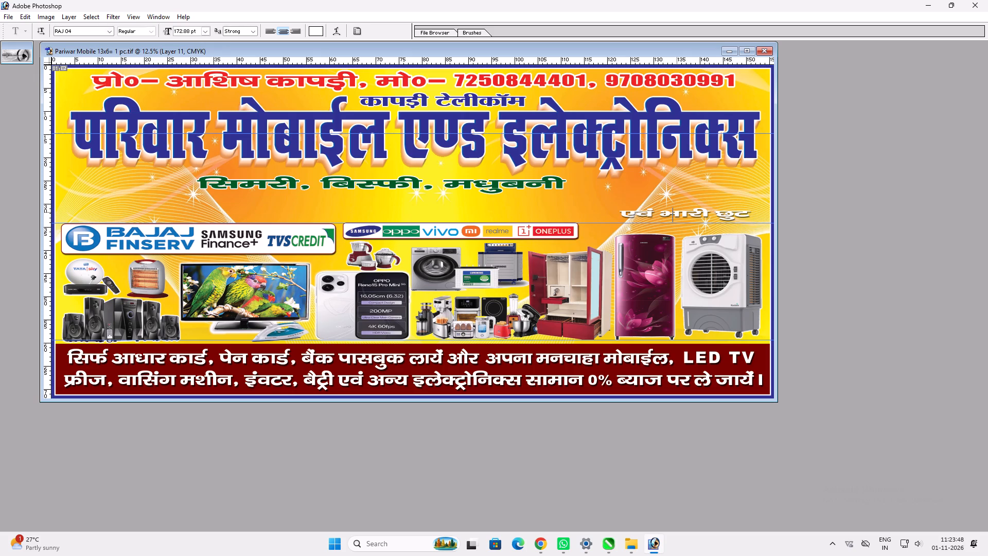
pyautogui.hotkey('ctrl', 'a')
pyautogui.press('BackSpace')
pyautogui.press('Return')
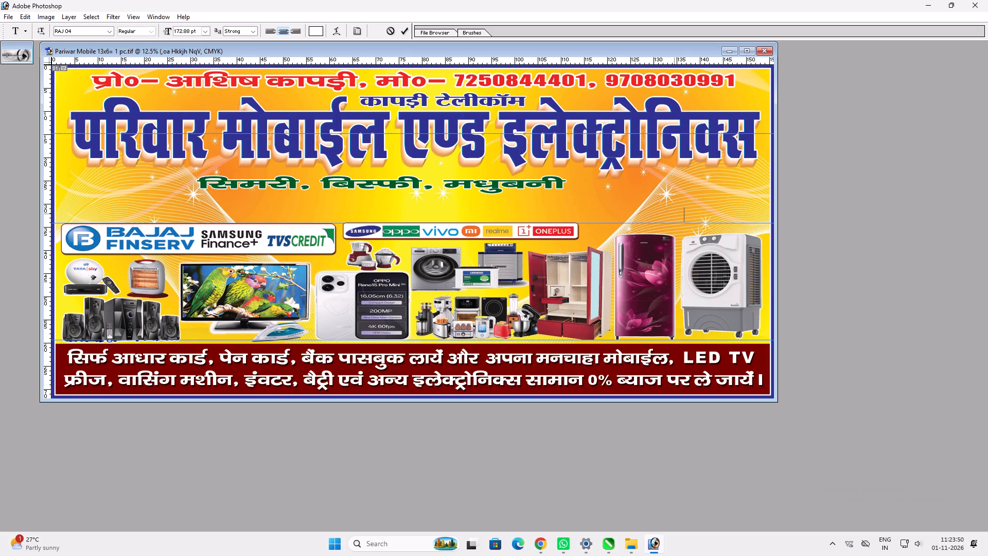
pyautogui.press('v')
pyautogui.press('v')
pyautogui.keyDown('ctrl'); pyautogui.click(558, 178); pyautogui.keyUp('ctrl')
pyautogui.hotkey('ctrl', 't')
pyautogui.keyDown('shift'); pyautogui.click(555, 171); pyautogui.keyUp('shift')
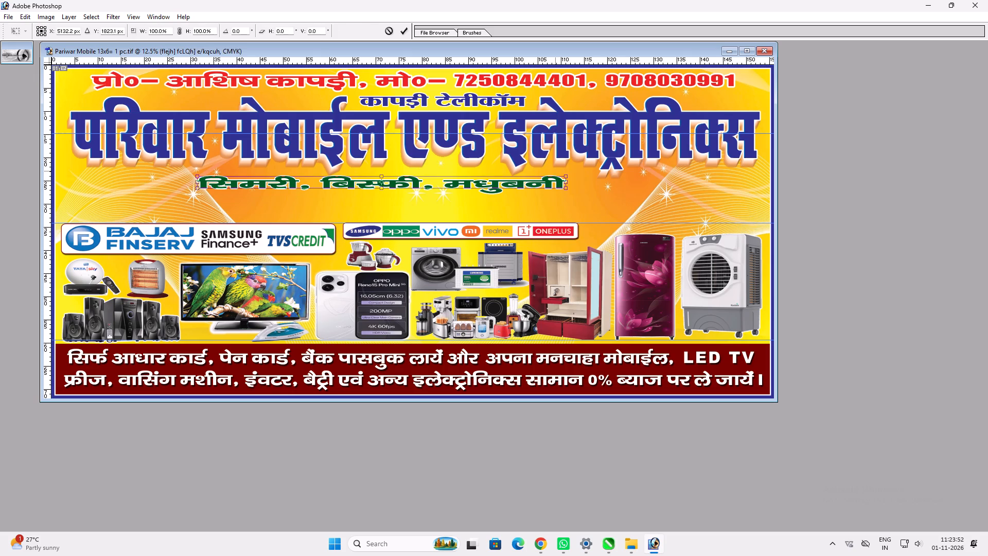
pyautogui.hotkey('shift', 'Return')
pyautogui.press('v')
pyautogui.moveTo(526, 188); pyautogui.dragTo(526, 195)
pyautogui.hotkey('ctrl', 't')
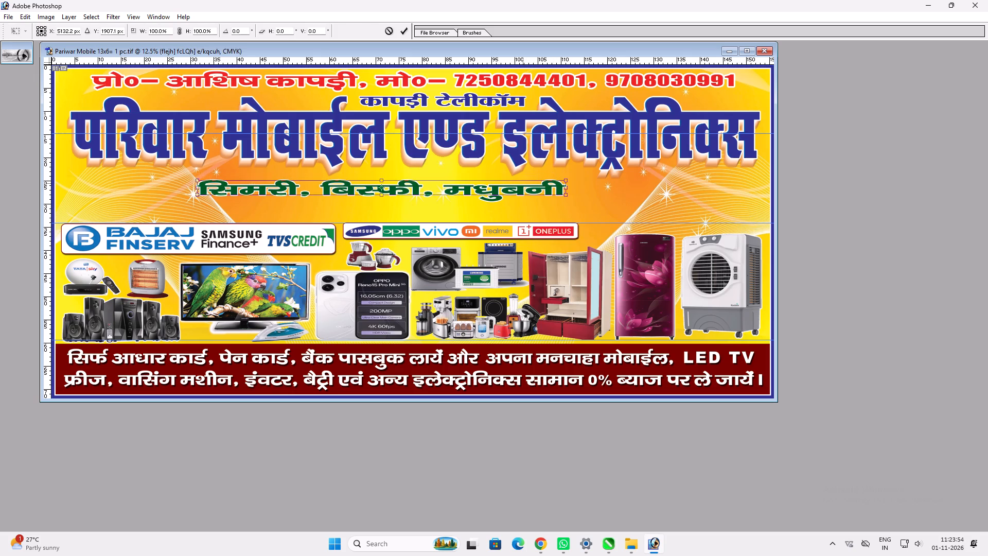
pyautogui.keyDown('shift'); pyautogui.click(523, 183); pyautogui.keyUp('shift')
pyautogui.hotkey('shift', 'Return')
pyautogui.press('v')
pyautogui.press('v')
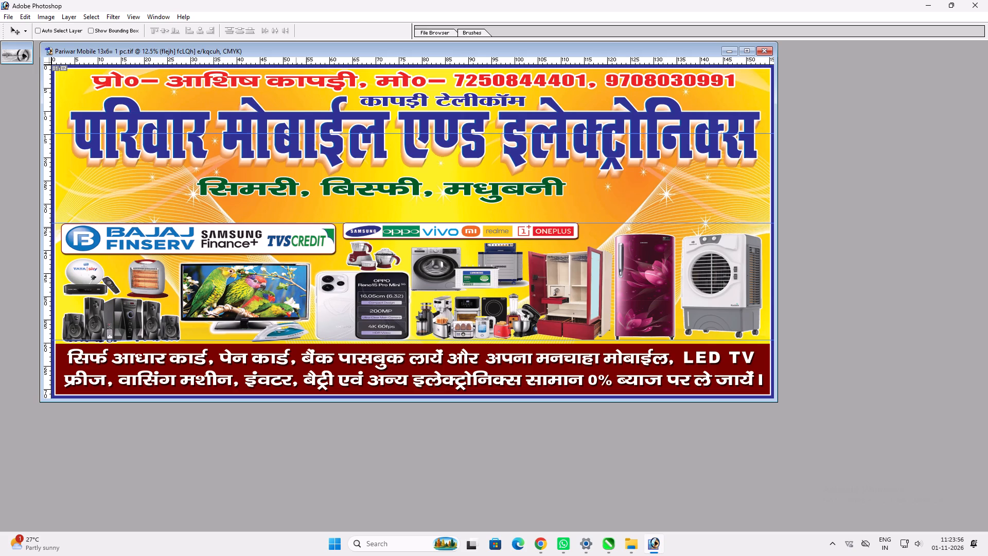
# Move the Bajaj Finserv, Samsung Finance+ and TVS Credit panel up, just under the address line.
pyautogui.keyDown('ctrl'); pyautogui.click(324, 235); pyautogui.keyUp('ctrl')
pyautogui.moveTo(323, 234); pyautogui.dragTo(322, 215)
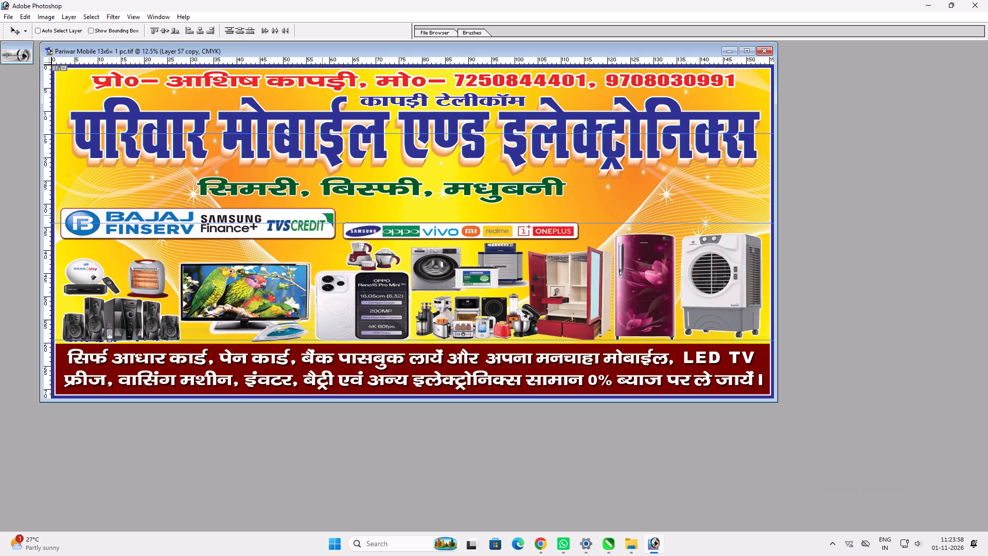
pyautogui.moveTo(322, 215); pyautogui.dragTo(322, 211)
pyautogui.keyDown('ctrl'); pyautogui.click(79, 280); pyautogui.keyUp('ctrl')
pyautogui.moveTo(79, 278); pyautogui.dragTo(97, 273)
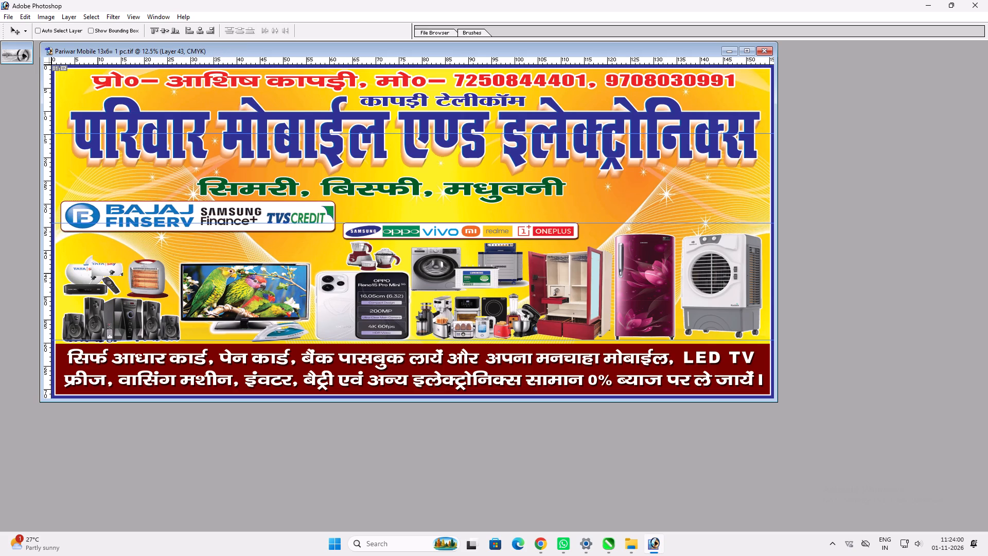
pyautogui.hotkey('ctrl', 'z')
# Stretch the group with the Tata Sky dish, heater and speakers upward toward the finance logo panel.
pyautogui.keyDown('ctrl'); pyautogui.keyDown('shift'); pyautogui.click(112, 316); pyautogui.keyUp('shift'); pyautogui.keyUp('ctrl')
pyautogui.hotkey('ctrl', 't')
pyautogui.keyDown('shift'); pyautogui.moveTo(130, 259); pyautogui.dragTo(126, 237); pyautogui.keyUp('shift')
pyautogui.hotkey('shift', 'Return')
pyautogui.press('v')
# Stretch the television with the parrots taller so it reaches up near the finance logo panel.
pyautogui.keyDown('ctrl'); pyautogui.click(213, 293); pyautogui.keyUp('ctrl')
pyautogui.hotkey('ctrl', 't')
pyautogui.keyDown('shift'); pyautogui.moveTo(223, 259); pyautogui.dragTo(218, 239); pyautogui.keyUp('shift')
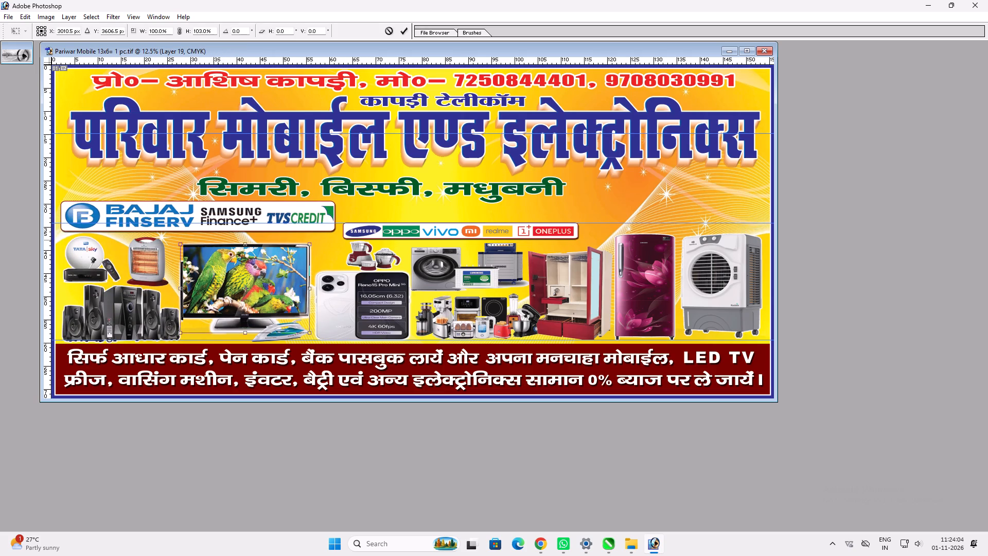
pyautogui.keyDown('shift'); pyautogui.moveTo(218, 239); pyautogui.dragTo(216, 236); pyautogui.keyUp('shift')
pyautogui.hotkey('shift', 'Return')
pyautogui.press('v')
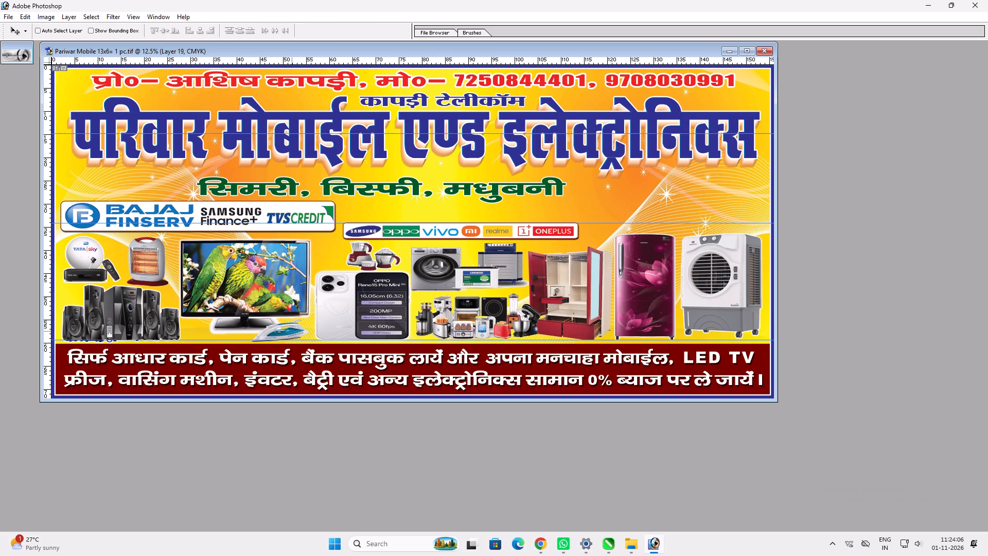
# Stretch the steam iron in front of the television upward to make it taller.
pyautogui.keyDown('ctrl'); pyautogui.click(290, 332); pyautogui.keyUp('ctrl')
pyautogui.hotkey('ctrl', 't')
pyautogui.keyDown('shift'); pyautogui.moveTo(278, 318); pyautogui.dragTo(277, 299); pyautogui.keyUp('shift')
pyautogui.hotkey('shift', 'Return')
pyautogui.press('v')
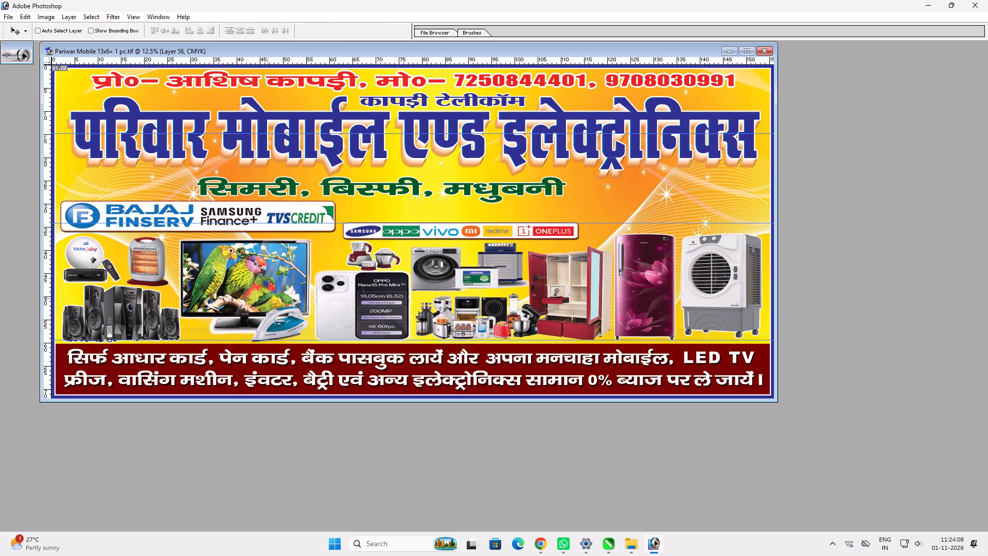
# Stretch the Oppo Reno15 Pro Mini phone picture upward to match the television's top edge.
pyautogui.keyDown('ctrl'); pyautogui.click(346, 308); pyautogui.keyUp('ctrl')
pyautogui.hotkey('ctrl', 't')
pyautogui.keyDown('shift'); pyautogui.moveTo(379, 273); pyautogui.dragTo(374, 253); pyautogui.keyUp('shift')
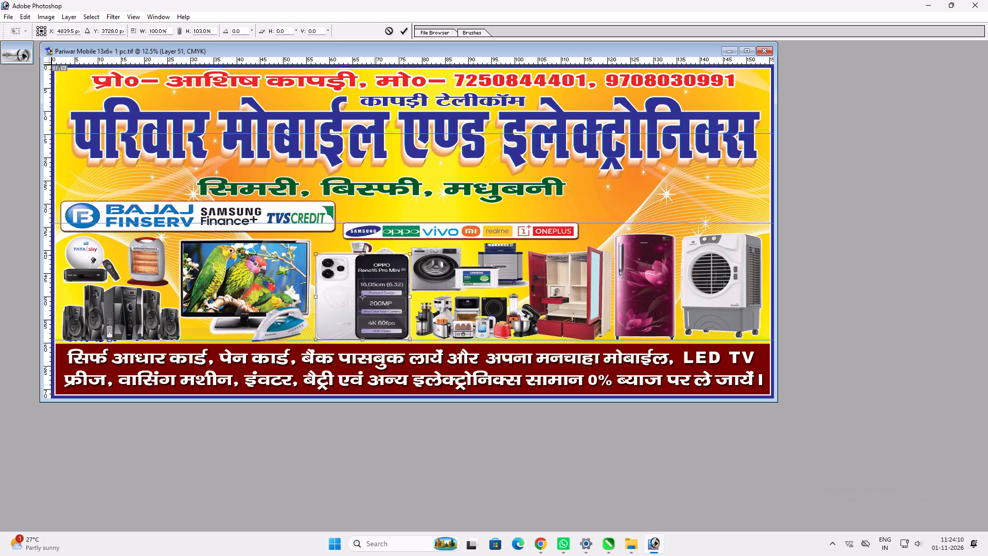
pyautogui.keyDown('shift'); pyautogui.moveTo(374, 253); pyautogui.dragTo(373, 242); pyautogui.keyUp('shift')
pyautogui.press('Return')
pyautogui.press('v')
# Move the phone-brand logo strip up beside the finance panel and enlarge it toward the banner's right side.
pyautogui.keyDown('ctrl'); pyautogui.click(356, 232); pyautogui.keyUp('ctrl')
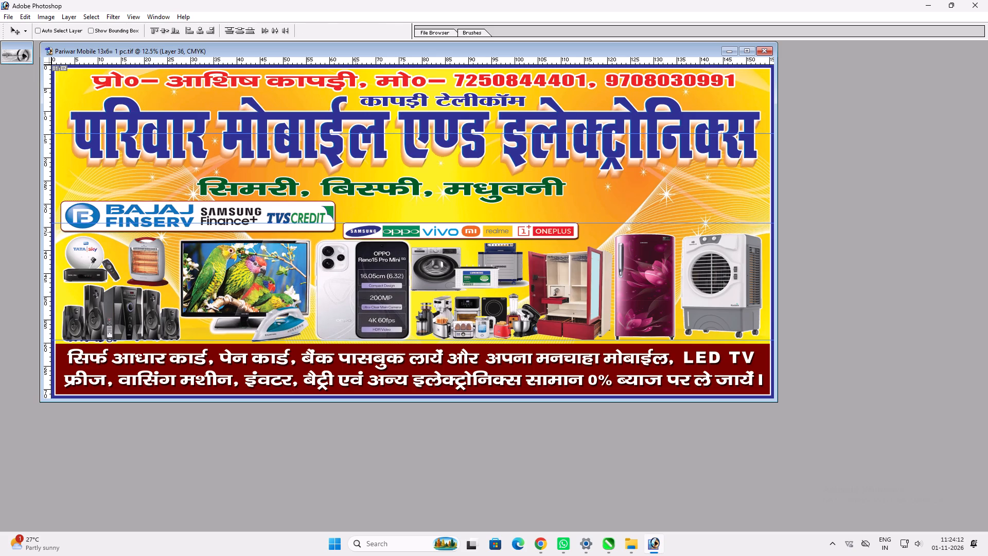
pyautogui.moveTo(355, 230); pyautogui.dragTo(350, 209)
pyautogui.hotkey('ctrl', 't')
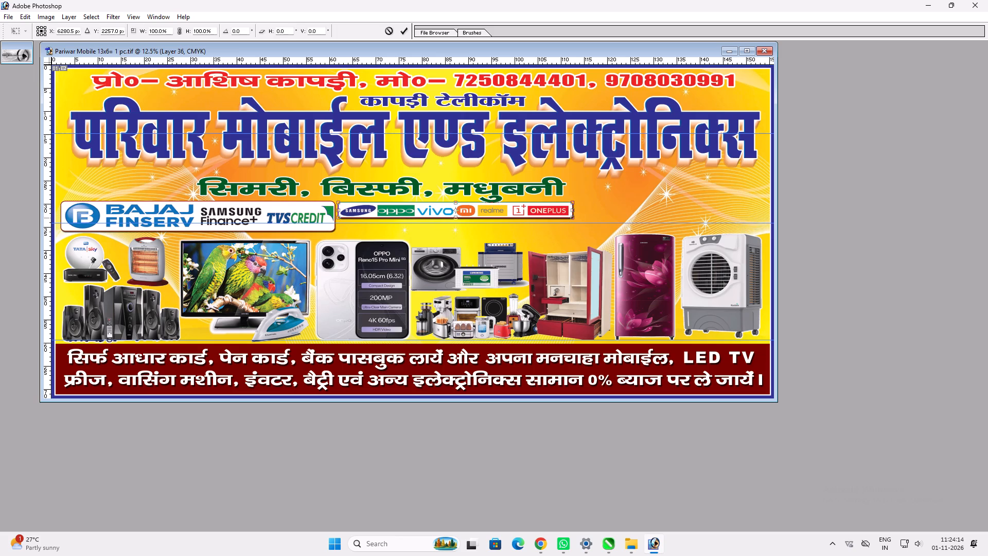
pyautogui.keyDown('shift'); pyautogui.moveTo(573, 219); pyautogui.dragTo(611, 209); pyautogui.keyUp('shift')
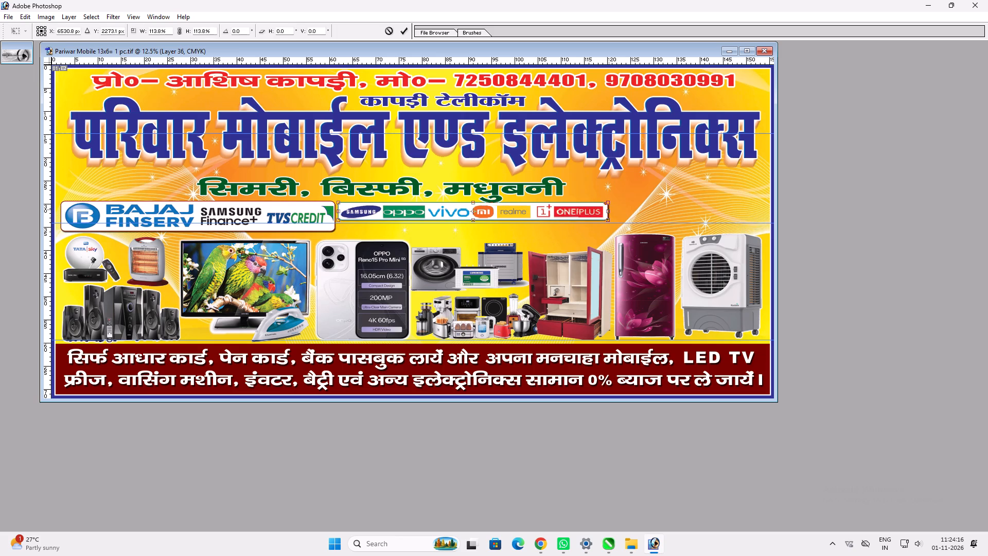
pyautogui.keyDown('shift'); pyautogui.moveTo(611, 209); pyautogui.dragTo(622, 206); pyautogui.keyUp('shift')
pyautogui.hotkey('shift', 'Return')
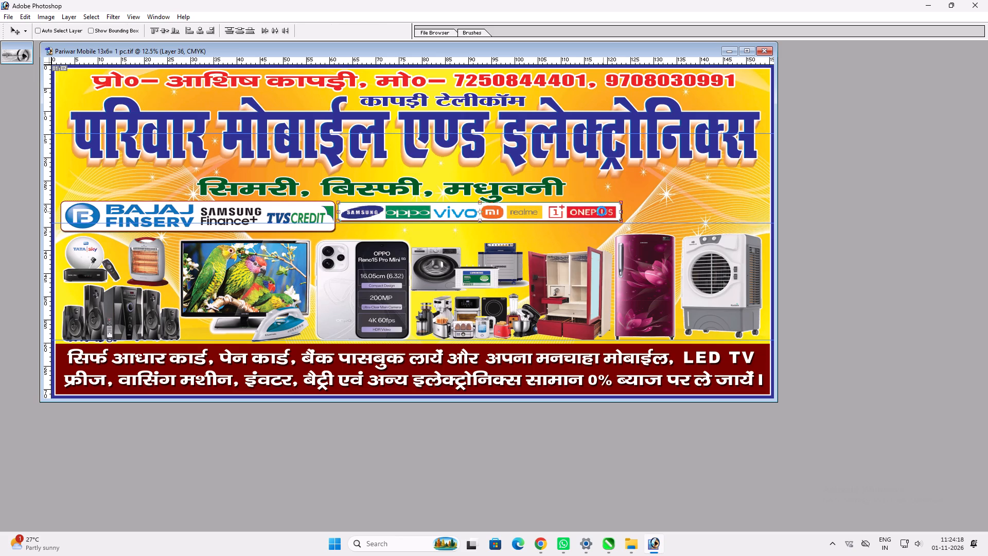
pyautogui.press('v')
# Stretch the washing machine upward until its top sits just below the phone-brand logo strip.
pyautogui.rightClick(368, 279)
pyautogui.moveTo(399, 282); pyautogui.dragTo(404, 282)
pyautogui.keyDown('ctrl'); pyautogui.click(450, 271); pyautogui.keyUp('ctrl')
pyautogui.hotkey('ctrl', 't')
pyautogui.keyDown('shift'); pyautogui.moveTo(436, 249); pyautogui.dragTo(435, 241); pyautogui.keyUp('shift')
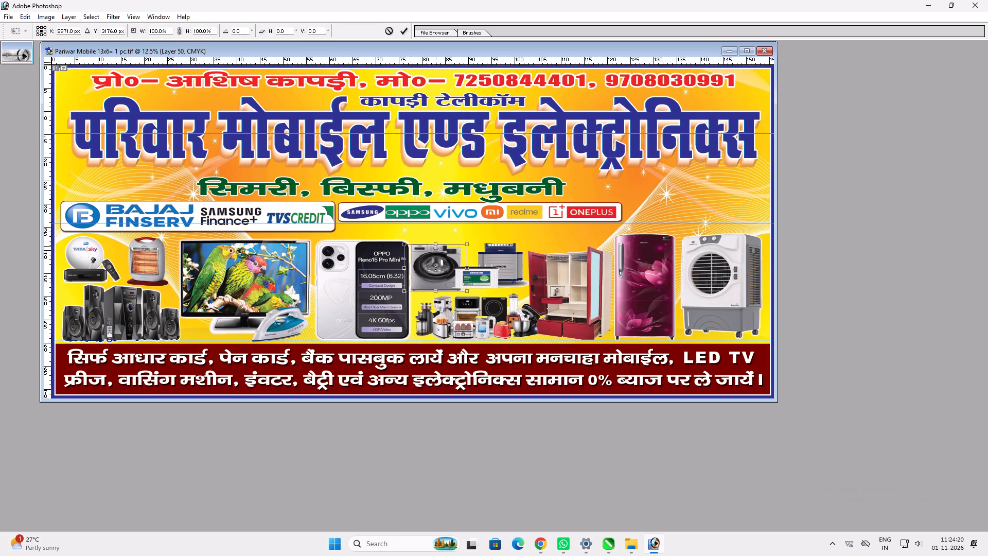
pyautogui.keyDown('shift'); pyautogui.moveTo(435, 241); pyautogui.dragTo(432, 225); pyautogui.keyUp('shift')
pyautogui.hotkey('shift', 'Return')
pyautogui.press('v')
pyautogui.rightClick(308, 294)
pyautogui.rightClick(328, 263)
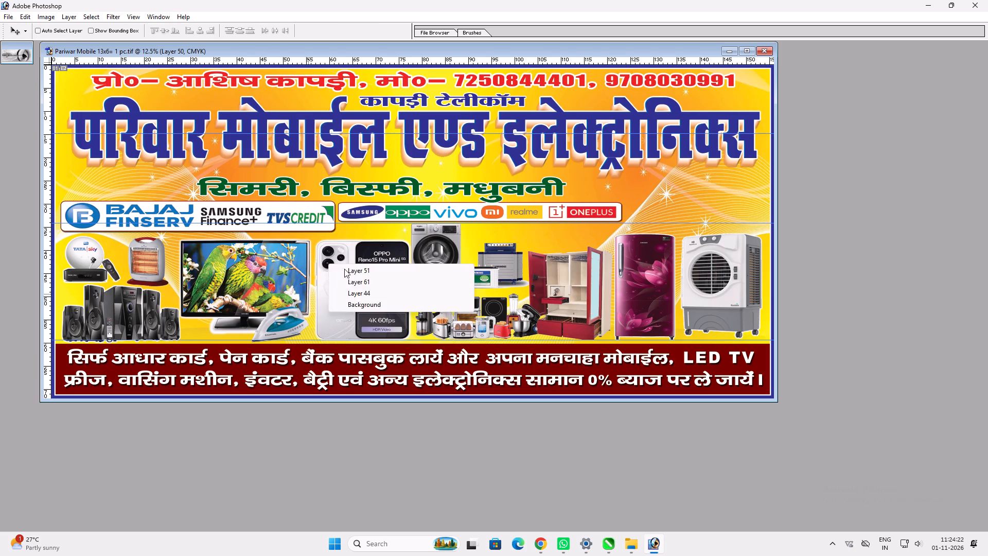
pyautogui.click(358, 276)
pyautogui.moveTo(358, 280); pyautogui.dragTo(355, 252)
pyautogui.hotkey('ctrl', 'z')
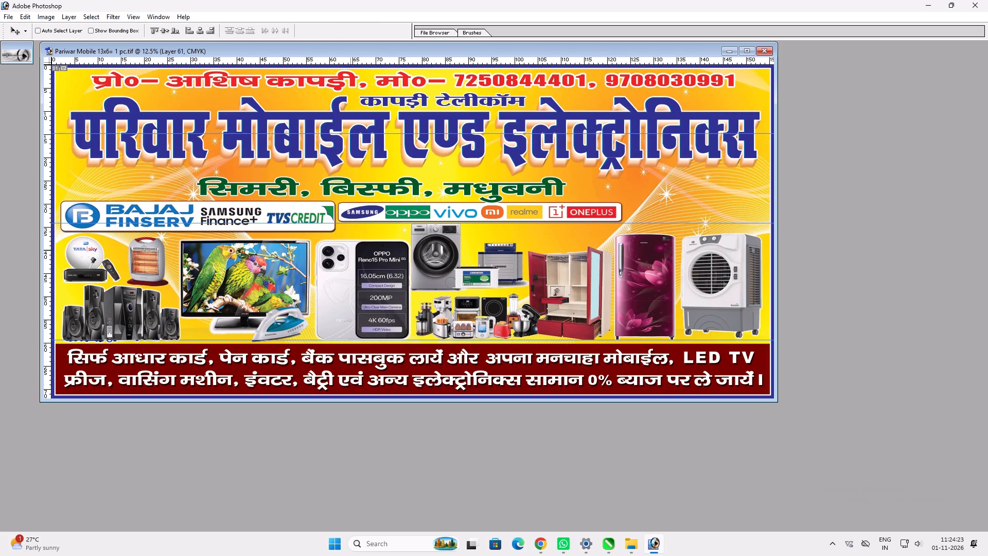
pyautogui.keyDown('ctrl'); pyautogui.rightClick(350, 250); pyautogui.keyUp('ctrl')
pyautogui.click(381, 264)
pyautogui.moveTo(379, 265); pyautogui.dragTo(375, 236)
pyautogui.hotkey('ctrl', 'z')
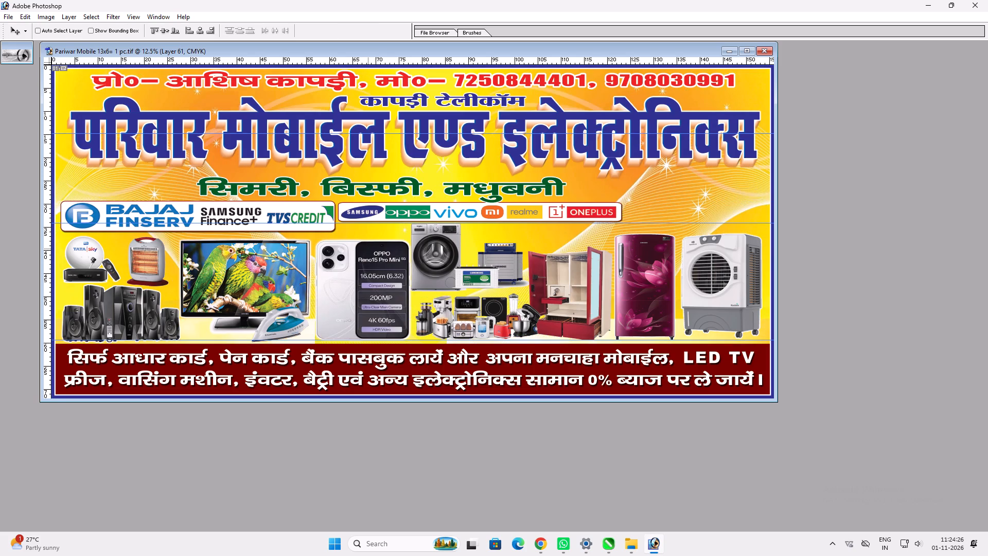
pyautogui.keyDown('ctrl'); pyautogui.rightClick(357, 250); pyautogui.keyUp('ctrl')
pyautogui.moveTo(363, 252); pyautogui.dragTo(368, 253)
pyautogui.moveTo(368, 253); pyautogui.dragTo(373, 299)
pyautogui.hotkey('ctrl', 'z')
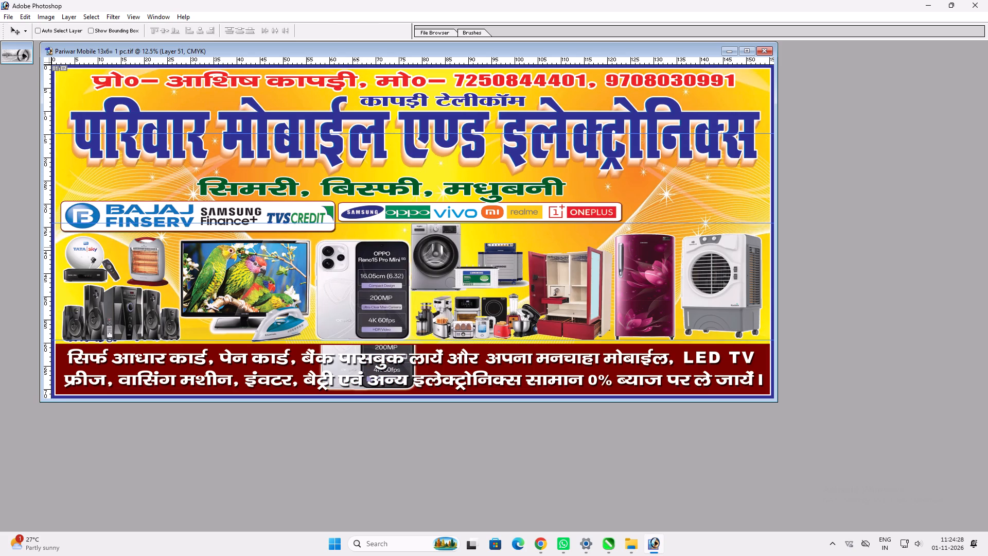
# Move the mixer-grinder picture from behind the phone to behind the fridge and air cooler.
pyautogui.keyDown('ctrl'); pyautogui.rightClick(357, 247); pyautogui.keyUp('ctrl')
pyautogui.click(382, 265)
pyautogui.moveTo(381, 265); pyautogui.dragTo(586, 241)
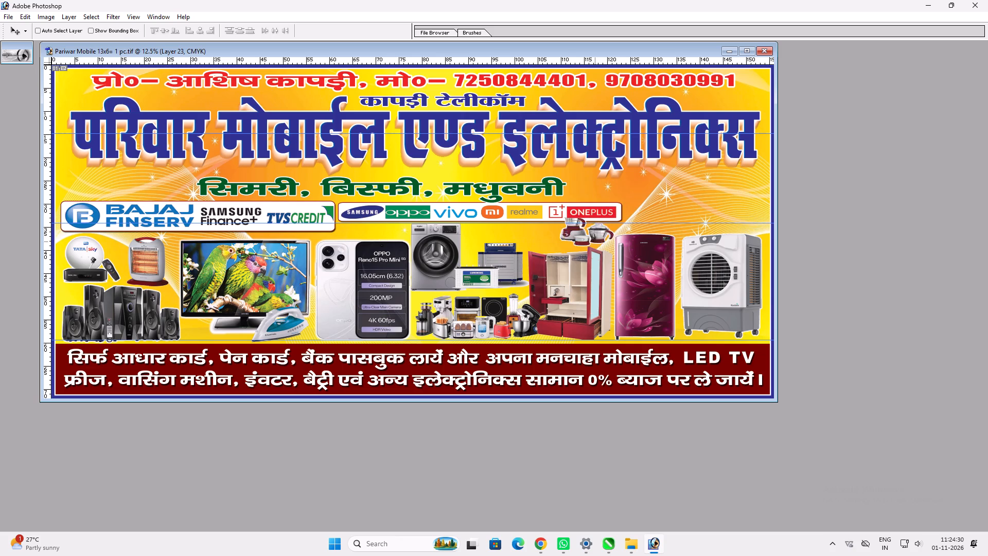
pyautogui.moveTo(586, 241); pyautogui.dragTo(685, 260)
# Reduce the inverter-and-battery picture and place it beside the washing machine.
pyautogui.keyDown('ctrl'); pyautogui.click(499, 269); pyautogui.keyUp('ctrl')
pyautogui.hotkey('ctrl', 't')
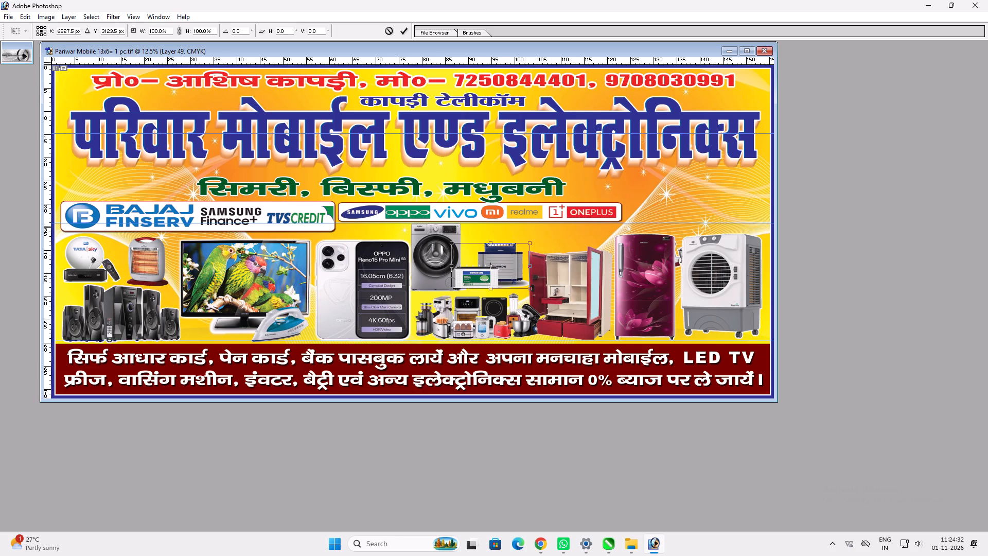
pyautogui.keyDown('shift'); pyautogui.moveTo(517, 238); pyautogui.dragTo(514, 221); pyautogui.keyUp('shift')
pyautogui.keyDown('shift'); pyautogui.moveTo(454, 224); pyautogui.dragTo(477, 240); pyautogui.keyUp('shift')
pyautogui.keyDown('shift'); pyautogui.moveTo(522, 242); pyautogui.dragTo(519, 248); pyautogui.keyUp('shift')
pyautogui.hotkey('shift', 'Return')
pyautogui.press('v')
pyautogui.moveTo(509, 263); pyautogui.dragTo(504, 264)
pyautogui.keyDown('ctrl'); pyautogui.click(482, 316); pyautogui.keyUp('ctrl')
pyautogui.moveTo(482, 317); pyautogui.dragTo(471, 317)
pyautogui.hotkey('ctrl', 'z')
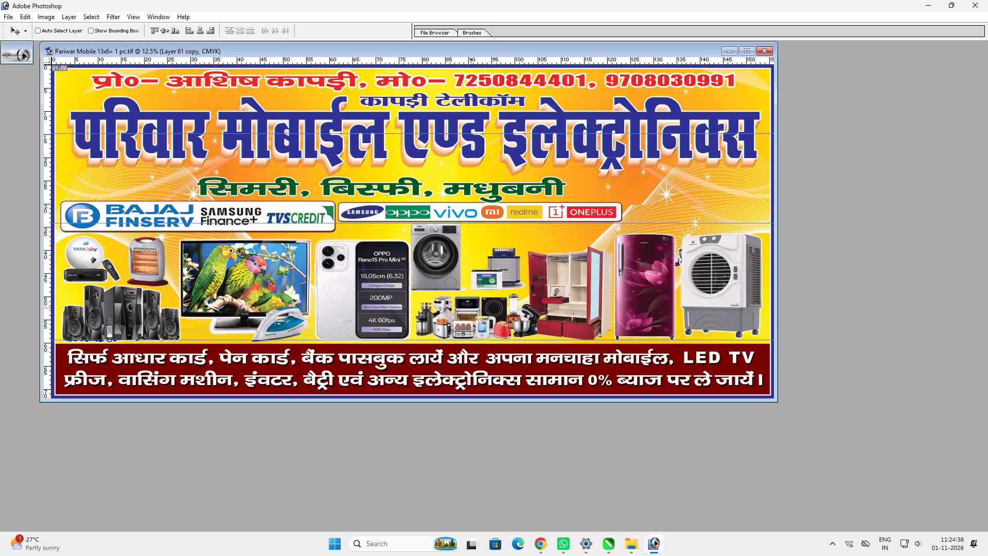
# Shift the small kitchen appliances group slightly left, closer to the phone.
pyautogui.keyDown('ctrl'); pyautogui.rightClick(471, 307); pyautogui.keyUp('ctrl')
pyautogui.click(480, 308)
pyautogui.click(487, 311)
pyautogui.click(493, 314)
pyautogui.keyDown('ctrl'); pyautogui.click(612, 296); pyautogui.keyUp('ctrl')
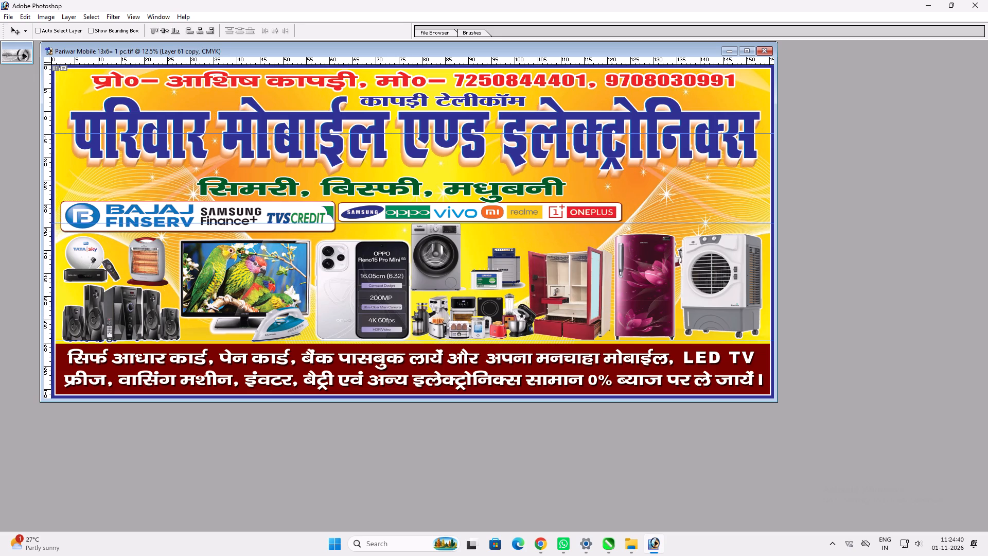
# Narrow the red wardrobe from its left side and stretch it taller, up to the logo strip.
pyautogui.keyDown('ctrl'); pyautogui.click(594, 288); pyautogui.keyUp('ctrl')
pyautogui.hotkey('ctrl', 't')
pyautogui.keyDown('shift'); pyautogui.moveTo(532, 265); pyautogui.dragTo(550, 264); pyautogui.keyUp('shift')
pyautogui.keyDown('shift'); pyautogui.moveTo(562, 248); pyautogui.dragTo(558, 228); pyautogui.keyUp('shift')
pyautogui.hotkey('shift', 'Return')
pyautogui.press('v')
# Stretch the fridge and air cooler picture upward to line up with the wardrobe's top.
pyautogui.keyDown('ctrl'); pyautogui.click(655, 274); pyautogui.keyUp('ctrl')
pyautogui.hotkey('ctrl', 't')
pyautogui.keyDown('shift'); pyautogui.moveTo(656, 233); pyautogui.dragTo(655, 229); pyautogui.keyUp('shift')
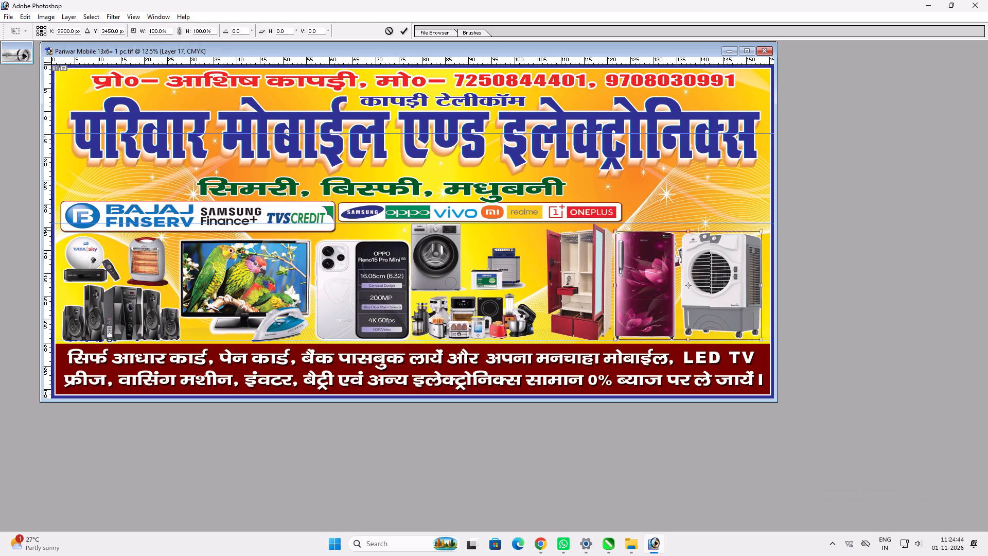
pyautogui.keyDown('shift'); pyautogui.moveTo(655, 229); pyautogui.dragTo(657, 224); pyautogui.keyUp('shift')
pyautogui.hotkey('shift', 'Return')
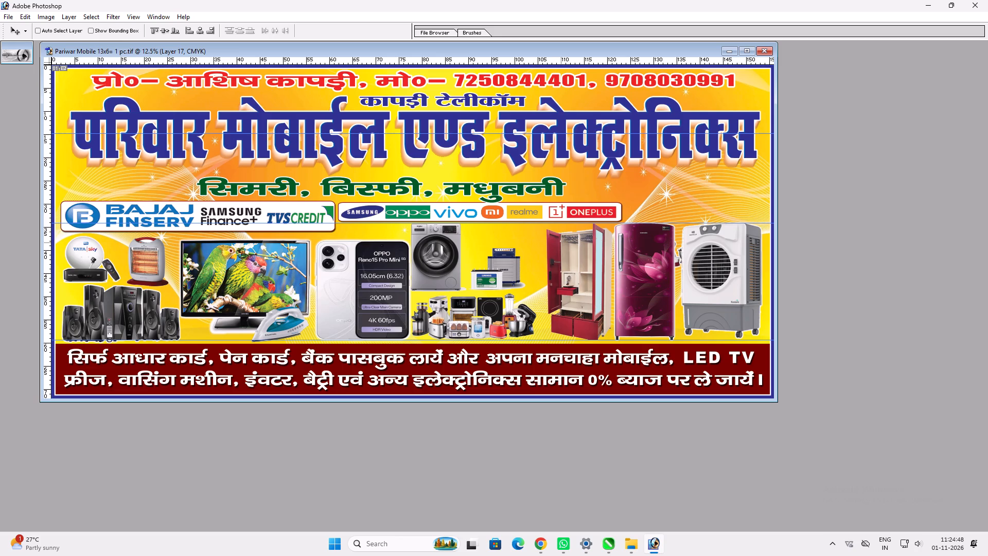
# Enlarge the inverter-and-battery picture to fill the gap between the washing machine and the wardrobe.
pyautogui.rightClick(497, 257)
pyautogui.moveTo(504, 259); pyautogui.dragTo(513, 263)
pyautogui.hotkey('ctrl', 't')
pyautogui.keyDown('shift'); pyautogui.moveTo(525, 246); pyautogui.dragTo(533, 241); pyautogui.keyUp('shift')
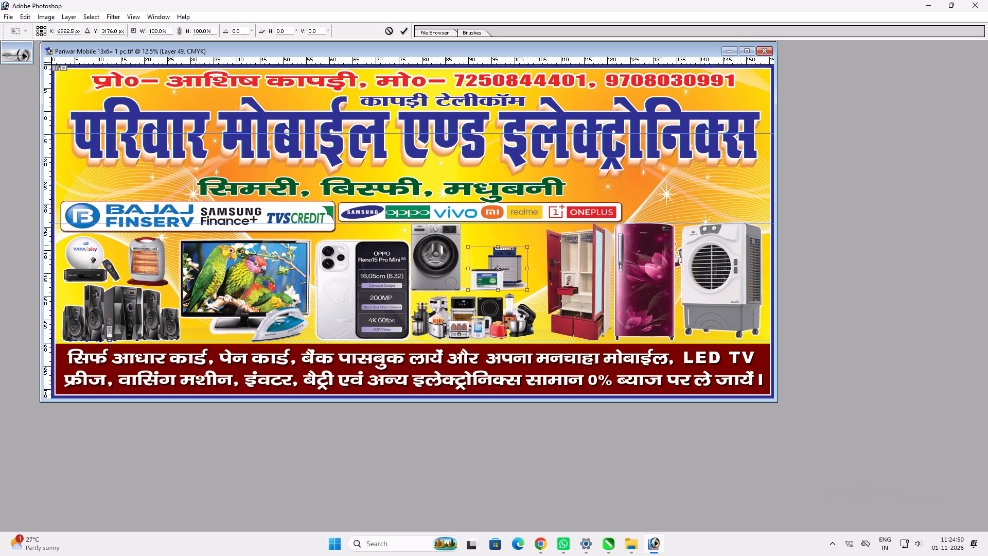
pyautogui.keyDown('shift'); pyautogui.moveTo(533, 241); pyautogui.dragTo(542, 224); pyautogui.keyUp('shift')
pyautogui.keyDown('shift'); pyautogui.moveTo(528, 229); pyautogui.dragTo(523, 221); pyautogui.keyUp('shift')
pyautogui.hotkey('shift', 'Return')
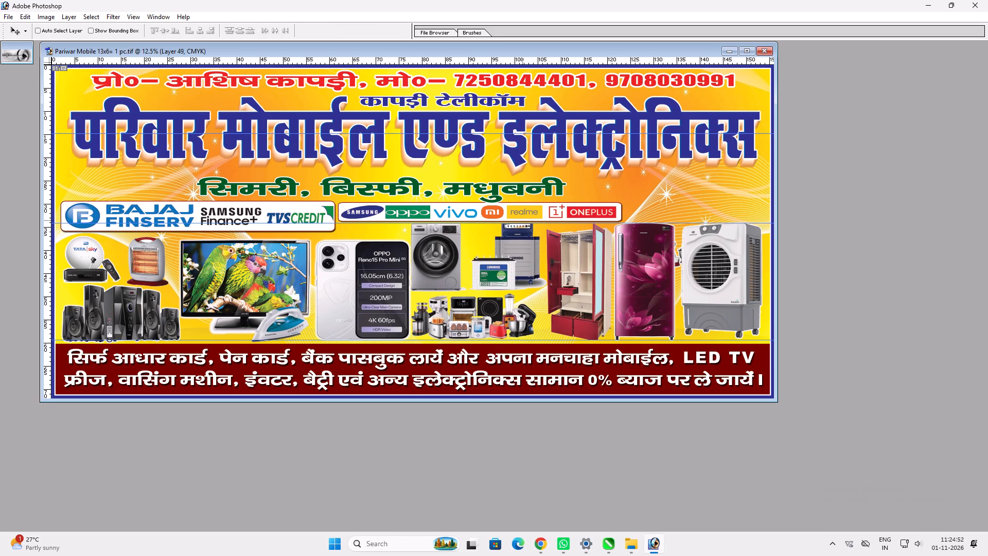
pyautogui.press('v')
pyautogui.hotkey('ctrl', 't')
pyautogui.keyDown('shift'); pyautogui.moveTo(523, 225); pyautogui.dragTo(515, 230); pyautogui.keyUp('shift')
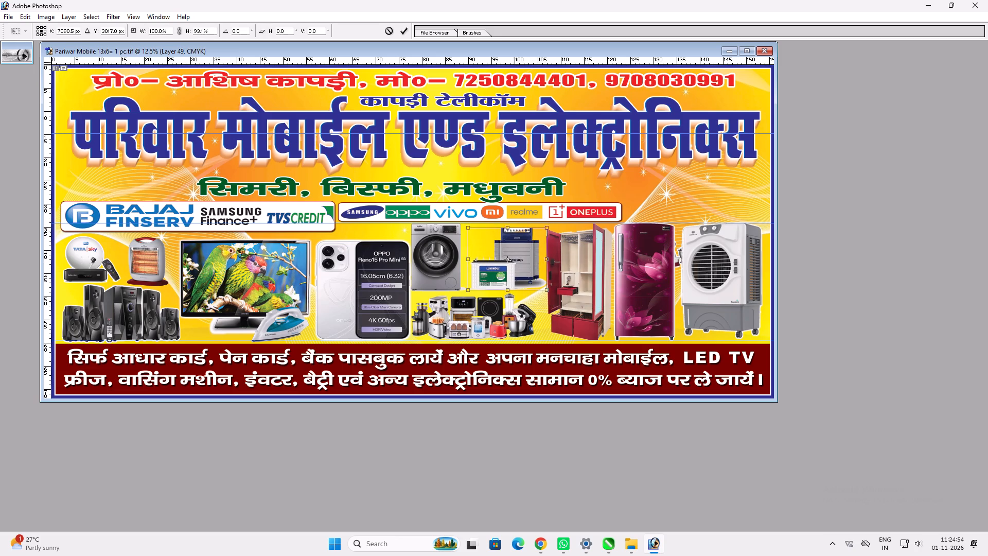
pyautogui.hotkey('shift', 'Return')
pyautogui.press('v')
# Copy the layer style of the white panel behind the phone-brand logos and delete that panel.
pyautogui.keyDown('ctrl'); pyautogui.click(546, 214); pyautogui.keyUp('ctrl')
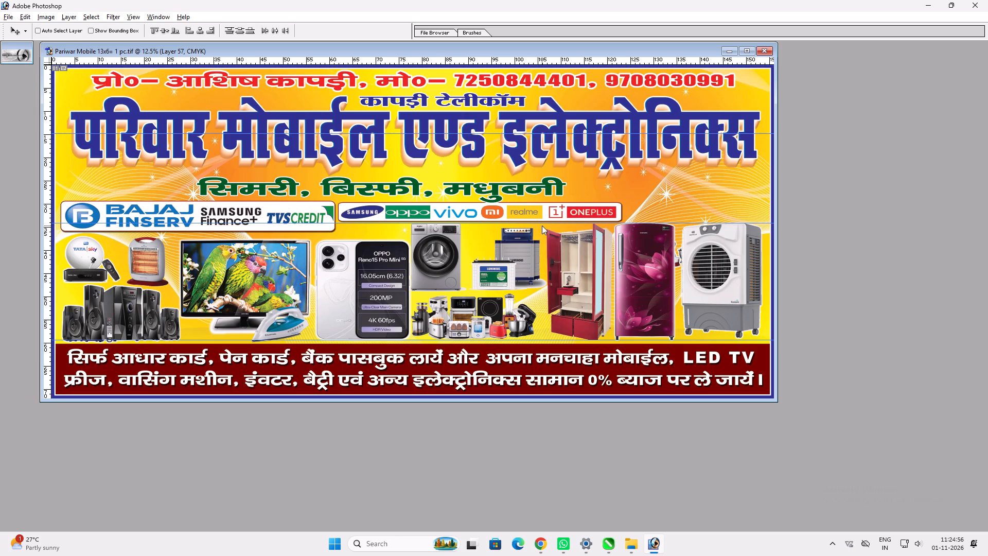
pyautogui.hotkey('alt', 'l')
pyautogui.hotkey('alt', 'y')
pyautogui.press('c')
pyautogui.hotkey('alt', 'l')
pyautogui.hotkey('alt', 'l')
pyautogui.hotkey('alt', 'l')
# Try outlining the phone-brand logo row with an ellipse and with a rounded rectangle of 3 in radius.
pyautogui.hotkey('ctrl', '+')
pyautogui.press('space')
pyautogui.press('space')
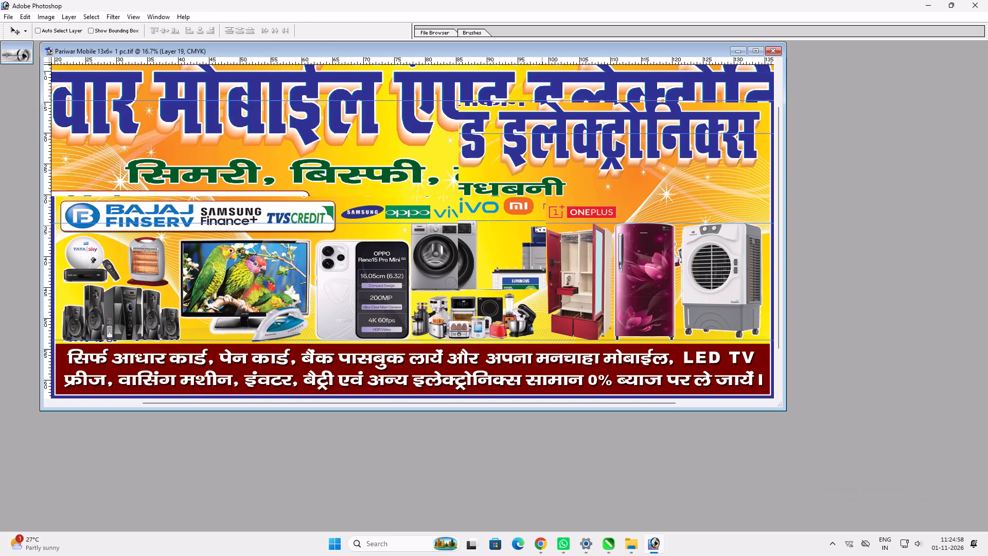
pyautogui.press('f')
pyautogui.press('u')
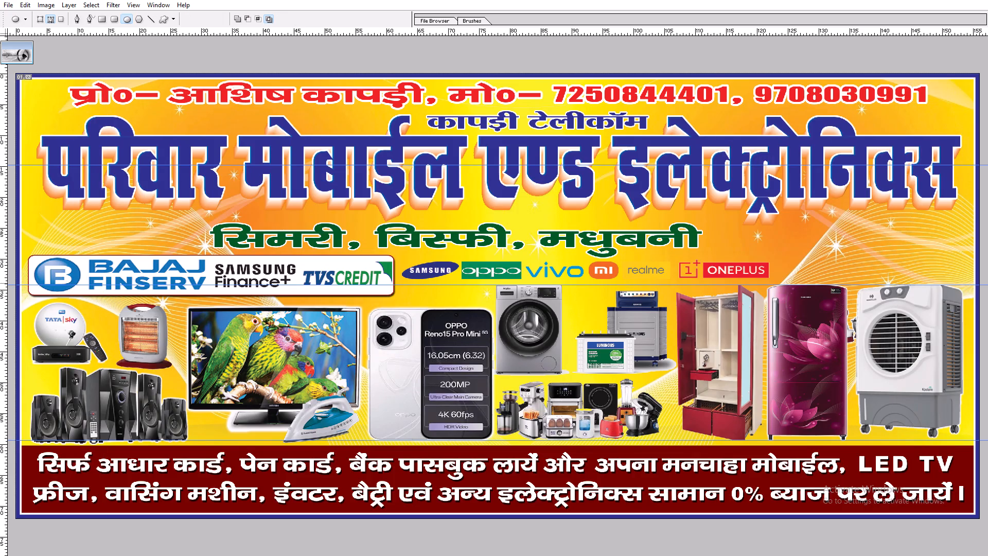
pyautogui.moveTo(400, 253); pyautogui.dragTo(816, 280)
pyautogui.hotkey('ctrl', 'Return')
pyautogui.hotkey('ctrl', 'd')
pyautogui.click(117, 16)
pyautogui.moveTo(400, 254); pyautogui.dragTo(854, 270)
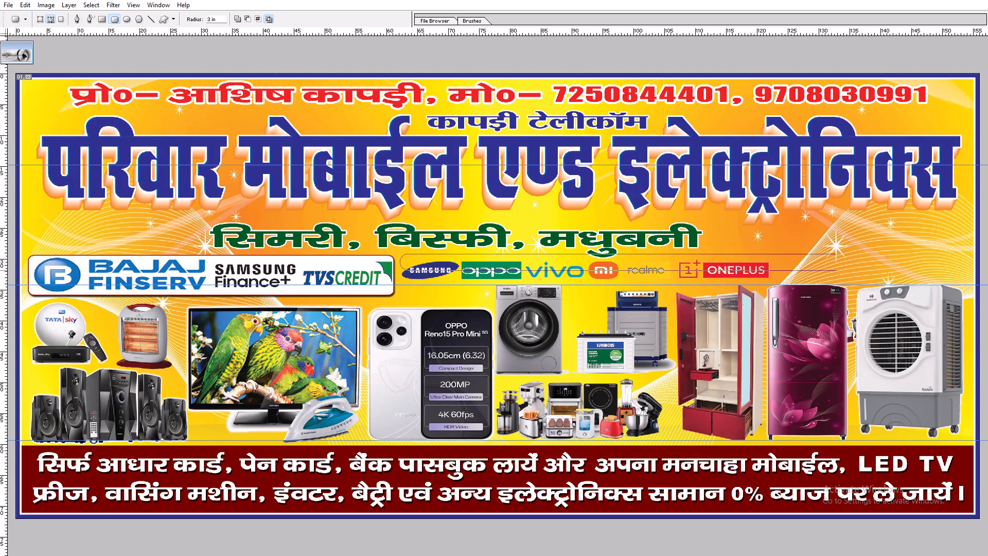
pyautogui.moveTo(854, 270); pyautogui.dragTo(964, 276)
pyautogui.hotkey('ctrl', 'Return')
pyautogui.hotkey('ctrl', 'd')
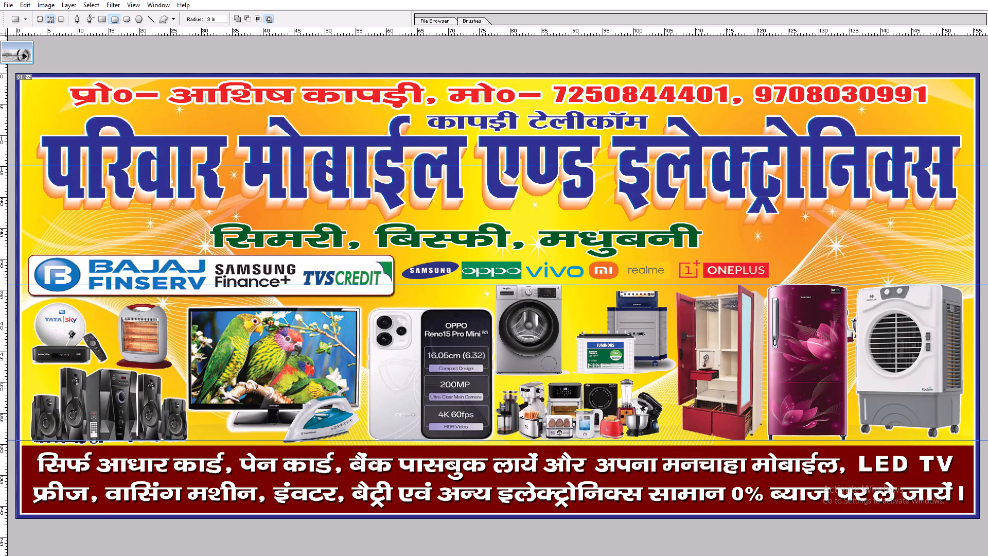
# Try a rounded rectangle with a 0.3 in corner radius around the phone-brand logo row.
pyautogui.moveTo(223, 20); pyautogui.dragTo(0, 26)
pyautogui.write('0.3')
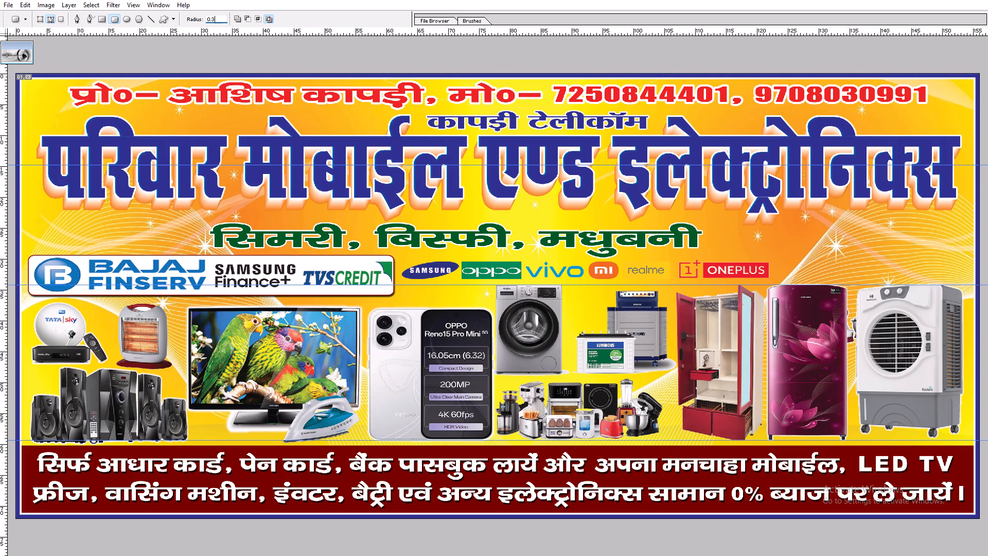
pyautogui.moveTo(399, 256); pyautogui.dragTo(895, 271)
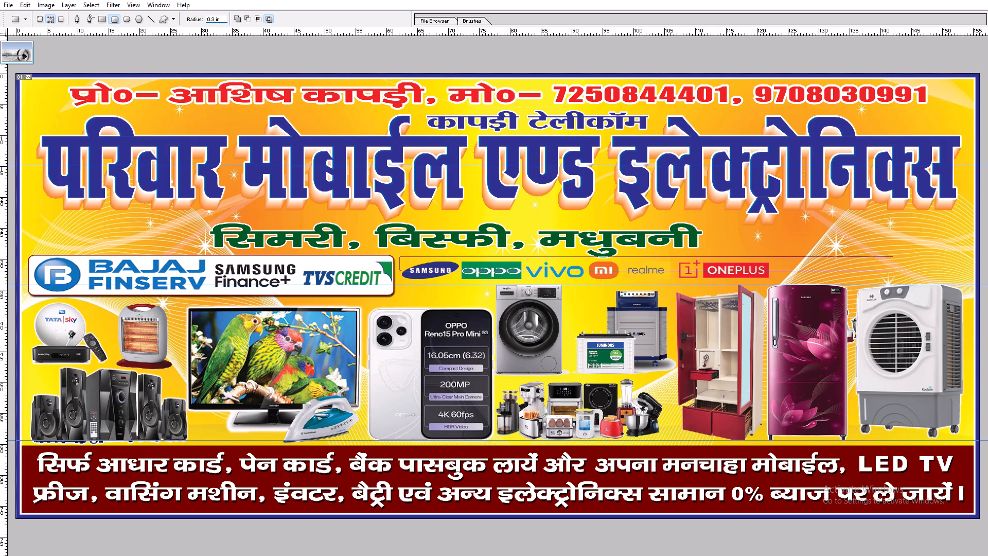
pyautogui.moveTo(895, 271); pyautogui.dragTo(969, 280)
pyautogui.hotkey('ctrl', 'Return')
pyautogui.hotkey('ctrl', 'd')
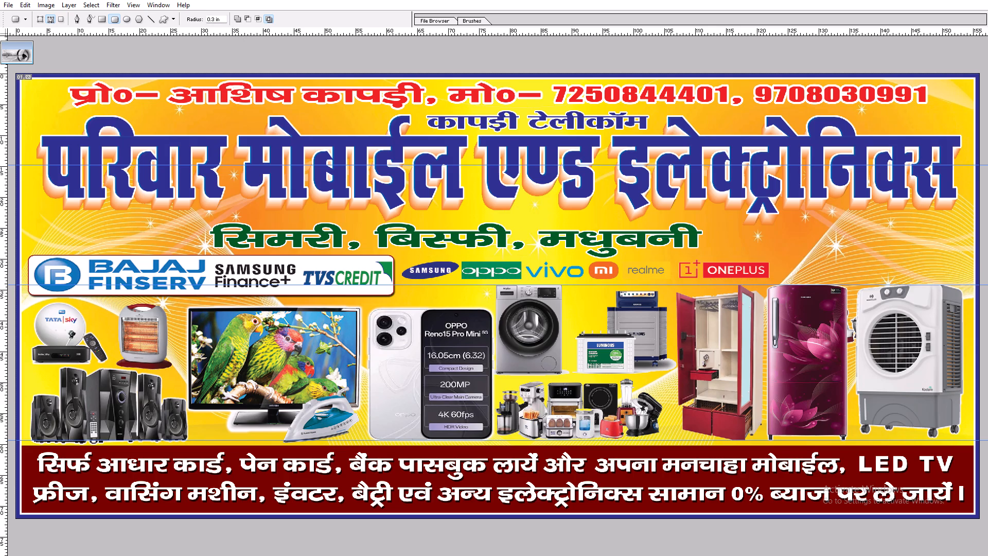
# Draw a 0.8 in radius rounded rectangle from the finance panel to the banner's inner right edge, lower its top slightly, and make it a selection.
pyautogui.moveTo(221, 18); pyautogui.dragTo(16, 20)
pyautogui.write('0.8')
pyautogui.moveTo(397, 253); pyautogui.dragTo(968, 286)
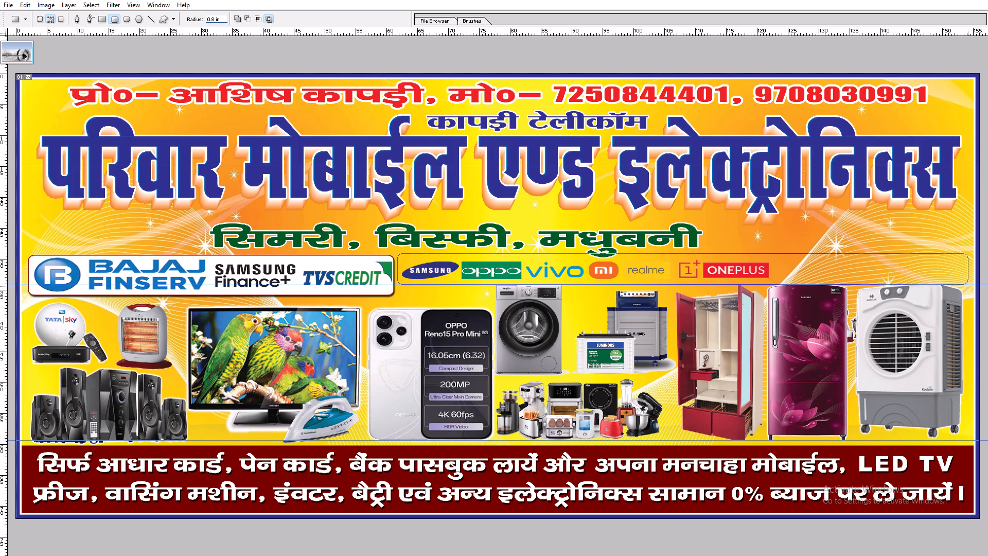
pyautogui.moveTo(968, 286); pyautogui.dragTo(972, 286)
pyautogui.hotkey('ctrl', 'Return')
pyautogui.hotkey('ctrl', 't')
pyautogui.hotkey('ctrl', 'z')
pyautogui.hotkey('ctrl', 't')
pyautogui.keyDown('shift'); pyautogui.moveTo(793, 255); pyautogui.dragTo(787, 257); pyautogui.keyUp('shift')
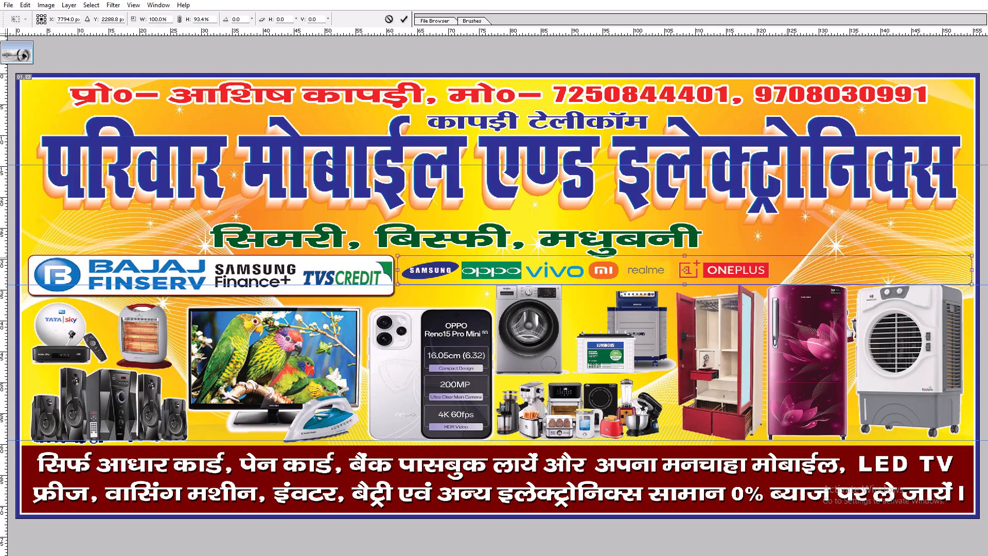
pyautogui.keyDown('shift'); pyautogui.moveTo(787, 257); pyautogui.dragTo(781, 259); pyautogui.keyUp('shift')
pyautogui.hotkey('ctrl', 'Return')
pyautogui.hotkey('ctrl', 'Return')
pyautogui.press('v')
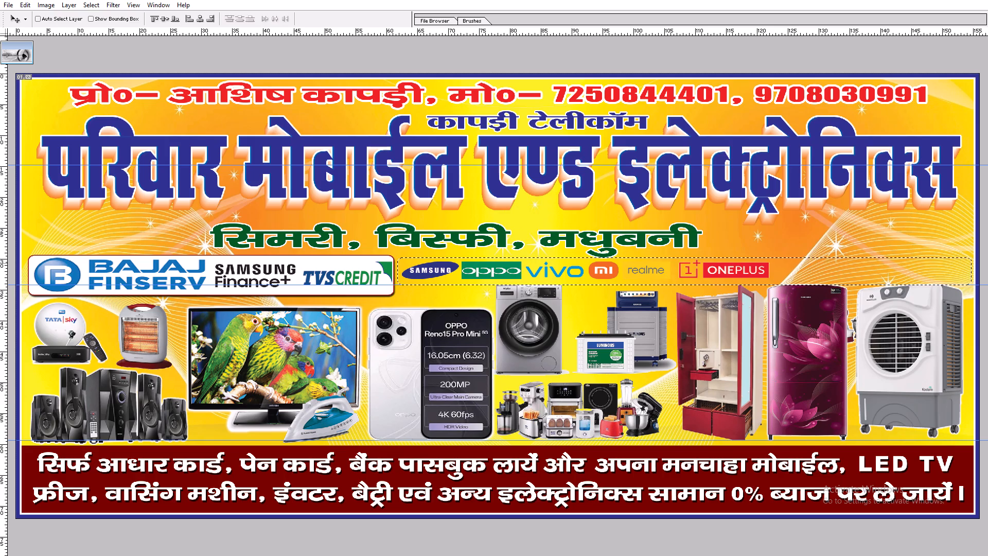
# Copy the selected area to its own layer, apply the copied white panel style, and raise it to just behind the phone-brand logos.
pyautogui.rightClick(796, 247)
pyautogui.click(837, 280)
pyautogui.hotkey('ctrl', 'c')
pyautogui.hotkey('ctrl', 'v')
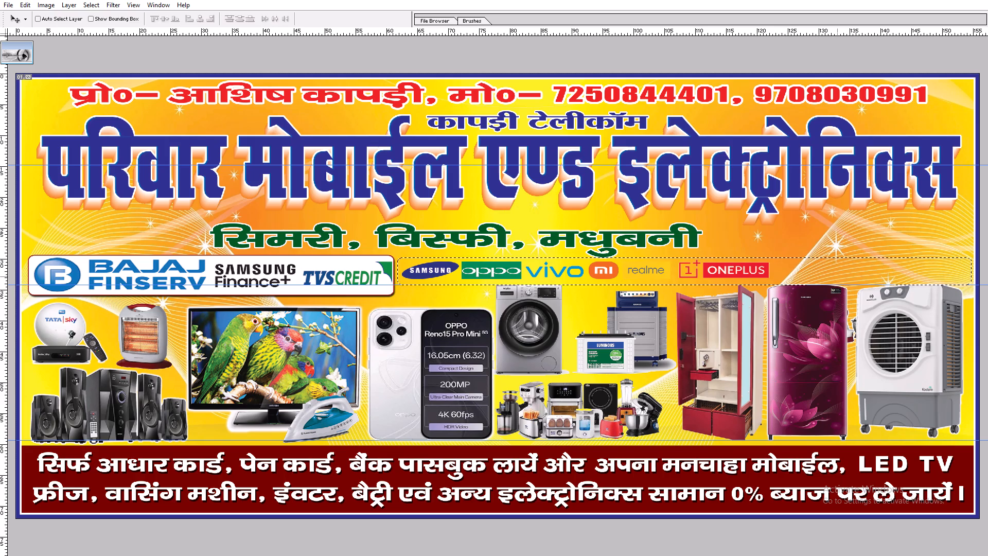
pyautogui.hotkey('ctrl', ']')
pyautogui.hotkey('alt', 'l')
pyautogui.hotkey('alt', 'y')
pyautogui.press('p')
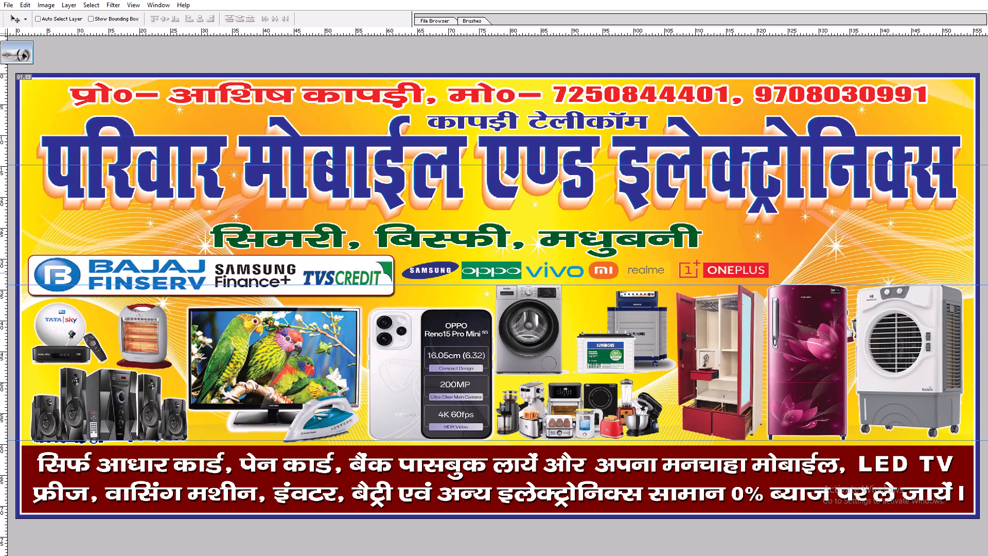
pyautogui.hotkey('ctrl', ']')
pyautogui.hotkey('ctrl', ']')
pyautogui.hotkey('ctrl', ']')
pyautogui.hotkey('ctrl', ']')
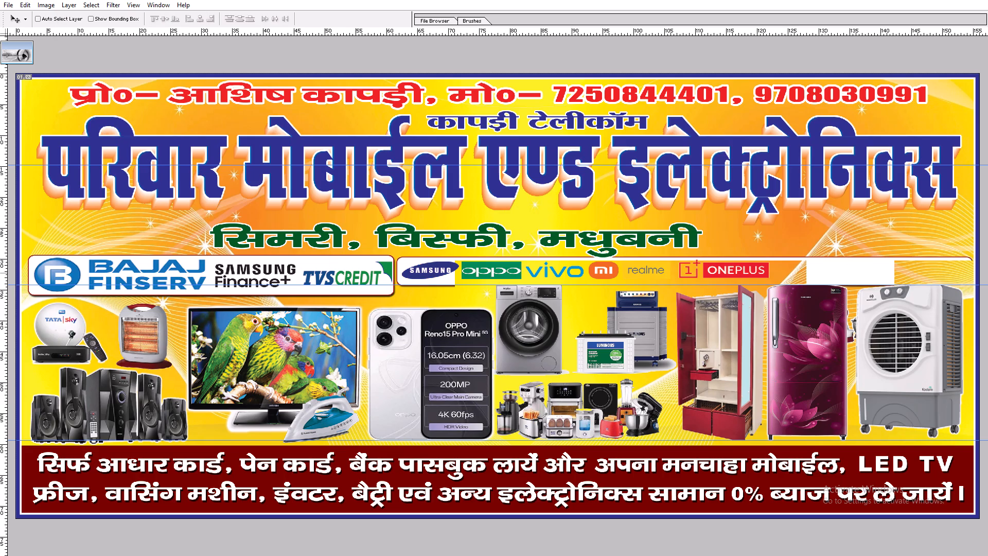
pyautogui.press('v')
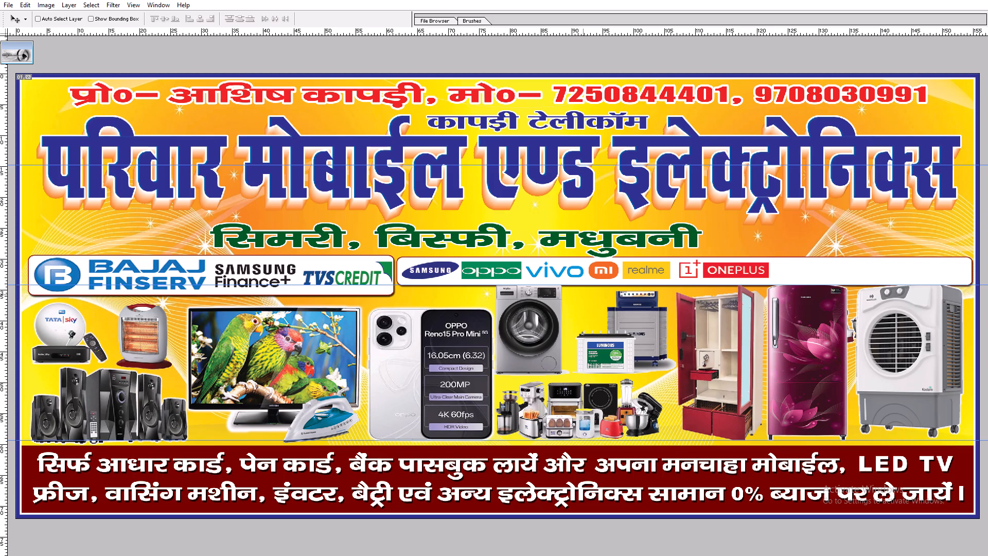
# Shrink the washing machine picture slightly and position it just below the new white logo panel.
pyautogui.keyDown('ctrl'); pyautogui.click(581, 279); pyautogui.keyUp('ctrl')
pyautogui.keyDown('ctrl'); pyautogui.click(551, 305); pyautogui.keyUp('ctrl')
pyautogui.hotkey('ctrl', 't')
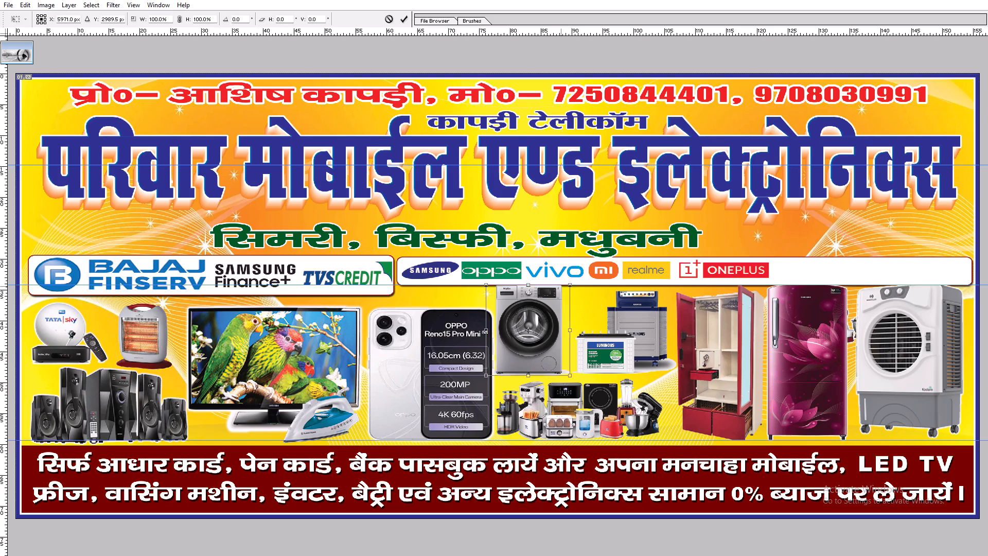
pyautogui.keyDown('shift'); pyautogui.moveTo(569, 285); pyautogui.dragTo(558, 290); pyautogui.keyUp('shift')
pyautogui.hotkey('shift', 'Return')
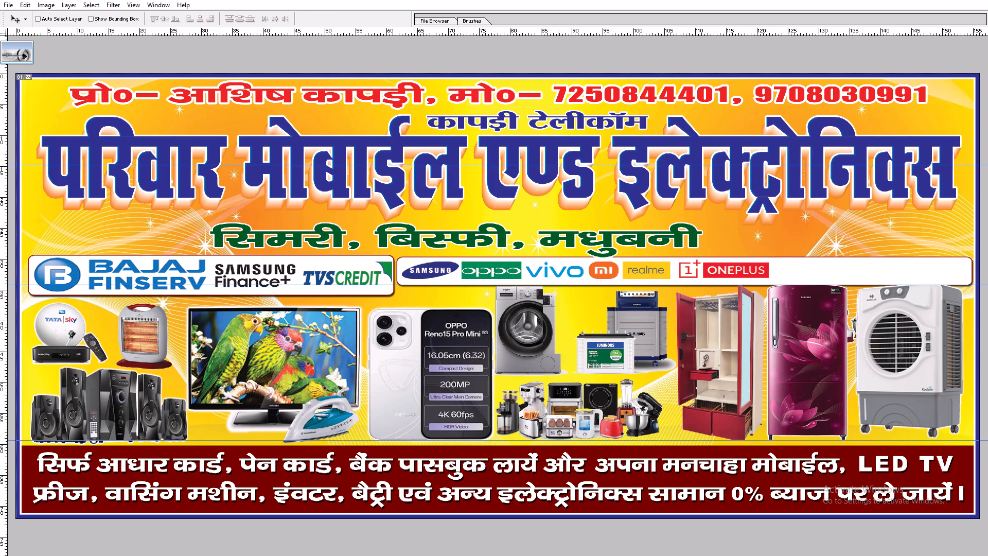
pyautogui.press('v')
pyautogui.rightClick(519, 349)
pyautogui.doubleClick(528, 350)
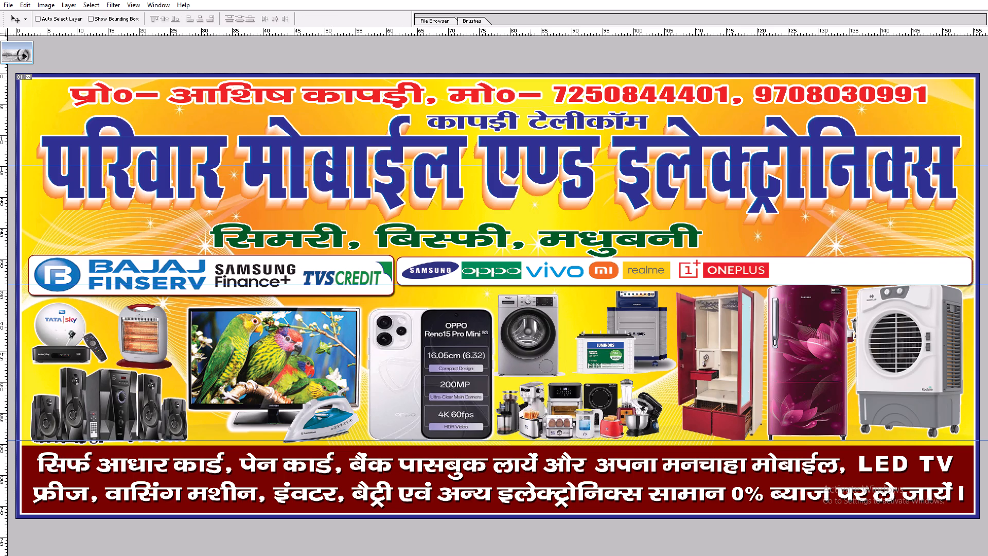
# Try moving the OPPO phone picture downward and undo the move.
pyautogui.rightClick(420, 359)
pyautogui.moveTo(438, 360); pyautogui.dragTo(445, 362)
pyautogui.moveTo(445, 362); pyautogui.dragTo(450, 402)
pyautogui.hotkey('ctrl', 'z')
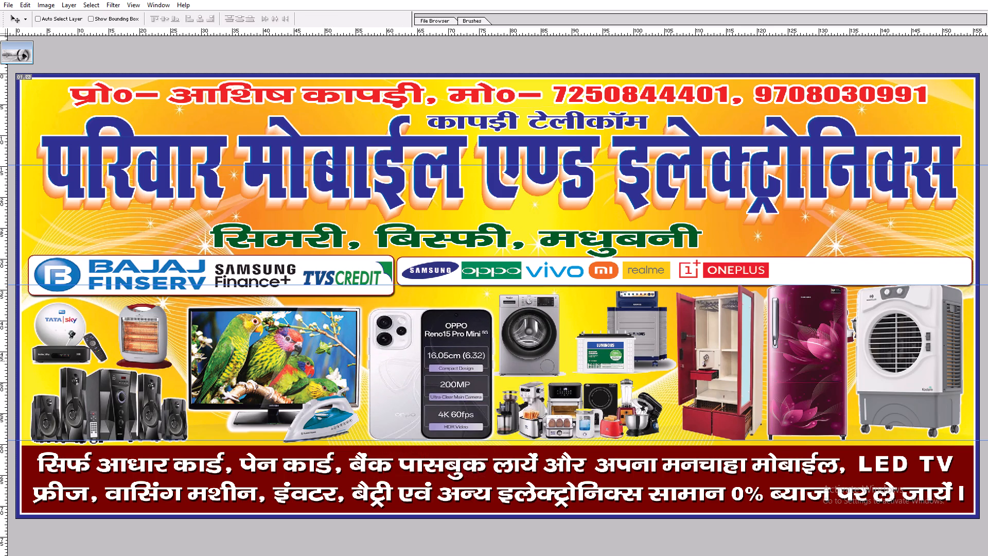
# Shift the inverter-and-battery picture slightly left, between the washing machine and the wardrobe.
pyautogui.rightClick(646, 342)
pyautogui.click(655, 349)
pyautogui.moveTo(655, 349); pyautogui.dragTo(645, 349)
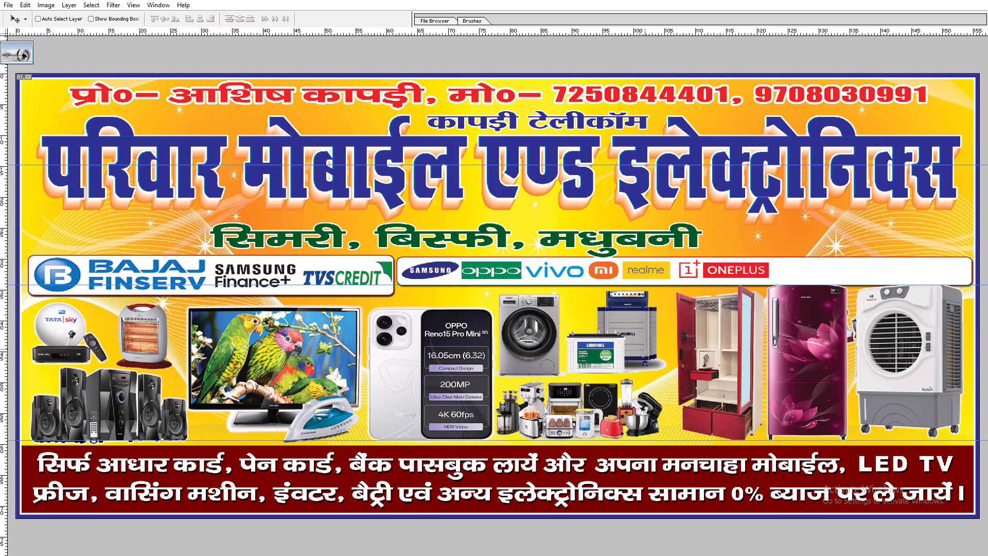
pyautogui.hotkey('ctrl', 't')
pyautogui.keyDown('shift'); pyautogui.moveTo(660, 352); pyautogui.dragTo(666, 351); pyautogui.keyUp('shift')
pyautogui.hotkey('shift', 'Return')
pyautogui.press('v')
# Reduce the fridge and air cooler picture's height to 94% from its top, leaving a gap below the white logo panel.
pyautogui.rightClick(789, 321)
pyautogui.click(799, 334)
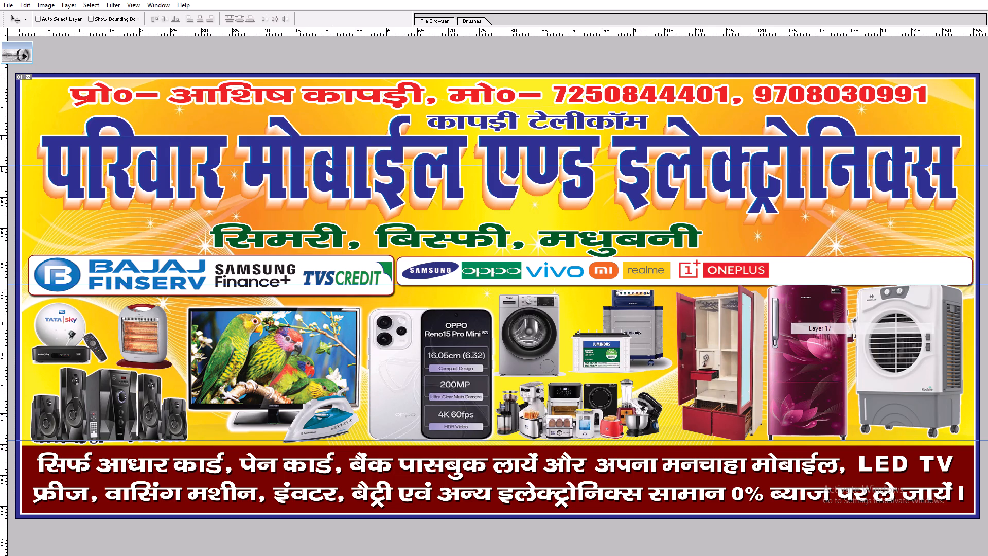
pyautogui.hotkey('ctrl', 't')
pyautogui.keyDown('shift'); pyautogui.moveTo(810, 285); pyautogui.dragTo(809, 294); pyautogui.keyUp('shift')
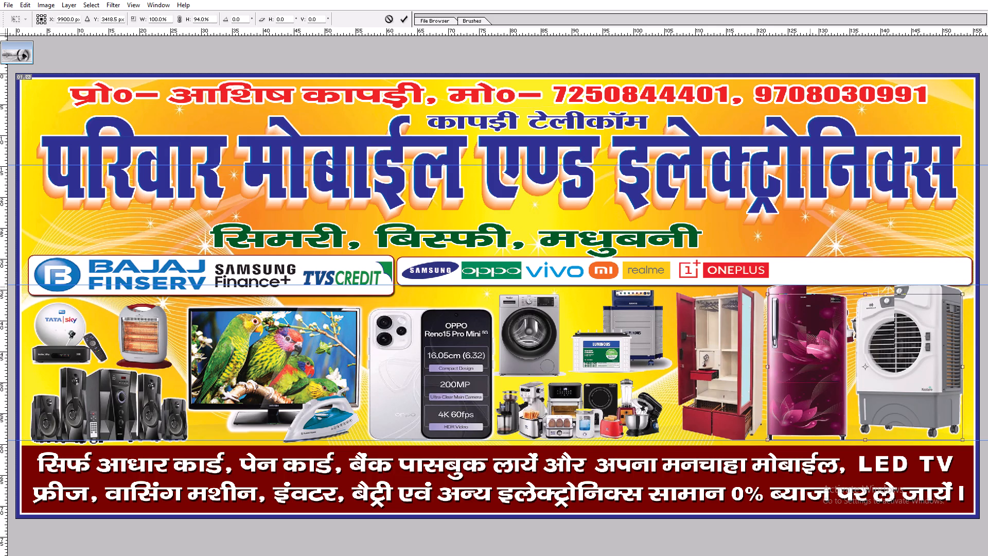
pyautogui.hotkey('shift', 'Return')
pyautogui.press('v')
pyautogui.press('v')
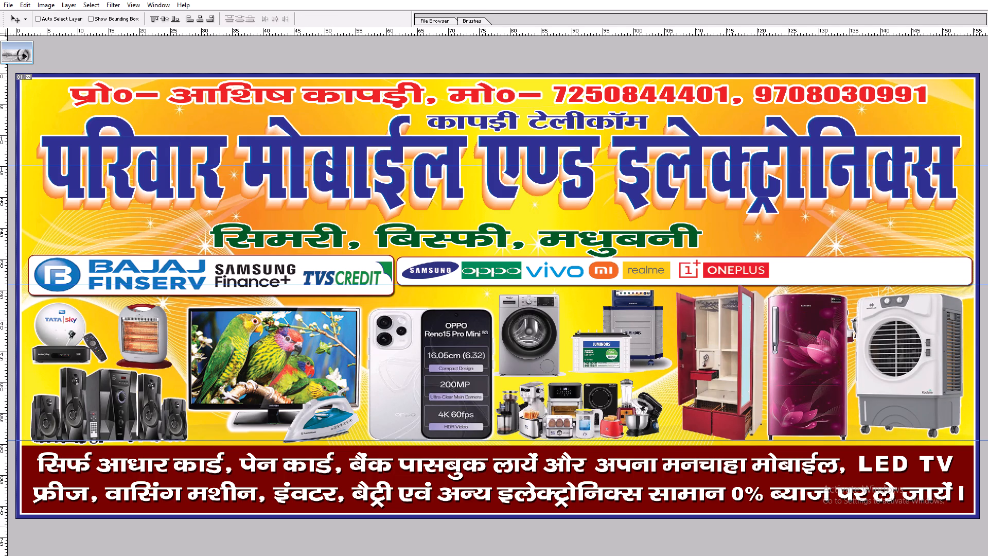
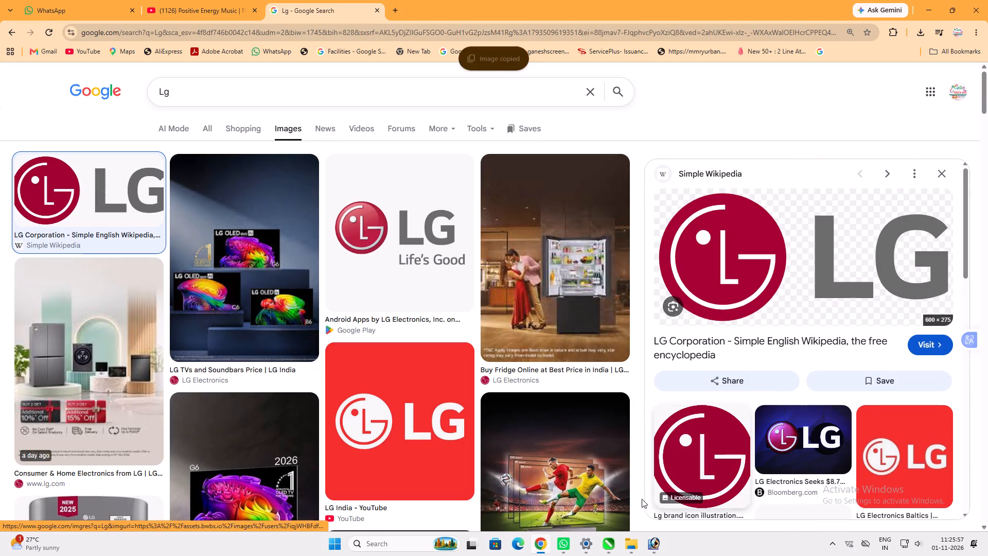
# Switch to Photoshop, paste the copied LG logo into the Pariwar Mobile 13x6 banner and bring its layer to the front.
pyautogui.click(652, 541)
pyautogui.hotkey('ctrl', 'v')
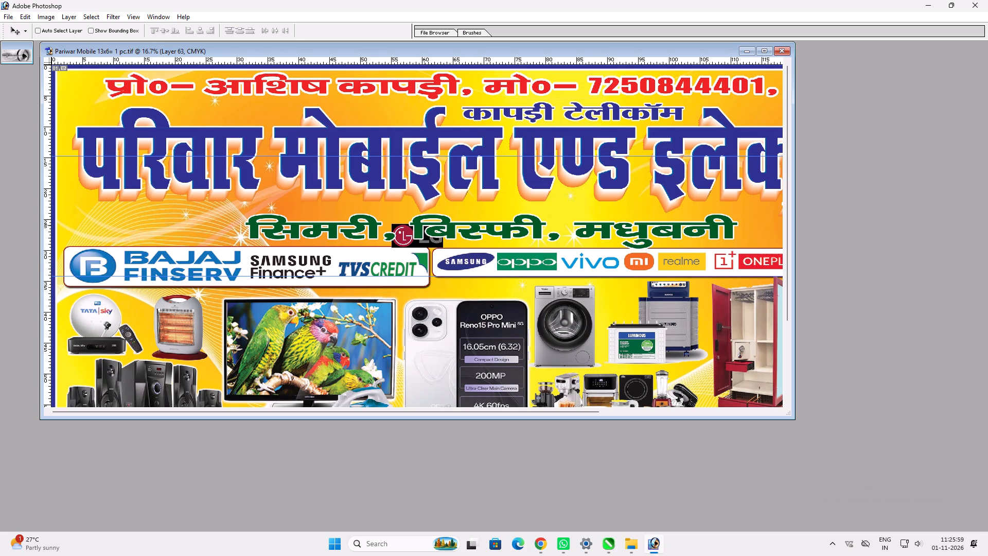
pyautogui.doubleClick(469, 54)
pyautogui.hotkey('ctrl', 'shift', ']')
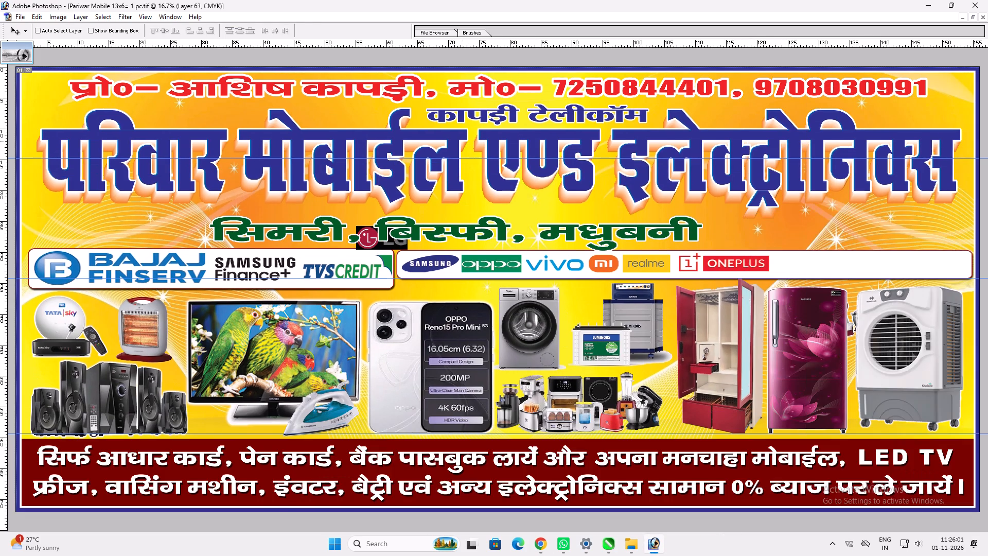
# Select the black background around the pasted LG logo with the Magic Wand.
pyautogui.press('z')
pyautogui.moveTo(315, 188); pyautogui.dragTo(518, 338)
pyautogui.press('v')
pyautogui.press('w')
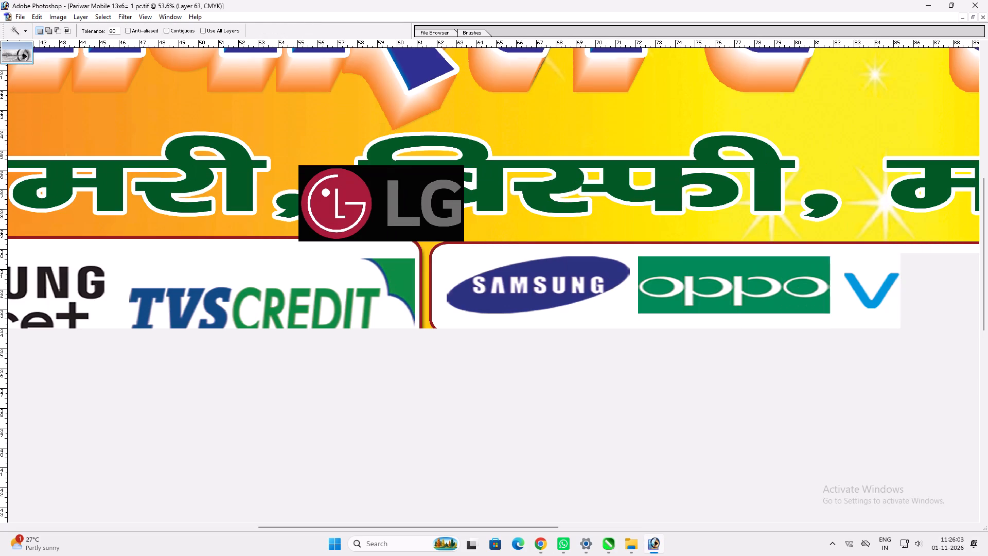
# Delete the black background around the pasted LG logo and clear the selection.
pyautogui.click(408, 191)
pyautogui.press('Delete')
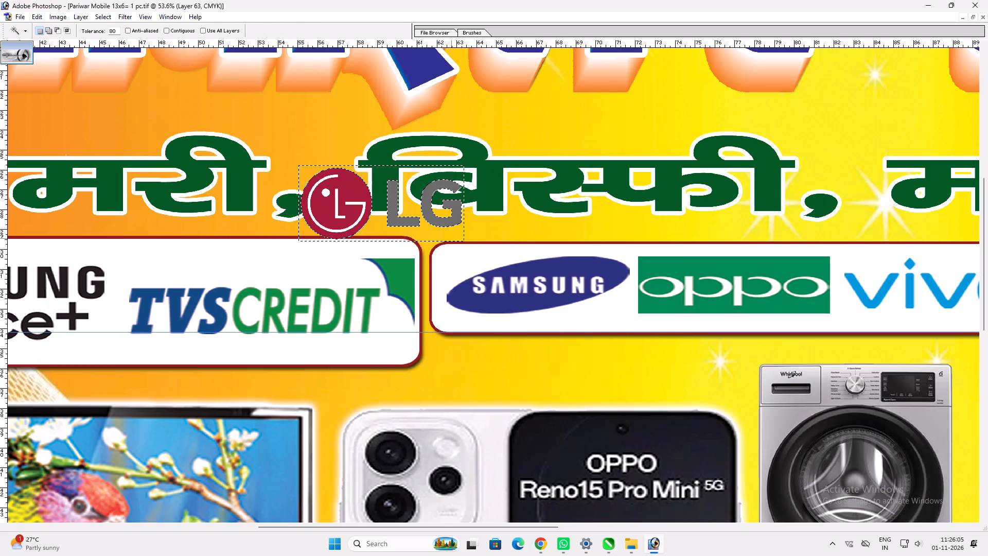
pyautogui.hotkey('ctrl', 'd')
# Move the LG logo into the white brand panel just after the OnePlus logo, nudging it slightly down and left into line.
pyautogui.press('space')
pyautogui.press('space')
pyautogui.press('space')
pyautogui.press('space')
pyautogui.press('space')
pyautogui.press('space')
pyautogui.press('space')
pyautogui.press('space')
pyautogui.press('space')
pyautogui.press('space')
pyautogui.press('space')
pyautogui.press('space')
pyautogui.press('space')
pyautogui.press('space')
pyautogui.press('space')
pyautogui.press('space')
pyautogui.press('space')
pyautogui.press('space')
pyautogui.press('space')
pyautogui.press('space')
pyautogui.rightClick(400, 218)
pyautogui.moveTo(408, 217); pyautogui.dragTo(419, 219)
pyautogui.moveTo(404, 206); pyautogui.dragTo(417, 212, button='right')
pyautogui.click(422, 213)
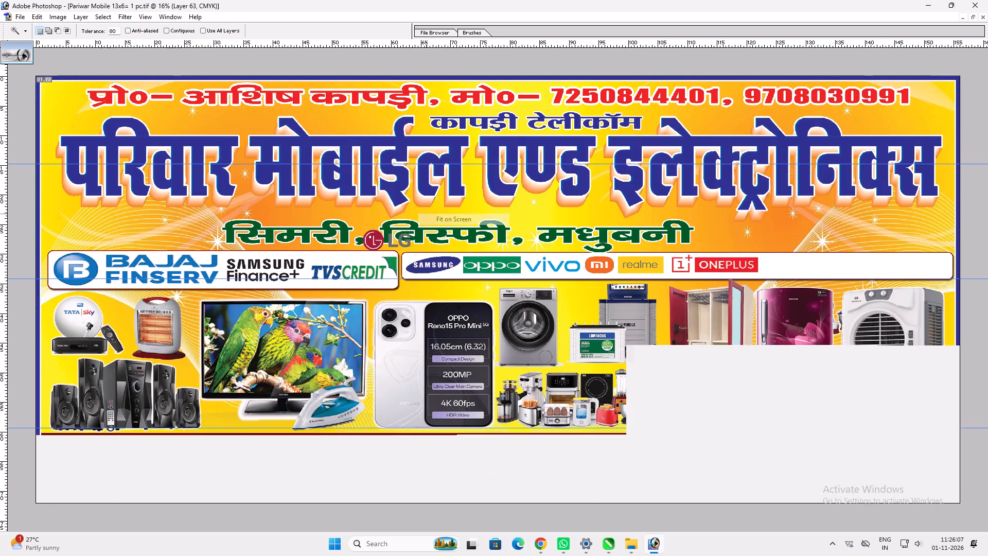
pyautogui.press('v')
pyautogui.moveTo(386, 243); pyautogui.dragTo(787, 267)
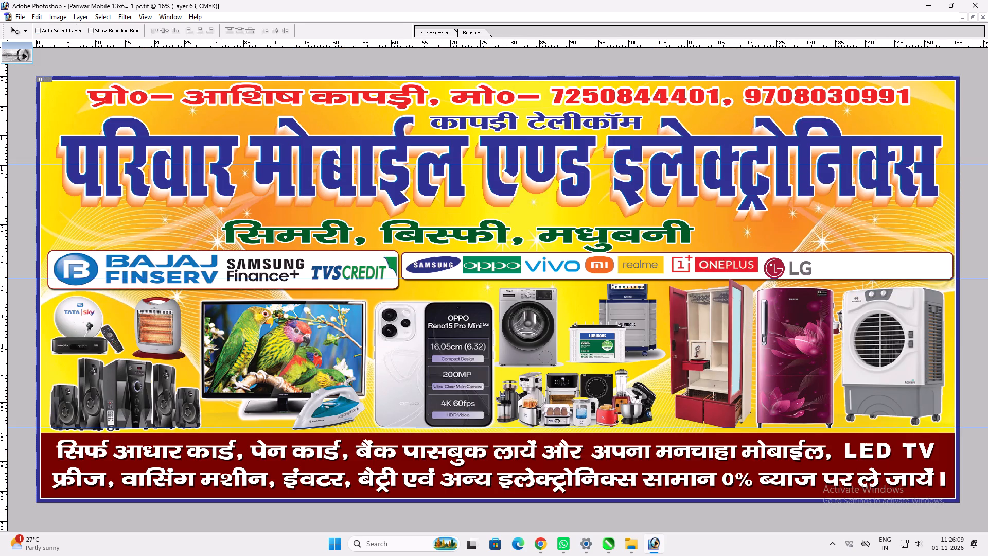
pyautogui.moveTo(787, 267); pyautogui.dragTo(787, 266)
pyautogui.press('Down')
pyautogui.press('Down')
pyautogui.press('Down')
pyautogui.press('Left')
pyautogui.press('Left')
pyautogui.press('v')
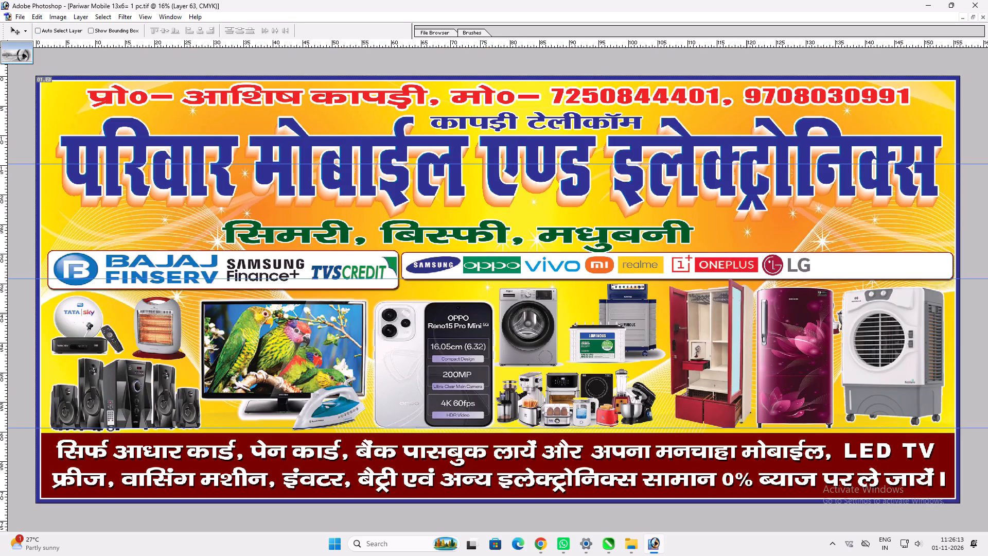
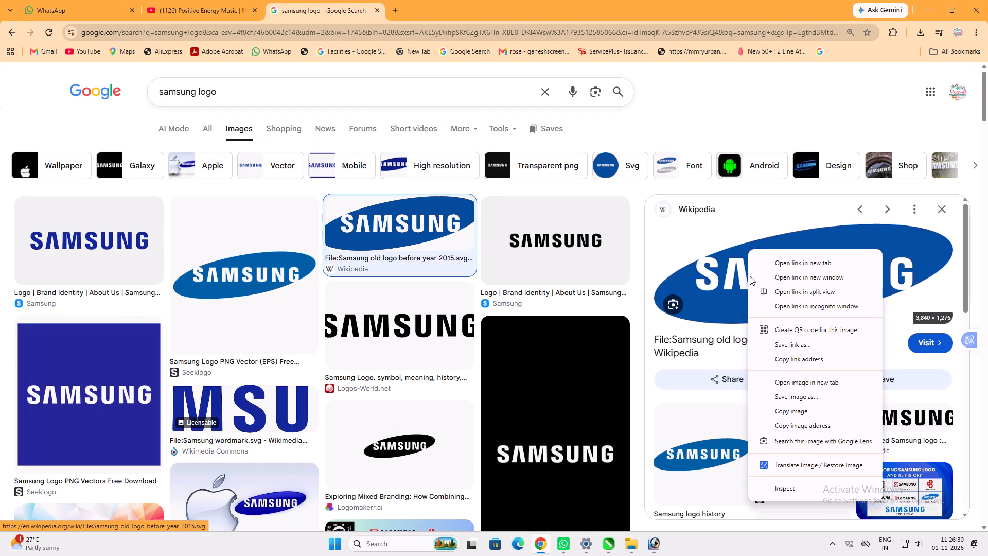
# Copy the blue oval Samsung logo image from Chrome and paste it into the Pariwar Mobile 13x6 banner in Photoshop.
pyautogui.click(801, 414)
pyautogui.click(654, 544)
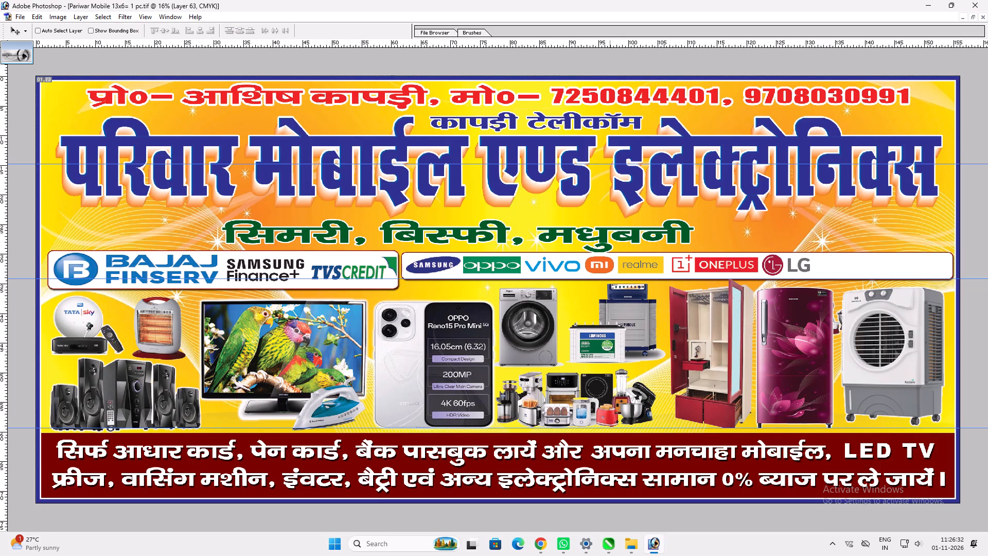
pyautogui.hotkey('ctrl', 'v')
# Remove the black background around the pasted Samsung logo with the Magic Wand and clear the selection.
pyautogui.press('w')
pyautogui.click(610, 319)
pyautogui.press('Delete')
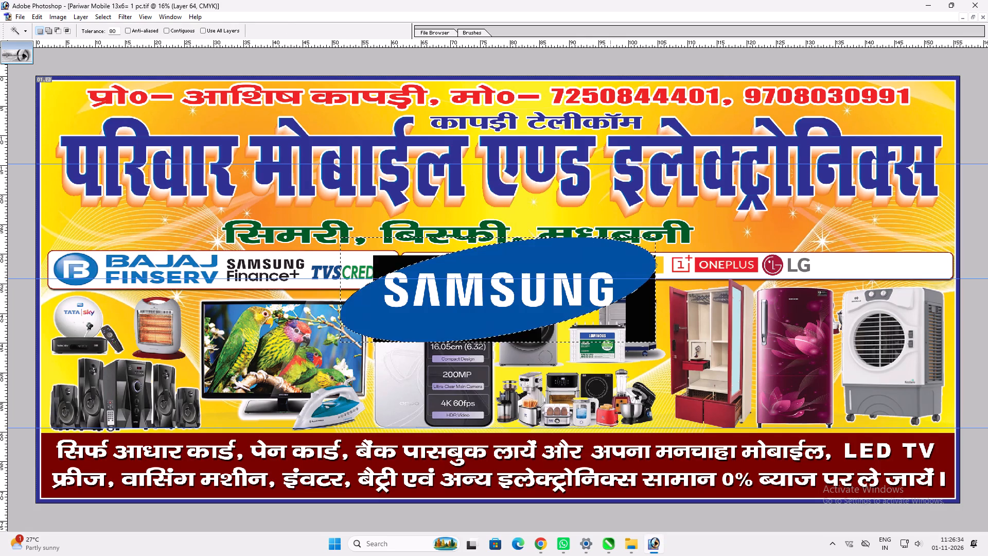
pyautogui.hotkey('ctrl', 'd')
# Move the Samsung logo over the wardrobe and fridge area and scale it proportionally to 28.9%.
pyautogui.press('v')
pyautogui.moveTo(605, 315); pyautogui.dragTo(849, 309)
pyautogui.hotkey('ctrl', 't')
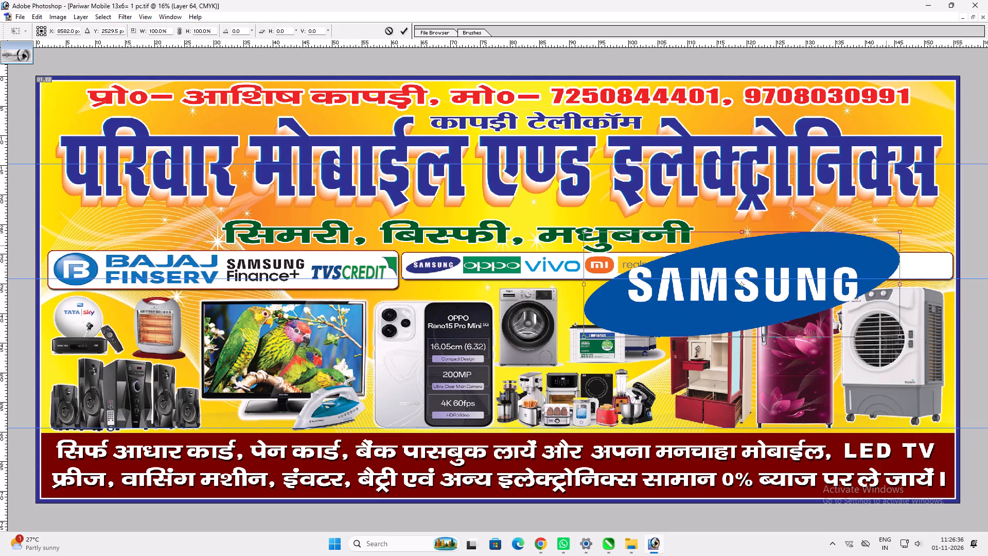
pyautogui.keyDown('alt'); pyautogui.keyDown('shift'); pyautogui.moveTo(898, 232); pyautogui.dragTo(791, 285); pyautogui.keyUp('shift'); pyautogui.keyUp('alt')
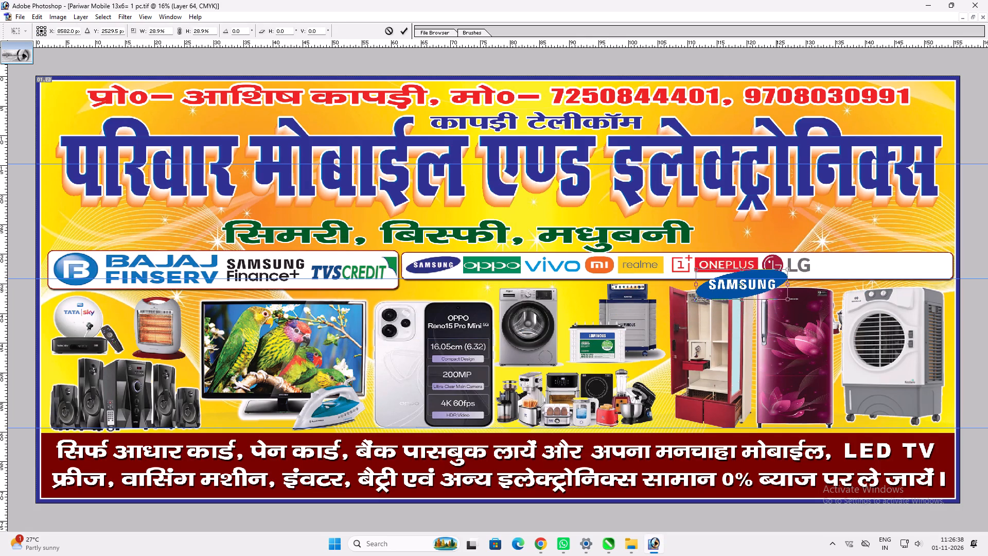
pyautogui.press('Return')
# Move the Samsung logo onto the white brand panel, rotate it about 9° clockwise and shrink it slightly.
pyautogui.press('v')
pyautogui.moveTo(756, 282); pyautogui.dragTo(851, 267)
pyautogui.hotkey('ctrl', 't')
pyautogui.keyDown('ctrl'); pyautogui.moveTo(914, 258); pyautogui.dragTo(920, 270); pyautogui.keyUp('ctrl')
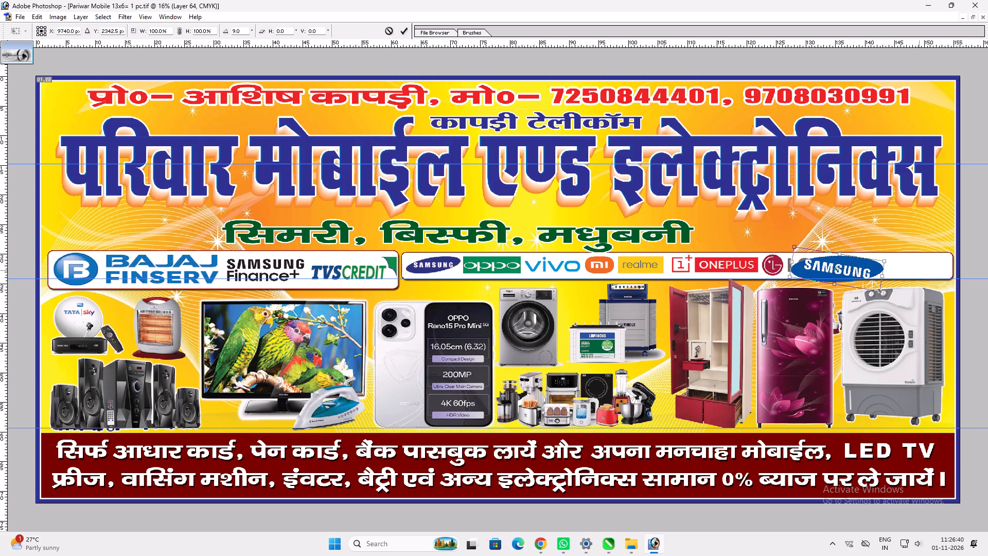
pyautogui.keyDown('ctrl'); pyautogui.moveTo(920, 270); pyautogui.dragTo(921, 270); pyautogui.keyUp('ctrl')
pyautogui.keyDown('alt'); pyautogui.keyDown('shift'); pyautogui.moveTo(884, 264); pyautogui.dragTo(876, 266); pyautogui.keyUp('shift'); pyautogui.keyUp('alt')
pyautogui.hotkey('shift', 'Return')
# Position the Samsung logo just after the LG logo in the white brand panel.
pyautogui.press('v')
pyautogui.moveTo(864, 269); pyautogui.dragTo(878, 264)
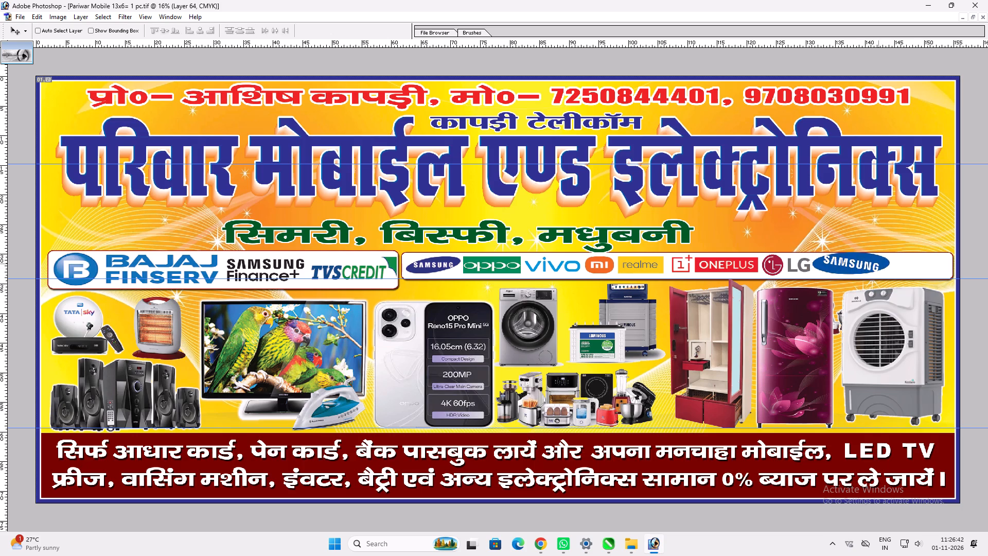
pyautogui.moveTo(878, 264); pyautogui.dragTo(876, 266)
pyautogui.press('Up')
pyautogui.press('Up')
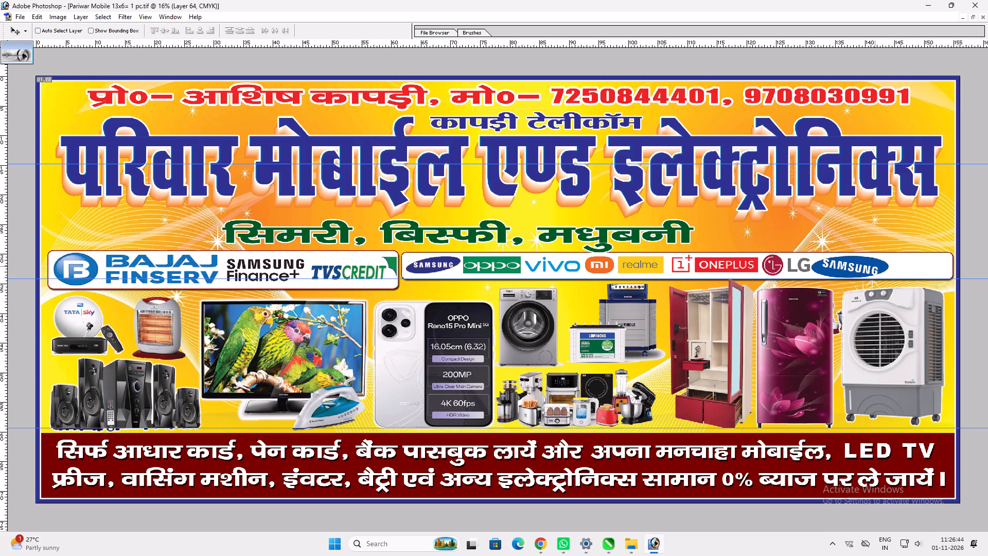
# Shrink the Samsung logo beside LG a little more, proportionally about its centre.
pyautogui.hotkey('ctrl', 't')
pyautogui.keyDown('shift'); pyautogui.moveTo(891, 261); pyautogui.dragTo(884, 264); pyautogui.keyUp('shift')
pyautogui.hotkey('shift', 'Return')
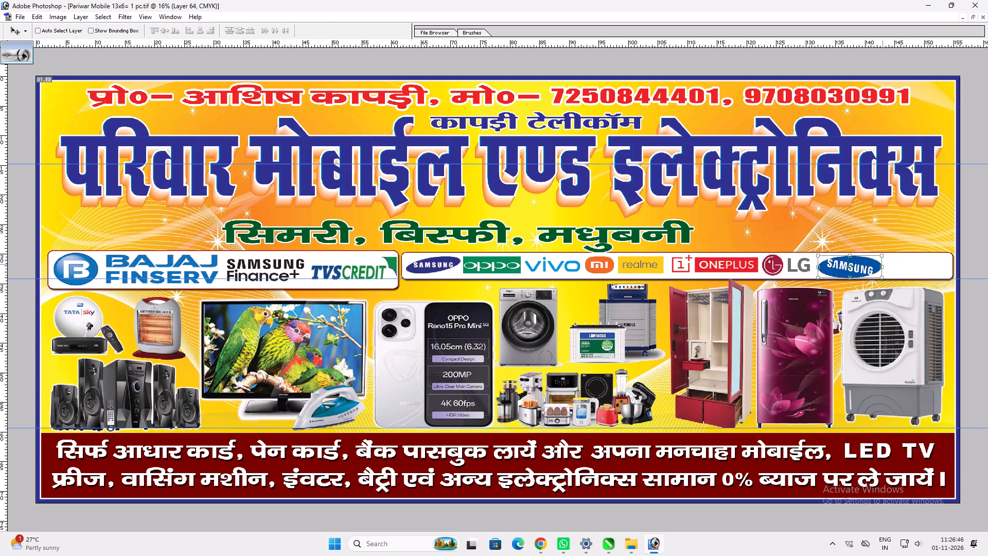
# Nudge the Samsung logo slightly up and left, closer to the LG logo.
pyautogui.press('Up')
pyautogui.press('Up')
pyautogui.press('Left')
pyautogui.press('Left')
pyautogui.press('Left')
pyautogui.press('Left')
pyautogui.press('Left')
pyautogui.press('Left')
pyautogui.press('Left')
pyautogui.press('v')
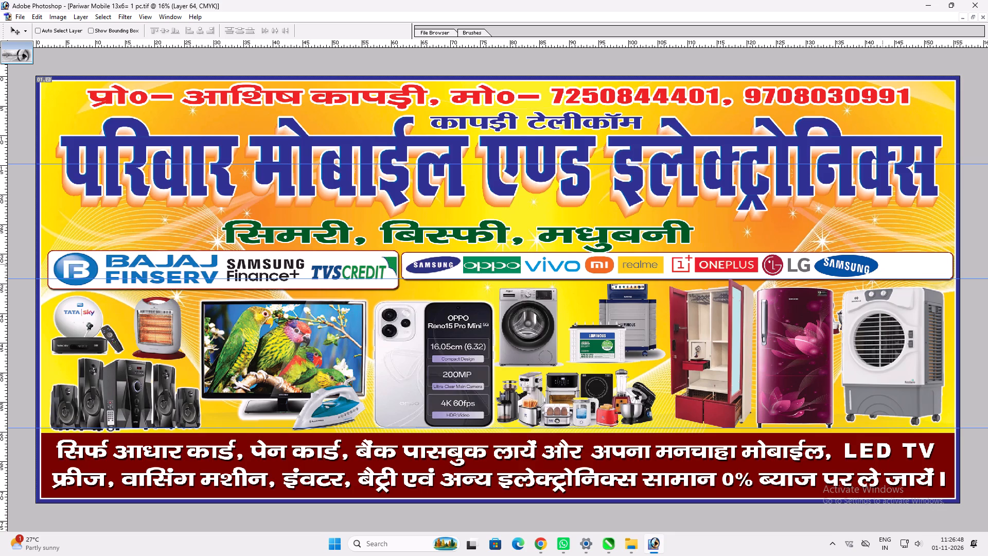
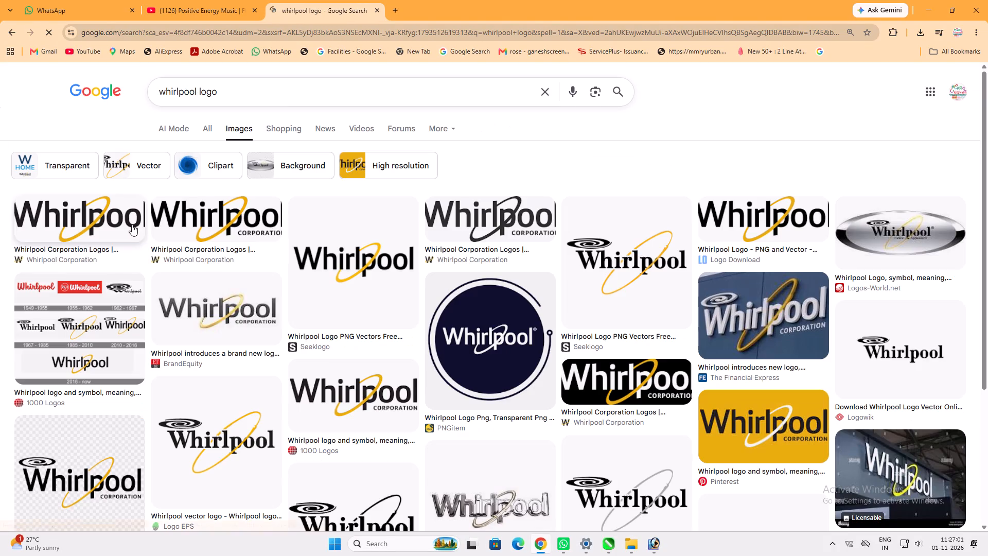
# Preview the first Whirlpool Corporation logo in the image results and save it as a PNG under its suggested name.
pyautogui.click(109, 223)
pyautogui.rightClick(855, 256)
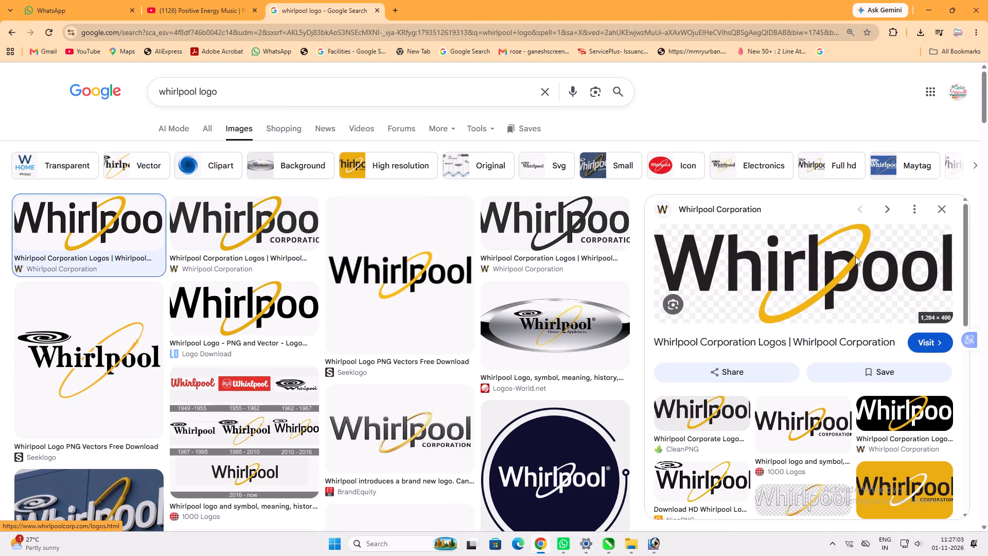
pyautogui.click(787, 402)
pyautogui.press('Return')
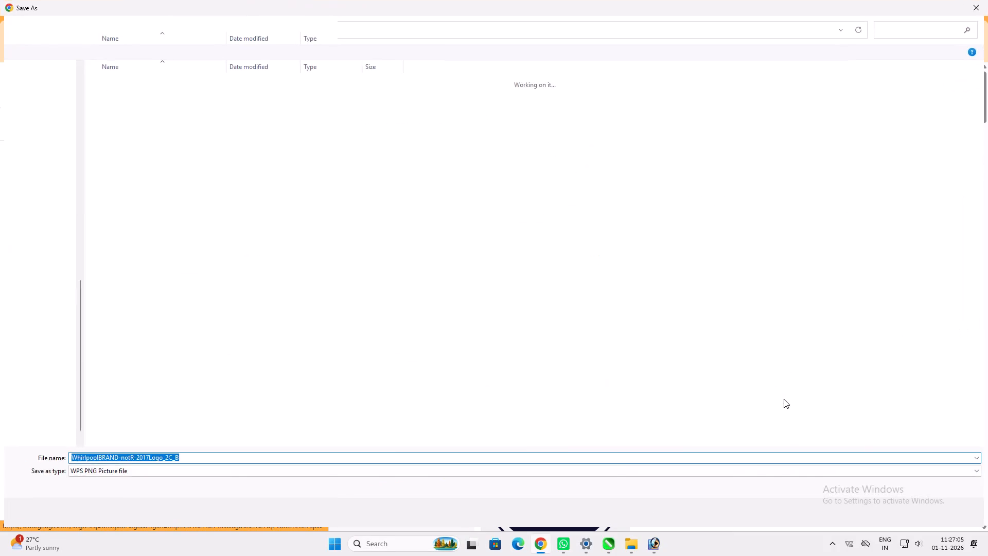
# Open the downloaded Whirlpool logo in Photoshop and copy it into the Pariwar Mobile 13x6 banner.
pyautogui.moveTo(845, 60); pyautogui.dragTo(648, 551)
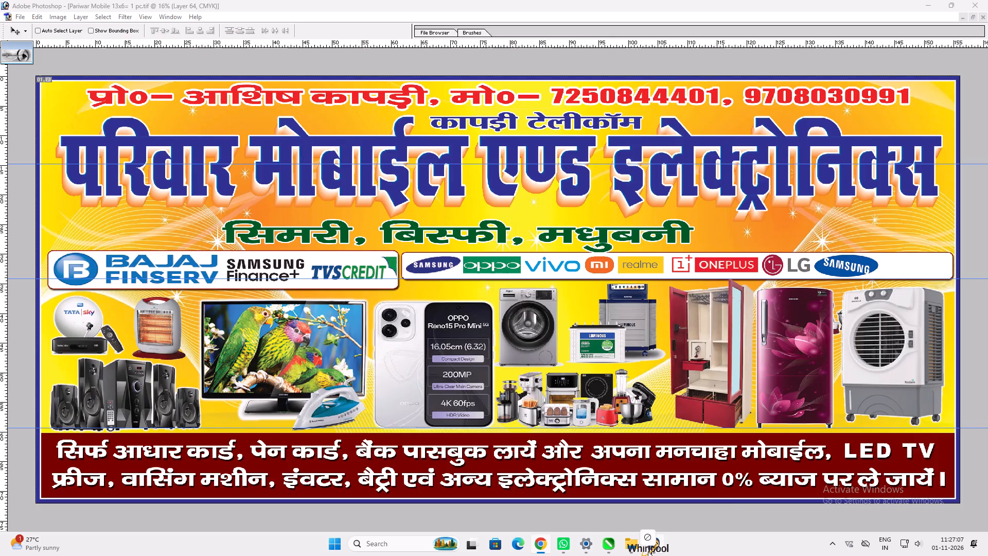
pyautogui.moveTo(648, 551); pyautogui.dragTo(498, 328)
pyautogui.press('v')
pyautogui.press('v')
pyautogui.moveTo(263, 203); pyautogui.dragTo(471, 340)
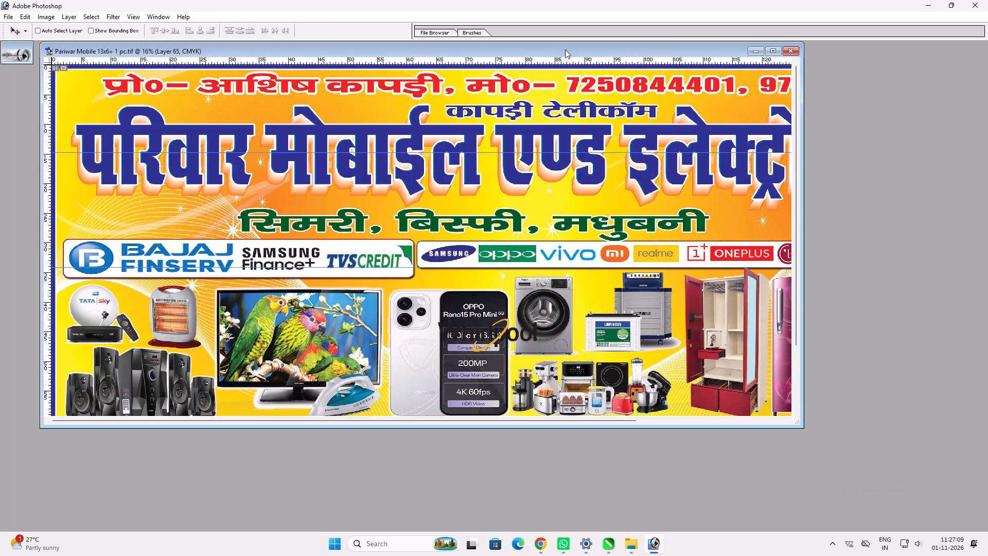
# Maximize the banner window, move the Whirlpool logo onto the brand logo panel over the blue Samsung oval, and shrink it.
pyautogui.click(562, 41)
pyautogui.doubleClick(556, 47)
pyautogui.press('v')
pyautogui.moveTo(514, 295); pyautogui.dragTo(901, 221)
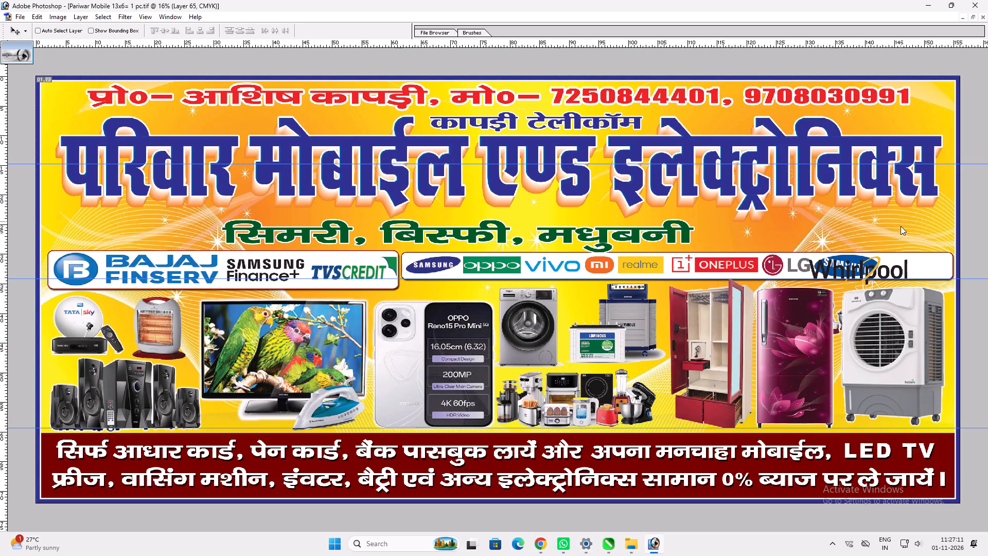
pyautogui.hotkey('ctrl', 't')
pyautogui.keyDown('shift'); pyautogui.moveTo(810, 292); pyautogui.dragTo(836, 284); pyautogui.keyUp('shift')
pyautogui.hotkey('shift', 'Return')
pyautogui.press('v')
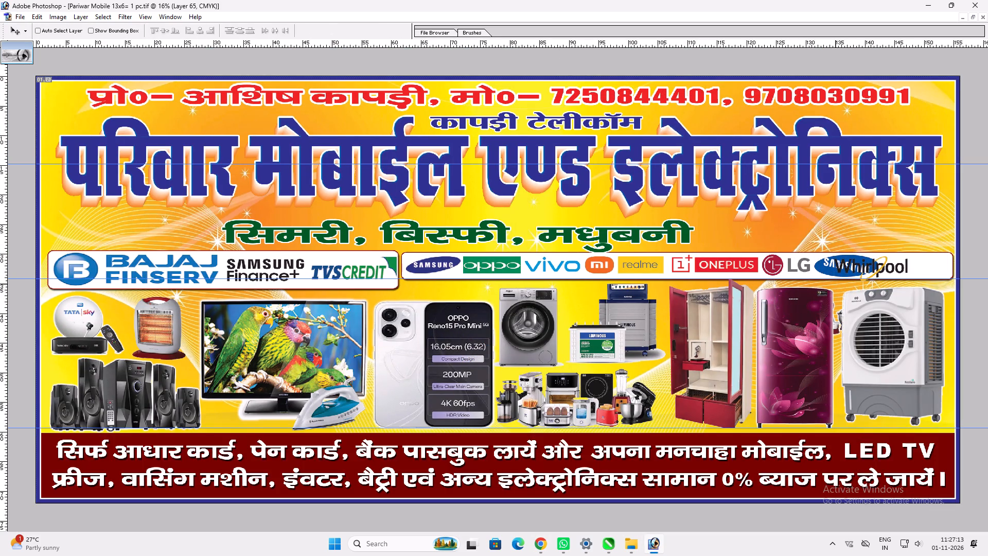
# Fit the Whirlpool logo into the gap after the blue Samsung oval, narrowing it to about 91% width.
pyautogui.moveTo(844, 274); pyautogui.dragTo(886, 275)
pyautogui.hotkey('ctrl', 't')
pyautogui.keyDown('shift'); pyautogui.moveTo(877, 265); pyautogui.dragTo(879, 265); pyautogui.keyUp('shift')
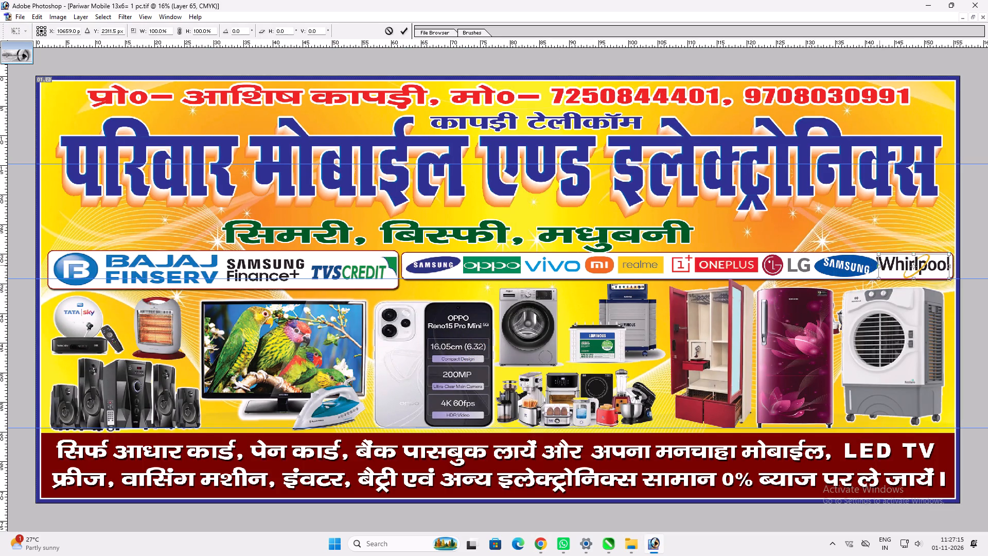
pyautogui.keyDown('shift'); pyautogui.moveTo(879, 265); pyautogui.dragTo(884, 265); pyautogui.keyUp('shift')
pyautogui.keyDown('shift'); pyautogui.moveTo(908, 281); pyautogui.dragTo(912, 277); pyautogui.keyUp('shift')
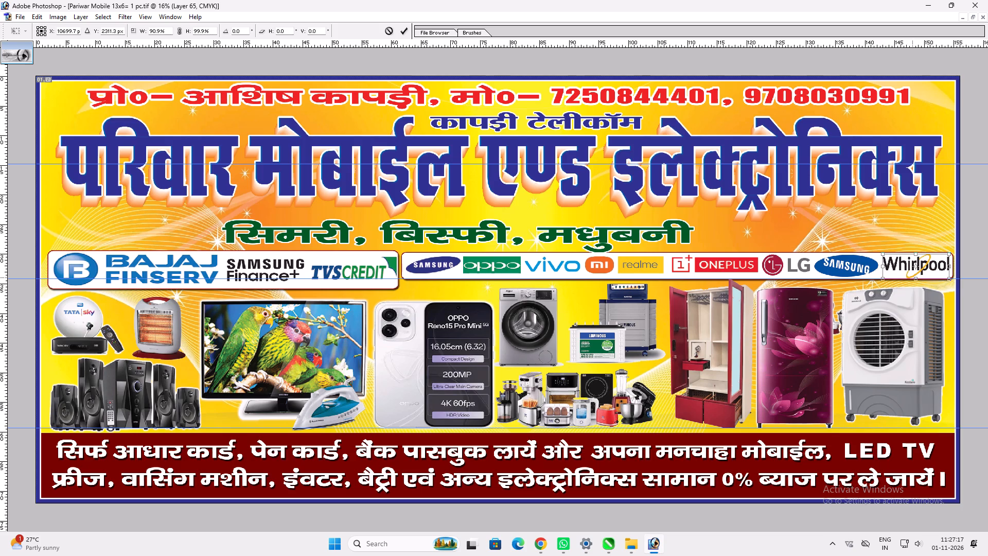
pyautogui.keyDown('shift'); pyautogui.moveTo(912, 277); pyautogui.dragTo(912, 276); pyautogui.keyUp('shift')
pyautogui.hotkey('shift', 'Return')
pyautogui.press('v')
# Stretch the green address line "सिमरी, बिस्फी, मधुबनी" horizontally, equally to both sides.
pyautogui.keyDown('ctrl'); pyautogui.click(690, 233); pyautogui.keyUp('ctrl')
pyautogui.hotkey('ctrl', 't')
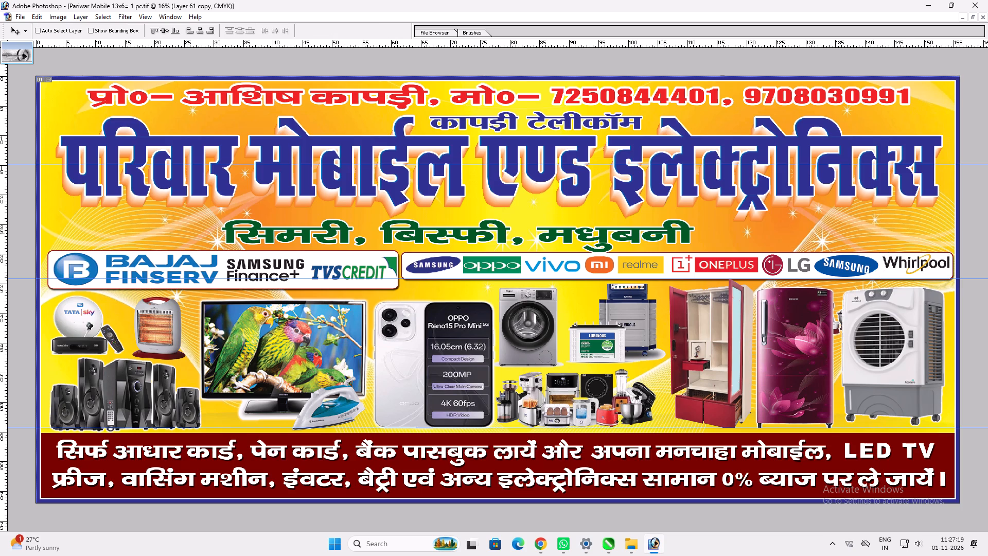
pyautogui.press('Return')
pyautogui.press('v')
pyautogui.rightClick(686, 231)
pyautogui.moveTo(697, 234); pyautogui.dragTo(705, 236)
pyautogui.hotkey('ctrl', 't')
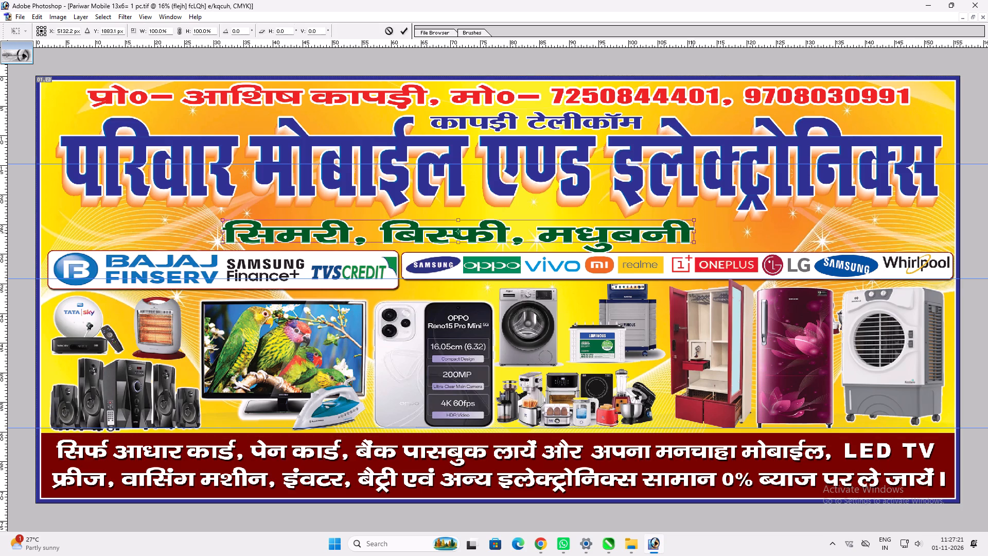
pyautogui.keyDown('shift'); pyautogui.moveTo(692, 228); pyautogui.dragTo(768, 226); pyautogui.keyUp('shift')
pyautogui.hotkey('shift', 'Return')
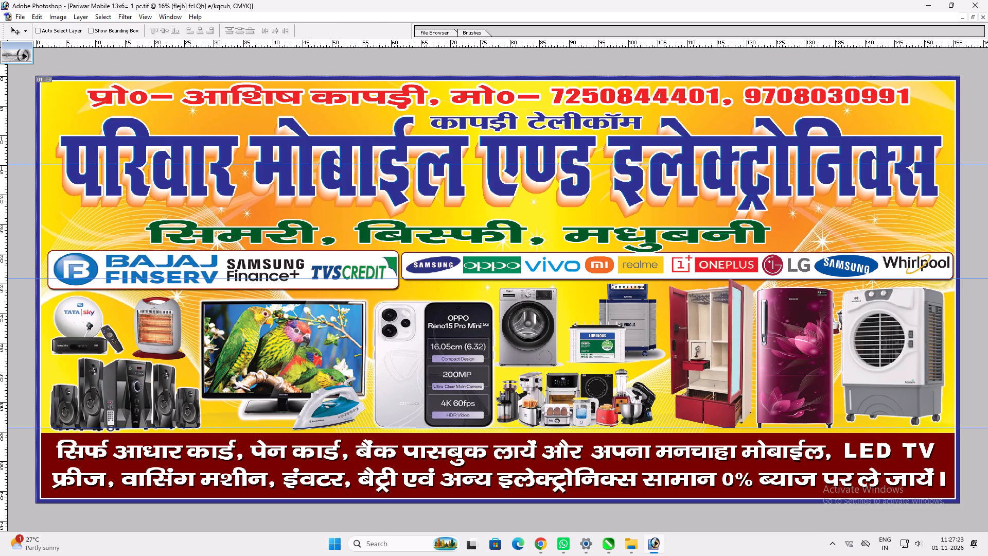
# Scale the green address line down proportionally about its center to about 84.3%.
pyautogui.hotkey('ctrl', 't')
pyautogui.keyDown('alt'); pyautogui.keyDown('shift'); pyautogui.moveTo(772, 242); pyautogui.dragTo(723, 233); pyautogui.keyUp('shift'); pyautogui.keyUp('alt')
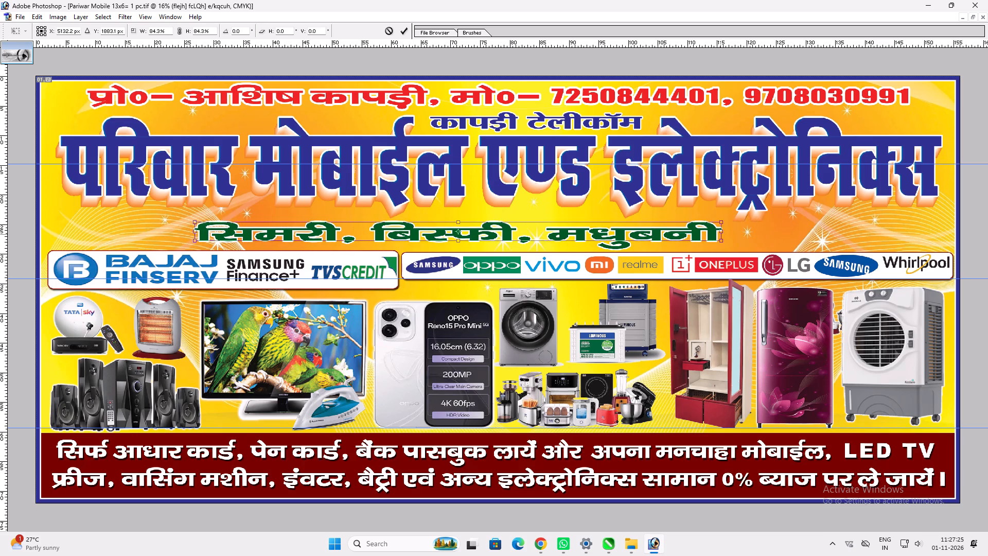
pyautogui.press('Return')
pyautogui.press('v')
pyautogui.hotkey('ctrl', 't')
pyautogui.press('Return')
pyautogui.write('vv')
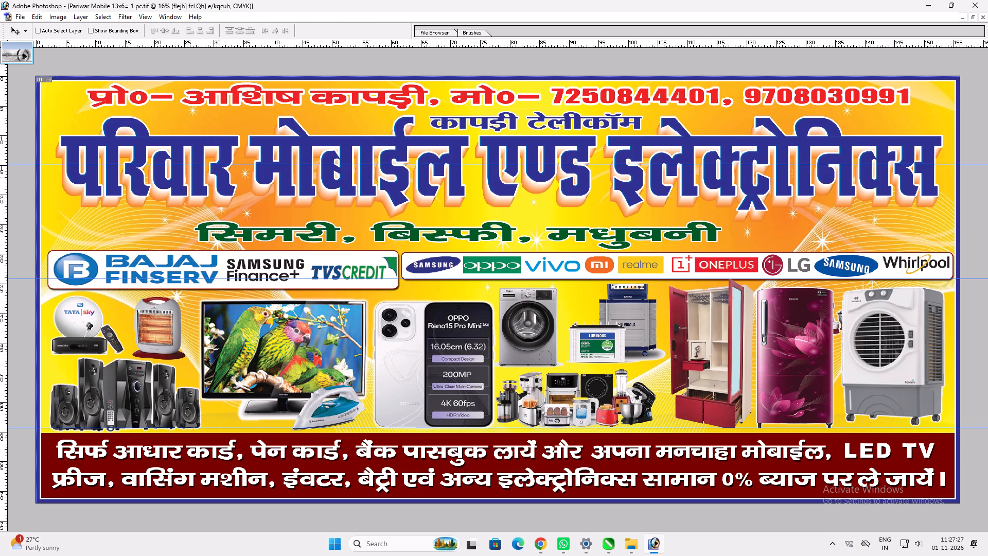
# Hide the guides and capture a screenshot of the whole banner.
pyautogui.hotkey('ctrl', 'h')
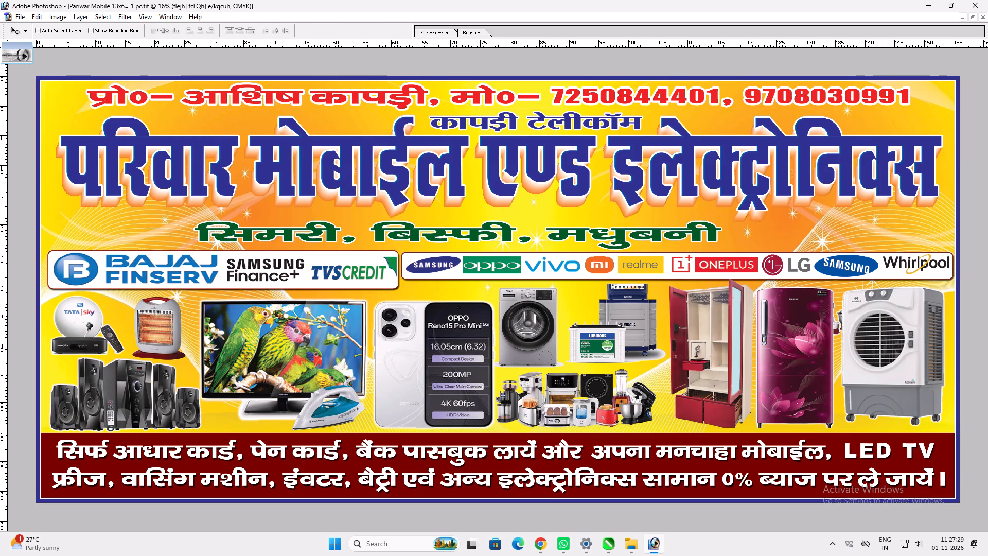
pyautogui.press('Print')
pyautogui.moveTo(32, 73); pyautogui.dragTo(959, 501)
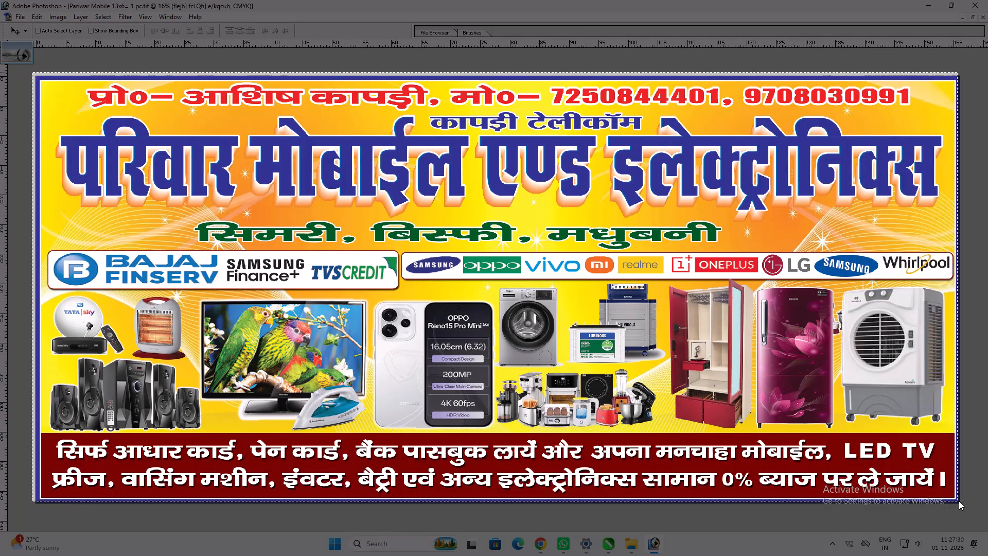
pyautogui.moveTo(959, 501); pyautogui.dragTo(963, 507)
# Save the Pariwar Mobile 13x6 banner file.
pyautogui.hotkey('ctrl', 's')
pyautogui.hotkey('ctrl', 's')
pyautogui.hotkey('ctrl', 's')
pyautogui.hotkey('ctrl', 's')
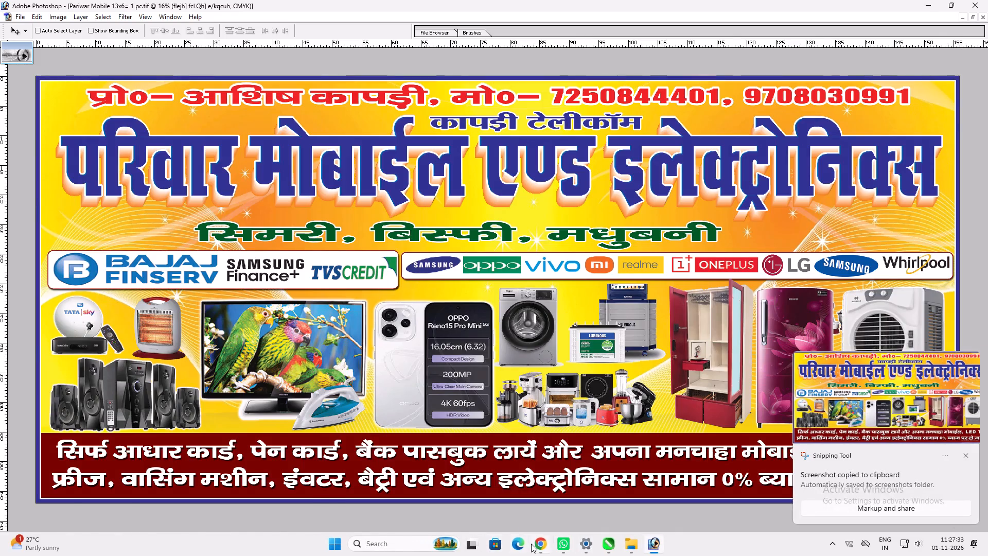
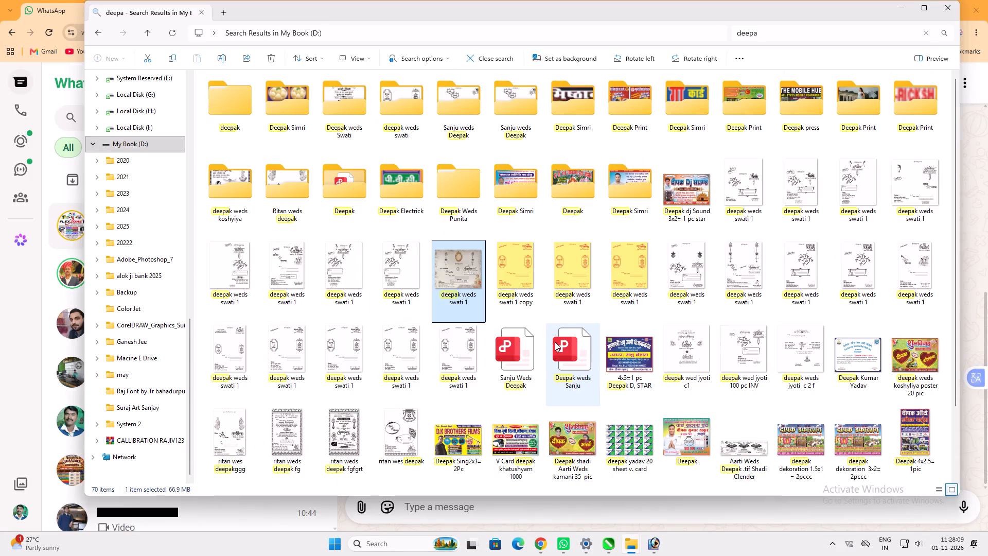
# Refine the File Explorer search of My Book (D:) to "deepa jwe".
pyautogui.scroll(2, 555, 342)
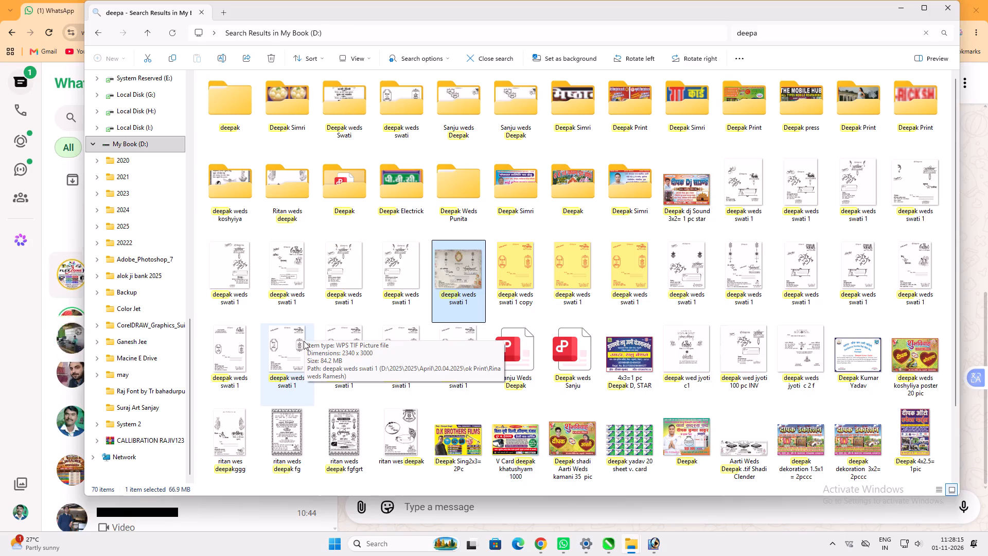
pyautogui.scroll(12, 316, 348)
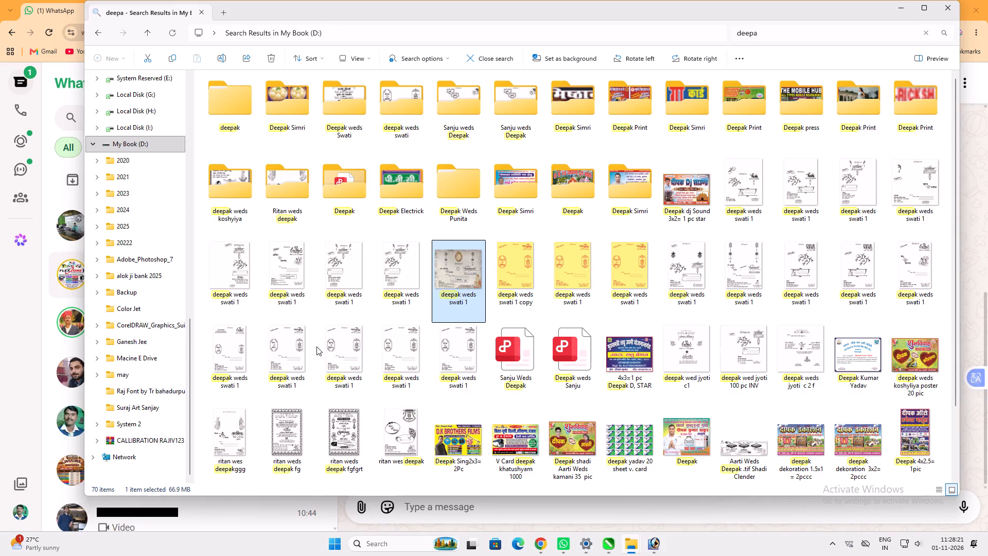
pyautogui.click(629, 538)
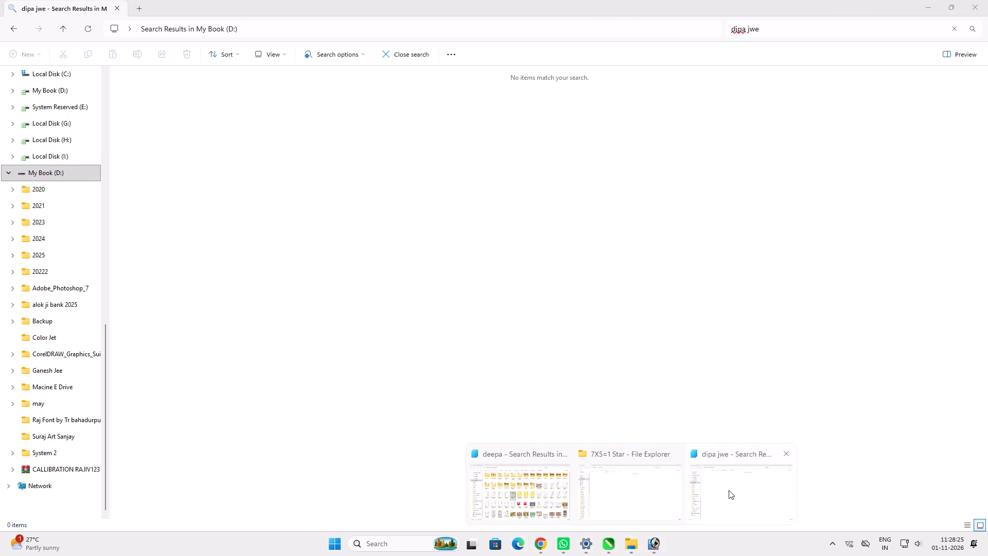
pyautogui.click(510, 497)
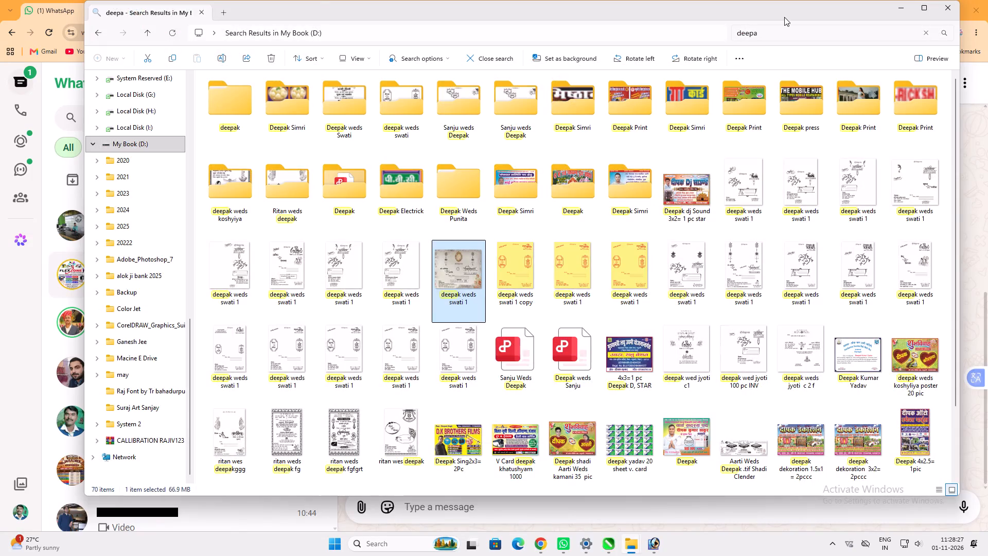
pyautogui.click(777, 31)
pyautogui.press('space')
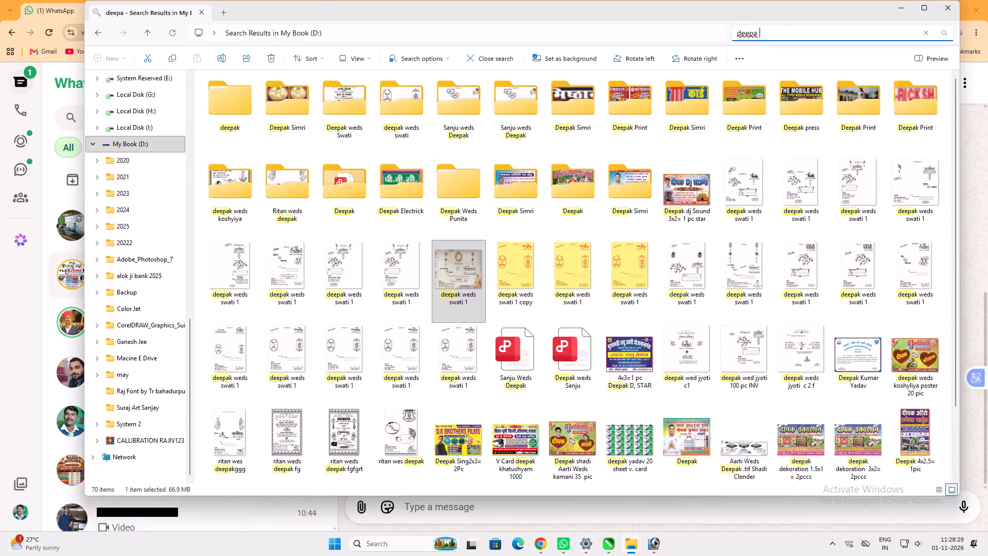
pyautogui.write('jwe')
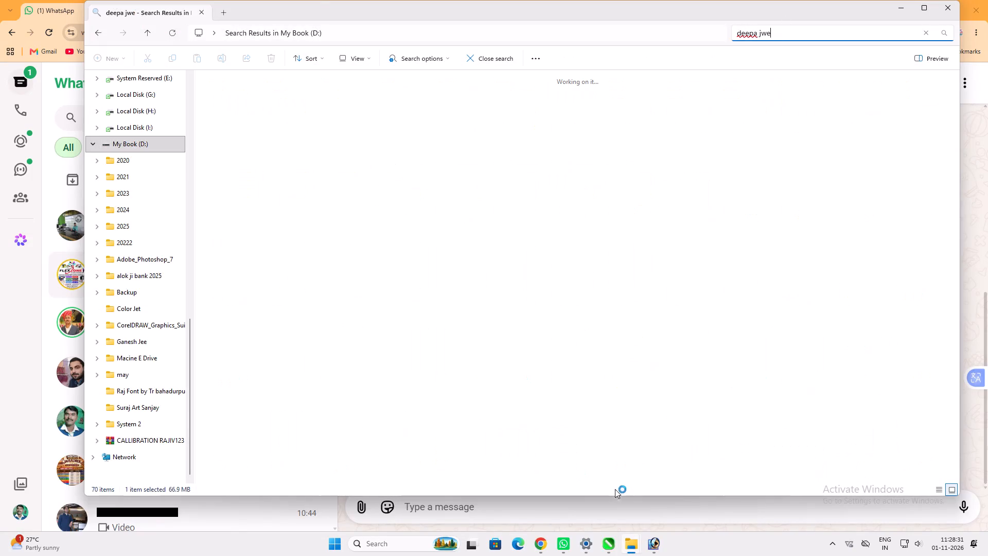
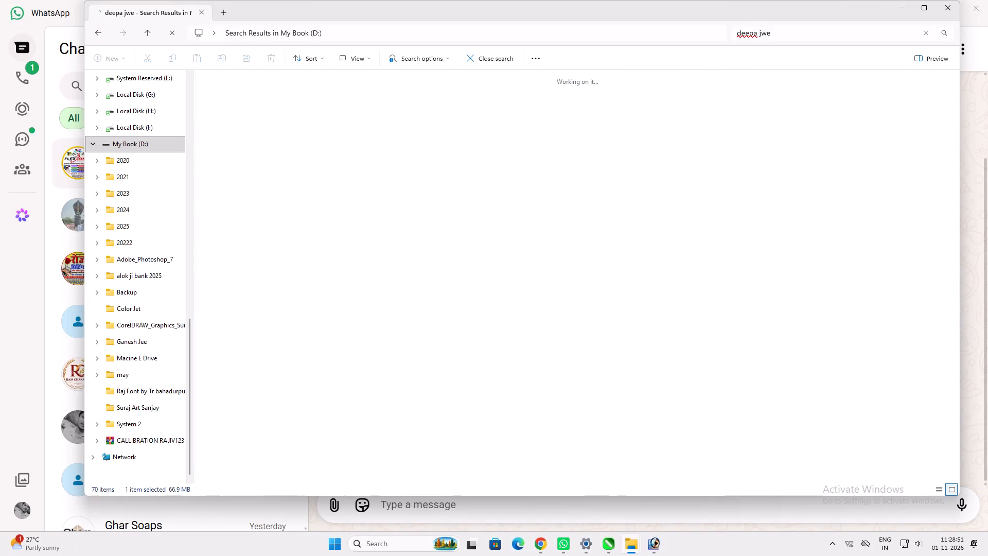
# Switch to the File Explorer window with the "dipa jwe" search of My Book (D:) and open its search term for editing.
pyautogui.click(636, 534)
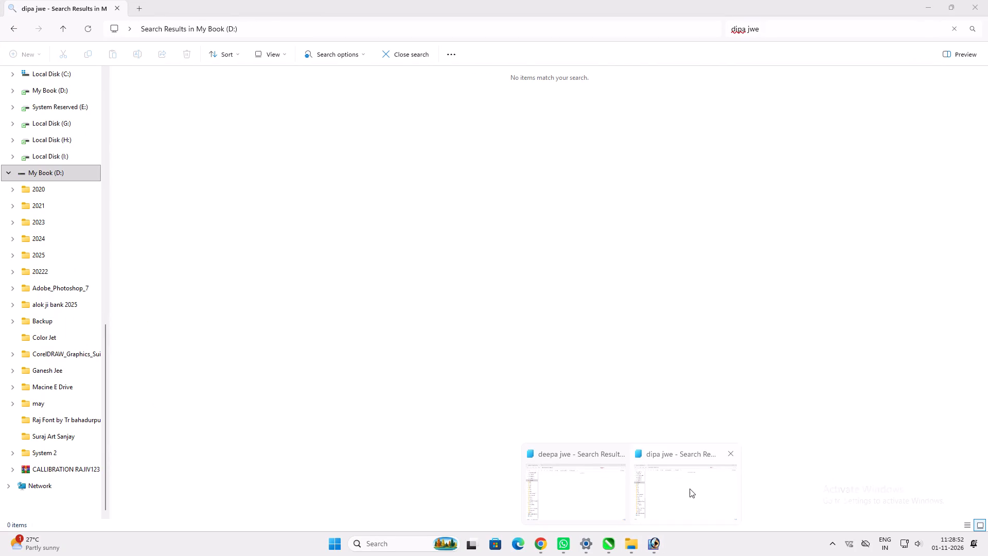
pyautogui.click(690, 488)
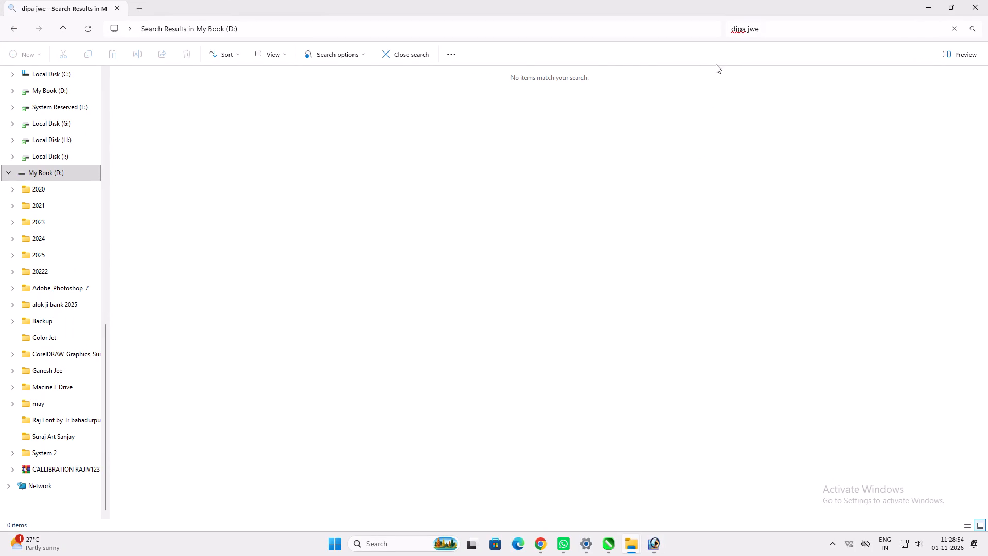
pyautogui.click(738, 30)
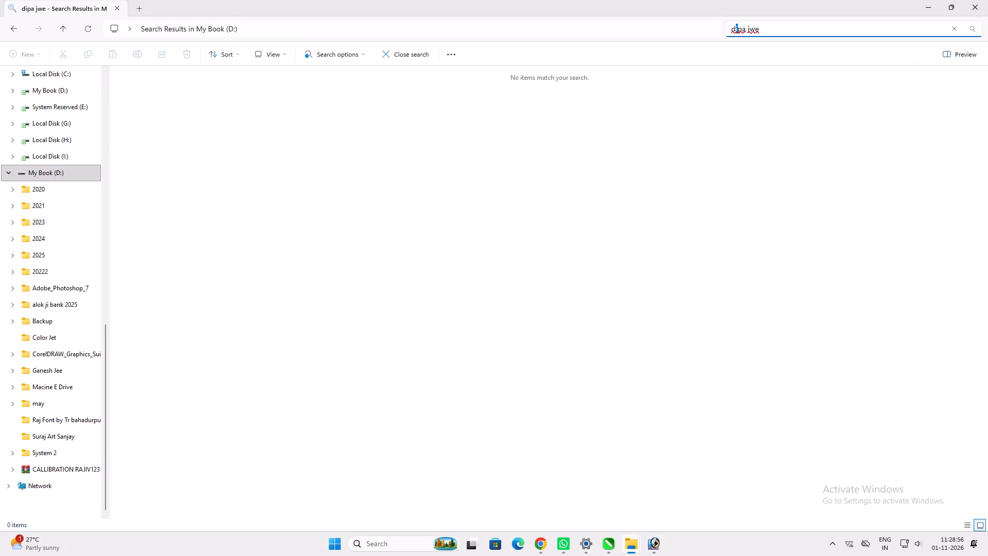
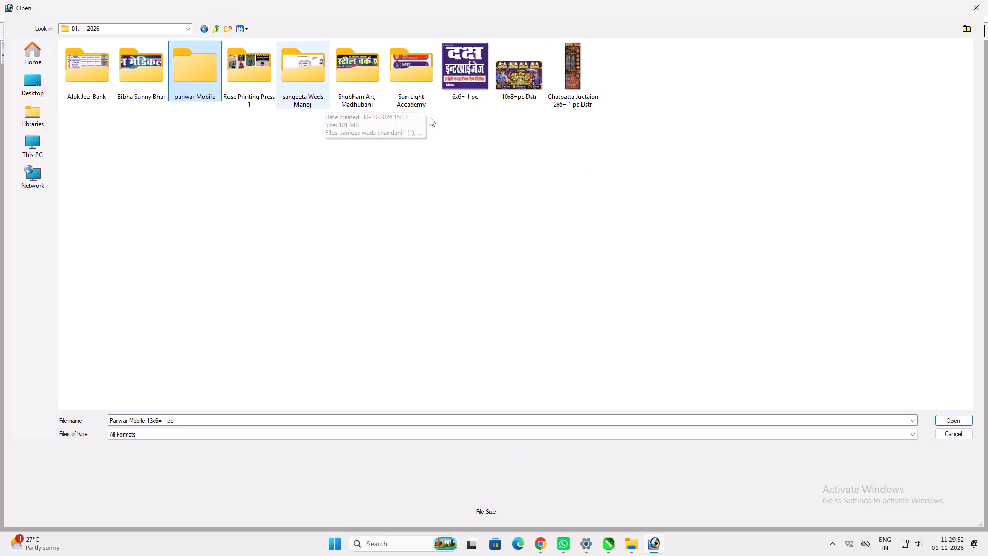
# Open the Chatpatta Juctaion 2x6= 1 pc Dstr file from the 01.11.2026 folder and check its menu banner at closer range.
pyautogui.keyDown('ctrl'); pyautogui.click(520, 61); pyautogui.keyUp('ctrl')
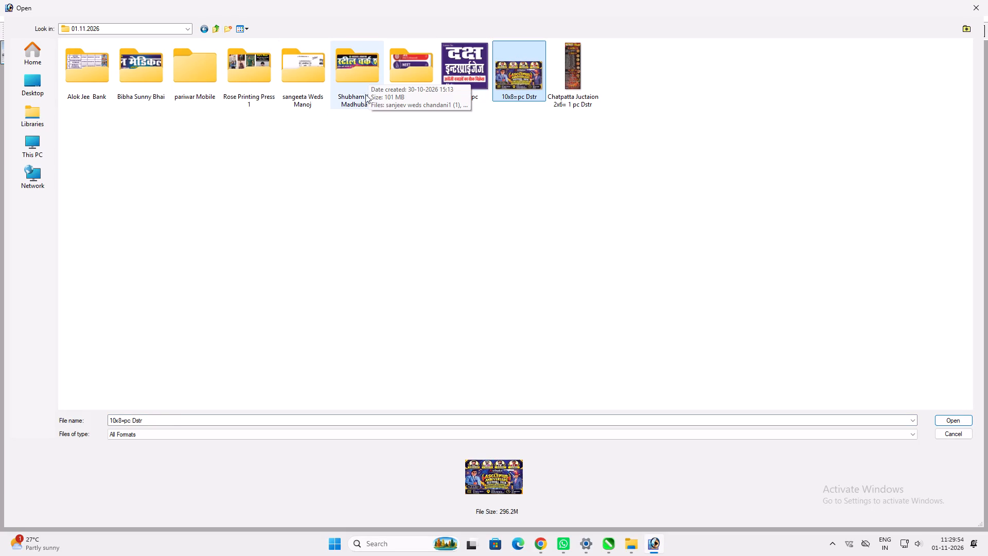
pyautogui.keyDown('ctrl'); pyautogui.click(558, 66); pyautogui.keyUp('ctrl')
pyautogui.press('Return')
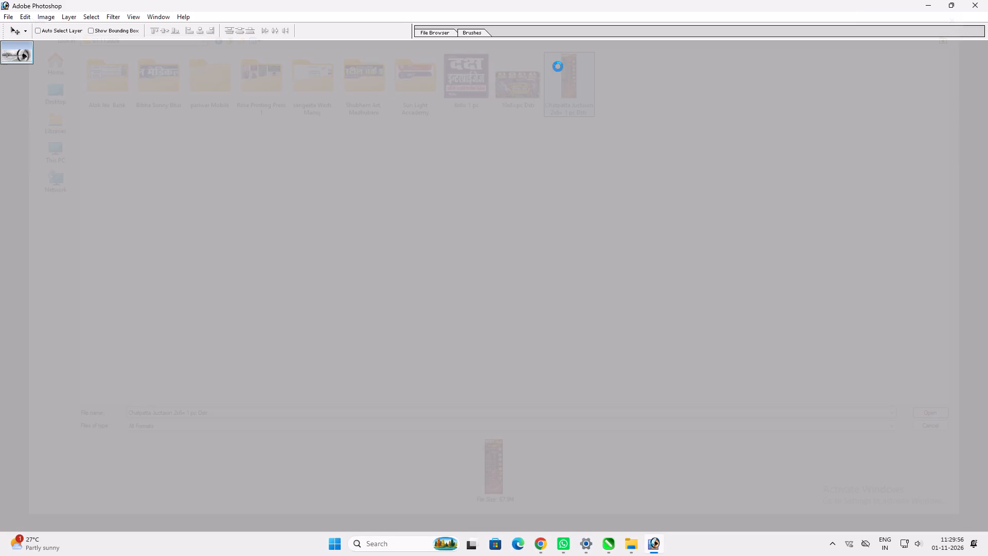
pyautogui.keyDown('ctrl'); pyautogui.click(176, 49); pyautogui.keyUp('ctrl')
pyautogui.hotkey('ctrl', '+')
pyautogui.hotkey('ctrl', '+')
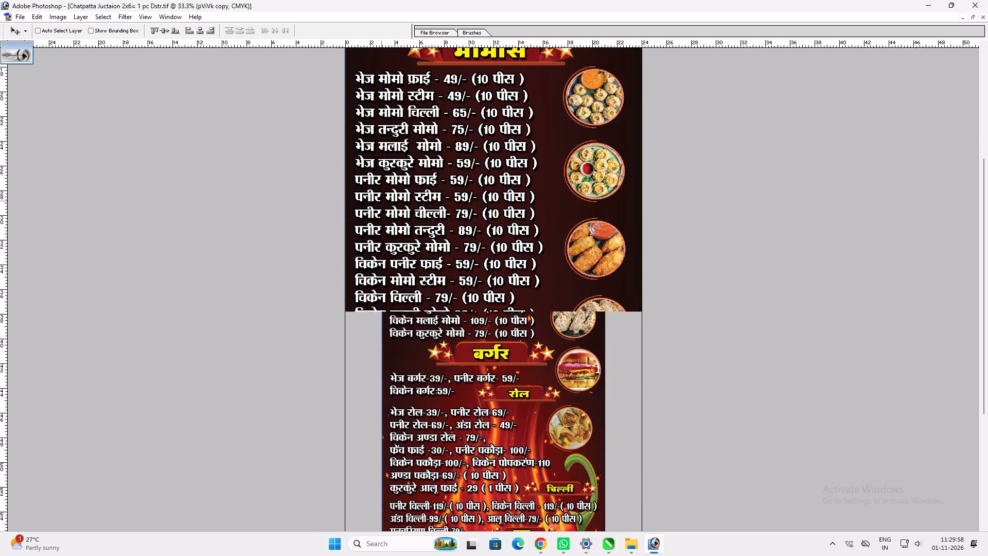
pyautogui.moveTo(381, 204); pyautogui.dragTo(384, 553)
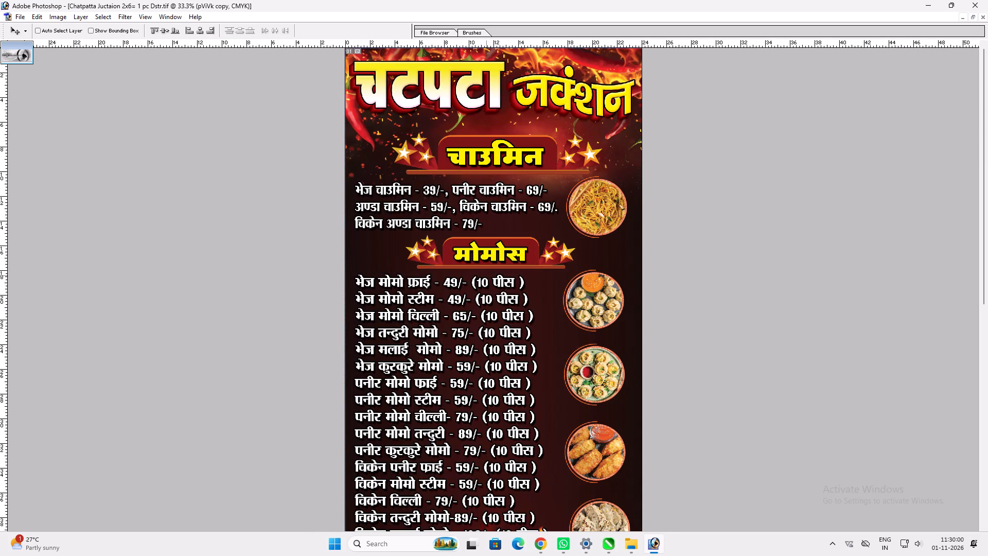
pyautogui.moveTo(486, 283); pyautogui.dragTo(491, 169)
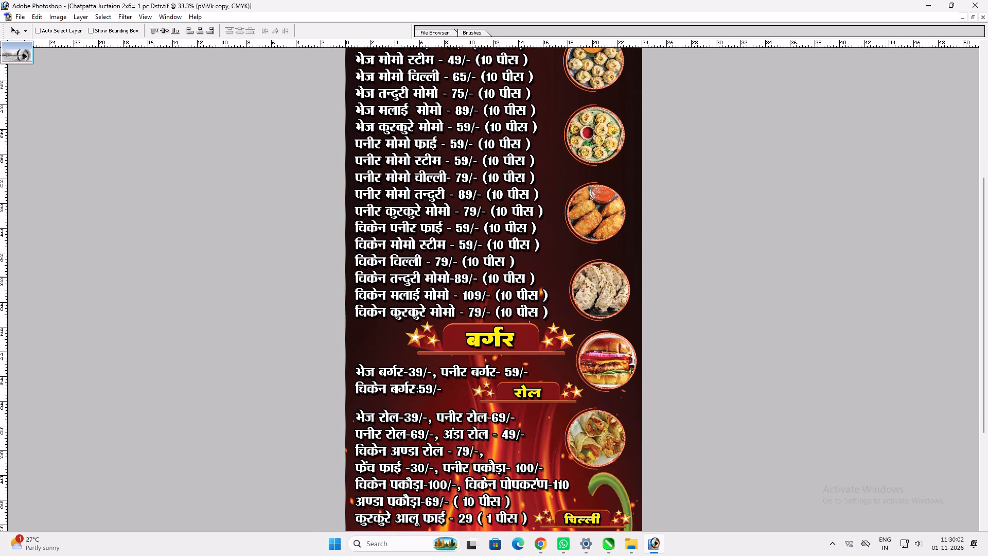
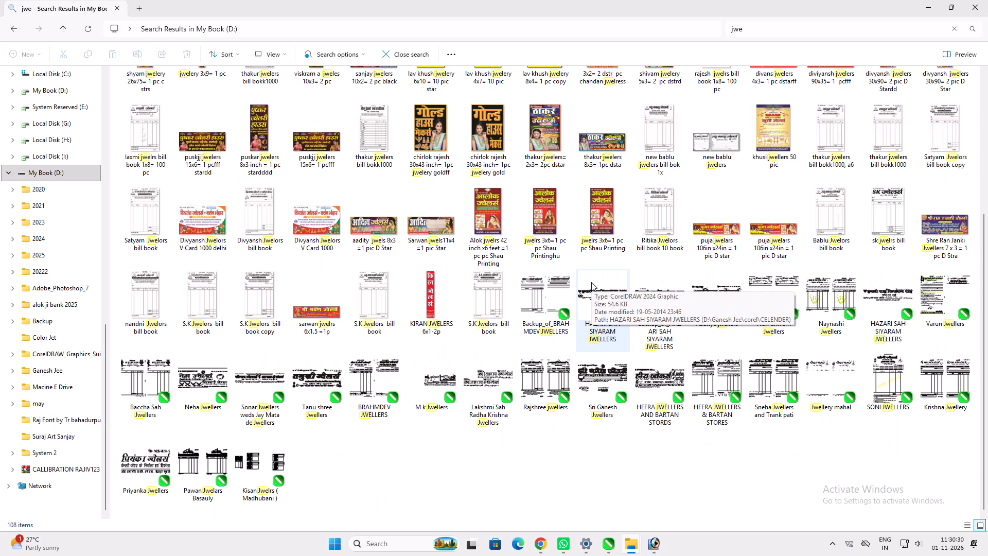
# Examine the jwe search results on My Book (D:) for jeweller designs, including a preview of sakshi jwelers claendra 100 pc.
pyautogui.scroll(12, 591, 282)
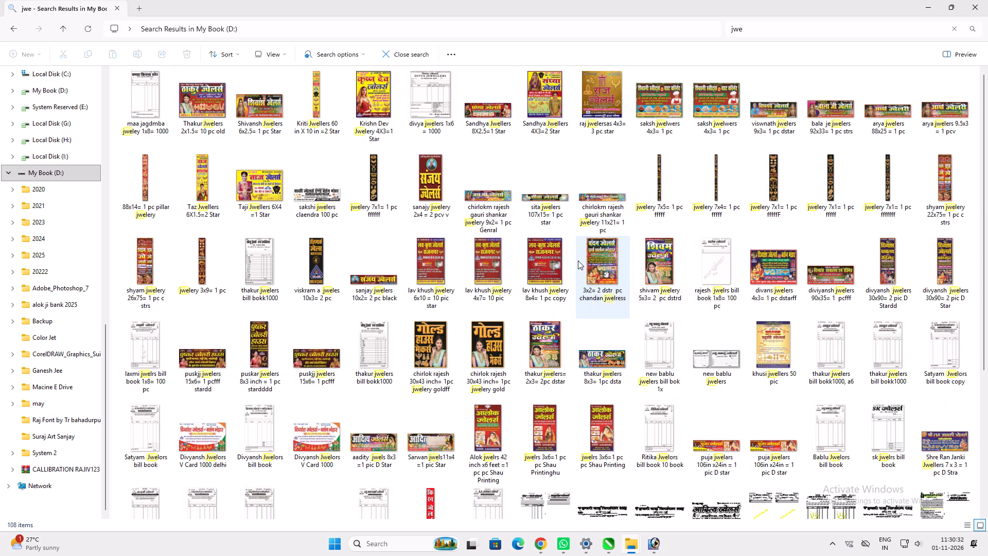
pyautogui.doubleClick(327, 202)
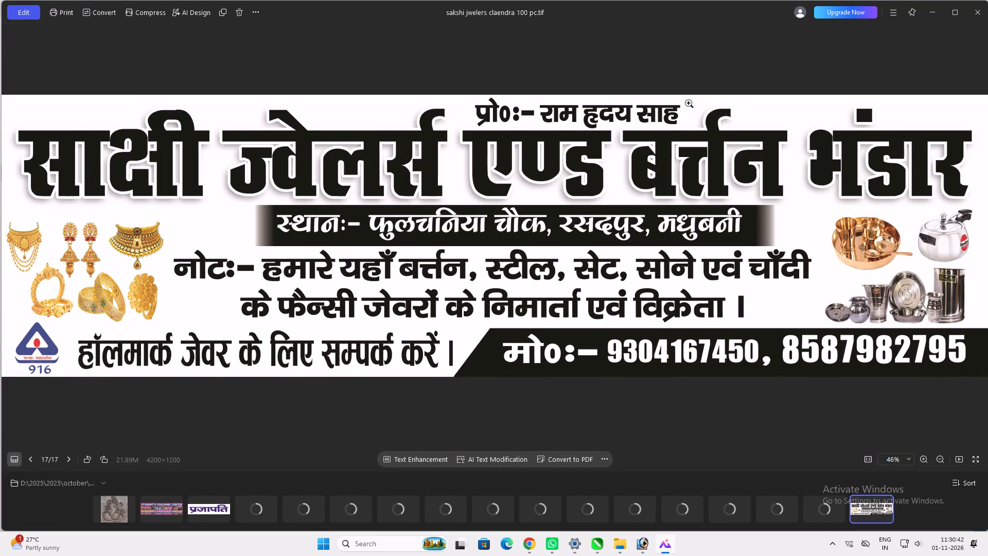
pyautogui.click(982, 1)
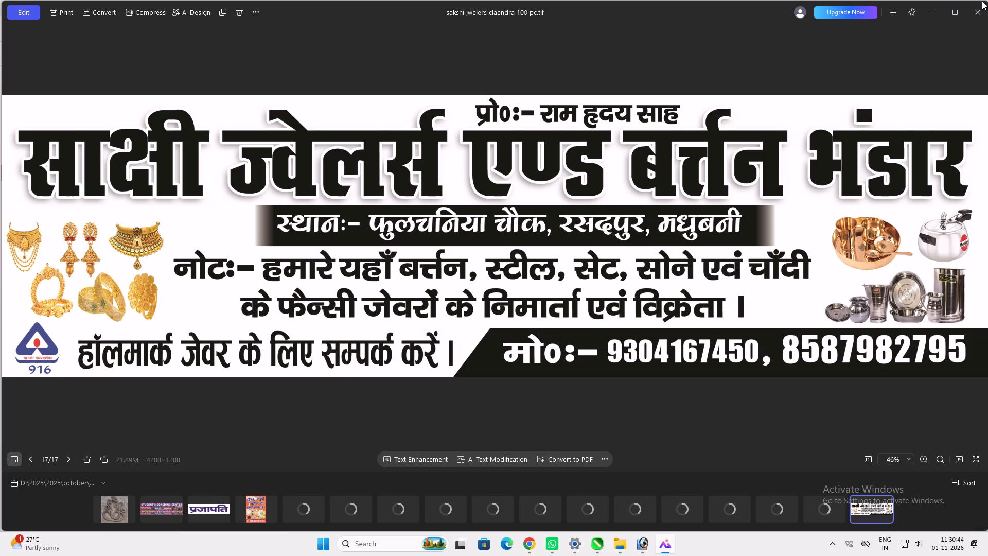
pyautogui.click(981, 4)
pyautogui.click(978, 15)
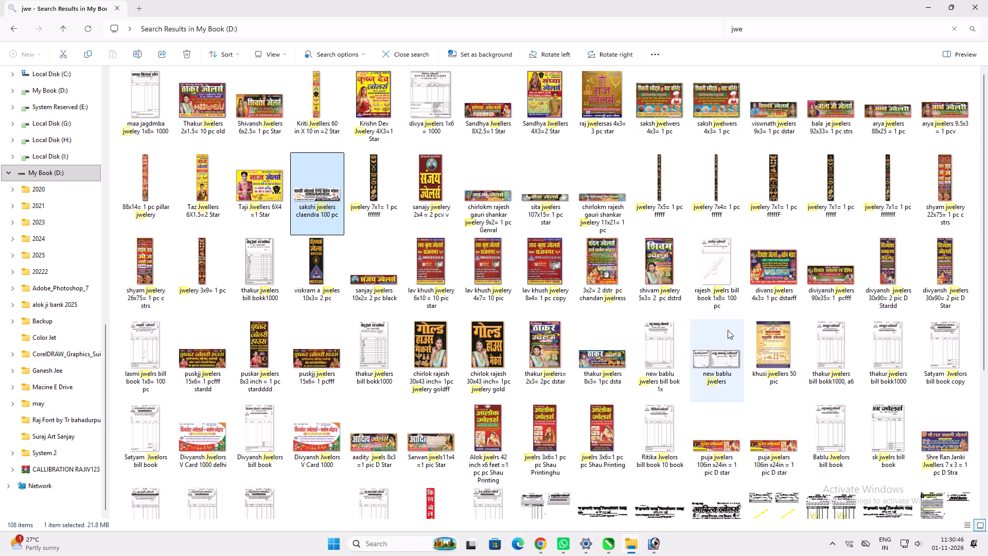
pyautogui.scroll(4, 728, 330)
pyautogui.scroll(-2, 257, 109)
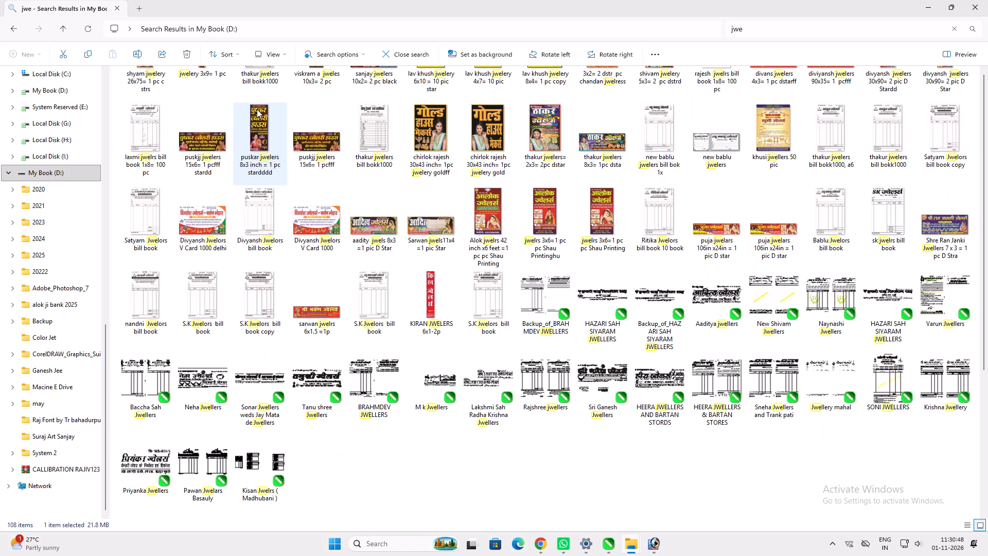
pyautogui.scroll(-1, 257, 109)
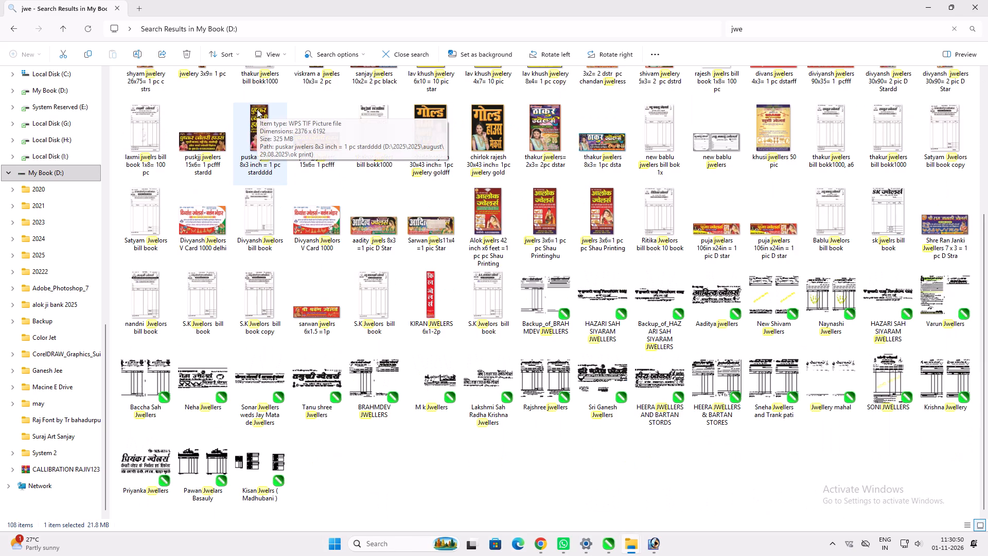
pyautogui.scroll(4, 368, 197)
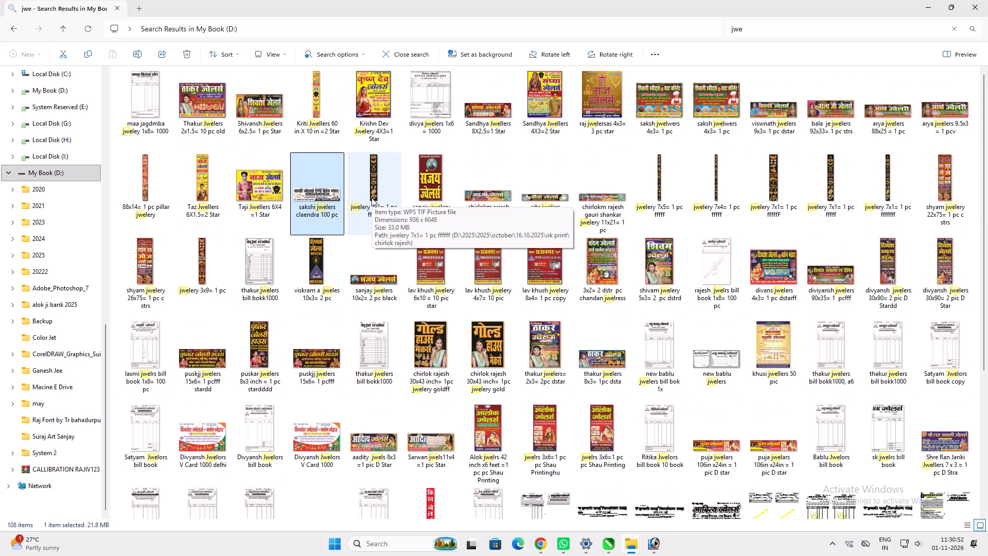
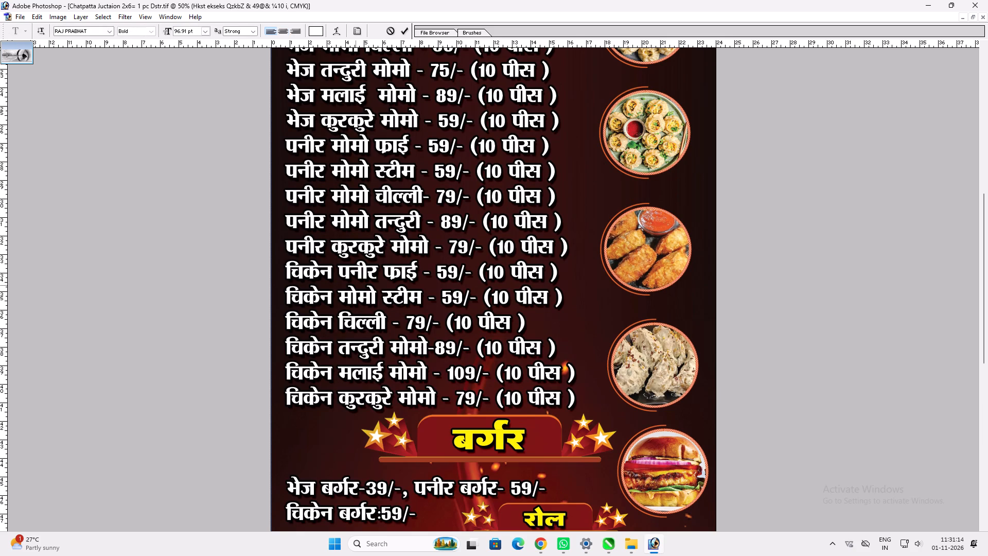
# Insert a new line beginning "पनीर म" in the momo price list, directly below the पनीर कुरकुरे मोमो item.
pyautogui.press('Return')
pyautogui.click(360, 252)
pyautogui.press('End')
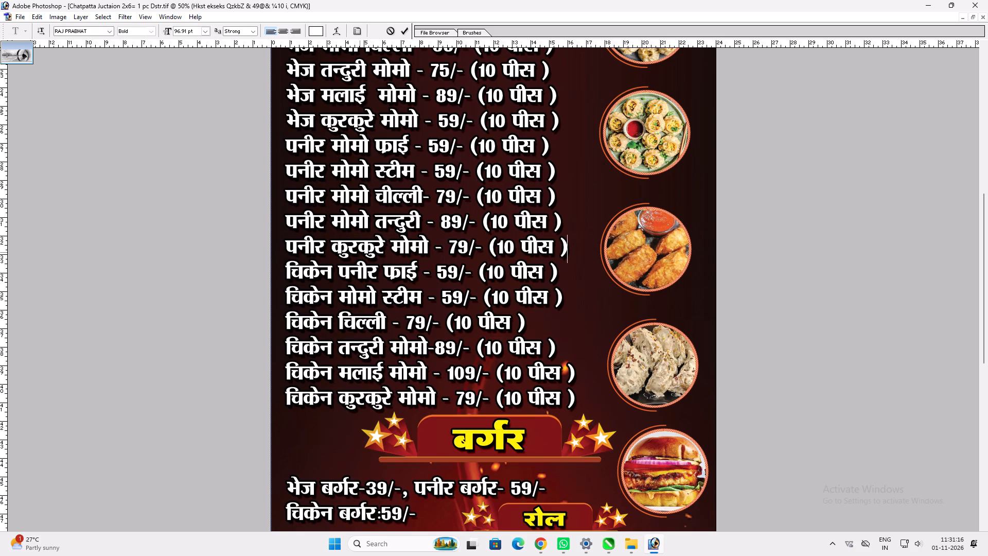
pyautogui.press('Return')
pyautogui.write('iy')
pyautogui.press('BackSpace')
pyautogui.press('i')
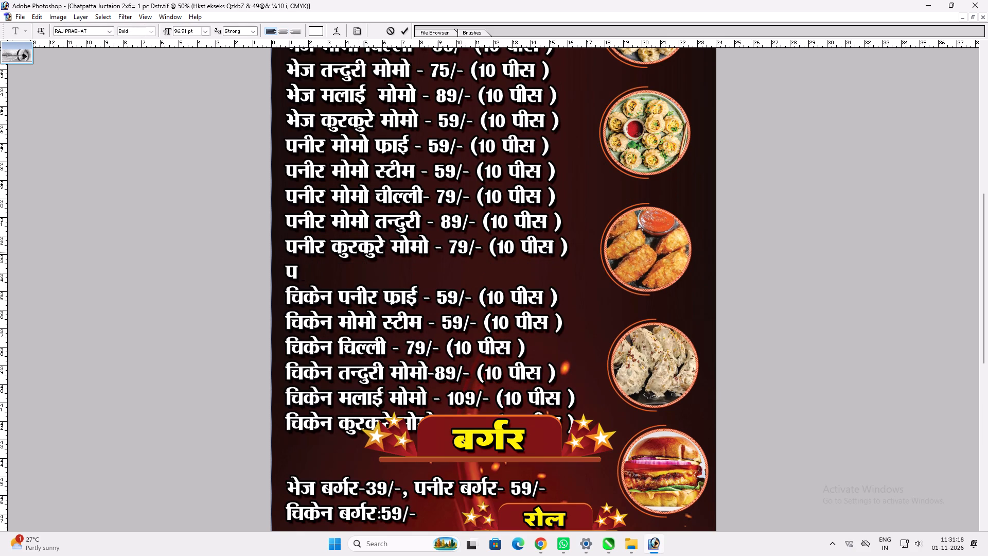
pyautogui.press('BackSpace')
pyautogui.write('uhj e')
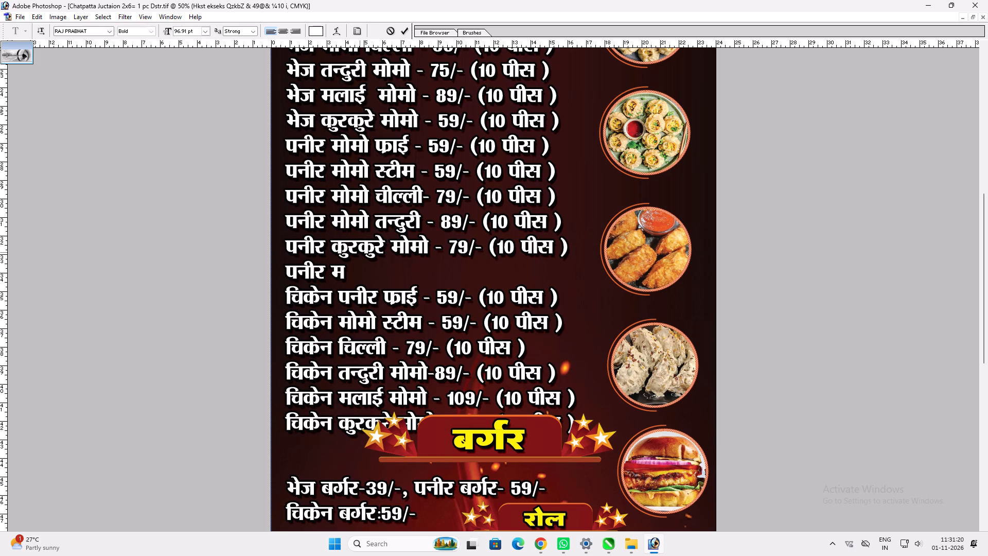
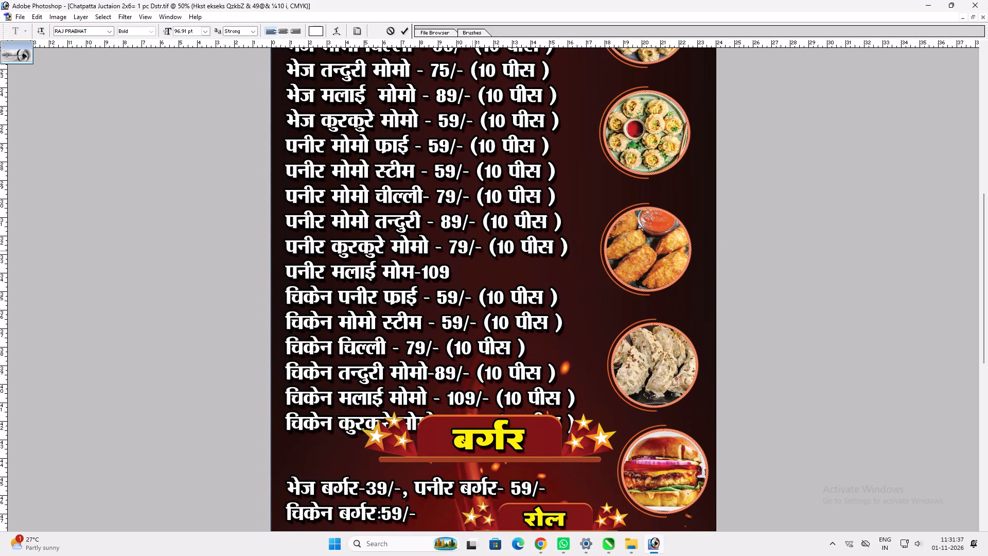
# Copy the "/- (10 पीस )" ending from the पनीर कुरकुरे मोमो item onto the end of the "पनीर मलाई मोम-109" line, without an extra blank line.
pyautogui.click(472, 250)
pyautogui.moveTo(470, 249); pyautogui.dragTo(576, 248)
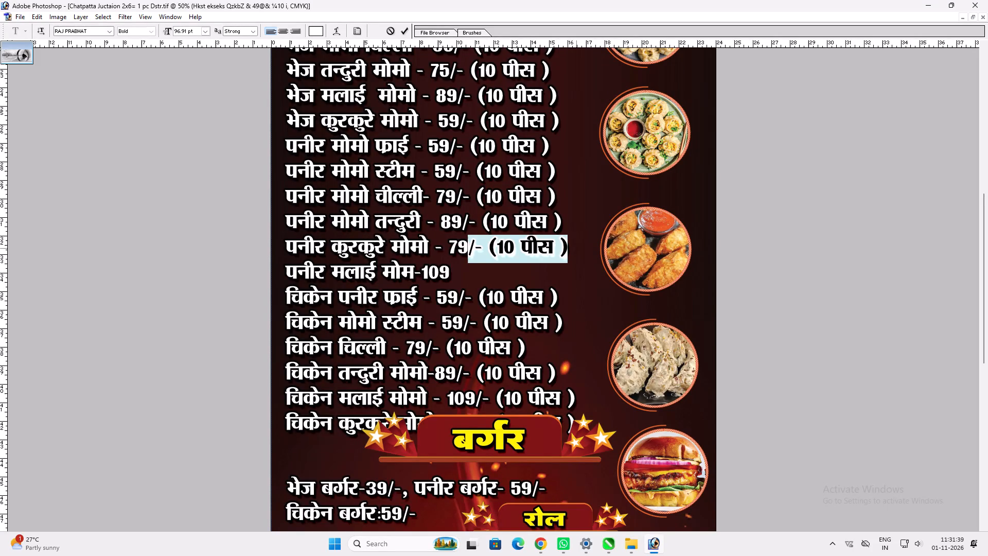
pyautogui.hotkey('ctrl', 'c')
pyautogui.press('Return')
pyautogui.click(450, 279)
pyautogui.hotkey('ctrl', 'v')
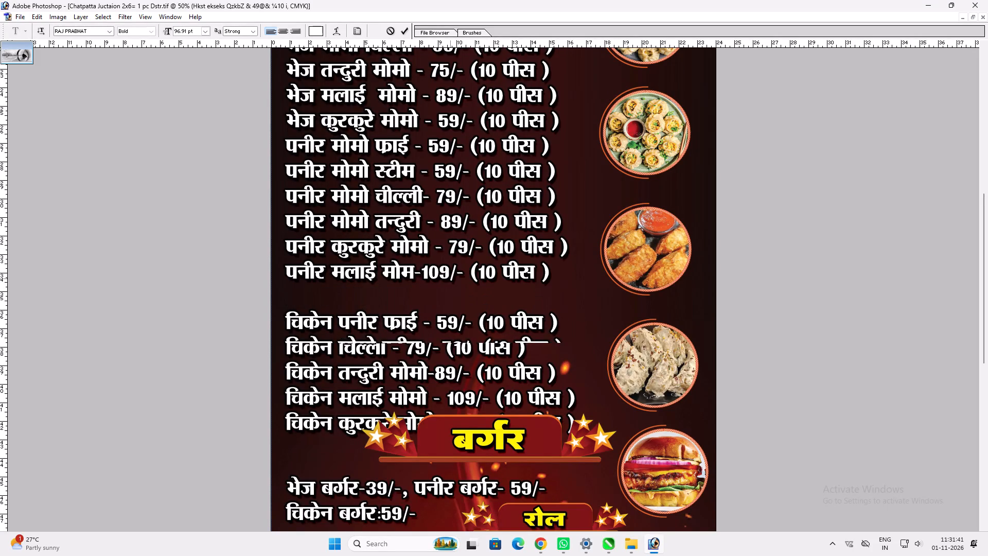
pyautogui.press('BackSpace')
pyautogui.press('Return')
pyautogui.press('v')
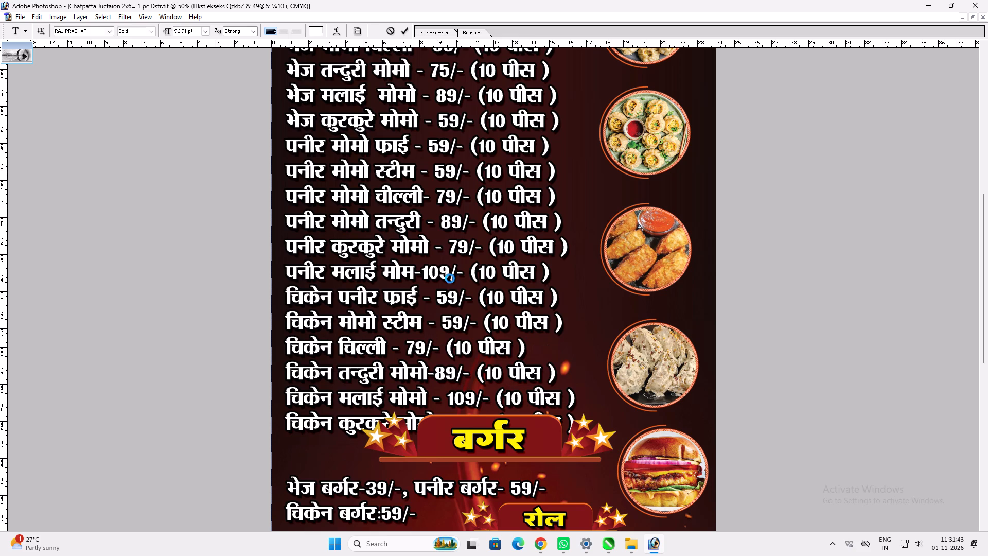
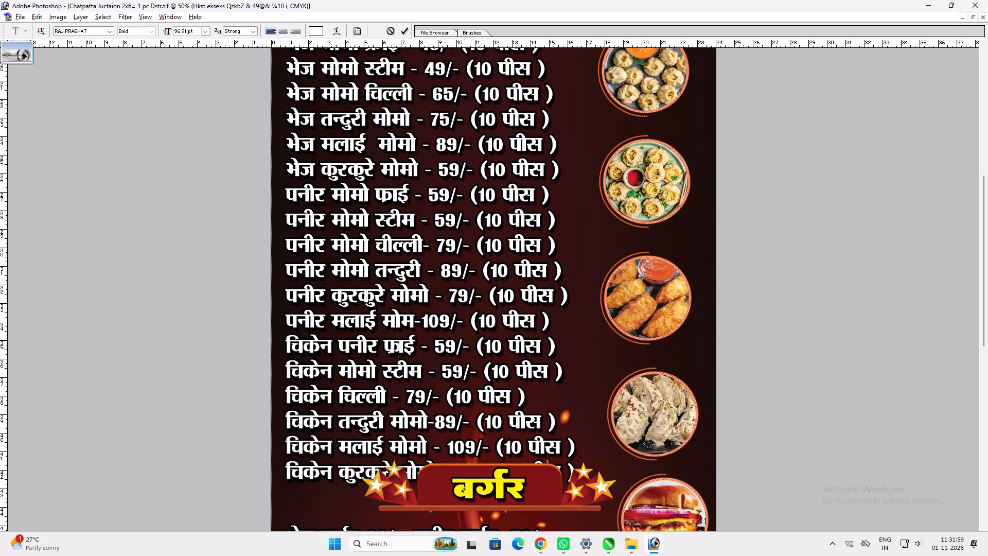
# Adjust the kerning inside the word फ्राई in the चिकेन पनीर फ्राई line, first tightening and then widening it, and commit the text.
pyautogui.hotkey('alt', 'Left')
pyautogui.hotkey('alt', 'Left')
pyautogui.hotkey('alt', 'Left')
pyautogui.hotkey('alt', 'Left')
pyautogui.press('Right')
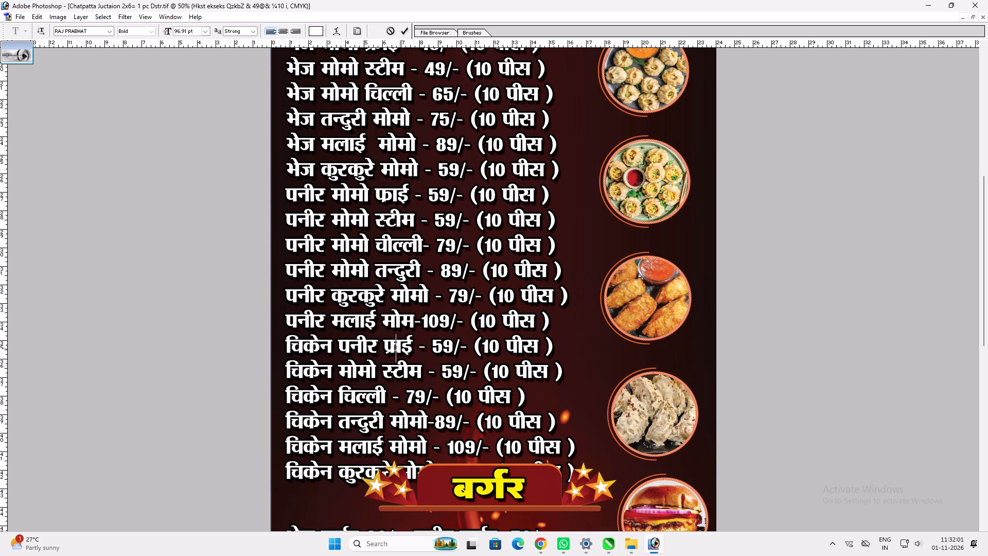
pyautogui.hotkey('alt', 'Right')
pyautogui.hotkey('alt', 'Right')
pyautogui.hotkey('alt', 'Right')
pyautogui.hotkey('alt', 'Right')
pyautogui.hotkey('alt', 'Right')
pyautogui.hotkey('alt', 'Right')
pyautogui.hotkey('alt', 'Right')
pyautogui.hotkey('alt', 'Right')
pyautogui.hotkey('alt', 'Right')
pyautogui.hotkey('alt', 'Right')
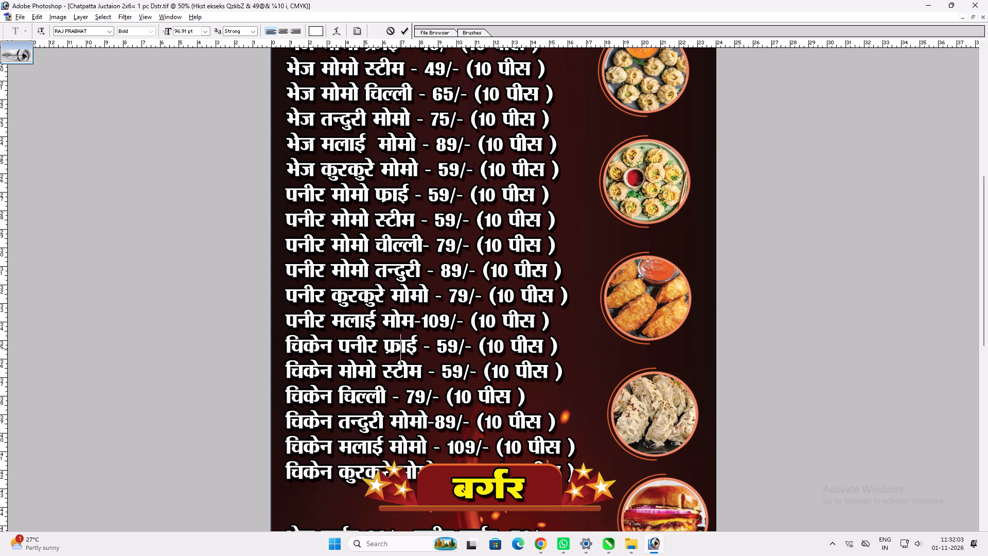
pyautogui.hotkey('ctrl', 'z')
pyautogui.hotkey('ctrl', 'Return')
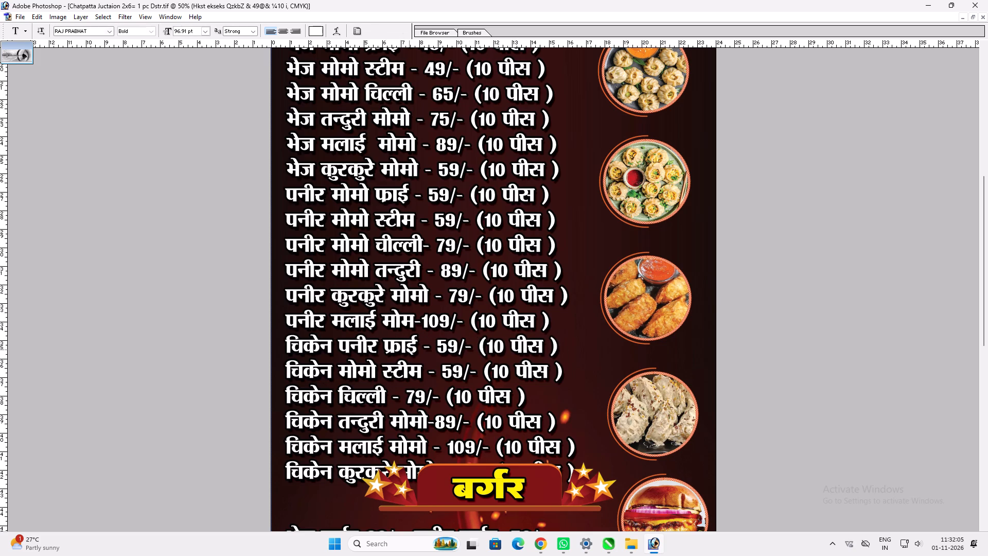
# Shrink the momo item list's height to about 90.7 pt text so its last line sits clear above the बर्गर banner.
pyautogui.press('space')
pyautogui.press('space')
pyautogui.press('space')
pyautogui.press('space')
pyautogui.press('space')
pyautogui.press('space')
pyautogui.press('space')
pyautogui.press('space')
pyautogui.press('space')
pyautogui.press('space')
pyautogui.press('space')
pyautogui.press('space')
pyautogui.press('space')
pyautogui.press('space')
pyautogui.press('space')
pyautogui.press('space')
pyautogui.press('space')
pyautogui.press('space')
pyautogui.press('space')
pyautogui.press('space')
pyautogui.moveTo(417, 361); pyautogui.dragTo(420, 339)
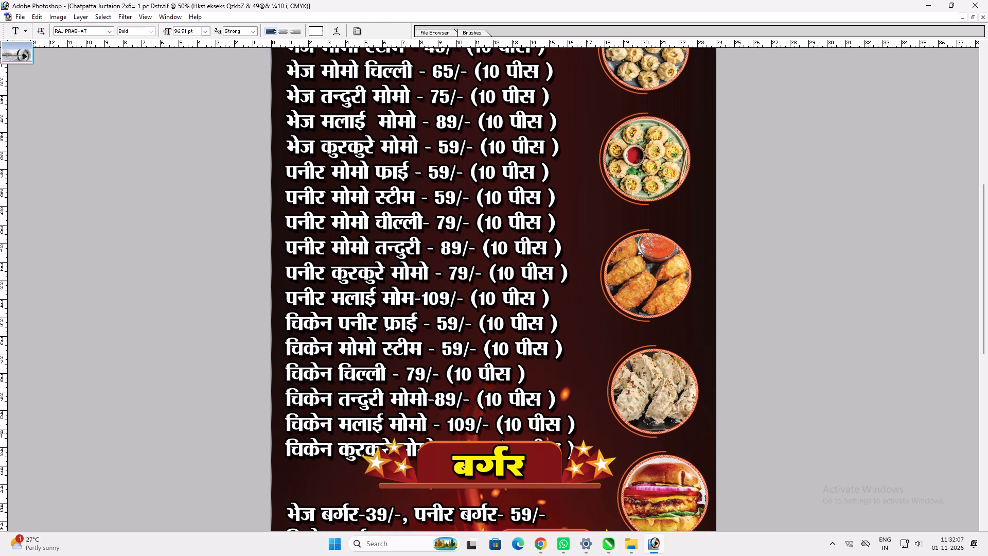
pyautogui.click(369, 432)
pyautogui.hotkey('ctrl', 'Return')
pyautogui.hotkey('ctrl', 't')
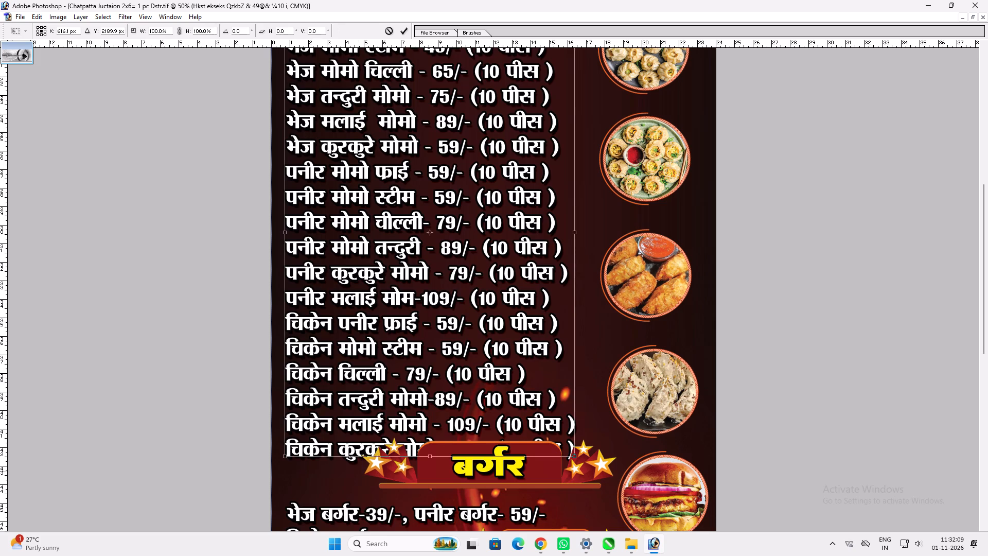
pyautogui.keyDown('shift'); pyautogui.moveTo(358, 460); pyautogui.dragTo(359, 431); pyautogui.keyUp('shift')
pyautogui.hotkey('shift', 'Return')
# Check the whole momo item list, from the भेज मोमो lines down to the बर्गर heading.
pyautogui.press('space')
pyautogui.press('space')
pyautogui.press('space')
pyautogui.press('space')
pyautogui.press('space')
pyautogui.press('space')
pyautogui.press('space')
pyautogui.press('space')
pyautogui.press('space')
pyautogui.press('space')
pyautogui.press('space')
pyautogui.press('space')
pyautogui.press('space')
pyautogui.press('space')
pyautogui.press('space')
pyautogui.press('space')
pyautogui.press('space')
pyautogui.press('space')
pyautogui.press('space')
pyautogui.press('space')
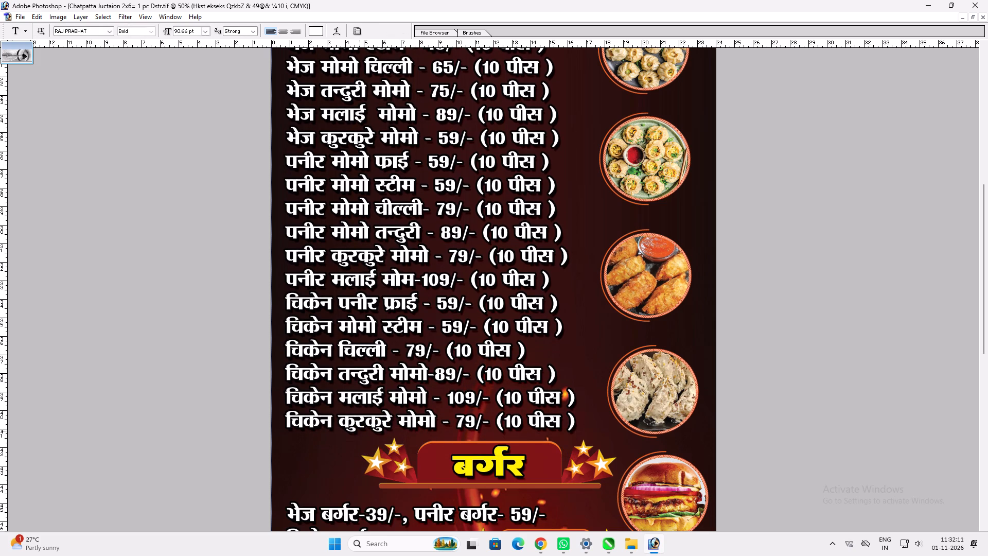
pyautogui.moveTo(456, 311); pyautogui.dragTo(444, 371)
pyautogui.moveTo(440, 306); pyautogui.dragTo(455, 344)
pyautogui.moveTo(429, 199); pyautogui.dragTo(431, 155)
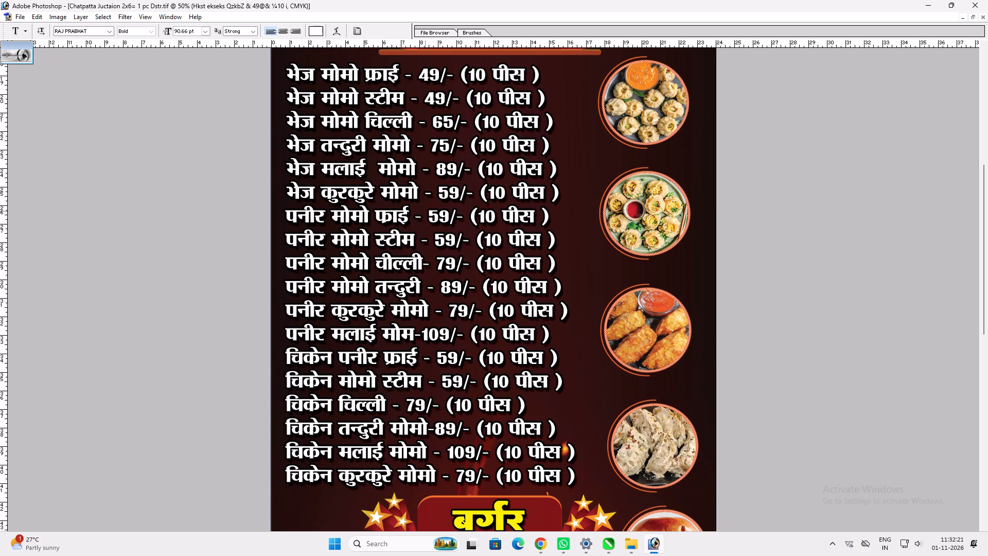
pyautogui.moveTo(425, 264); pyautogui.dragTo(425, 207)
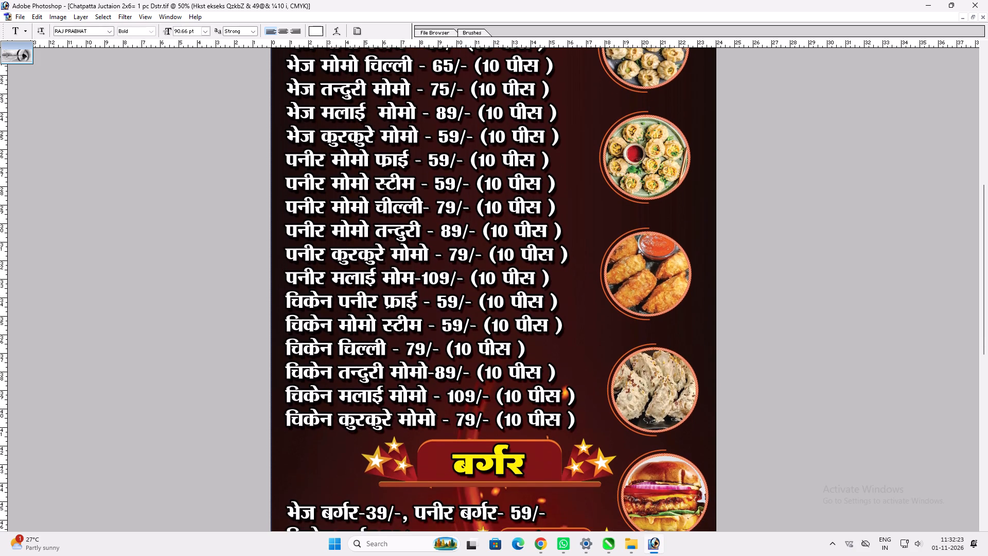
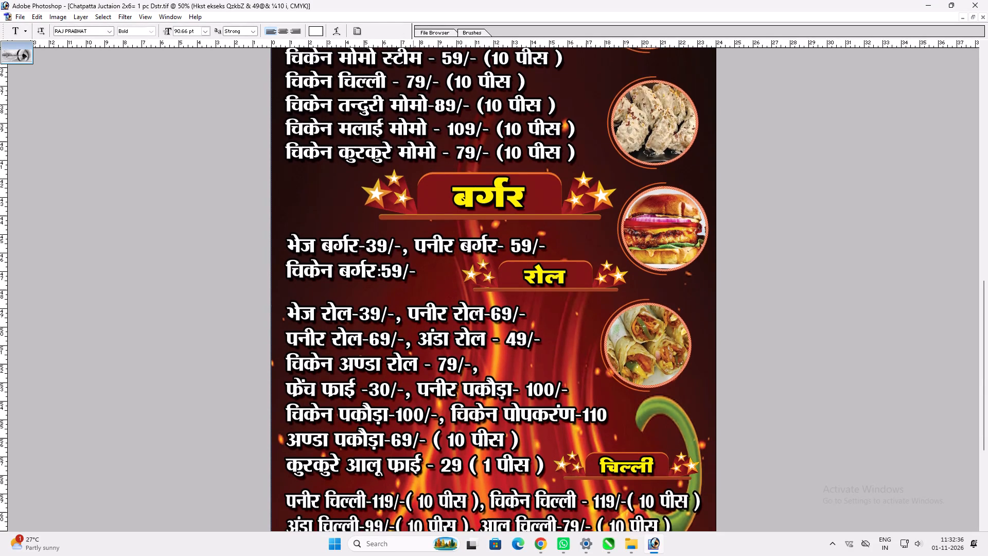
# Correct the item name पनीर टिक to पनीर टिका in the चटपटा जंक्शन स्पैशल section and commit the text.
pyautogui.moveTo(413, 276); pyautogui.dragTo(402, 150)
pyautogui.moveTo(381, 273); pyautogui.dragTo(375, 182)
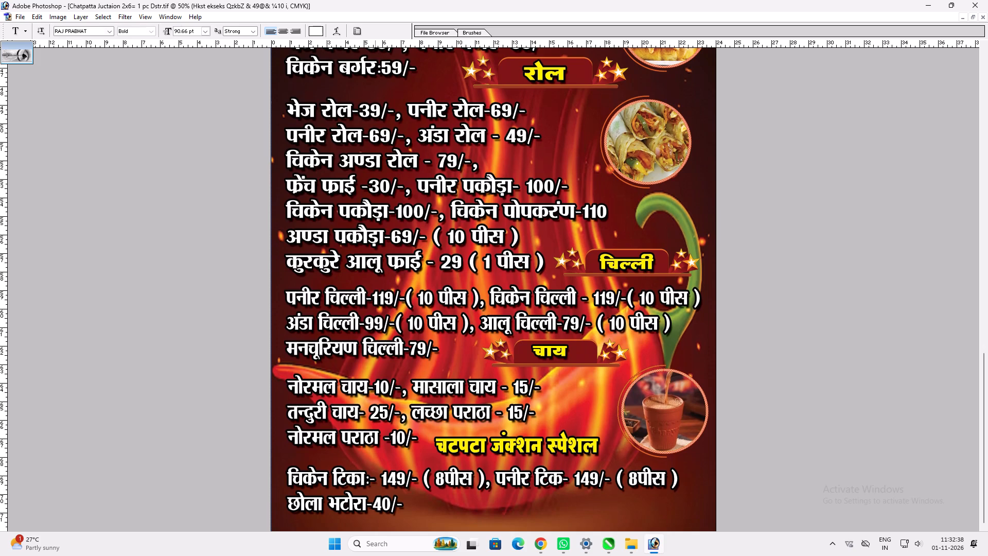
pyautogui.moveTo(375, 182); pyautogui.dragTo(375, 179)
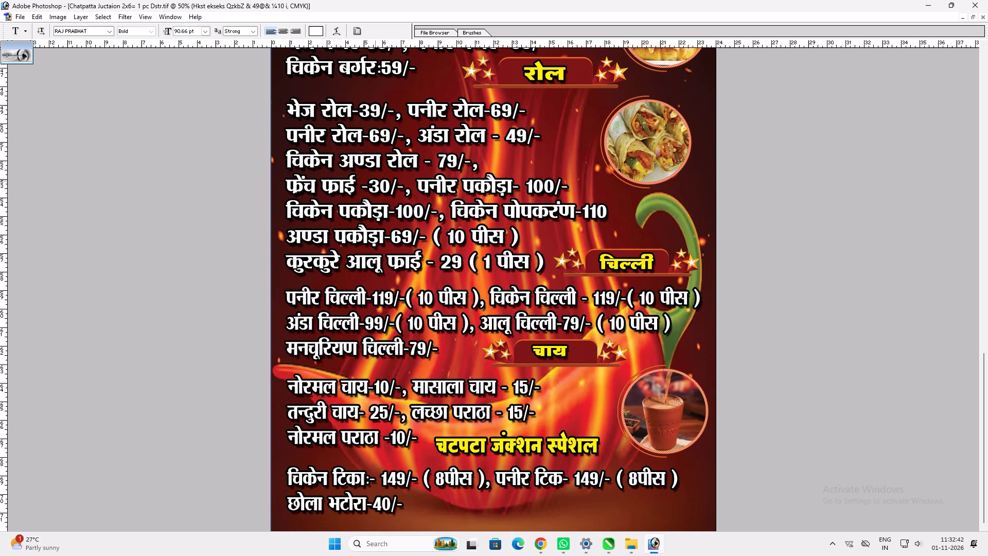
pyautogui.moveTo(386, 185); pyautogui.dragTo(396, 208)
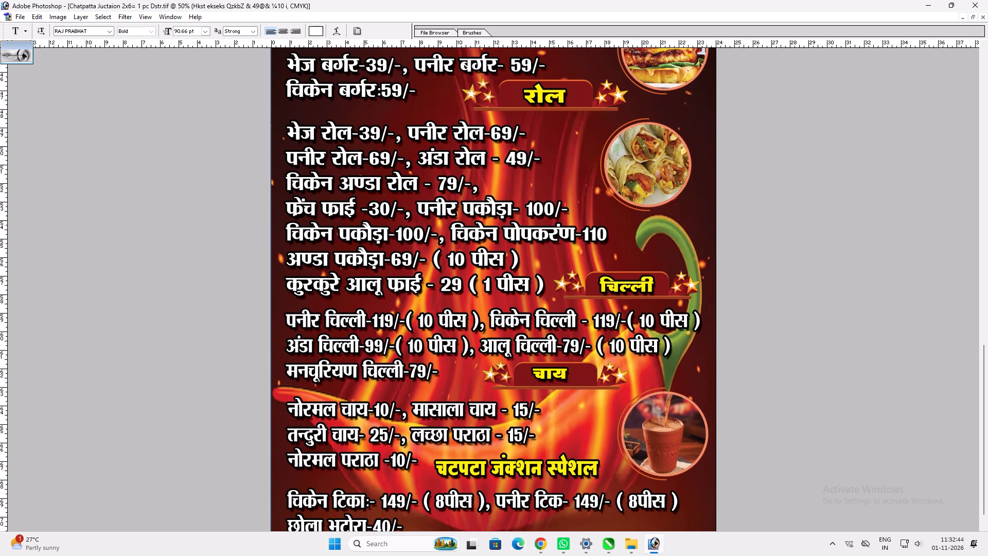
pyautogui.click(564, 501)
pyautogui.press('k')
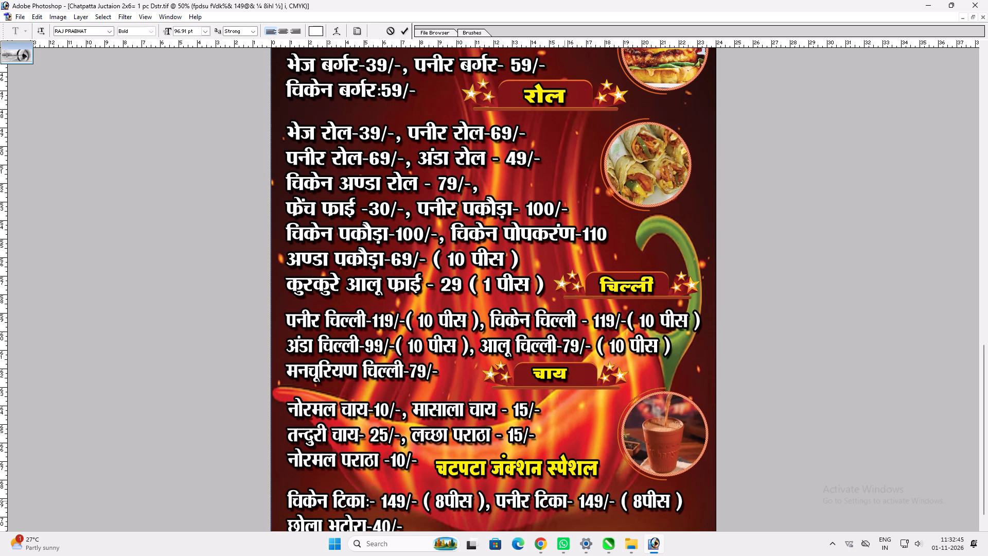
pyautogui.press('Return')
# View the whole menu banner and save the layered Chatpatta Juctaion 2x6 TIFF.
pyautogui.press('space')
pyautogui.press('space')
pyautogui.press('space')
pyautogui.press('space')
pyautogui.press('space')
pyautogui.rightClick(464, 440)
pyautogui.moveTo(483, 444); pyautogui.dragTo(488, 444)
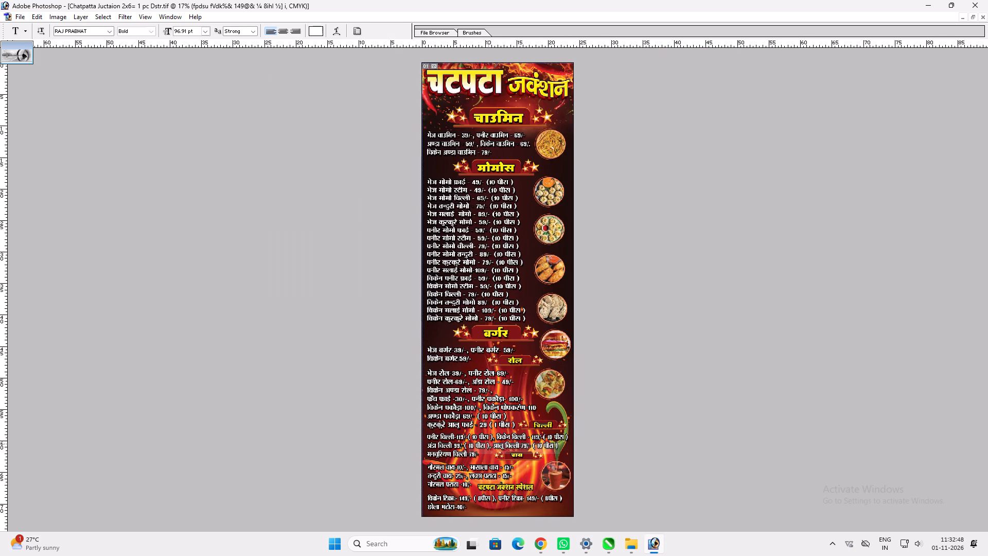
pyautogui.hotkey('ctrl', 's')
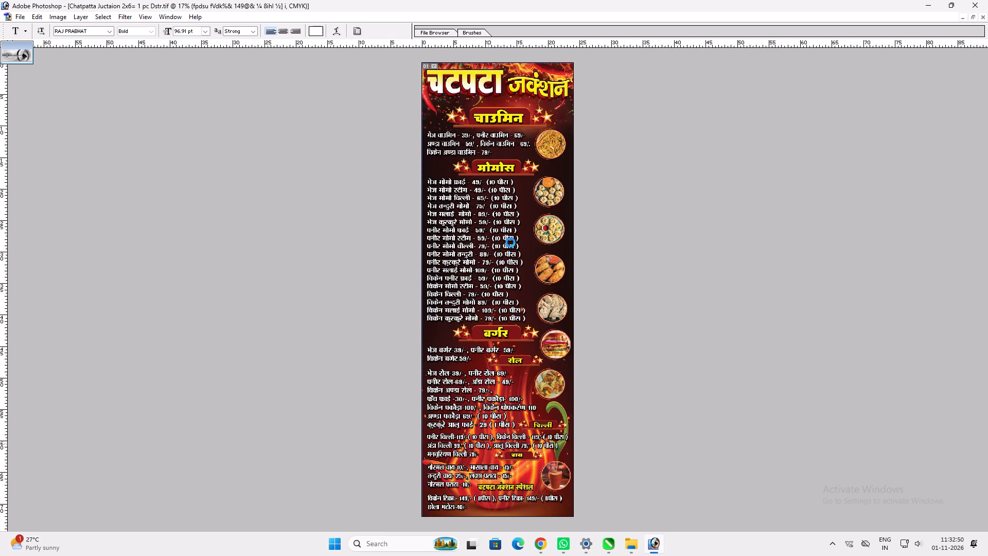
# Save a JPEG version of the Chatpatta Juctaion menu under the same name in the 01.11.2026 folder and close the document.
pyautogui.hotkey('ctrl', 'shift', 's')
pyautogui.press('Tab')
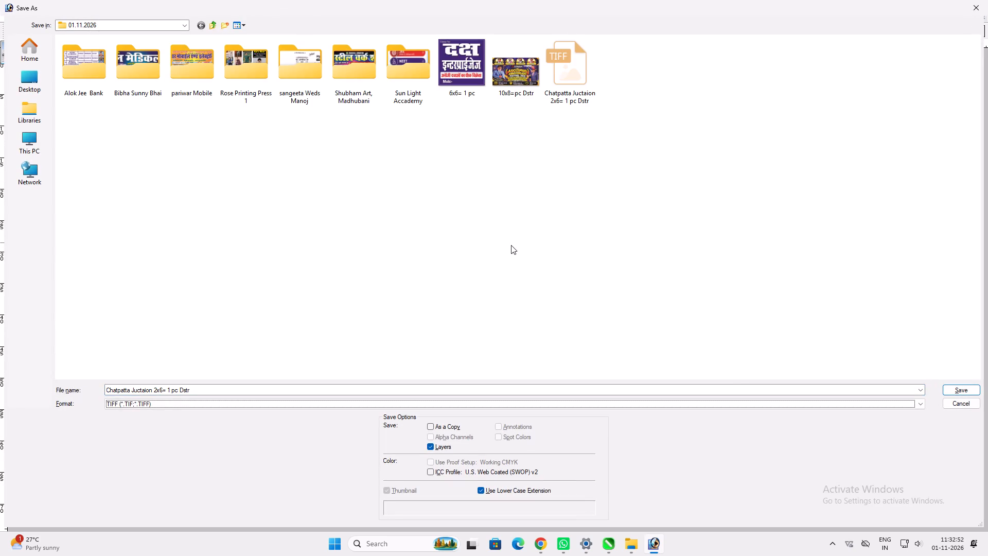
pyautogui.press('j')
pyautogui.press('Return')
pyautogui.press('Return')
pyautogui.press('Return')
pyautogui.hotkey('ctrl', 'w')
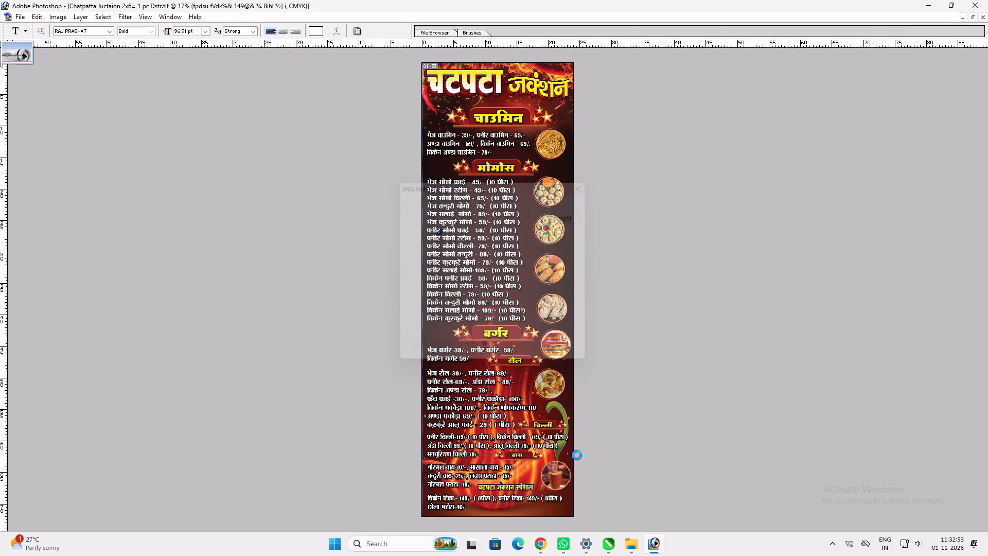